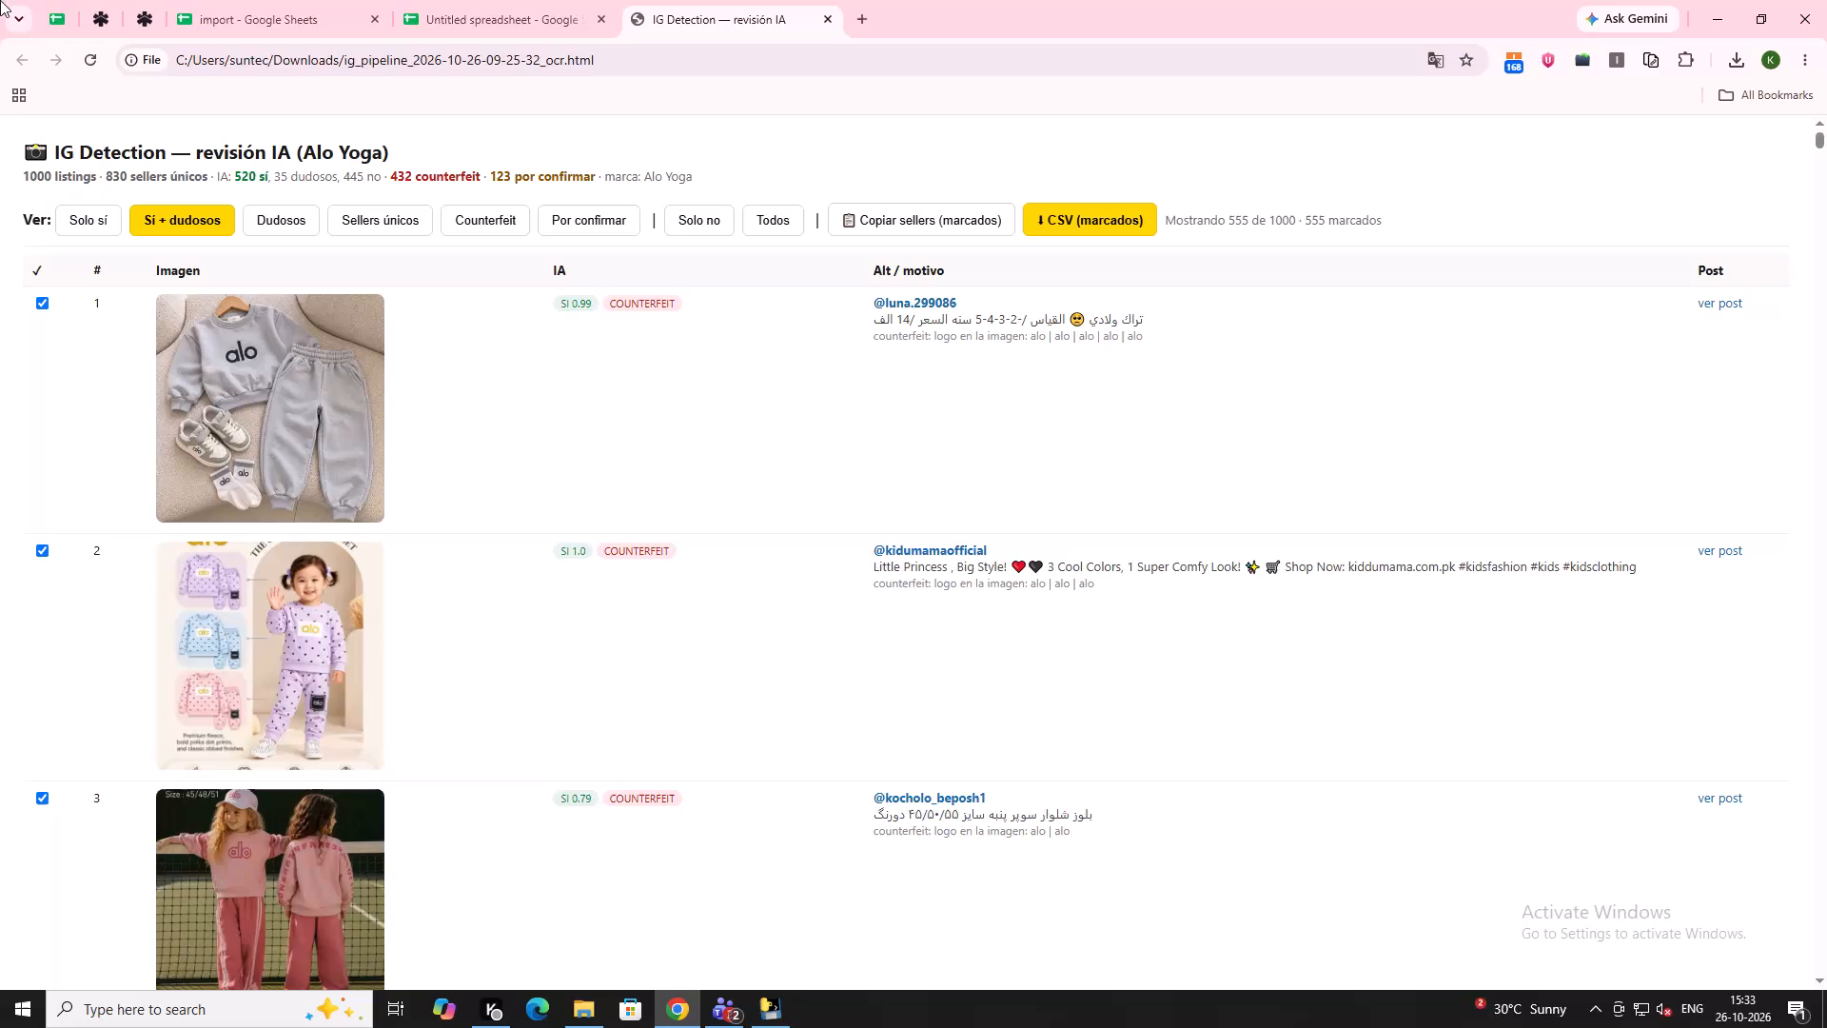
# Filter the Alo Yoga review list to show only the counterfeit listings.
pyautogui.tripleClick(462, 229)
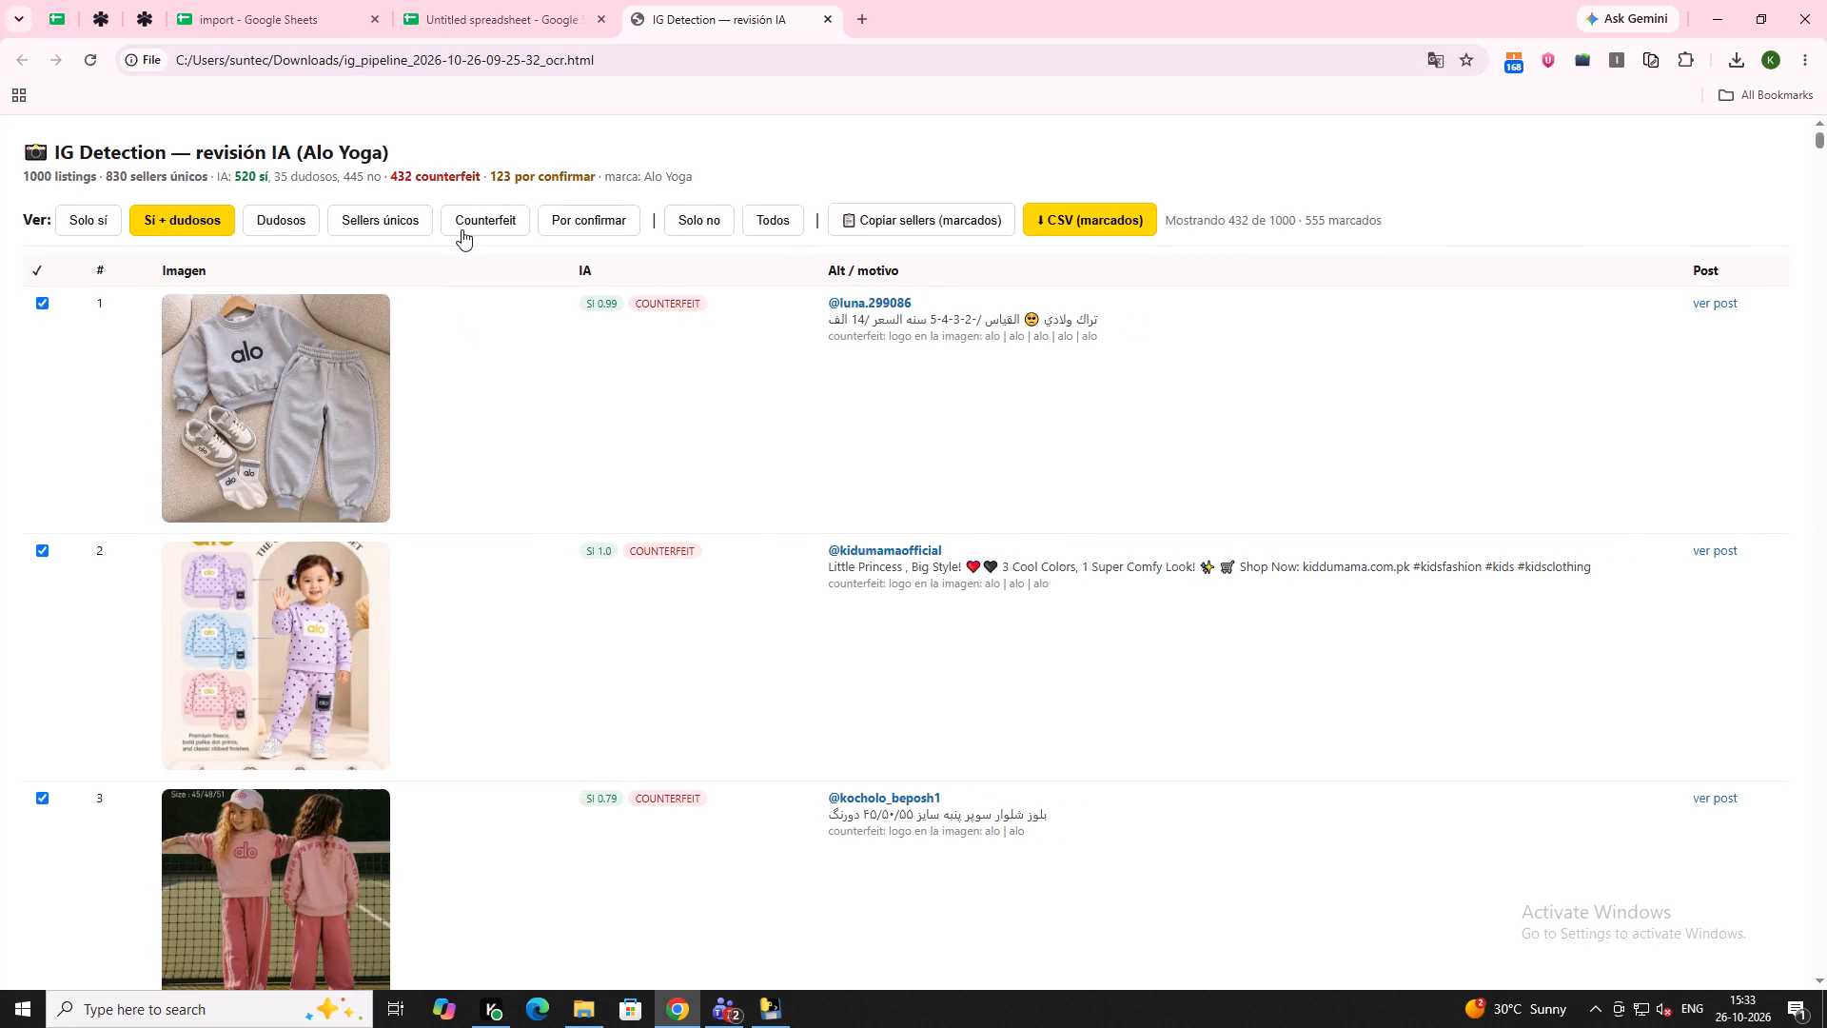
pyautogui.tripleClick(471, 222)
pyautogui.tripleClick(471, 222)
pyautogui.tripleClick(471, 222)
# Examine the counterfeit listings from row 1 onward for entries tagged "NO VENDEDOR?".
pyautogui.scroll(-16, 390, 446)
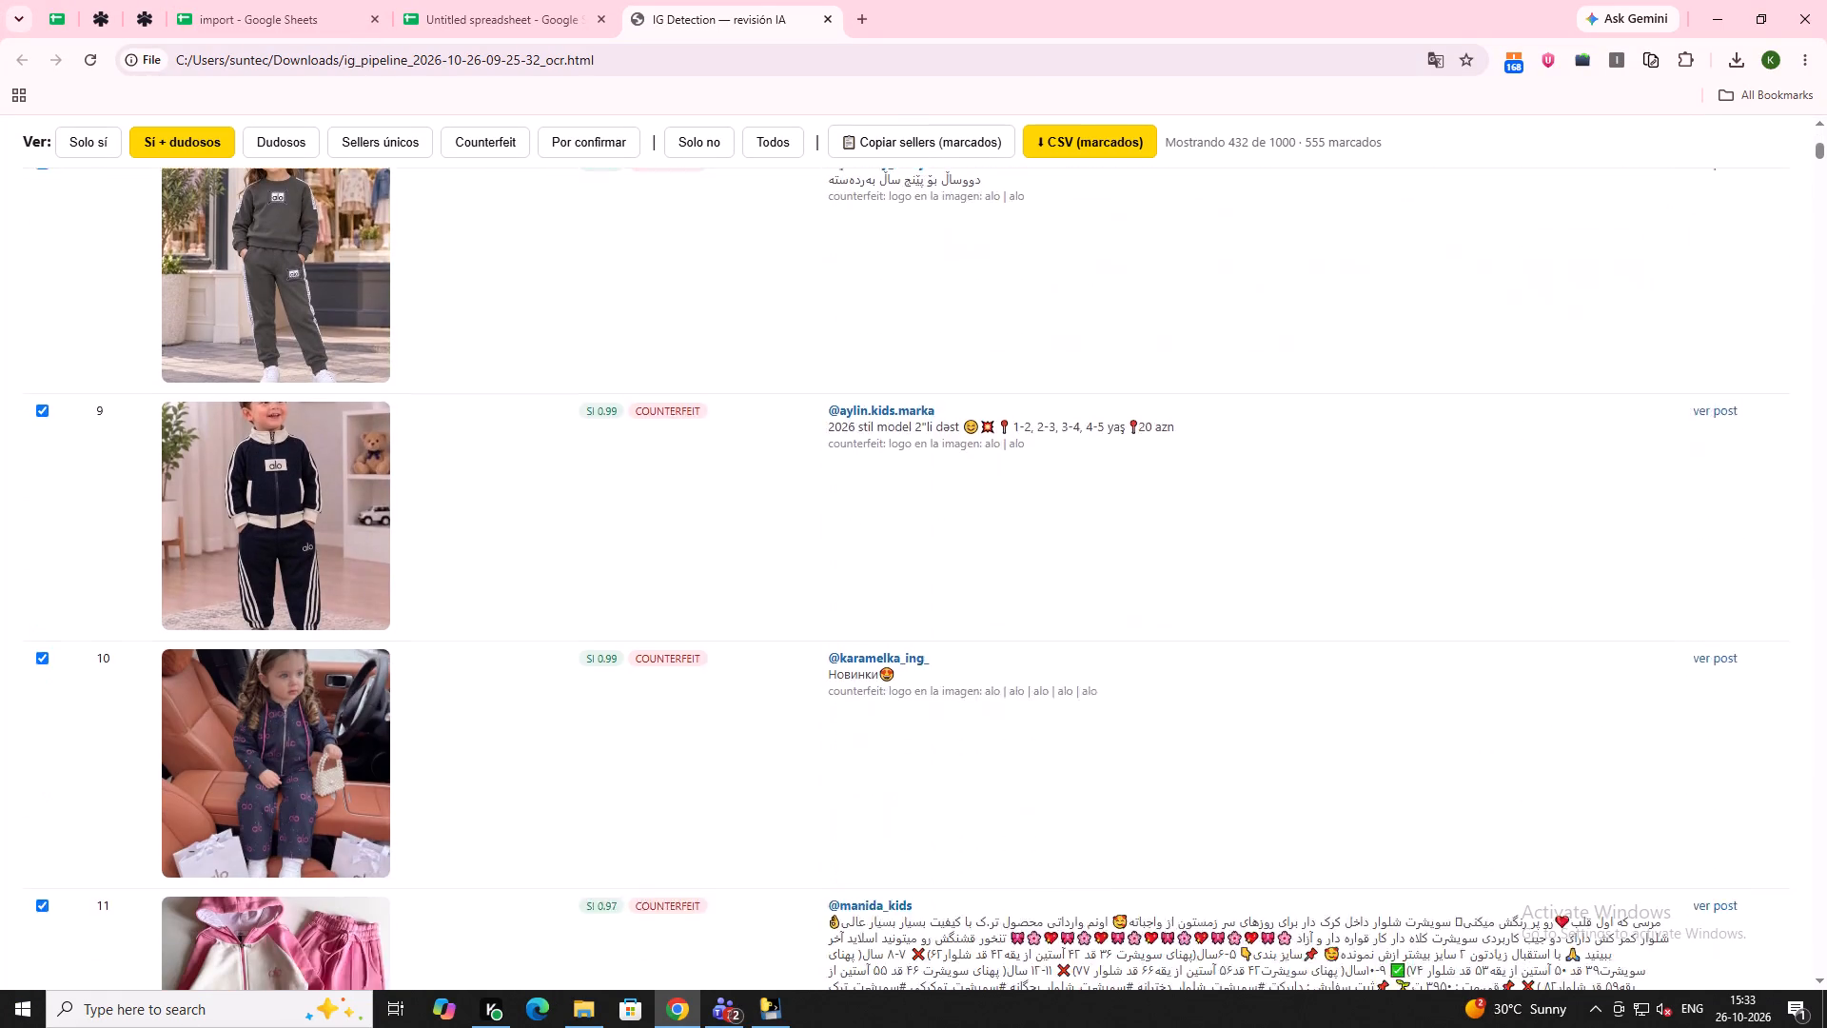
pyautogui.scroll(-13, 390, 446)
pyautogui.scroll(1, 391, 446)
pyautogui.scroll(-5, 391, 446)
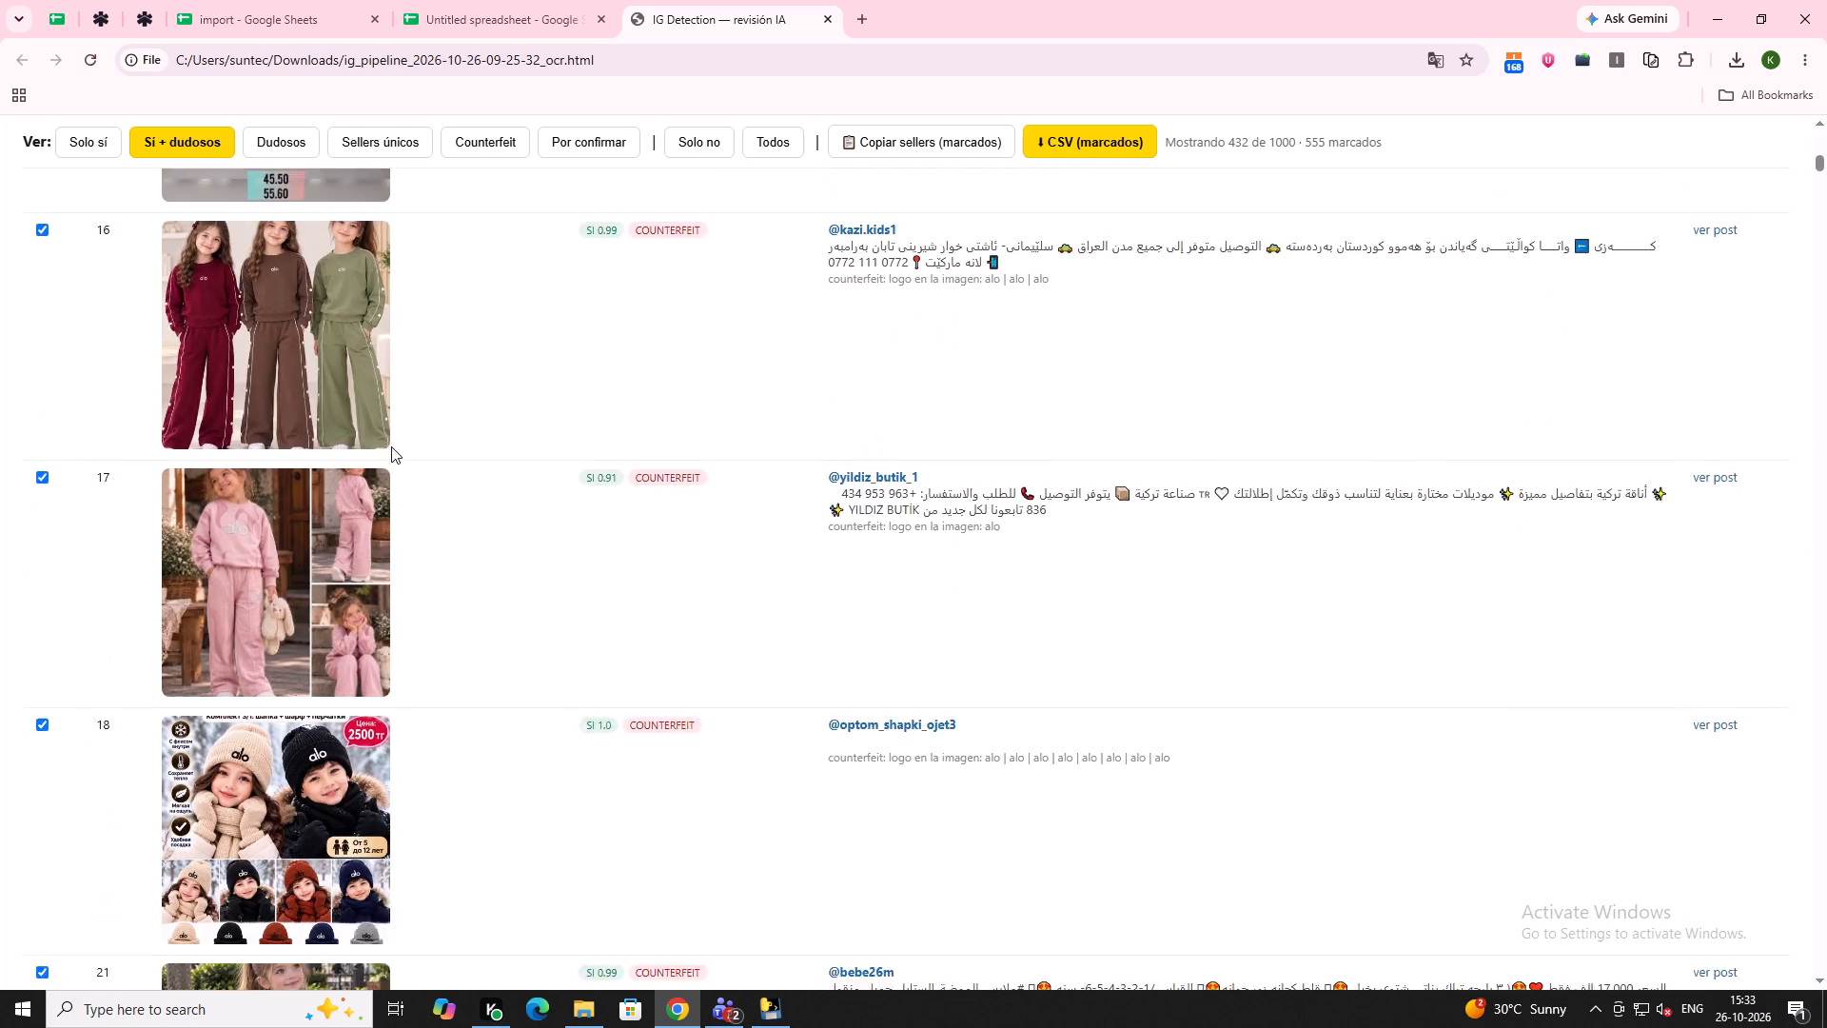
pyautogui.scroll(-14, 391, 446)
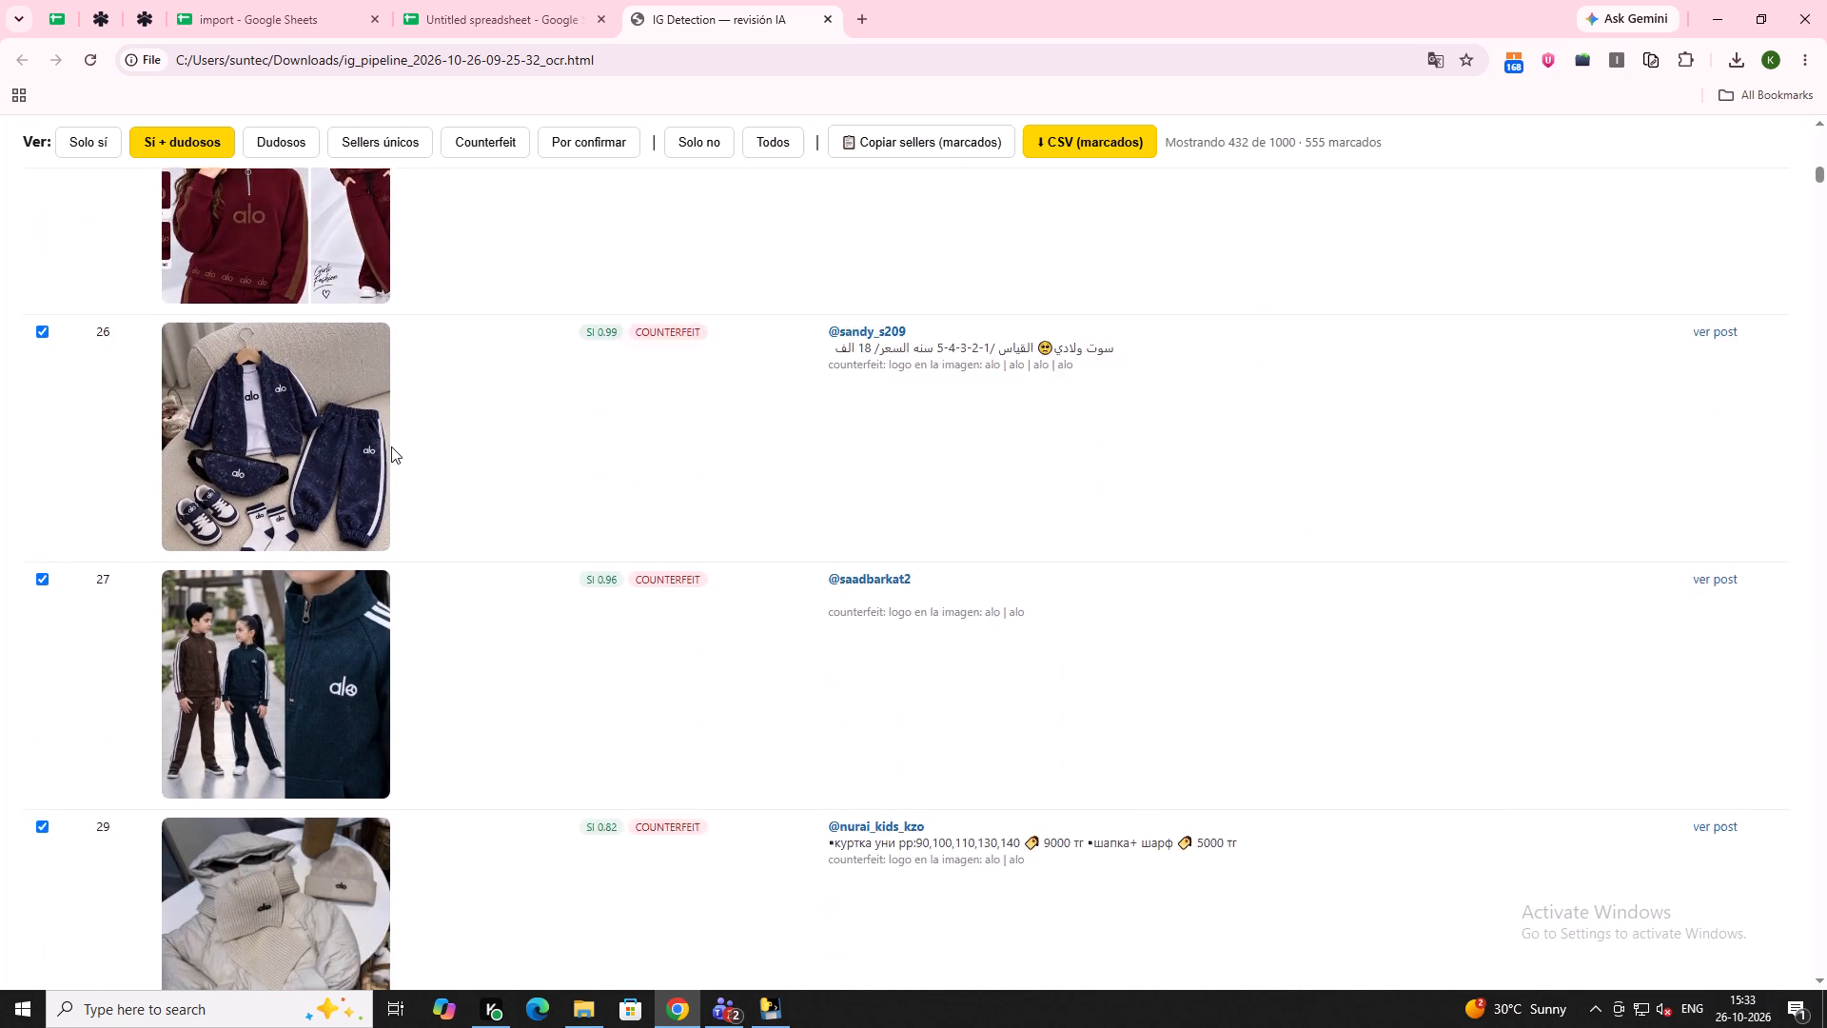
pyautogui.scroll(-9, 391, 446)
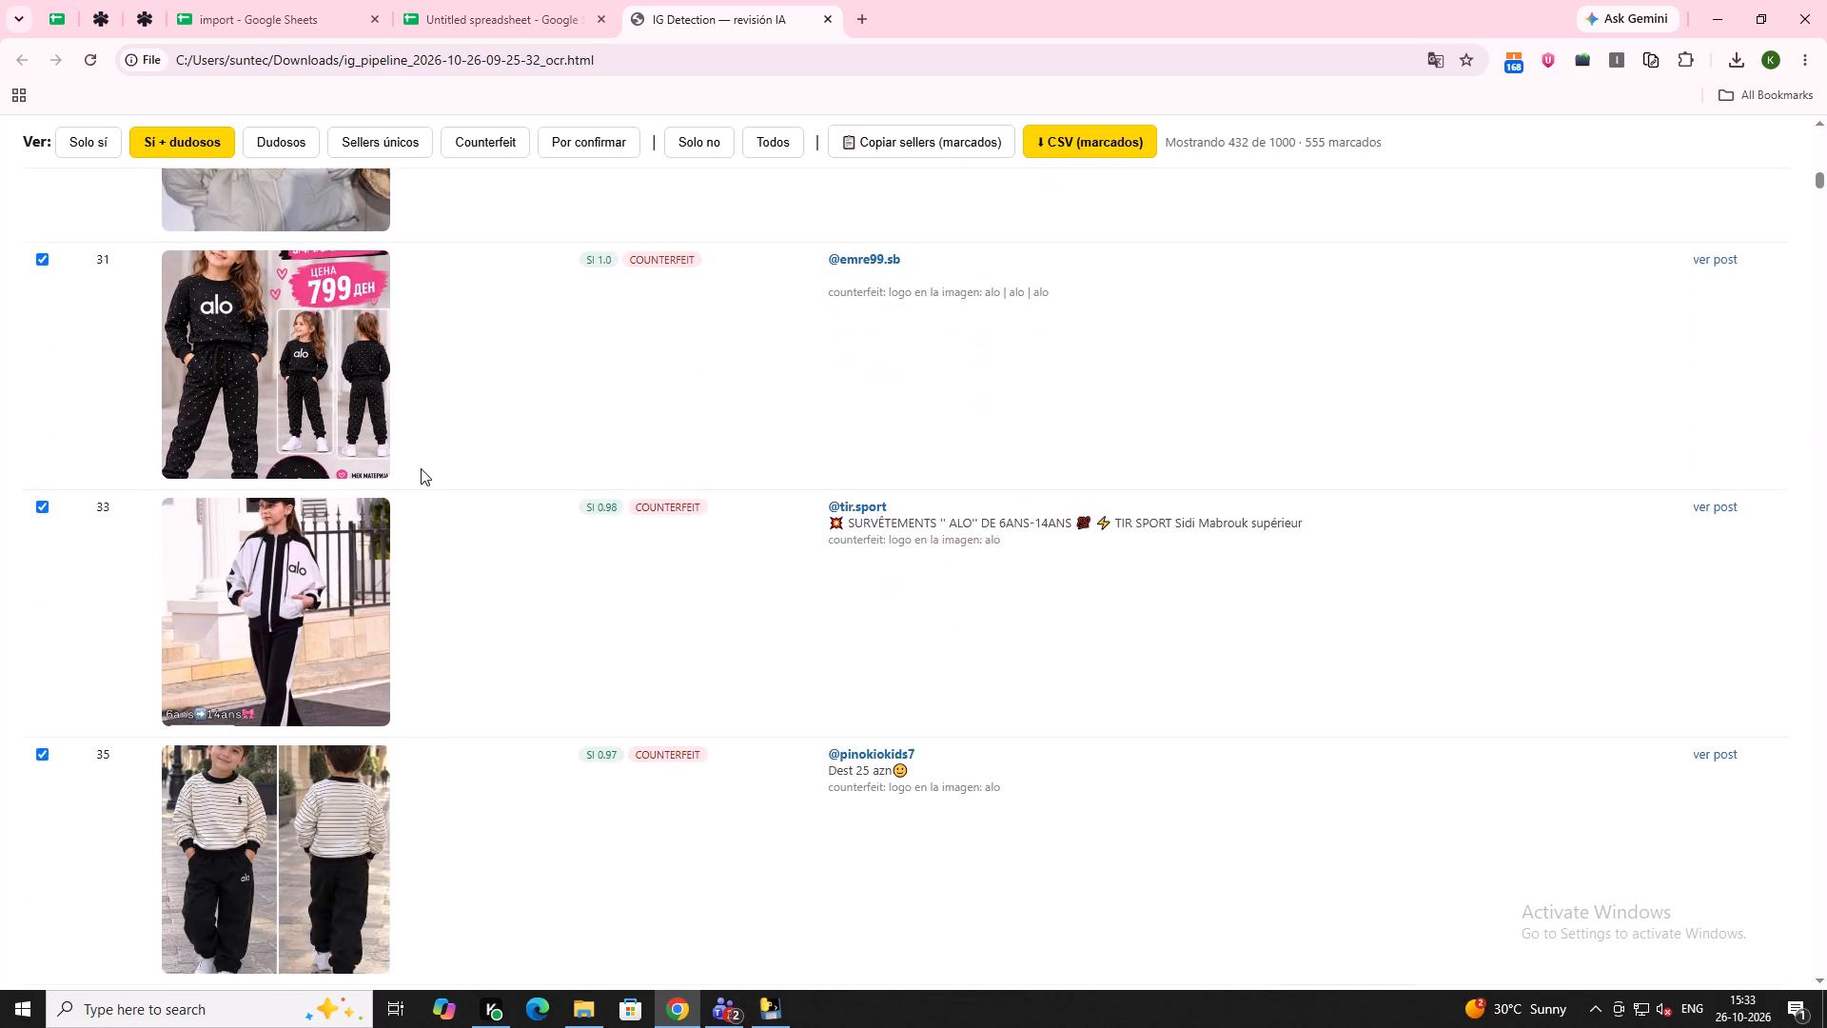
pyautogui.scroll(-14, 421, 470)
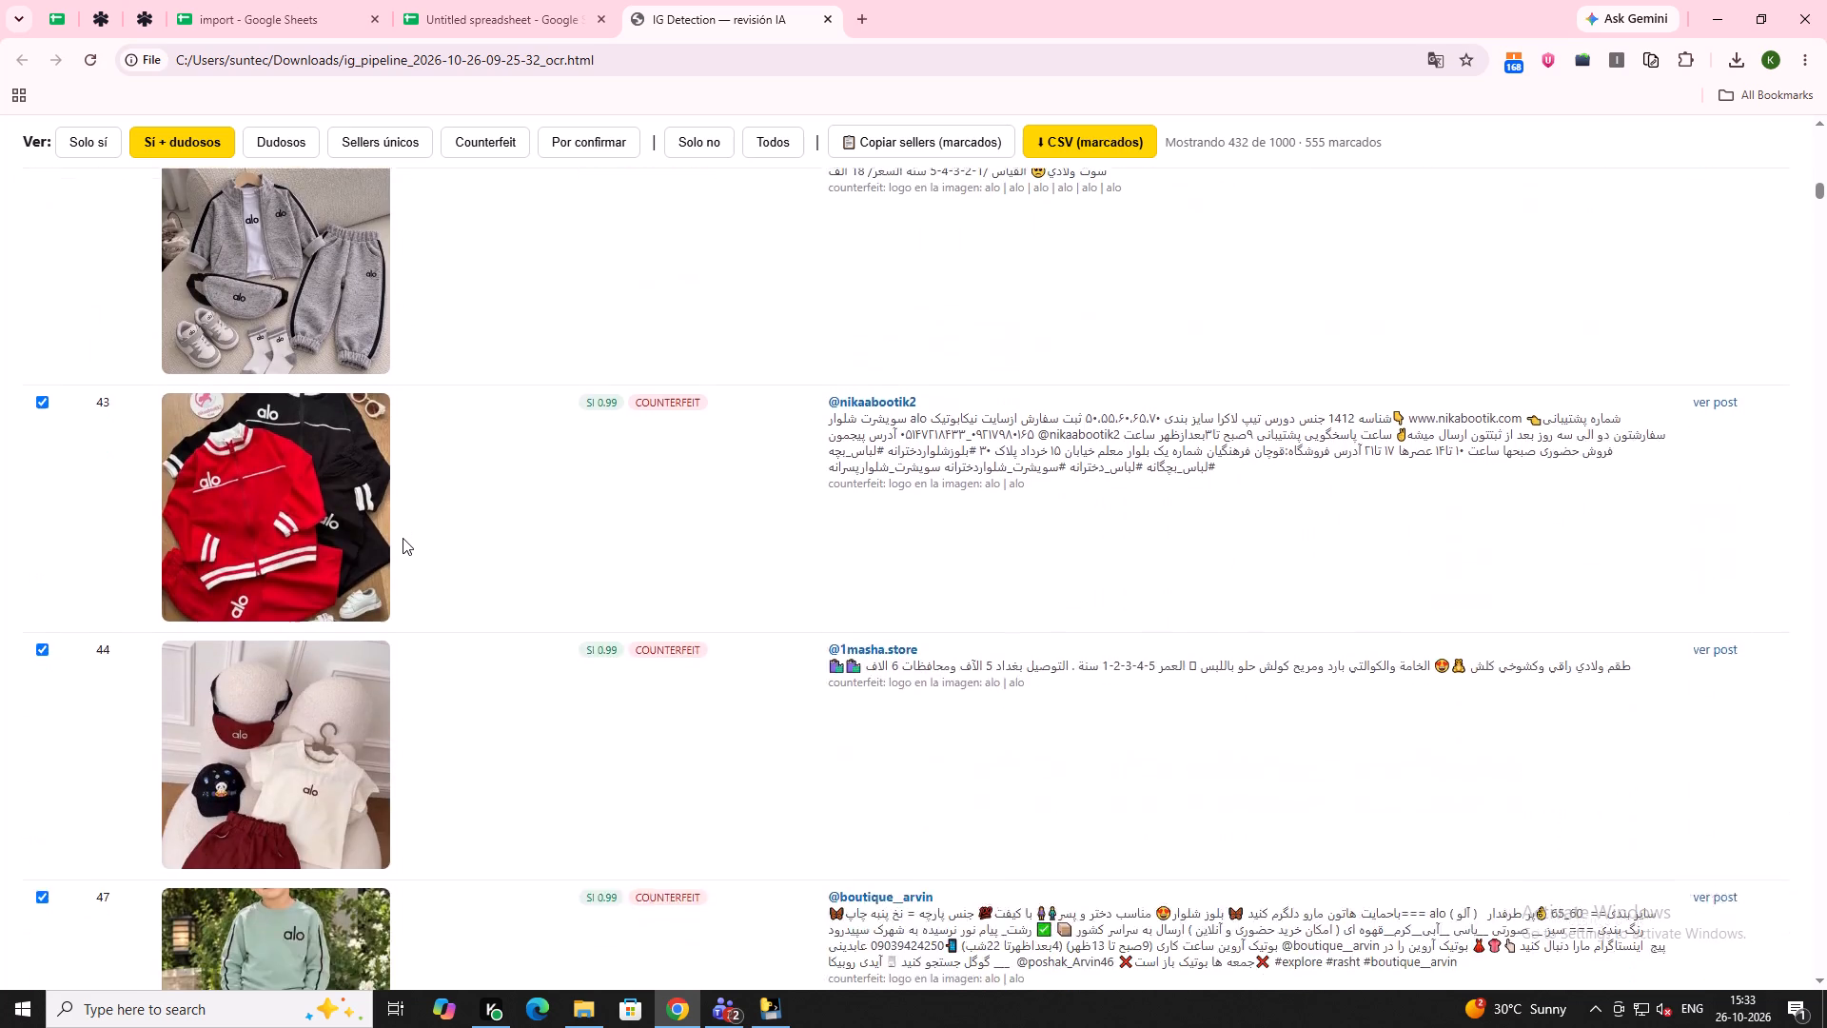
pyautogui.scroll(-15, 403, 538)
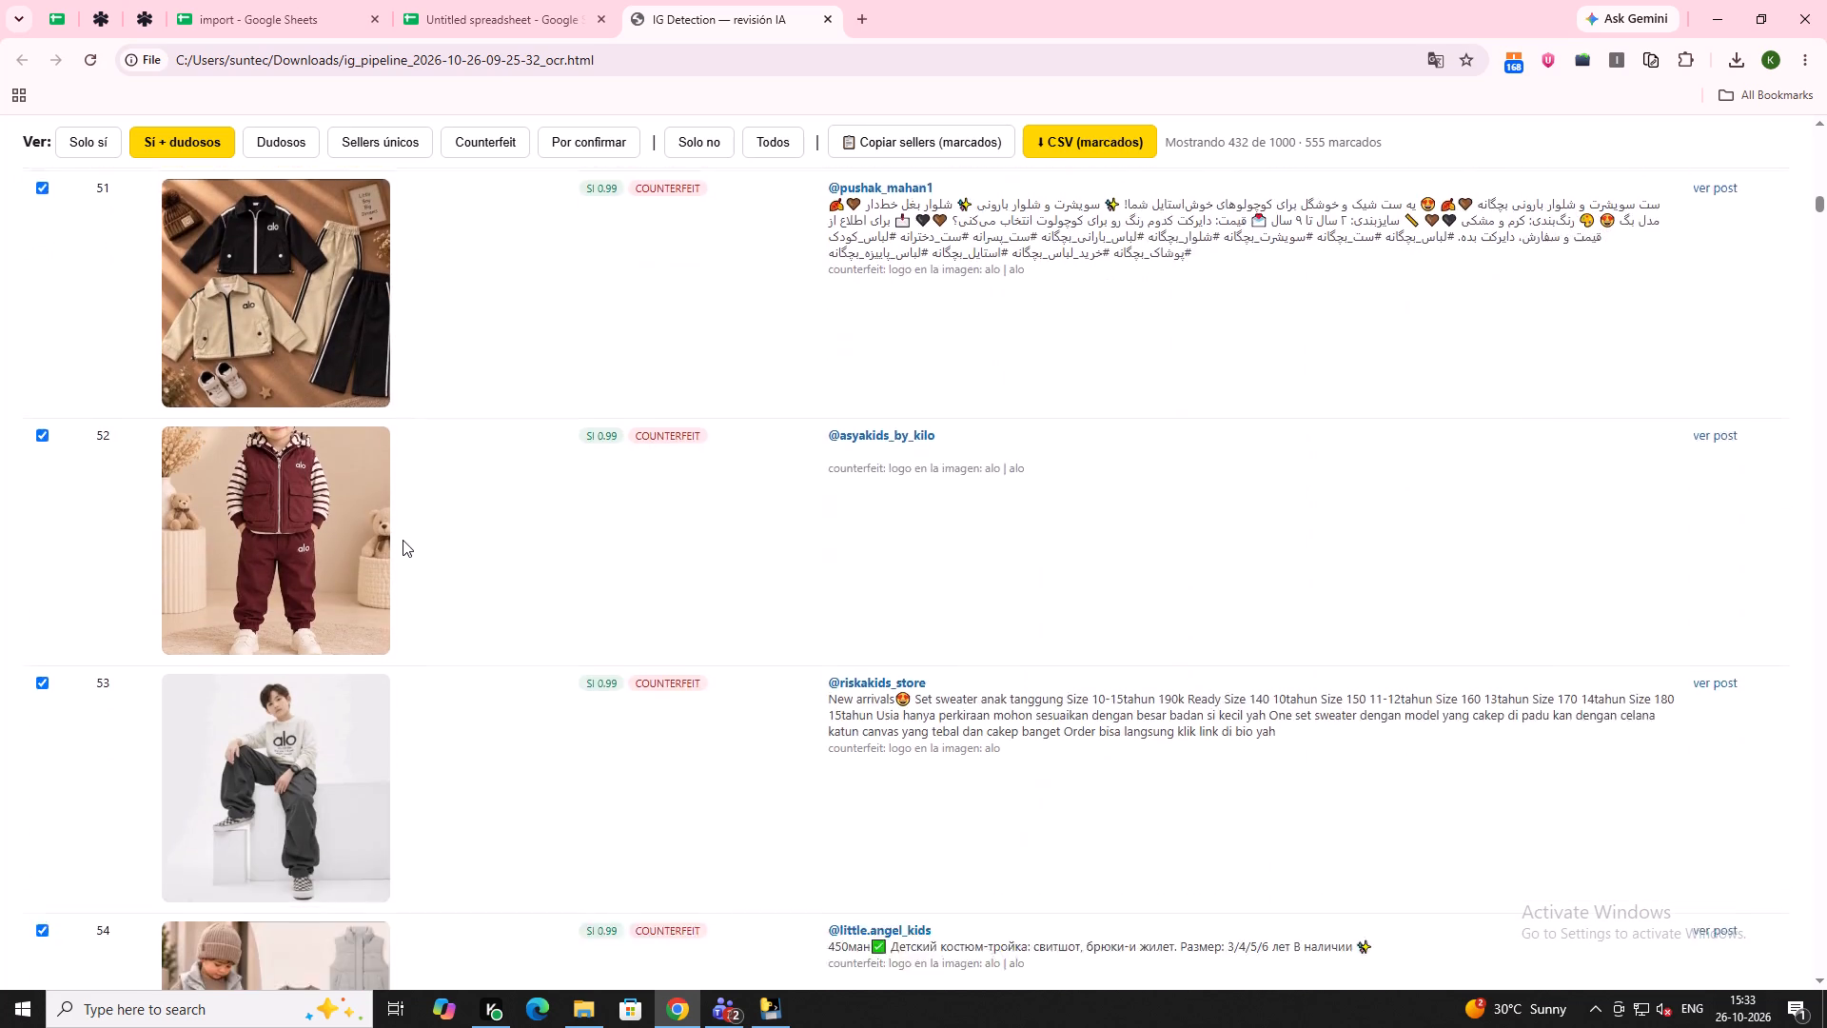
pyautogui.scroll(-15, 403, 540)
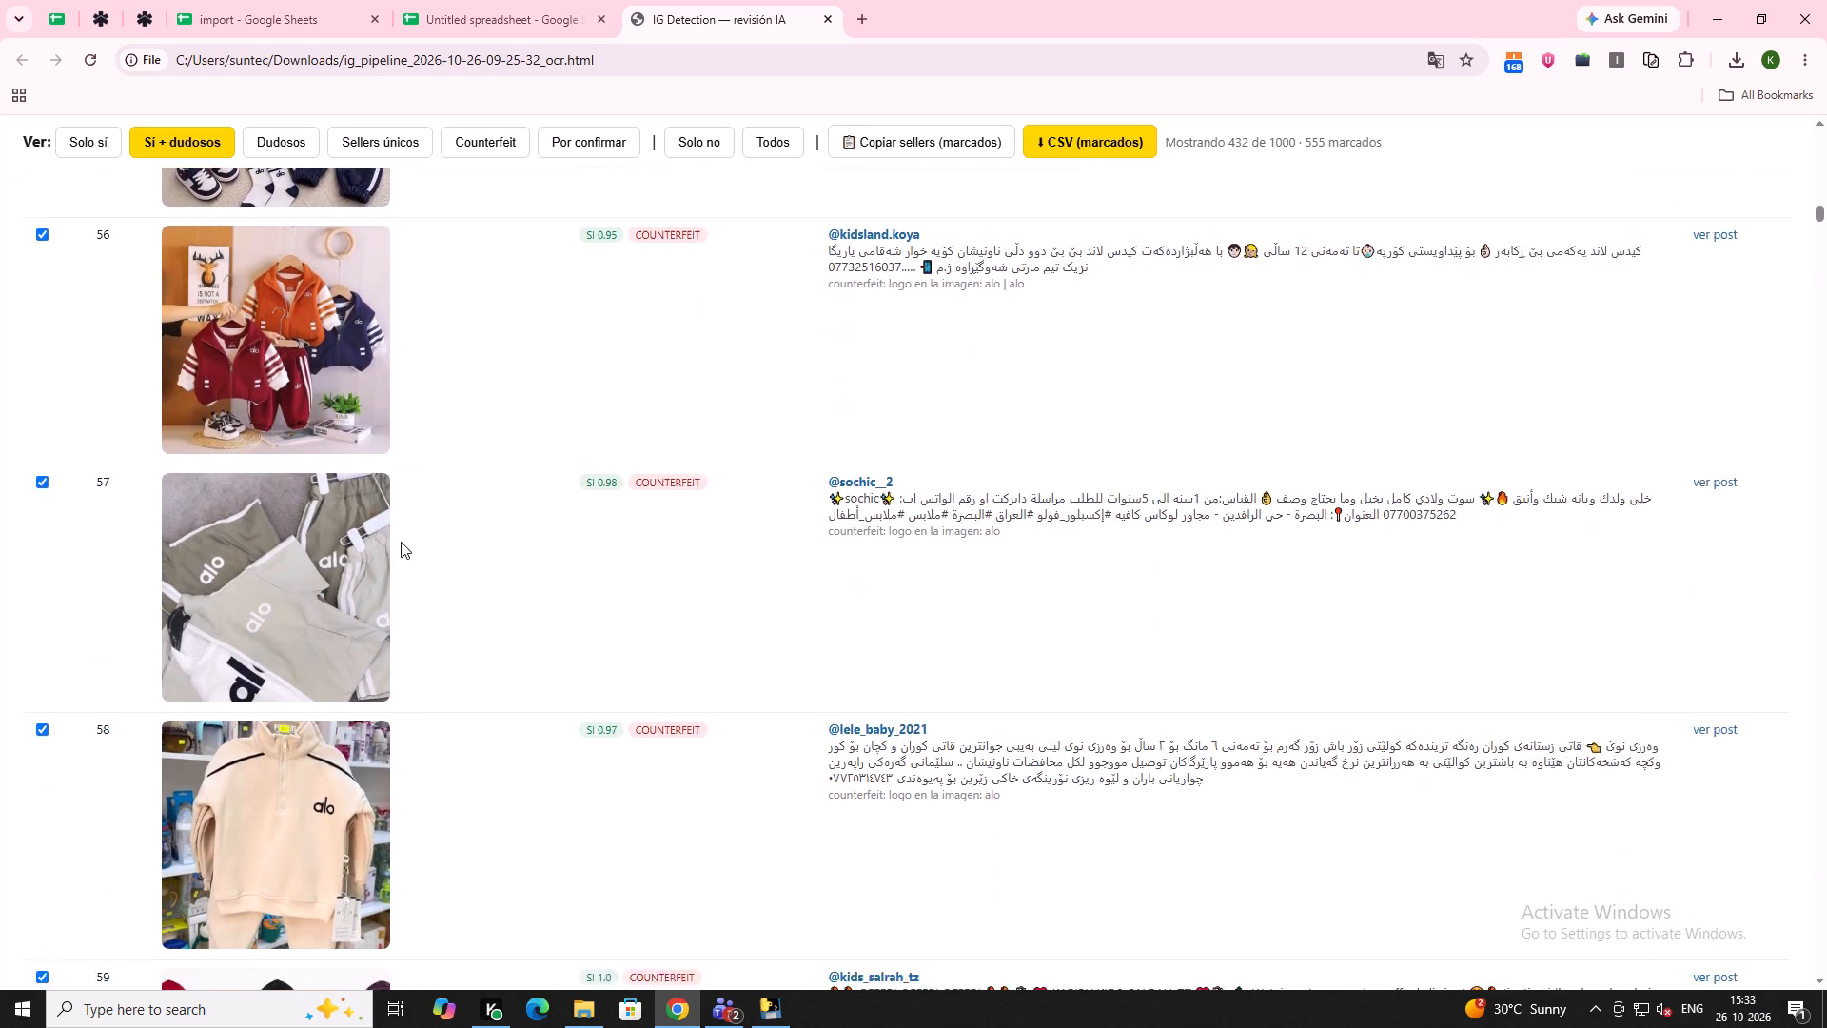
pyautogui.scroll(-15, 401, 542)
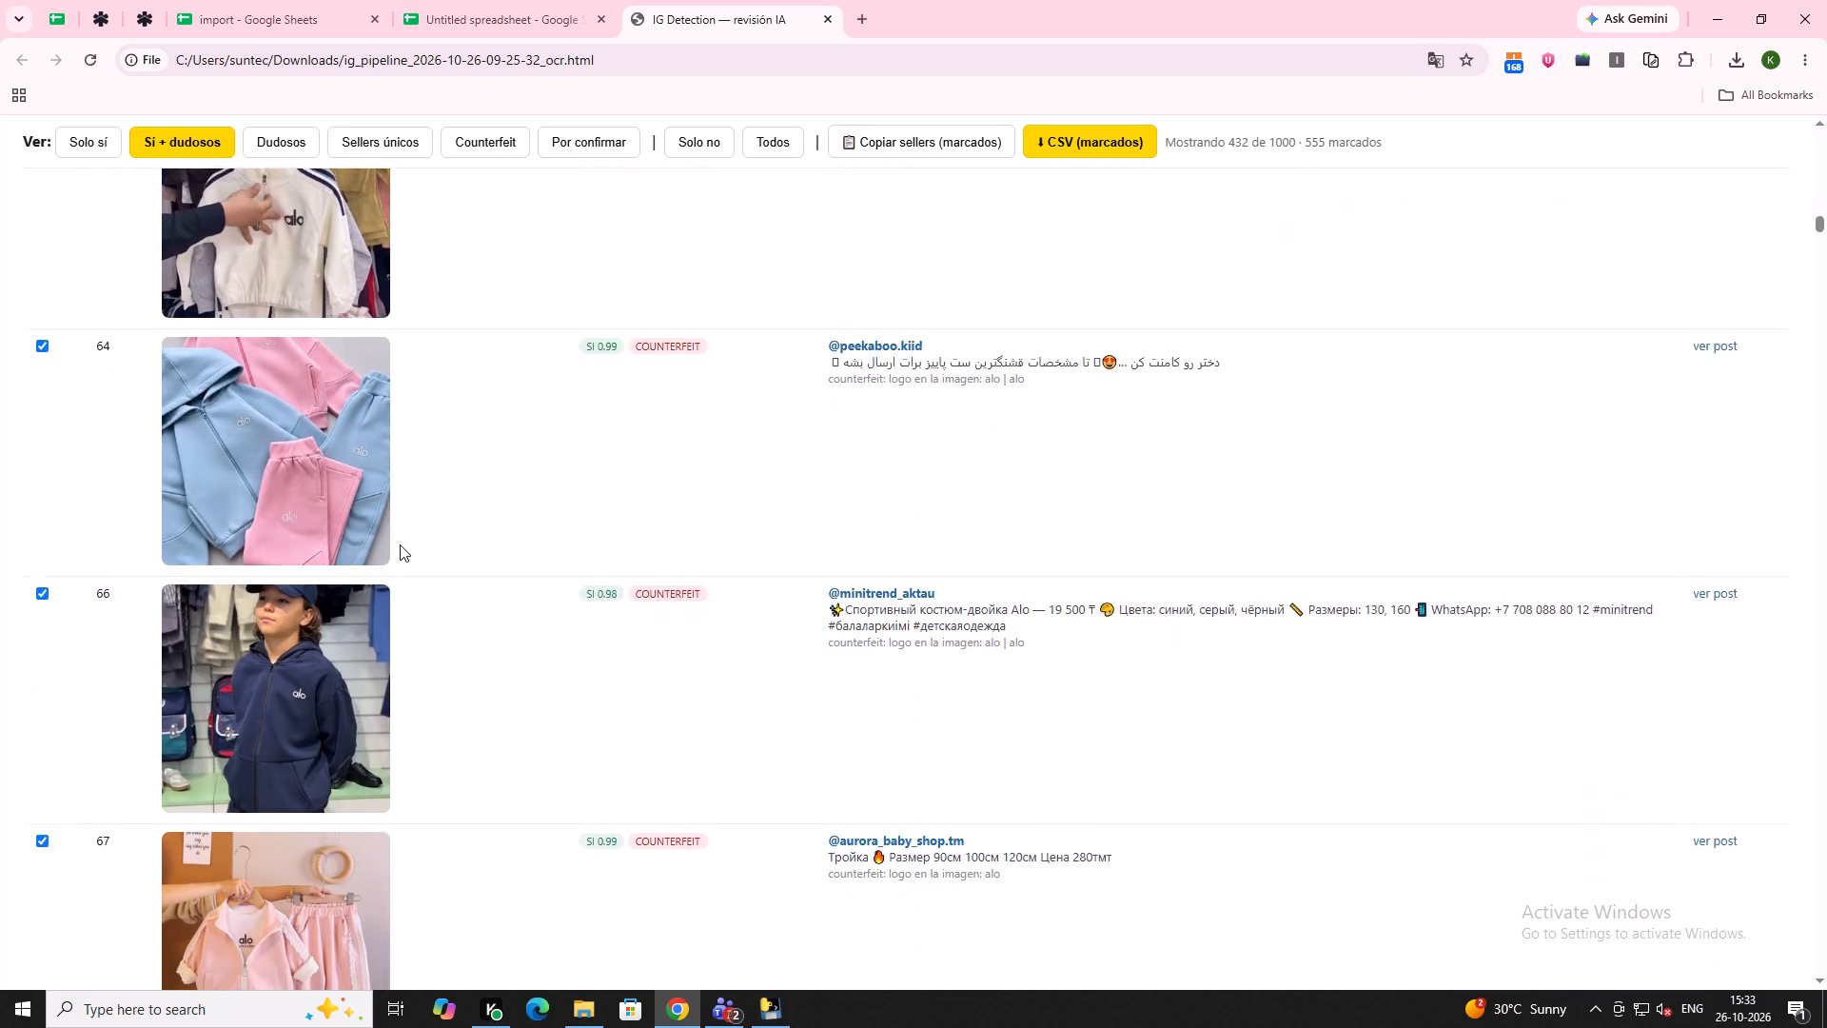
pyautogui.scroll(-15, 400, 544)
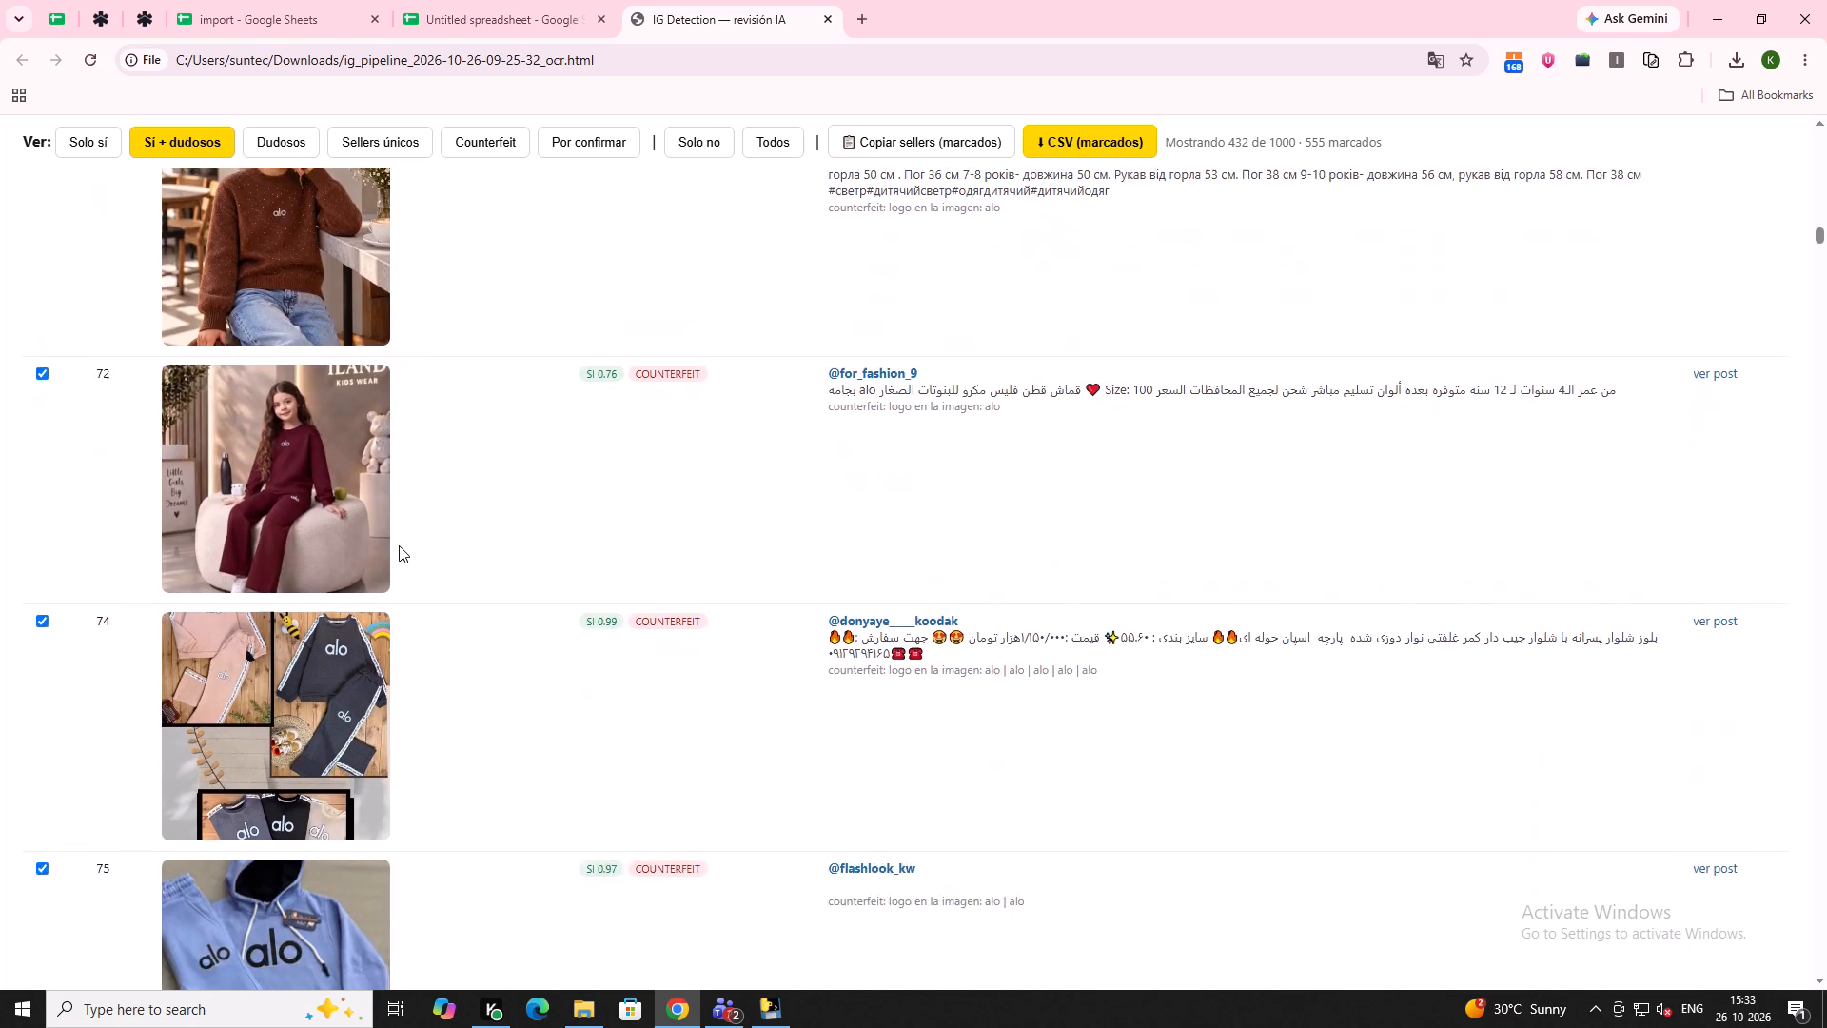
pyautogui.scroll(-10, 399, 545)
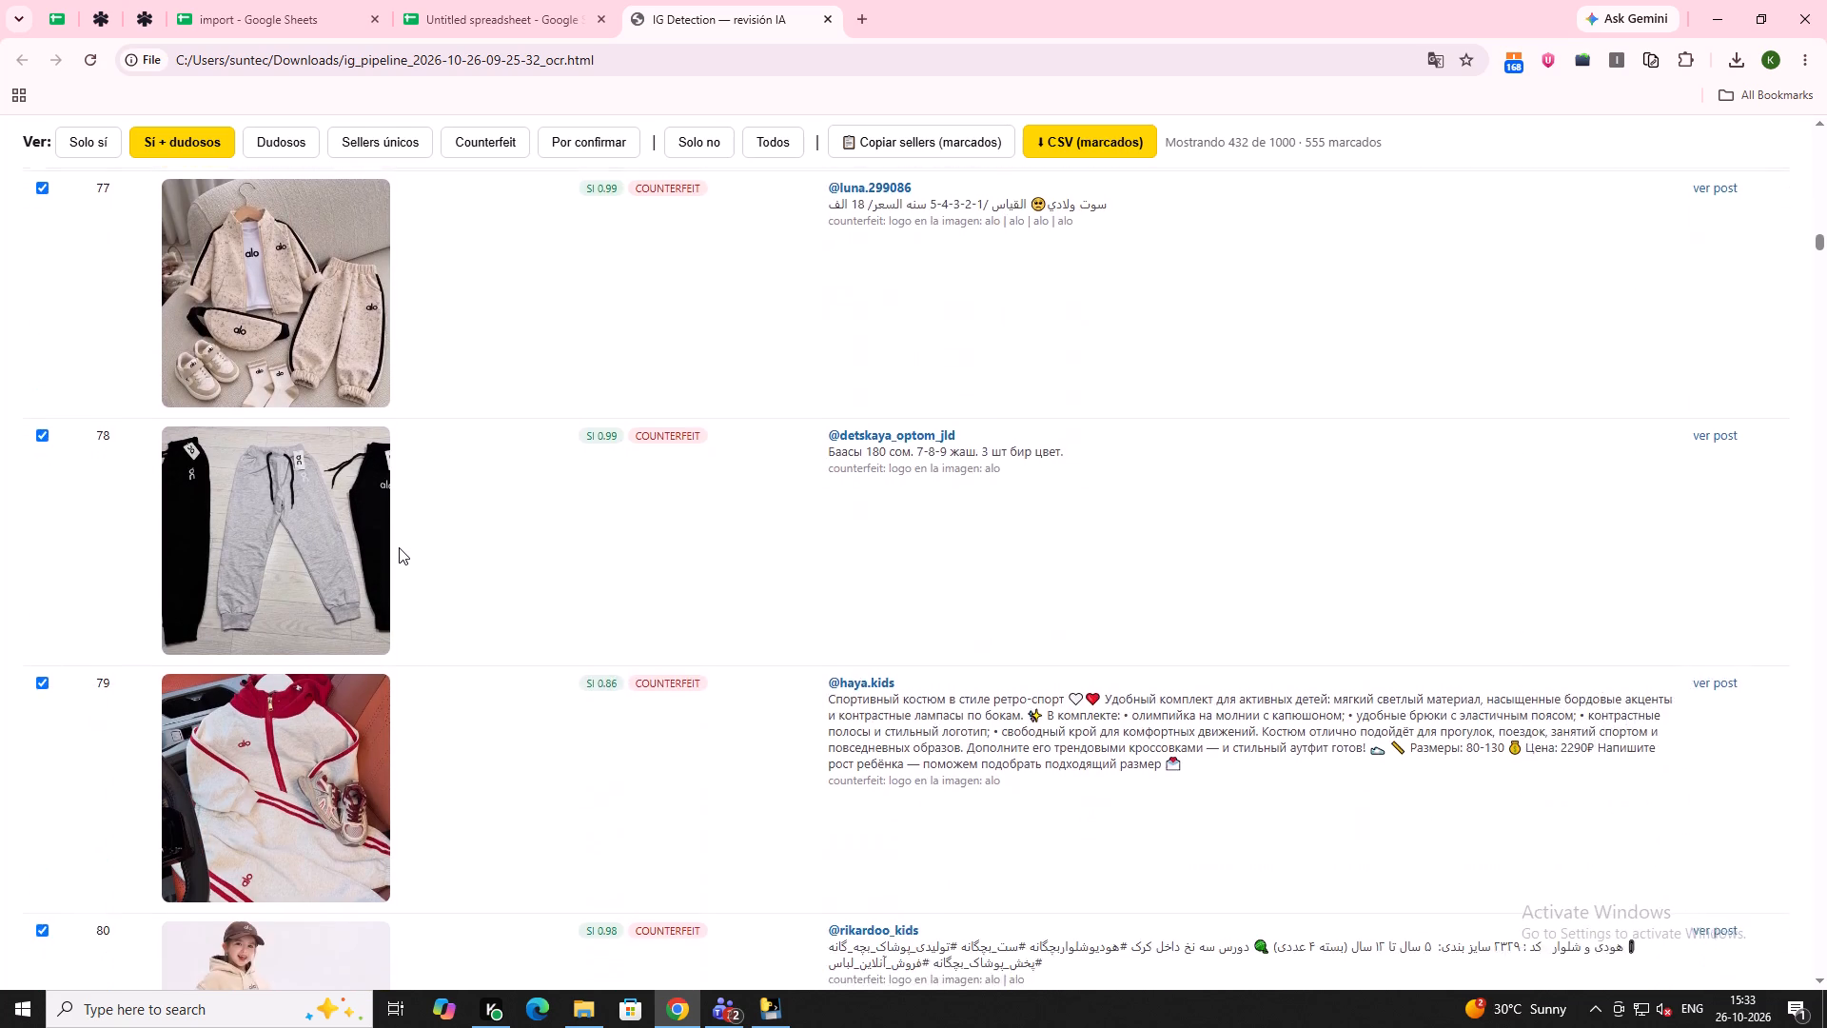
pyautogui.scroll(-6, 399, 547)
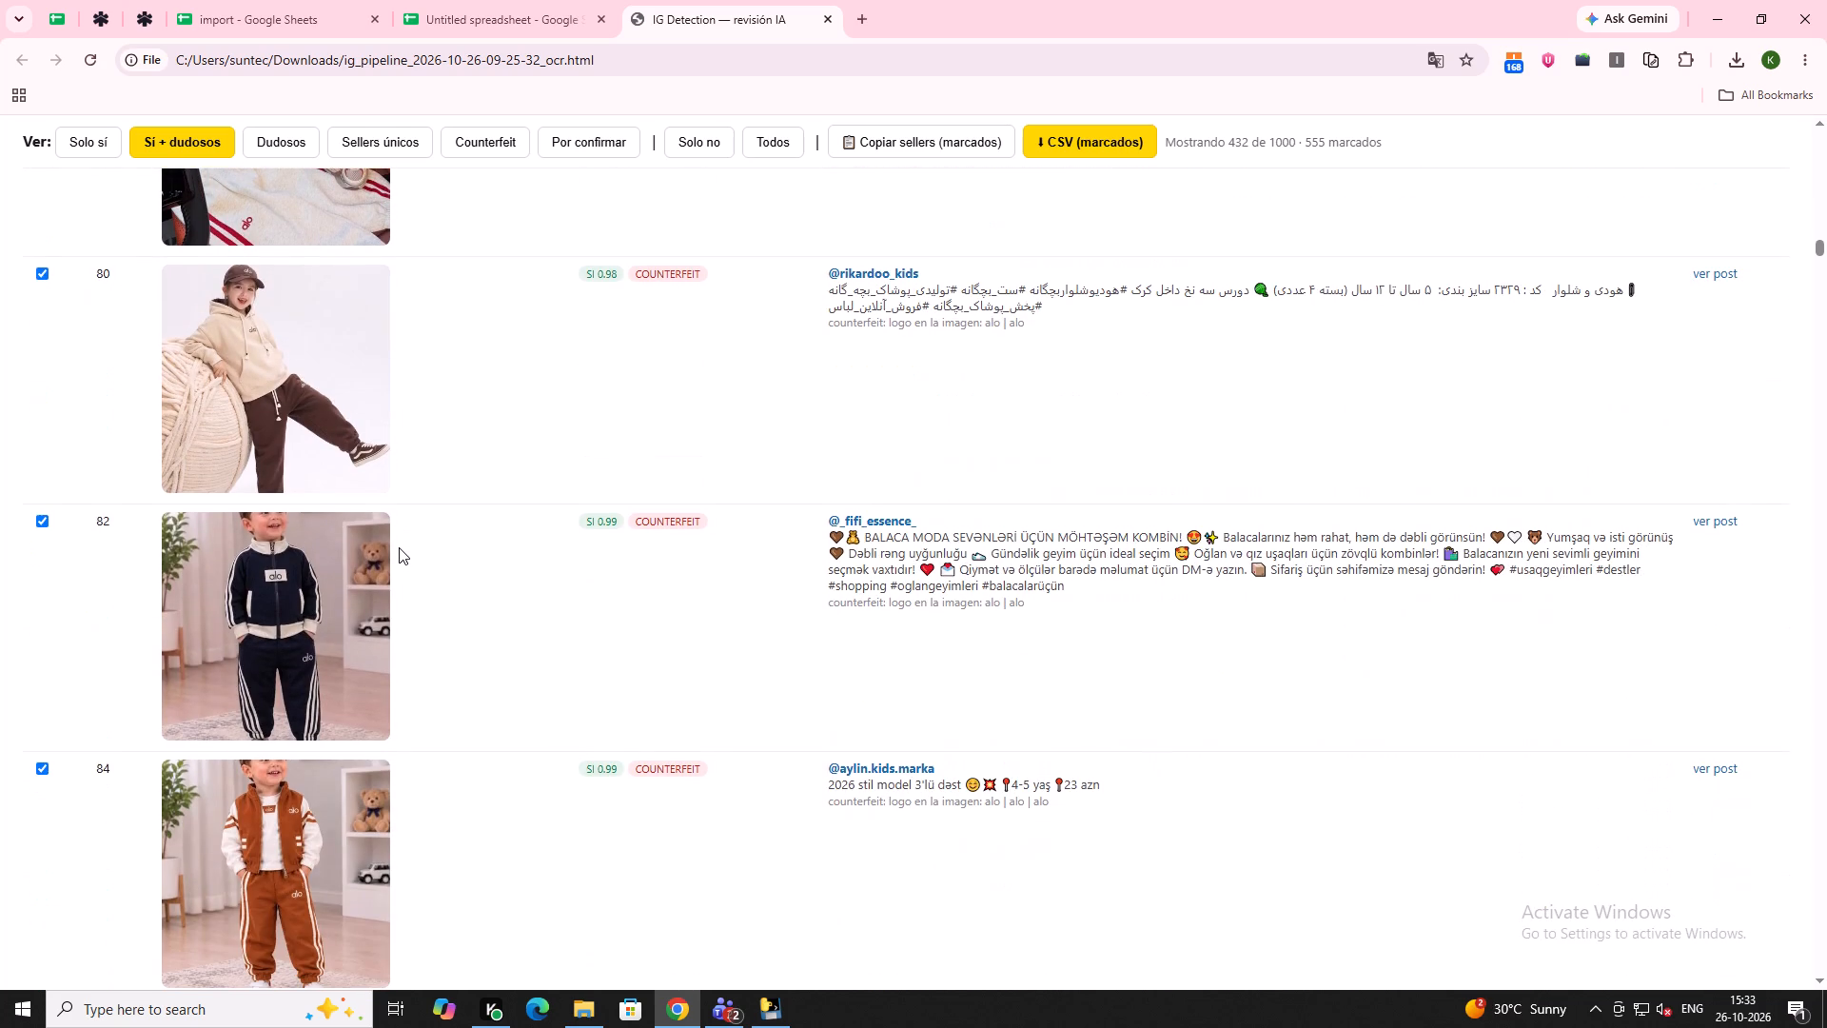
pyautogui.scroll(-5, 399, 547)
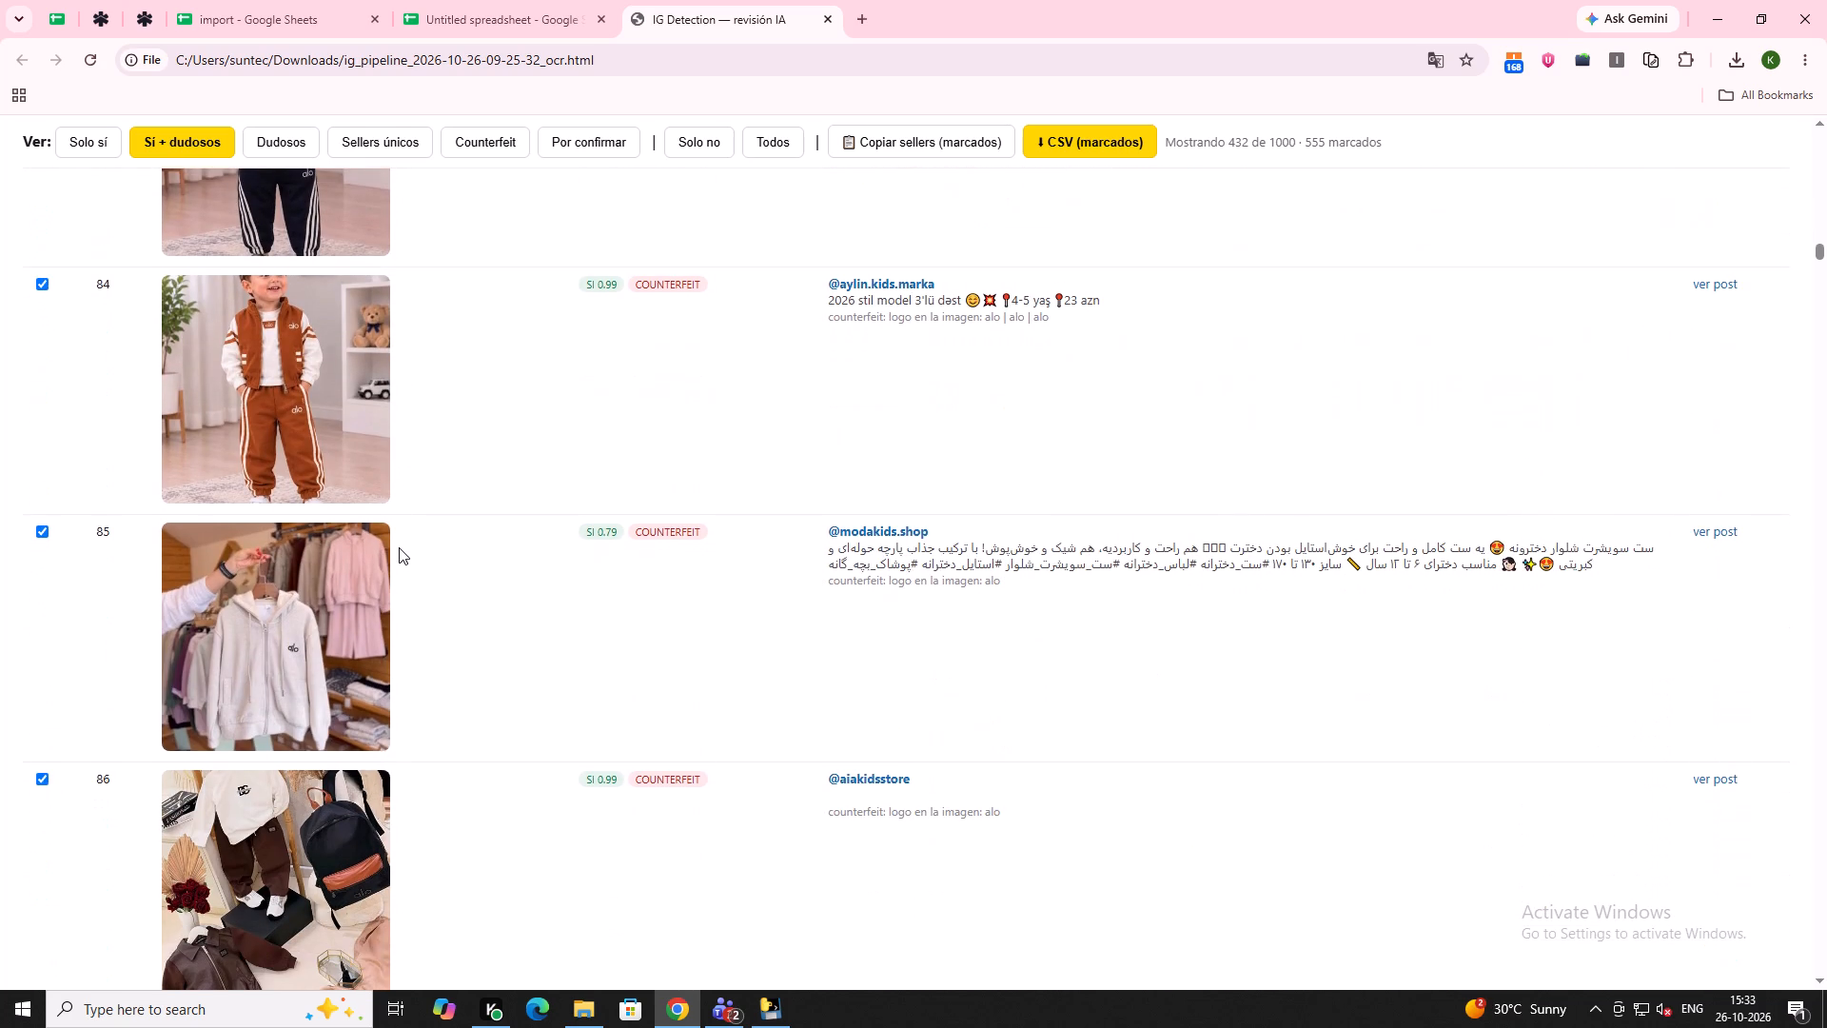
pyautogui.scroll(-8, 399, 547)
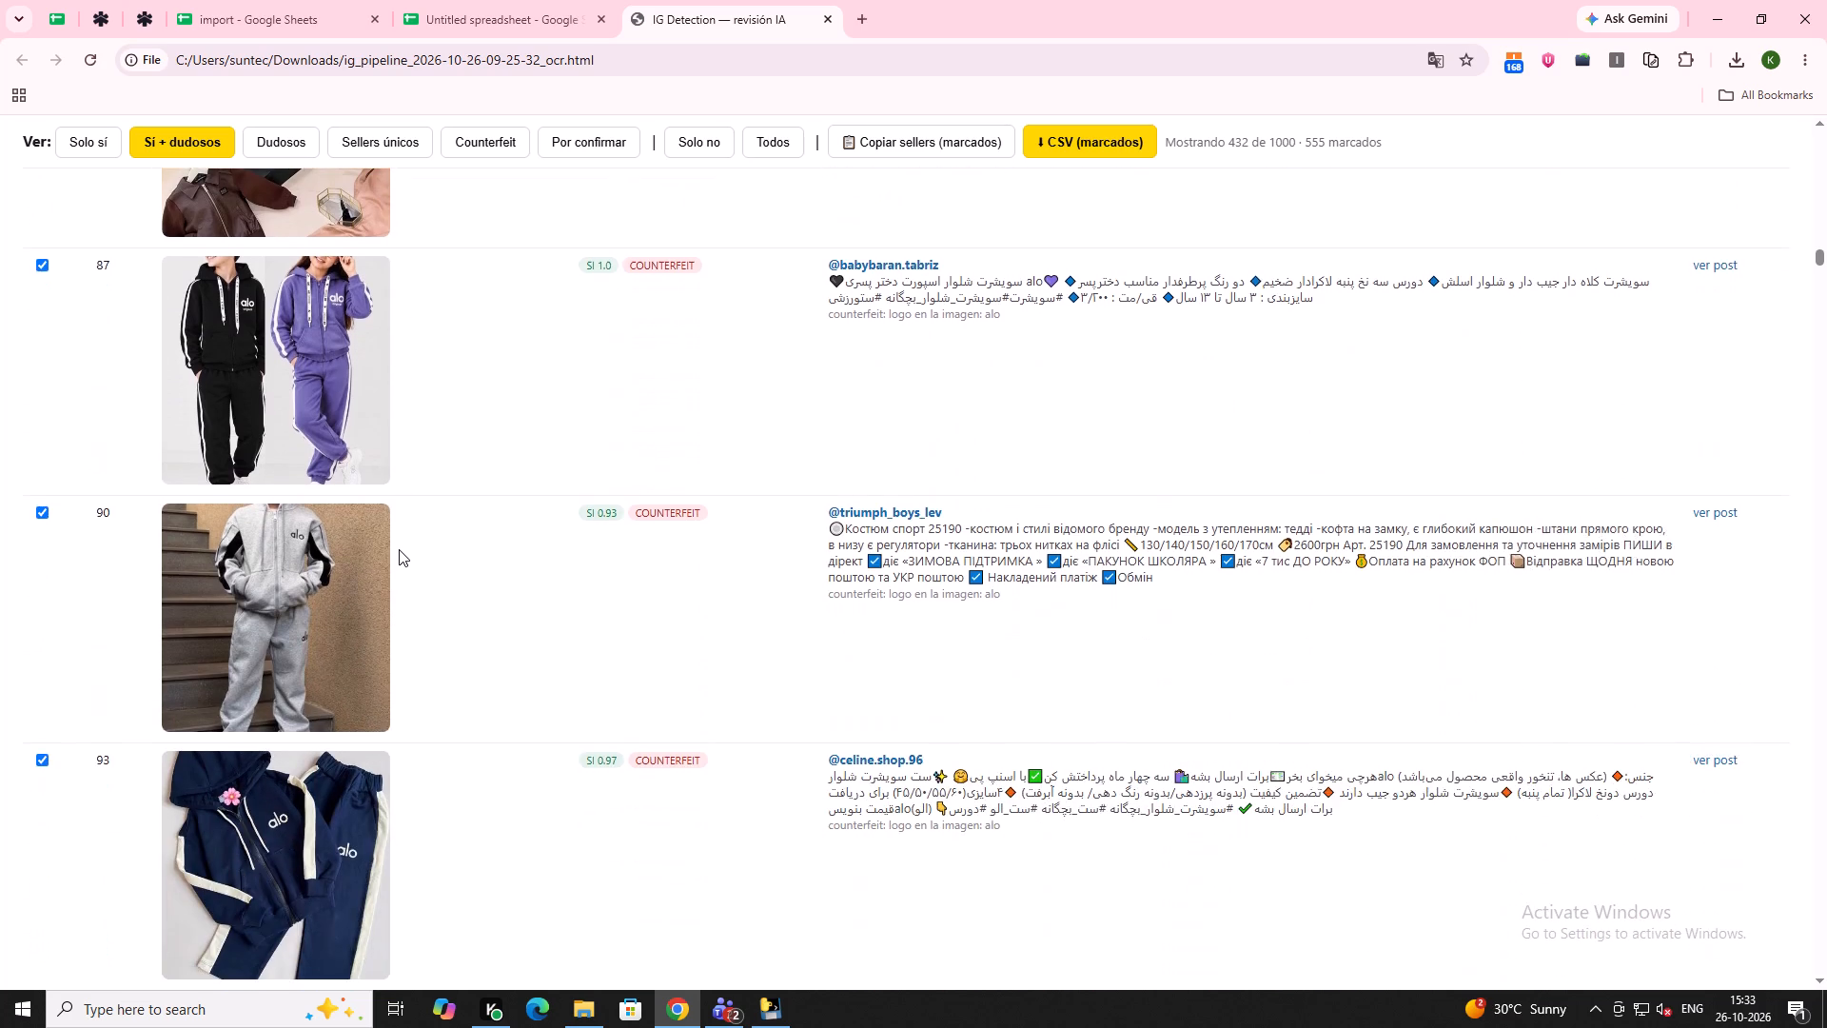
pyautogui.scroll(-9, 397, 551)
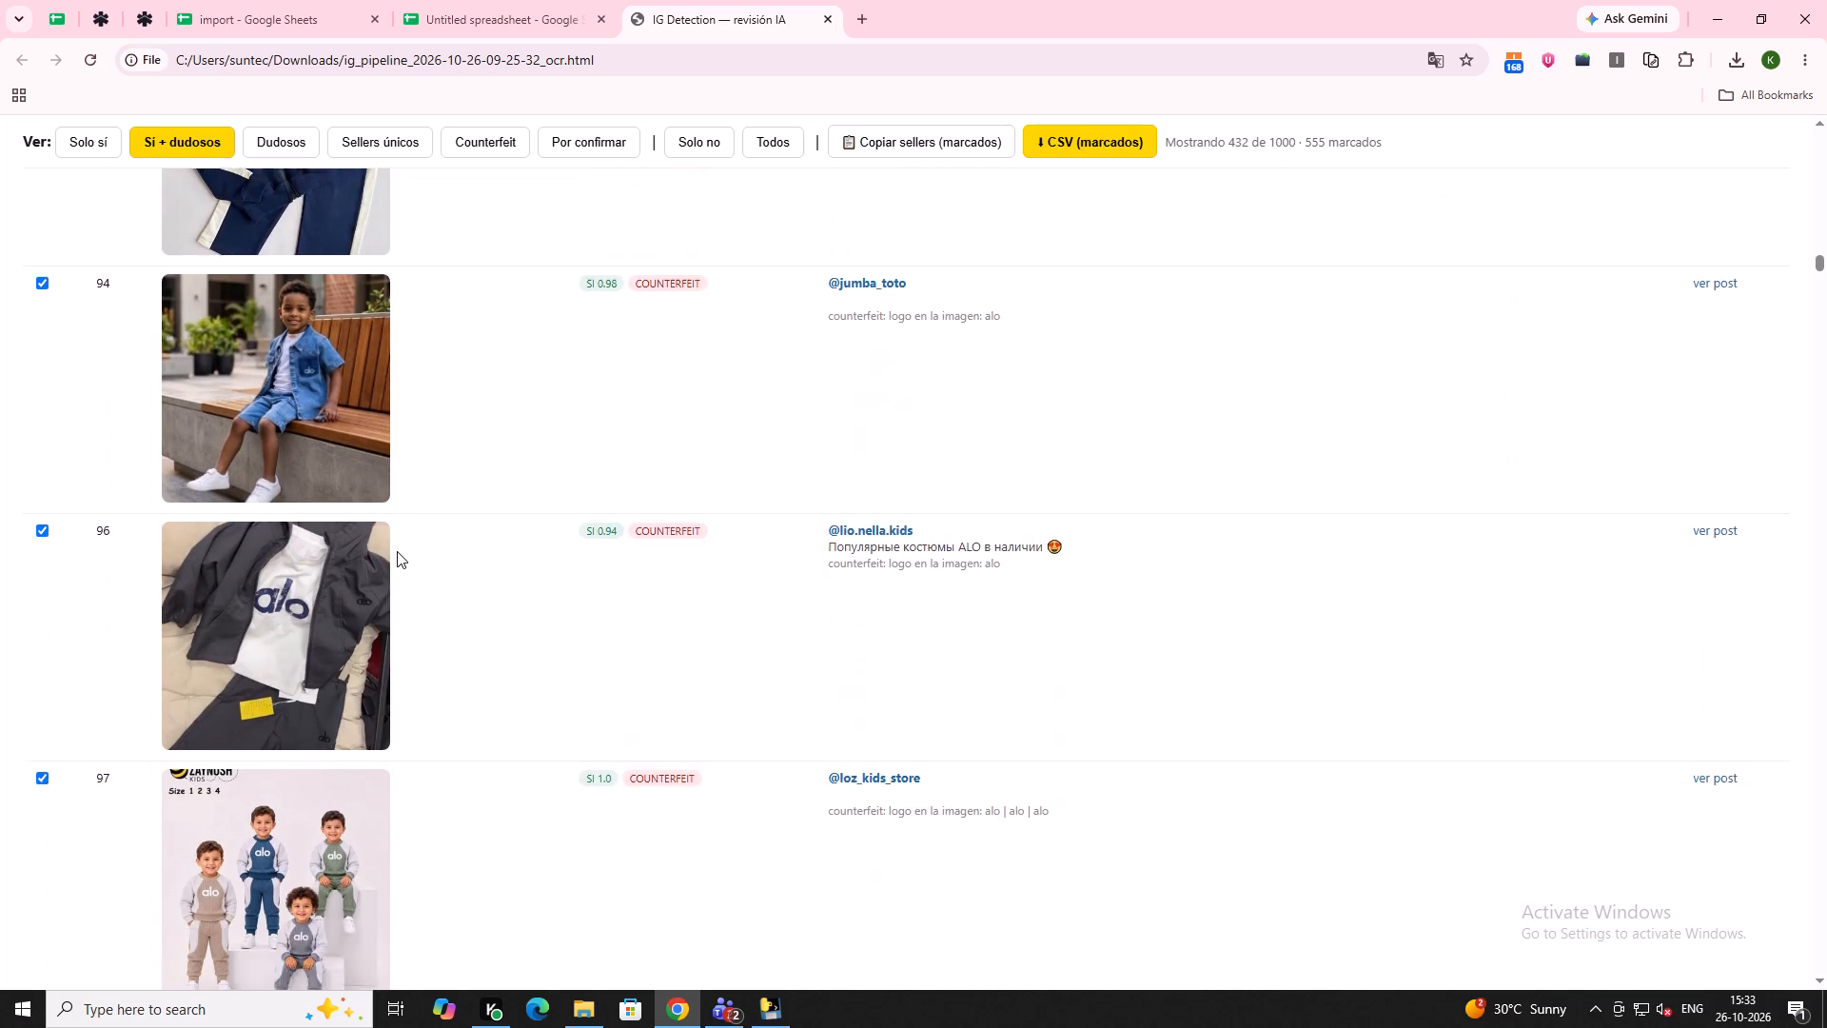
pyautogui.scroll(-11, 397, 551)
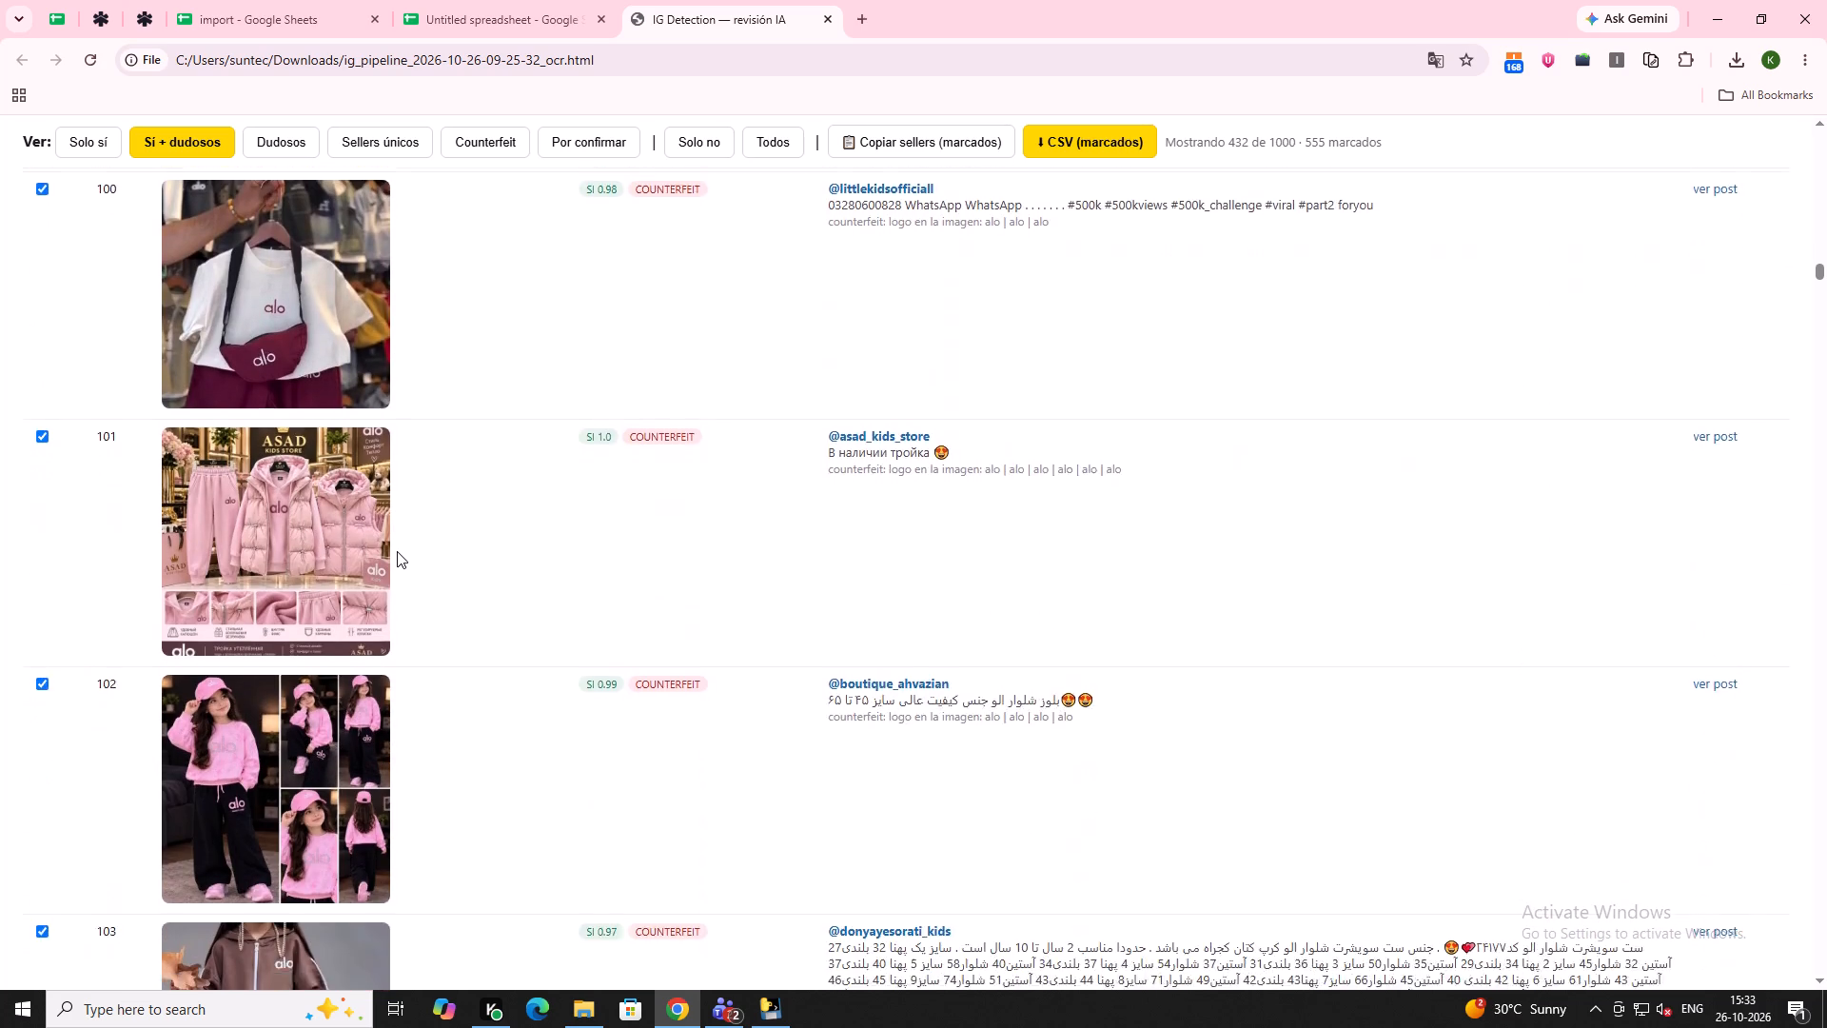
pyautogui.scroll(-13, 397, 551)
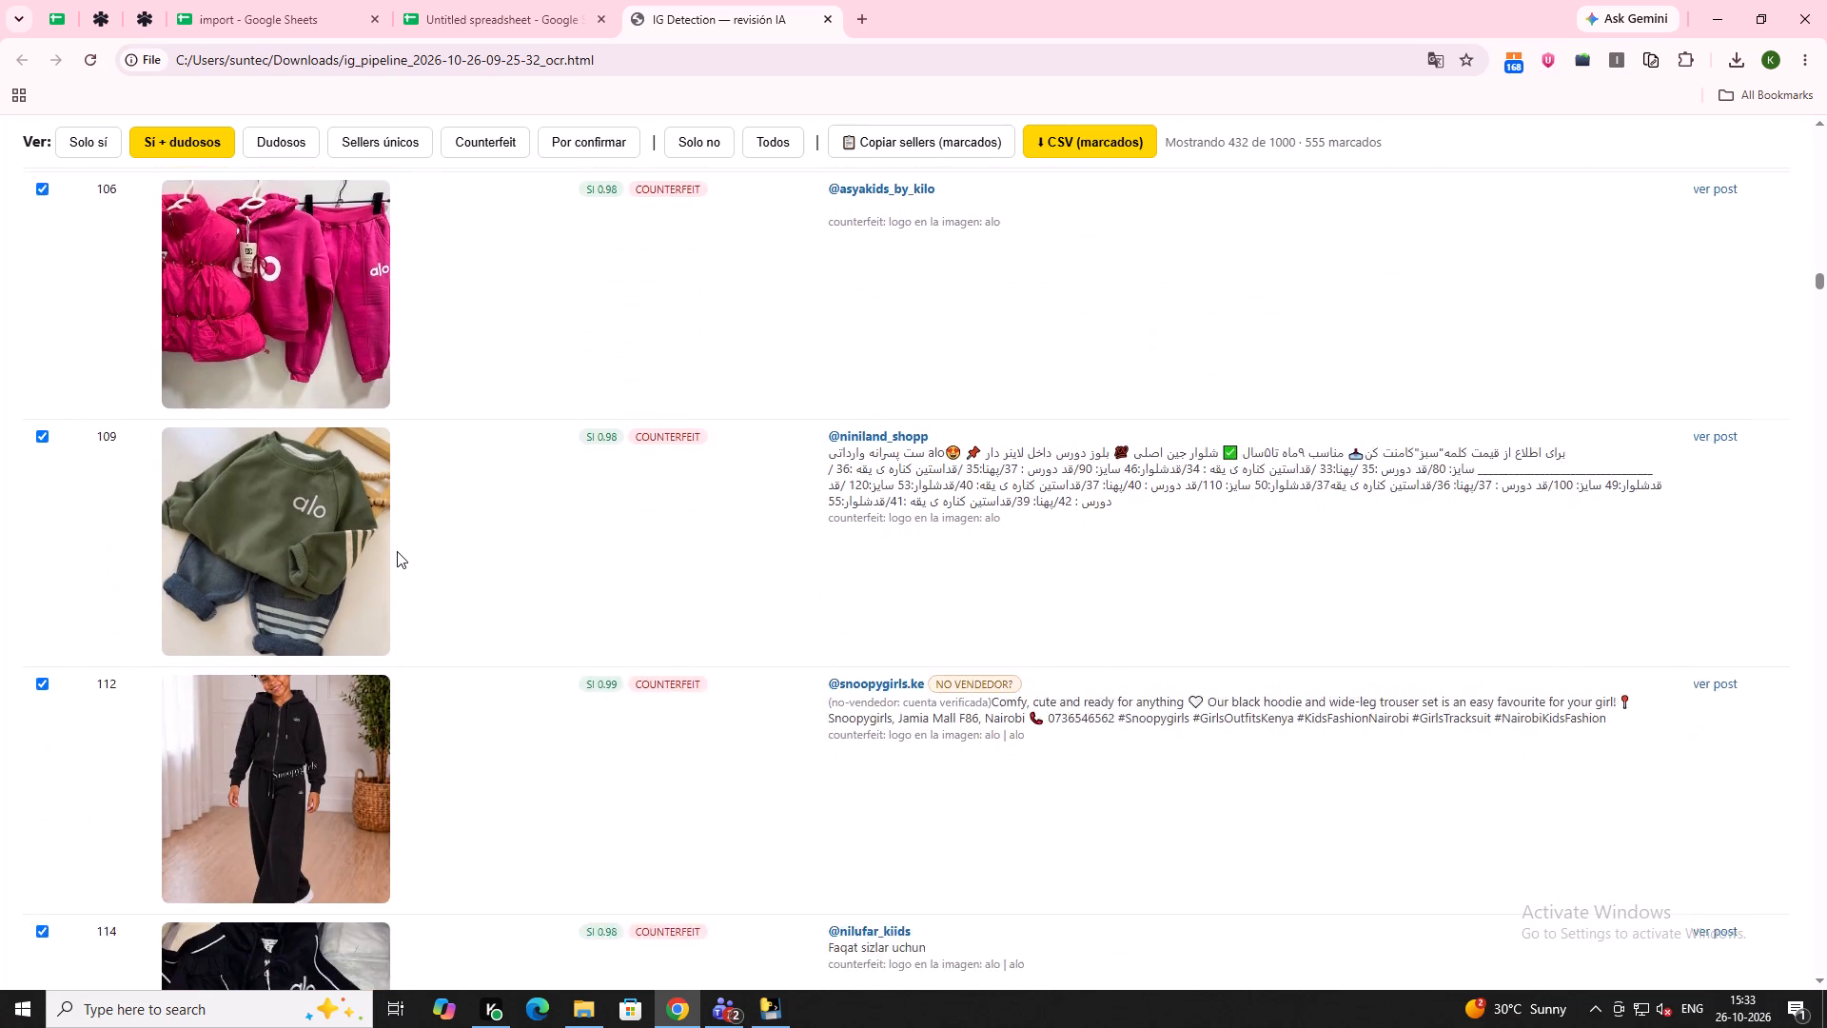
# Unmark listing 112, the black hoodie set tagged "NO VENDEDOR?", to exclude it from the selection.
pyautogui.scroll(-1, 397, 551)
pyautogui.click(42, 494)
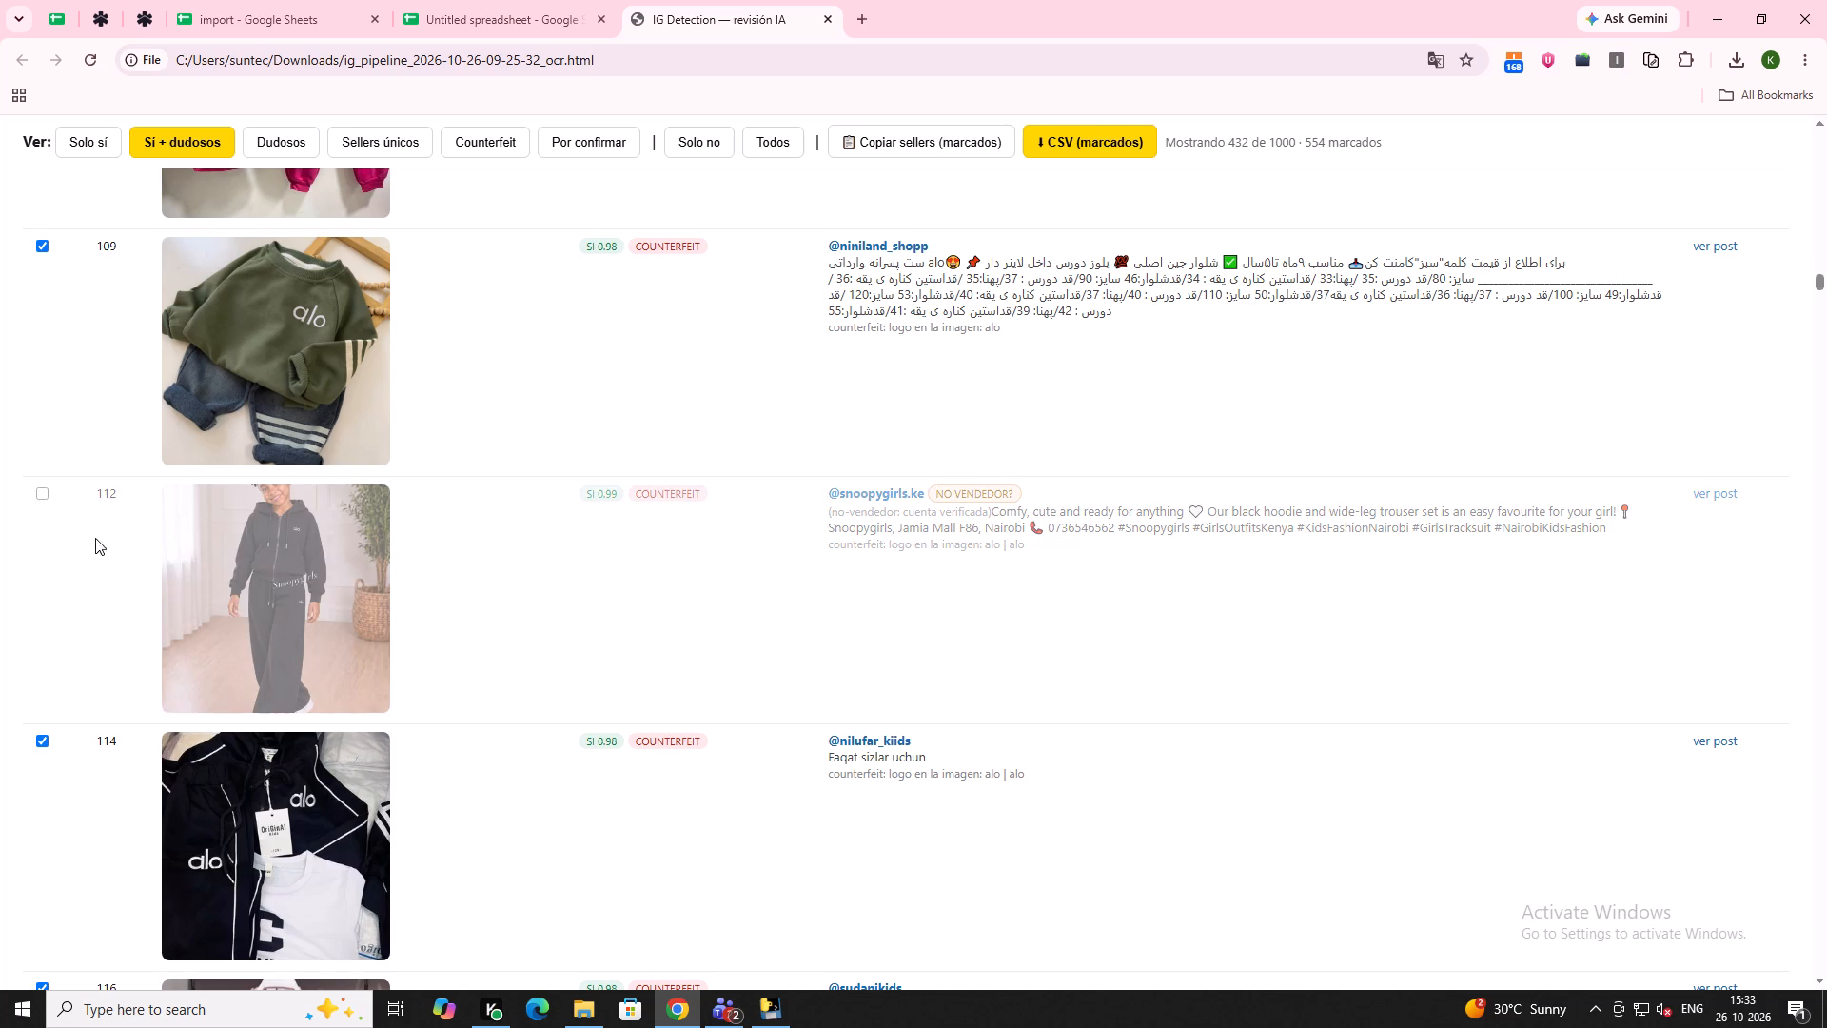
# Review the listings after row 112 and unmark listing 128, tagged "NO VENDEDOR?".
pyautogui.scroll(-19, 452, 609)
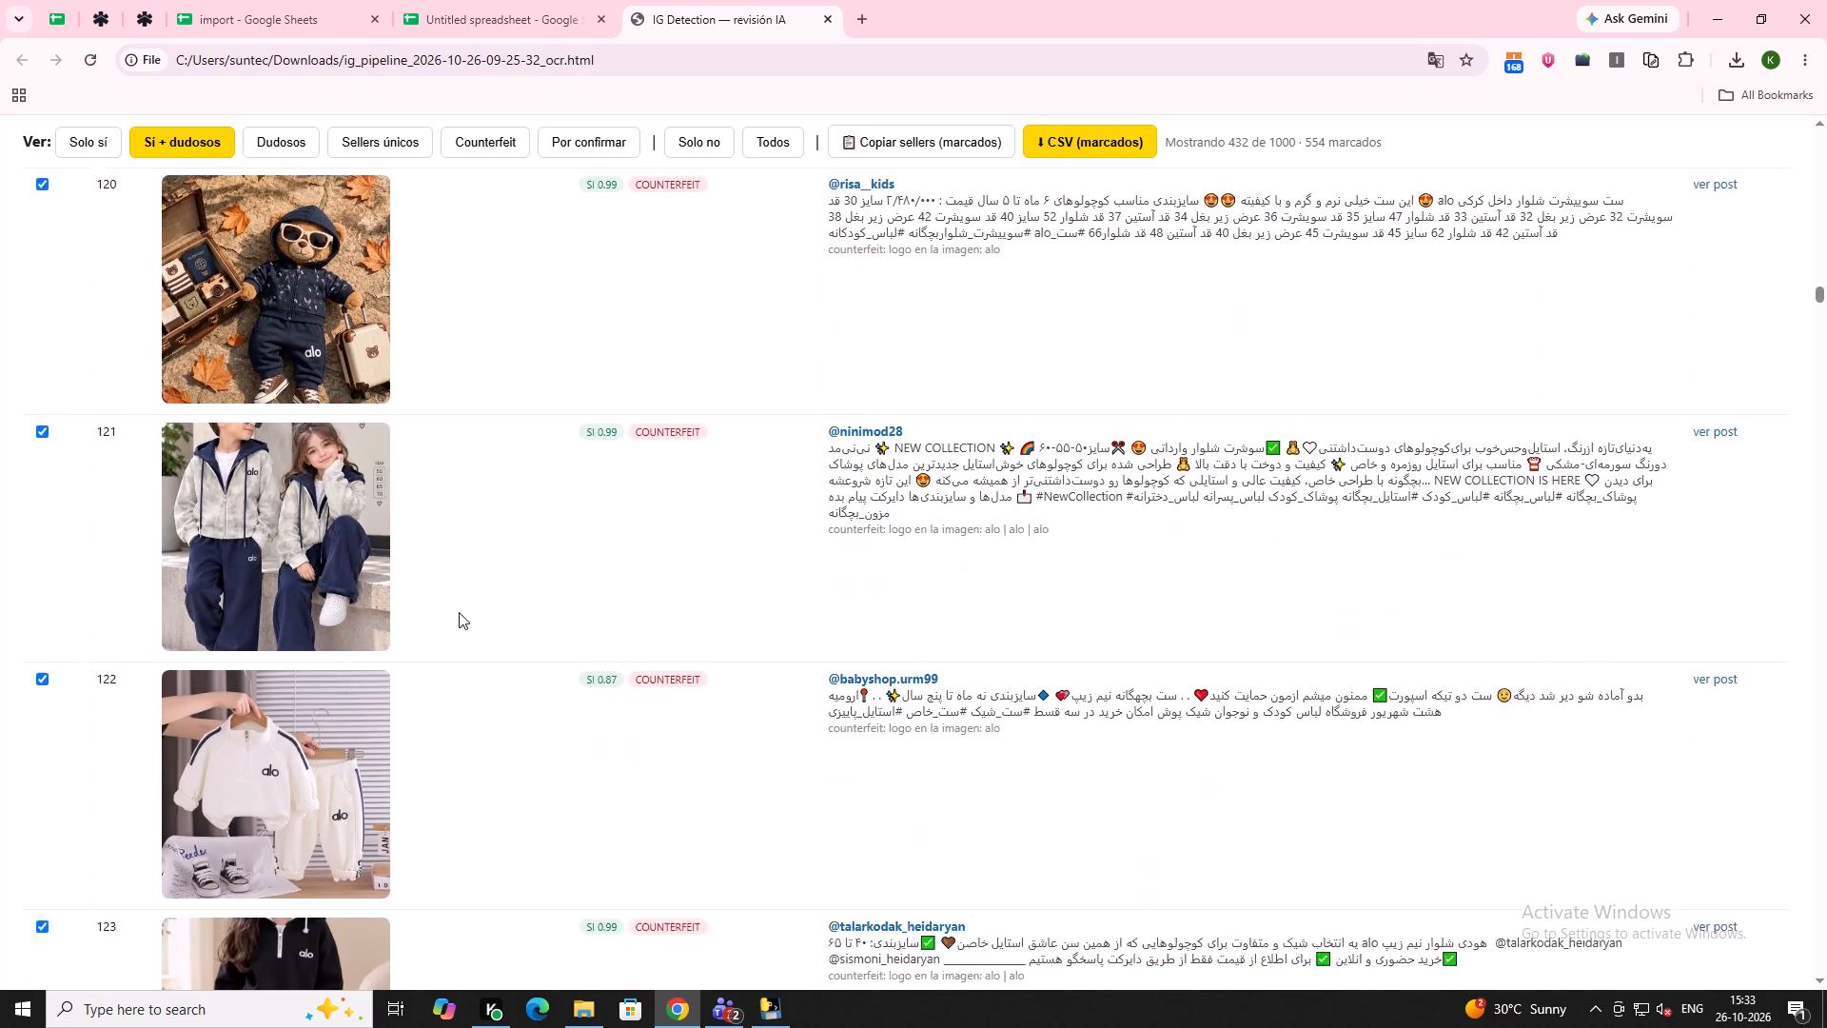
pyautogui.scroll(-11, 459, 612)
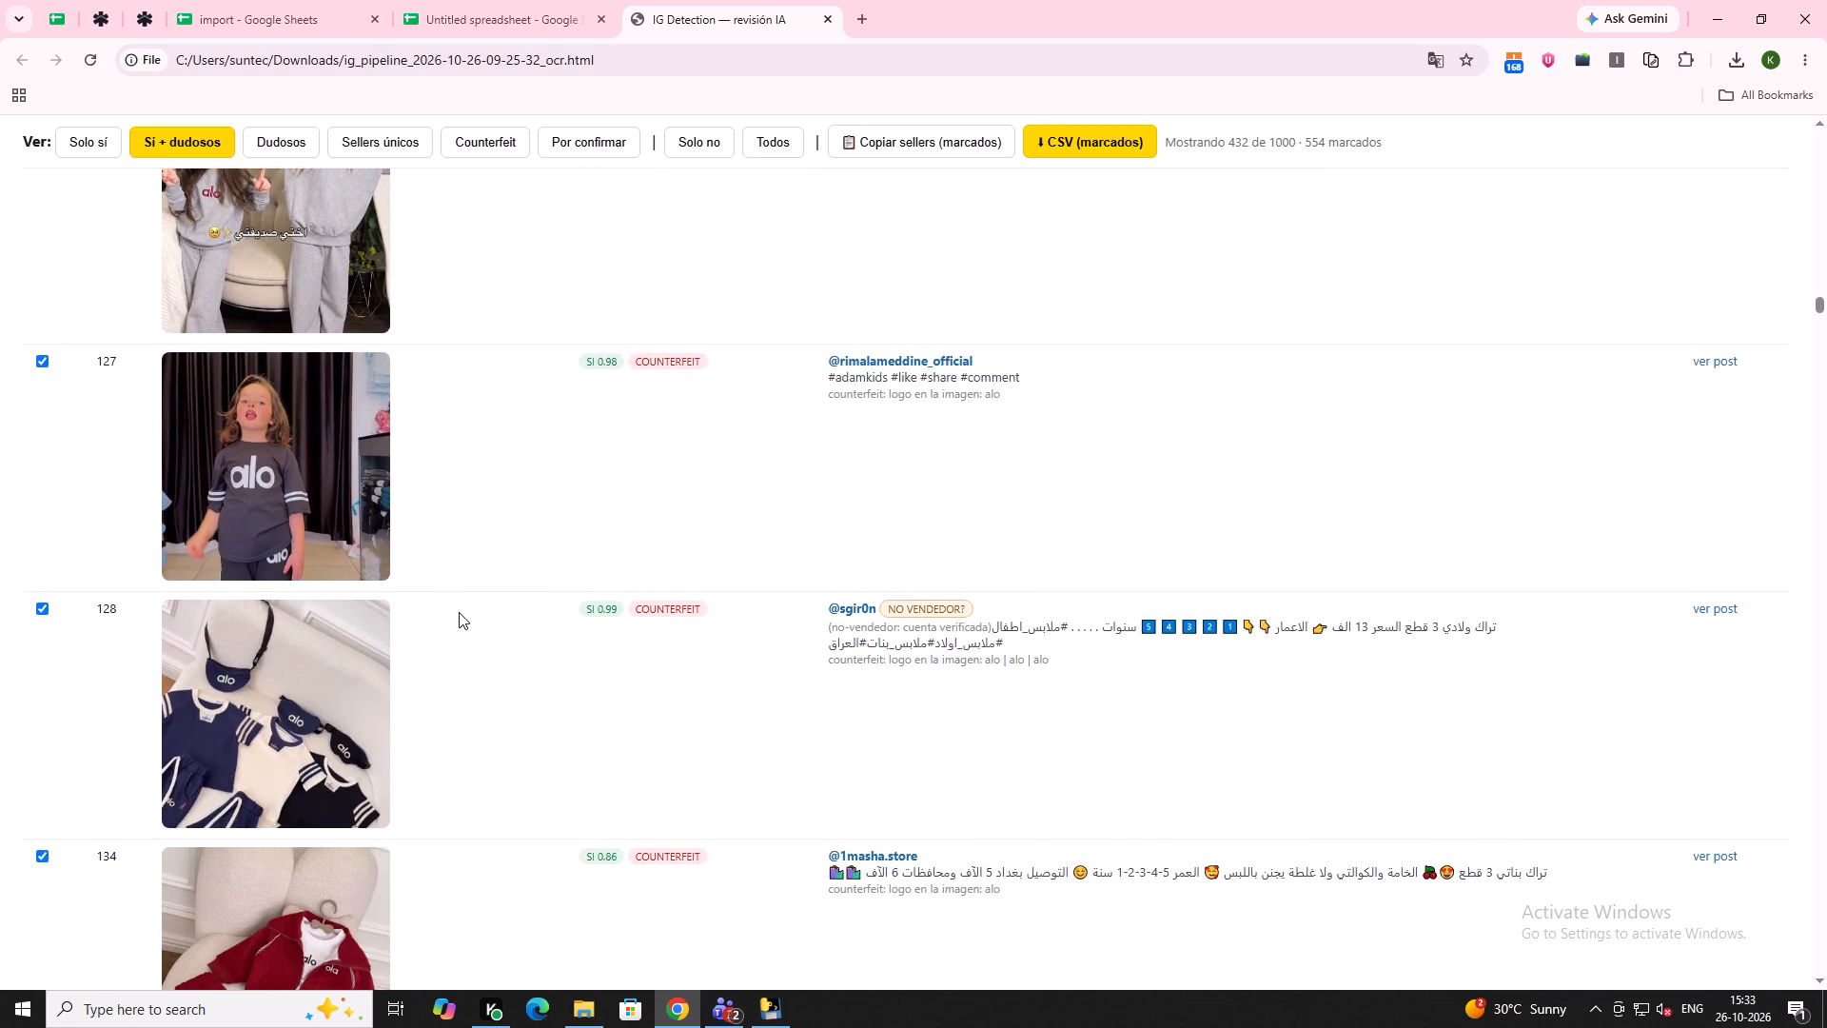
pyautogui.click(48, 614)
pyautogui.click(45, 608)
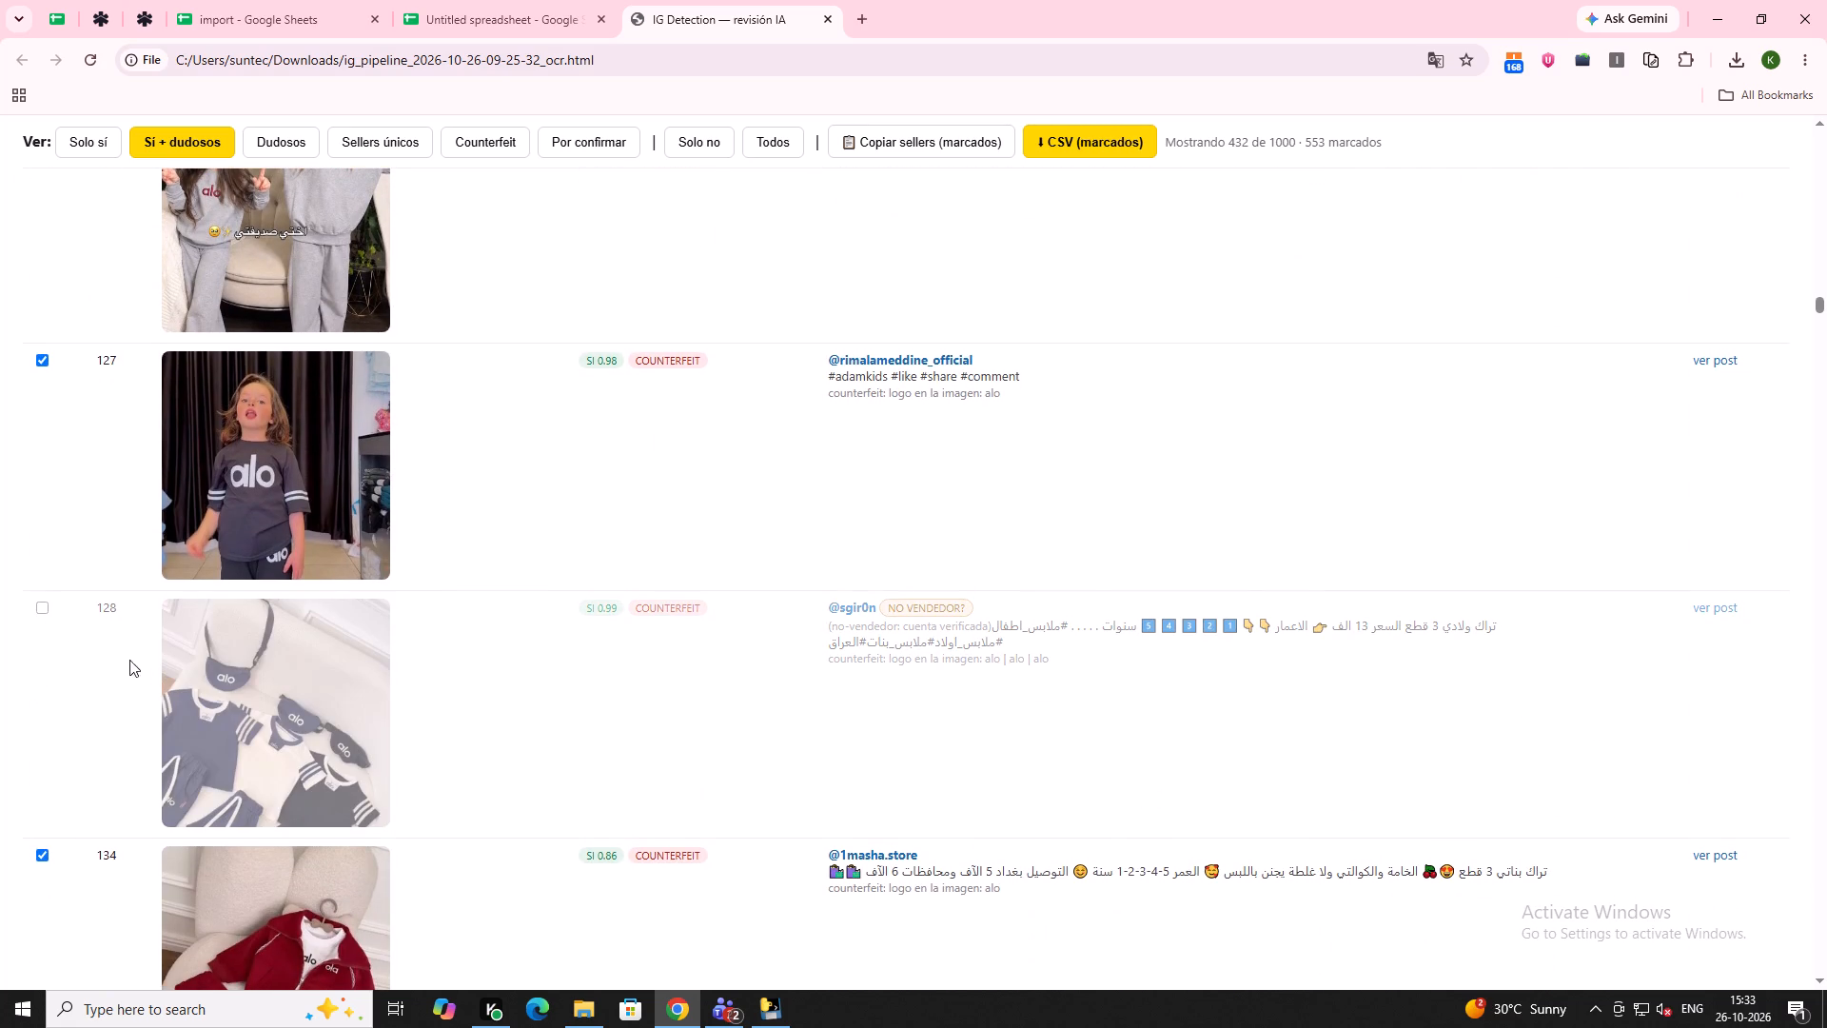
# Check the listings following row 128 and unmark listing 171, the pink set tagged "NO VENDEDOR?".
pyautogui.scroll(-15, 152, 671)
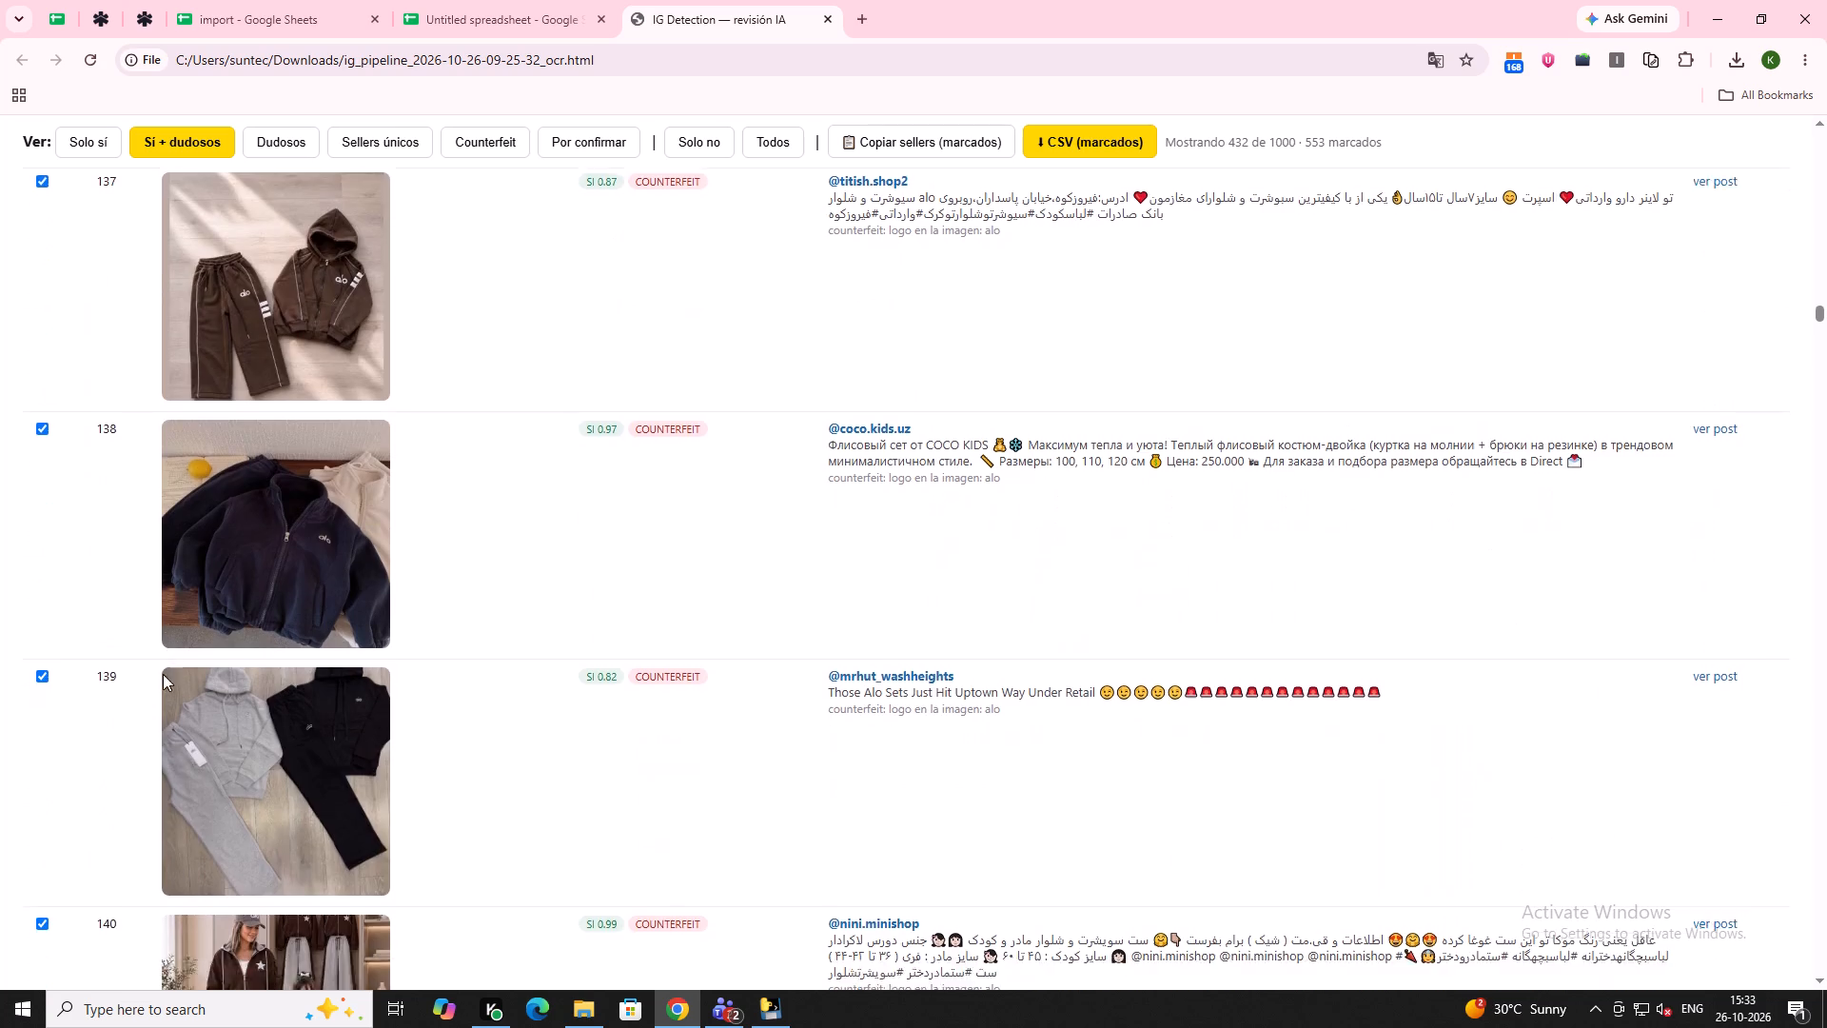
pyautogui.scroll(-14, 163, 674)
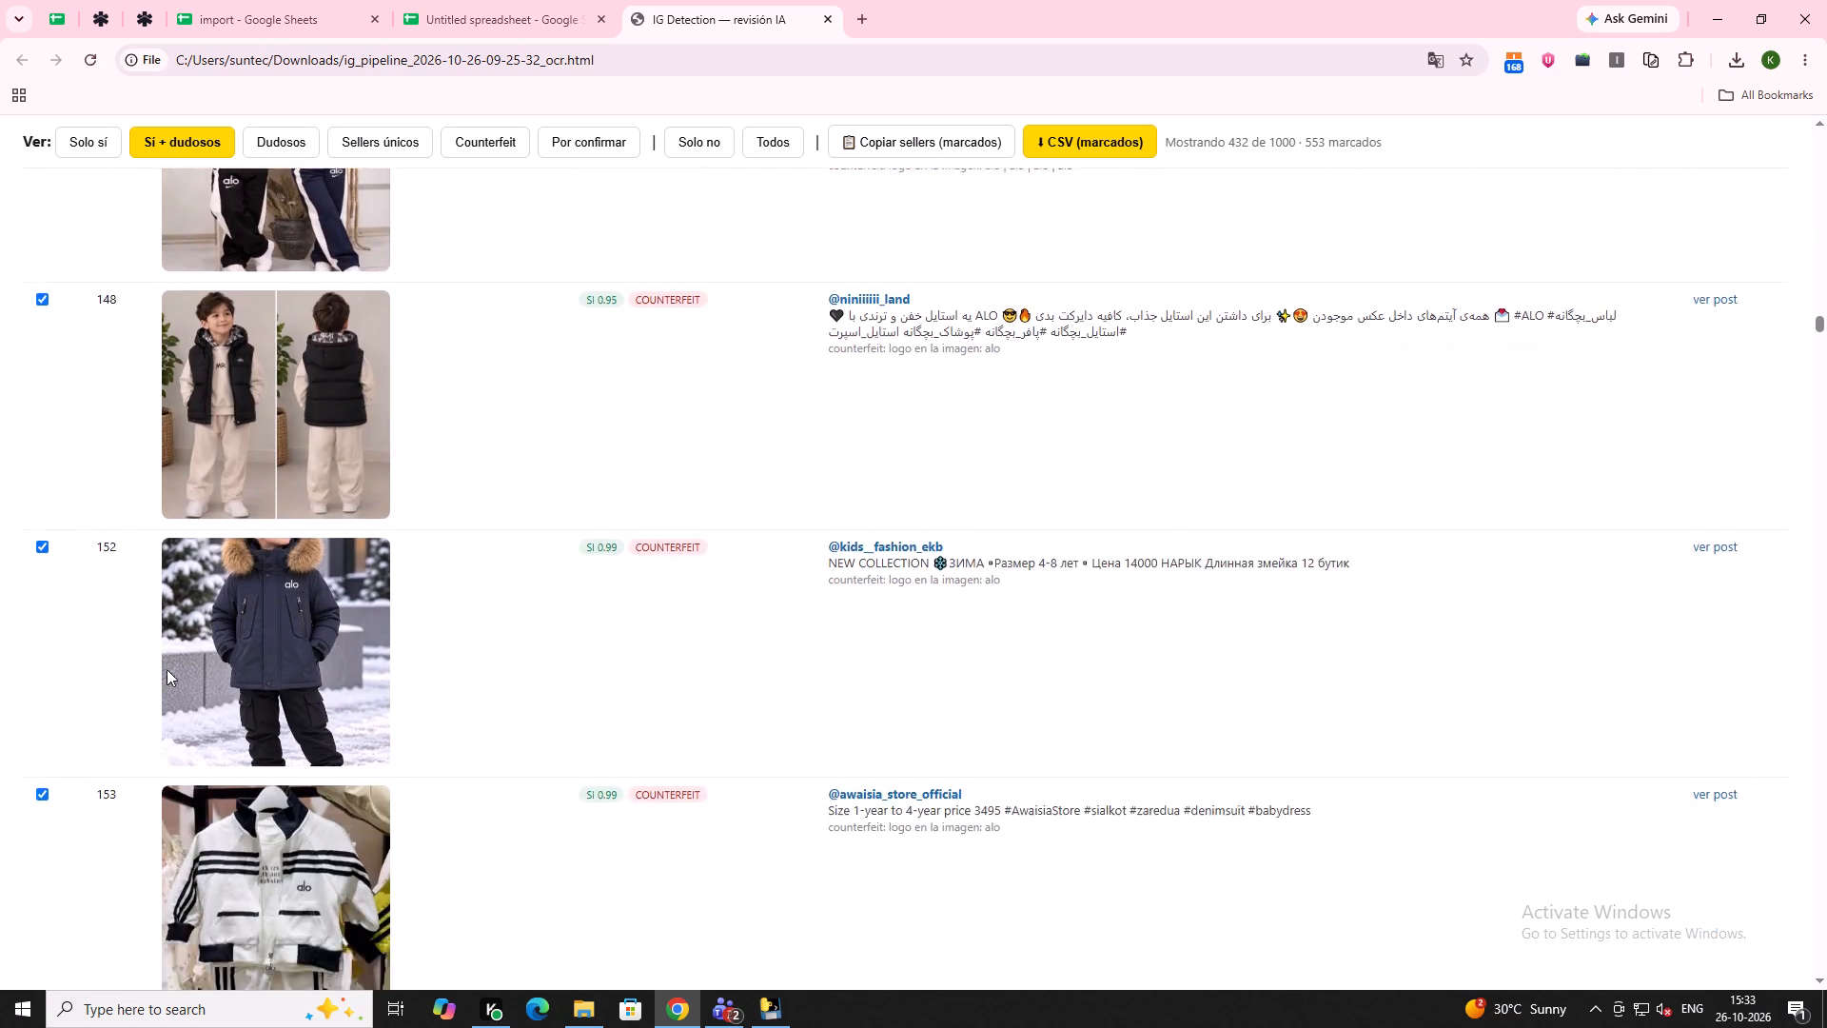
pyautogui.scroll(-10, 167, 669)
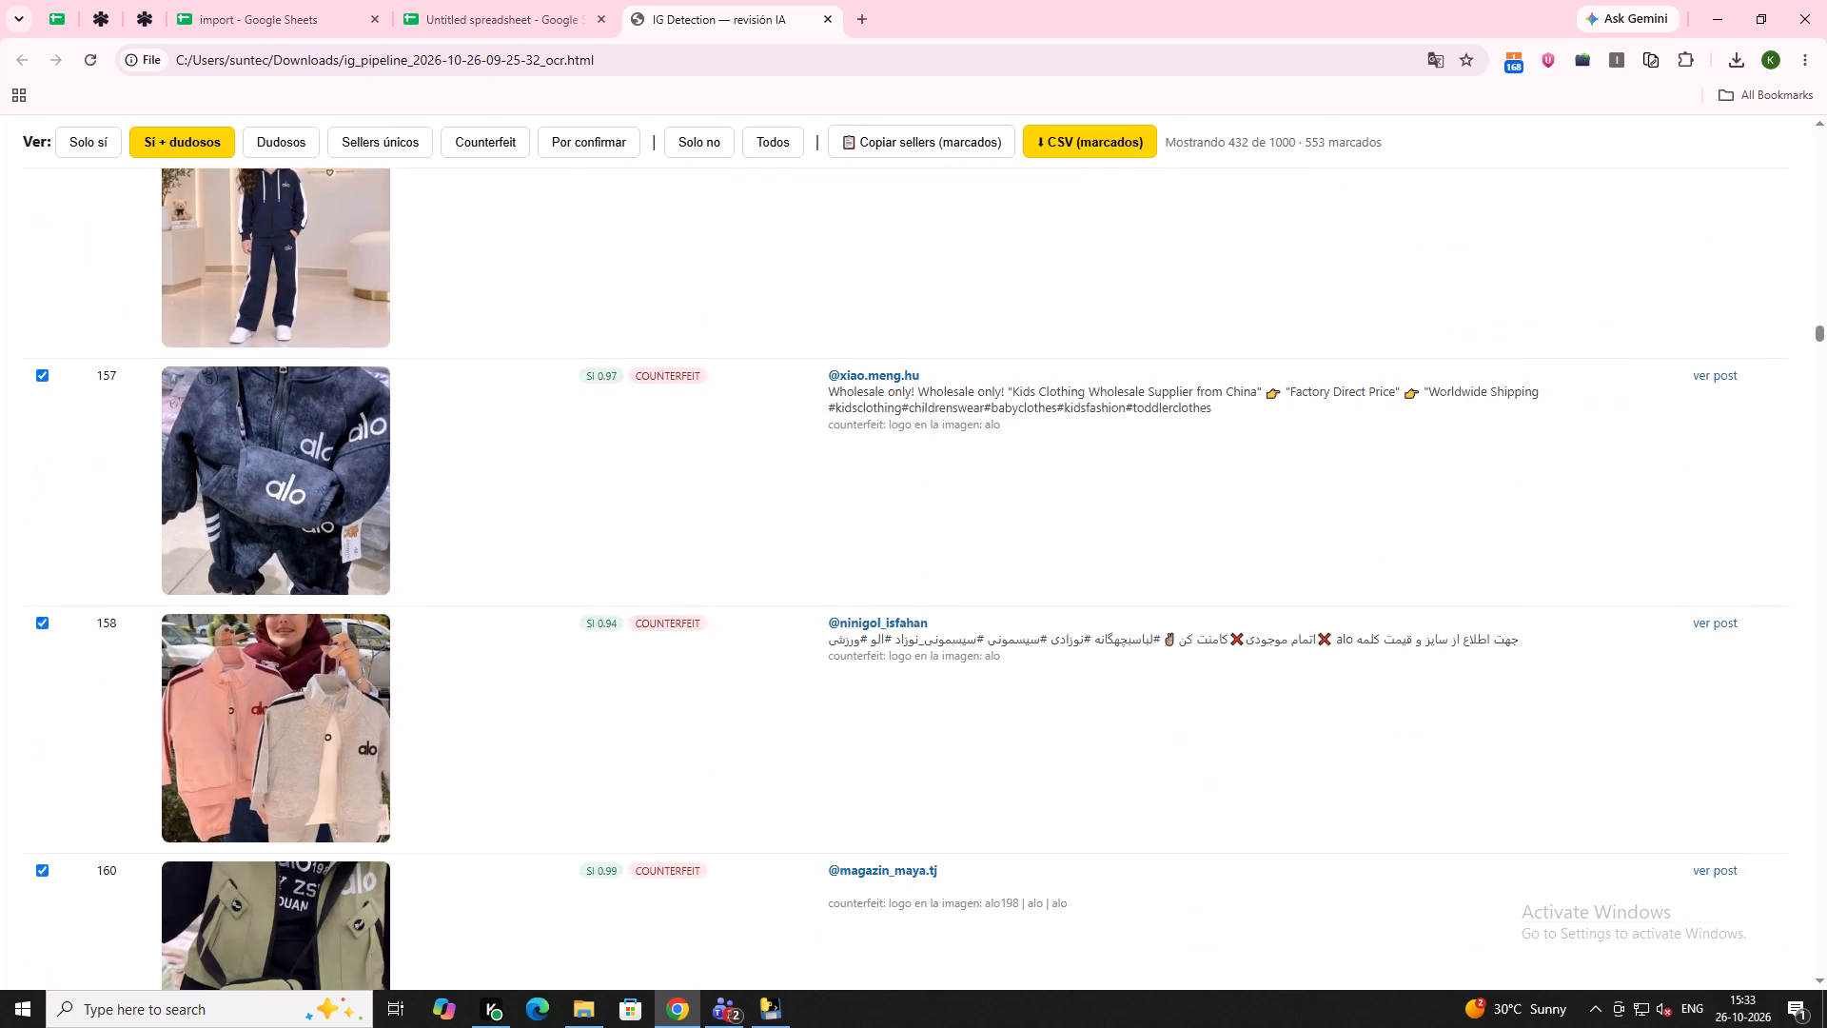
pyautogui.scroll(-11, 167, 668)
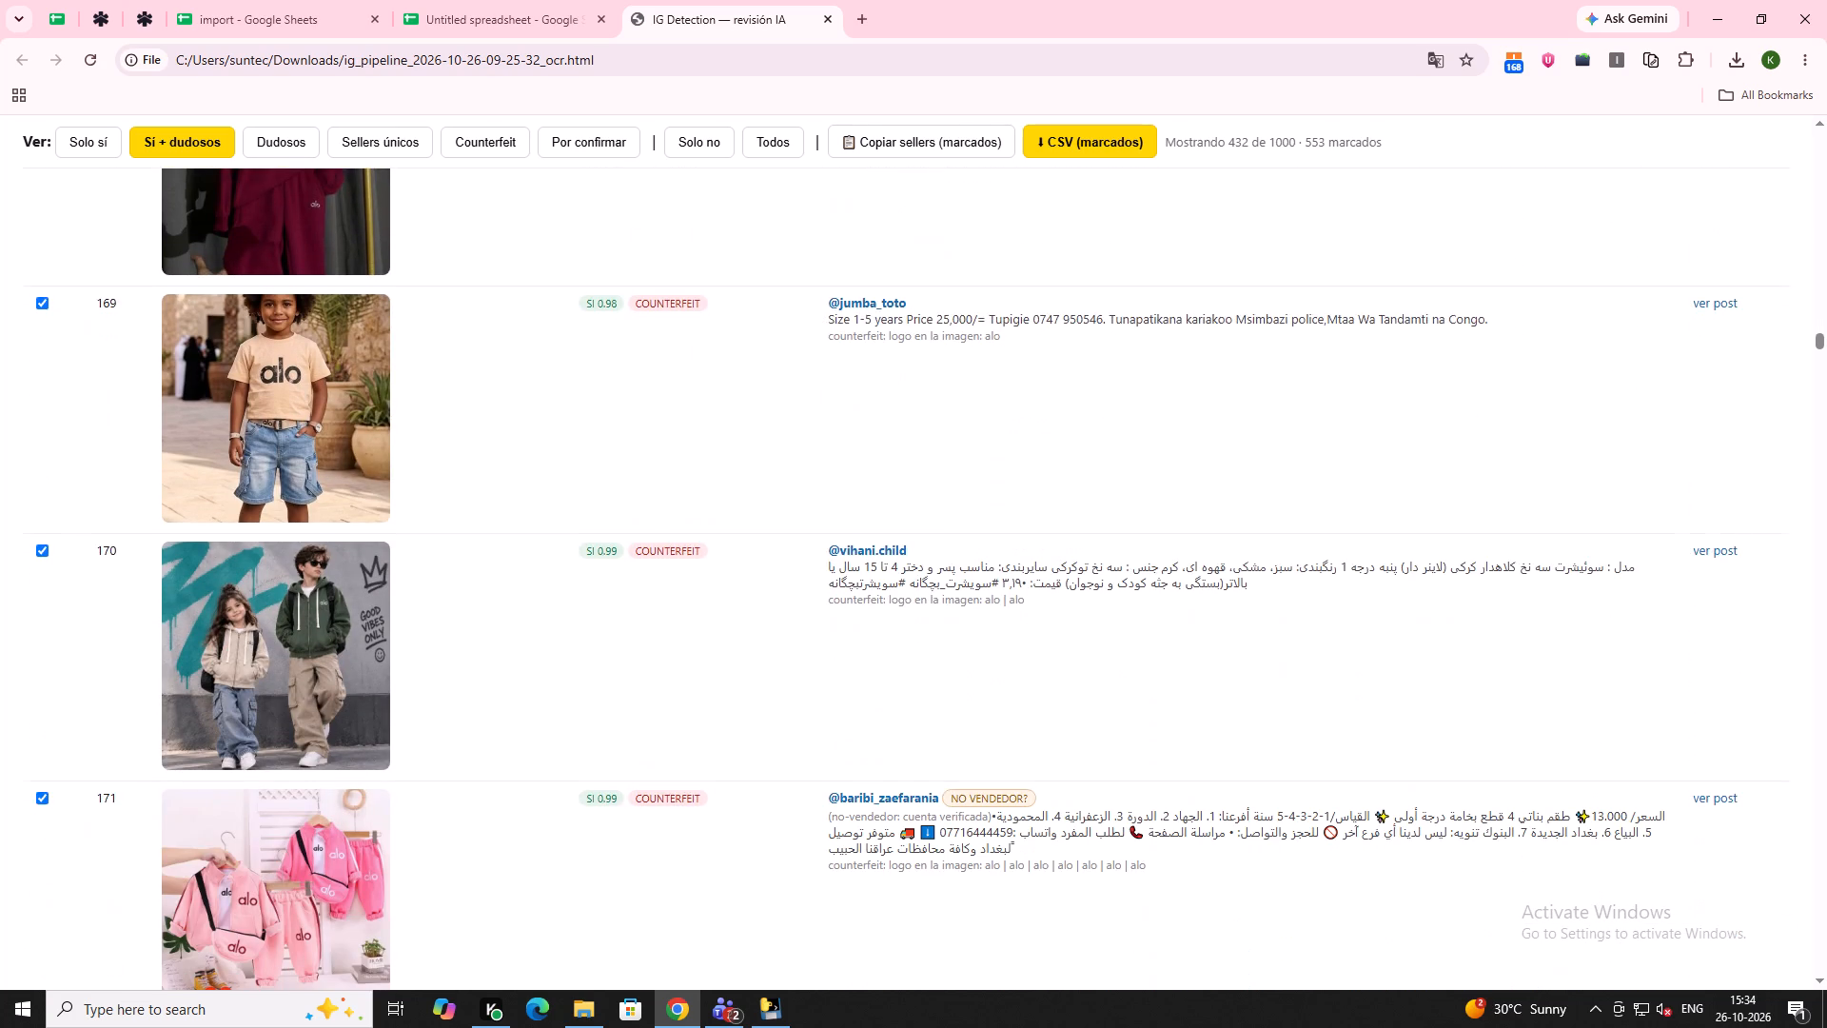
pyautogui.scroll(-1, 167, 668)
pyautogui.click(39, 696)
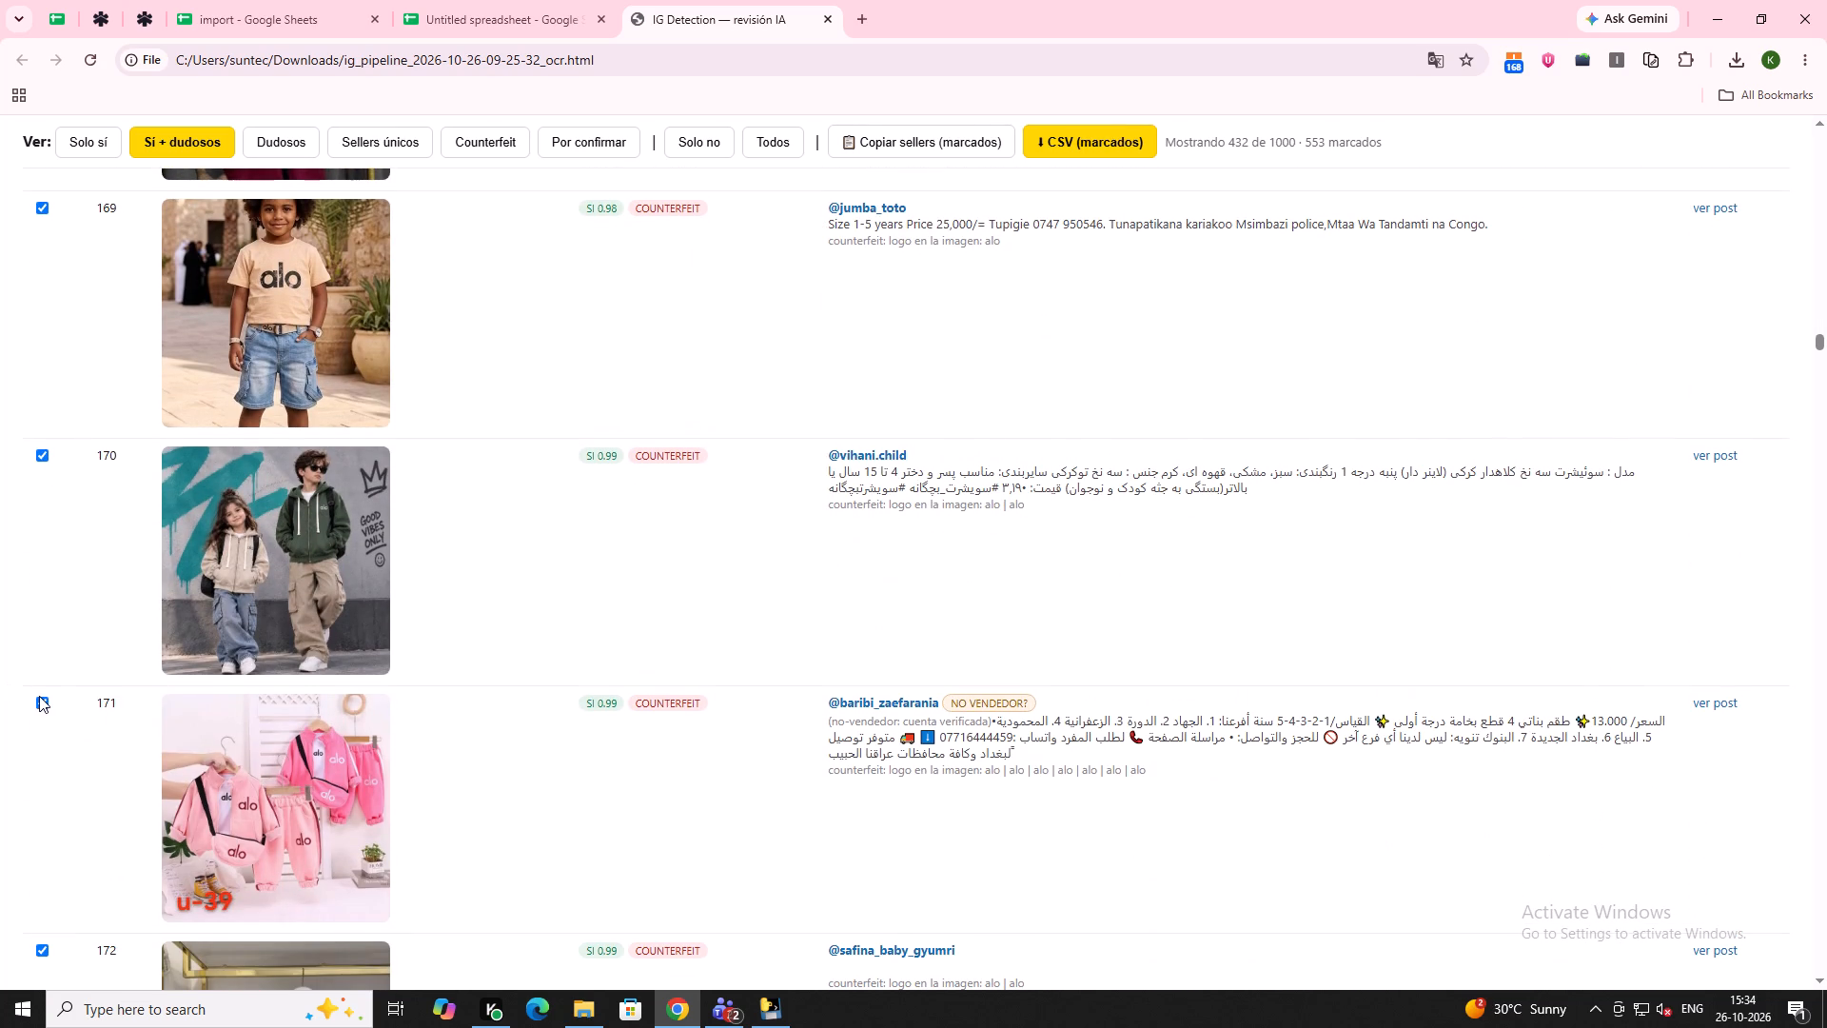
pyautogui.click(41, 700)
# Go through the listings following row 171 and unmark listing 185, tagged "NO VENDEDOR?".
pyautogui.scroll(-3, 211, 640)
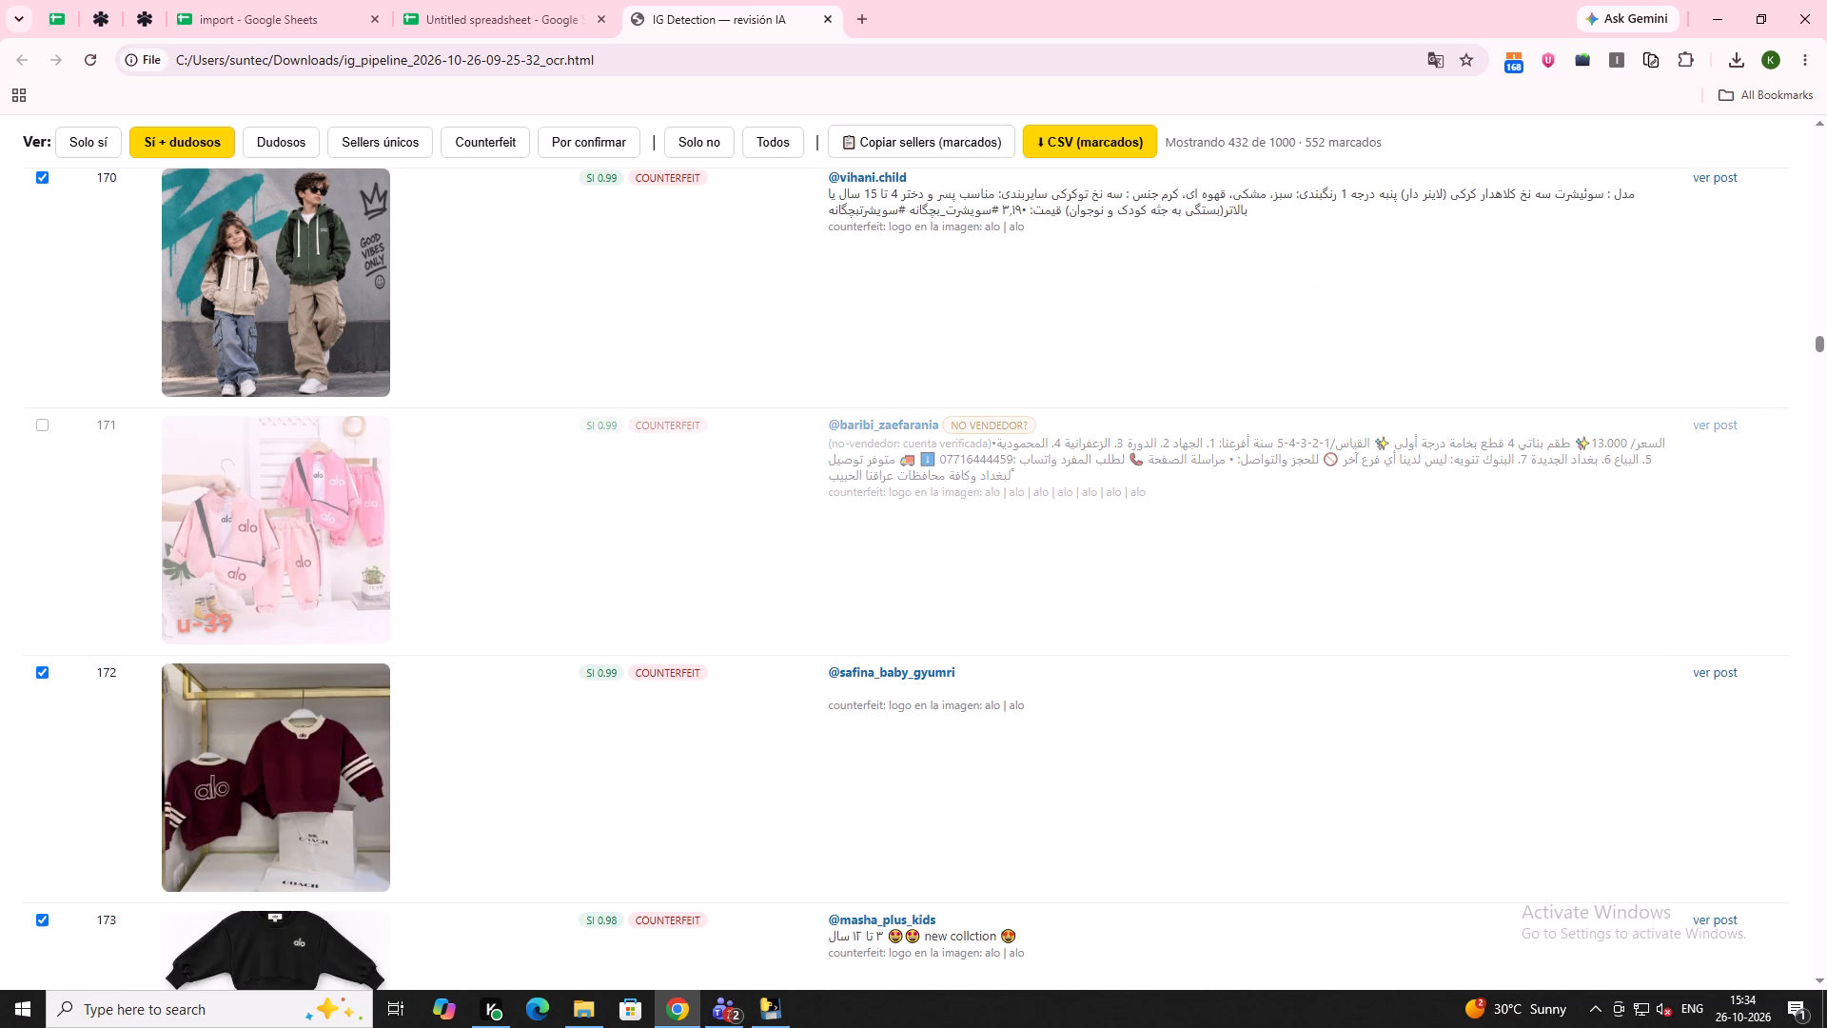
pyautogui.scroll(-5, 211, 640)
pyautogui.scroll(1, 211, 640)
pyautogui.scroll(-9, 211, 640)
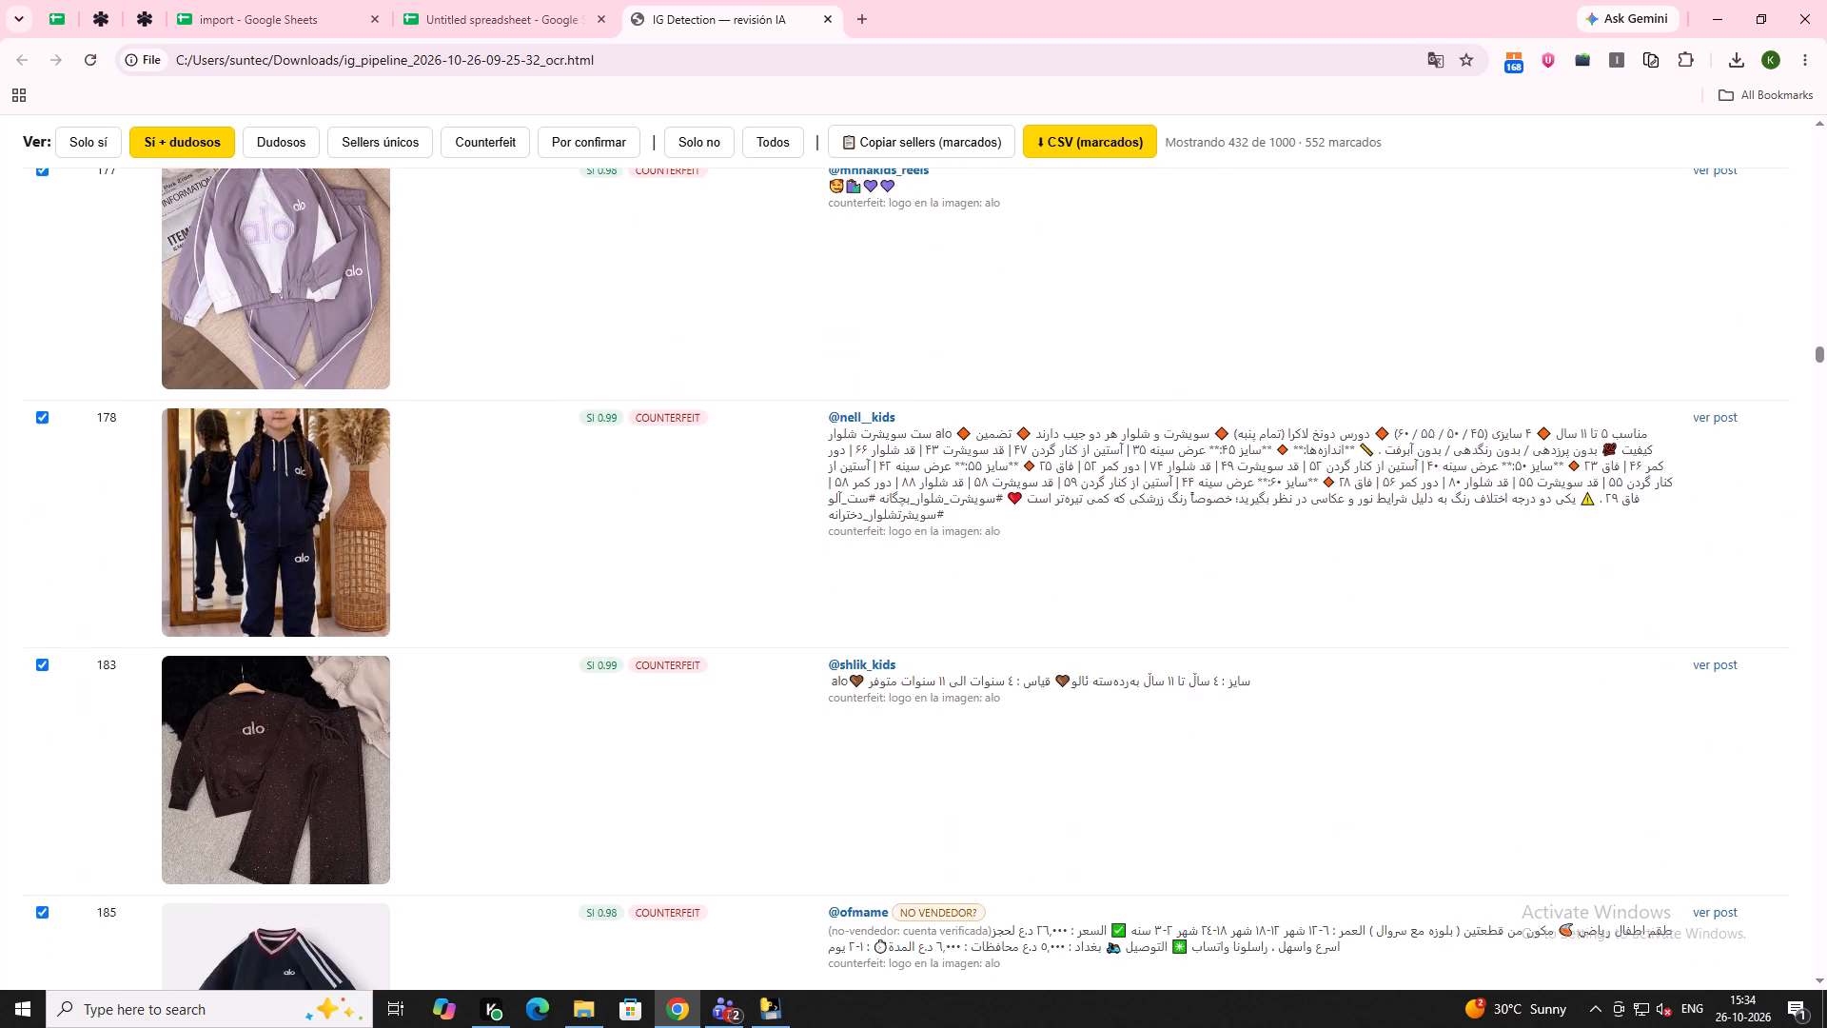
pyautogui.scroll(-3, 211, 640)
pyautogui.click(38, 628)
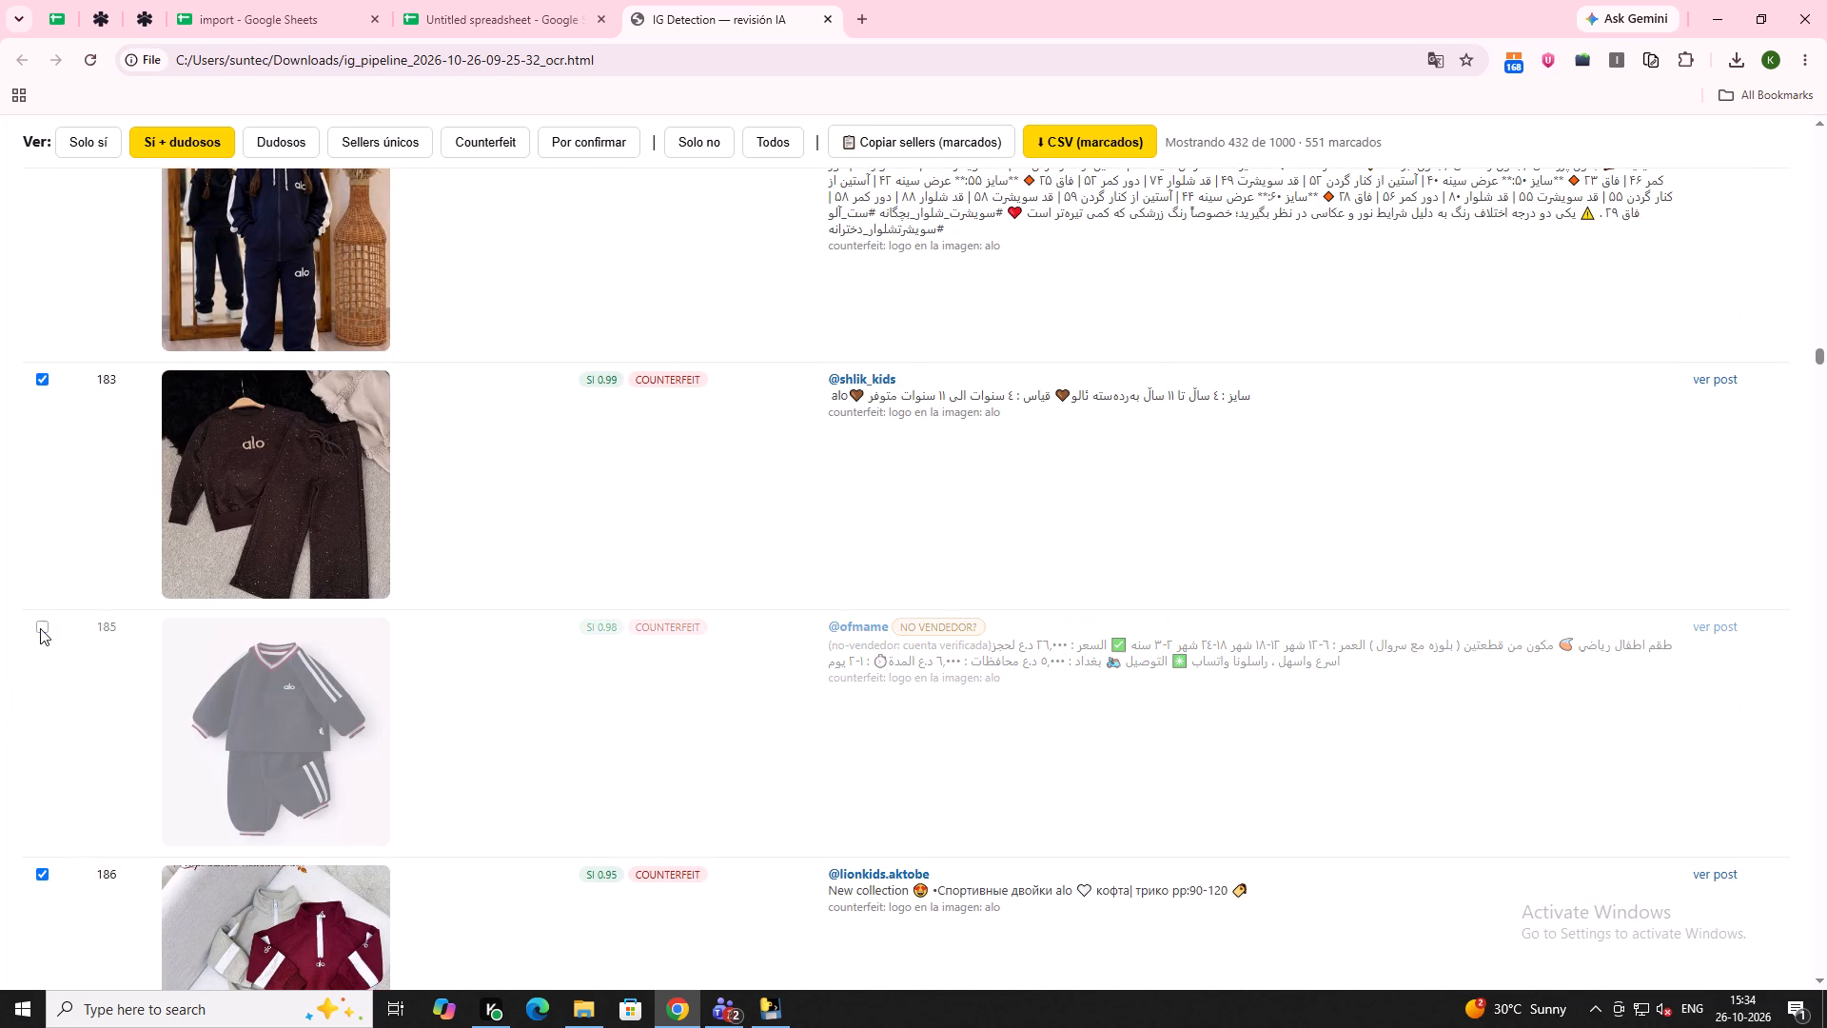
# Review the listings following row 185 and unmark listing 208, tagged "NO VENDEDOR?".
pyautogui.scroll(-16, 42, 628)
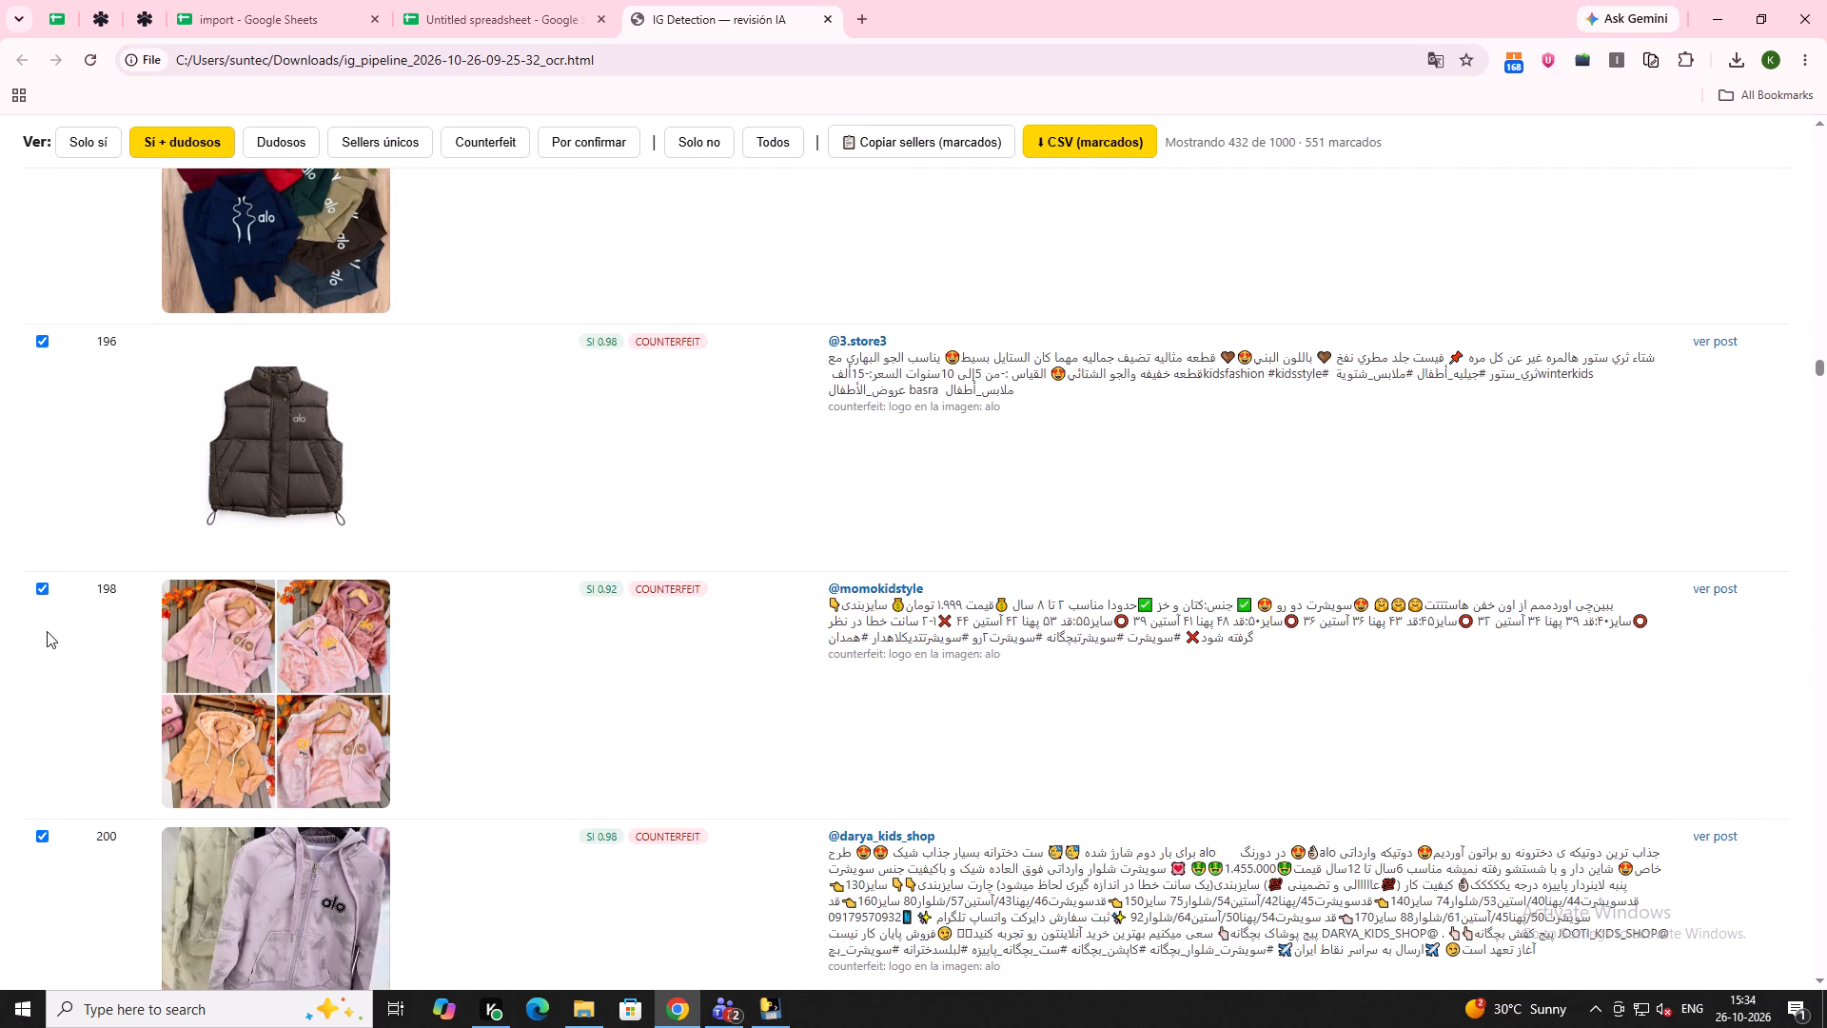
pyautogui.scroll(-14, 47, 631)
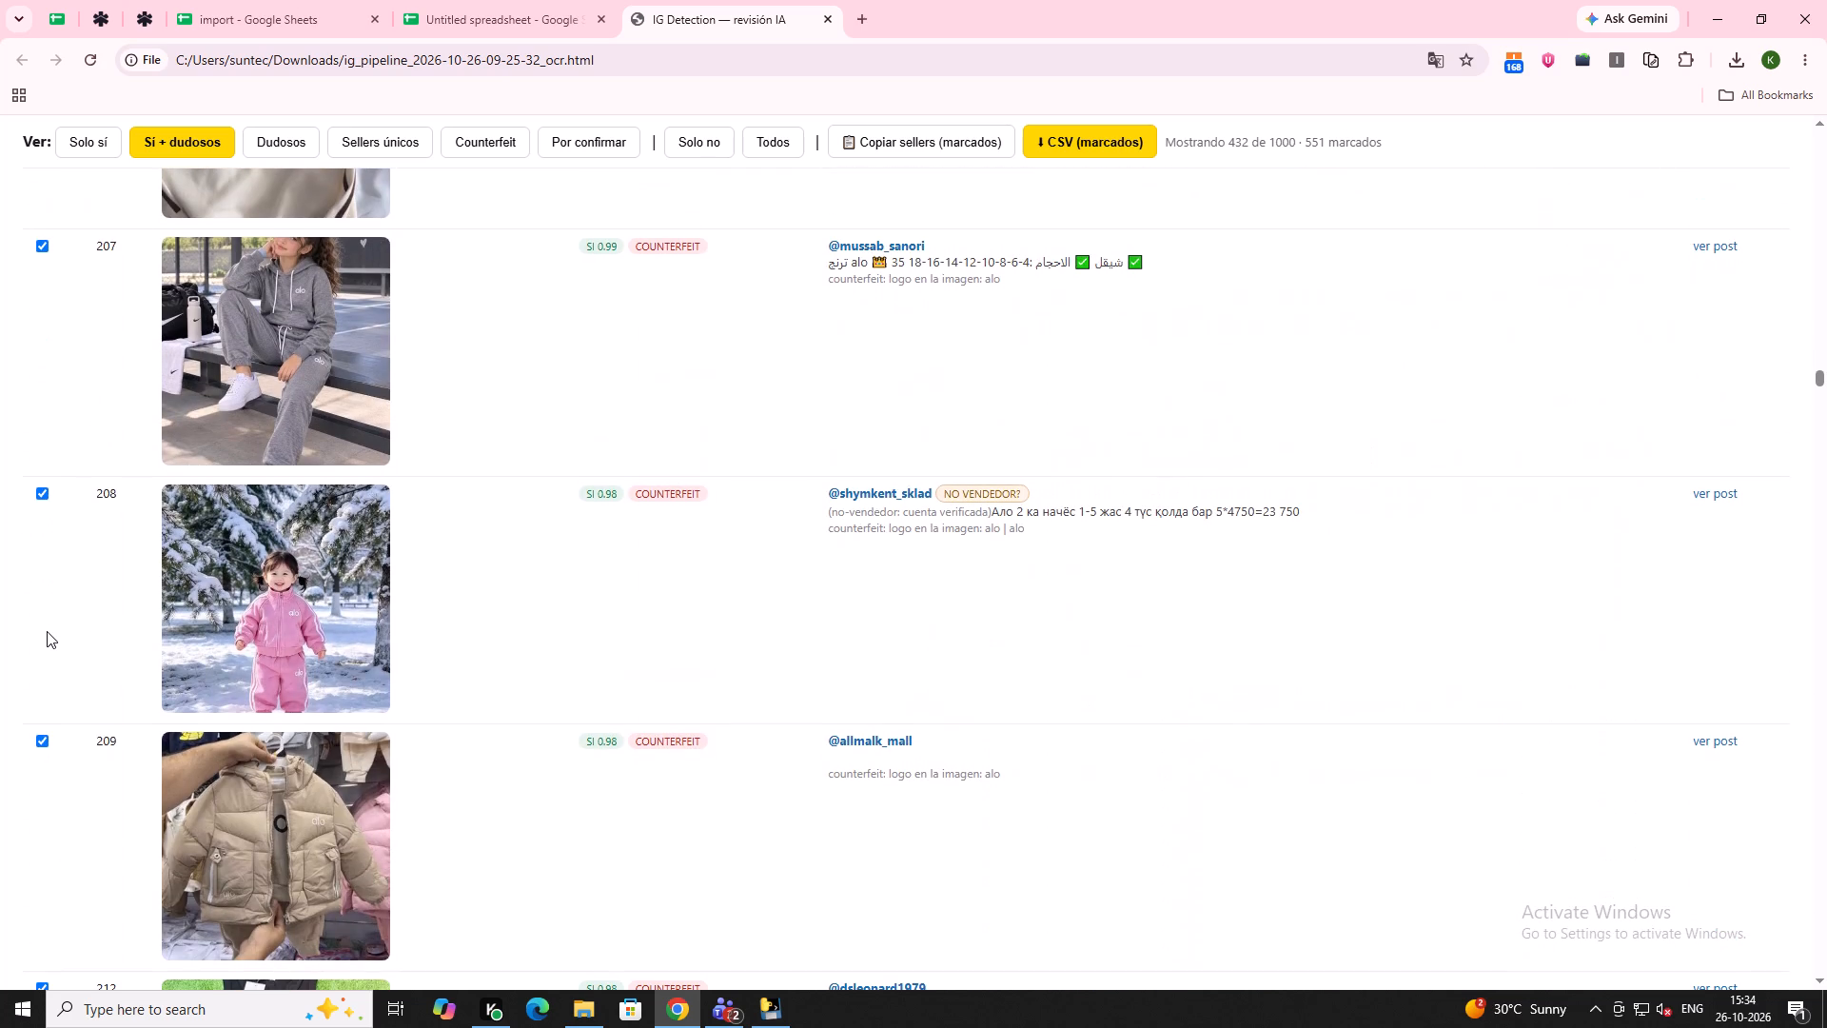
pyautogui.click(43, 492)
# Unmark listing 218, the sweatshirt post tagged "NO VENDEDOR?", to exclude it from the selection.
pyautogui.scroll(-7, 91, 536)
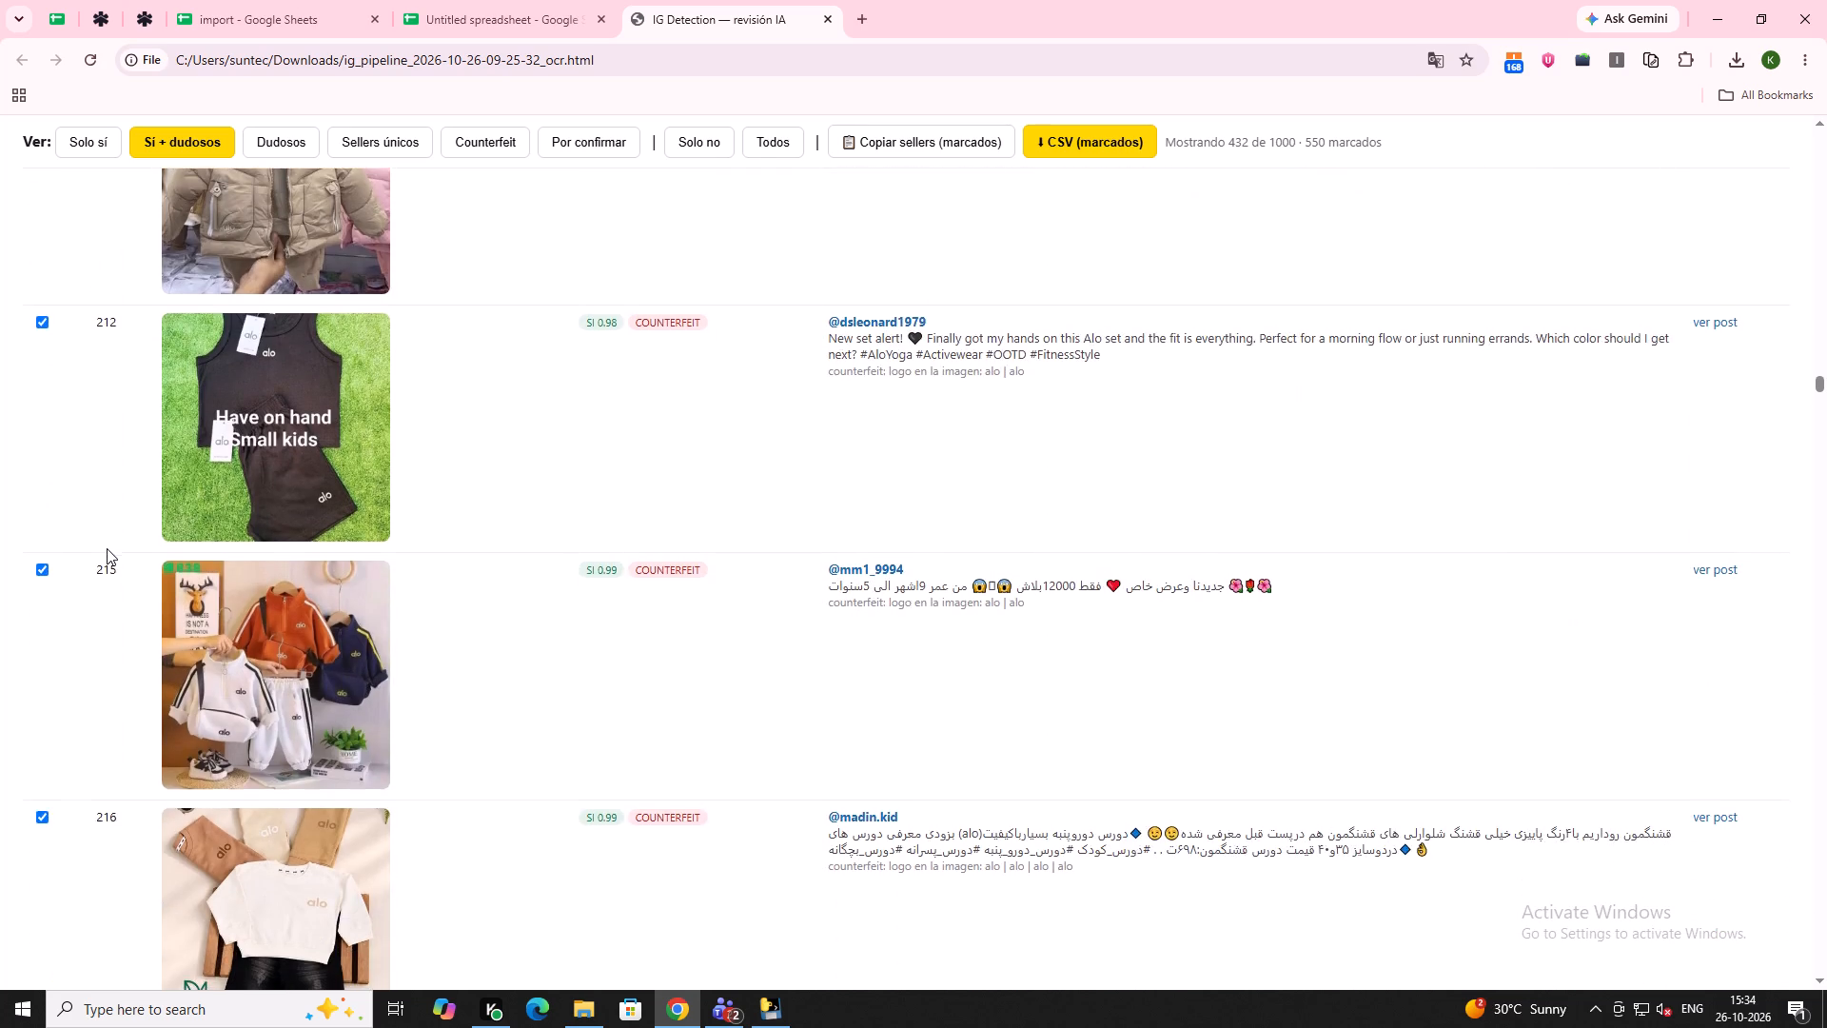
pyautogui.scroll(-7, 108, 550)
pyautogui.click(47, 396)
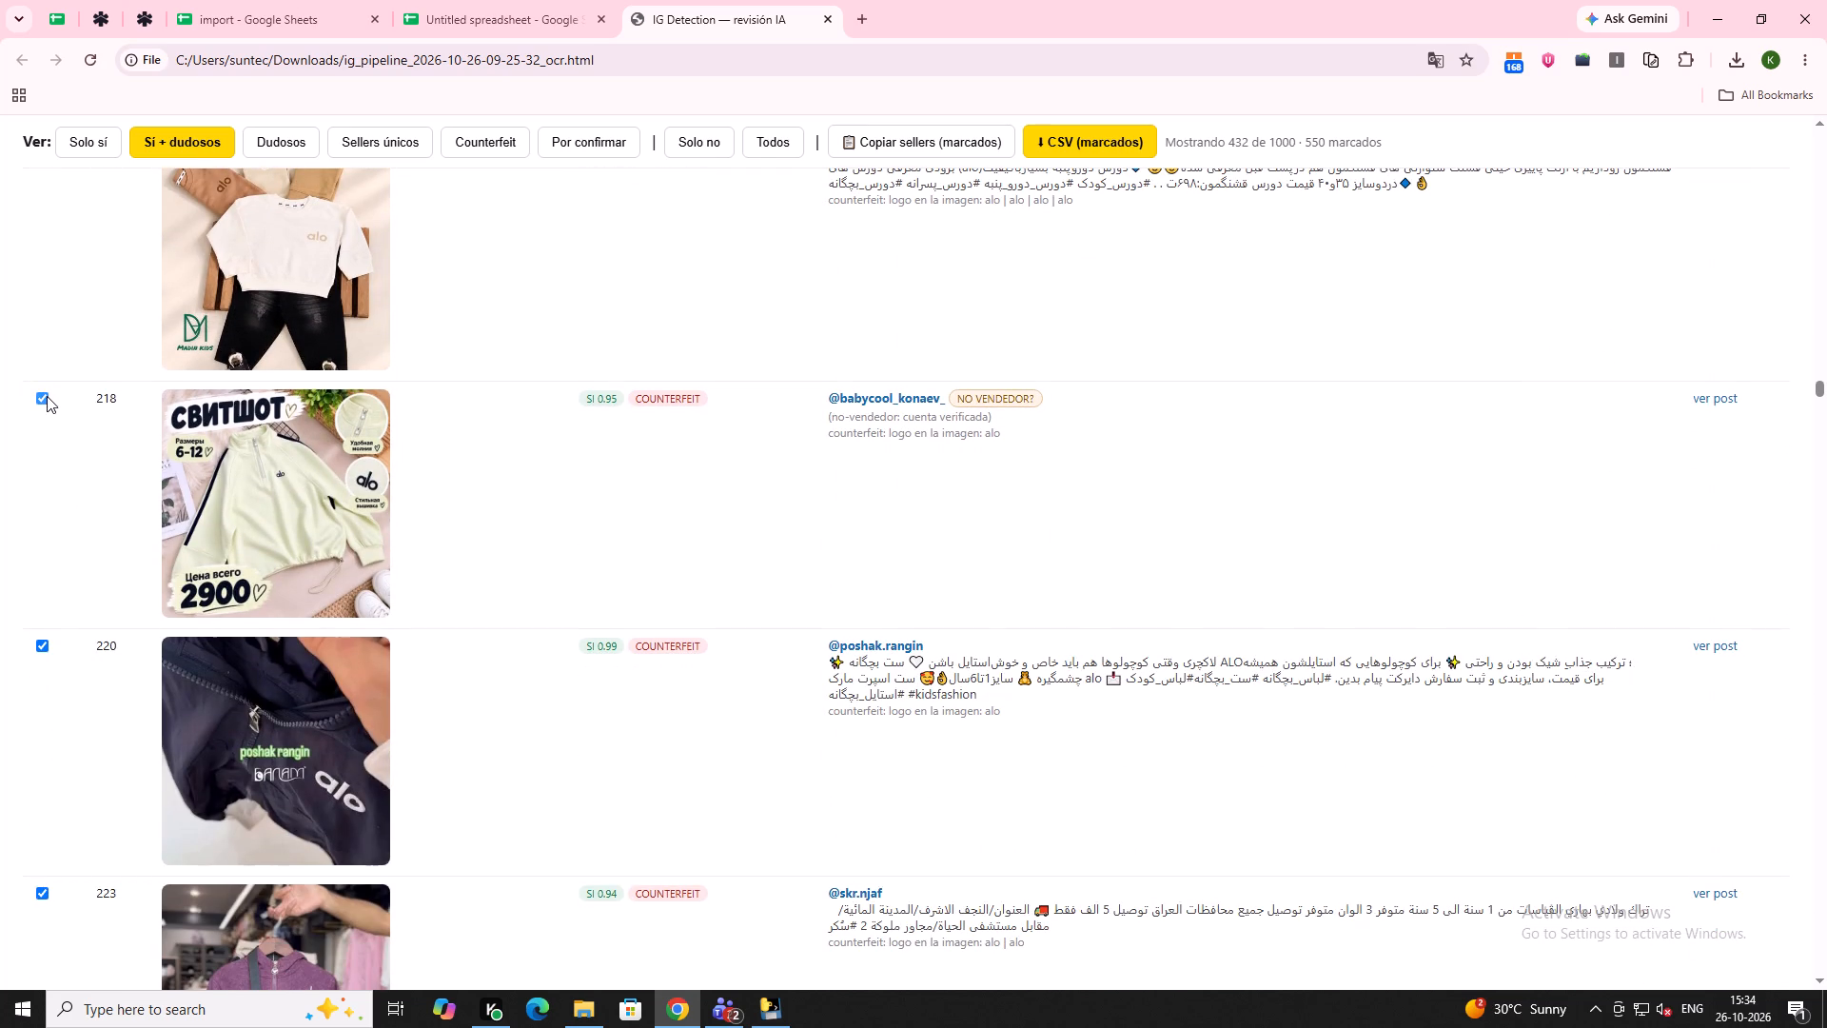
# Review the listings following row 218 and unmark listing 239, the light blue tracksuit tagged "NO VENDEDOR?".
pyautogui.scroll(-19, 271, 494)
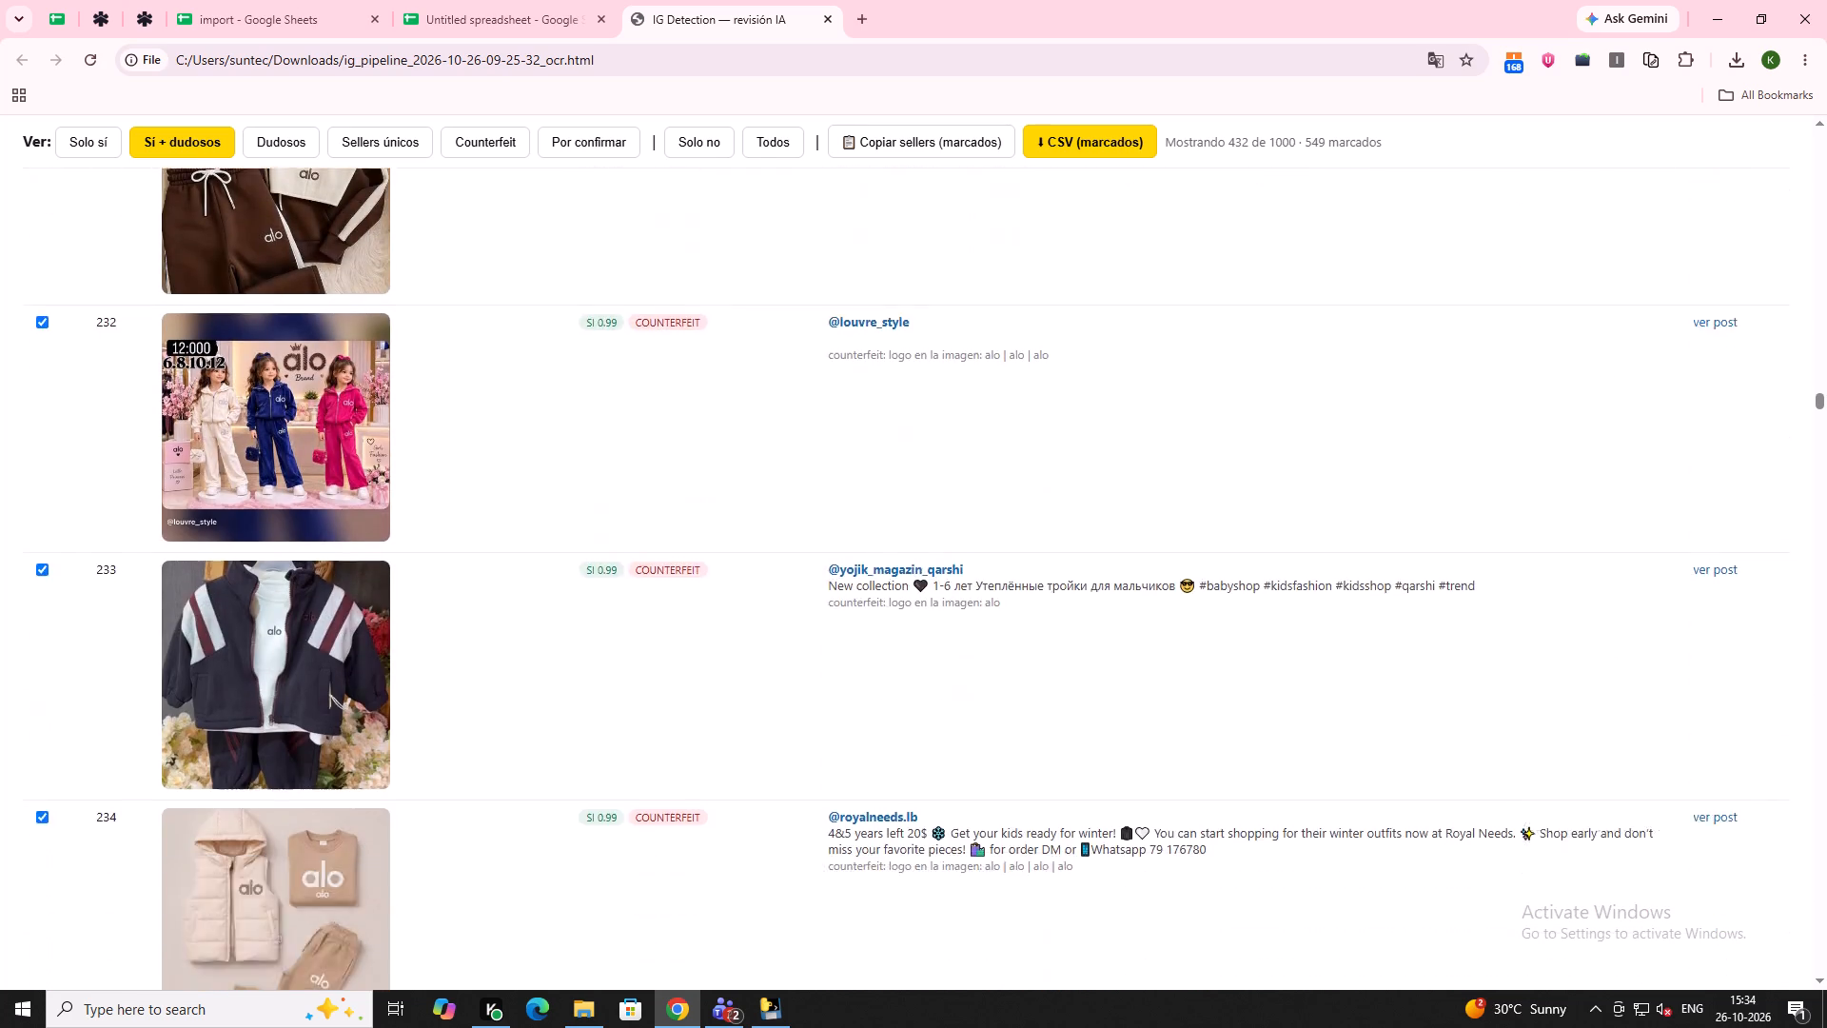
pyautogui.scroll(-3, 279, 497)
pyautogui.click(42, 537)
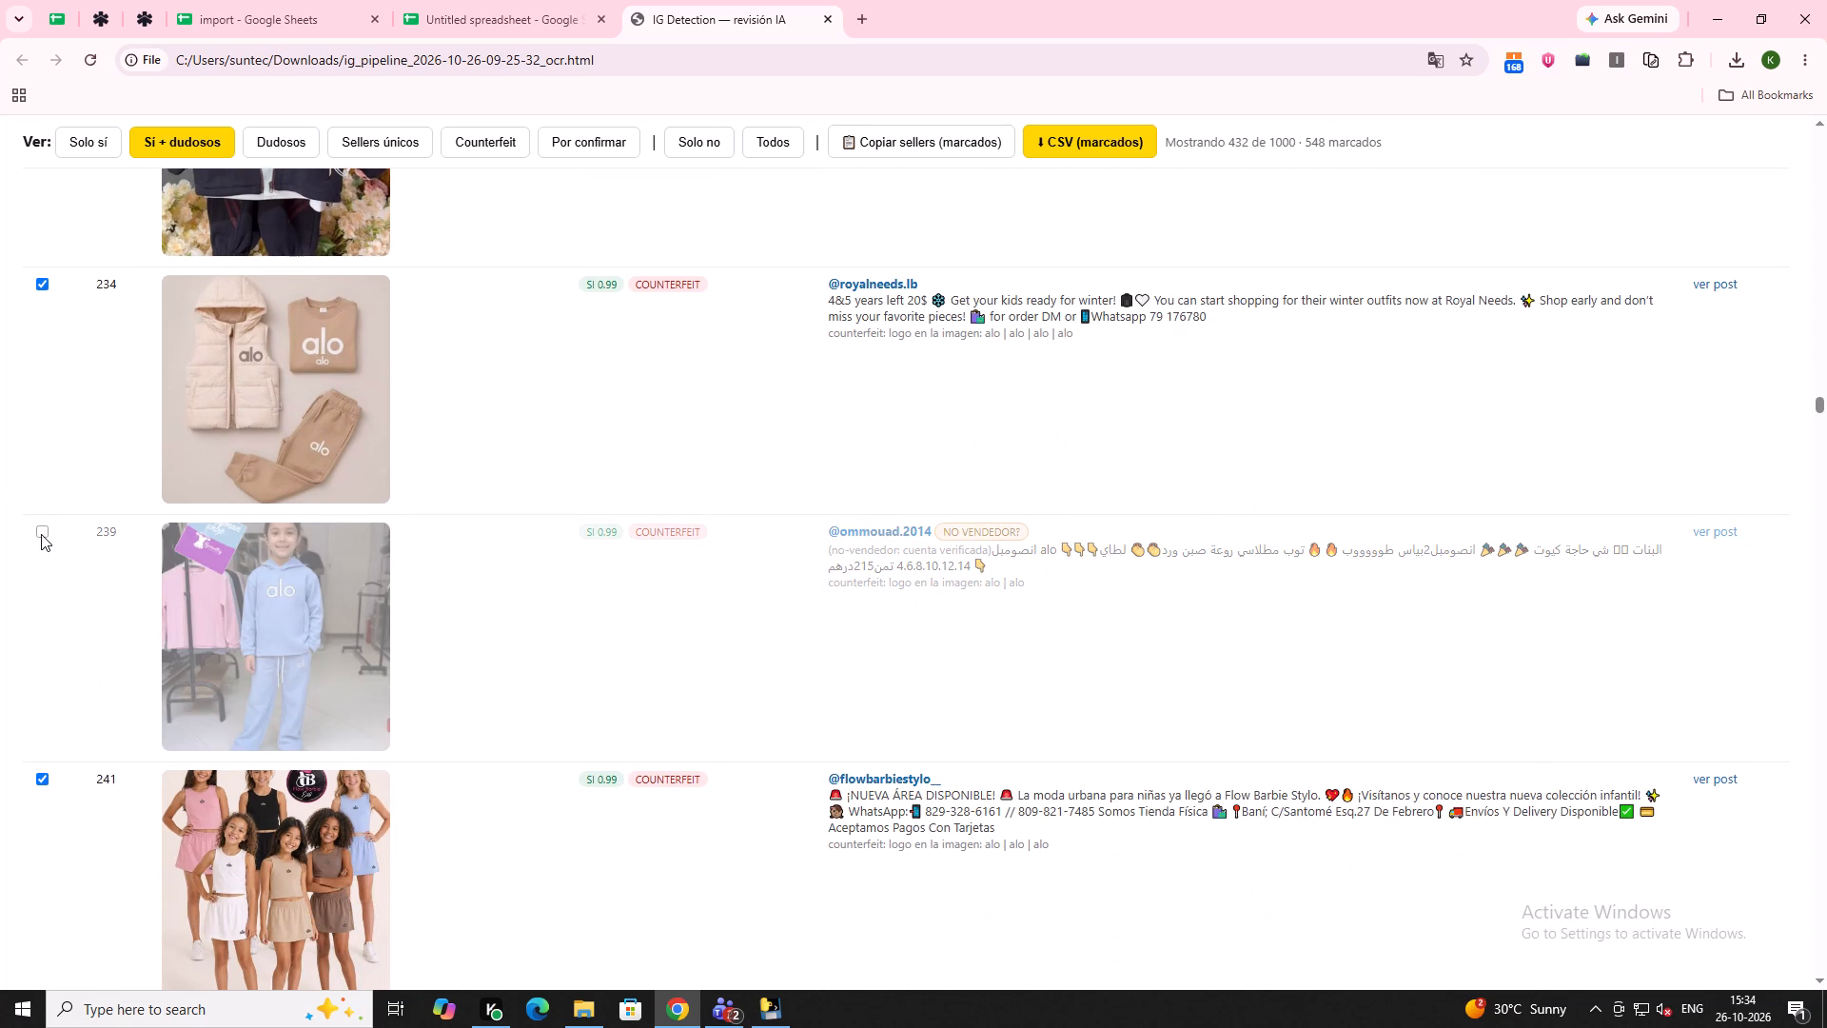
# Examine the listings from row 241 to about row 300 for any "NO VENDEDOR?" tags.
pyautogui.scroll(-7, 41, 534)
pyautogui.scroll(1, 41, 534)
pyautogui.scroll(-10, 45, 535)
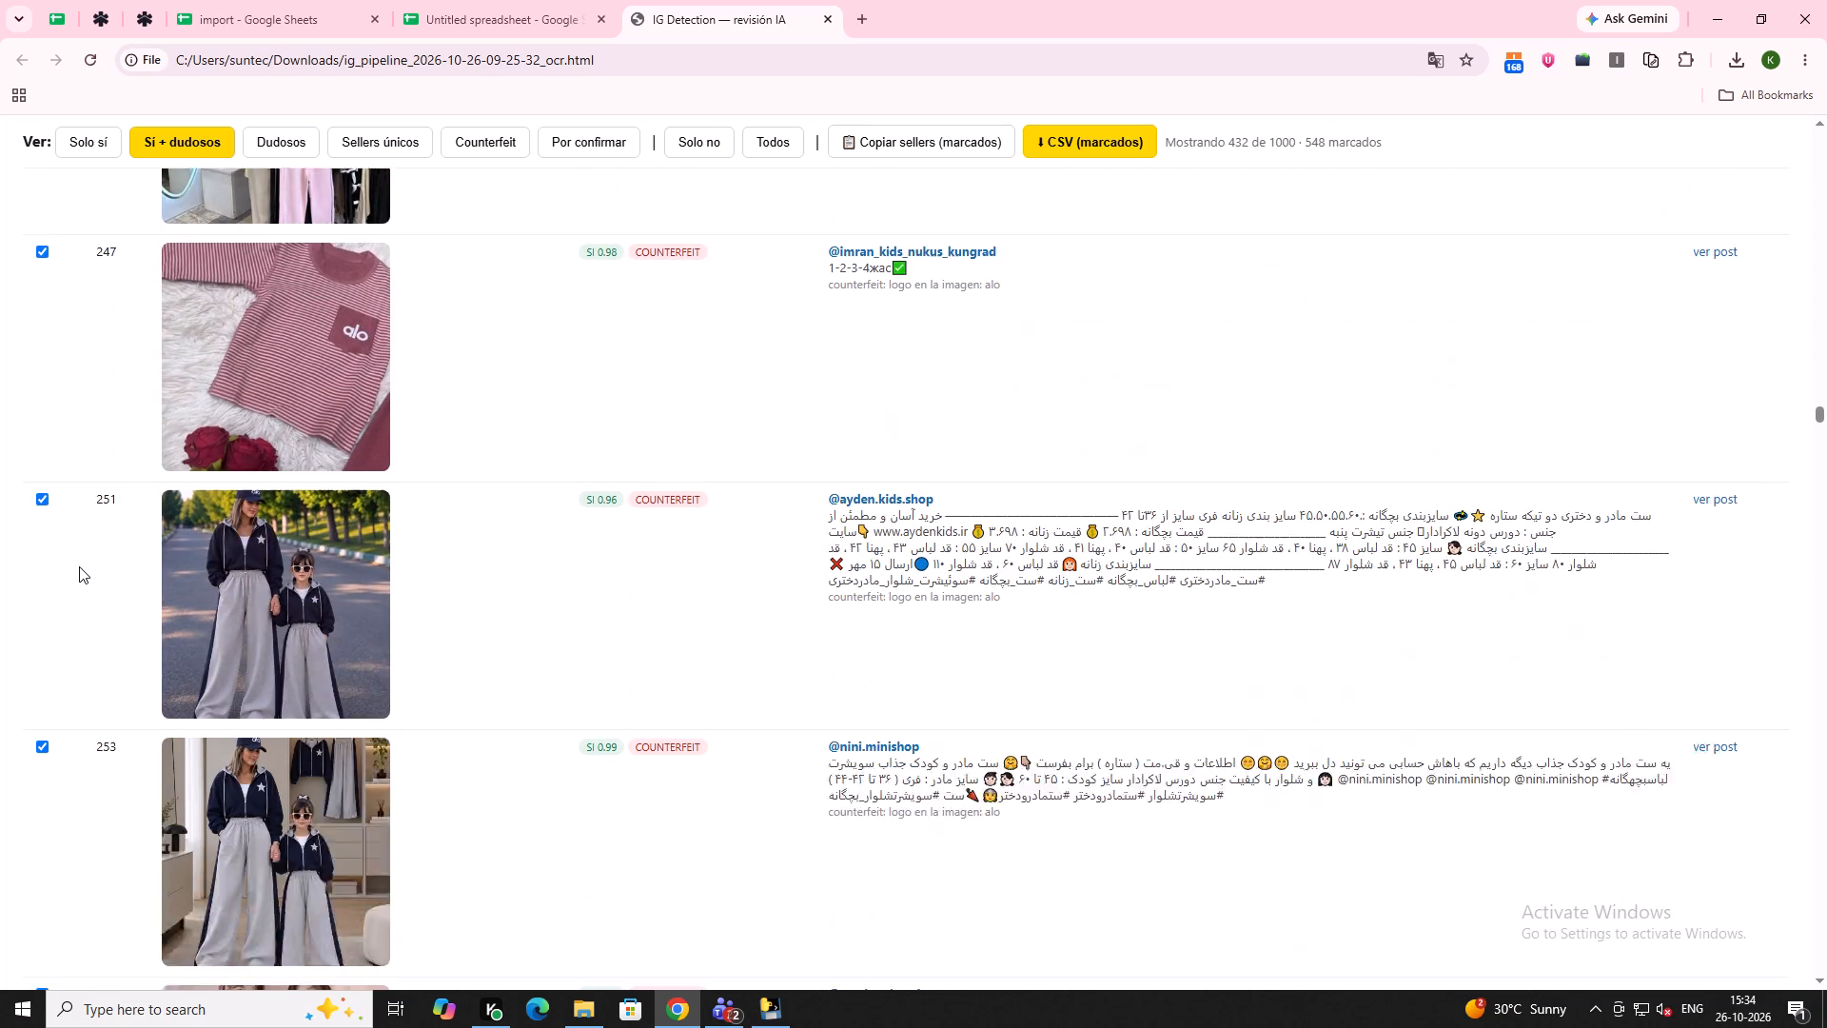
pyautogui.scroll(-16, 79, 566)
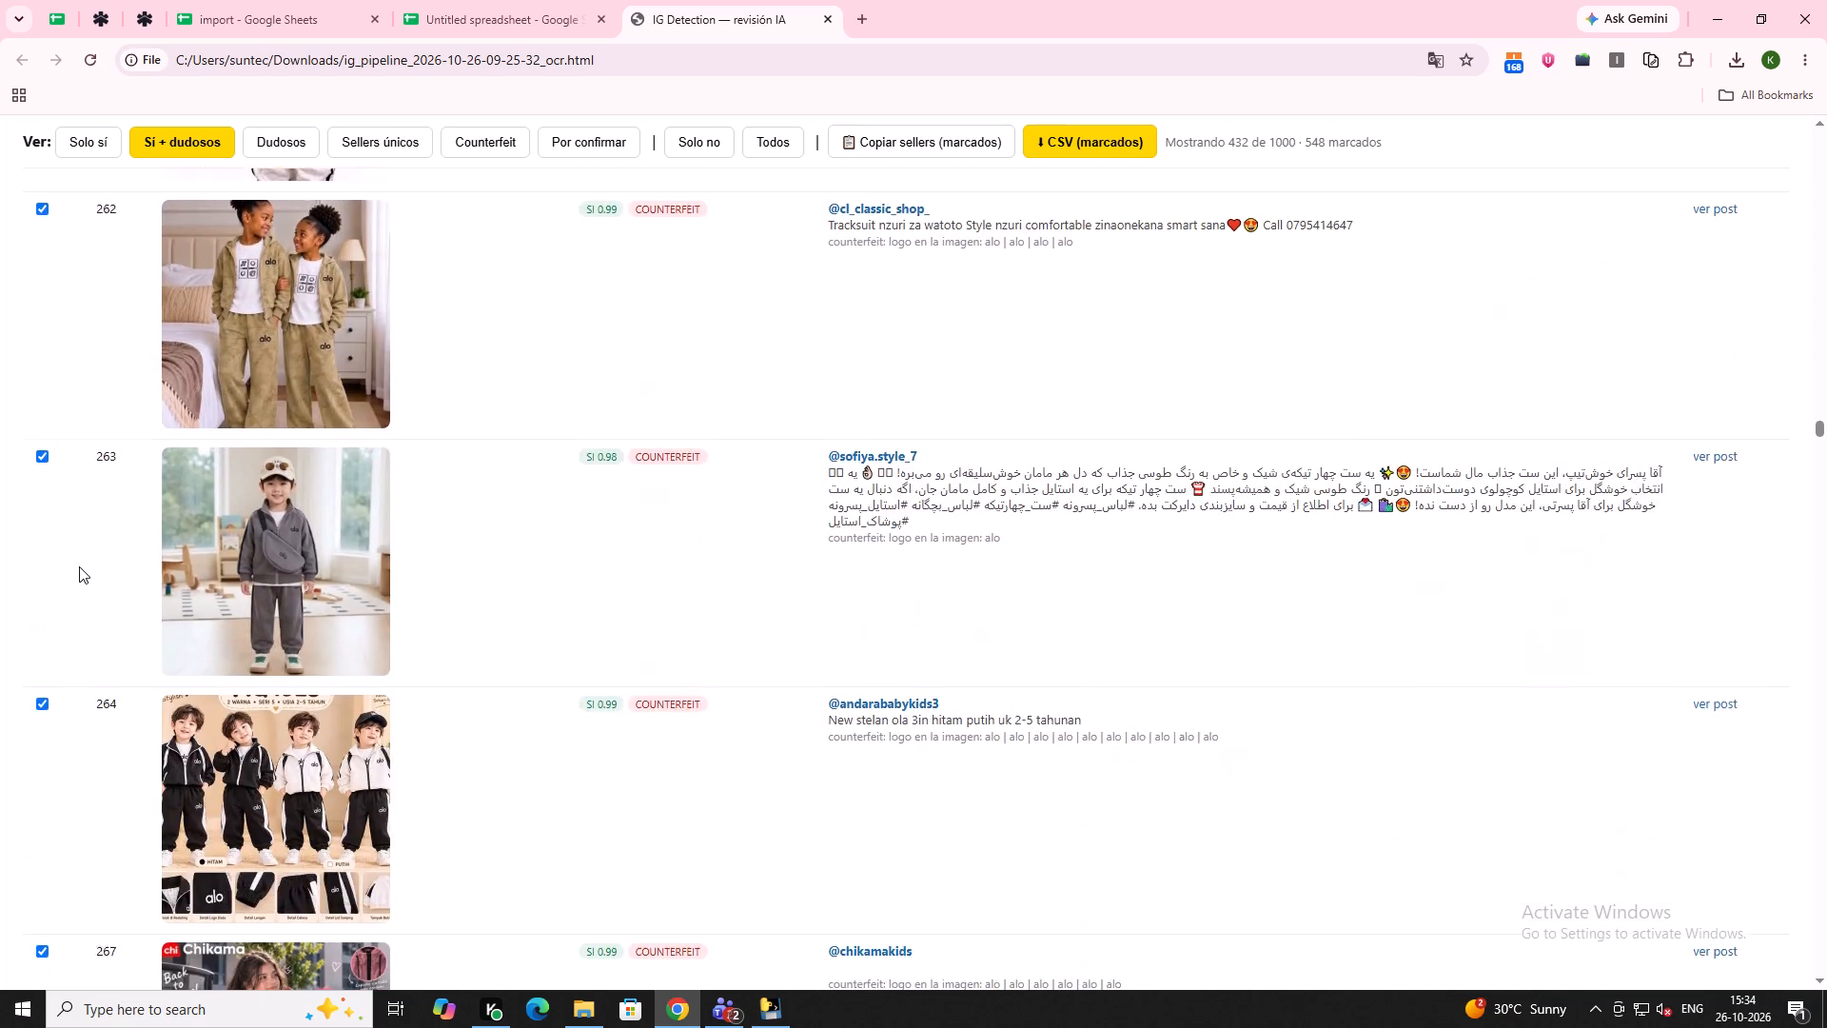
pyautogui.scroll(-12, 79, 566)
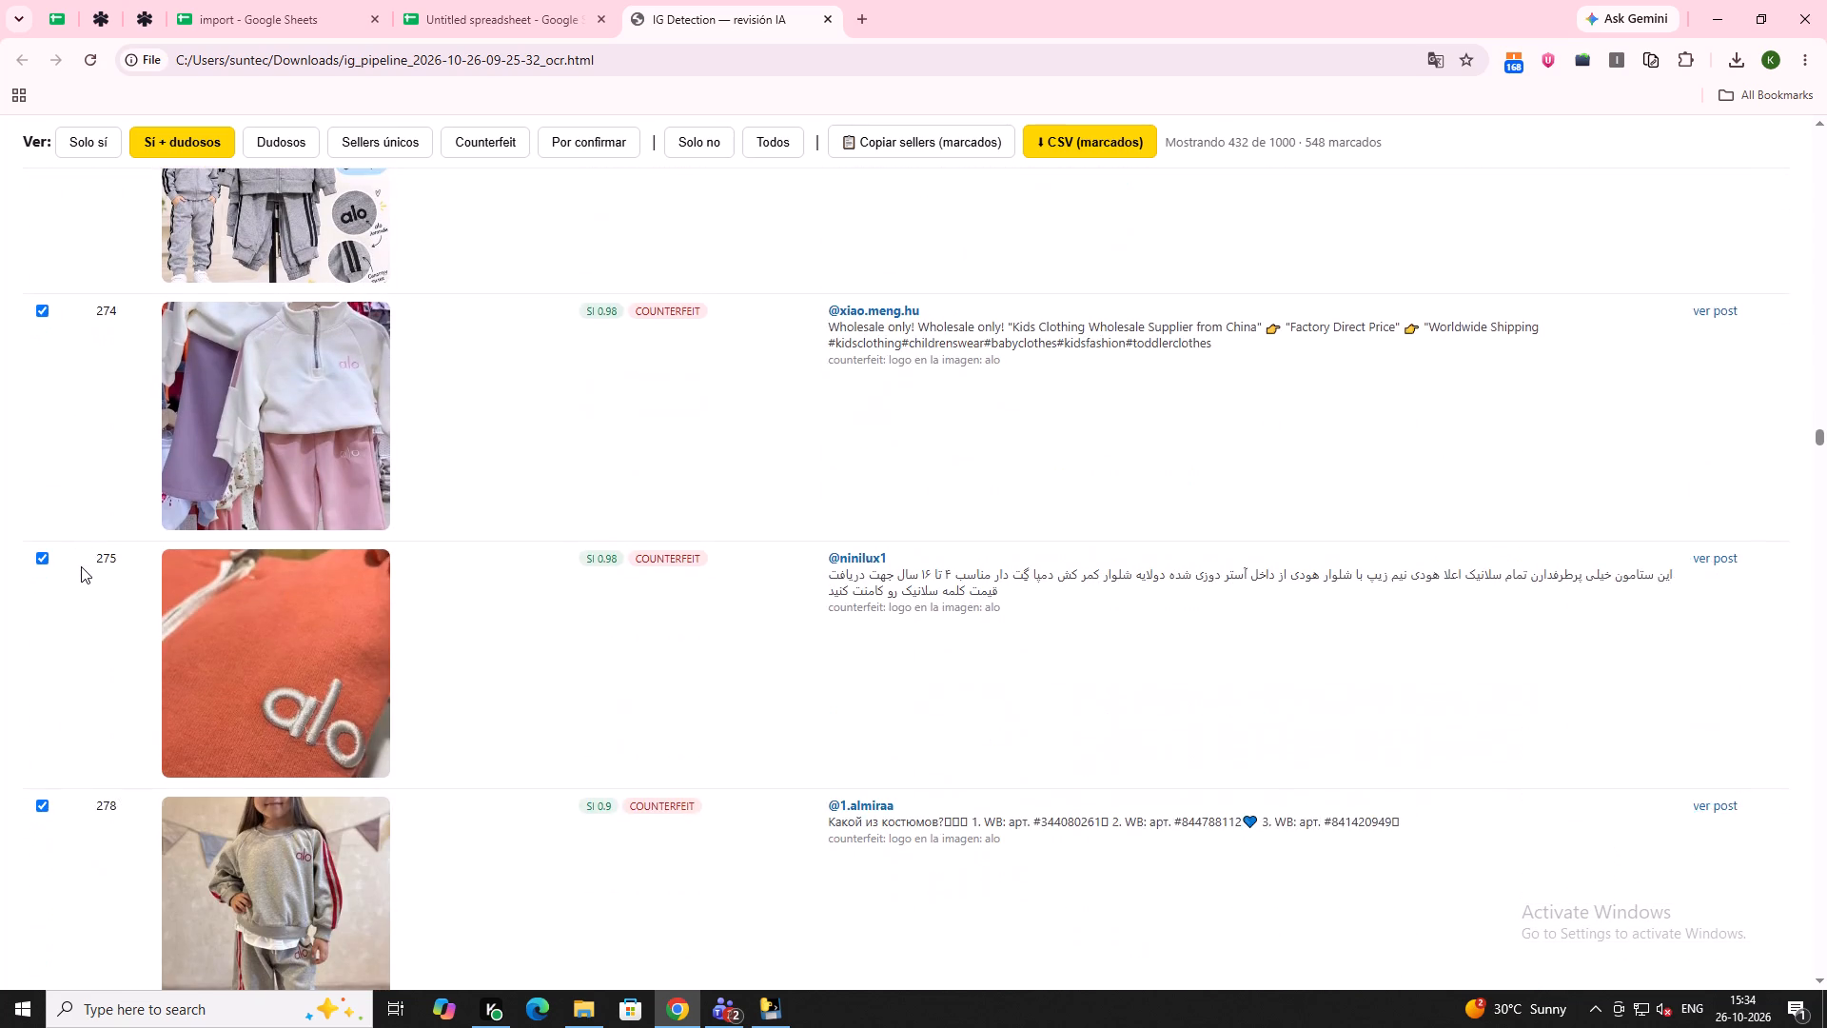
pyautogui.scroll(-13, 81, 566)
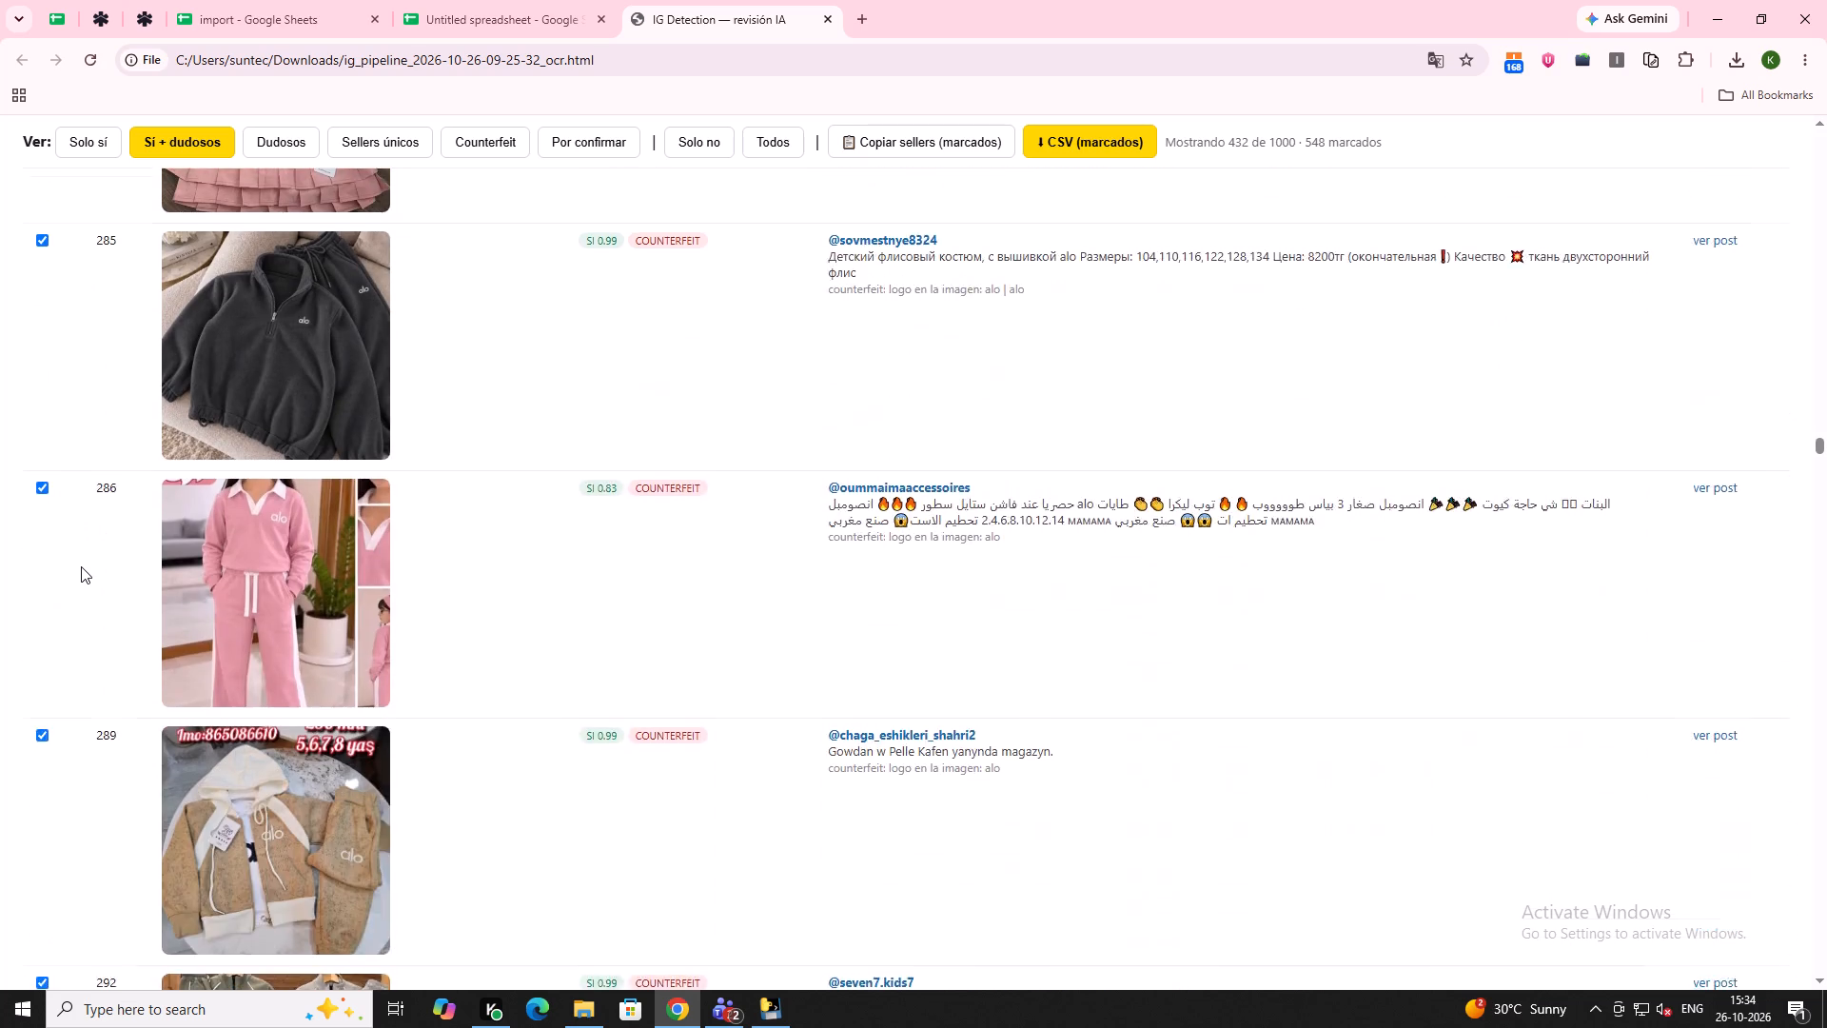
pyautogui.scroll(-14, 81, 566)
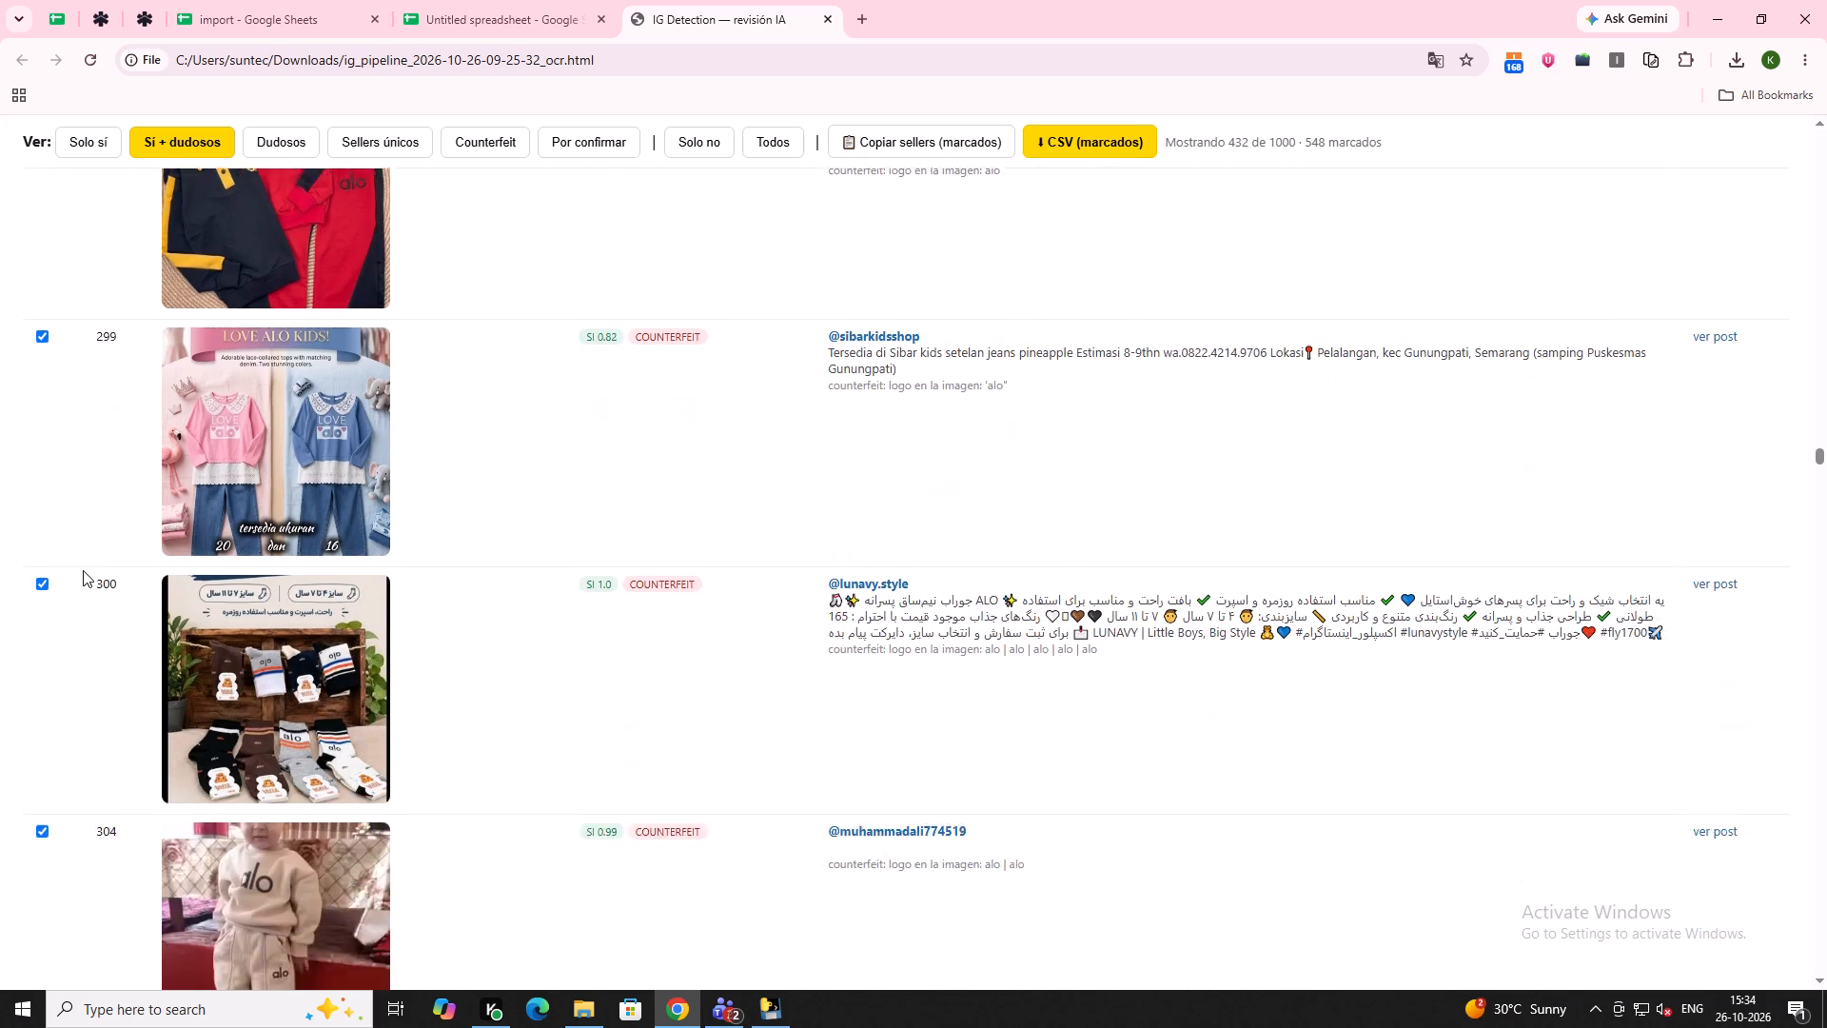
# Check the listings following row 300 and unmark listing 321, the girl's skirt set tagged "NO VENDEDOR?".
pyautogui.scroll(-5, 83, 570)
pyautogui.scroll(-4, 101, 684)
pyautogui.scroll(1, 153, 678)
pyautogui.scroll(-15, 277, 754)
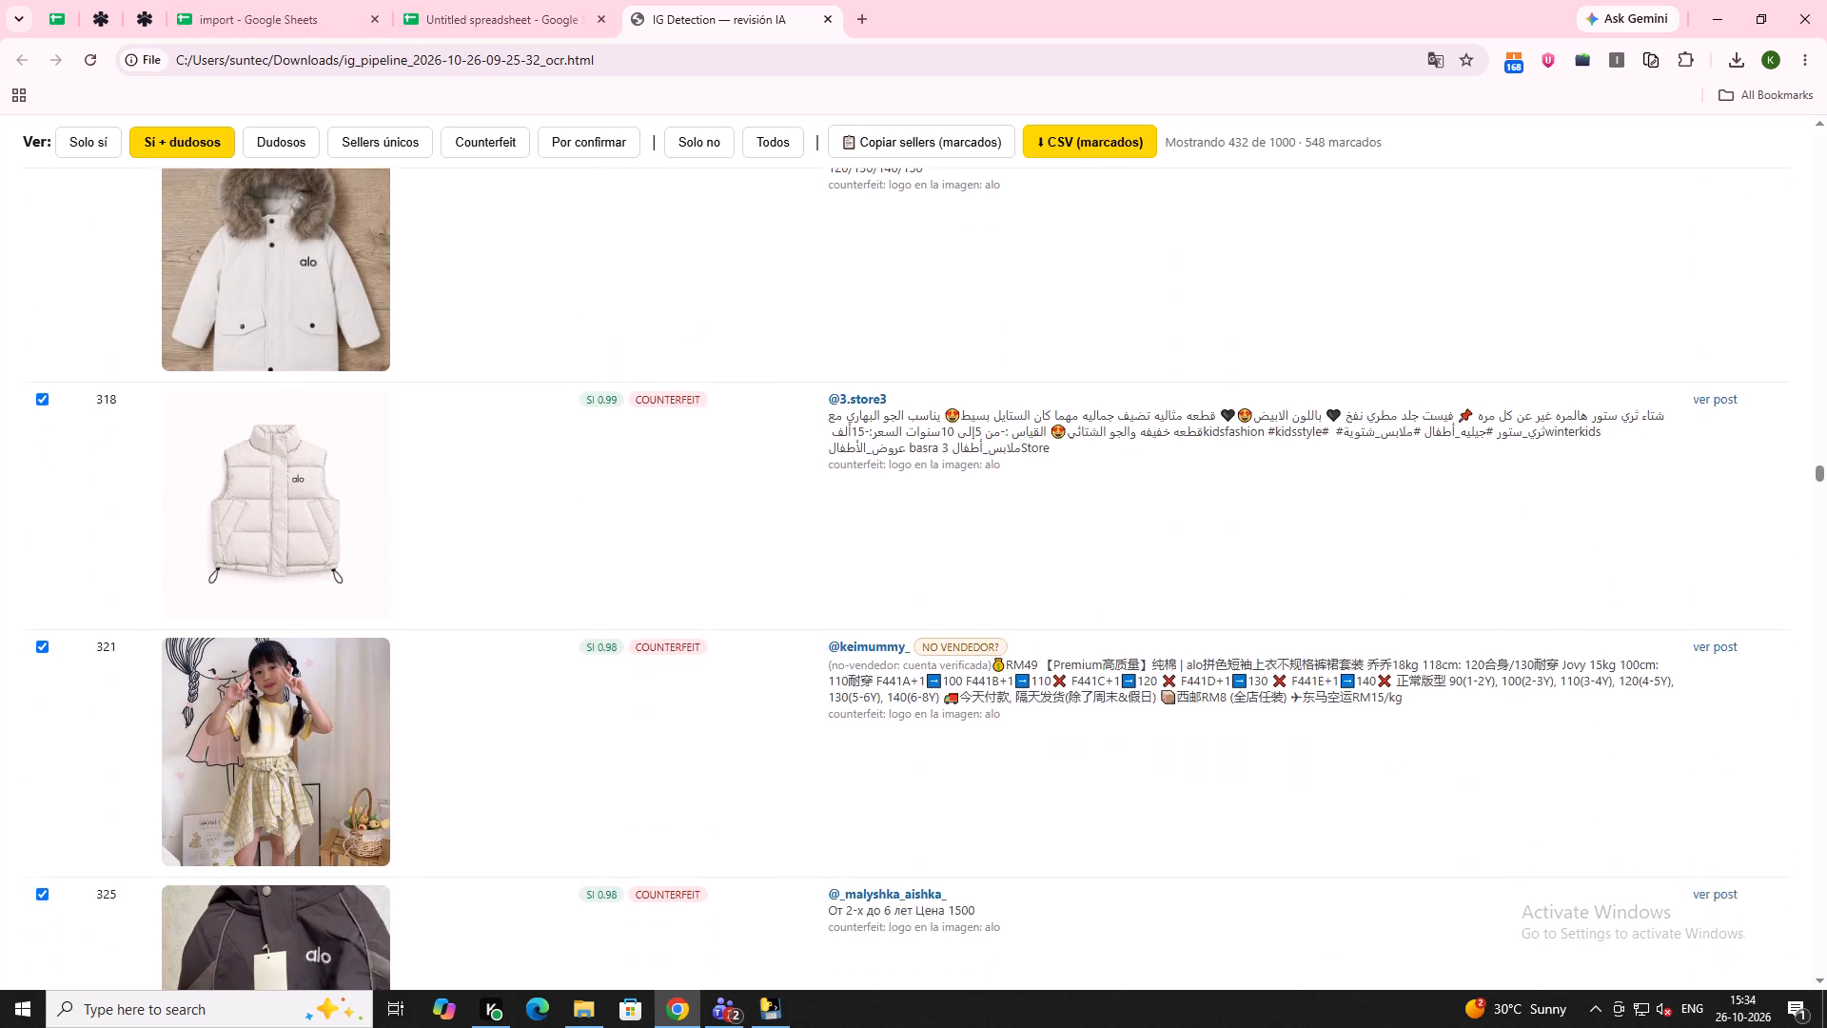
pyautogui.click(41, 488)
# Go through the listings following row 321 and unmark listing 339, the hooded jackets post tagged "NO VENDEDOR?".
pyautogui.scroll(-7, 183, 577)
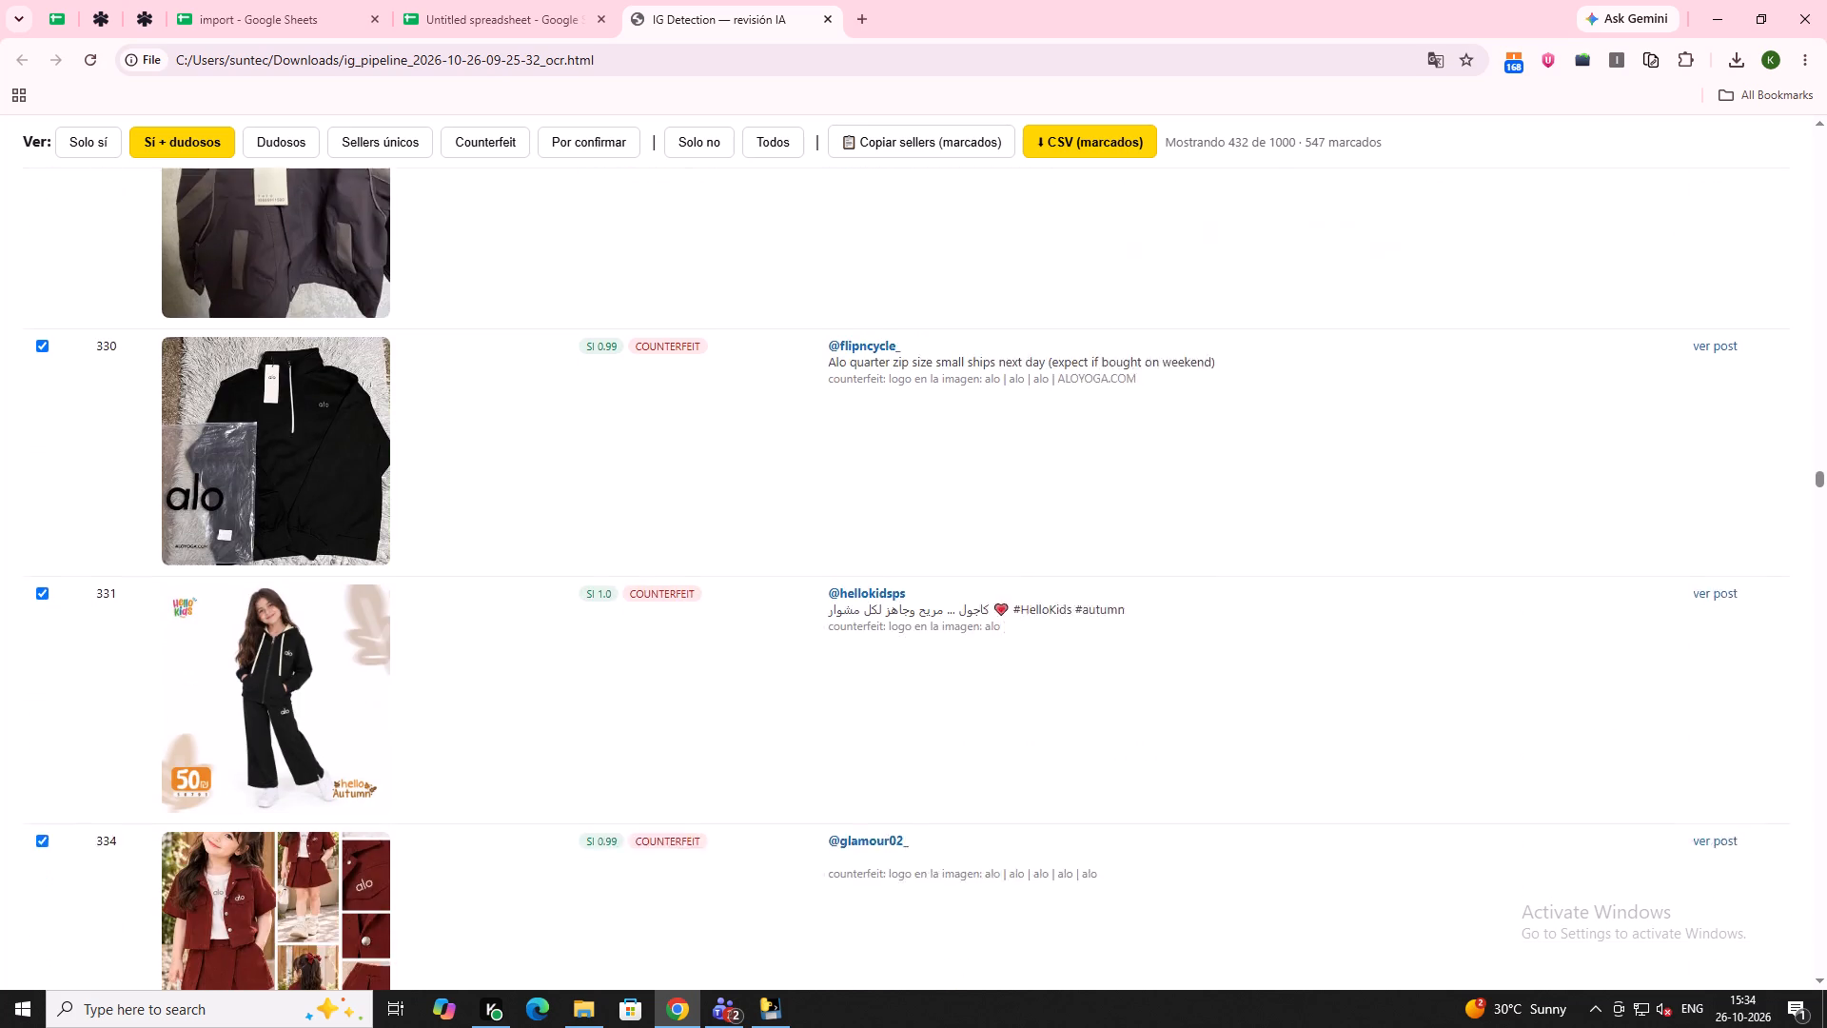
pyautogui.scroll(-10, 185, 577)
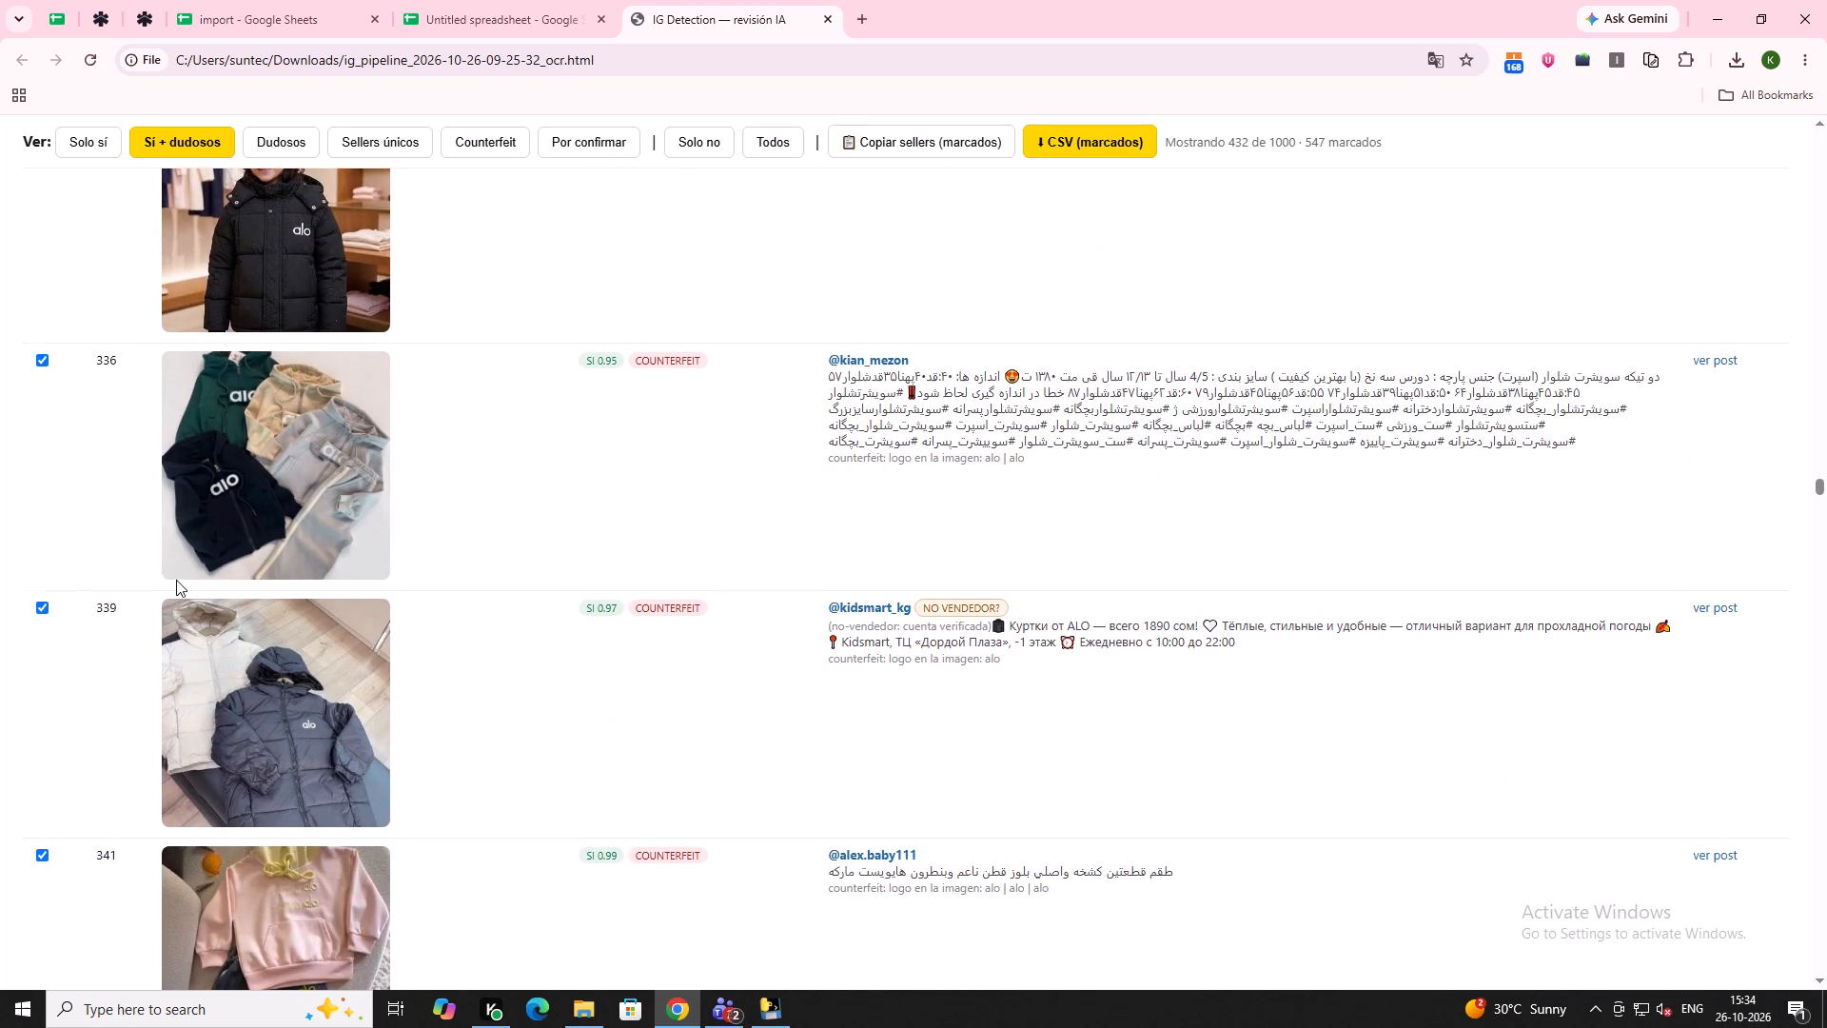
pyautogui.click(29, 607)
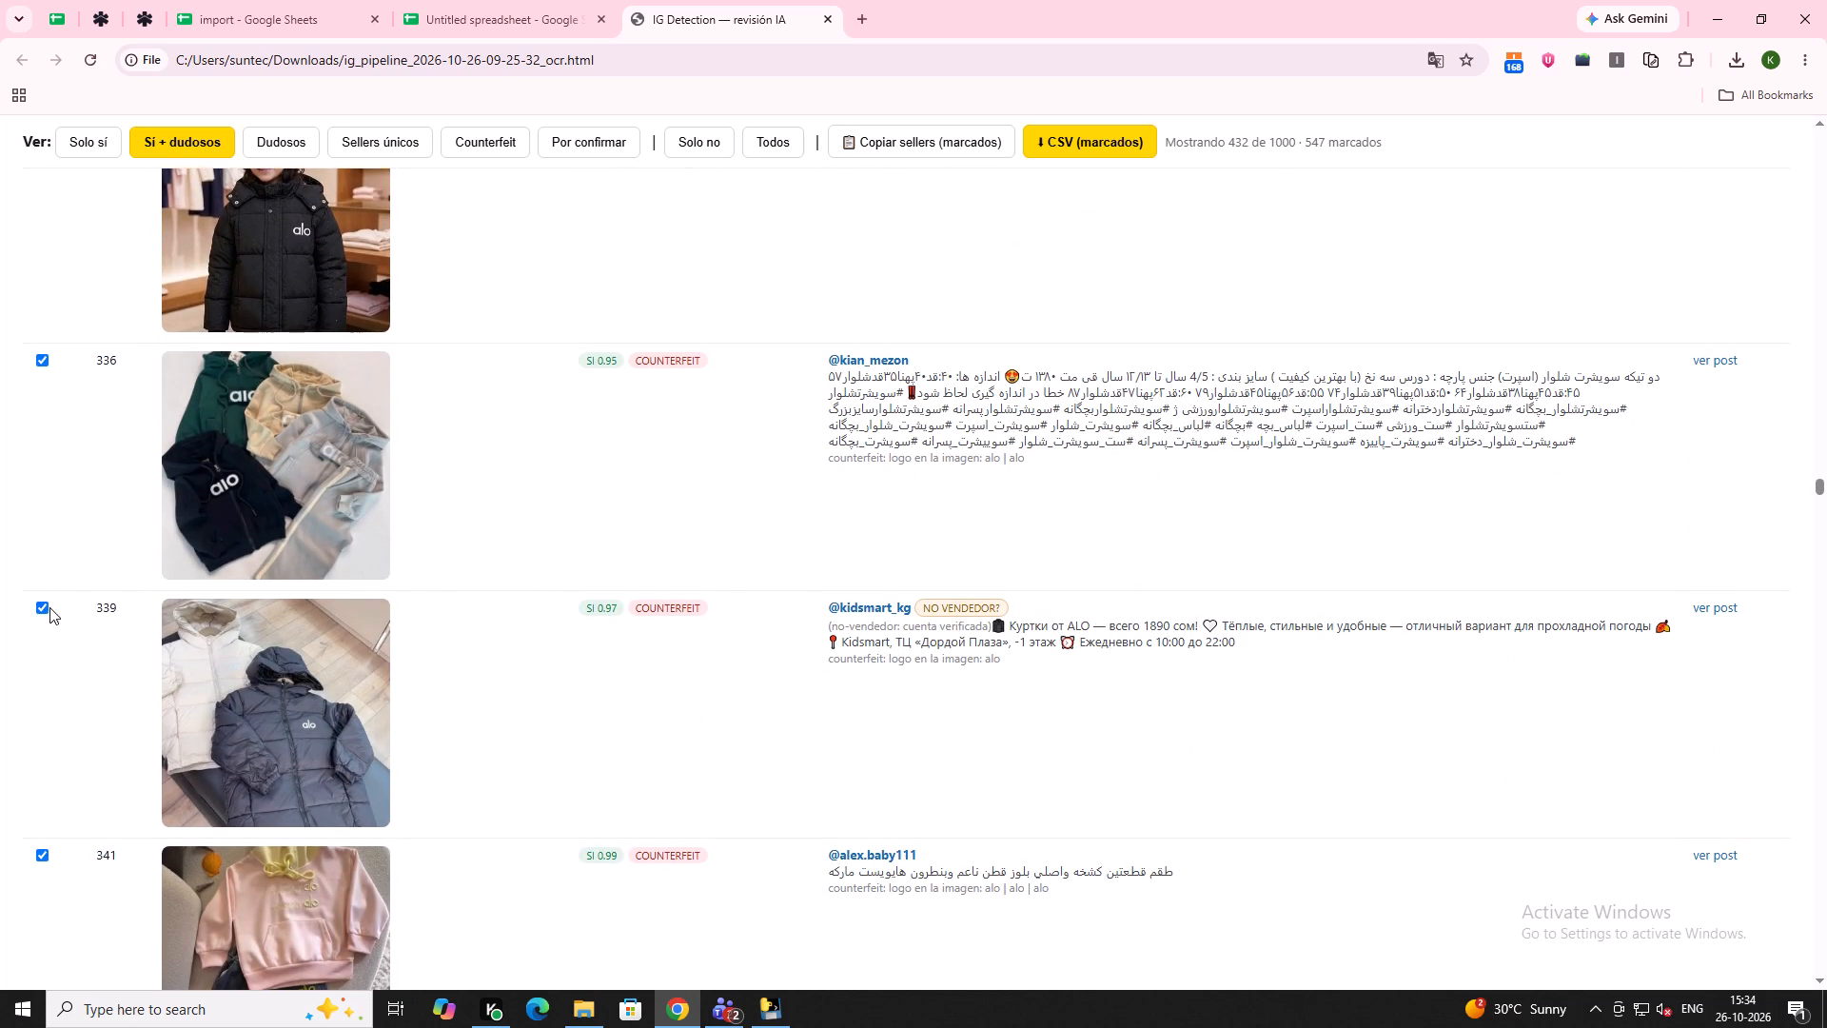
pyautogui.click(34, 603)
pyautogui.click(36, 603)
# Review the listings following row 339 and unmark listing 384, the green sweatshirt tagged "NO VENDEDOR?".
pyautogui.scroll(-2, 260, 577)
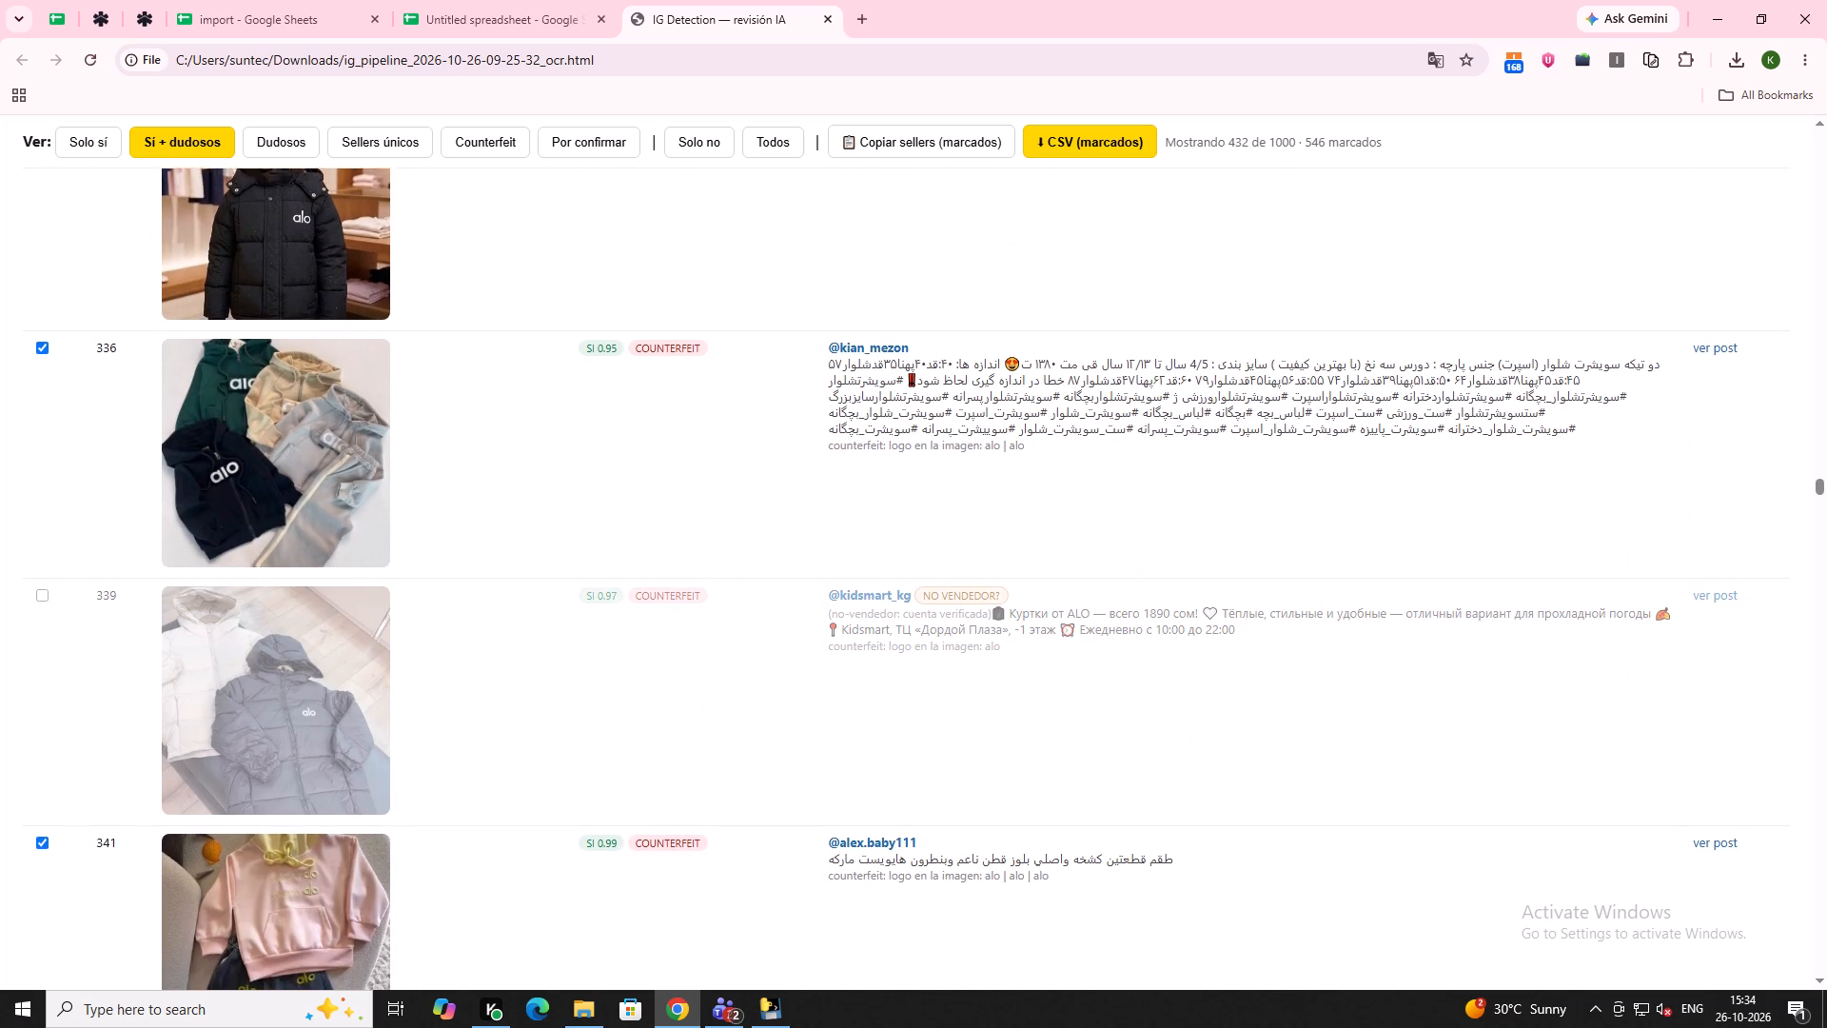
pyautogui.scroll(-10, 260, 577)
pyautogui.scroll(-5, 290, 742)
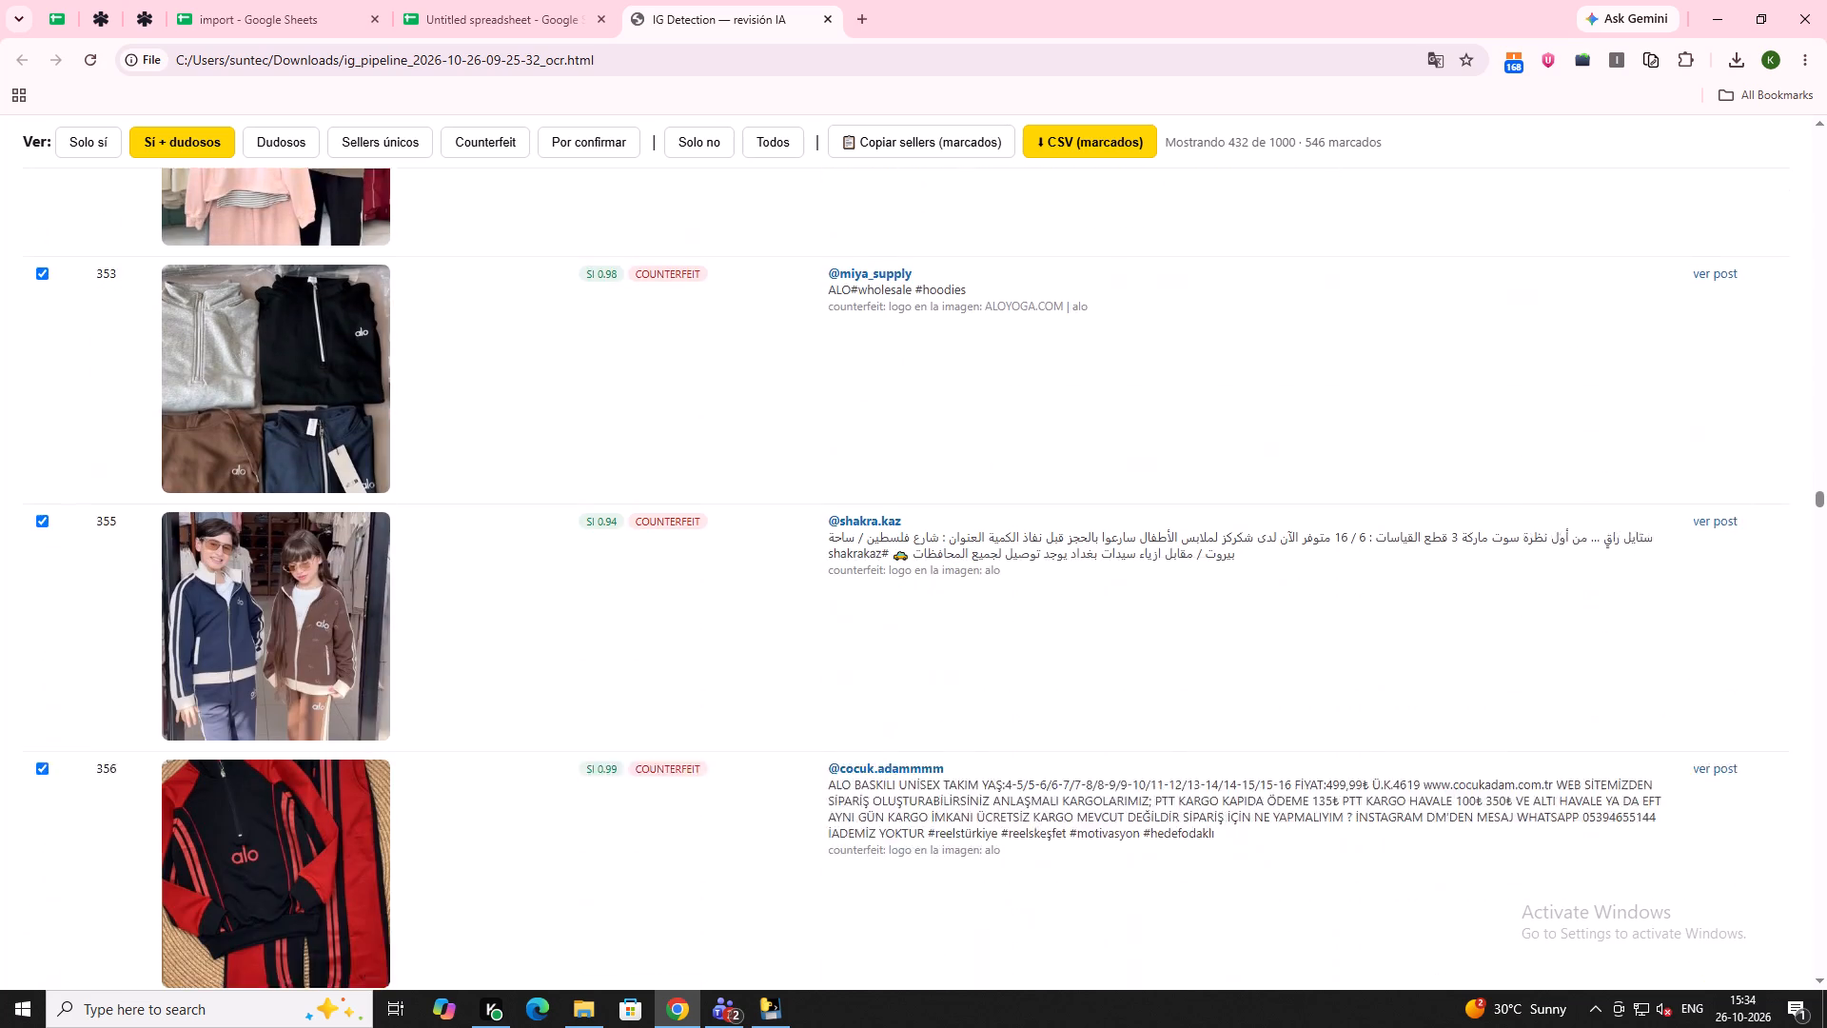
pyautogui.scroll(-13, 320, 743)
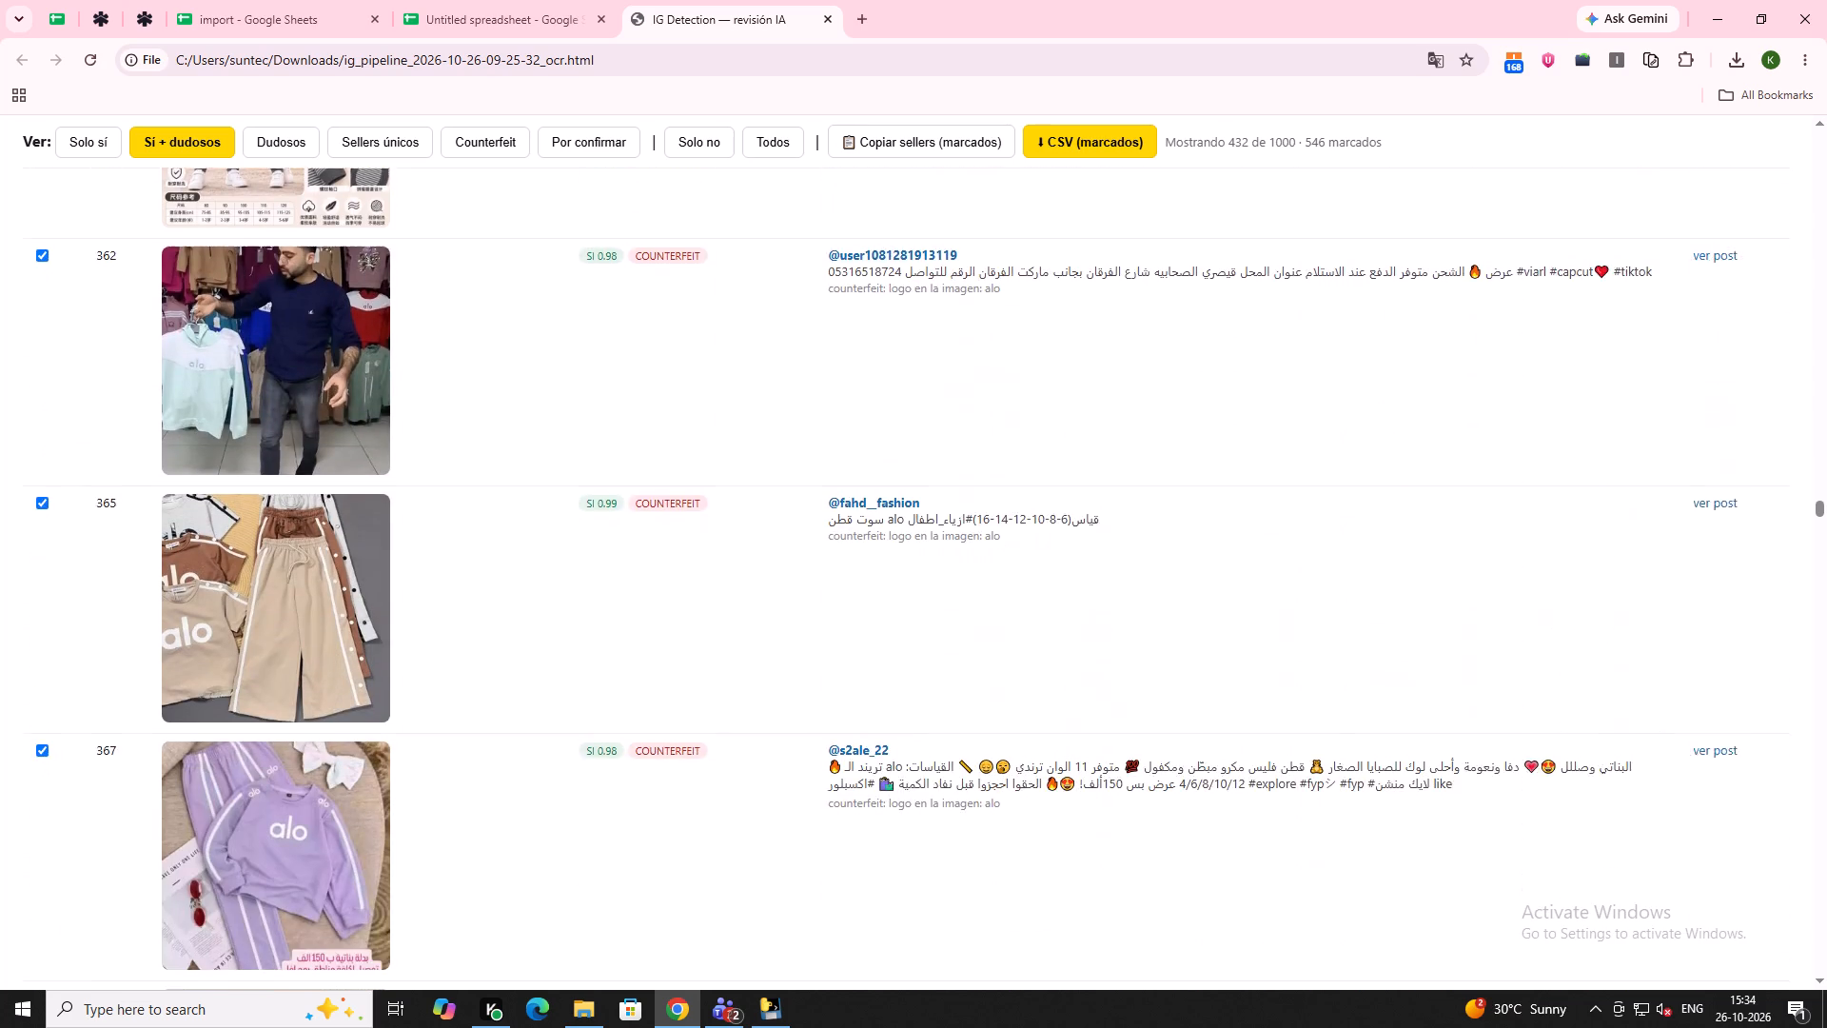
pyautogui.scroll(-6, 330, 741)
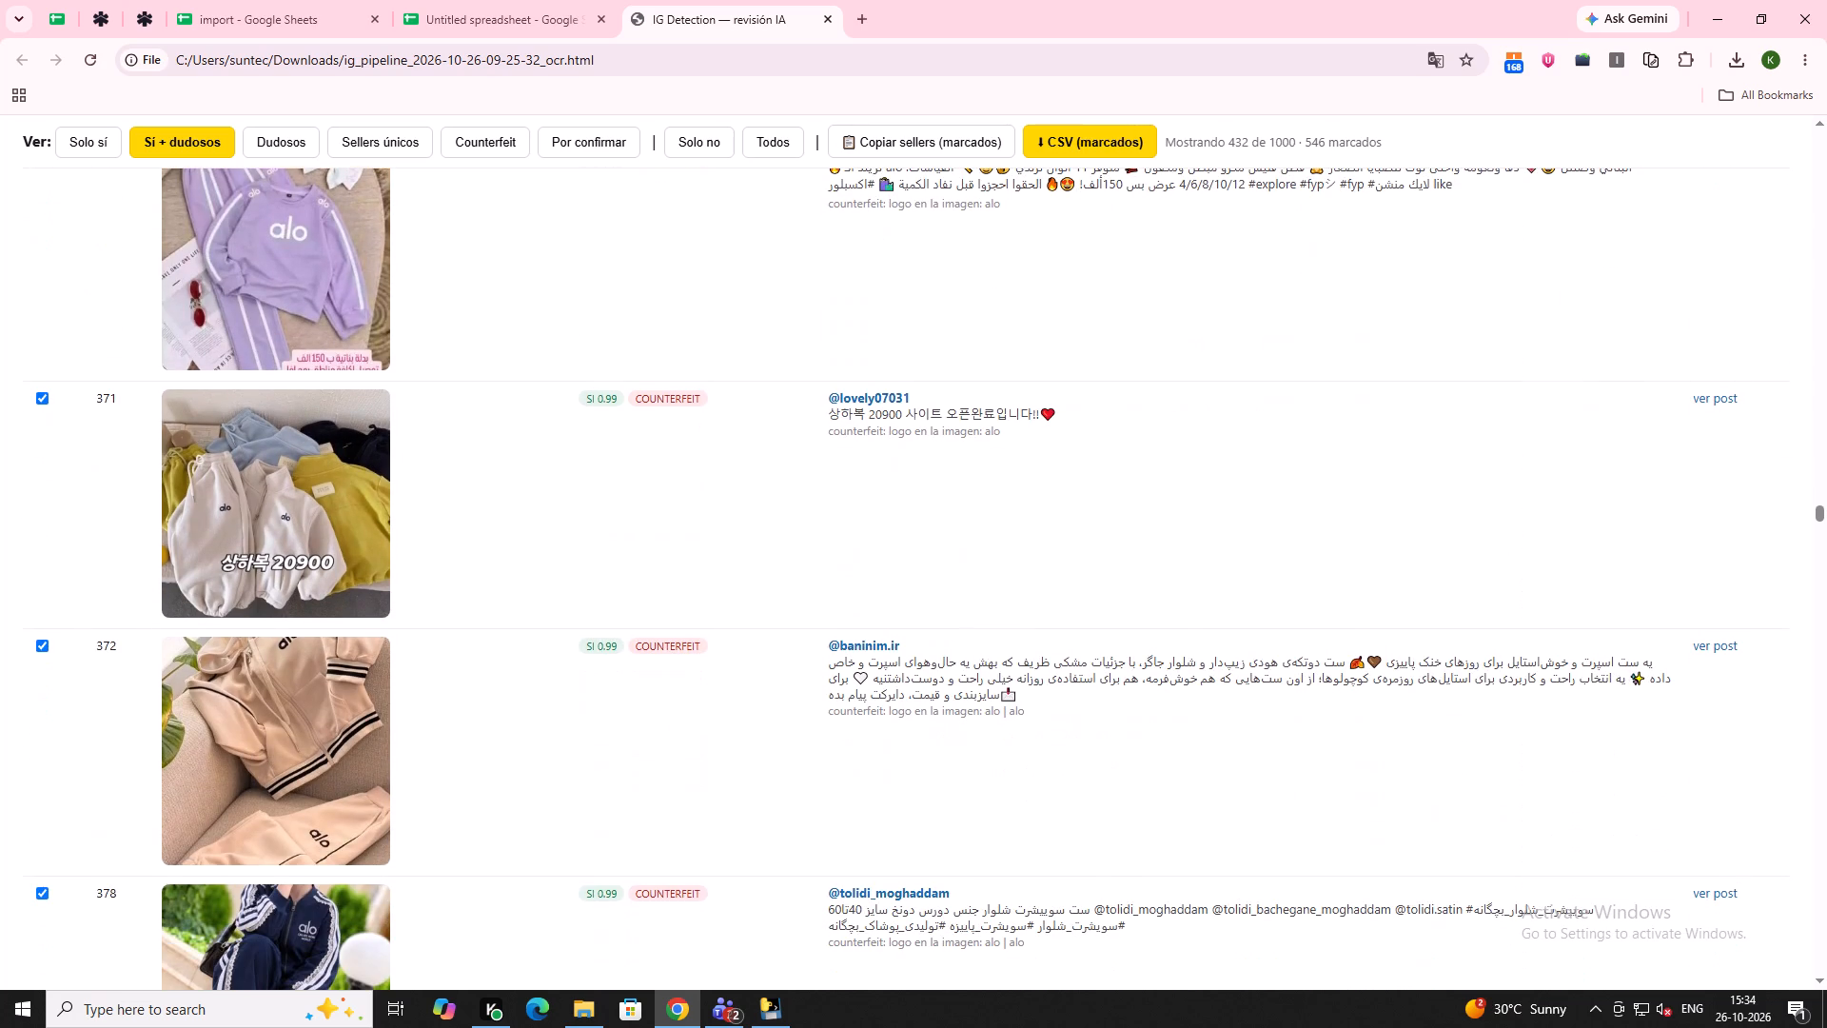
pyautogui.scroll(-12, 313, 726)
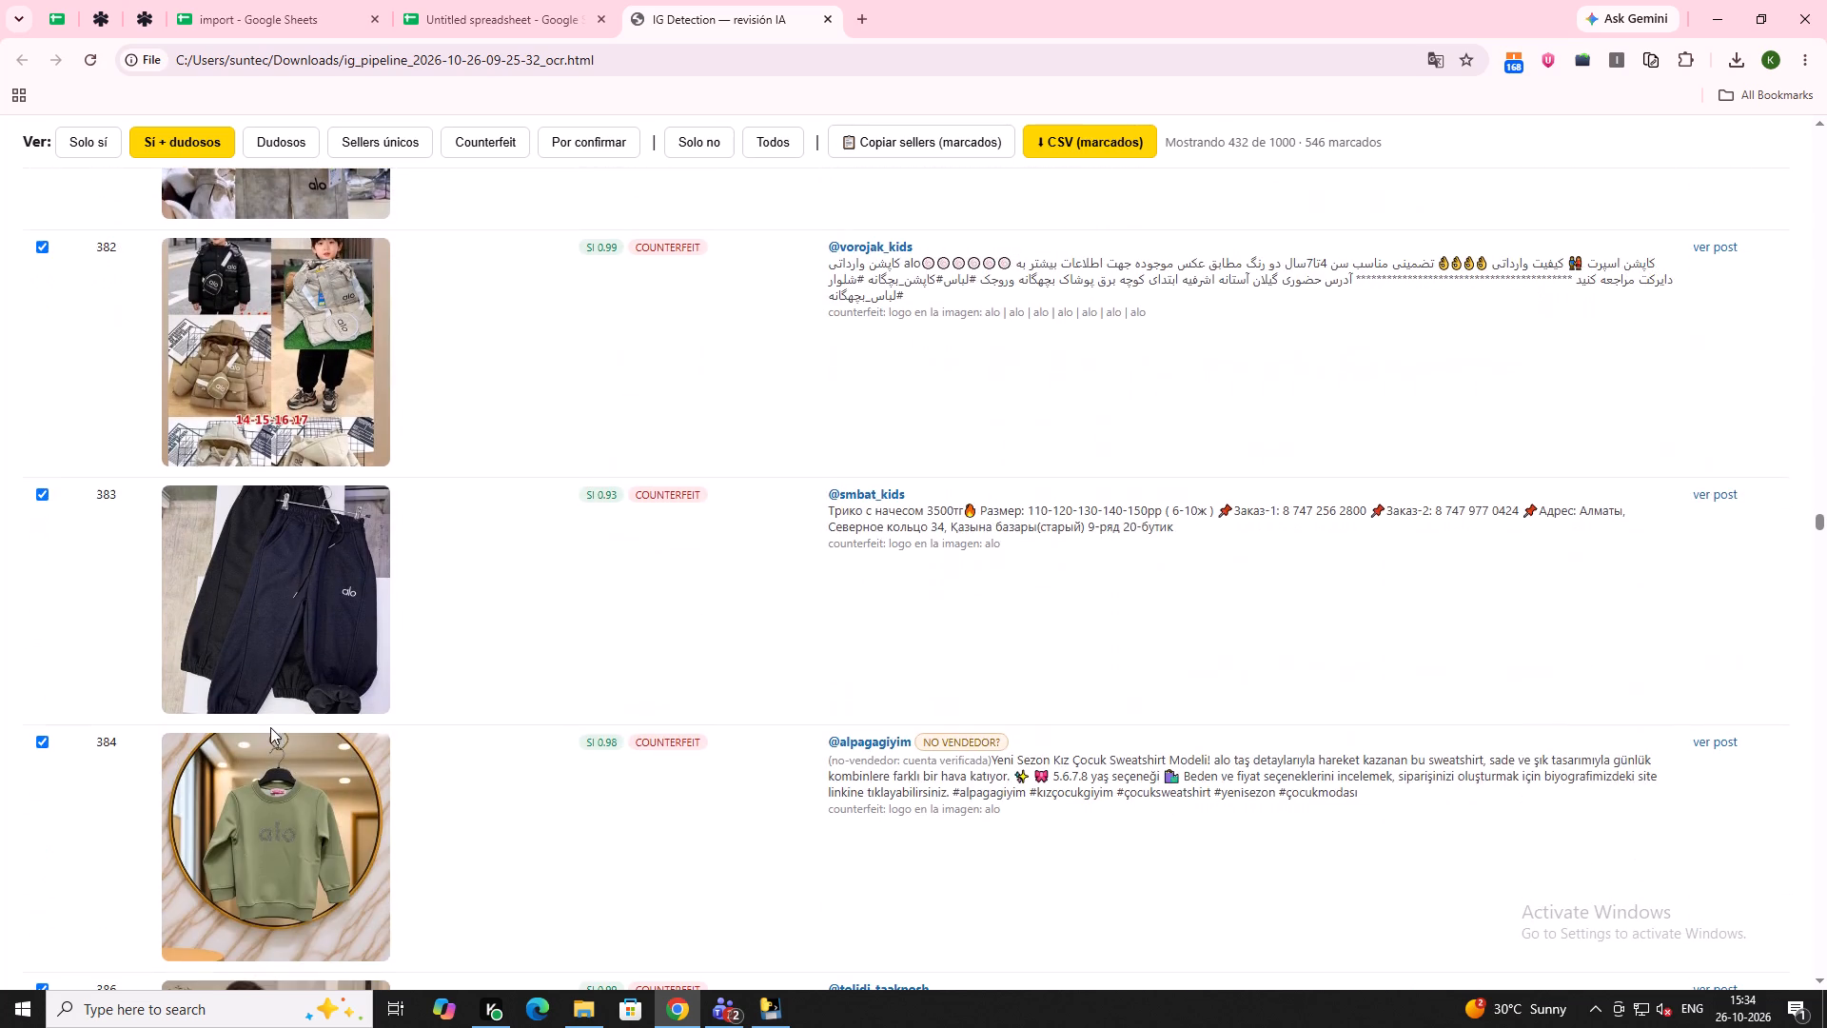
pyautogui.scroll(-3, 128, 734)
pyautogui.click(39, 452)
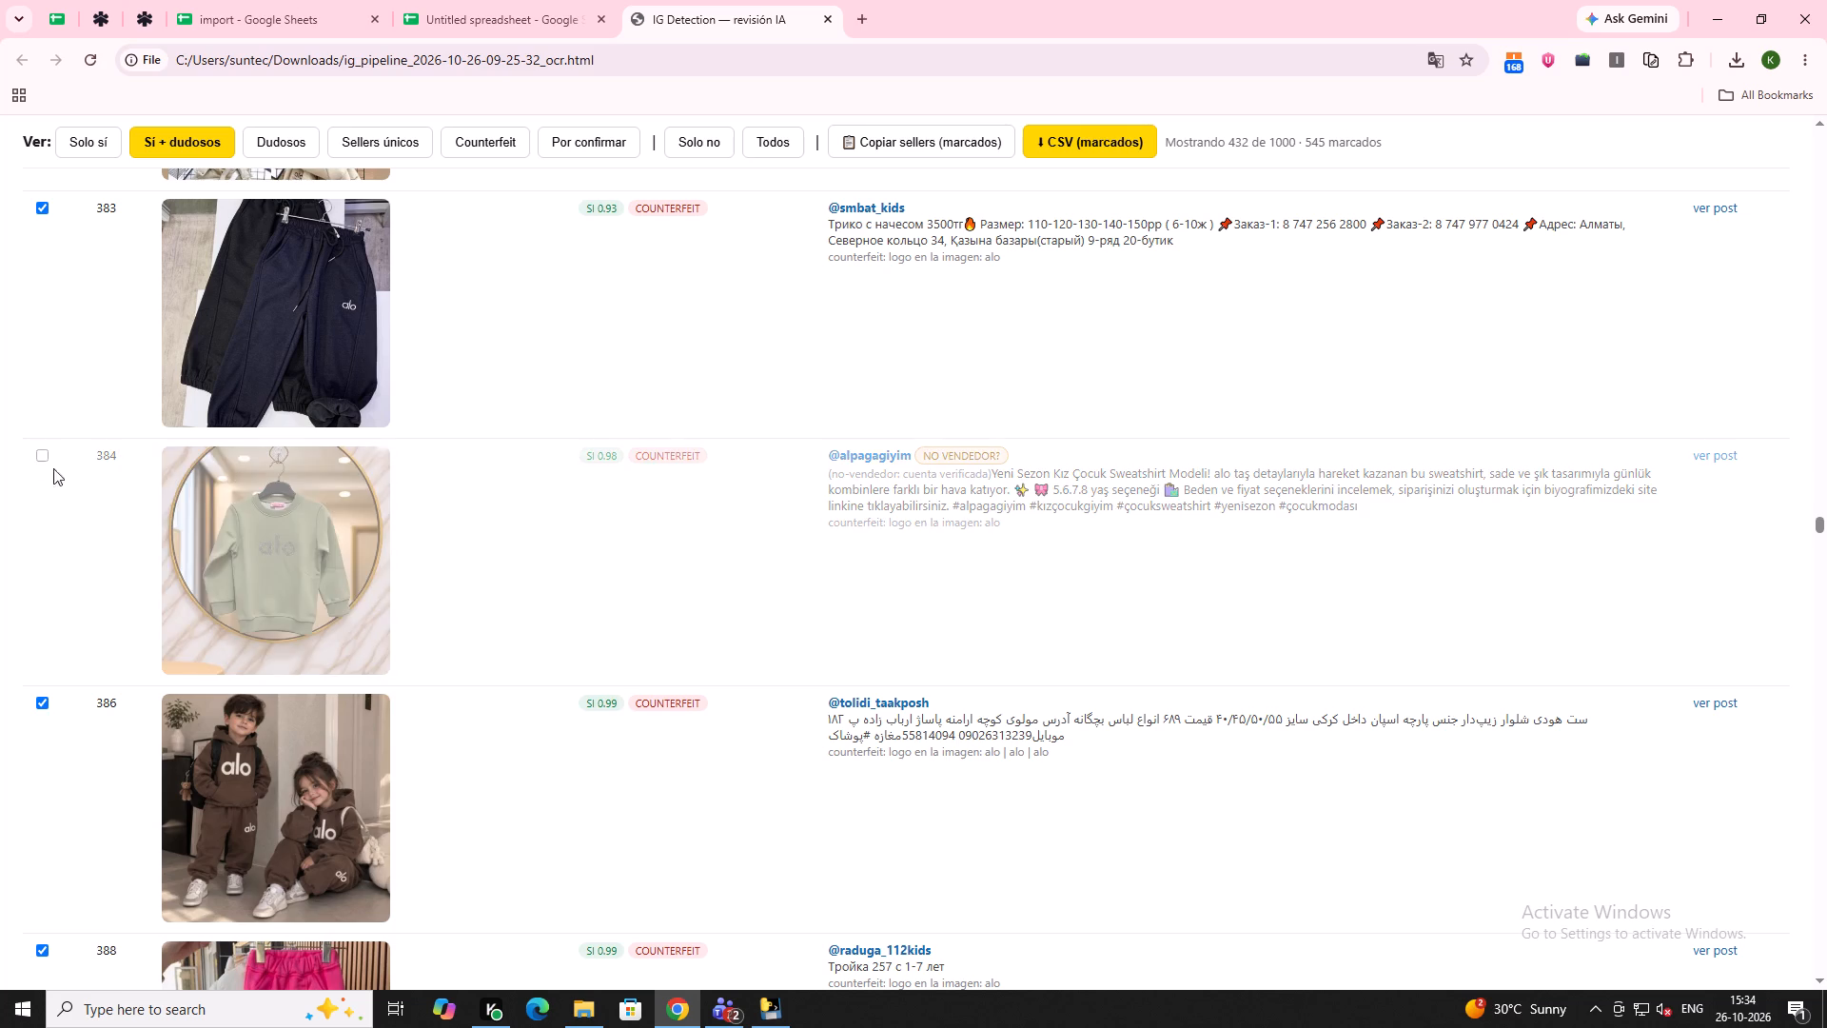
# Check the listings following row 384 and unmark listing 402, the pink clothing post tagged "NO VENDEDOR?".
pyautogui.scroll(-16, 210, 599)
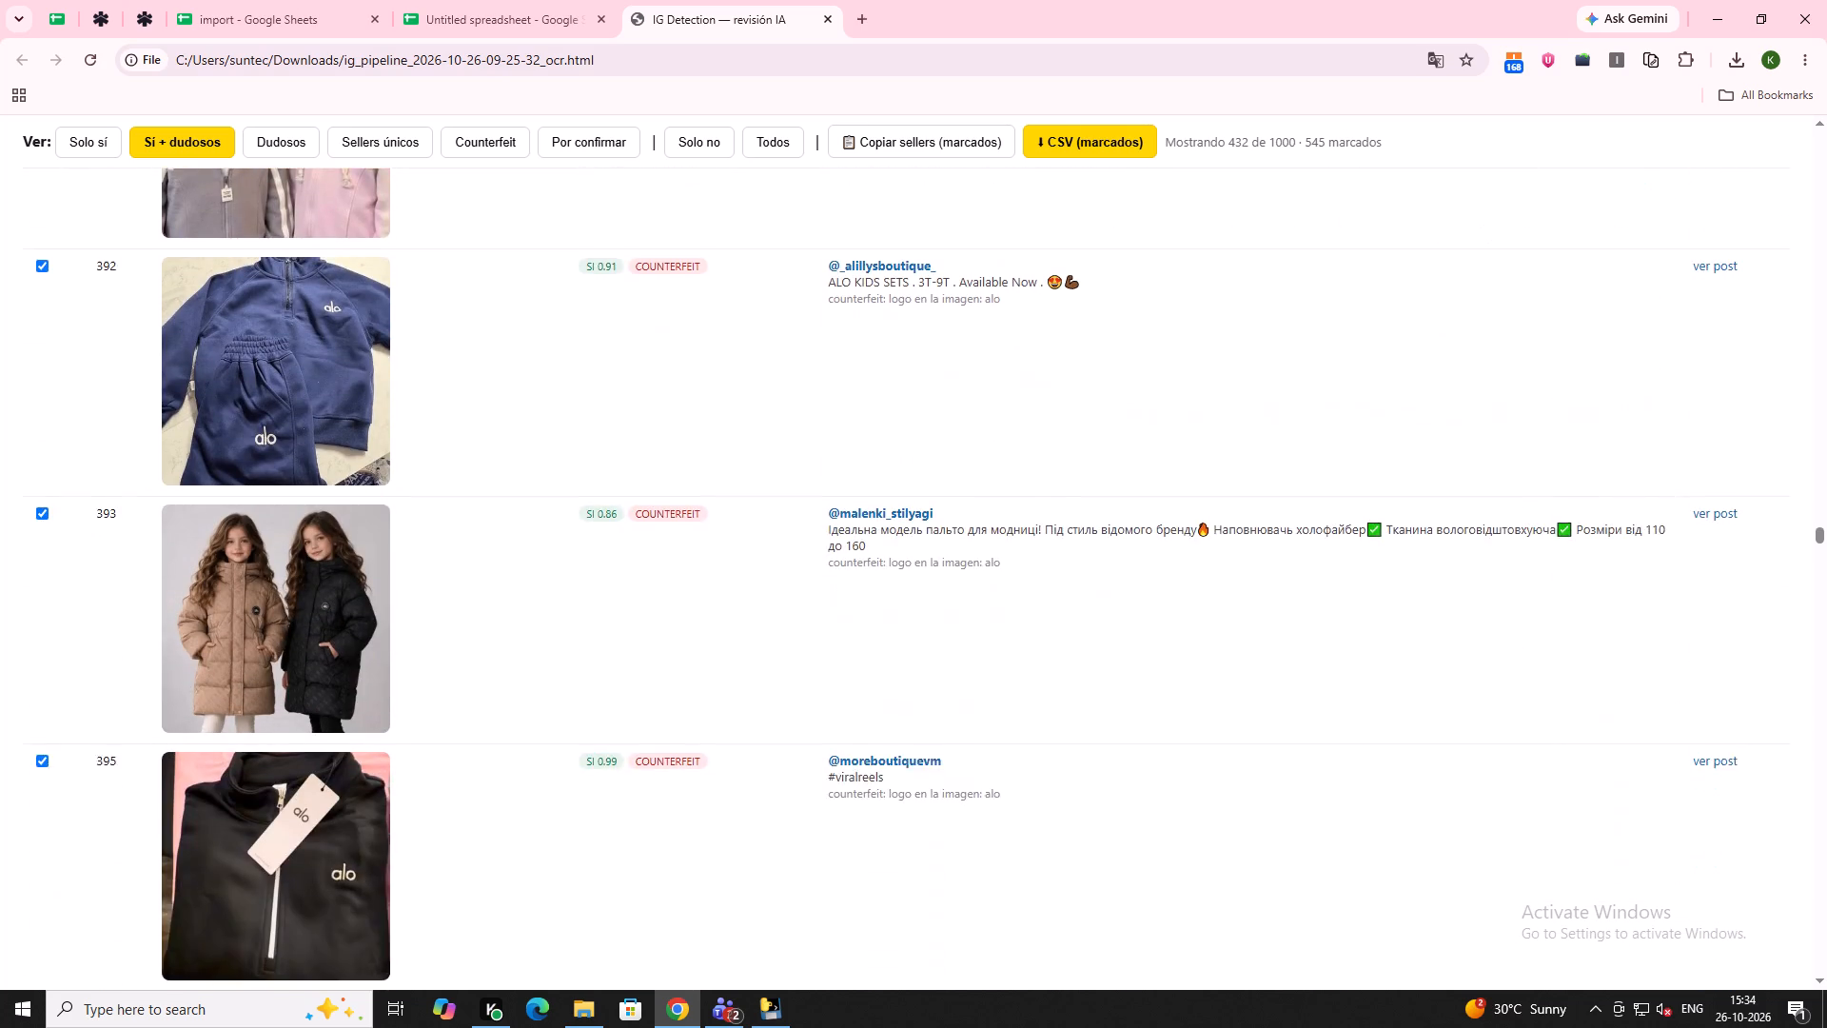
pyautogui.scroll(-10, 219, 603)
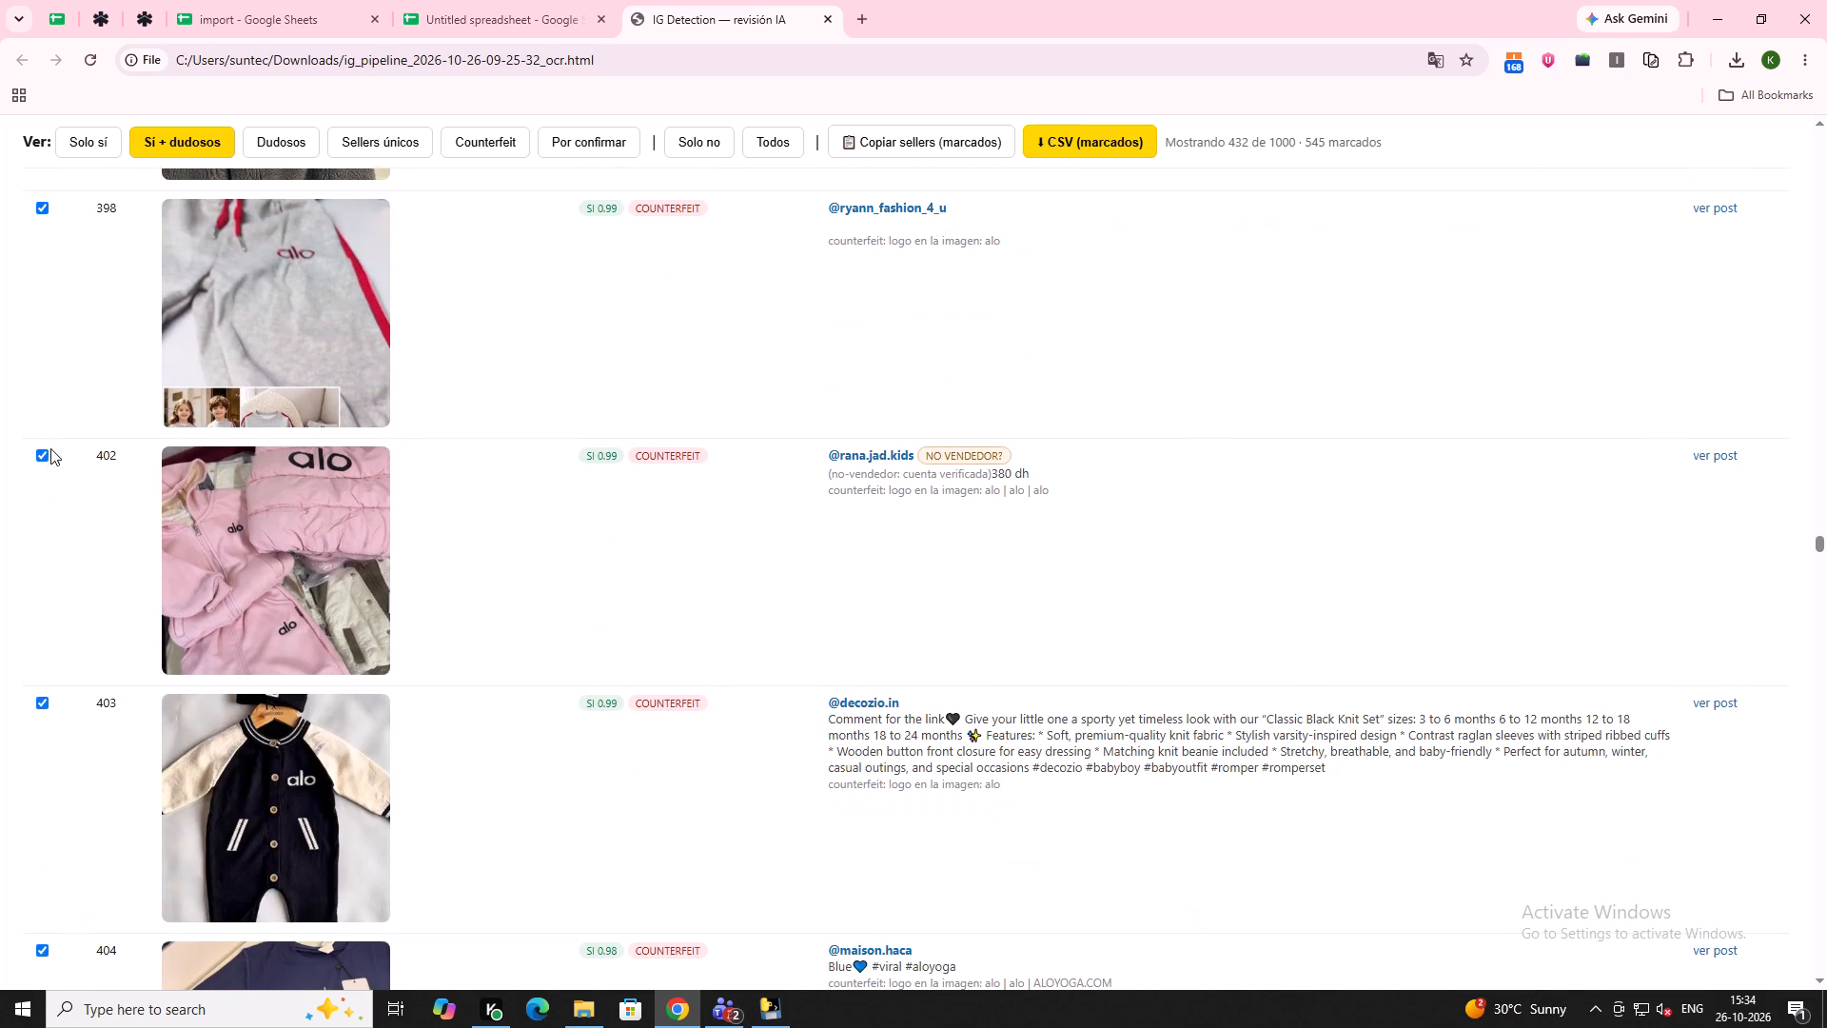
pyautogui.click(45, 451)
# Go through the listings following row 402 and unmark listing 449, the white and pink set tagged "NO VENDEDOR?".
pyautogui.scroll(-9, 295, 566)
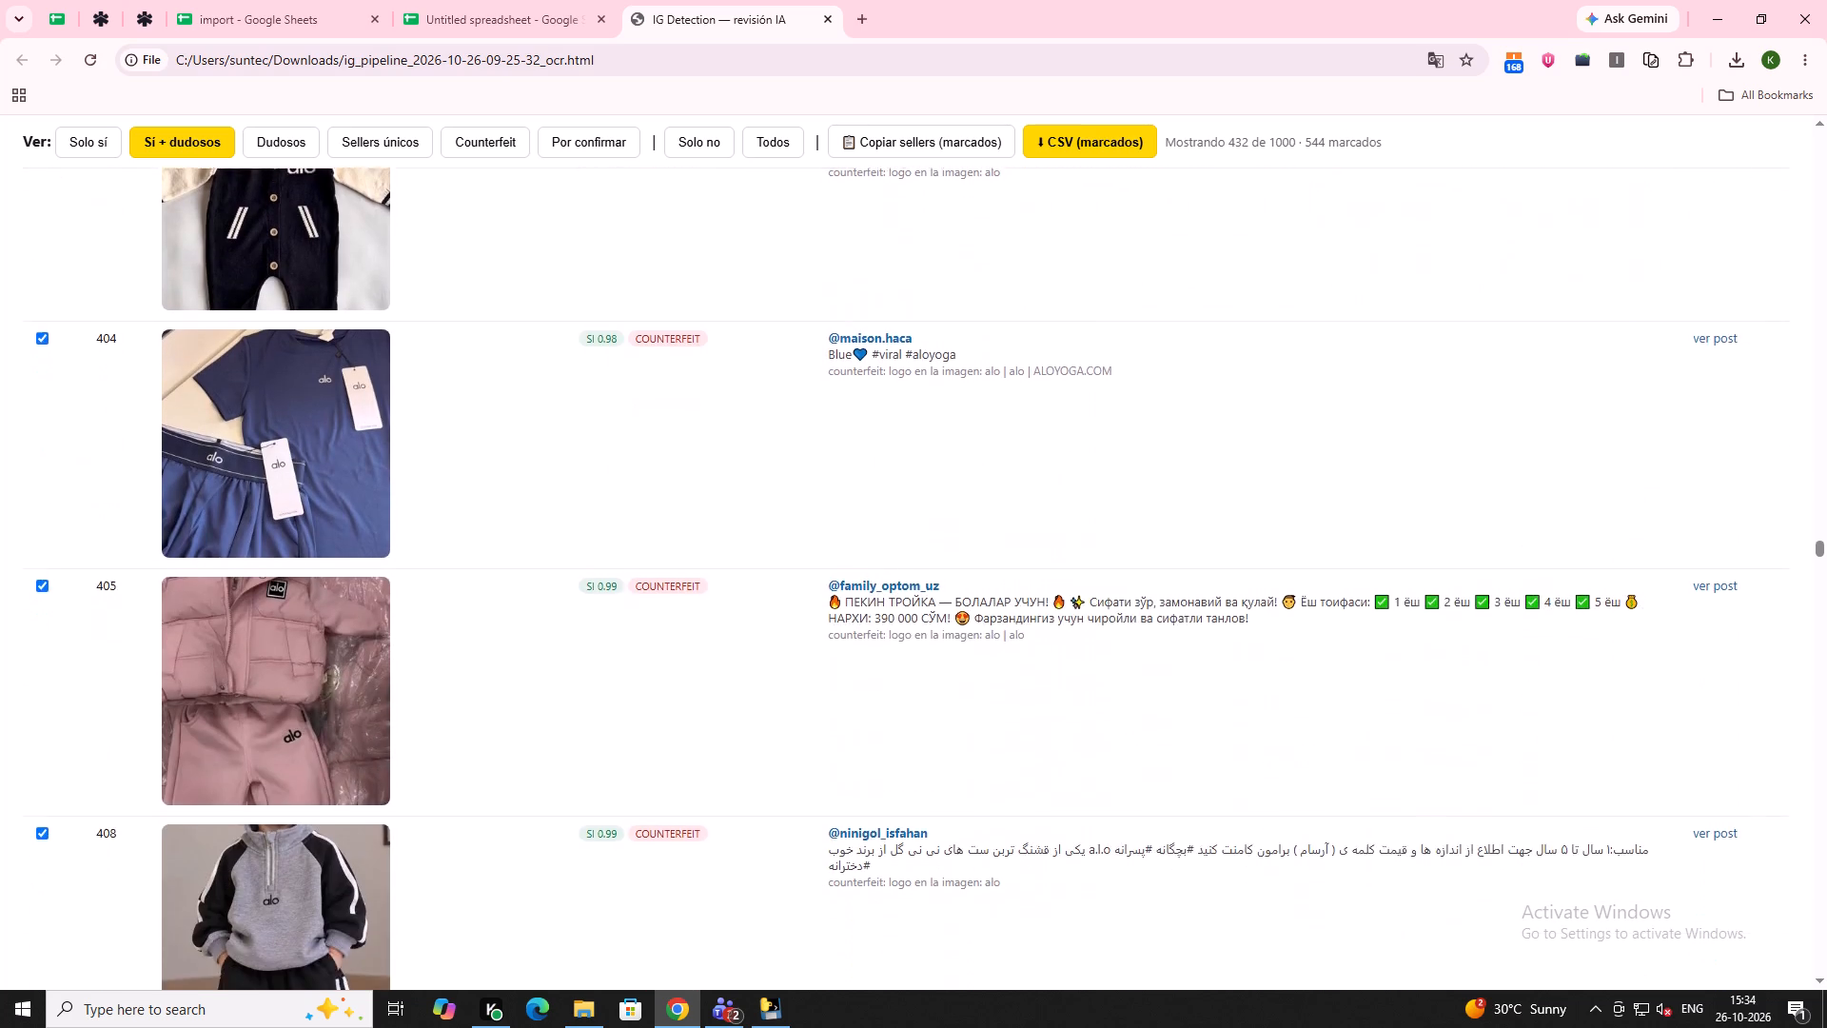
pyautogui.scroll(-17, 295, 566)
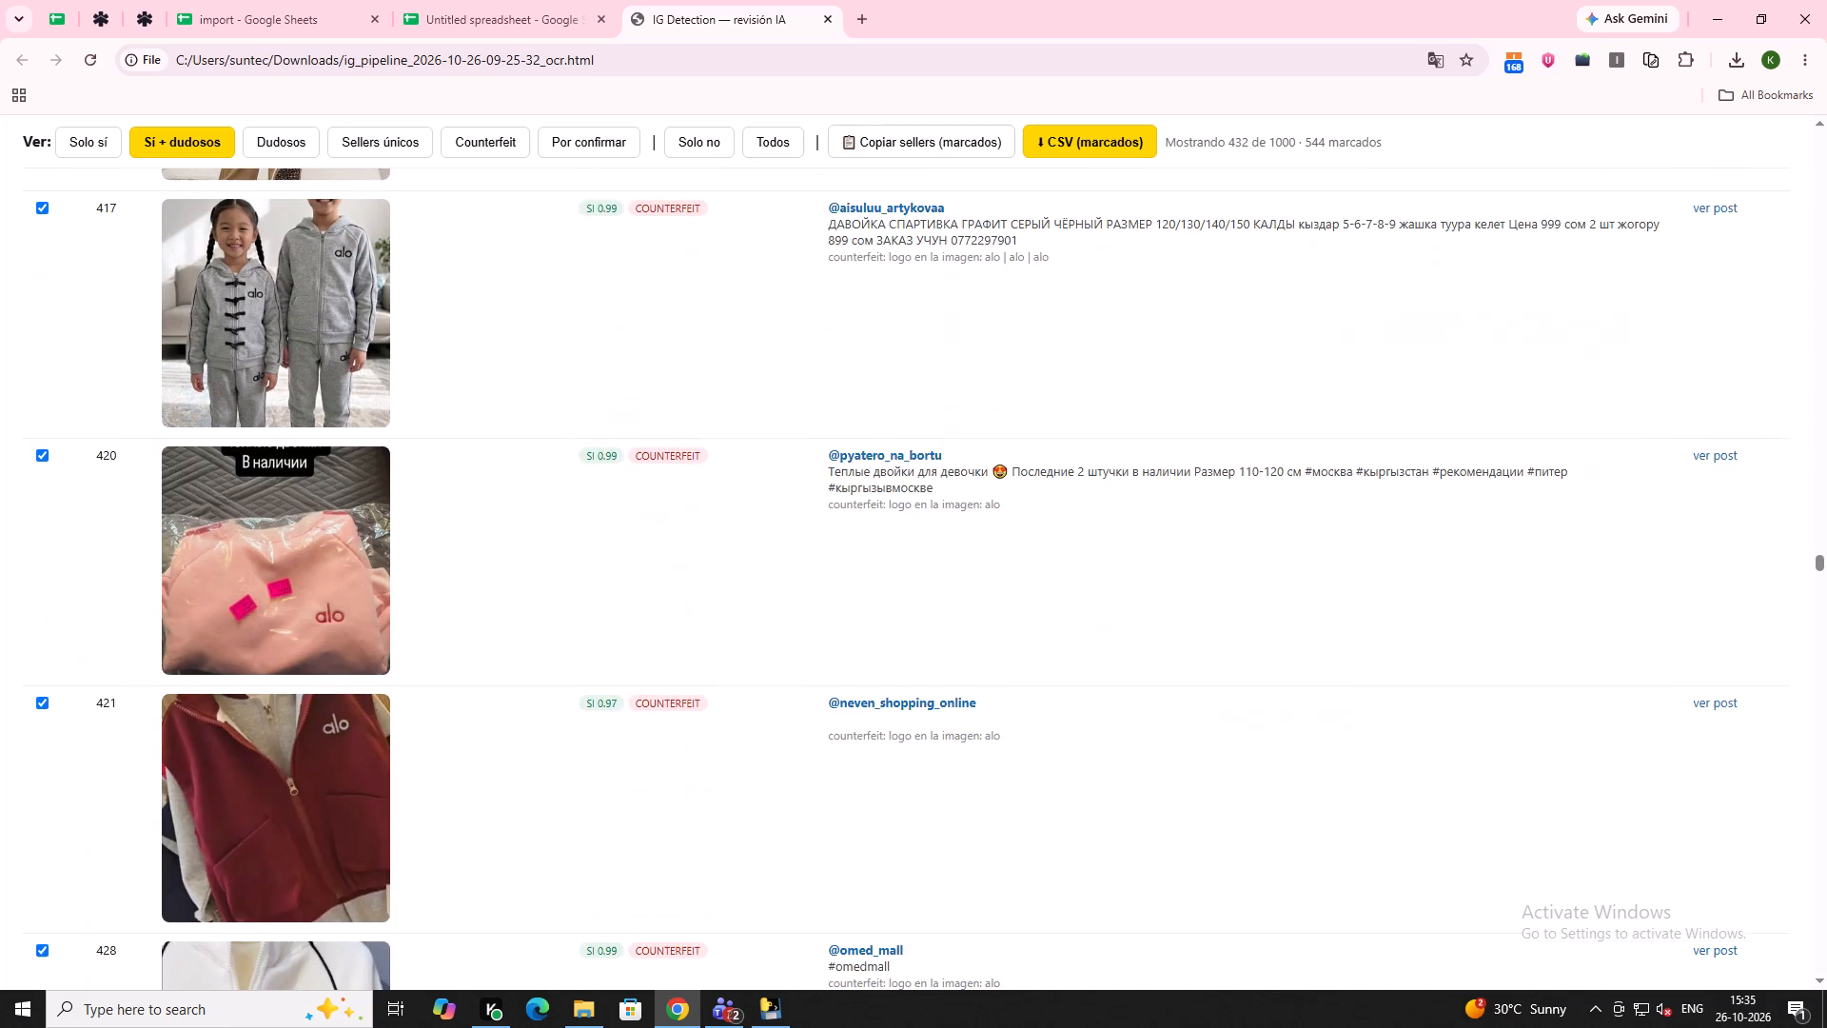
pyautogui.scroll(-17, 296, 563)
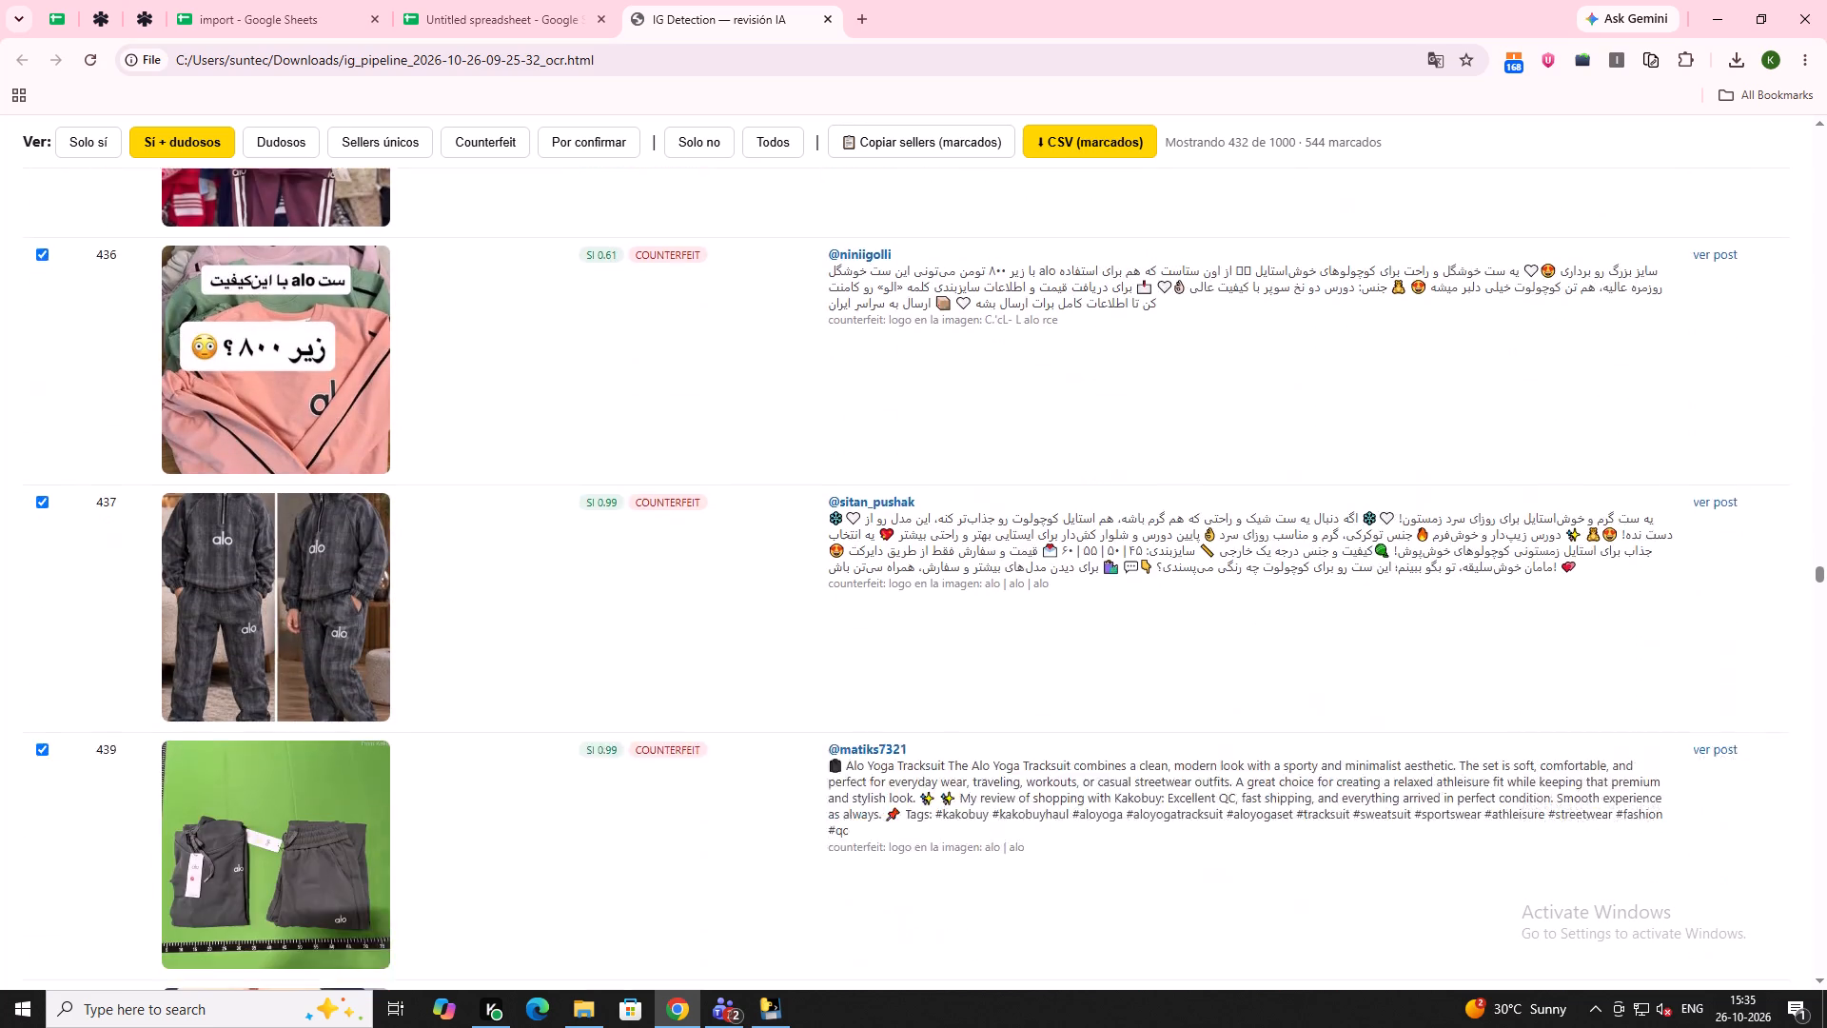
pyautogui.scroll(-12, 296, 563)
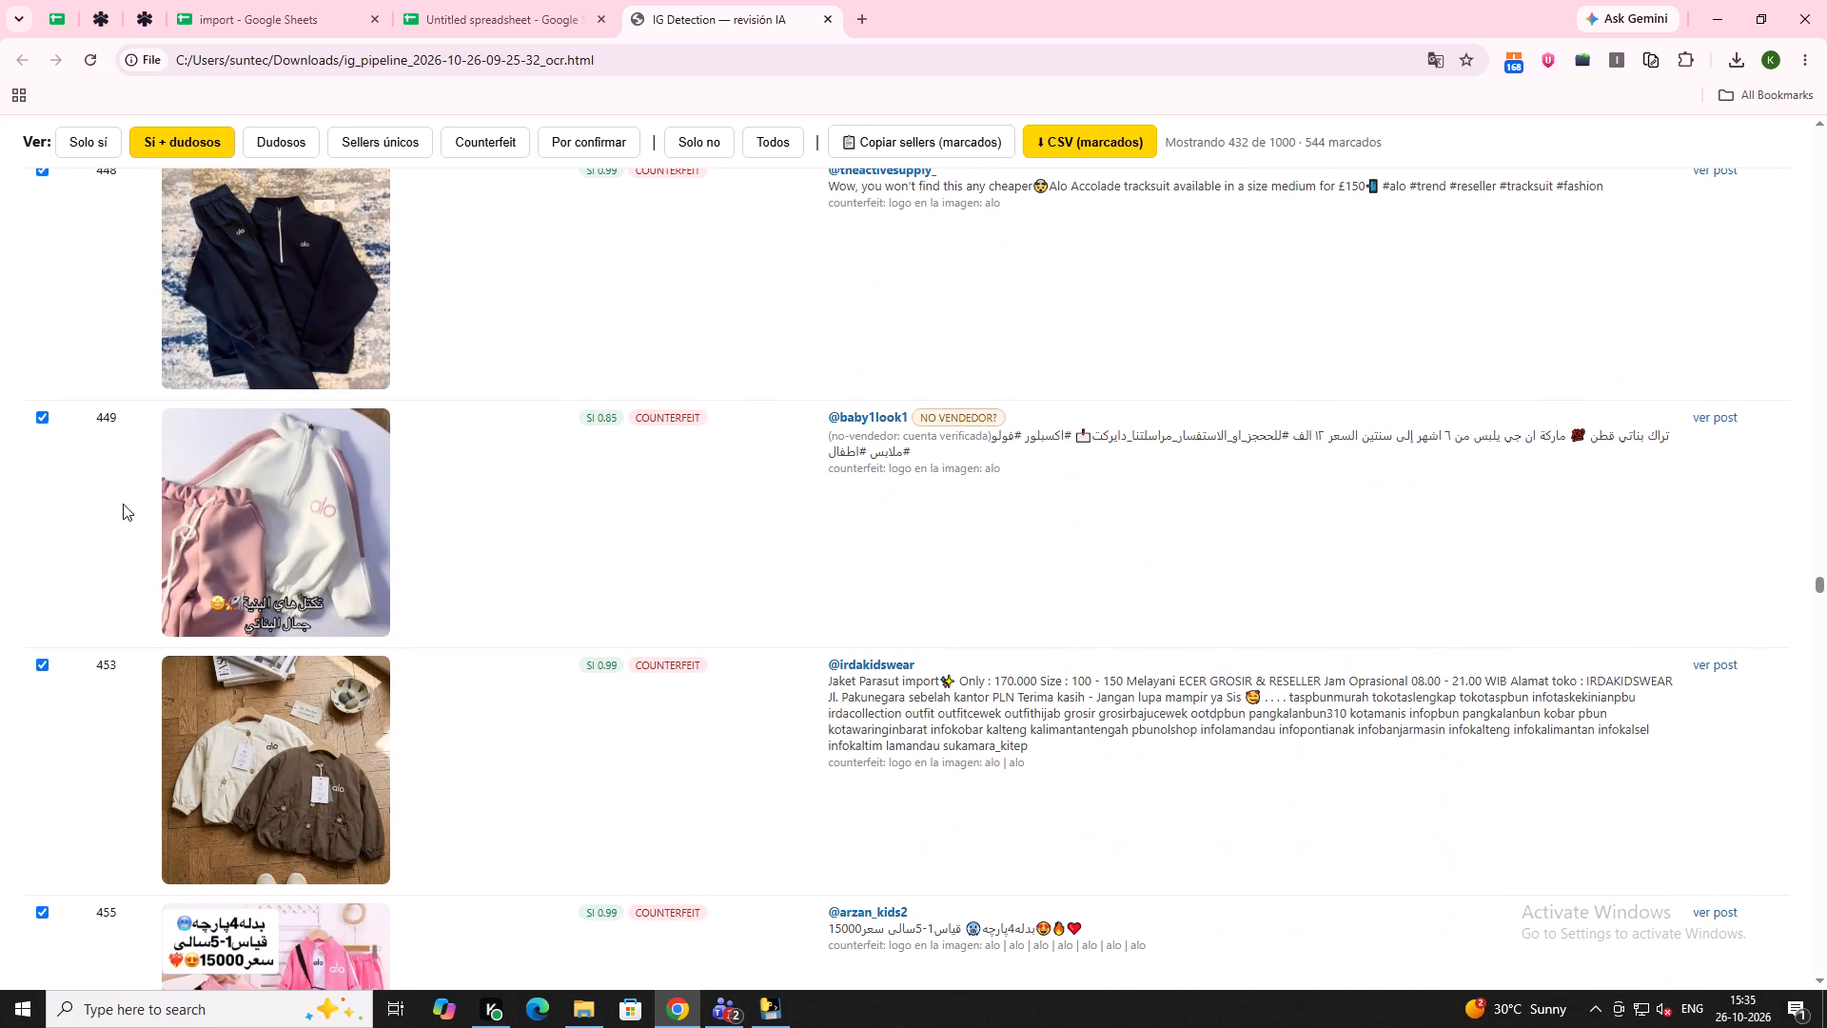
pyautogui.click(43, 414)
# Examine the listings following row 449 up to about row 500 for any "NO VENDEDOR?" tags.
pyautogui.scroll(-6, 353, 703)
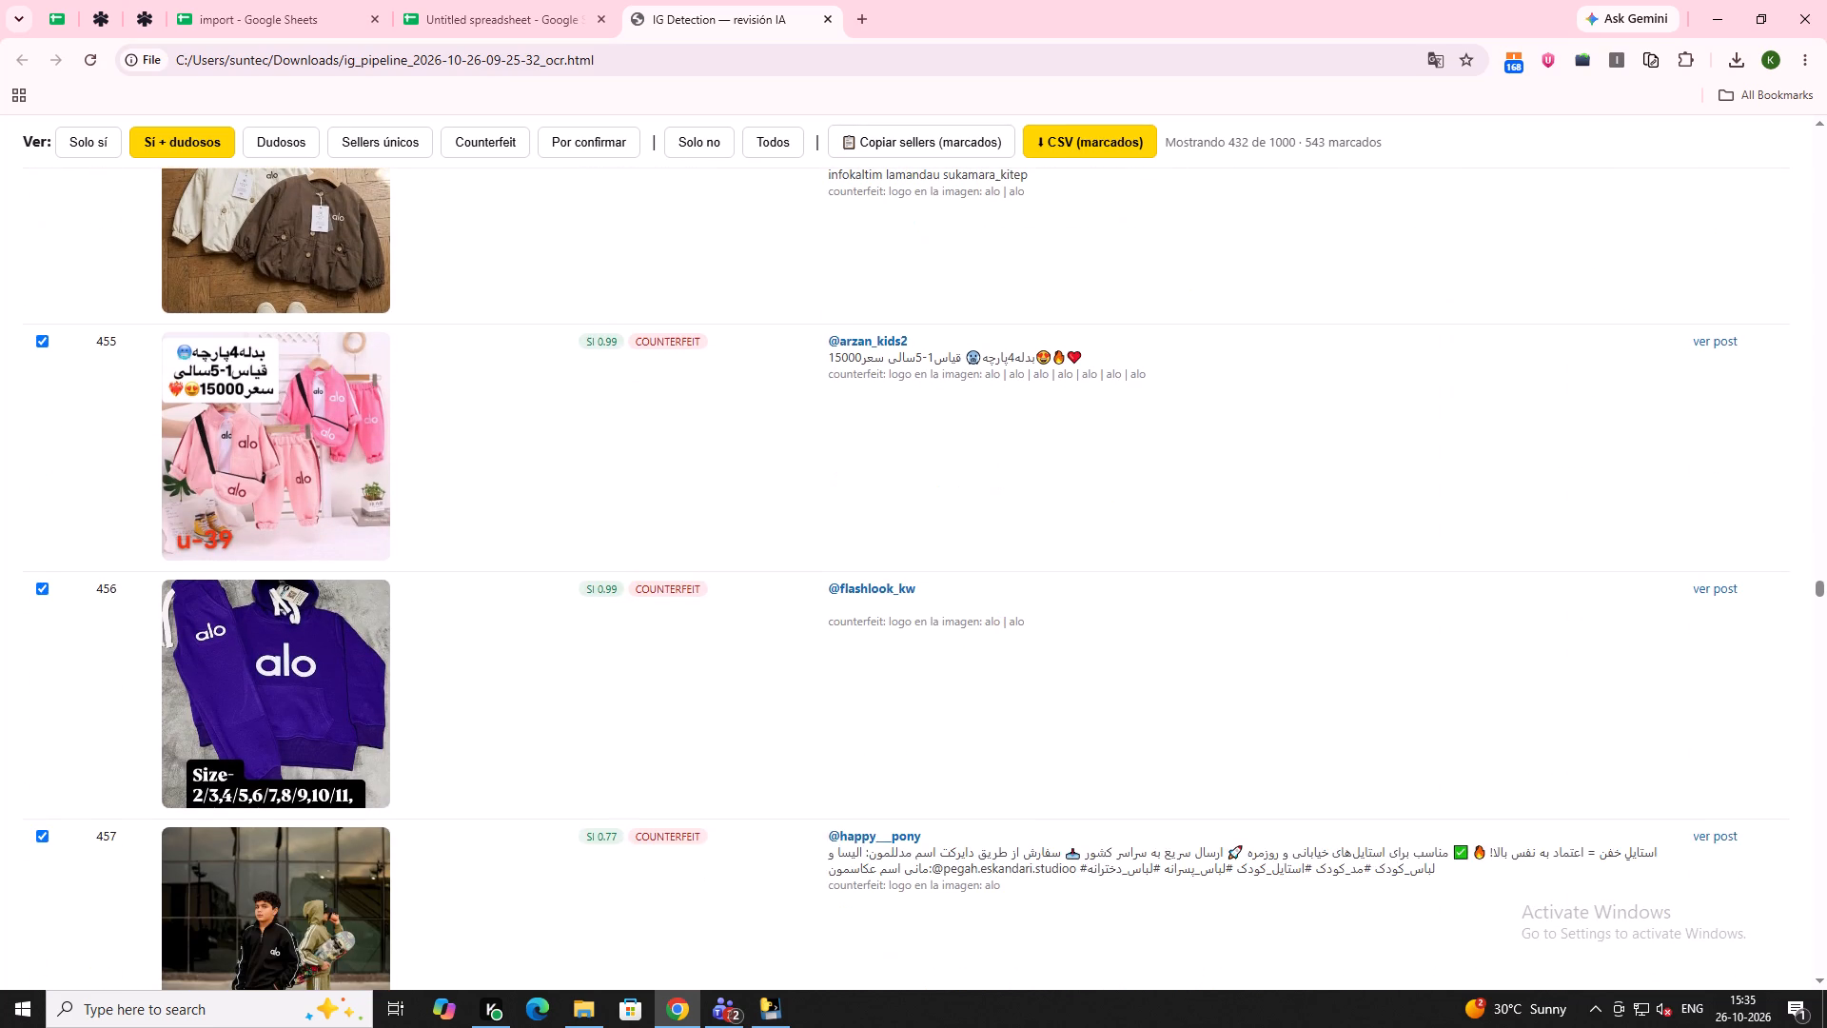
pyautogui.scroll(-5, 312, 653)
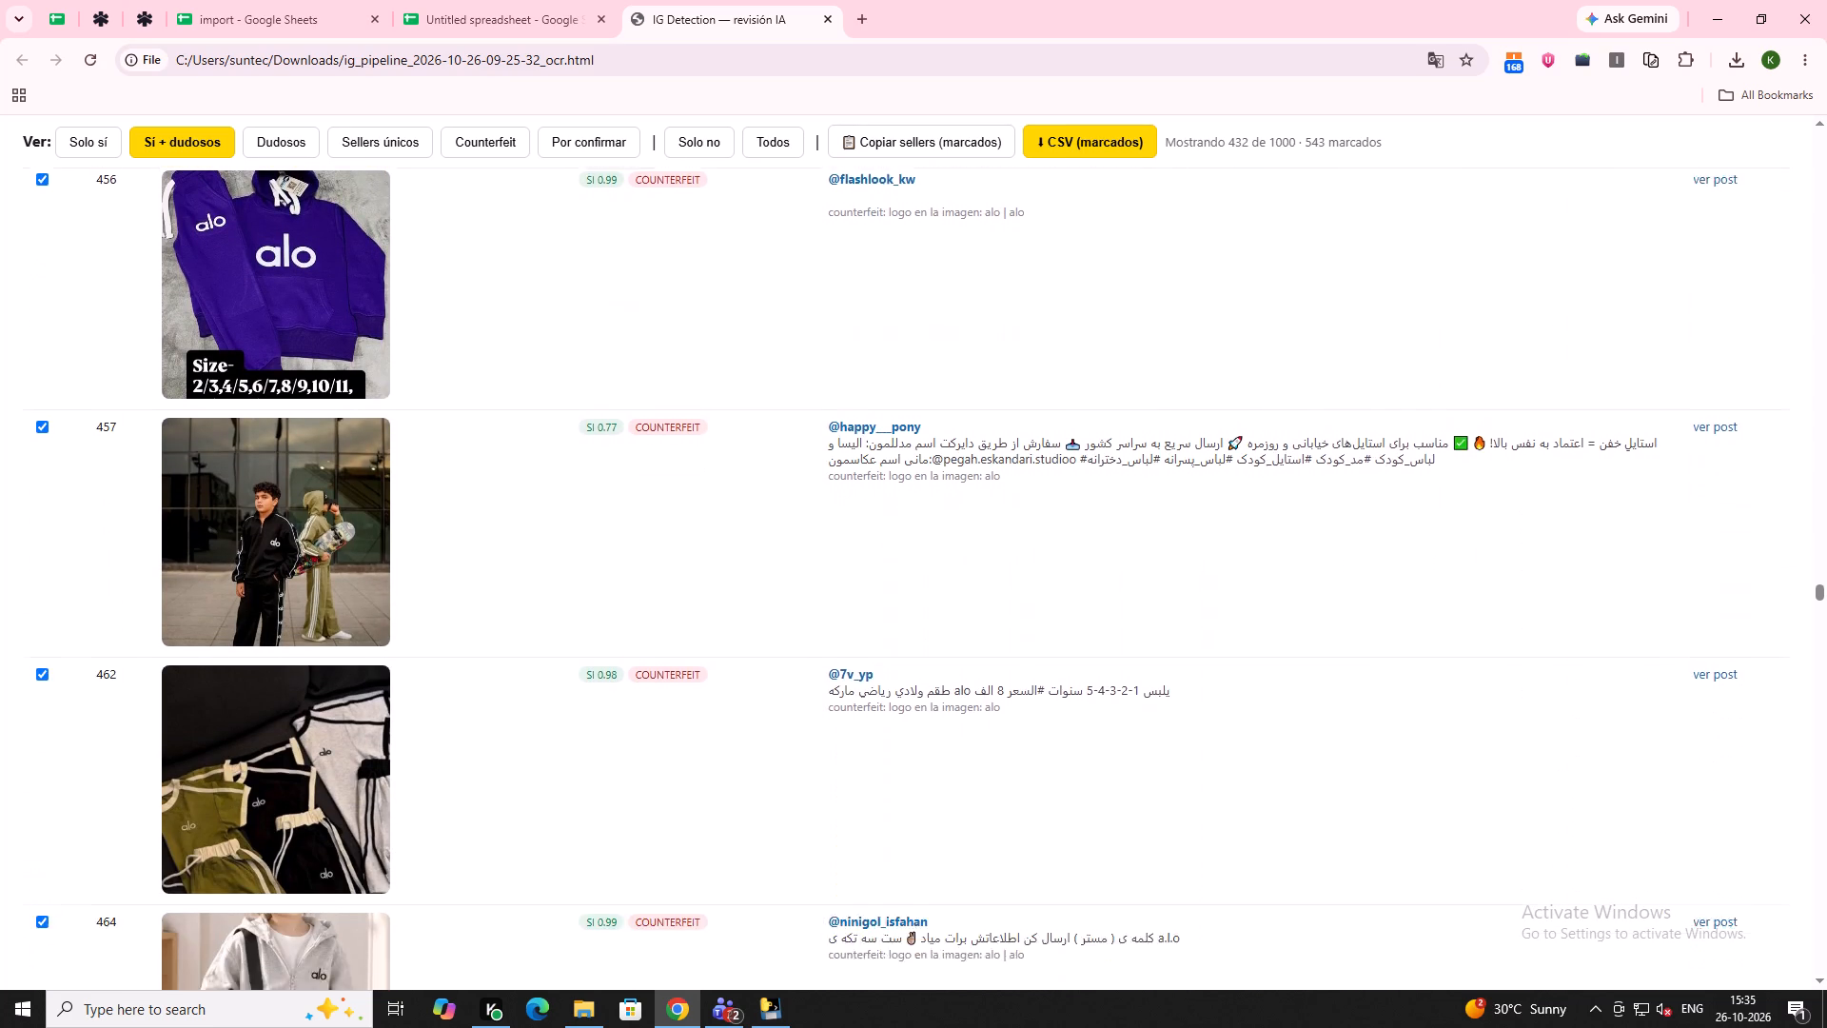
pyautogui.scroll(-5, 312, 653)
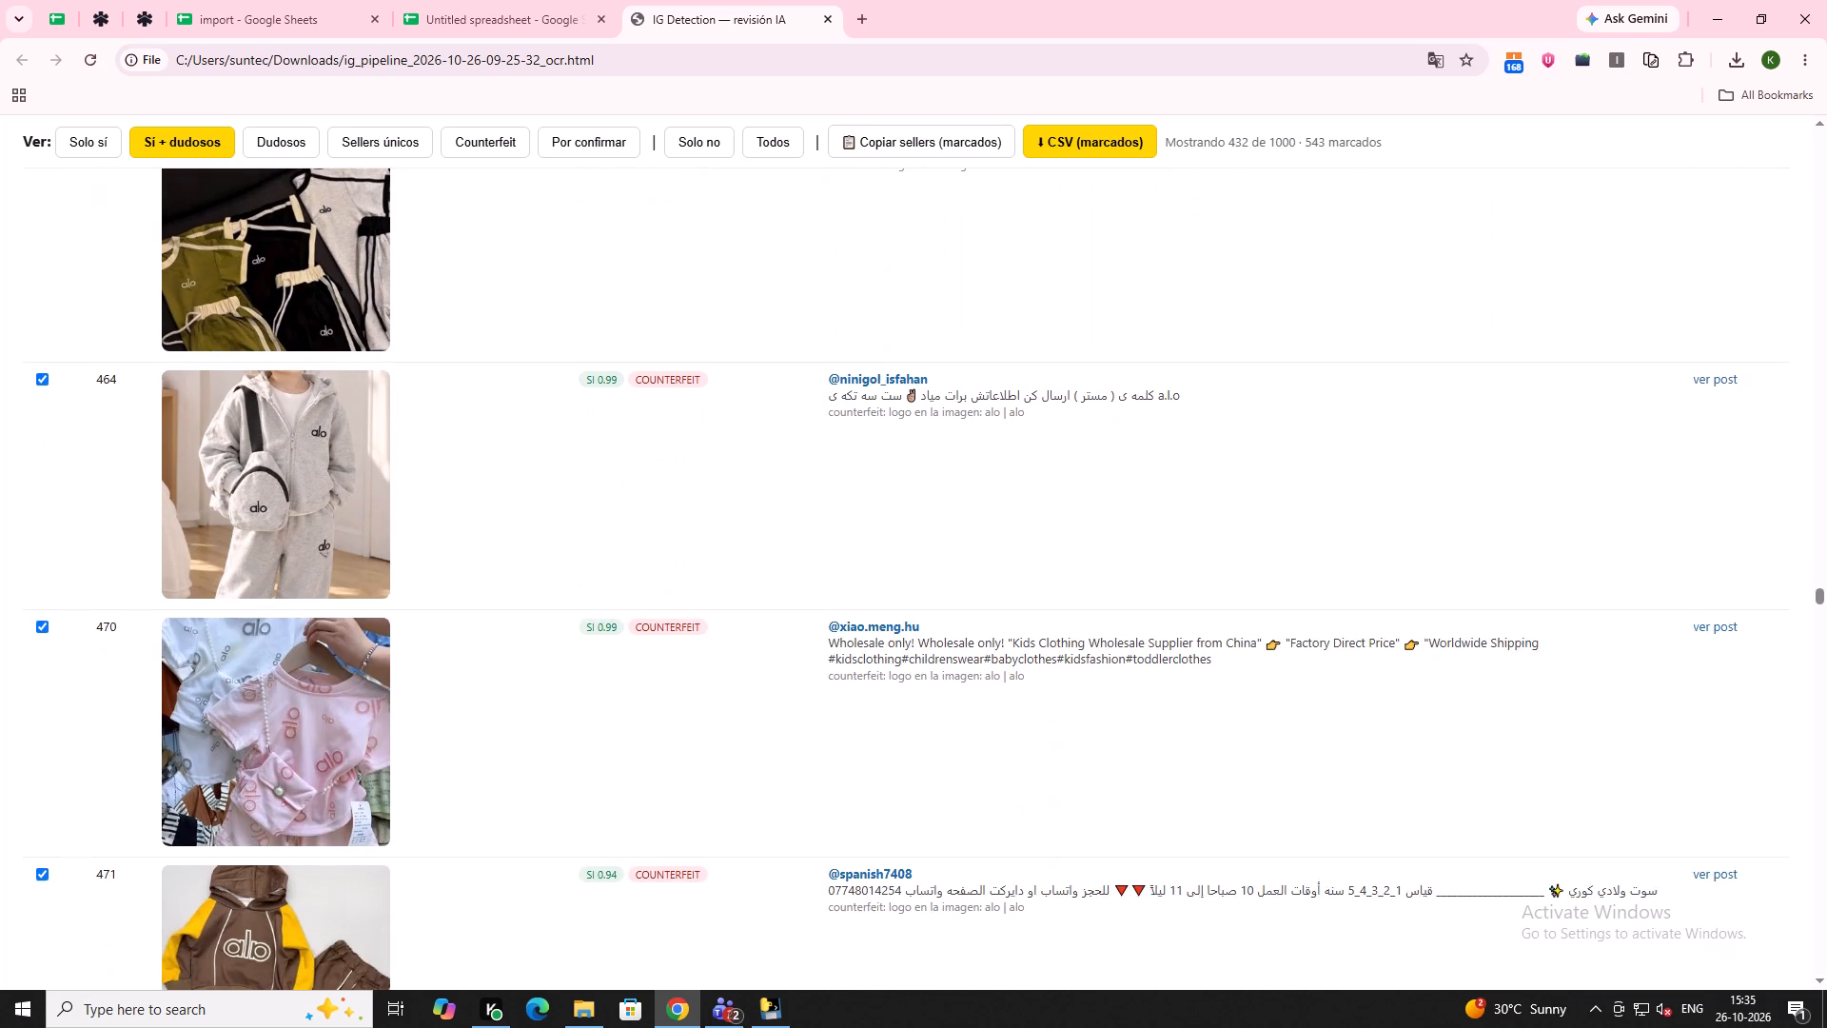
pyautogui.scroll(-14, 312, 653)
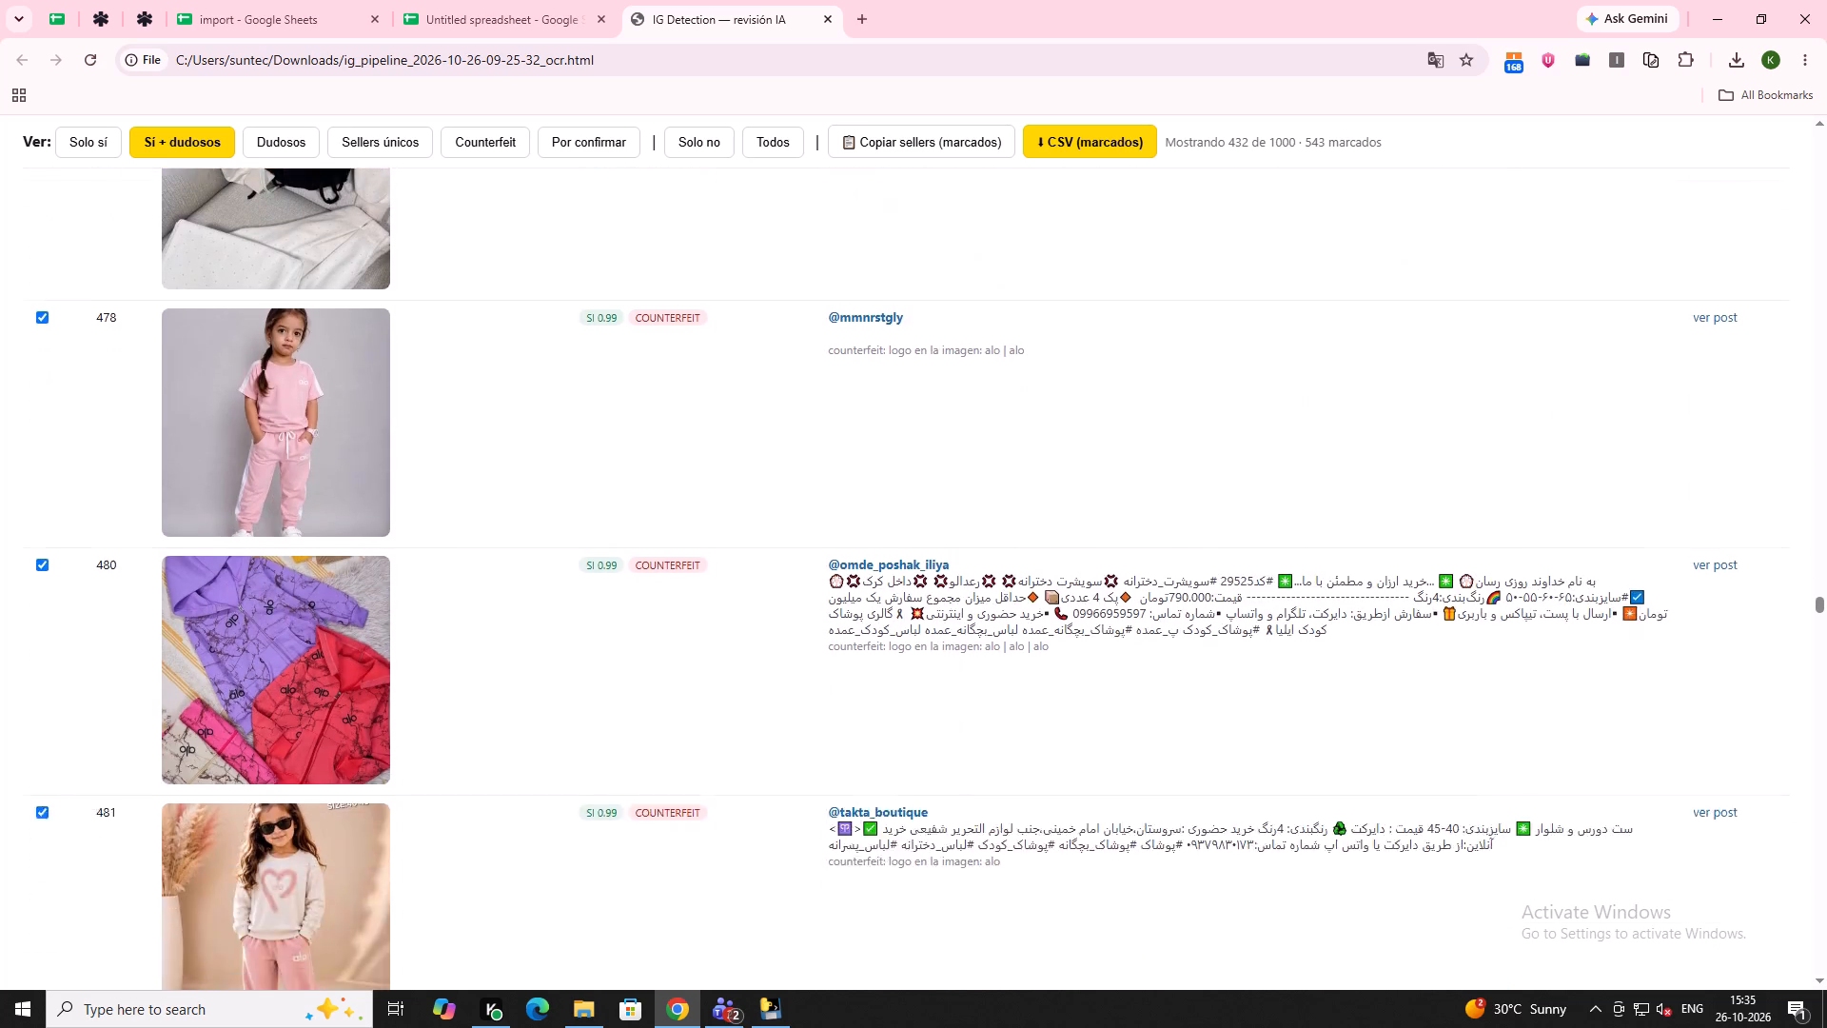
pyautogui.scroll(-9, 312, 653)
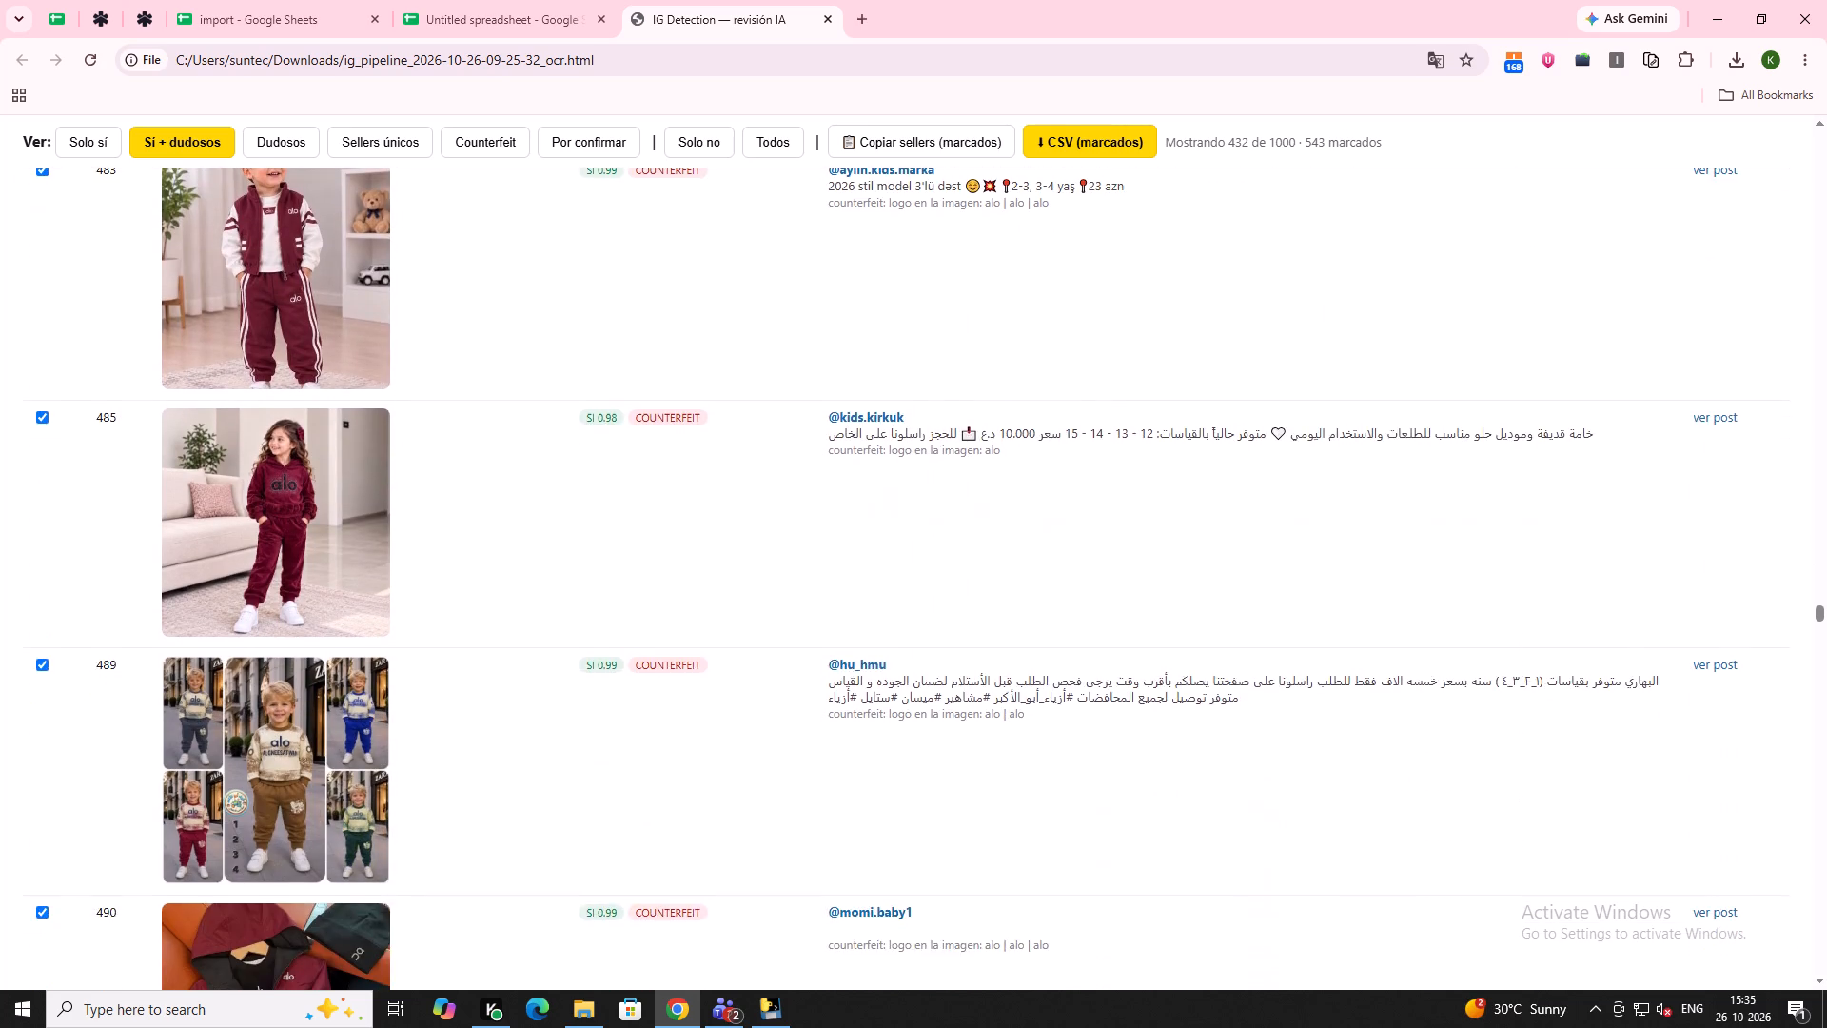
pyautogui.scroll(-3, 312, 653)
pyautogui.scroll(4, 312, 653)
pyautogui.scroll(-3, 312, 653)
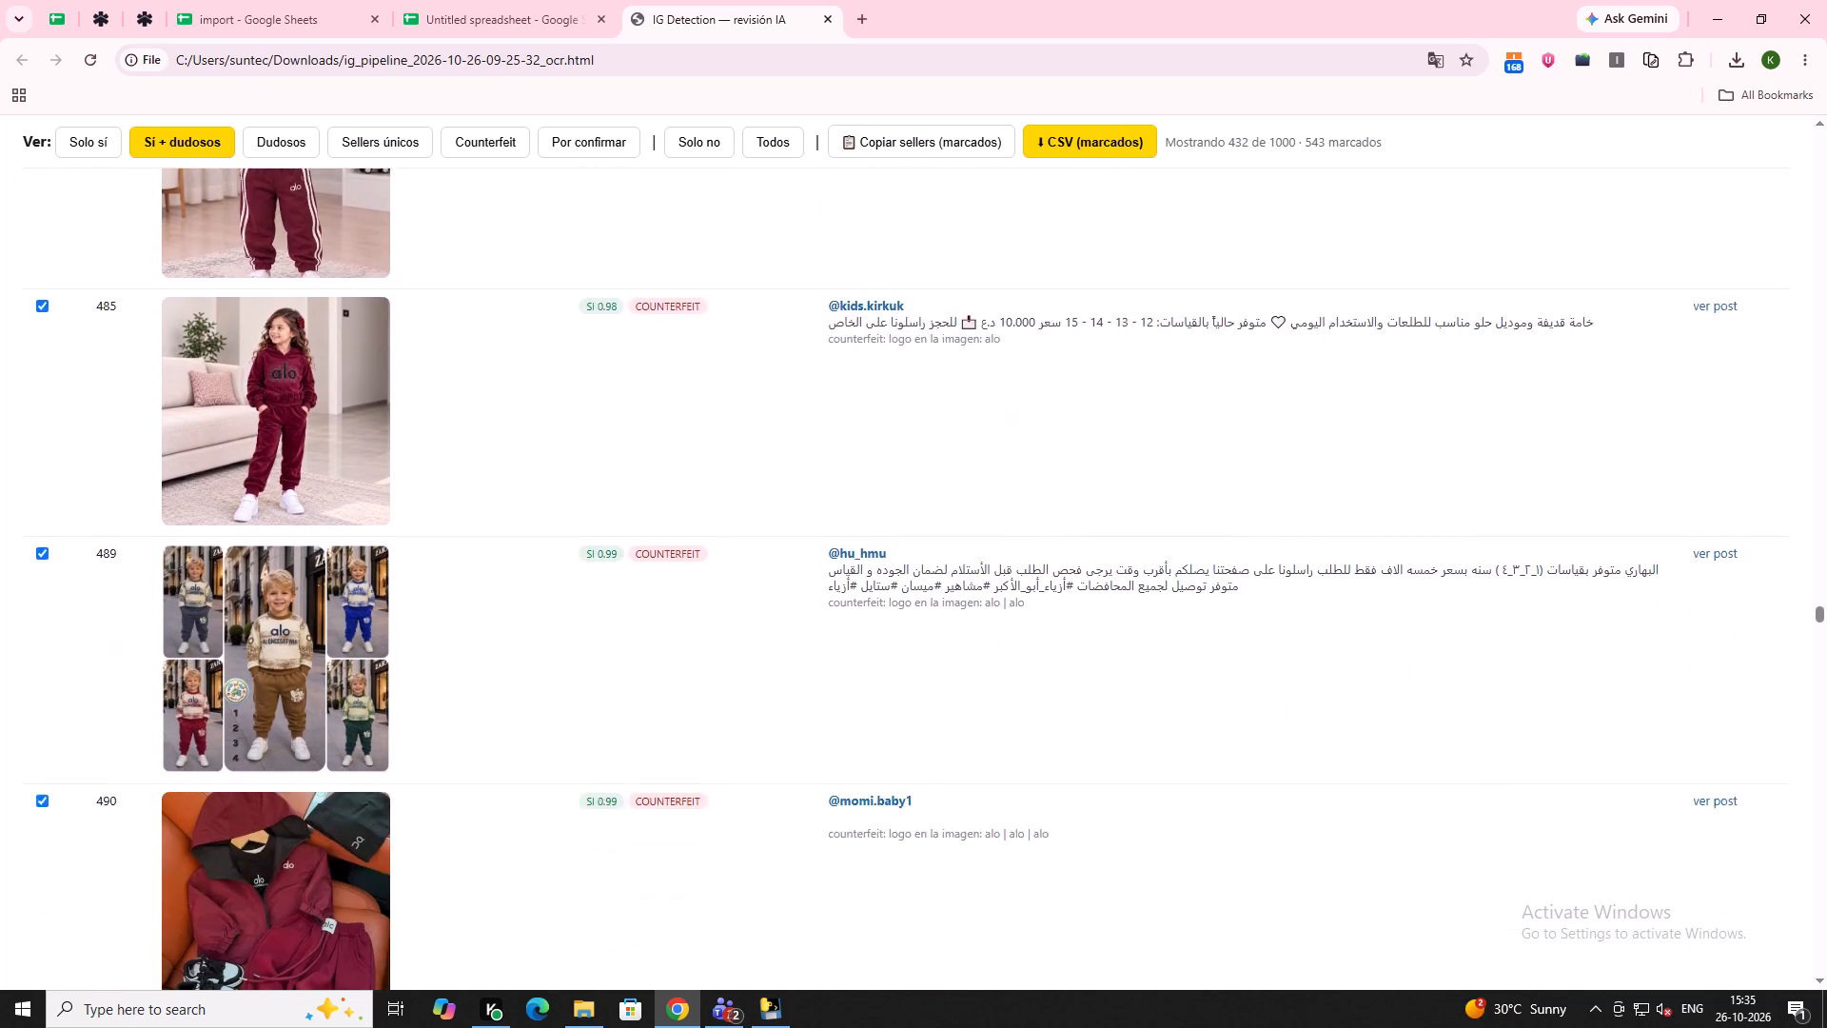
pyautogui.scroll(-16, 312, 653)
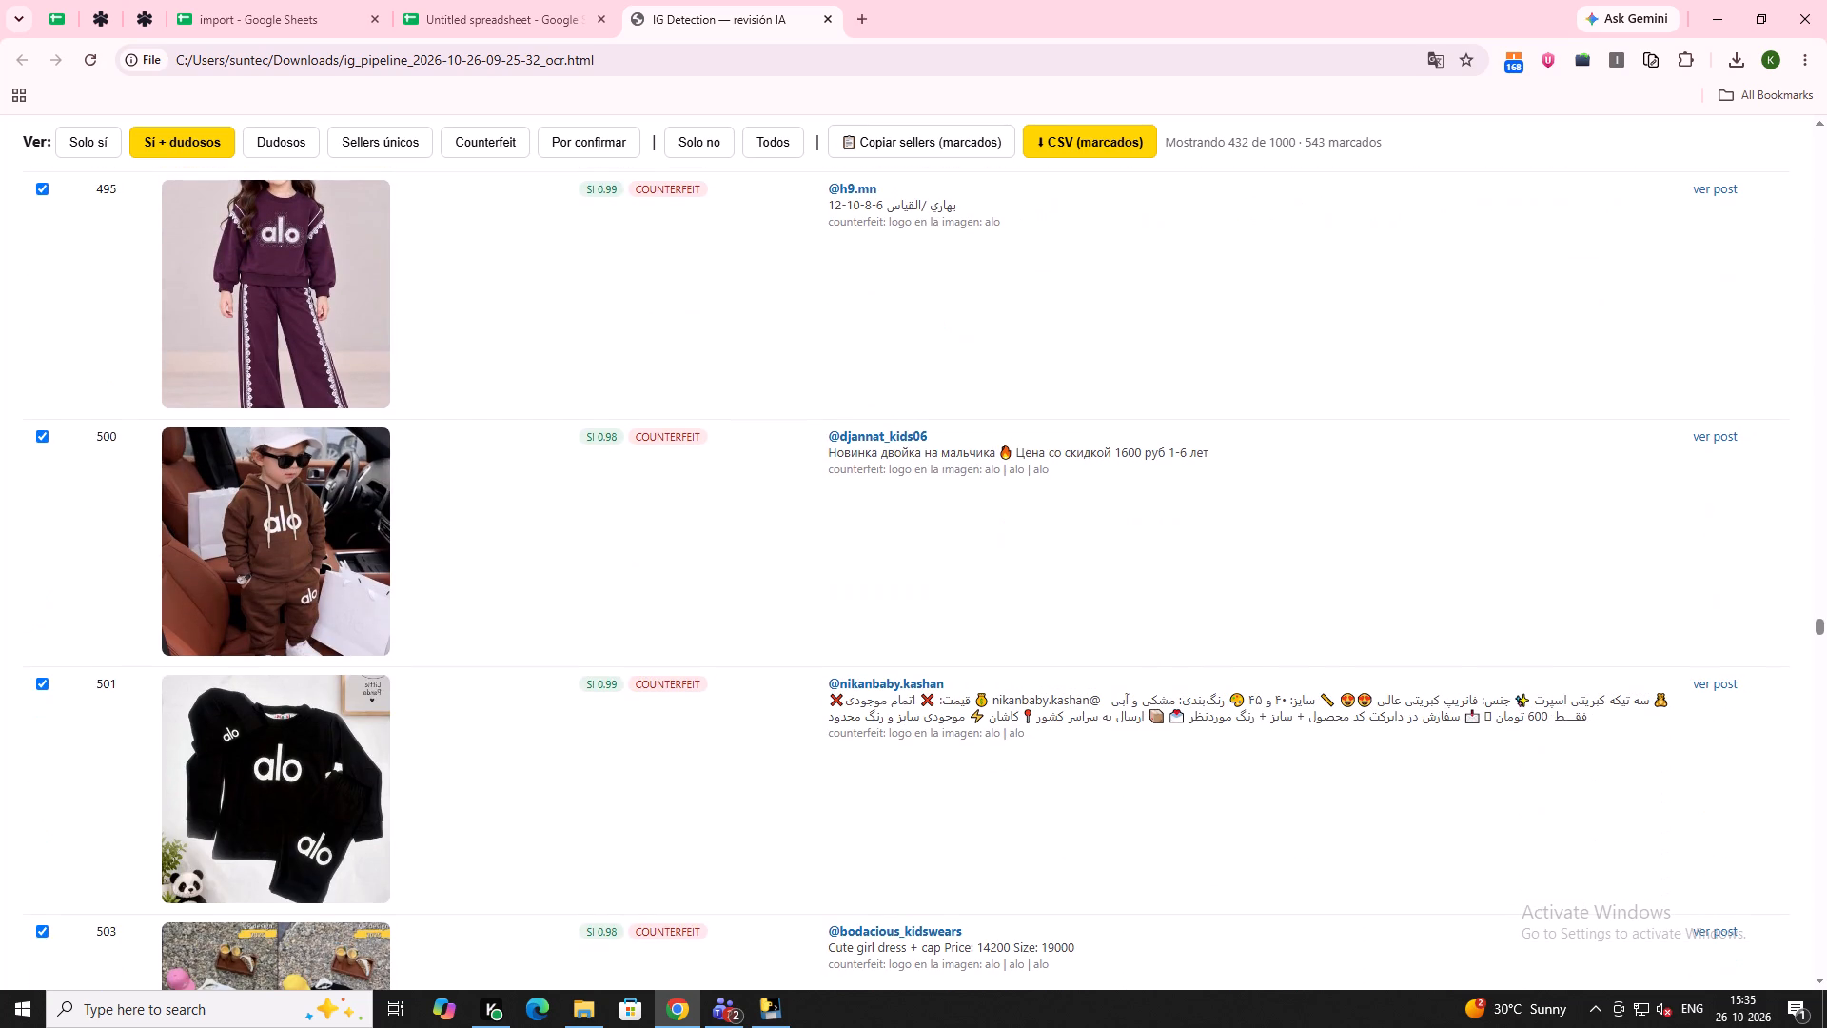
# Examine the listings from row 500 to about row 527 for any "NO VENDEDOR?" tags.
pyautogui.scroll(-3, 312, 653)
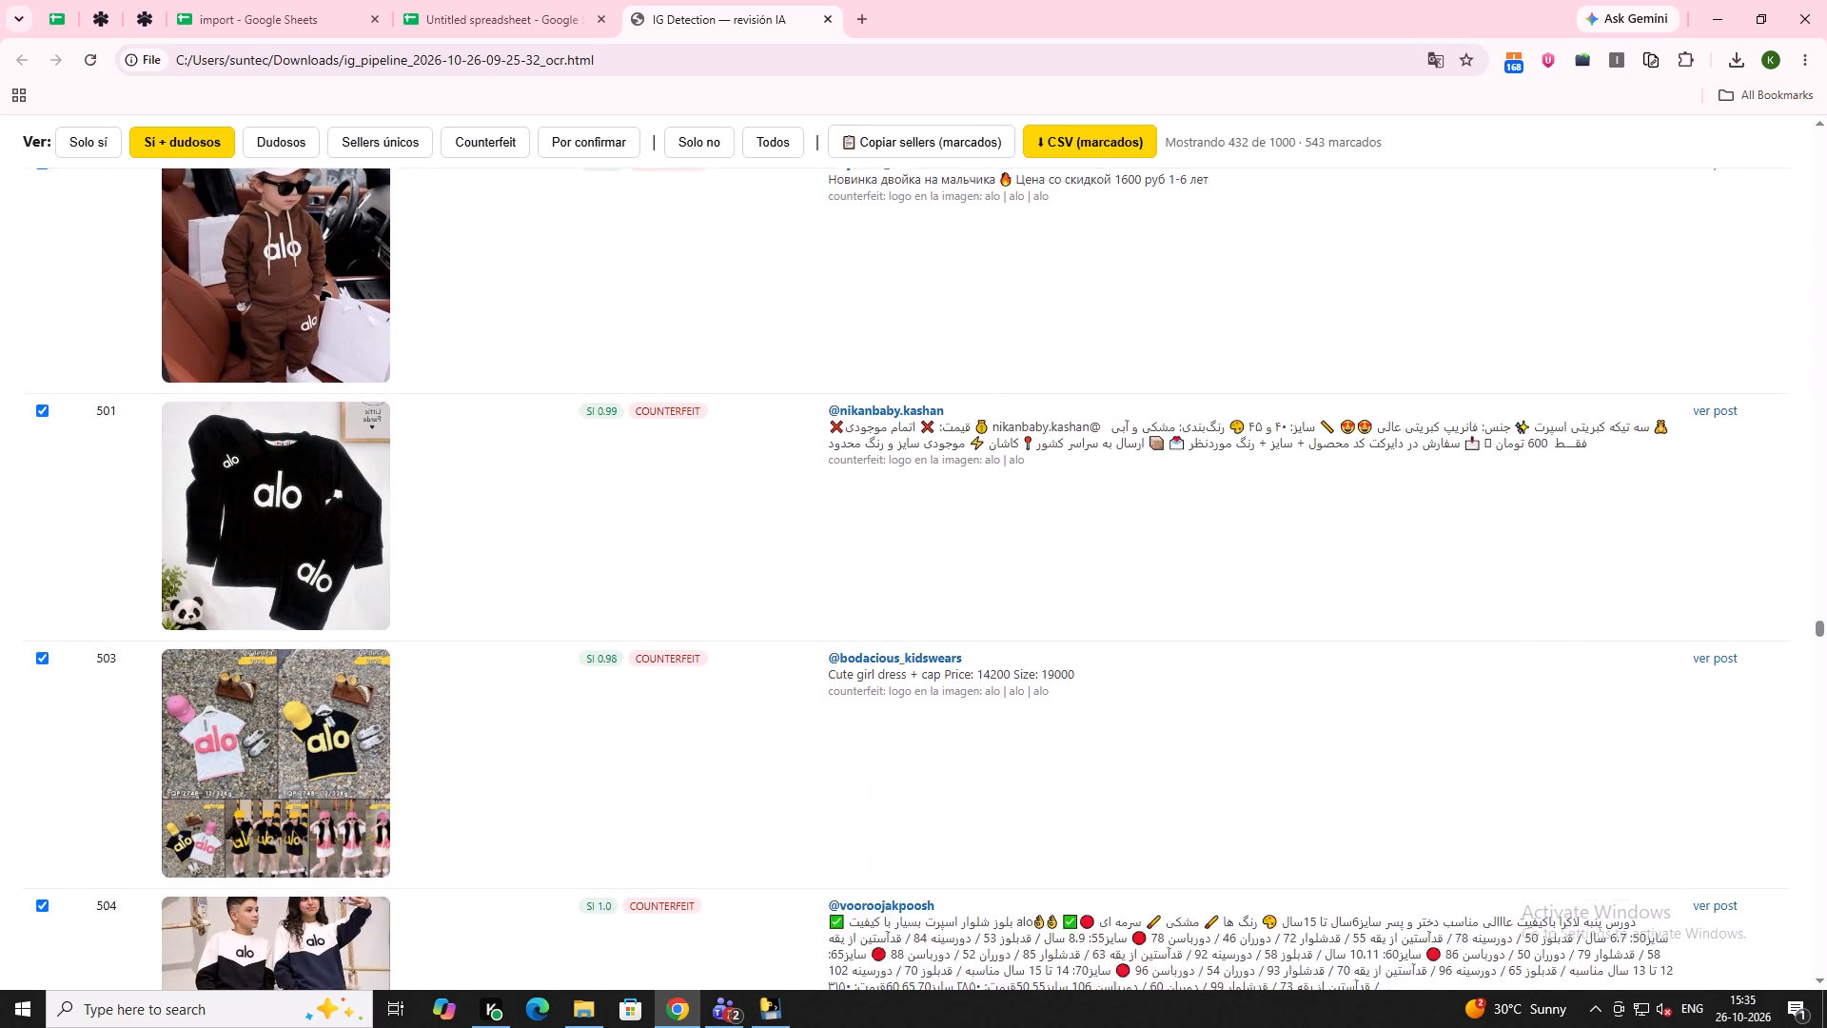
pyautogui.scroll(-6, 312, 653)
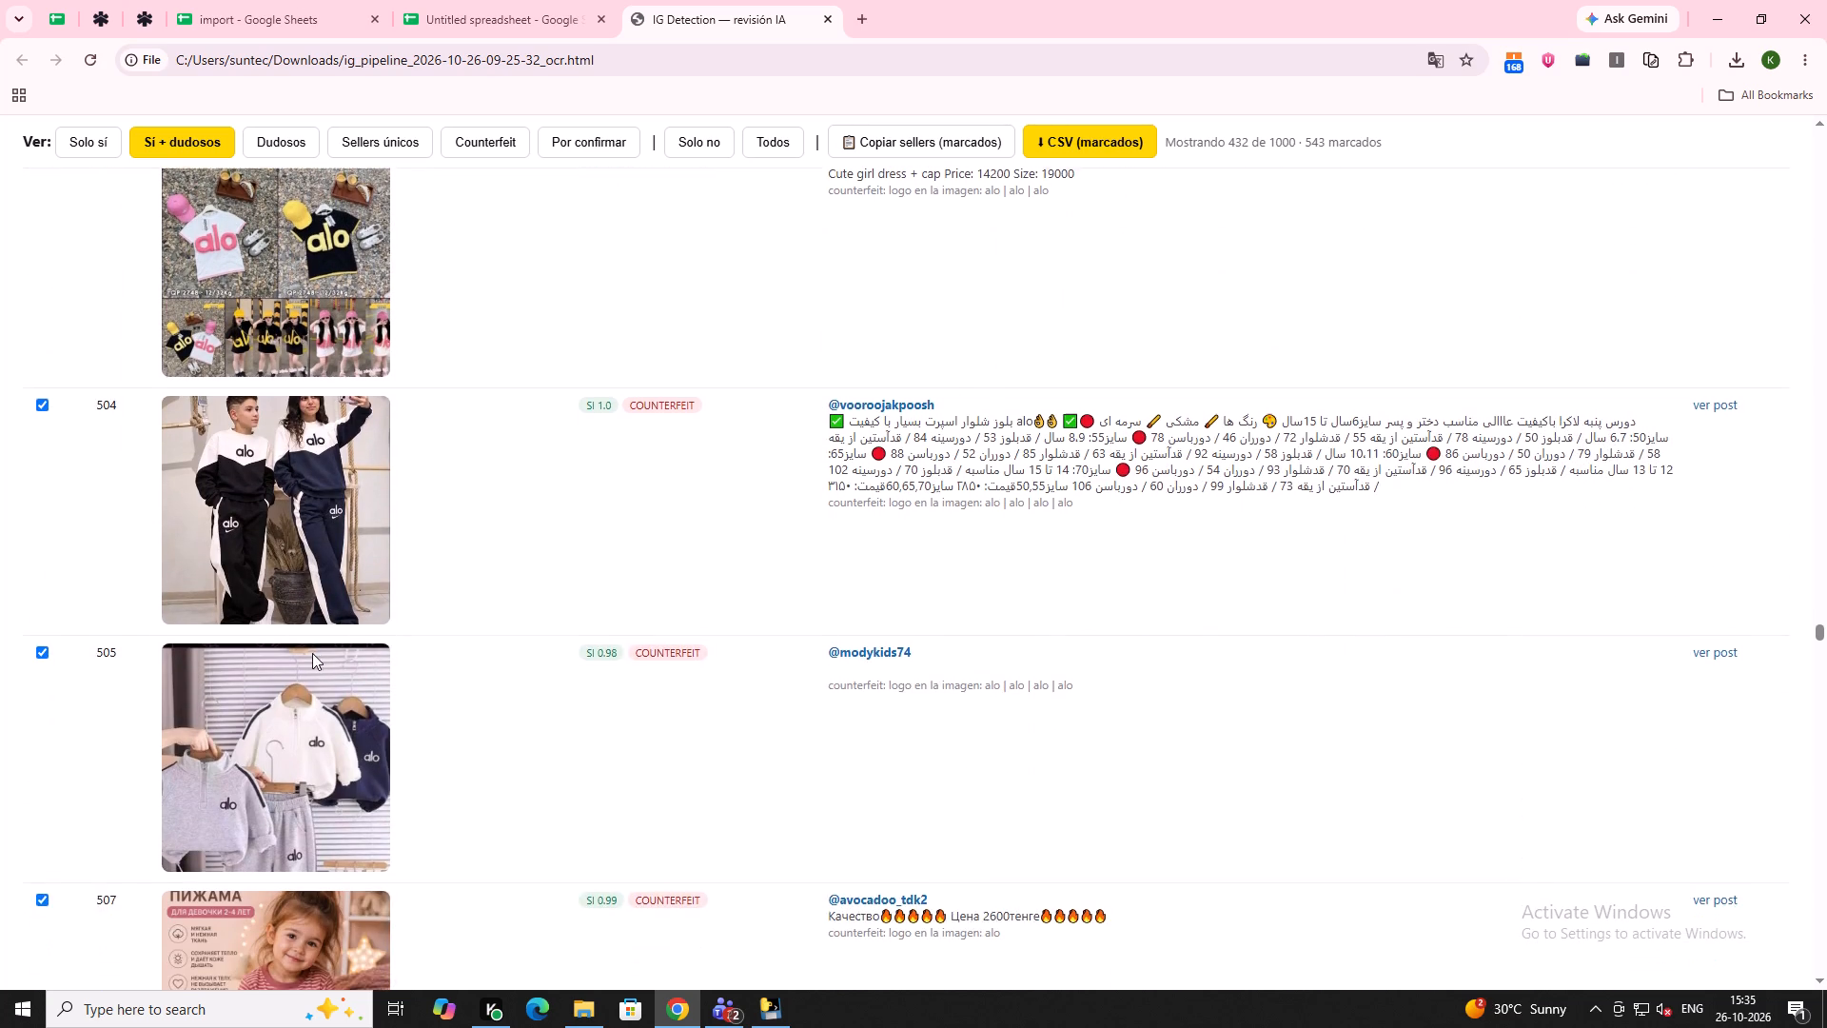
pyautogui.scroll(-11, 312, 653)
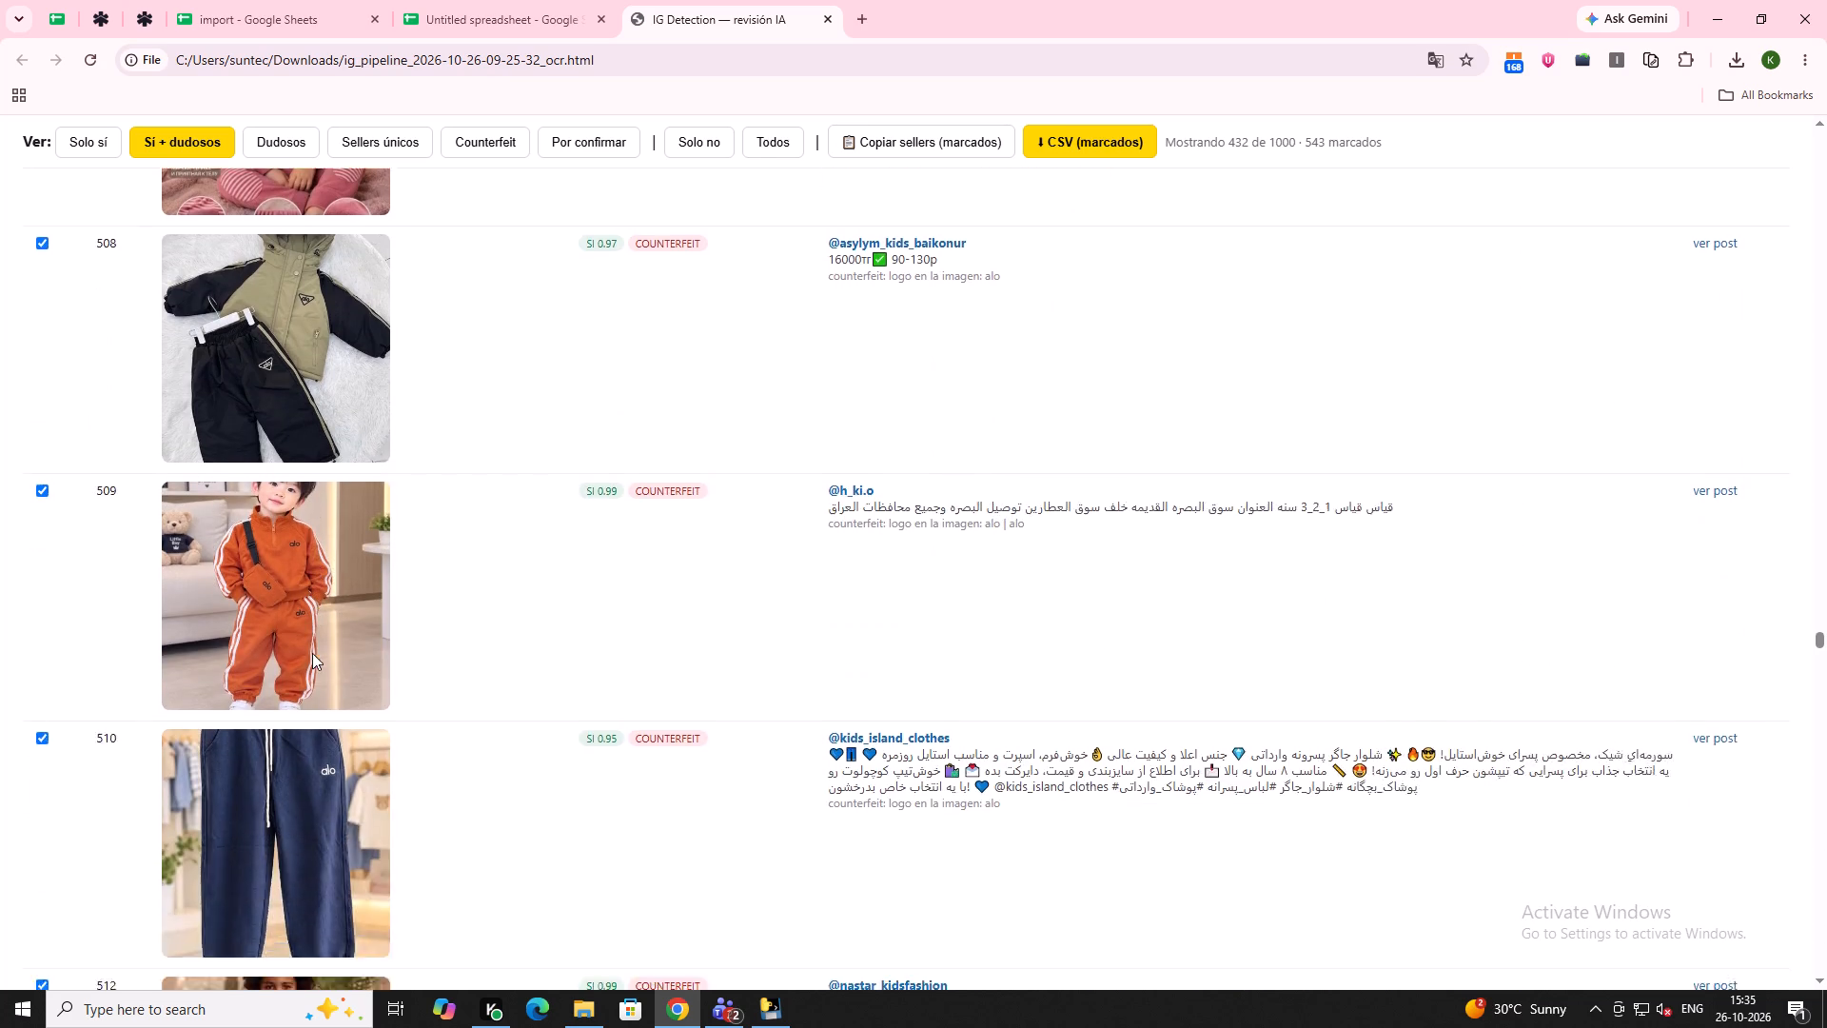
pyautogui.scroll(-7, 312, 653)
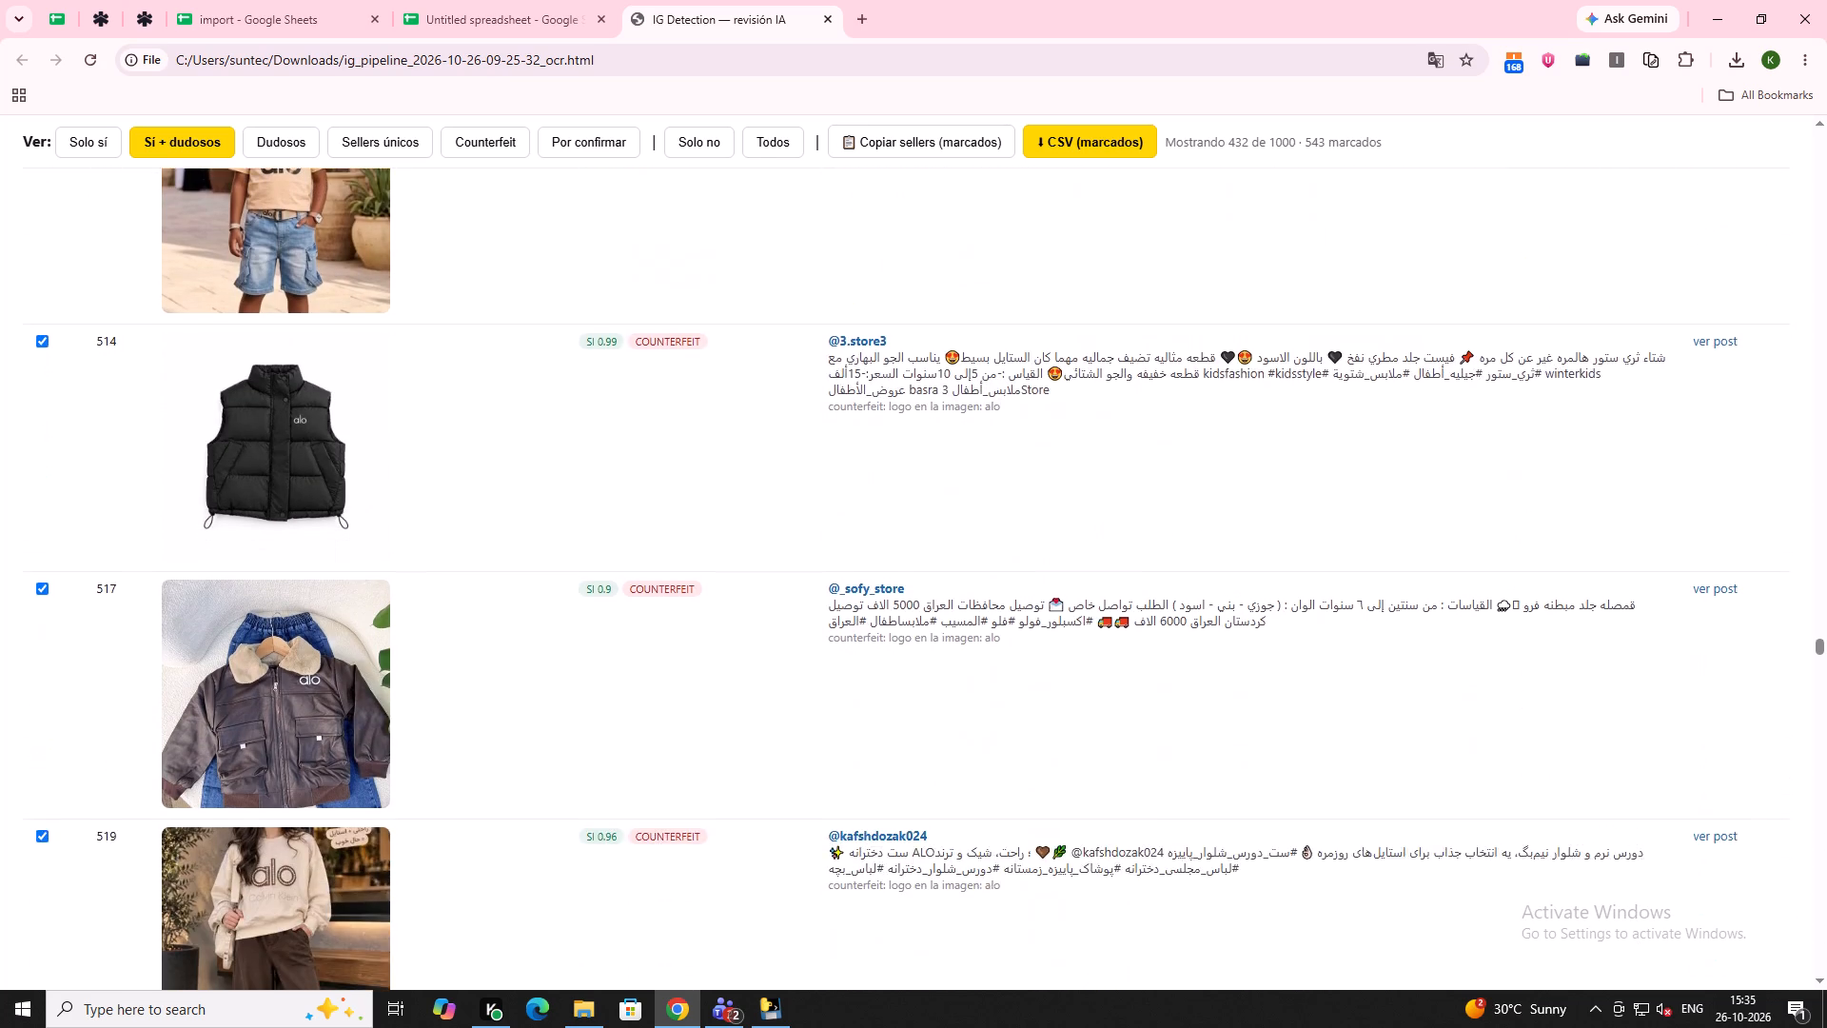
pyautogui.scroll(-11, 312, 653)
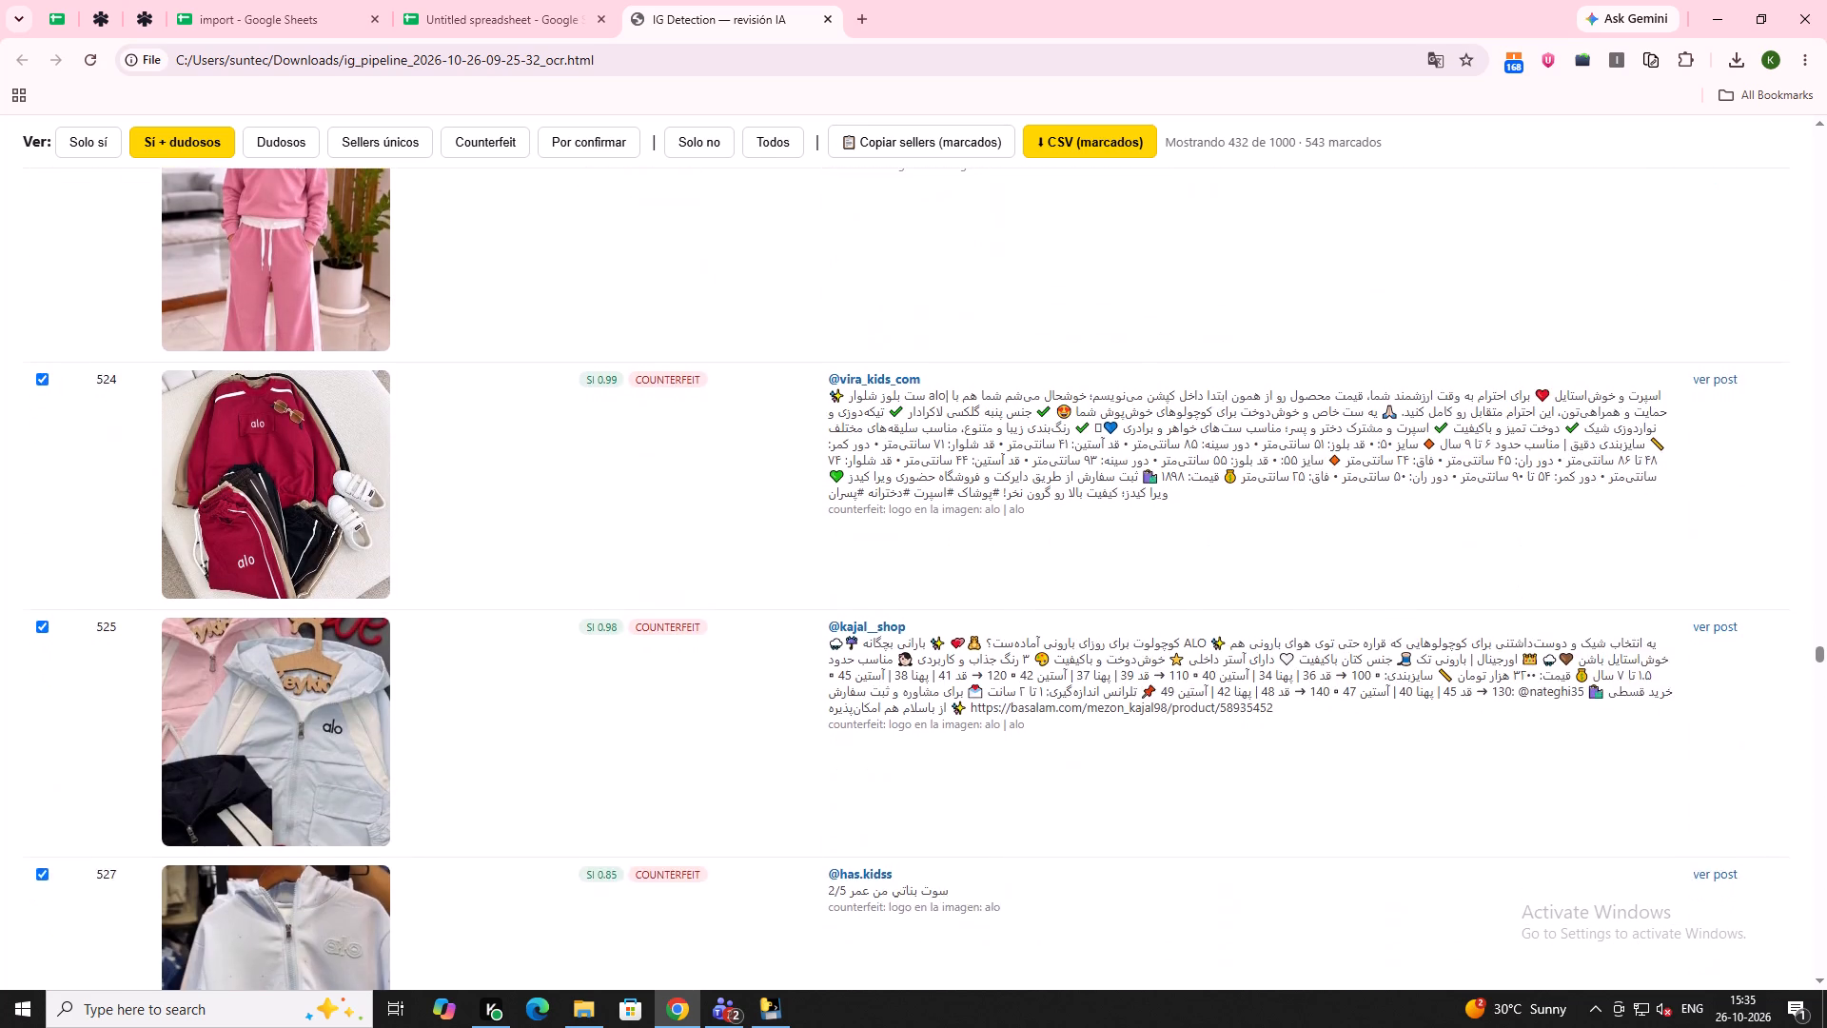
# Check the listings following row 527 and unmark listing 558, the beige tracksuit tagged "NO VENDEDOR?".
pyautogui.scroll(-2, 312, 653)
pyautogui.scroll(1, 312, 653)
pyautogui.scroll(-11, 312, 653)
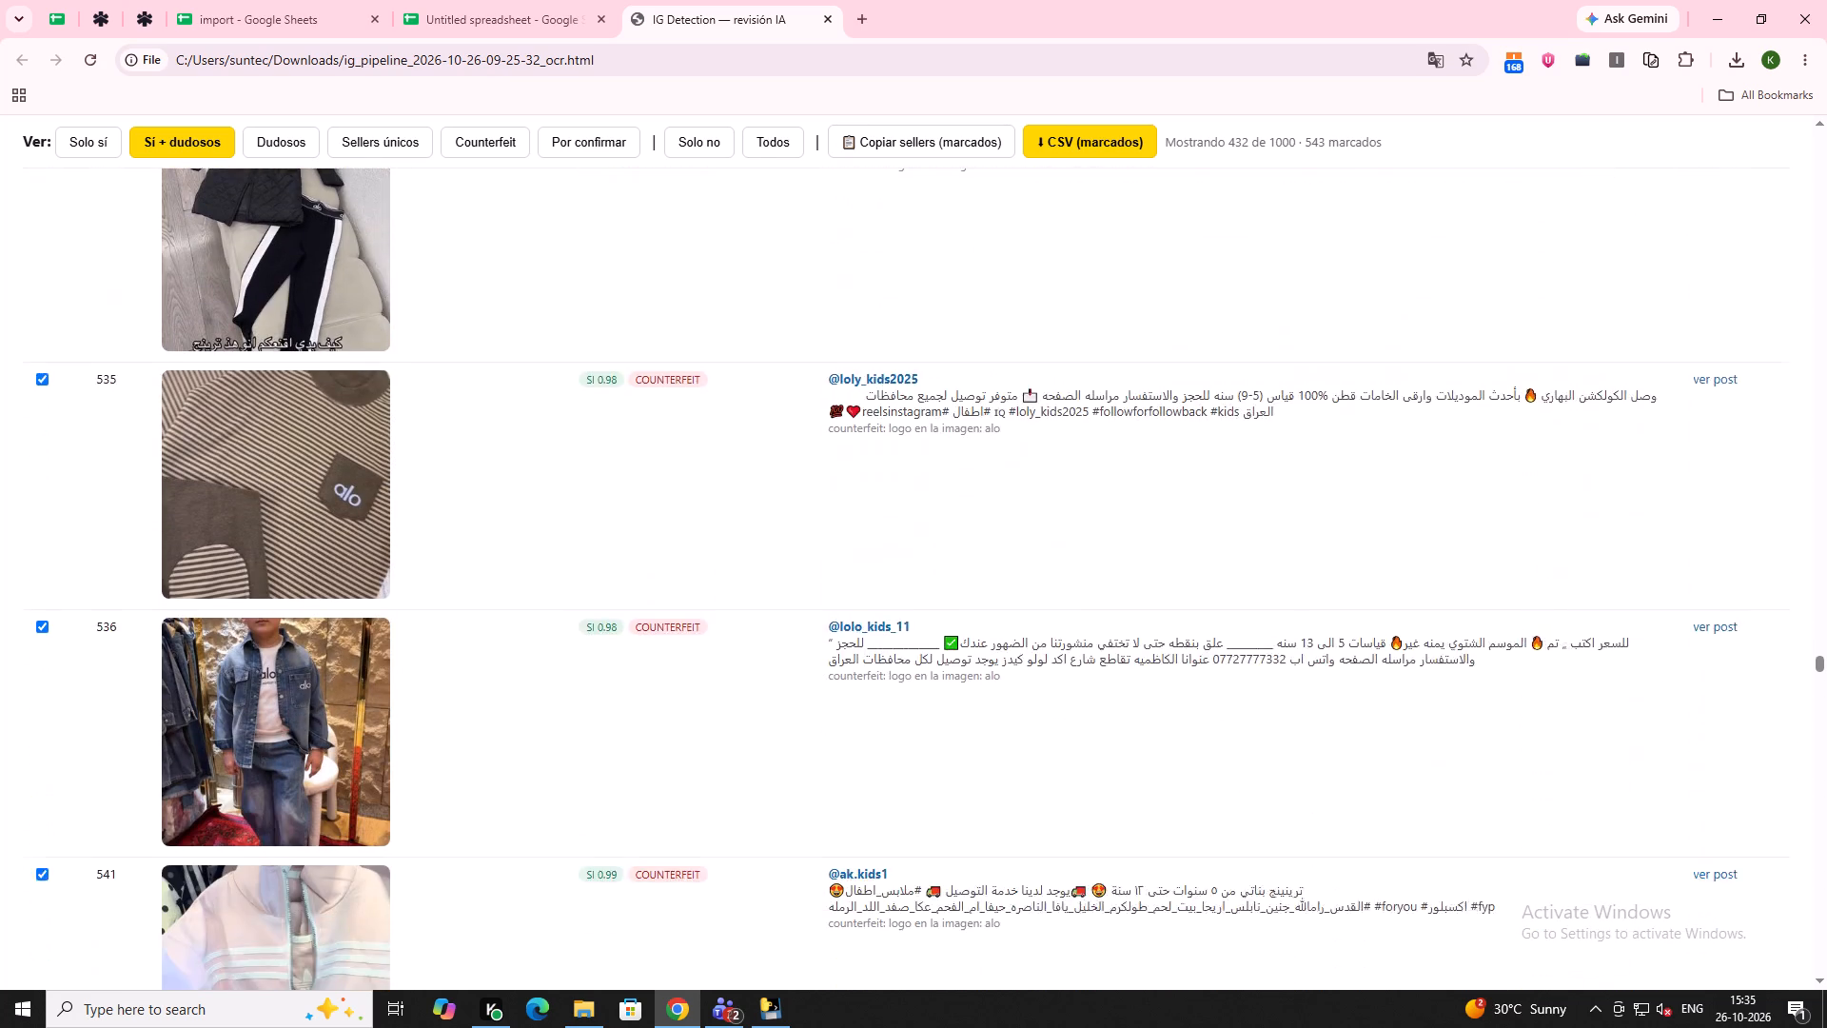
pyautogui.scroll(-11, 312, 653)
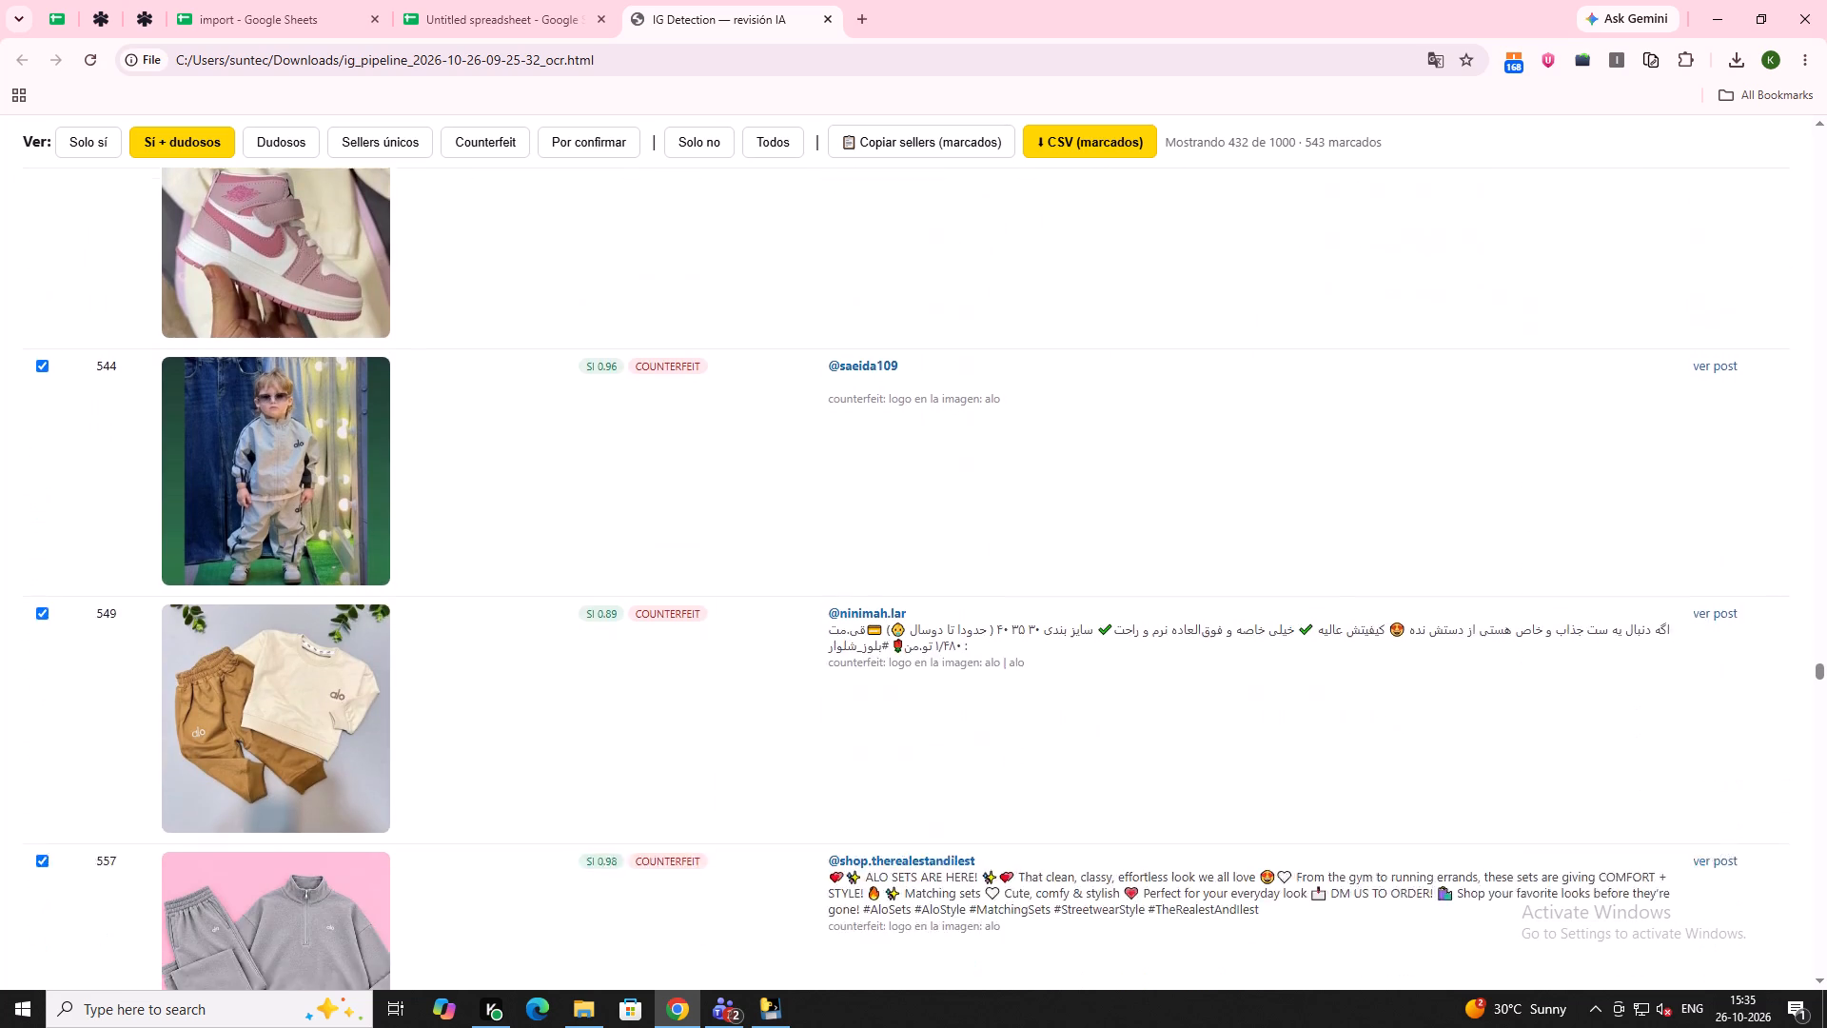
pyautogui.scroll(-4, 312, 653)
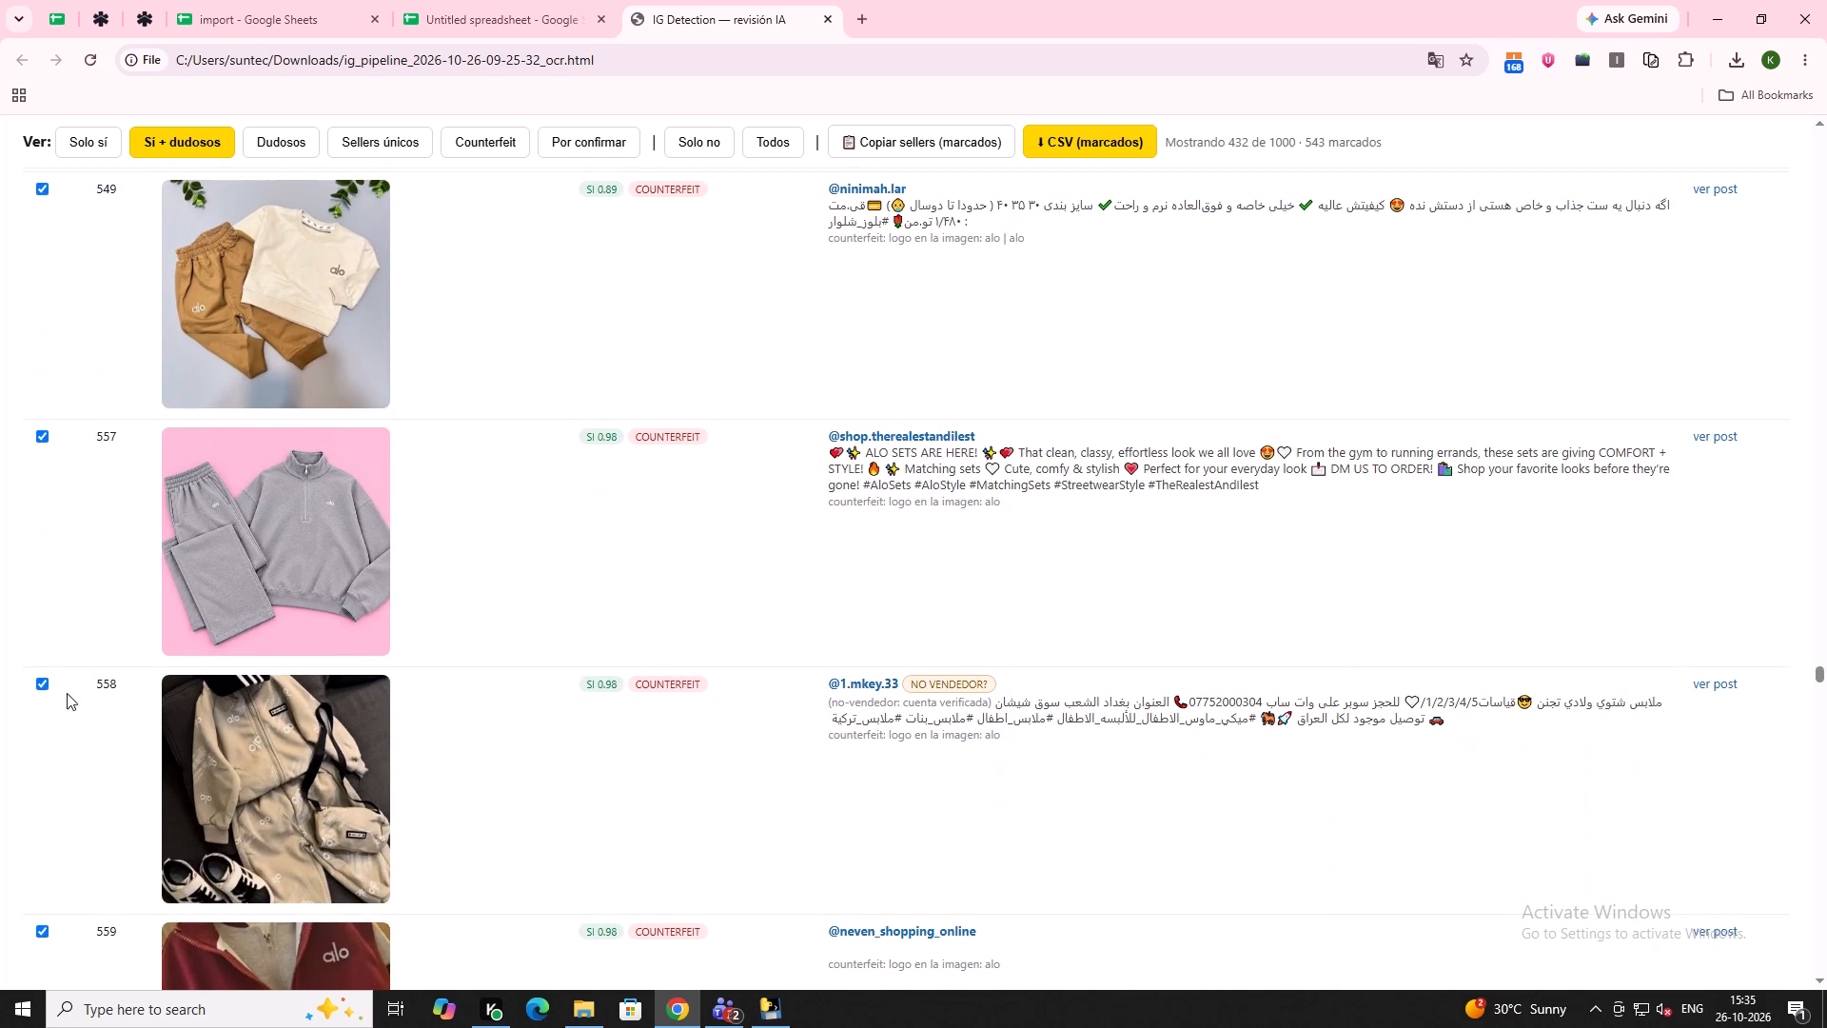
pyautogui.click(41, 682)
# Check the listings following row 558 and unmark listing 565, the baby clothing shop post tagged "NO VENDEDOR?".
pyautogui.scroll(-12, 236, 696)
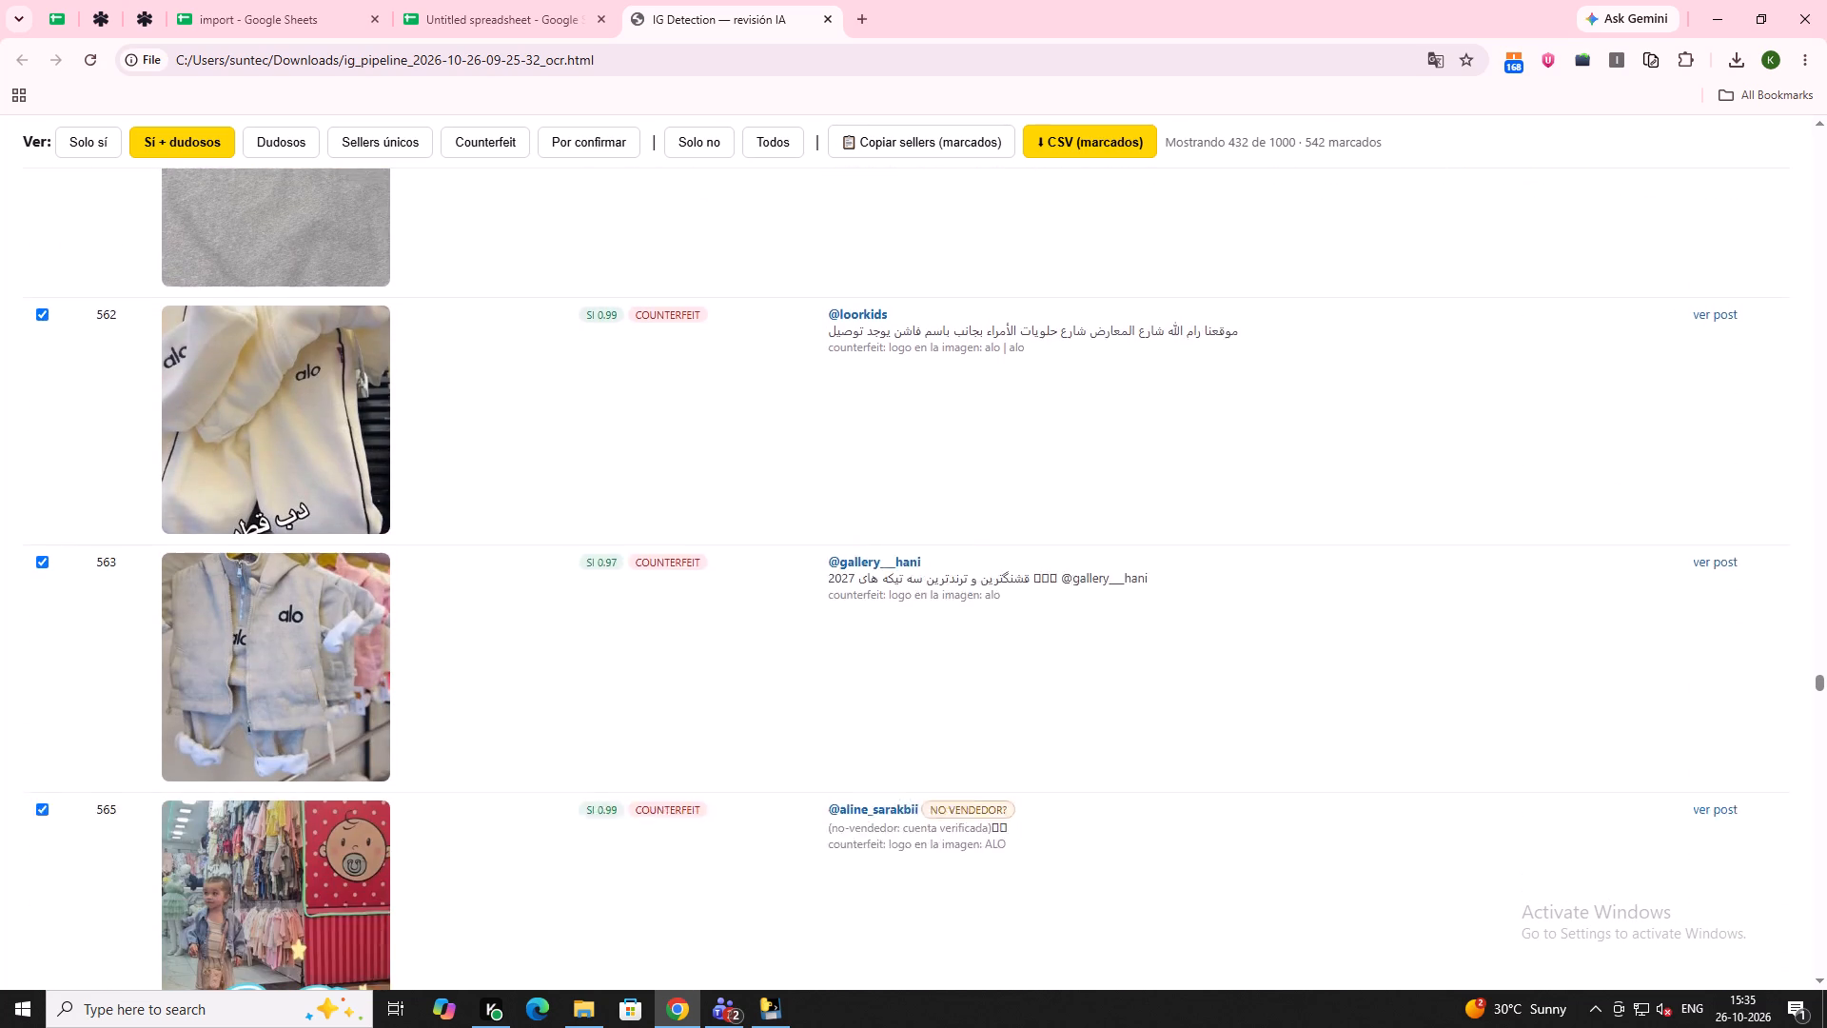
pyautogui.scroll(-3, 249, 690)
pyautogui.click(39, 497)
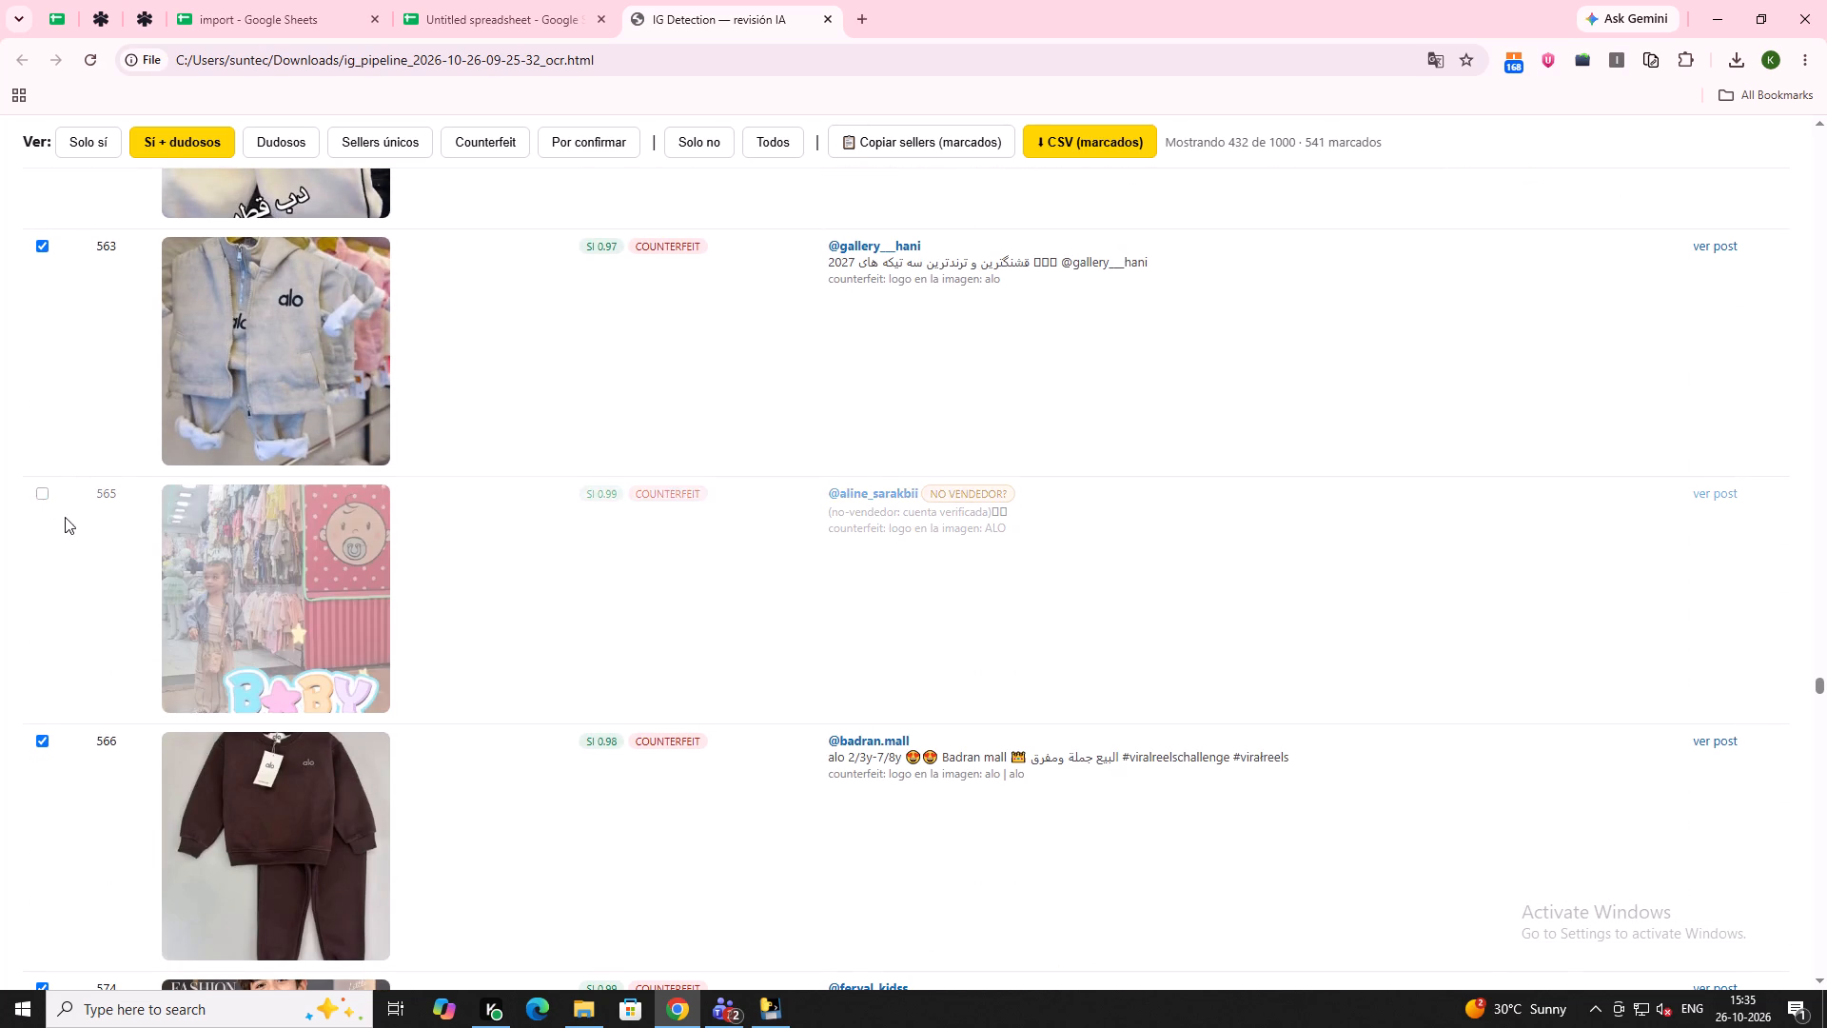
# Go through the listings following row 565 and unmark listing 622, the dark hooded jacket tagged "NO VENDEDOR?".
pyautogui.scroll(-5, 73, 526)
pyautogui.scroll(1, 94, 559)
pyautogui.scroll(-10, 94, 559)
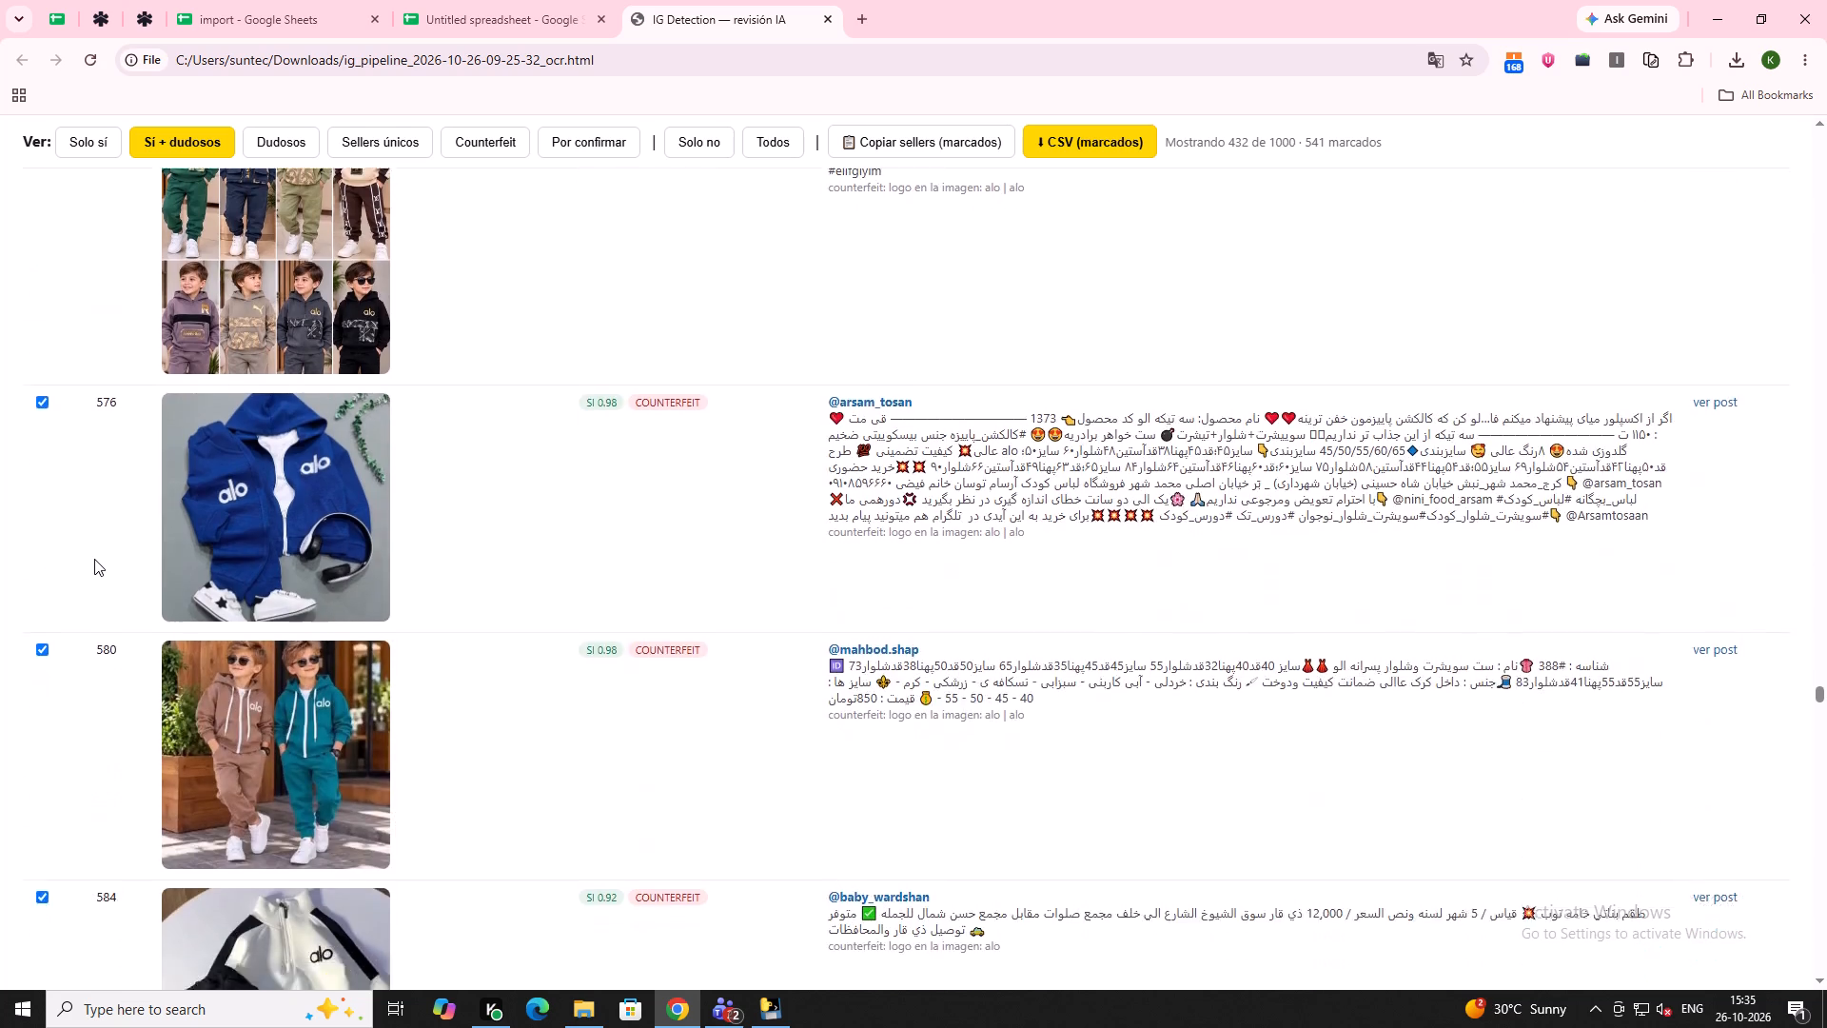
pyautogui.scroll(-15, 94, 559)
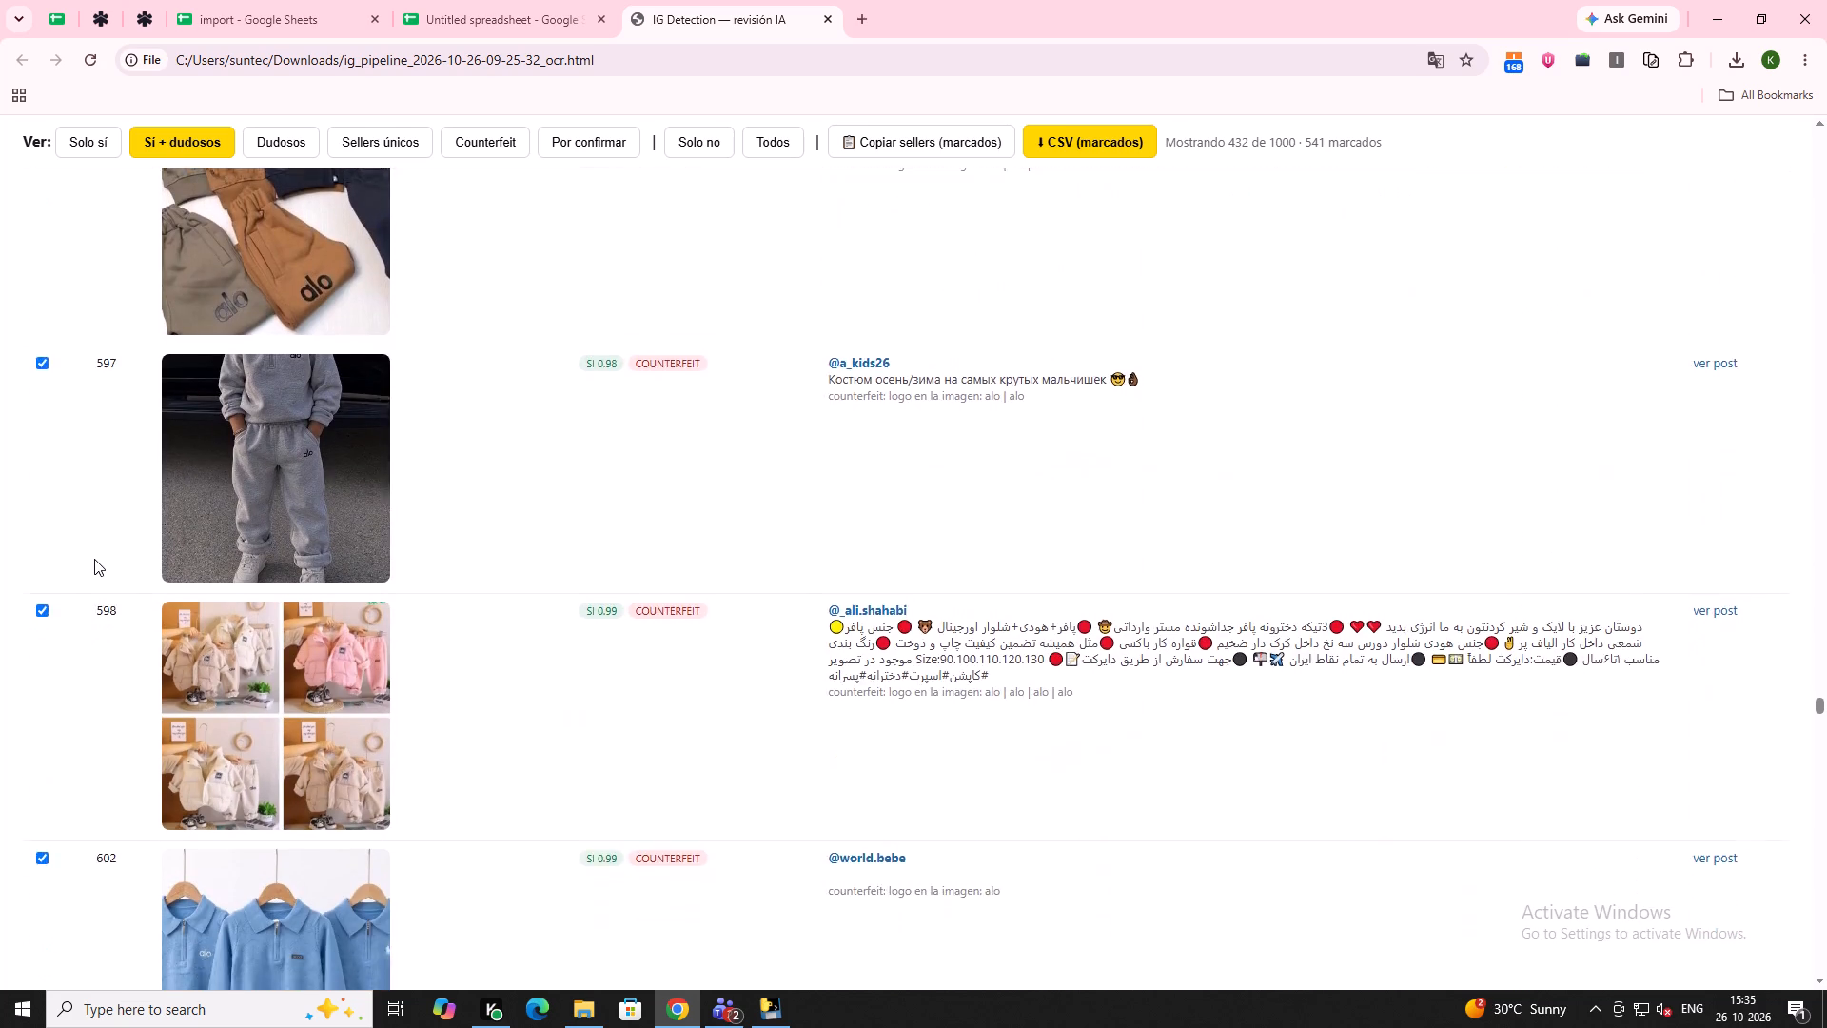
pyautogui.scroll(-14, 94, 559)
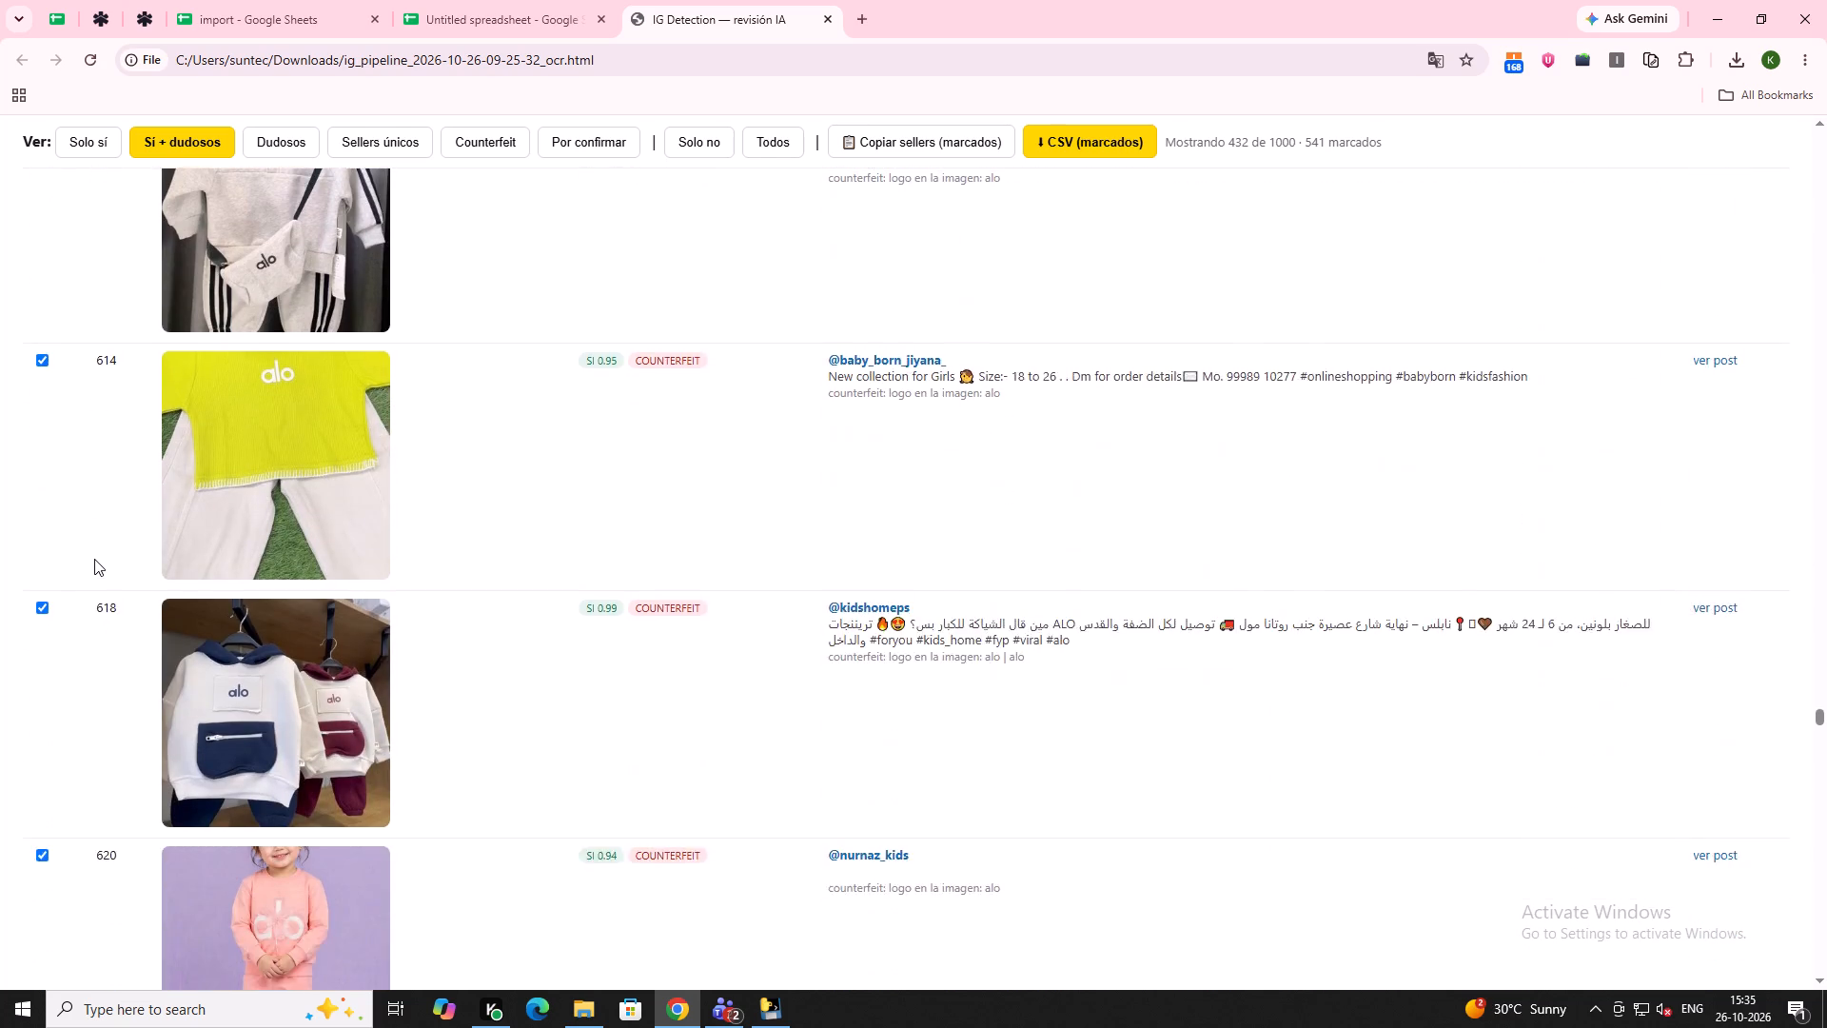
pyautogui.scroll(-10, 94, 559)
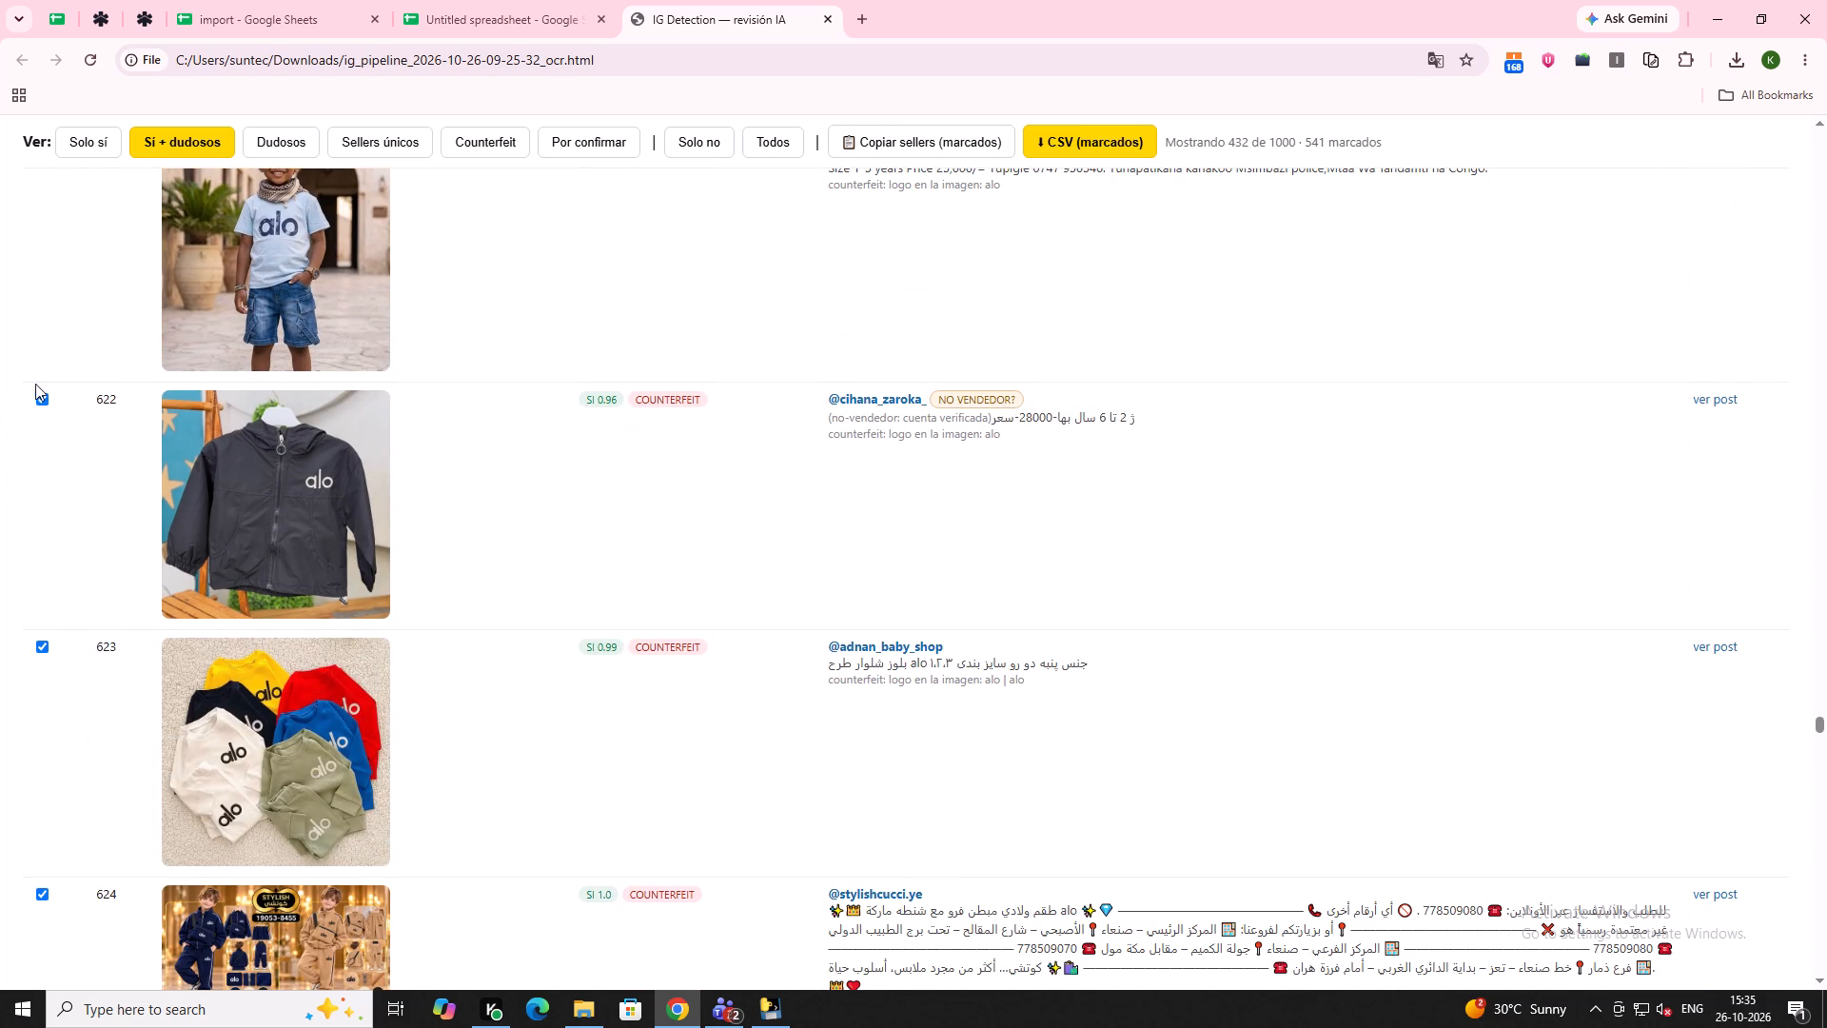
pyautogui.click(49, 404)
pyautogui.click(43, 402)
# Review the listings following row 622 and unmark listing 634, the white and orange set tagged "NO VENDEDOR?".
pyautogui.scroll(-17, 173, 515)
pyautogui.click(42, 506)
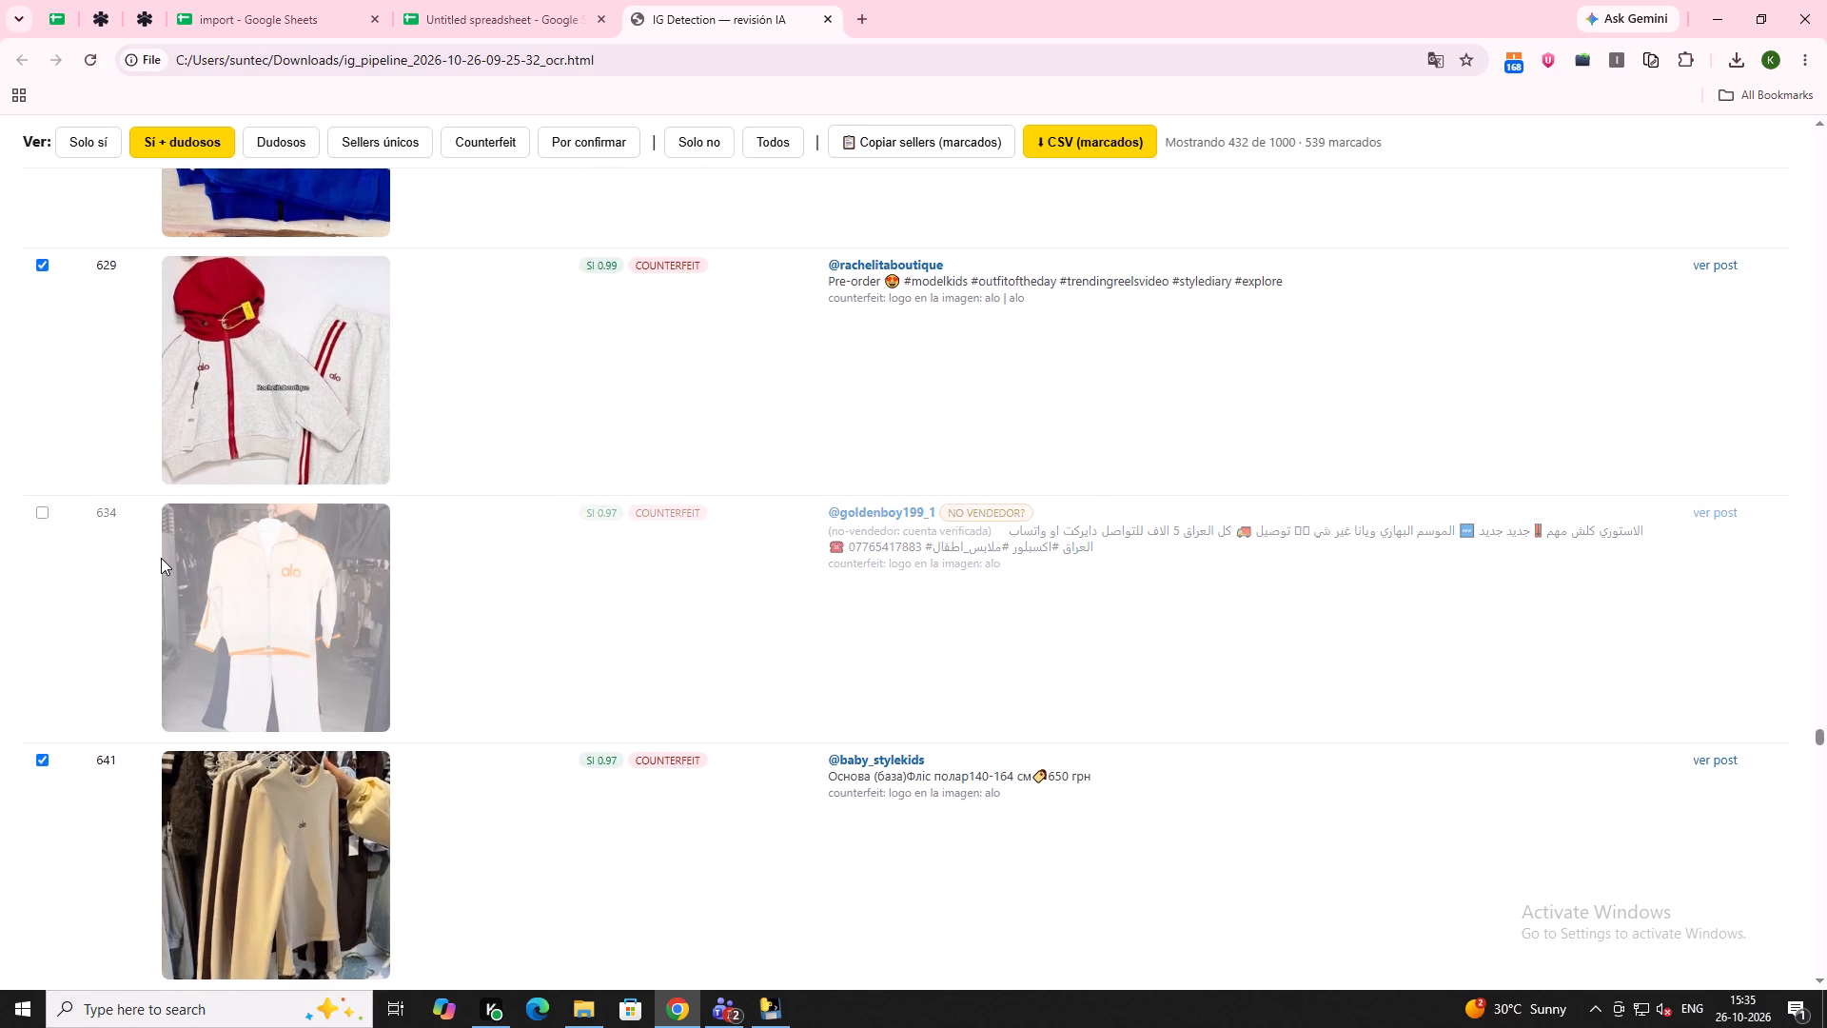
# Unmark listing 644, the dark and white sweatshirts post tagged "NO VENDEDOR?".
pyautogui.scroll(-5, 161, 558)
pyautogui.click(38, 528)
# Examine the listings following row 644 up to about row 718 for any "NO VENDEDOR?" tags.
pyautogui.scroll(-2, 158, 592)
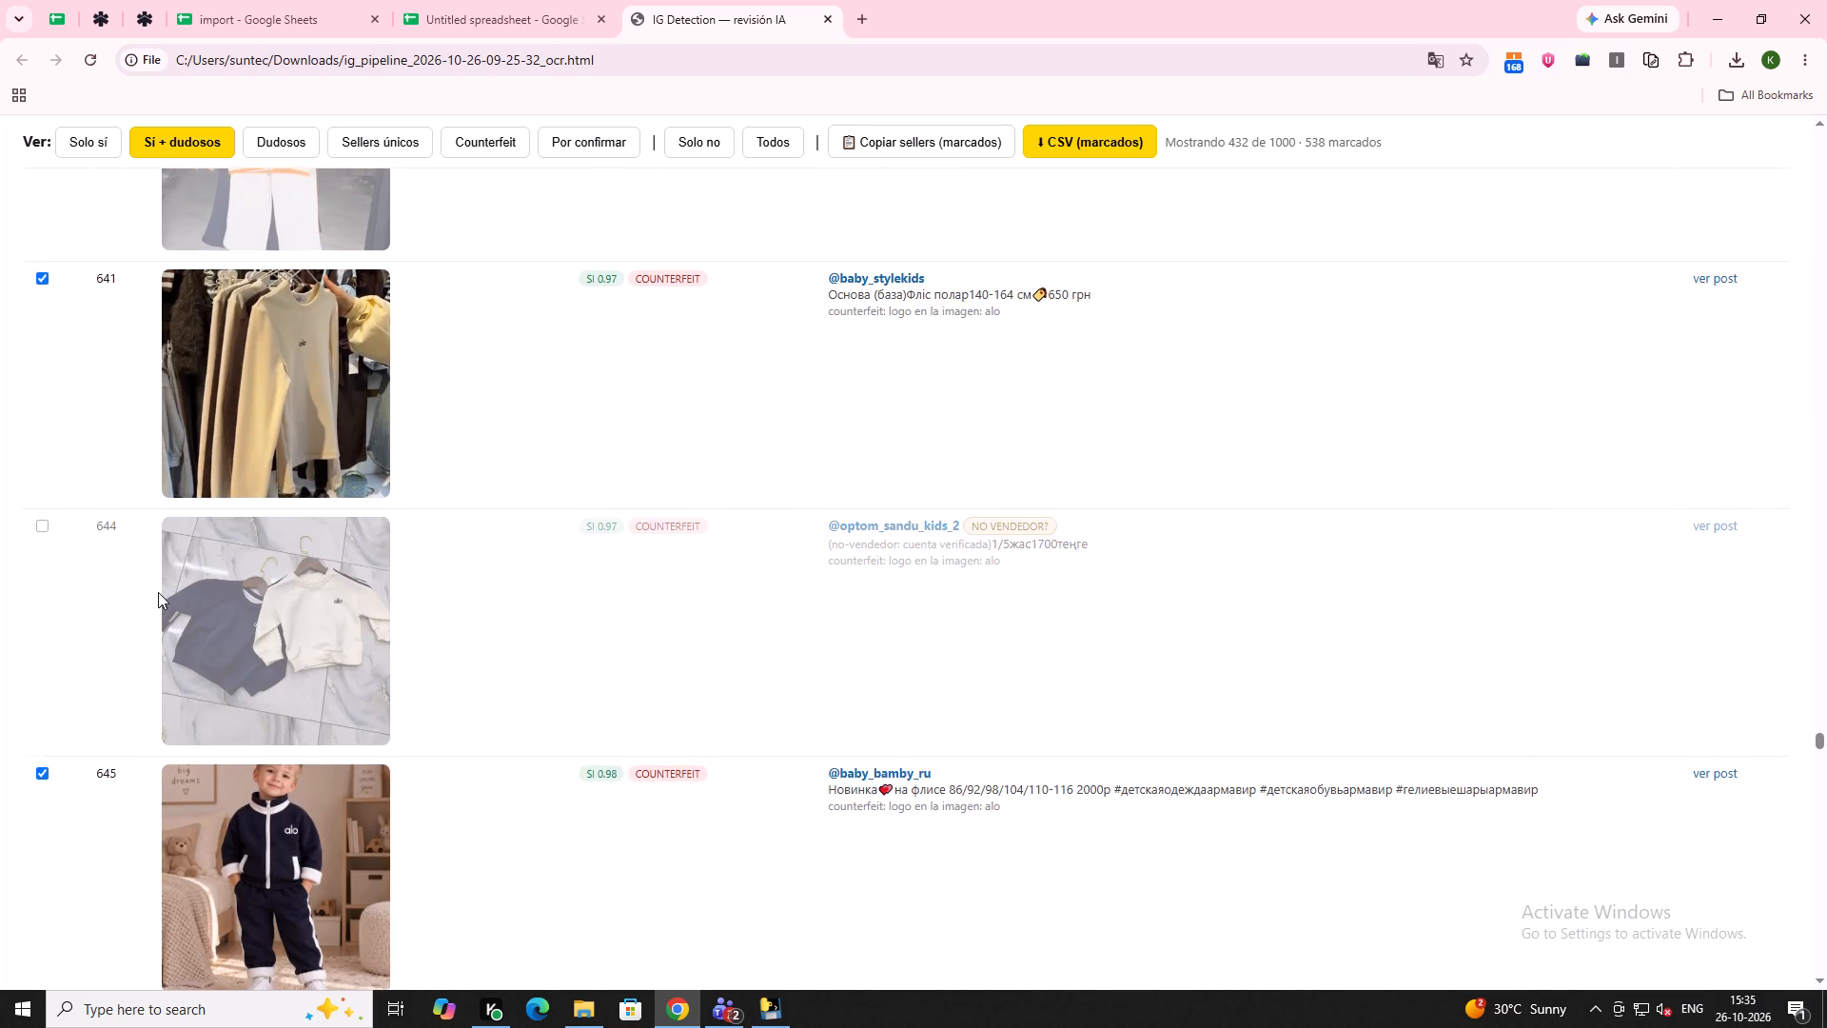
pyautogui.scroll(-15, 158, 592)
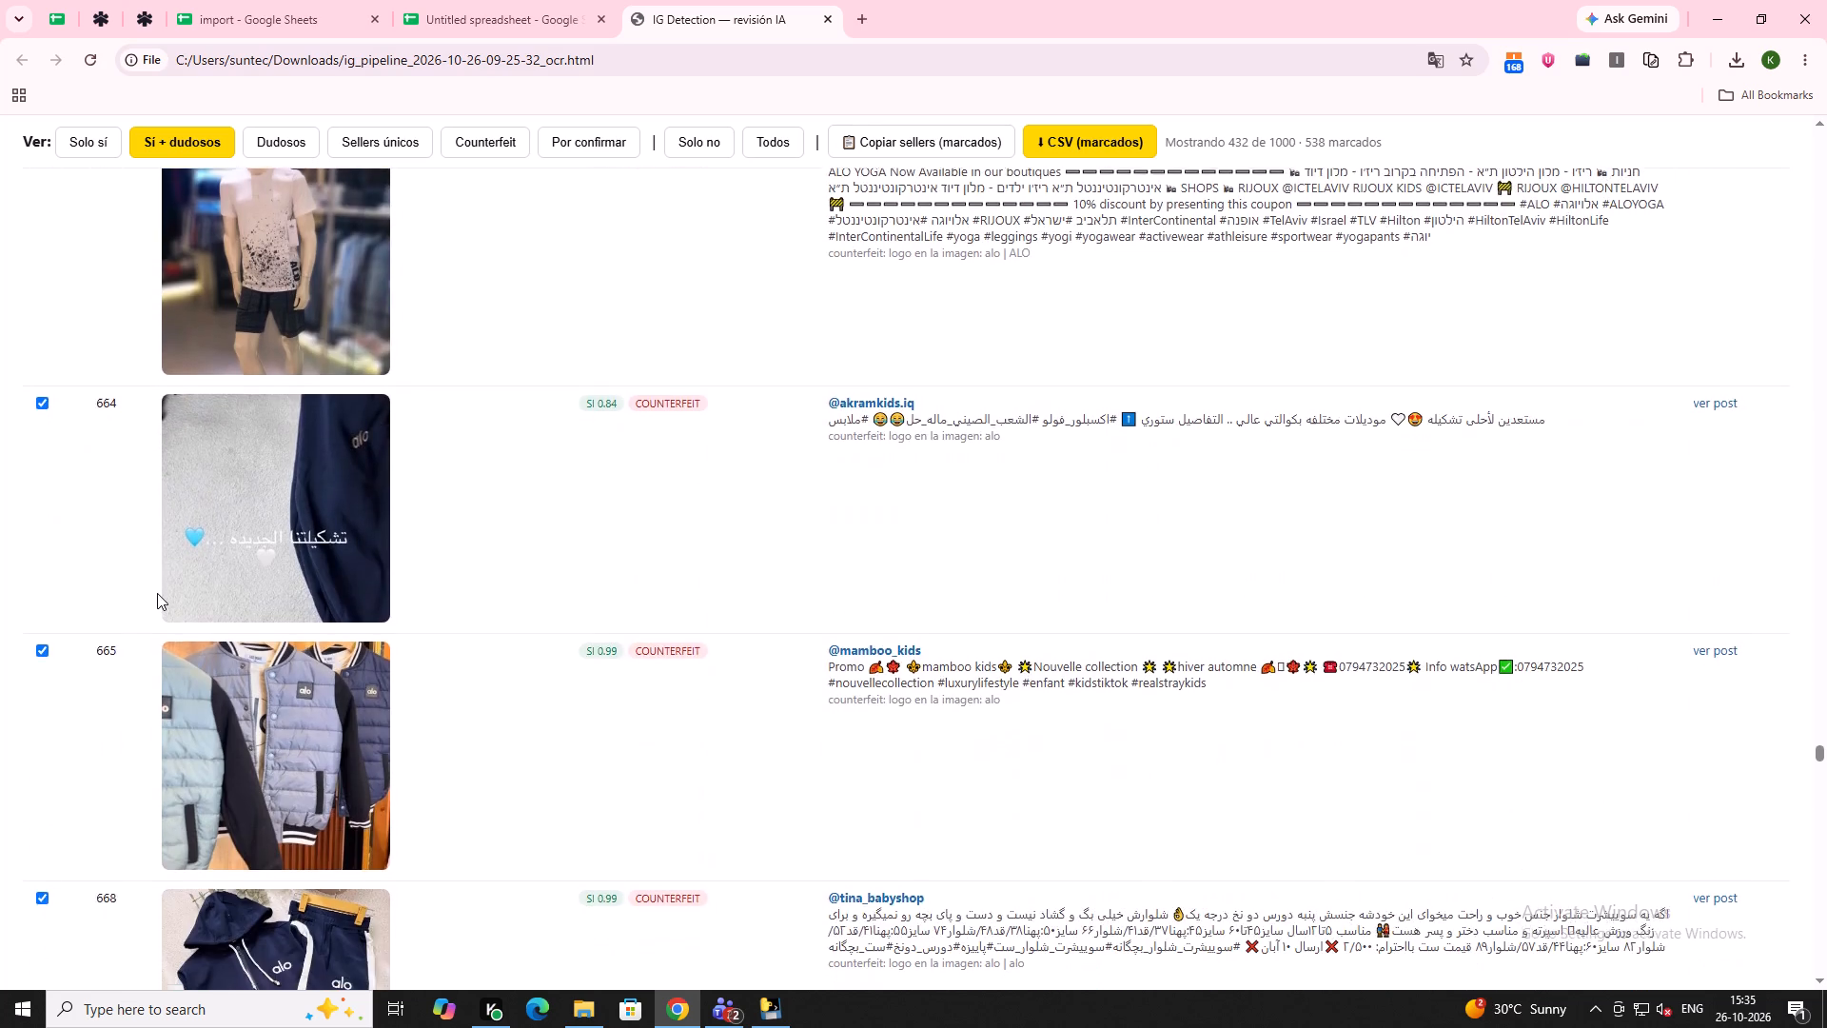
pyautogui.scroll(-17, 157, 593)
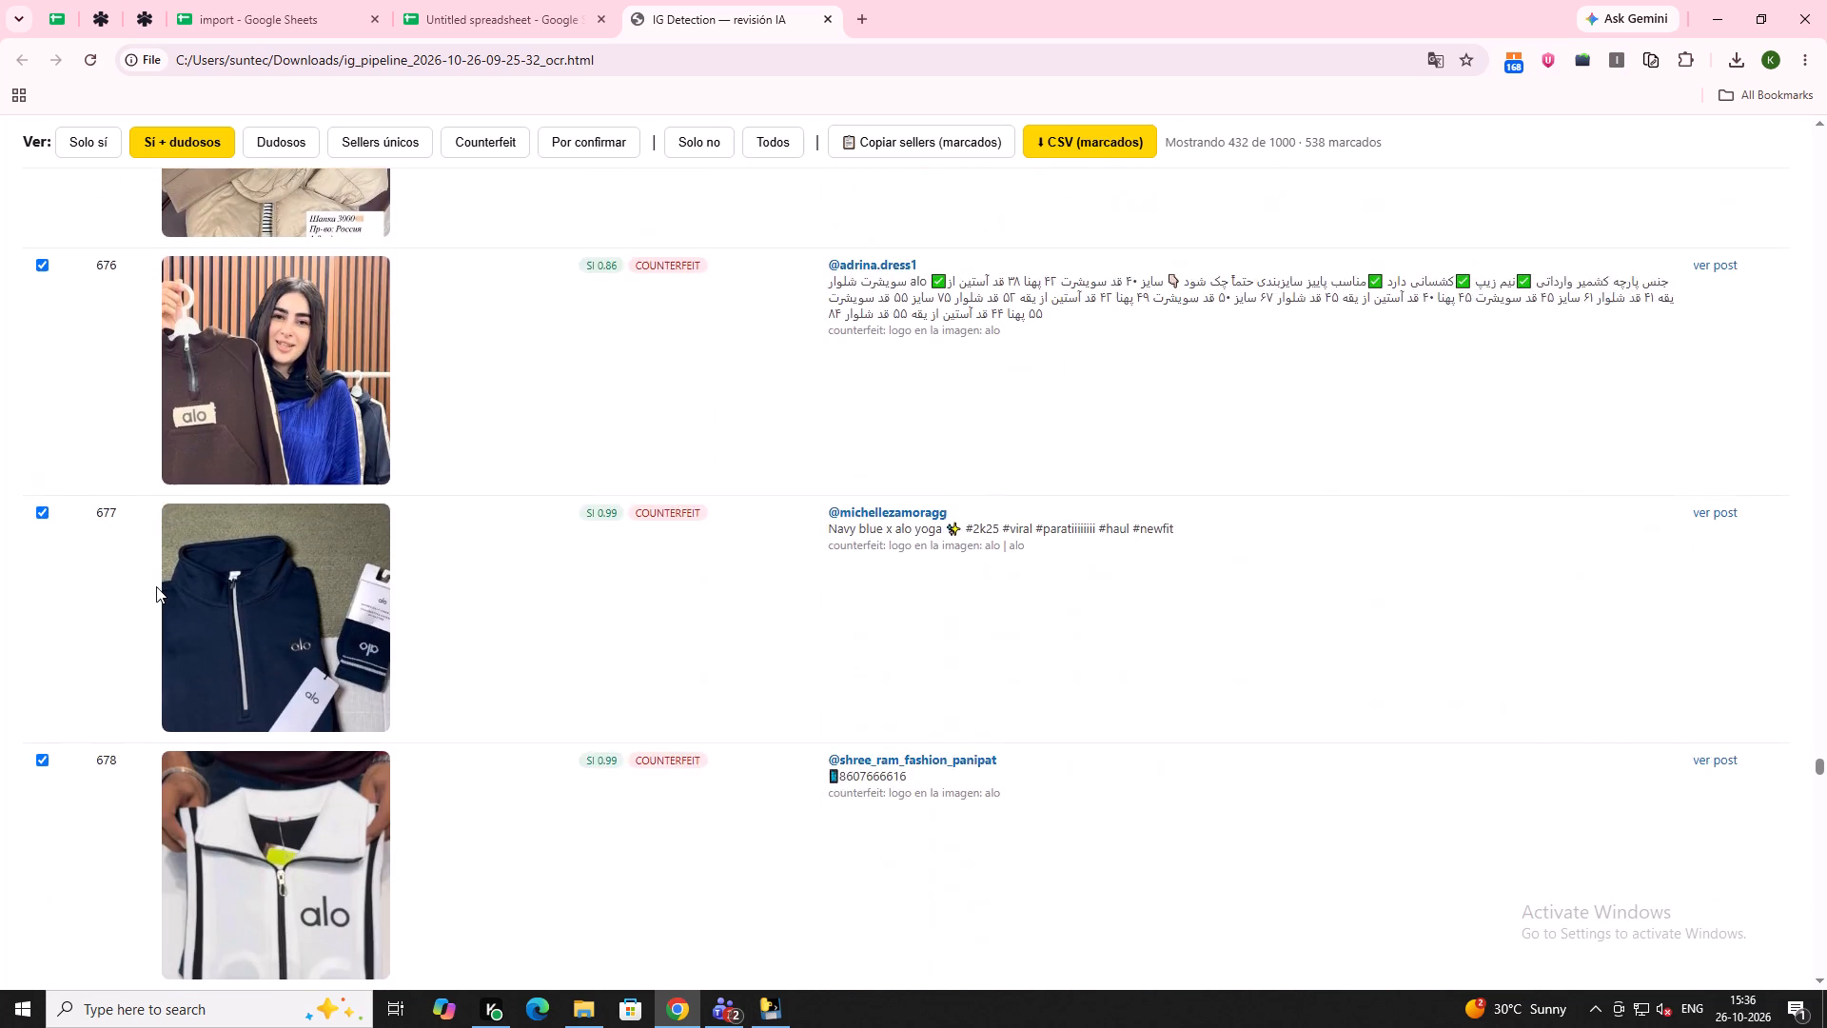
pyautogui.scroll(-19, 156, 586)
pyautogui.scroll(-4, 148, 585)
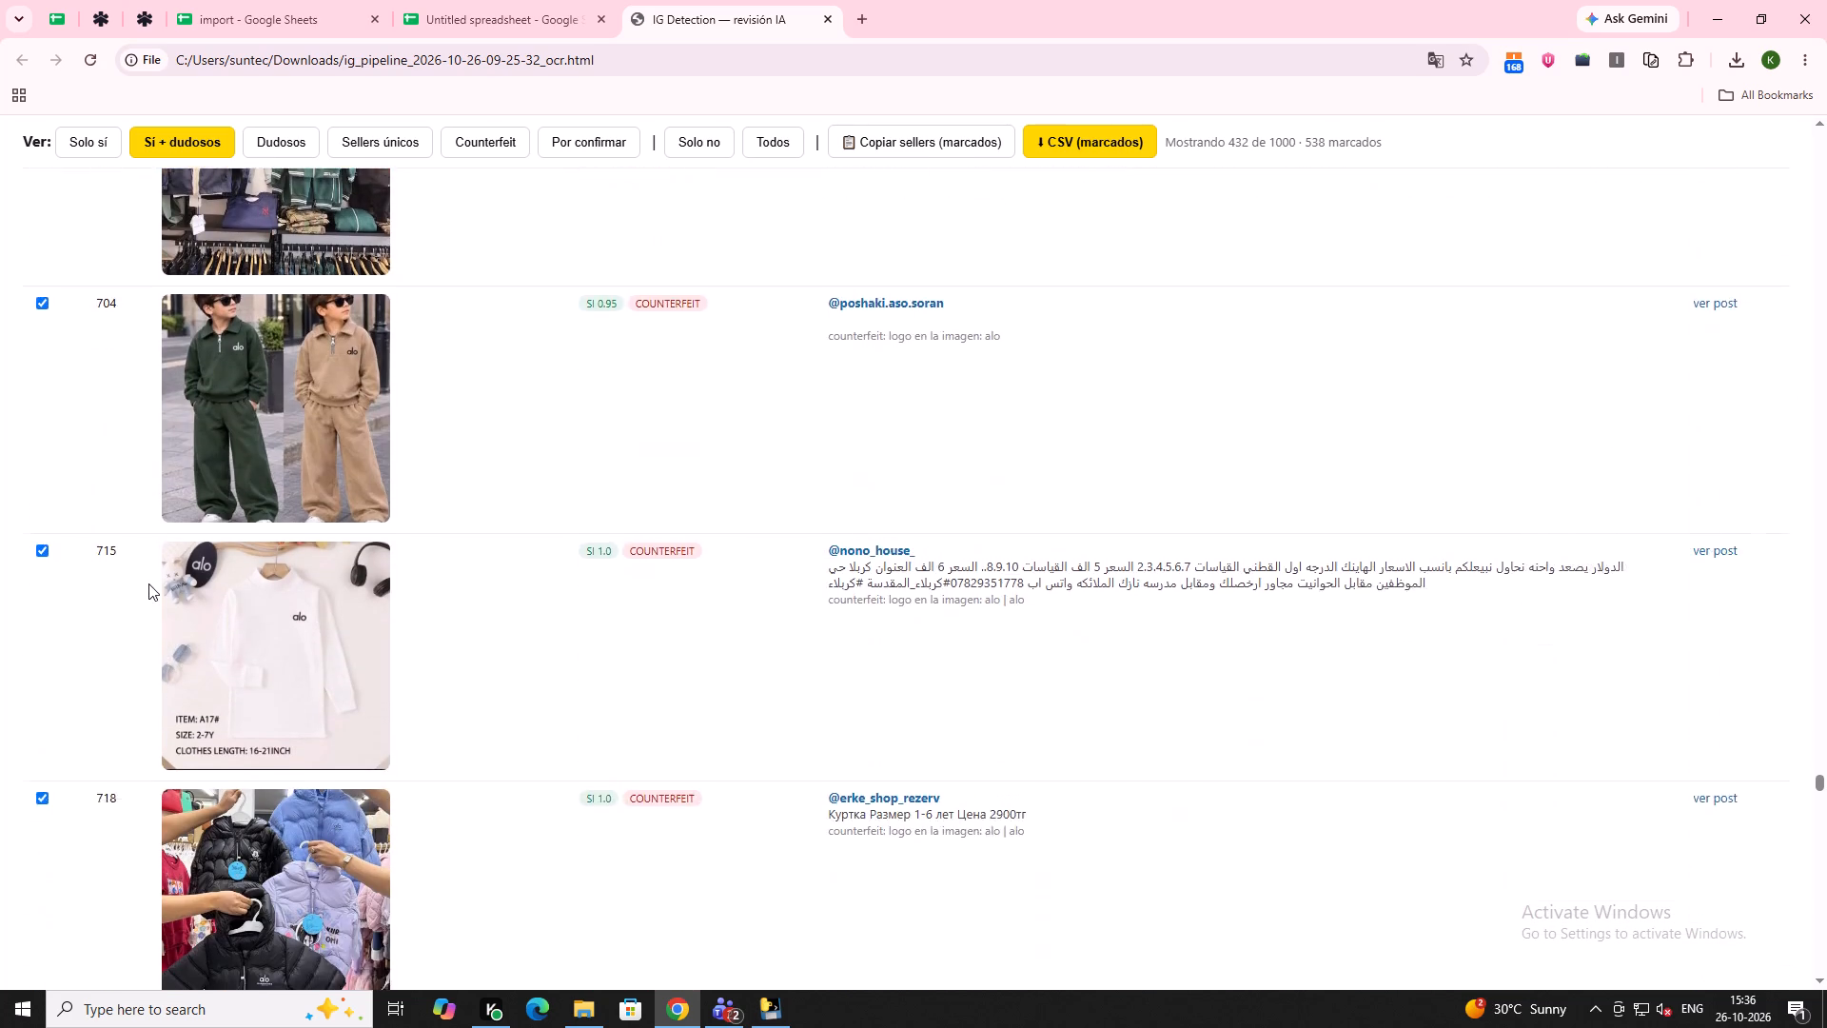
# Check the listings following row 718 and unmark listing 731, the printed jeans tagged "NO VENDEDOR?".
pyautogui.scroll(-12, 148, 583)
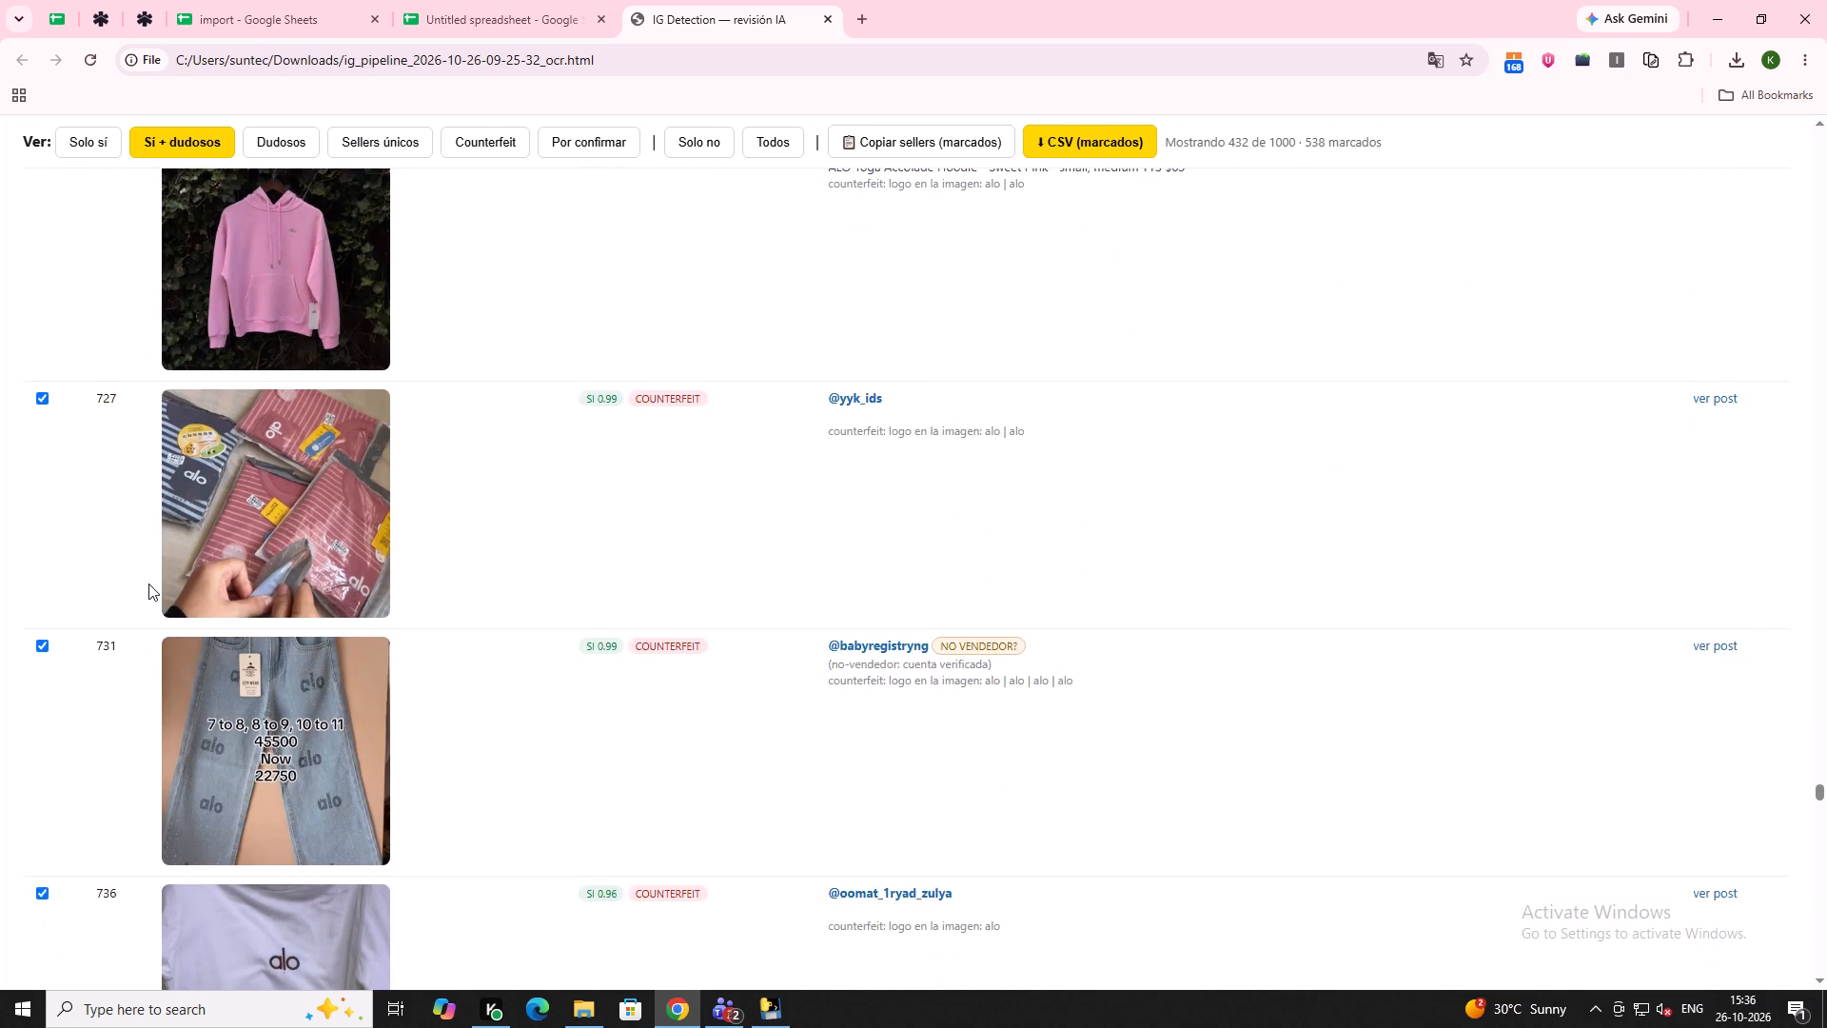
pyautogui.scroll(-2, 148, 583)
pyautogui.click(43, 456)
# Check the listings following row 731 and unmark listing 740, the black girls' set tagged "NO VENDEDOR?".
pyautogui.scroll(-2, 144, 530)
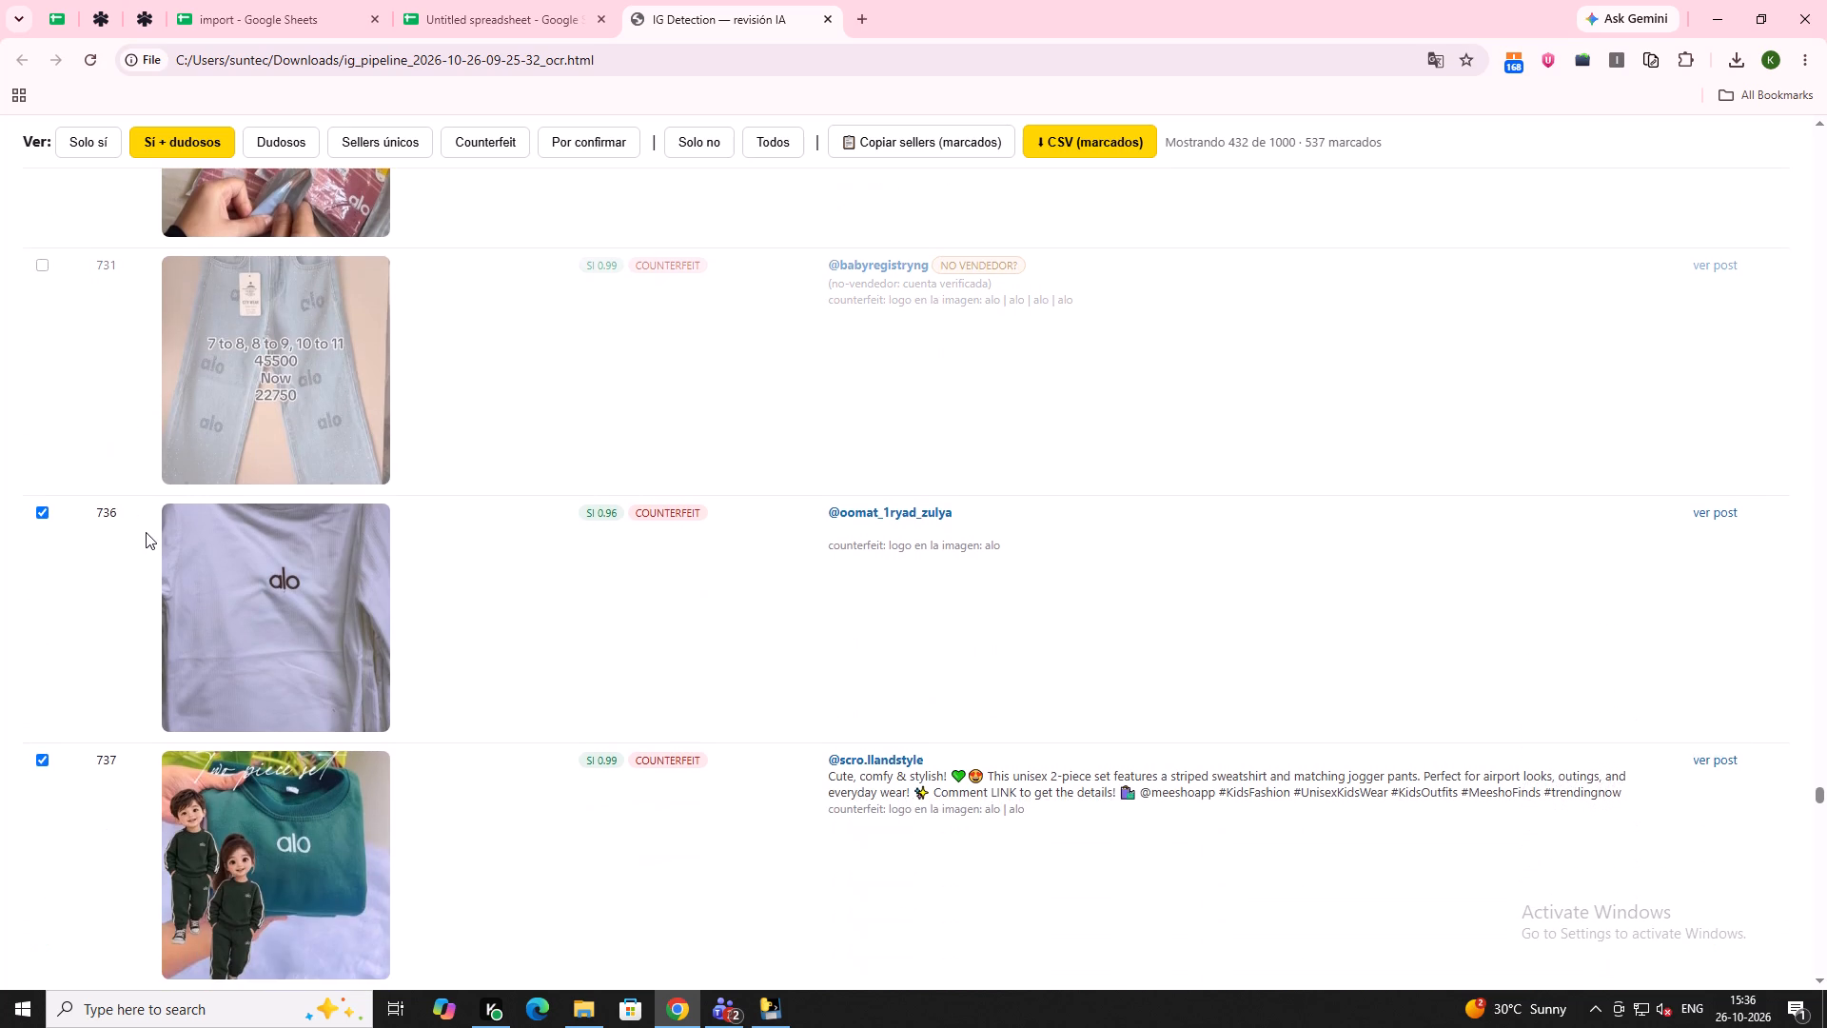
pyautogui.scroll(1, 146, 532)
pyautogui.scroll(-6, 146, 532)
pyautogui.click(37, 531)
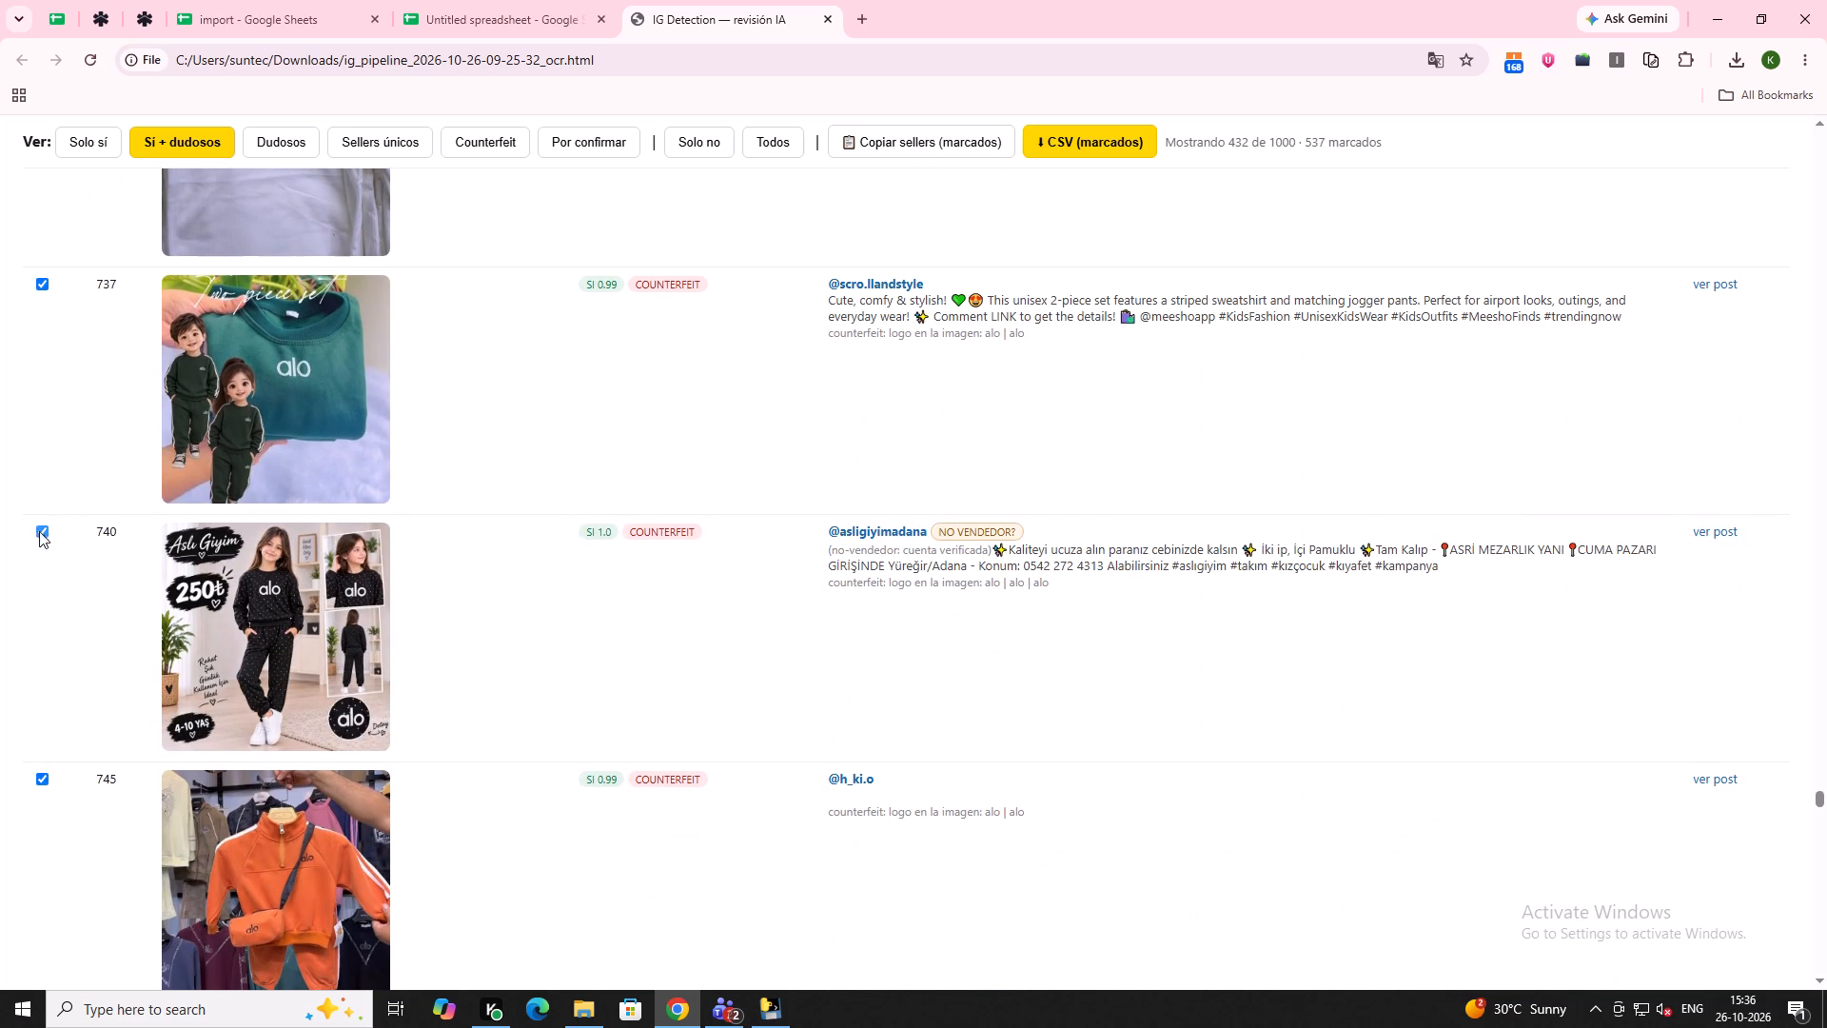
# Review the listings following row 740 and unmark listing 772, the black and white jacket set tagged "NO VENDEDOR?".
pyautogui.scroll(-16, 185, 642)
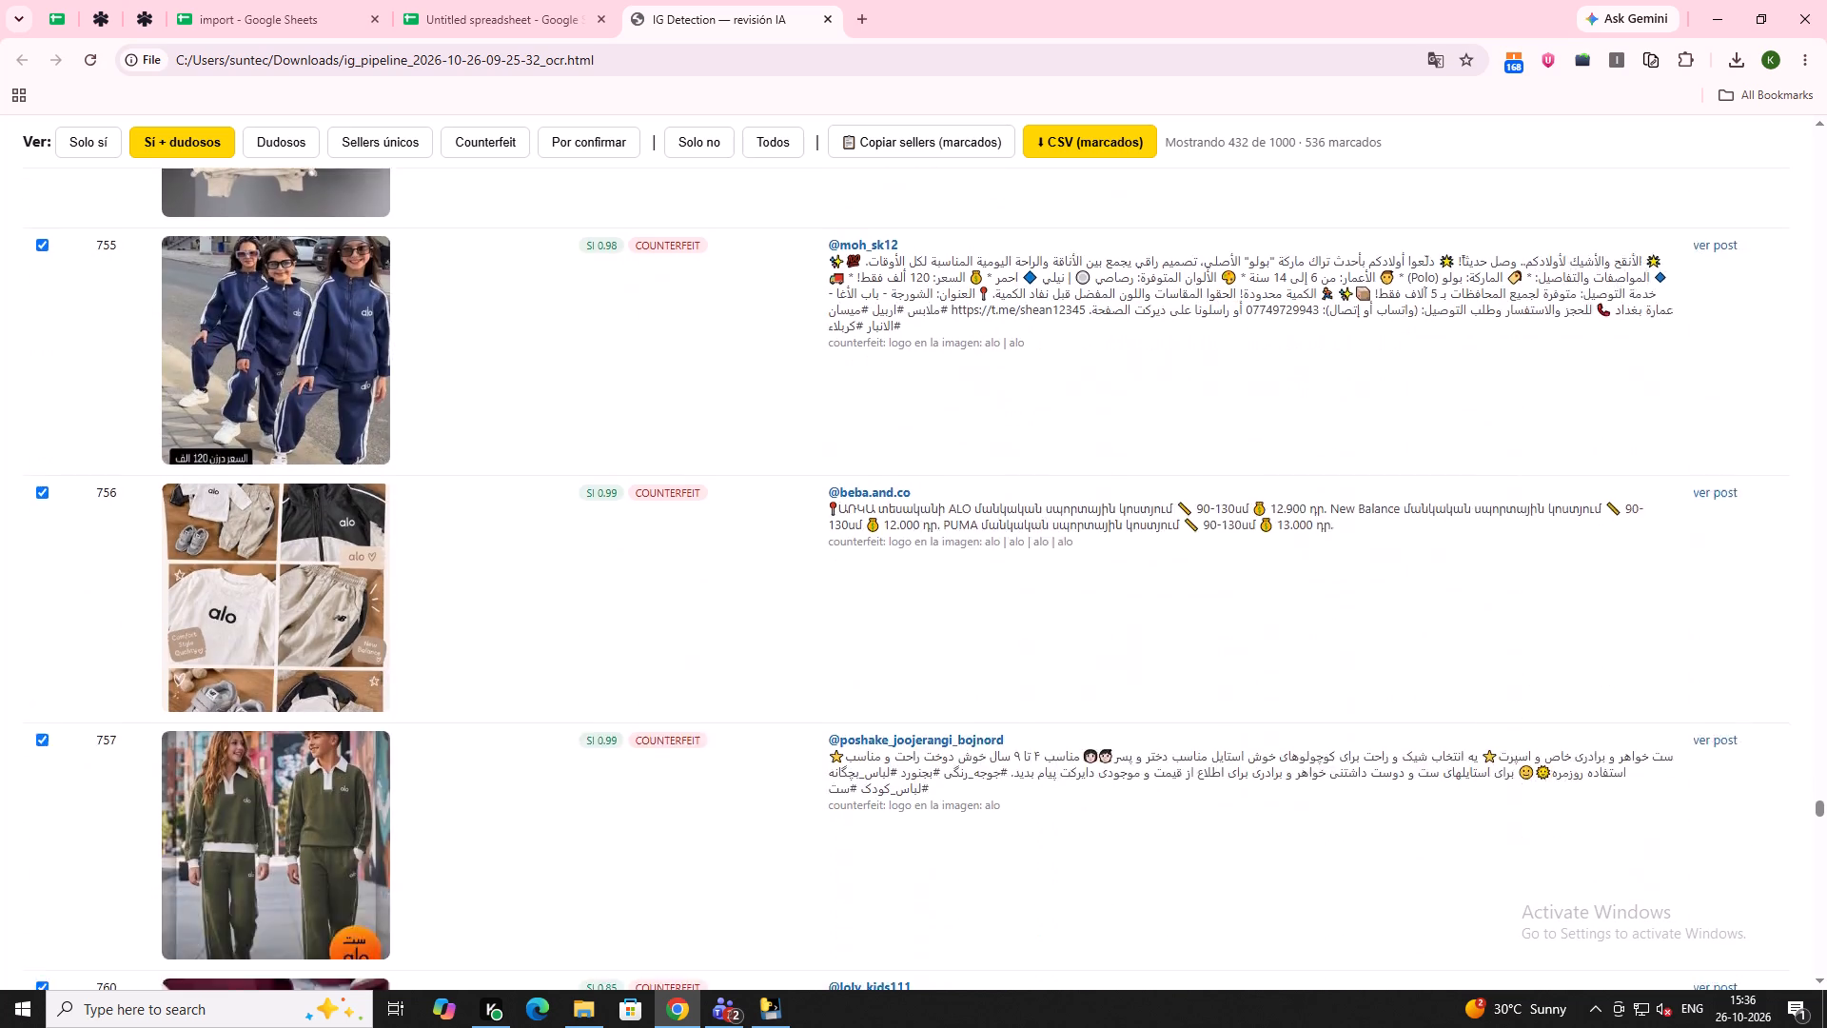
pyautogui.scroll(-8, 206, 658)
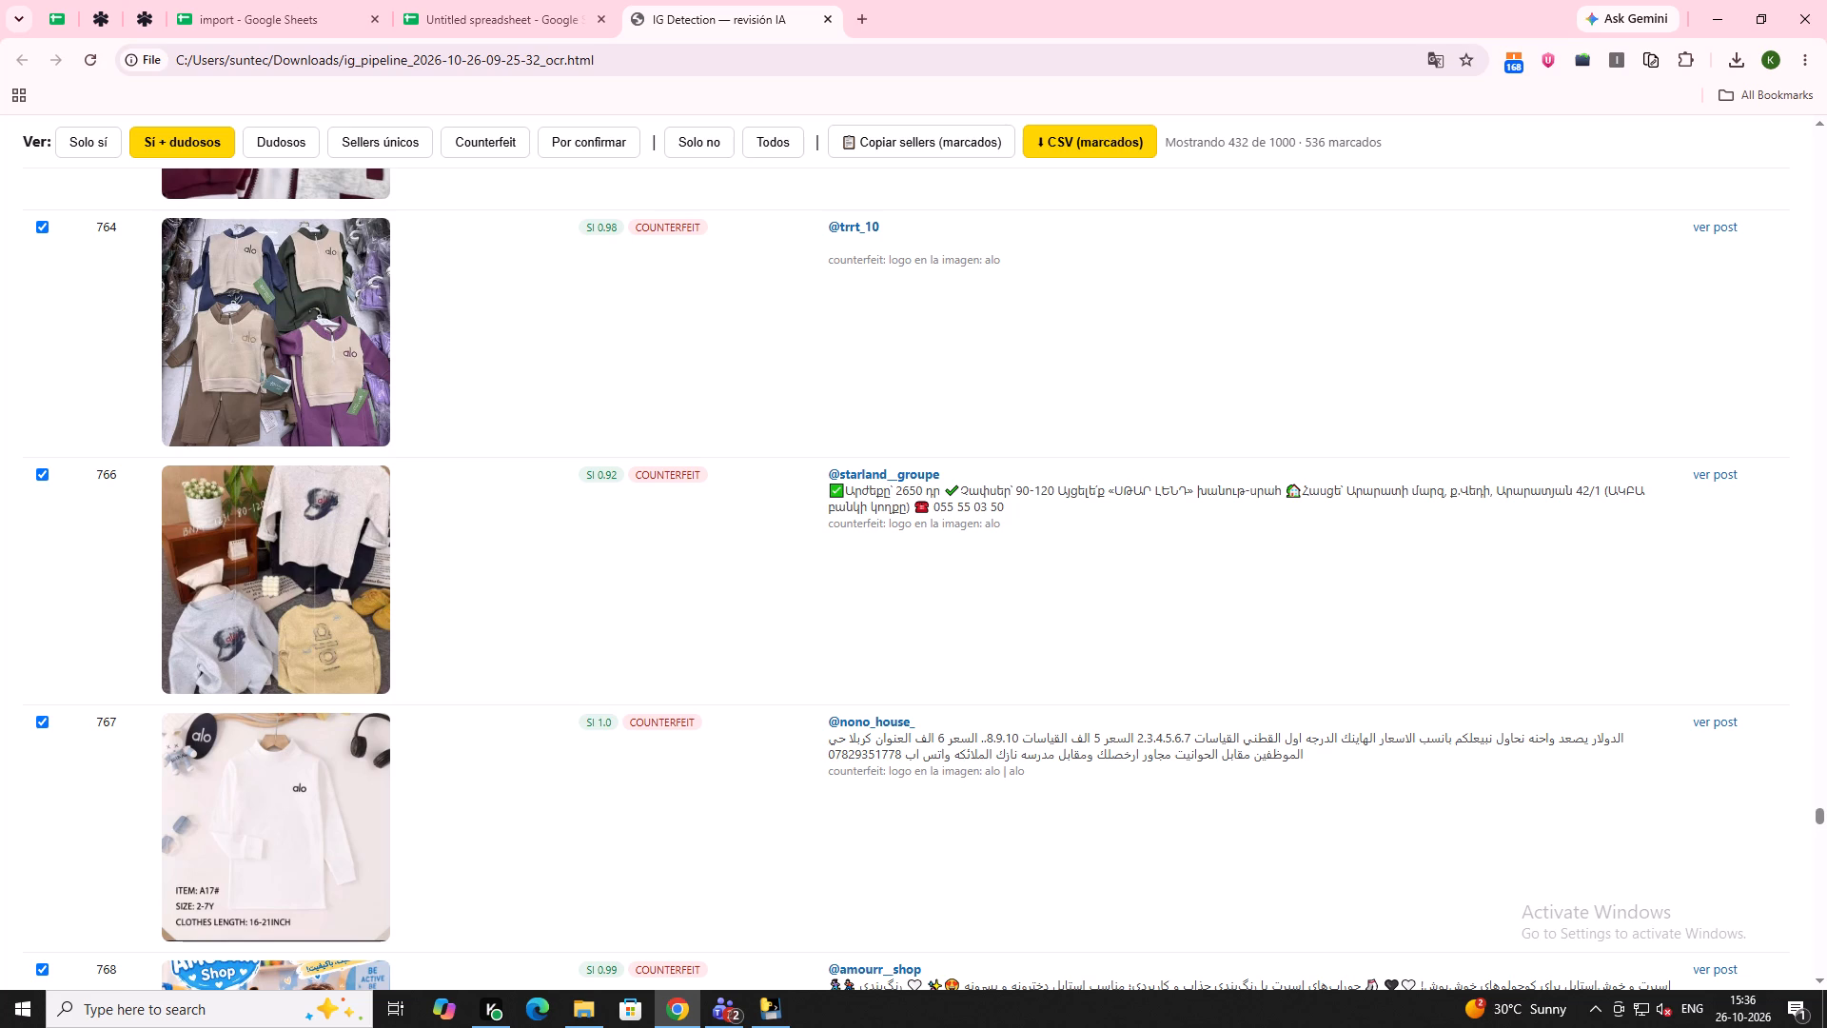
pyautogui.scroll(-6, 5, 1027)
pyautogui.scroll(-6, 108, 949)
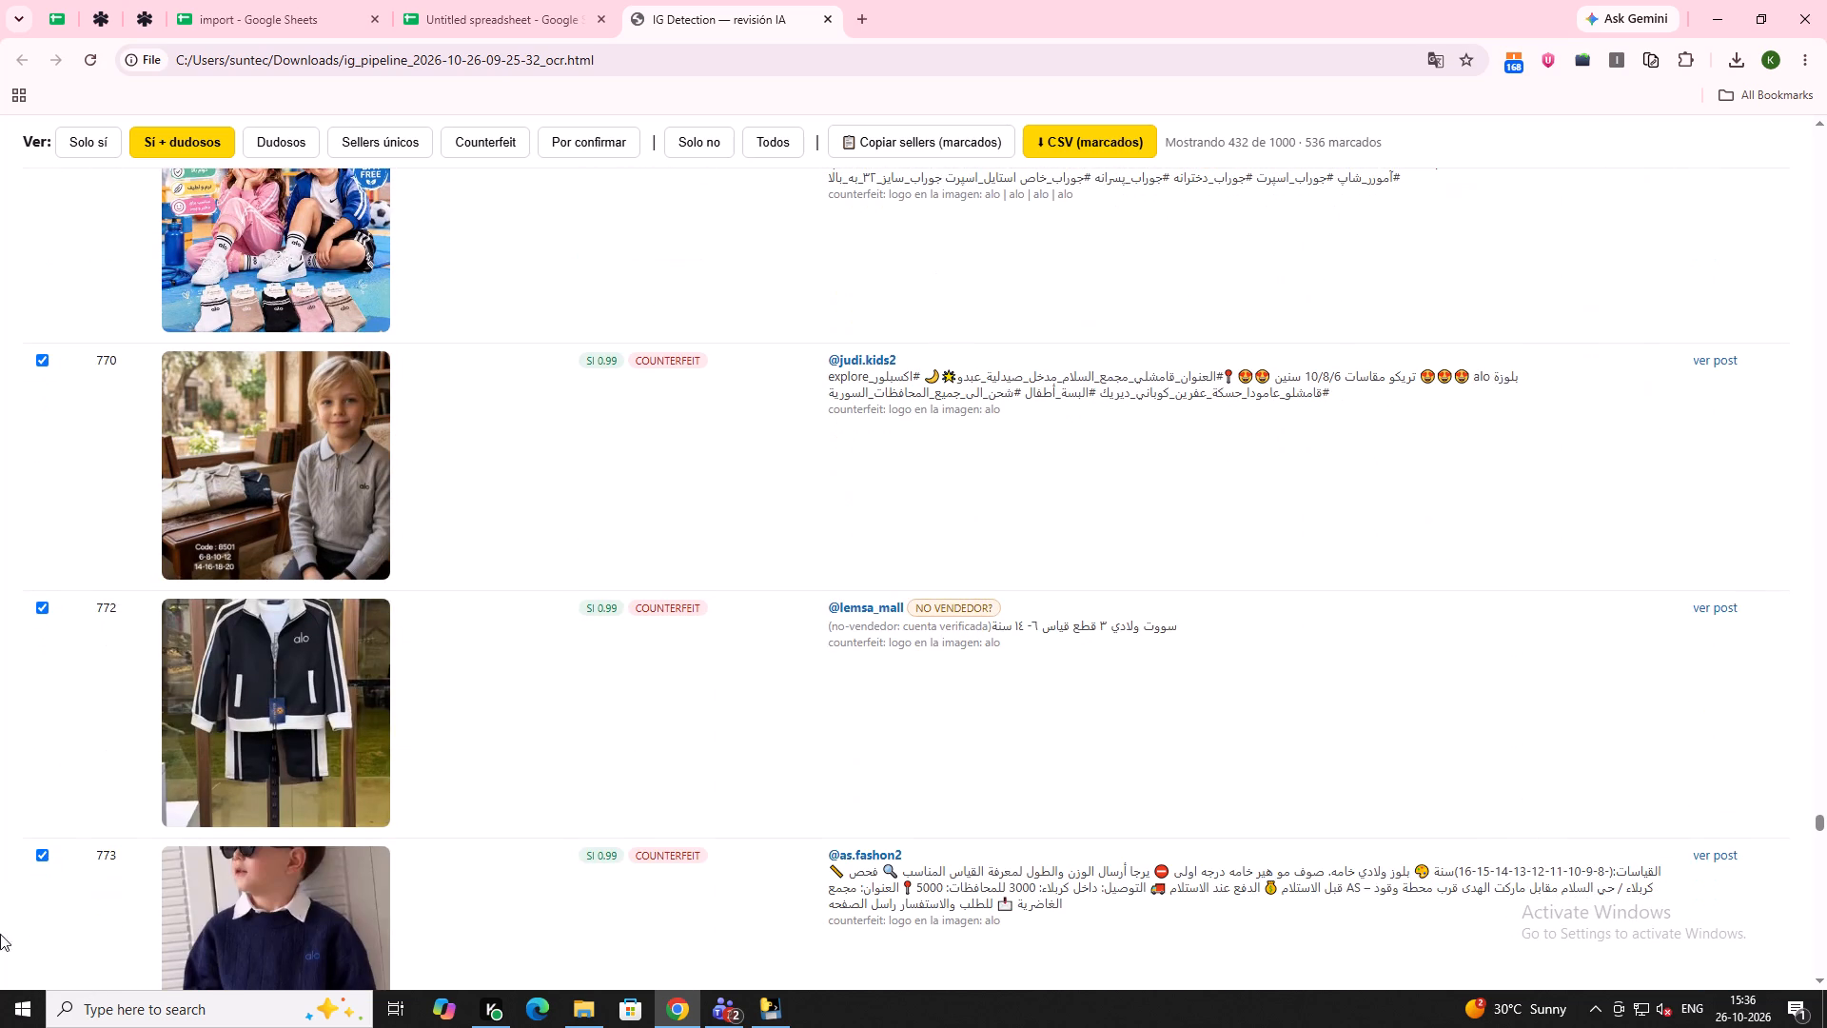
pyautogui.click(41, 599)
pyautogui.click(40, 605)
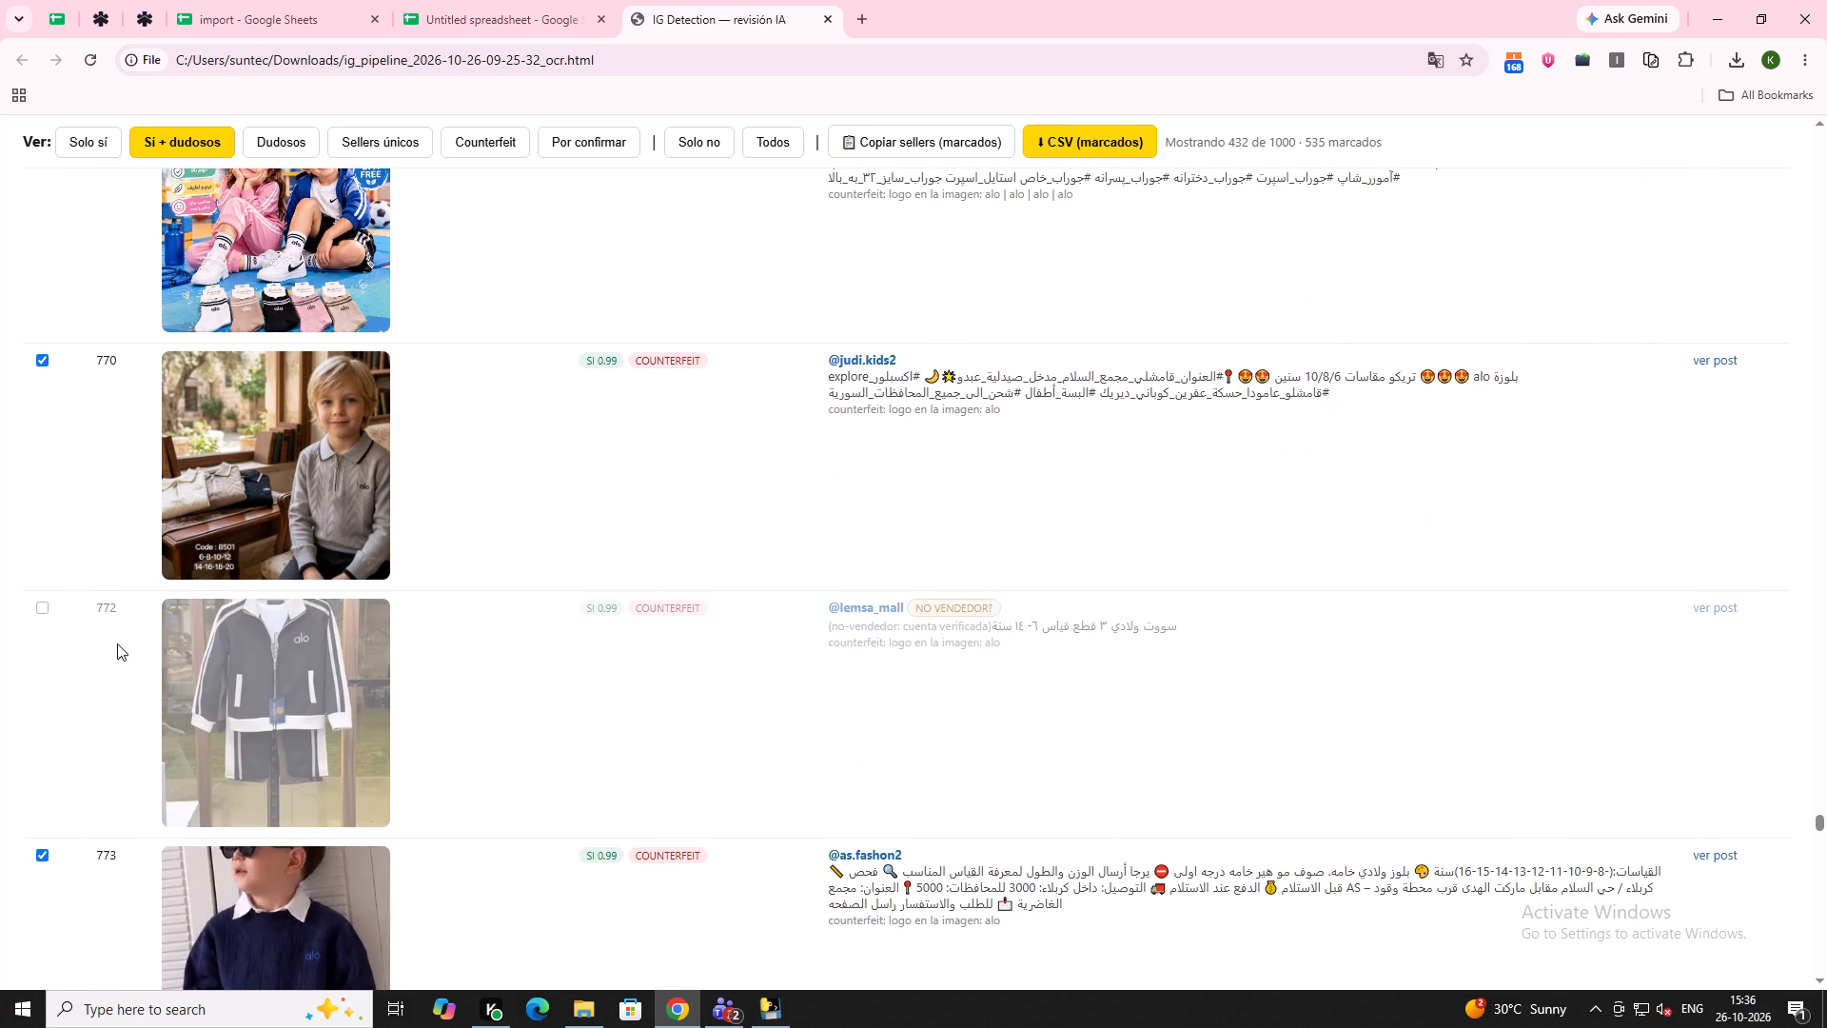
# Examine the listings following row 772 up to about row 819 for any "NO VENDEDOR?" tags.
pyautogui.scroll(-13, 117, 643)
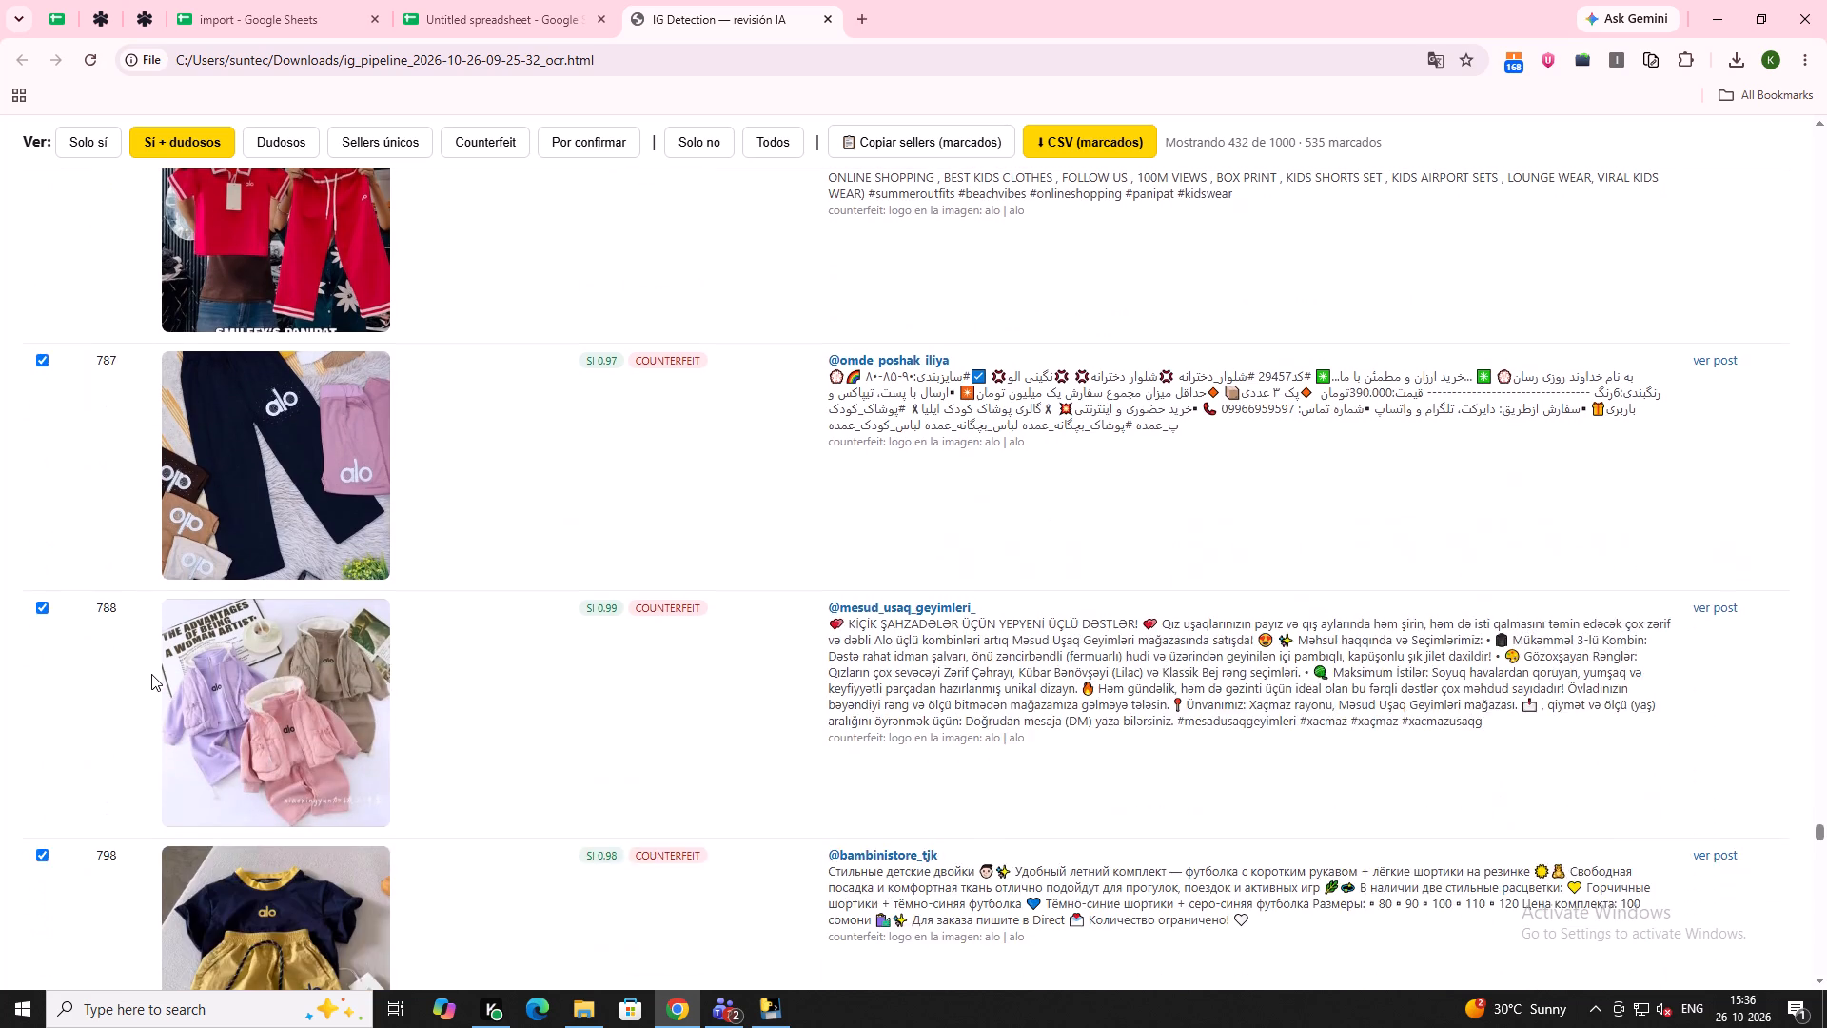
pyautogui.scroll(-14, 151, 674)
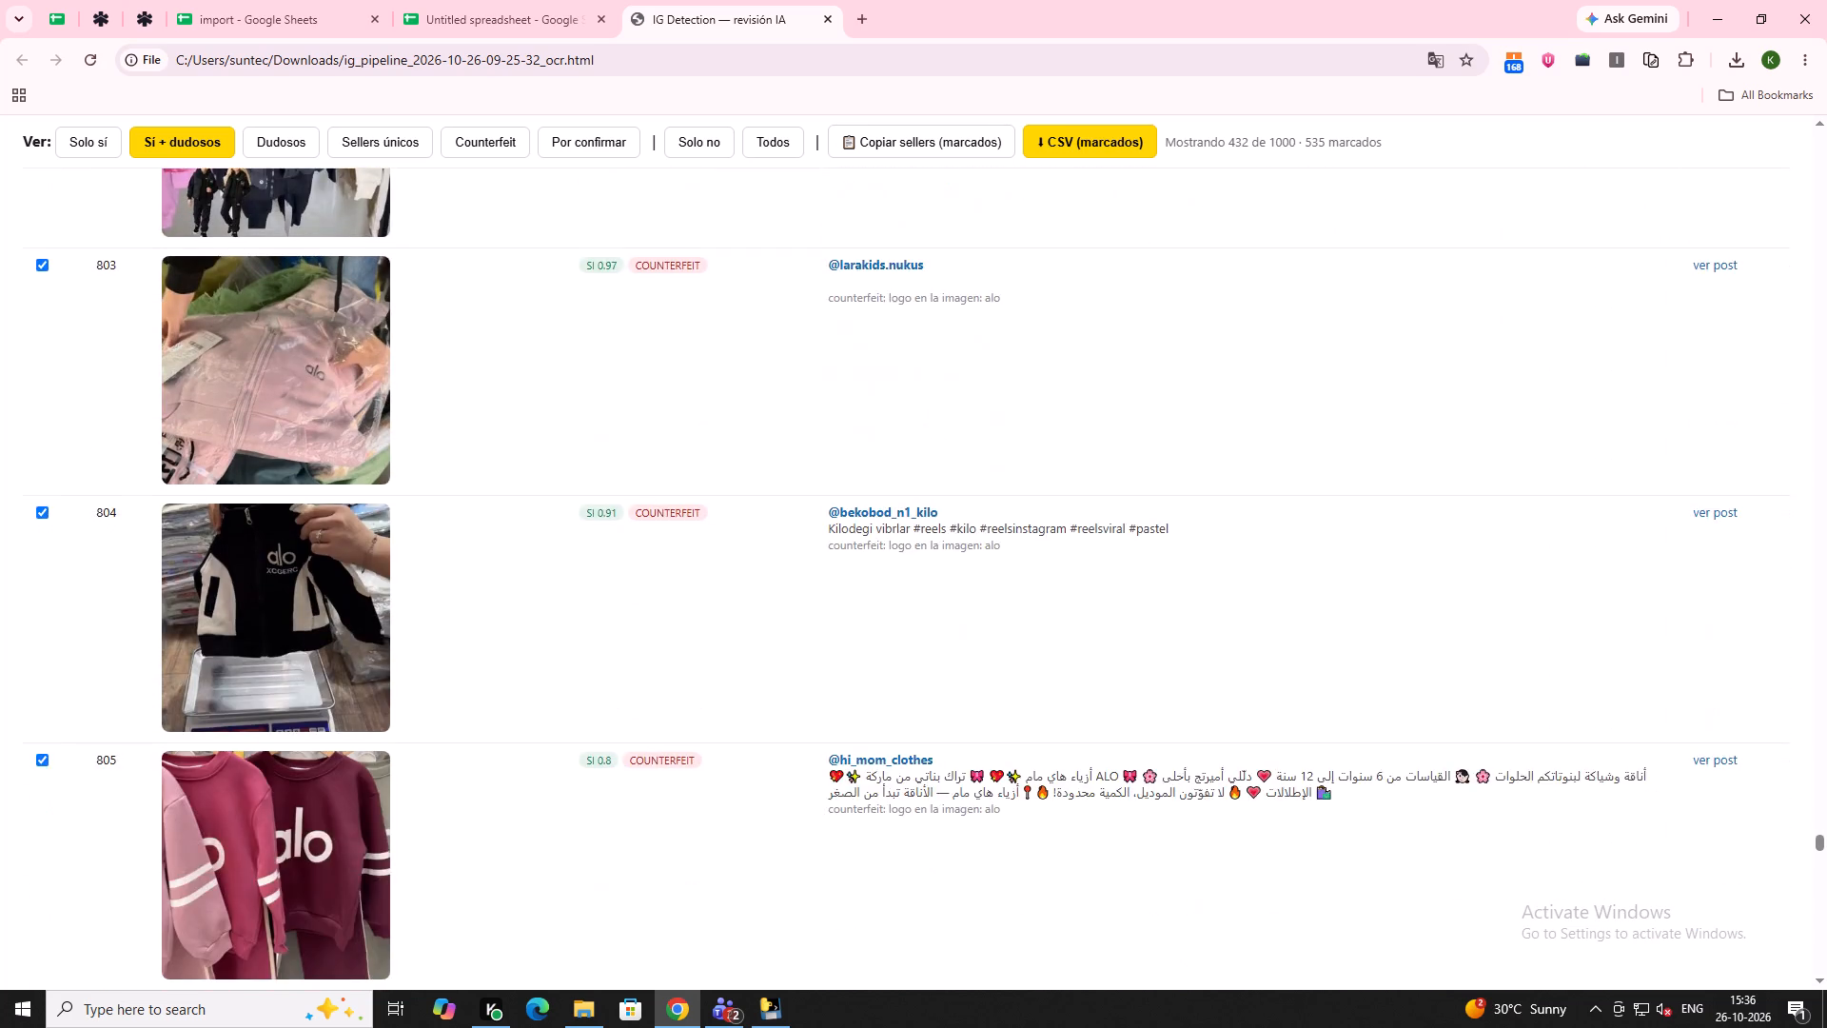
pyautogui.scroll(-17, 184, 669)
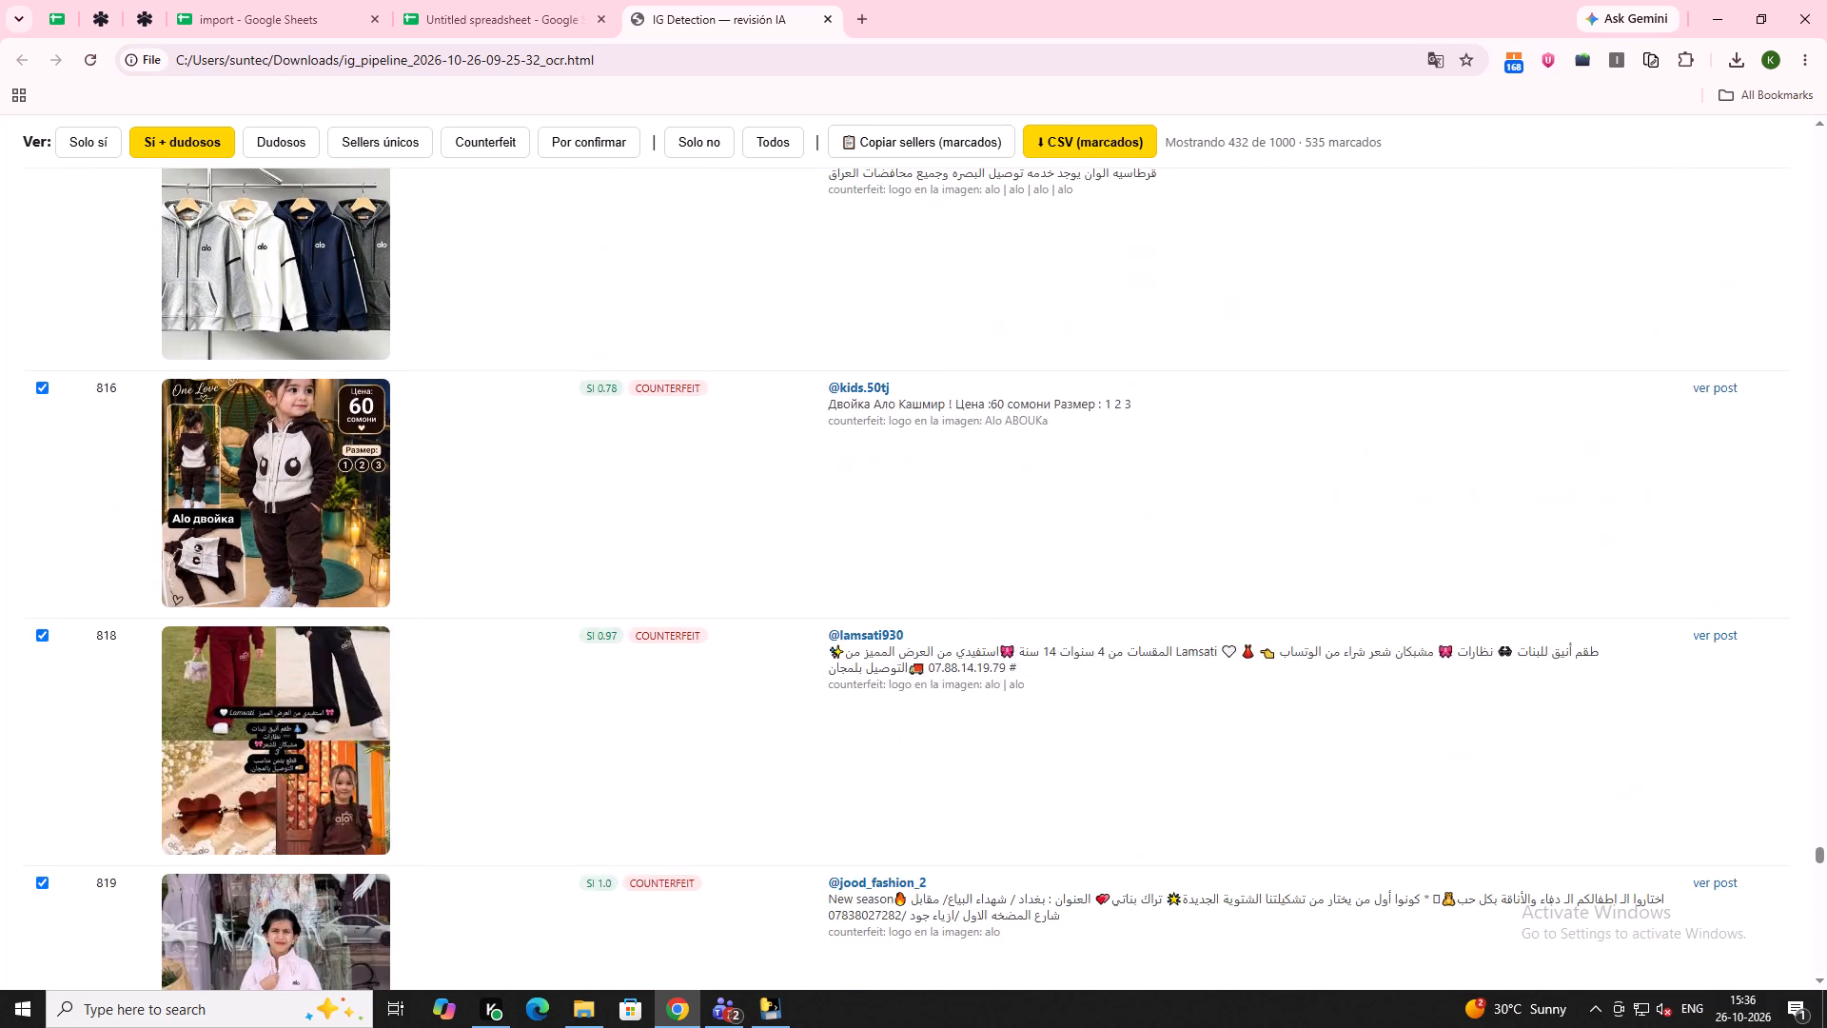
# Go through the listings following row 819 and unmark listings 855 and 858, both tagged "NO VENDEDOR?".
pyautogui.scroll(-14, 185, 669)
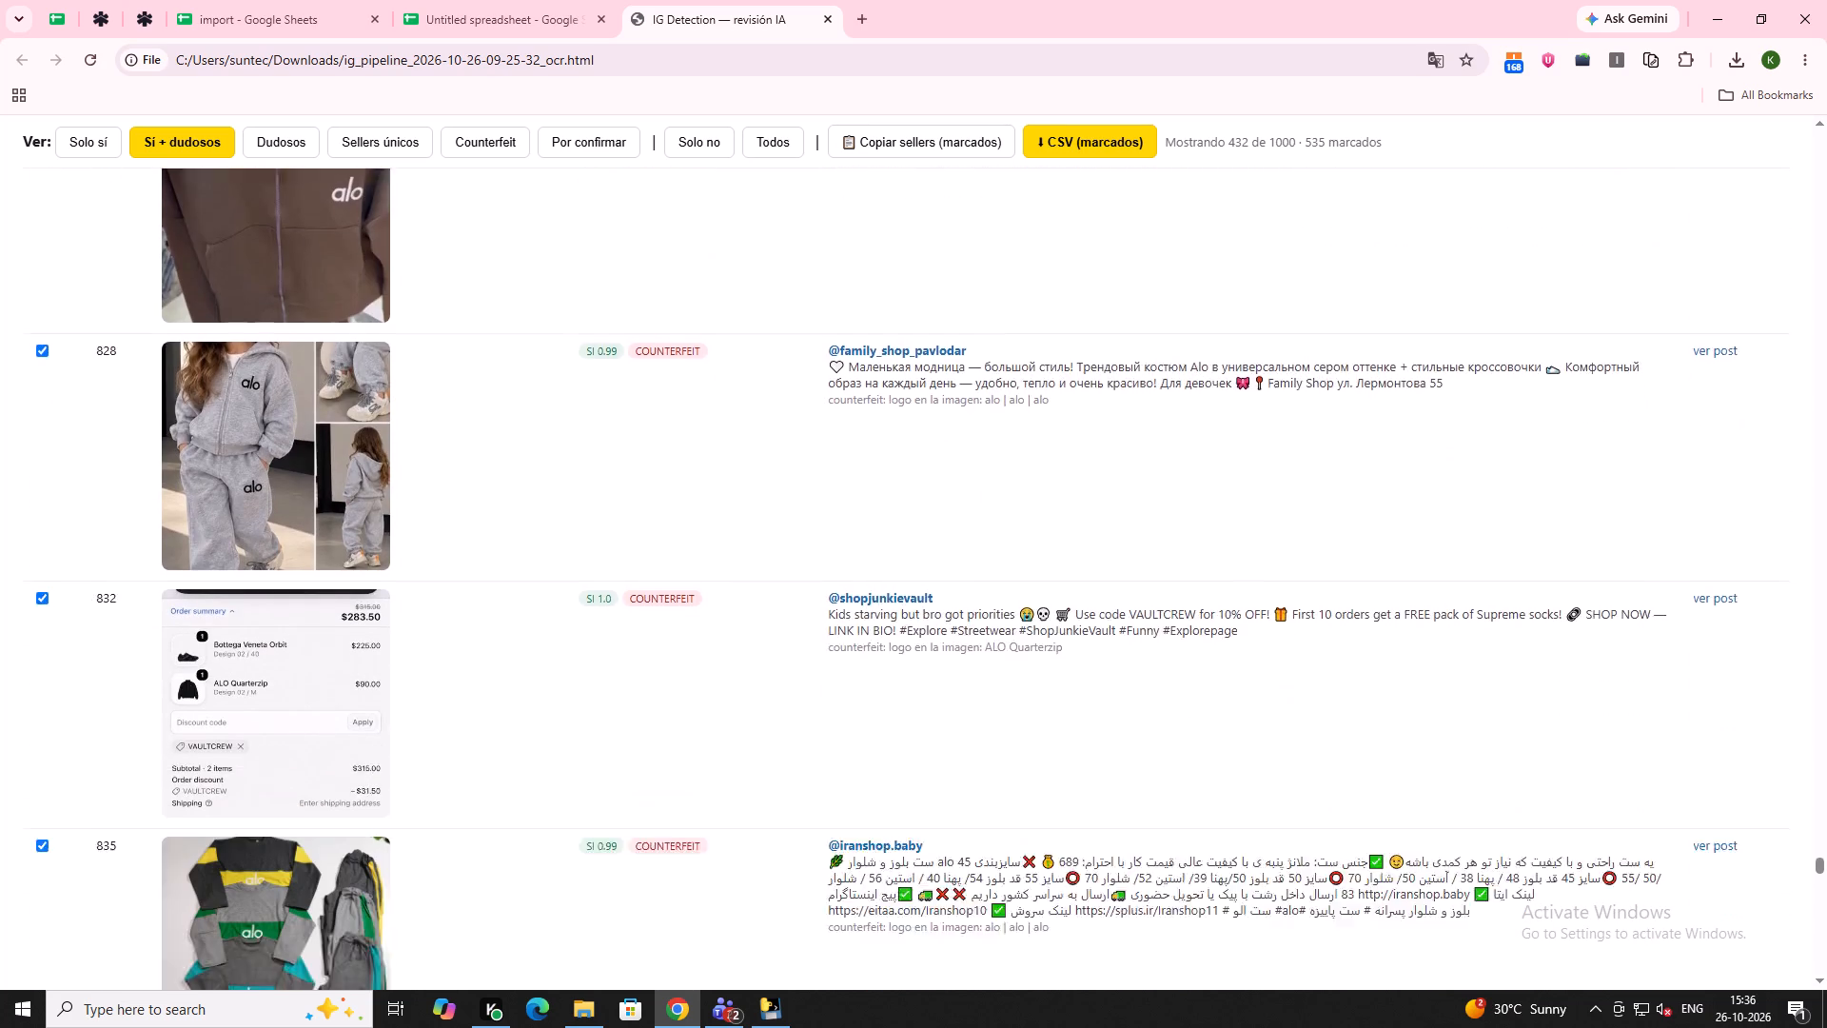
pyautogui.scroll(-17, 185, 669)
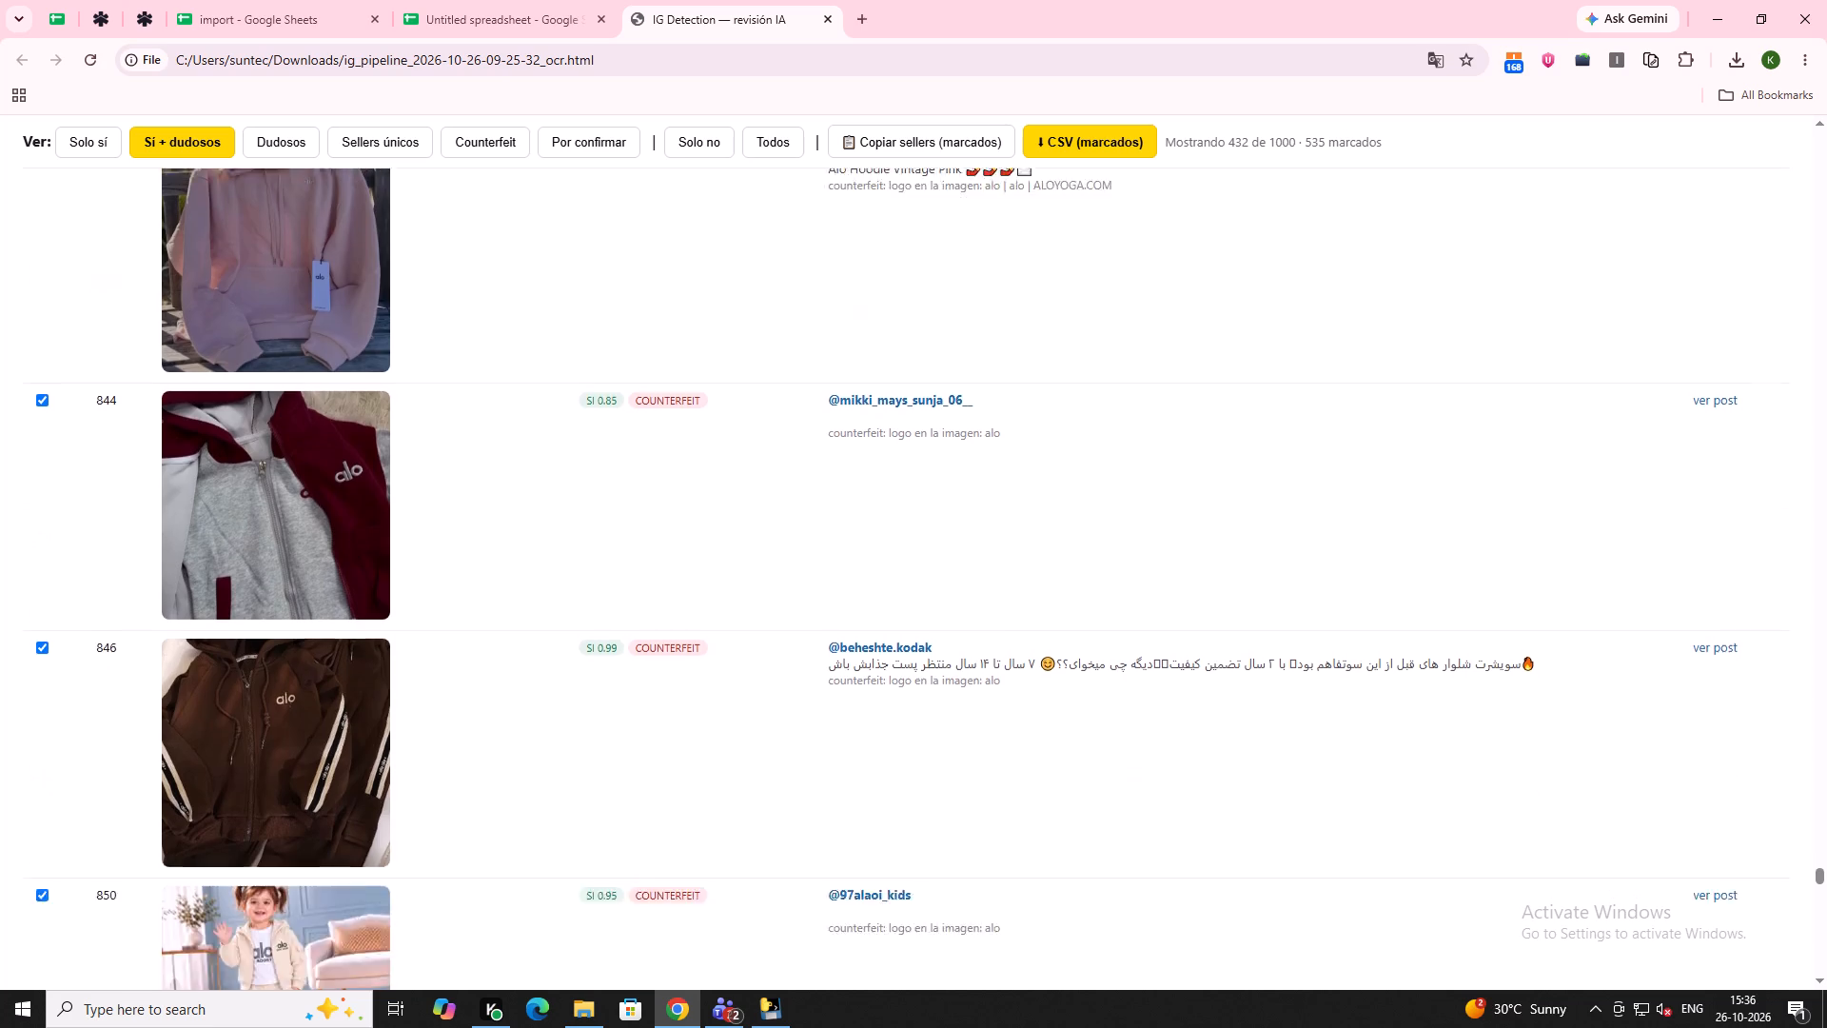
pyautogui.scroll(-4, 185, 669)
pyautogui.click(45, 507)
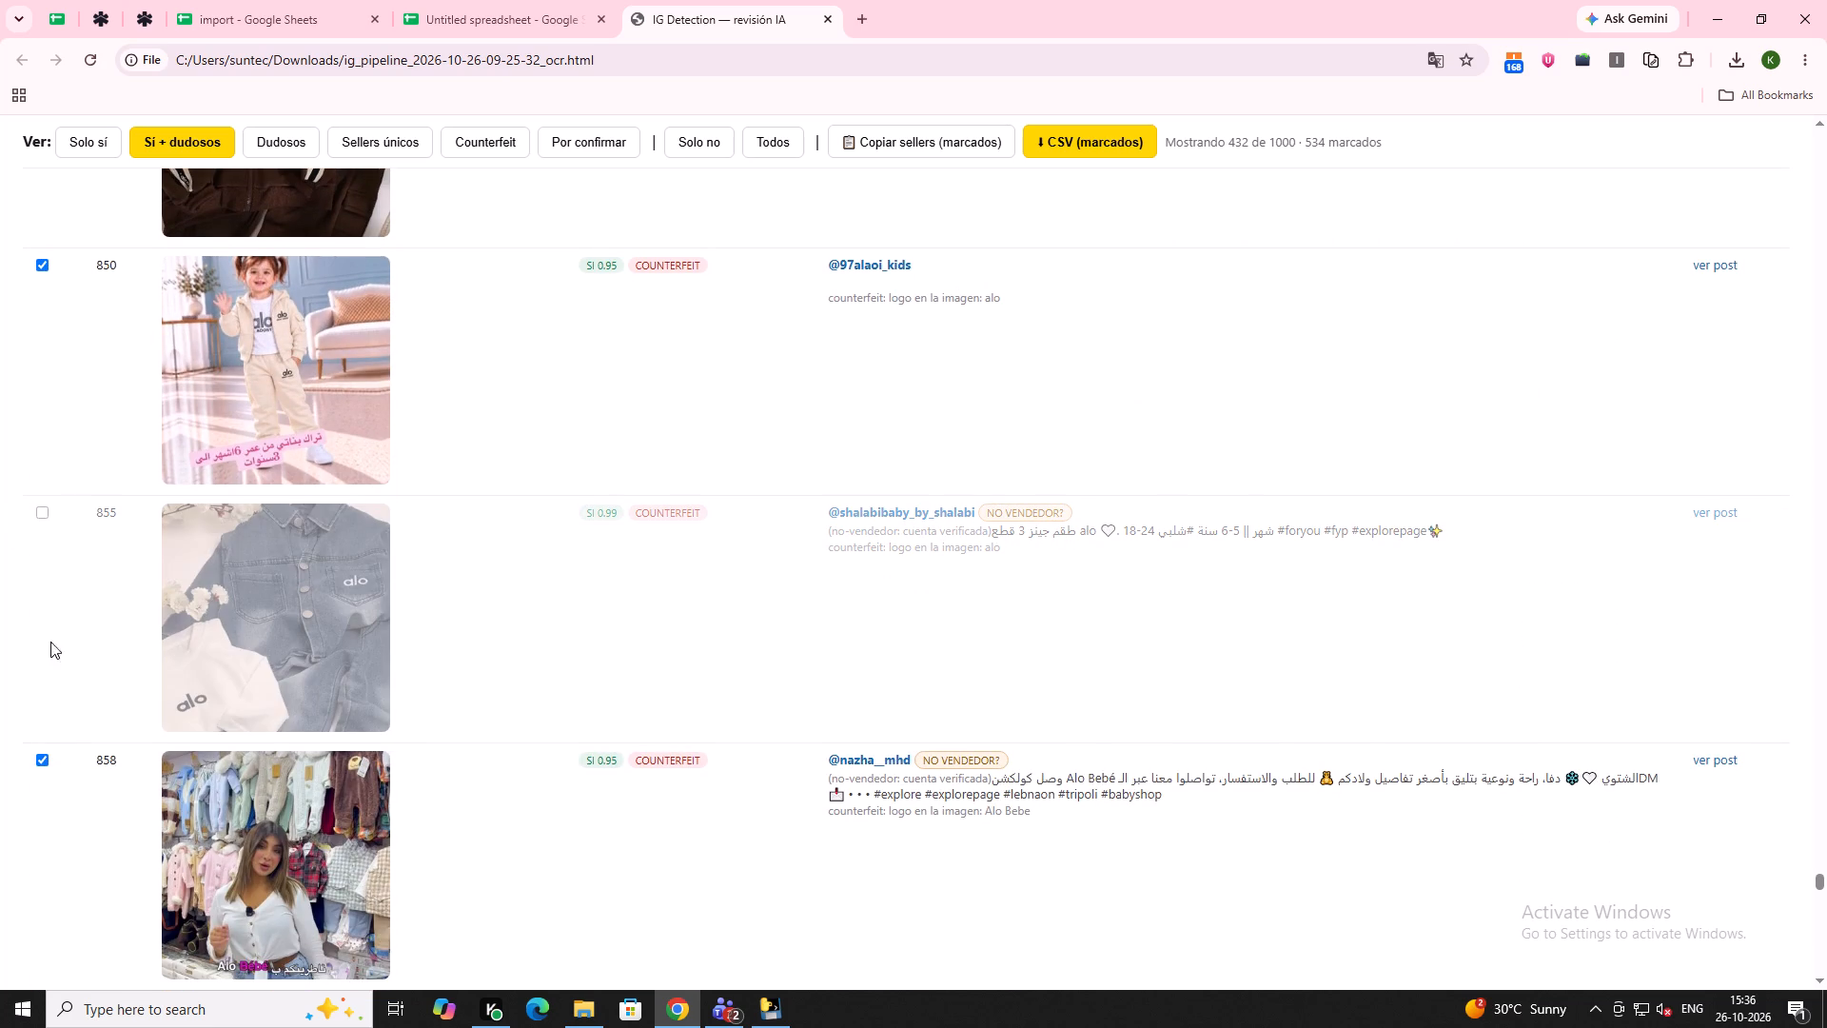
pyautogui.click(44, 759)
# Go through the listings following row 858 and unmark listing 883, the black children's set tagged "NO VENDEDOR?".
pyautogui.scroll(-8, 406, 736)
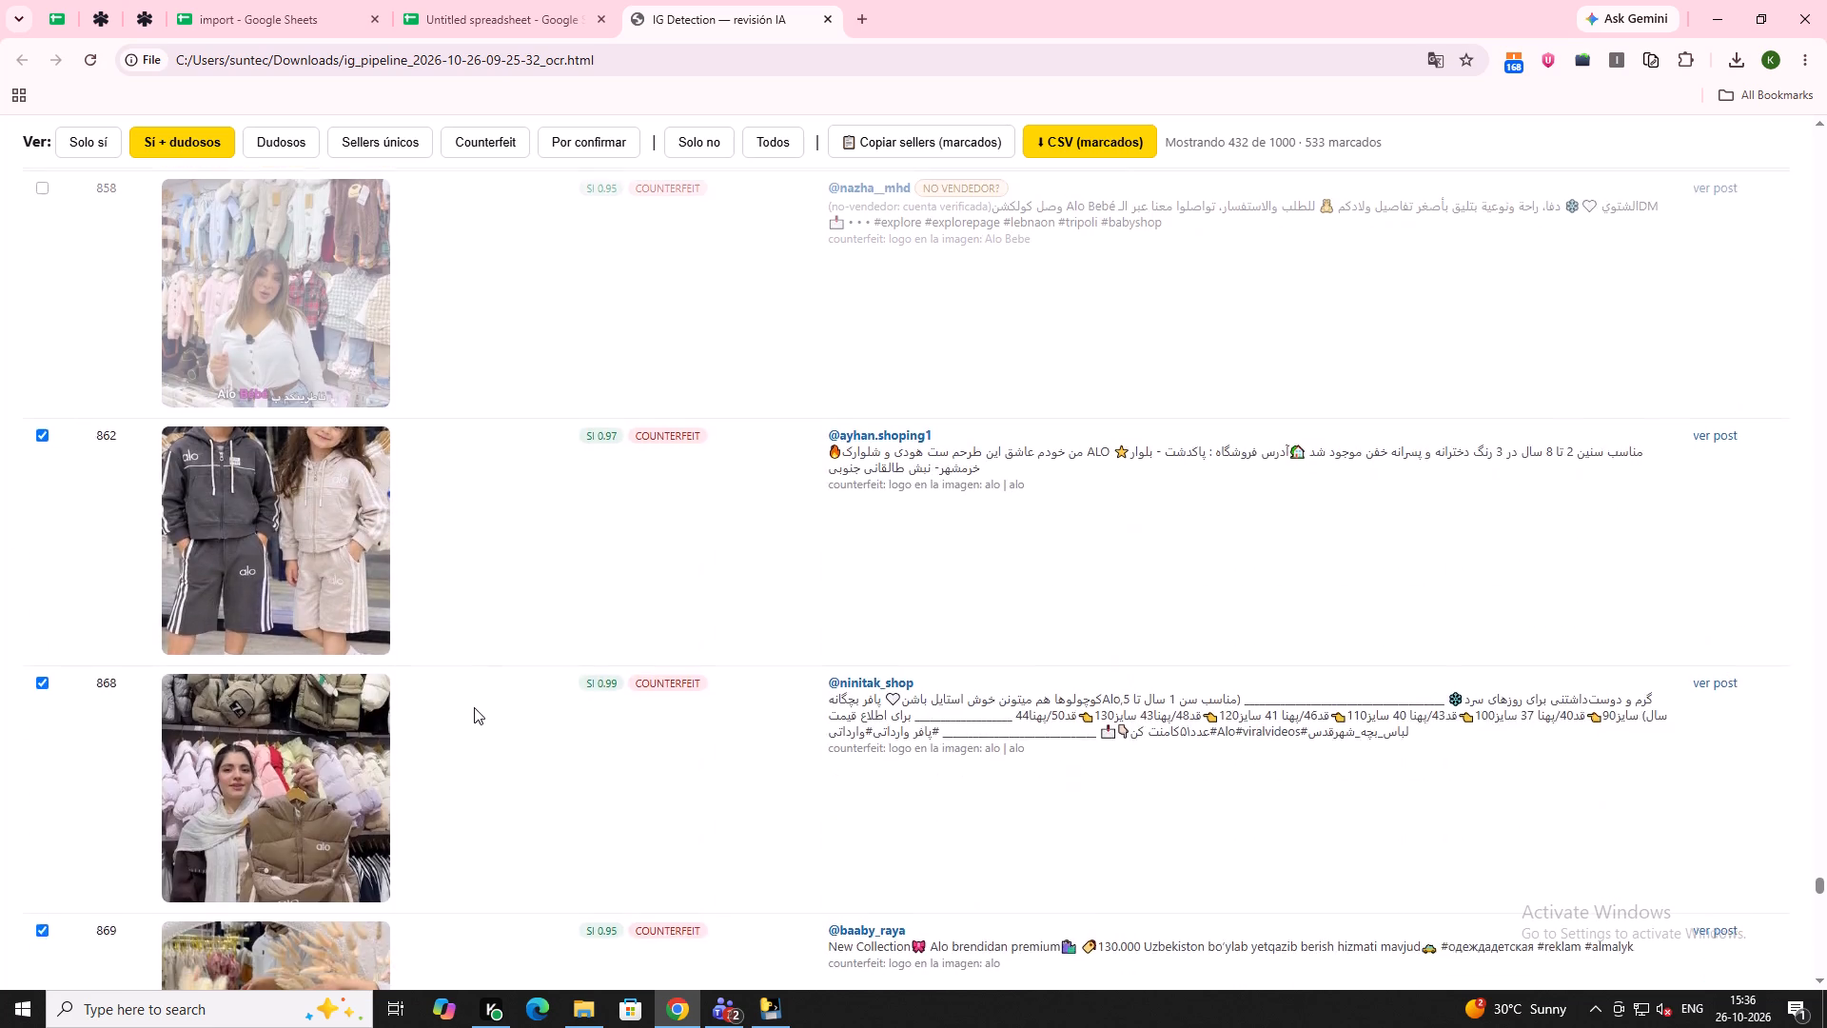
pyautogui.scroll(-9, 474, 707)
pyautogui.scroll(2, 483, 710)
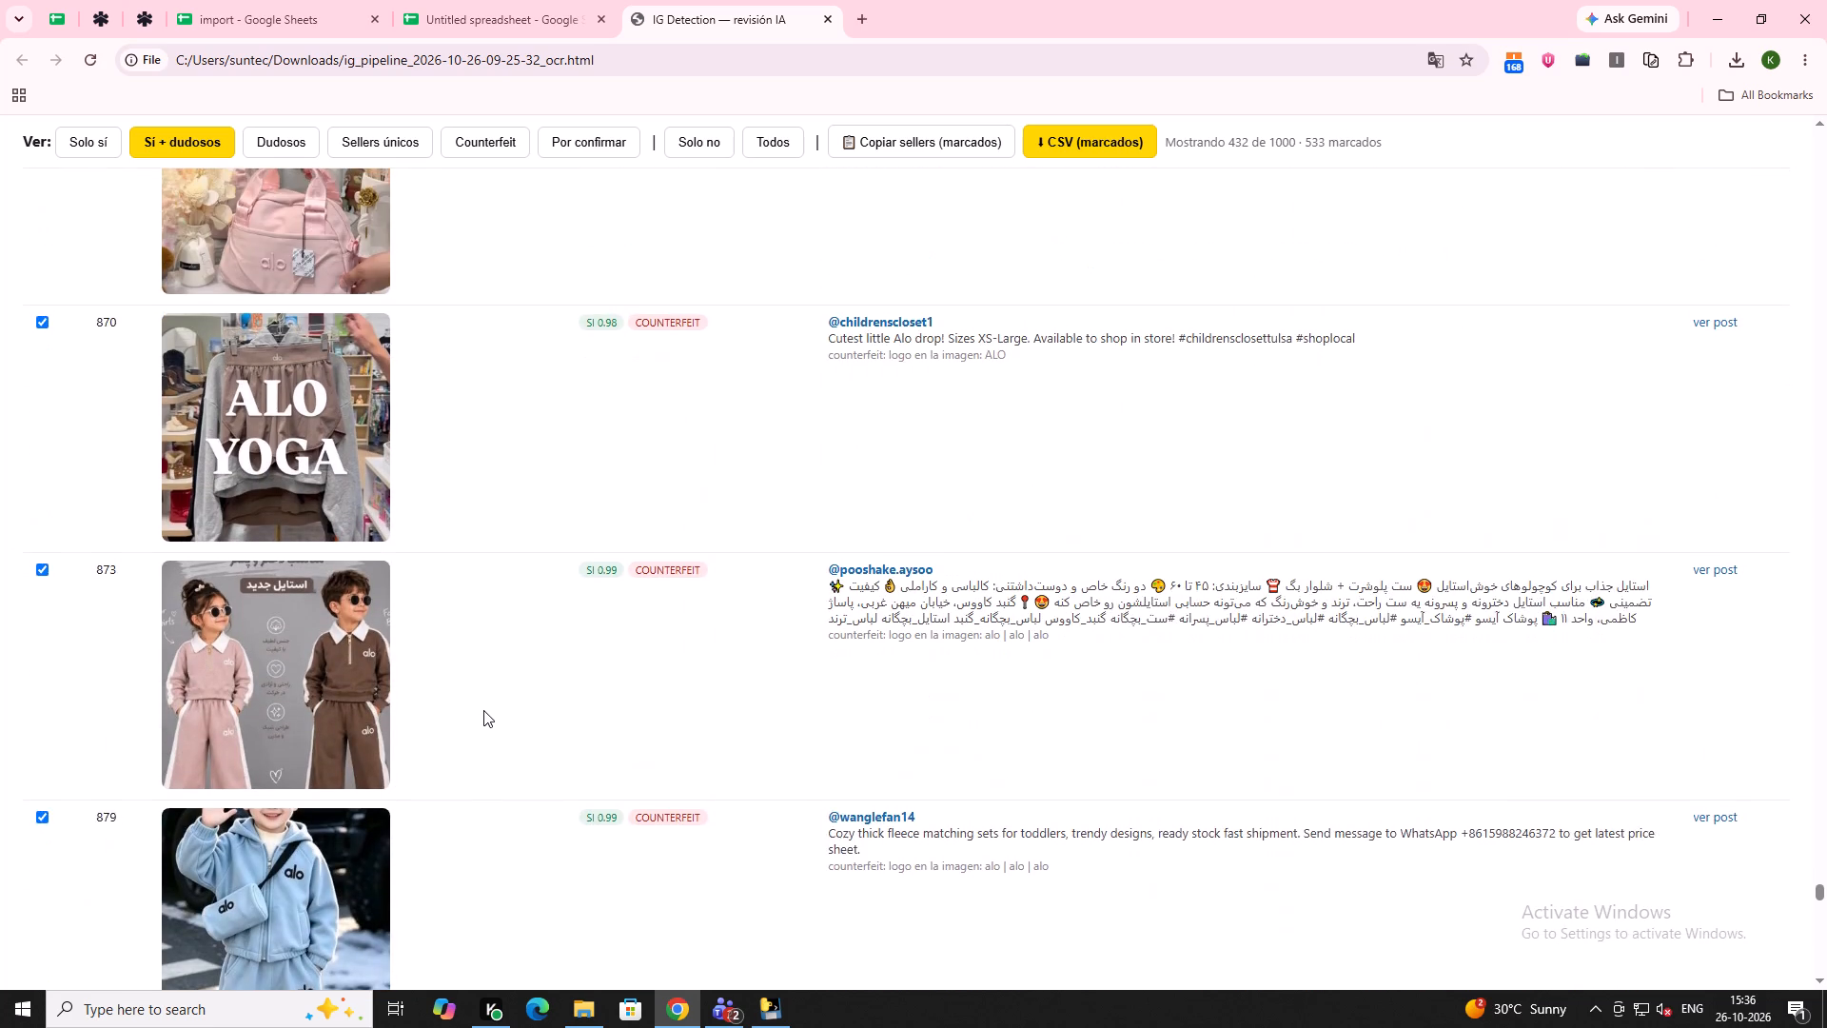
pyautogui.scroll(-7, 483, 710)
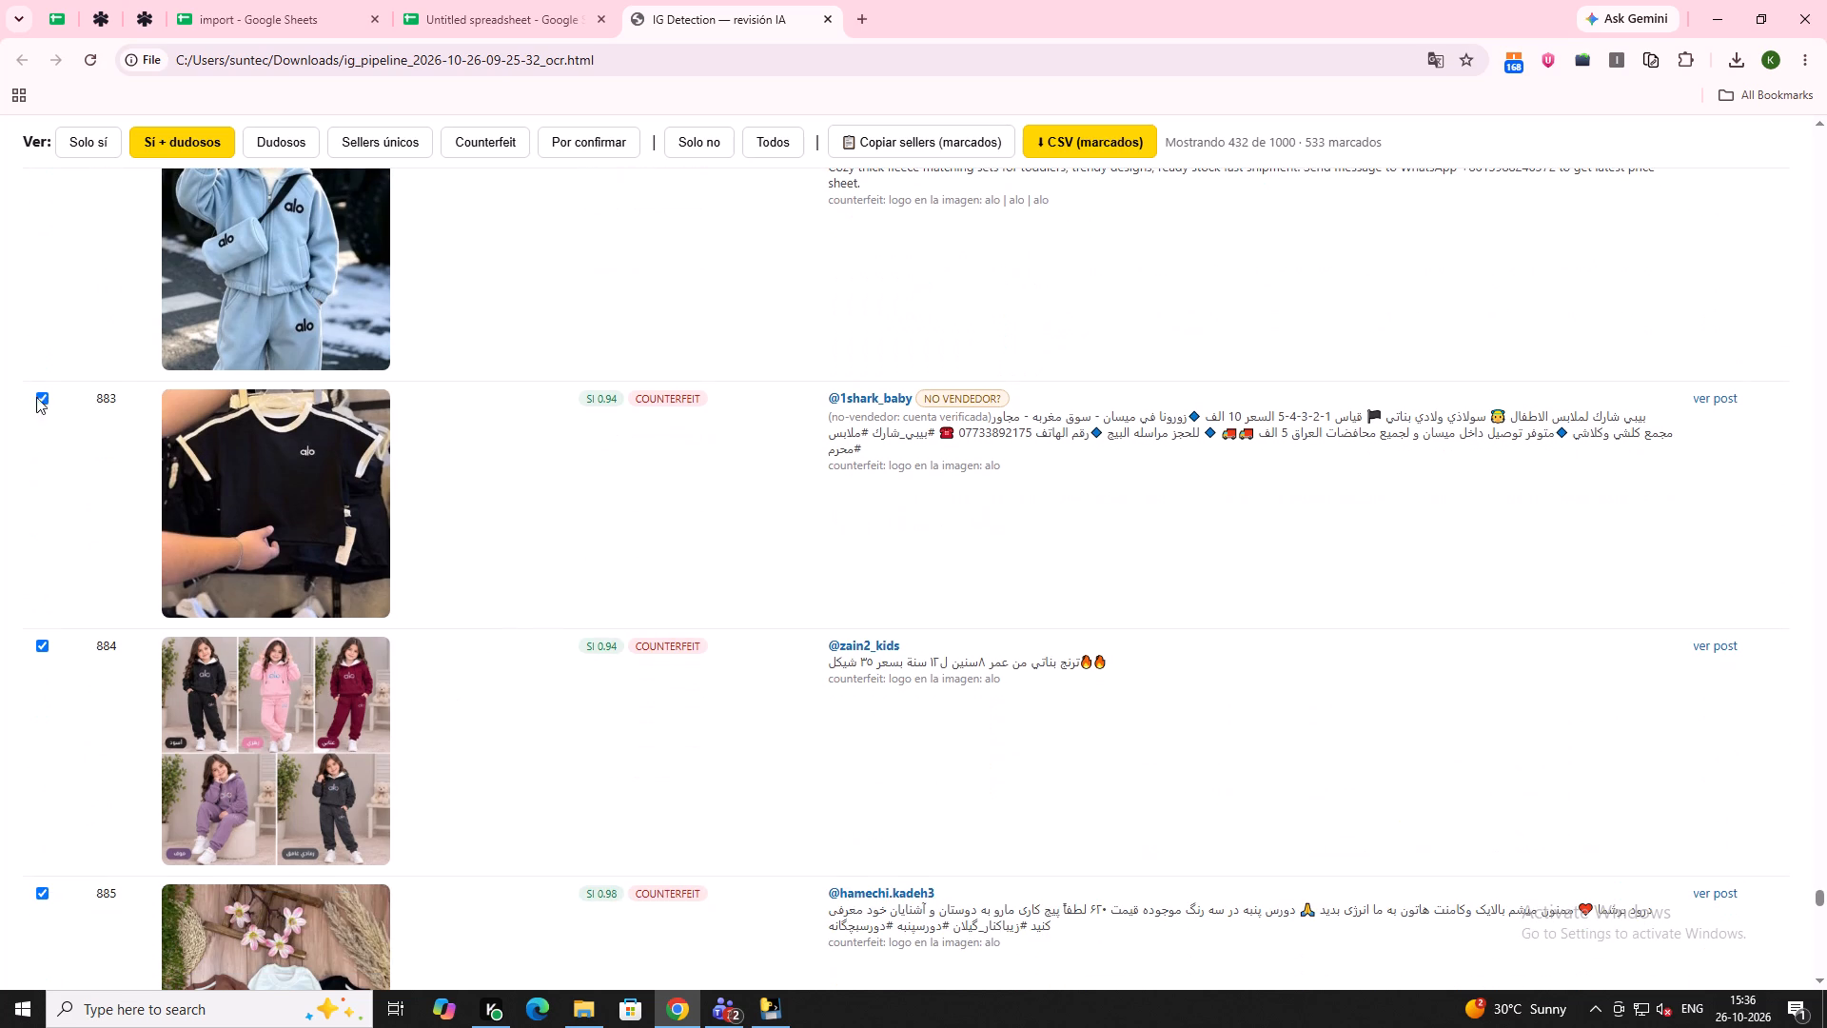
pyautogui.click(42, 393)
# Check the listings following row 883 and unmark listing 914, the boutique post showing only the alo logo.
pyautogui.scroll(-8, 405, 655)
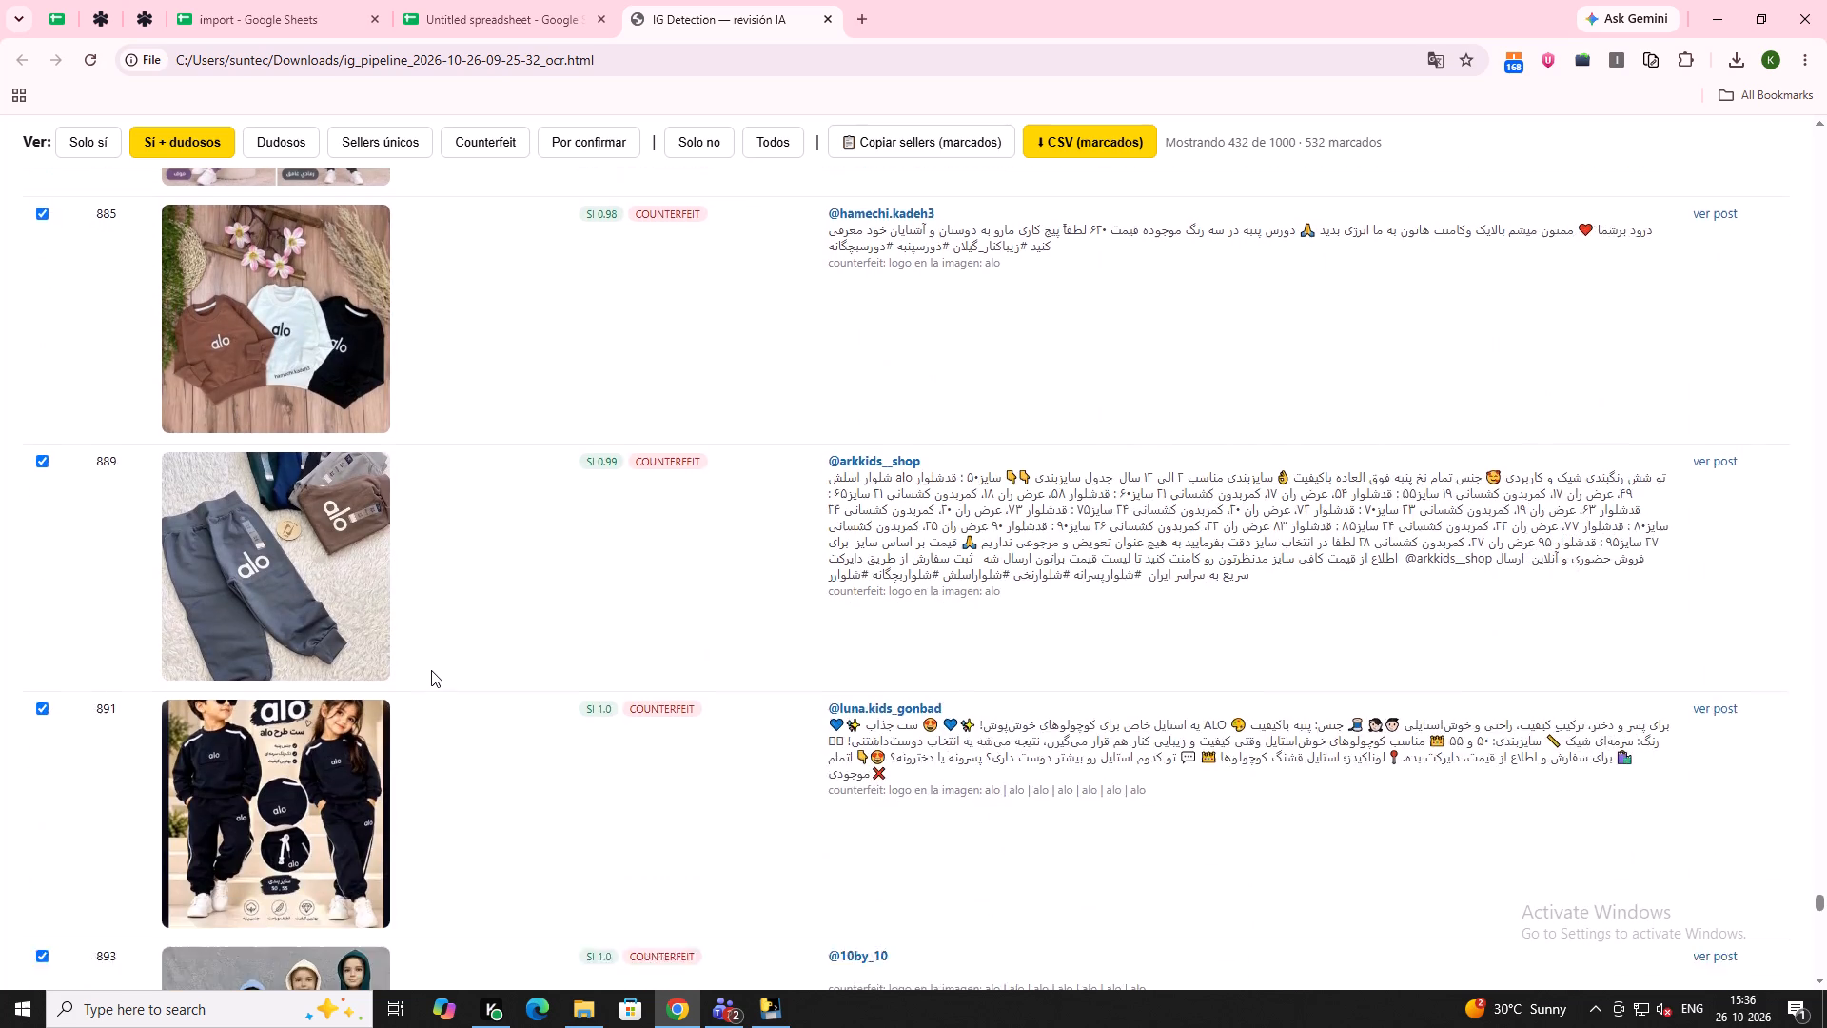
pyautogui.scroll(-11, 435, 674)
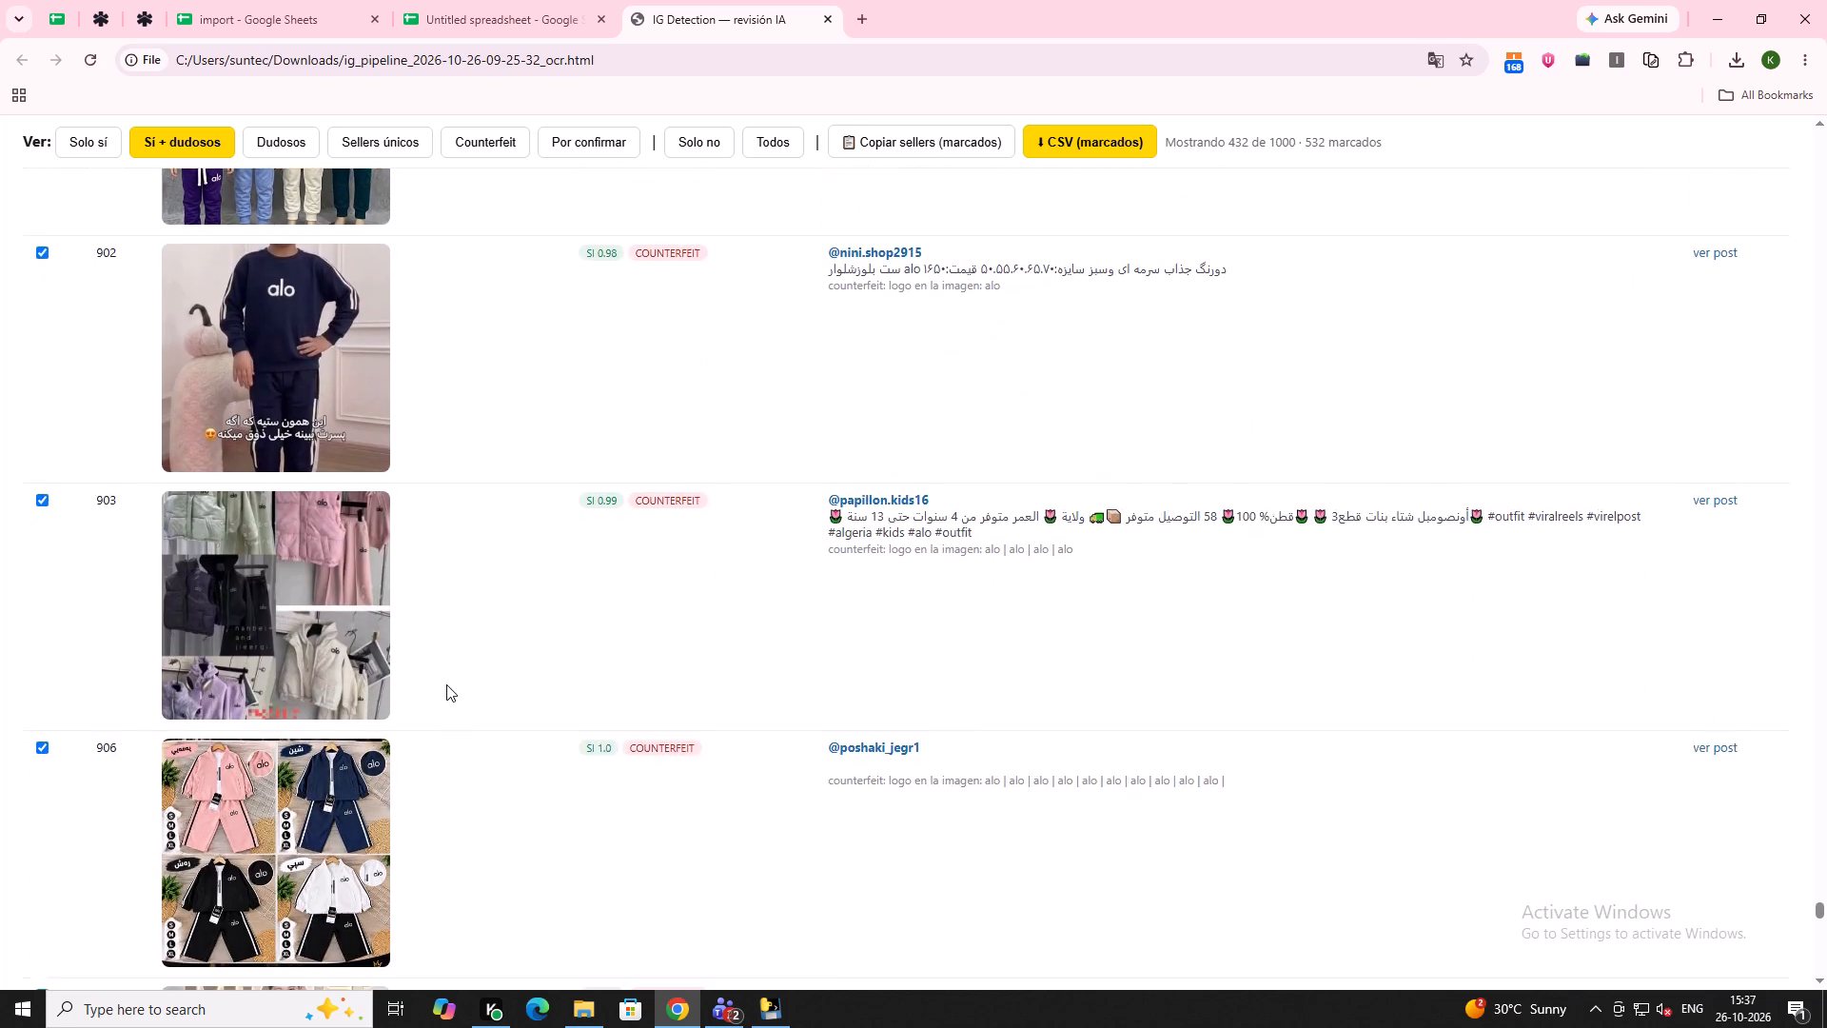
pyautogui.scroll(-10, 446, 684)
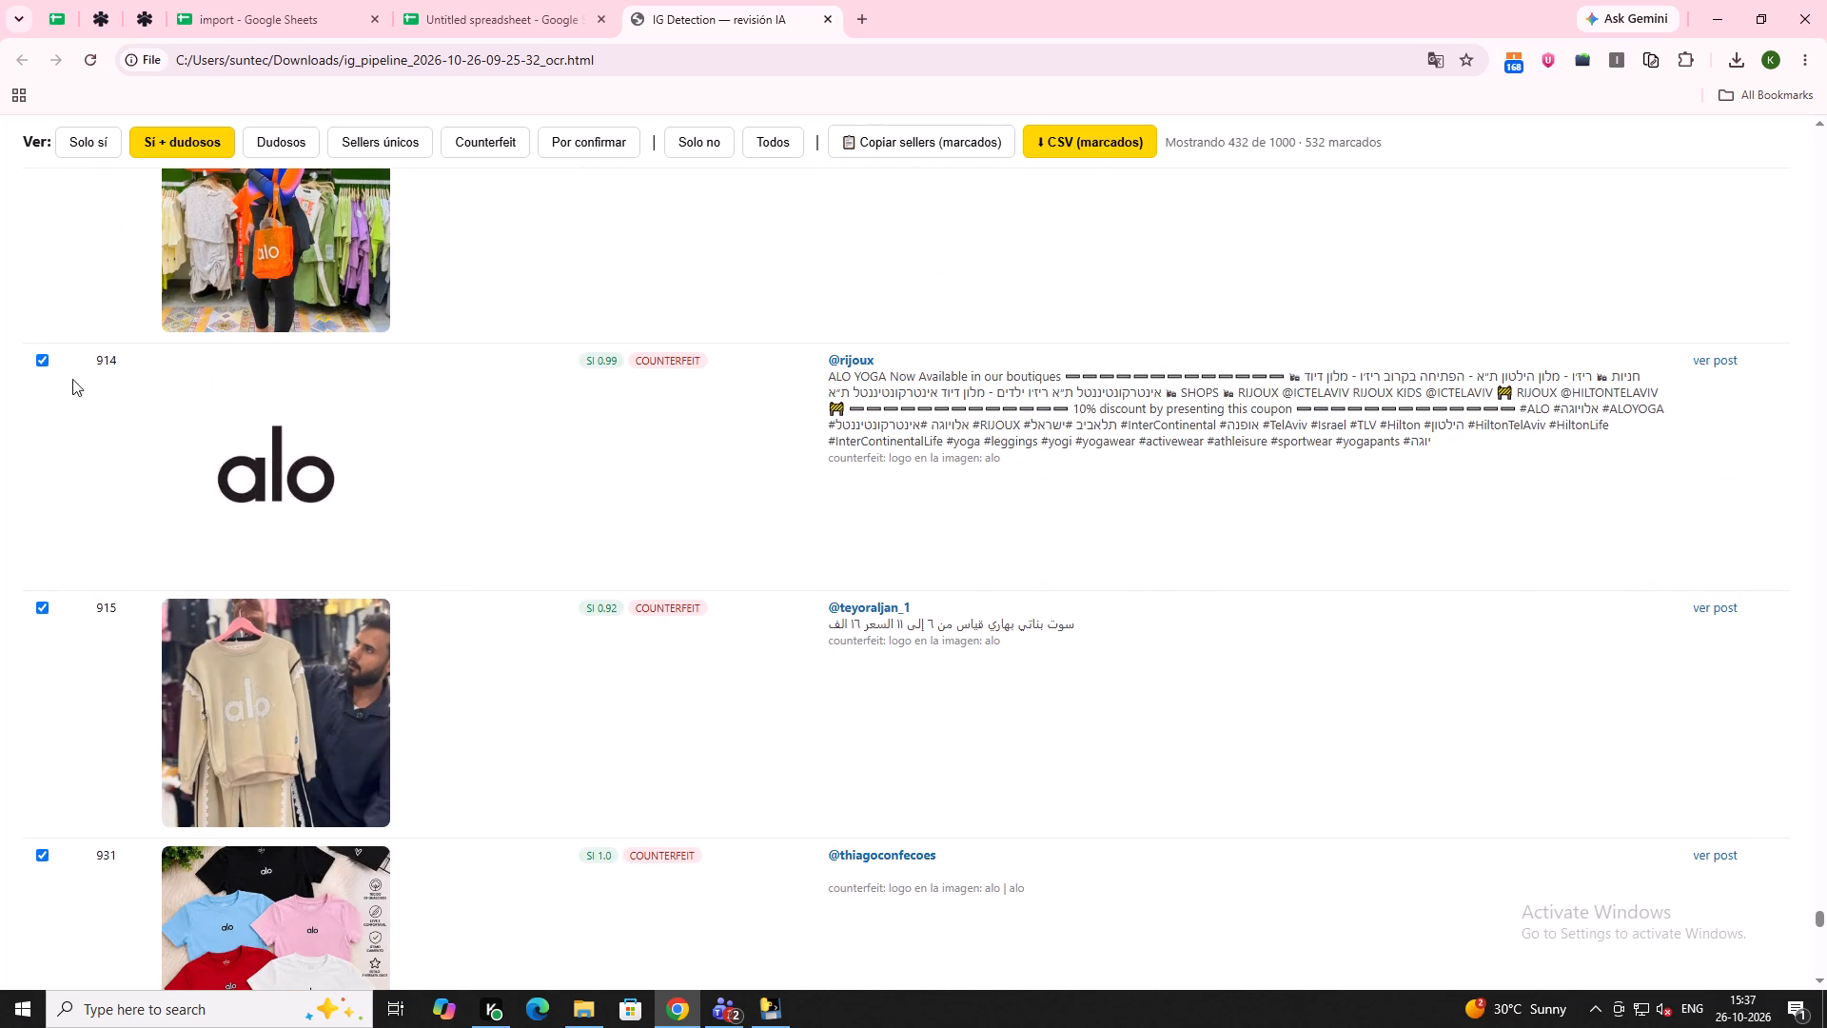
pyautogui.click(43, 352)
pyautogui.click(45, 357)
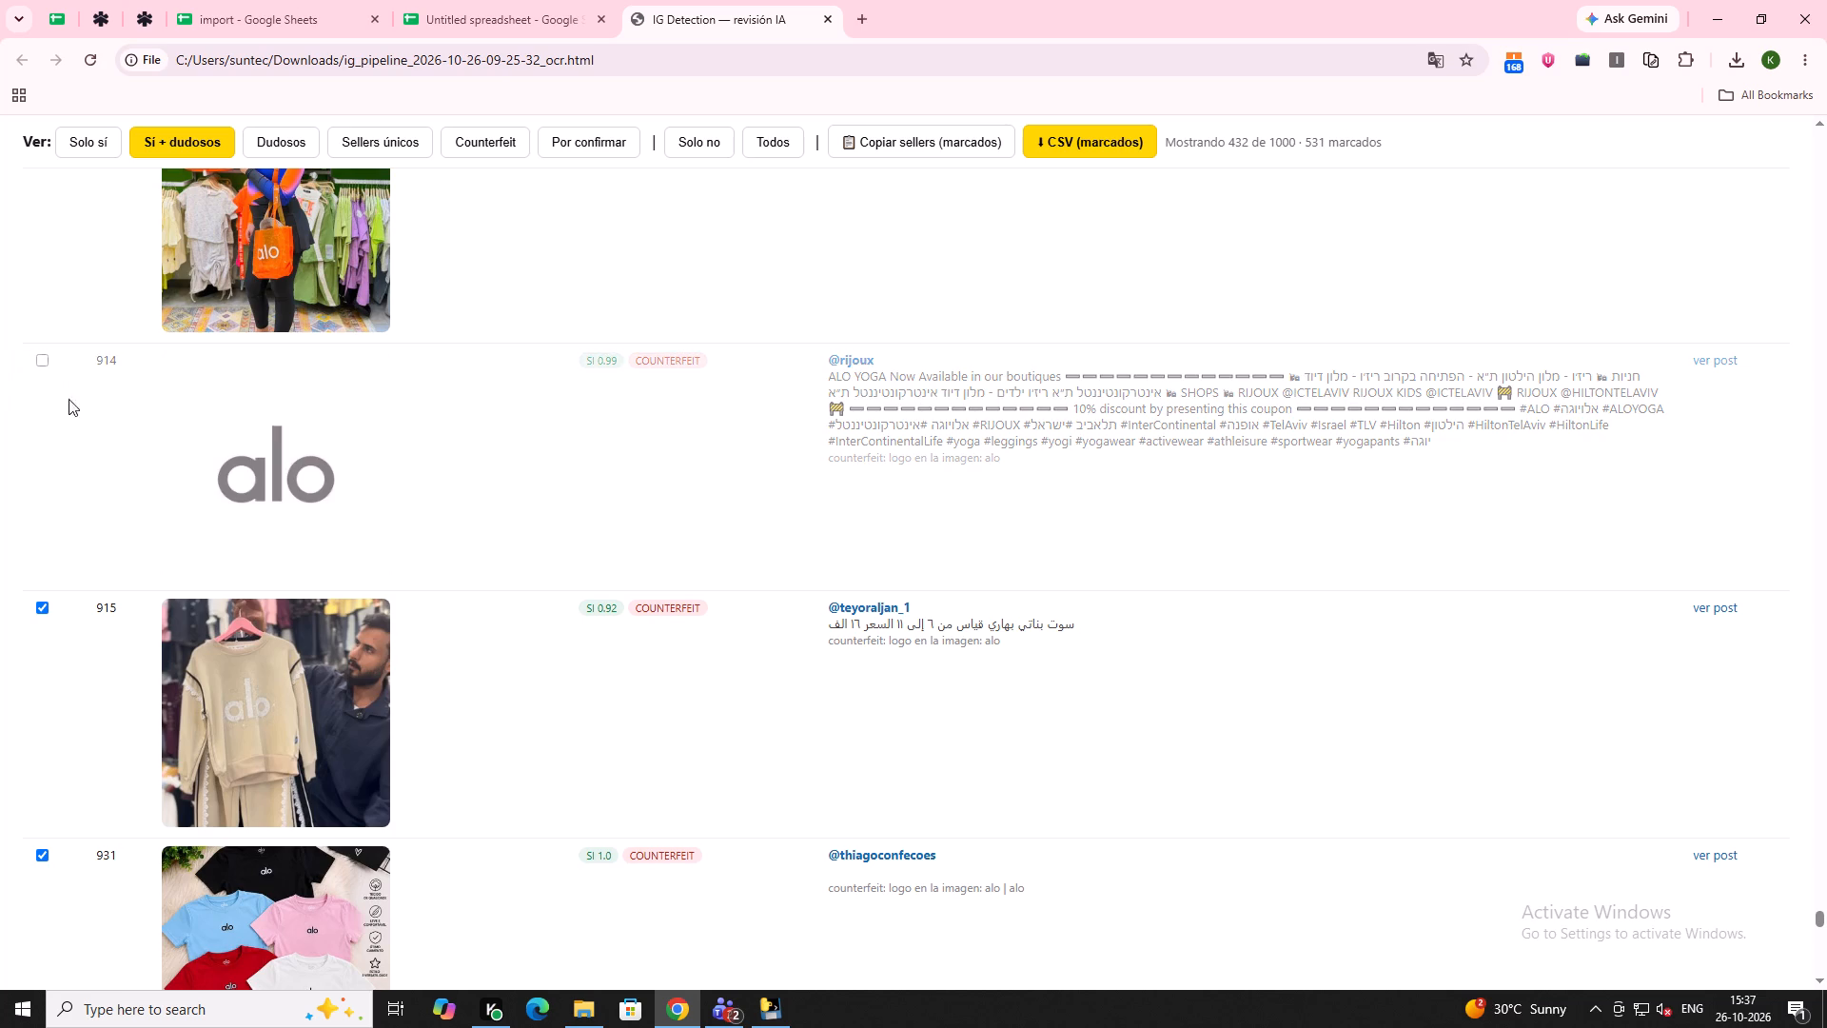
# Review the listings following row 914 and unmark listing 974, the ALO cap tagged "NO VENDEDOR?".
pyautogui.scroll(-14, 302, 659)
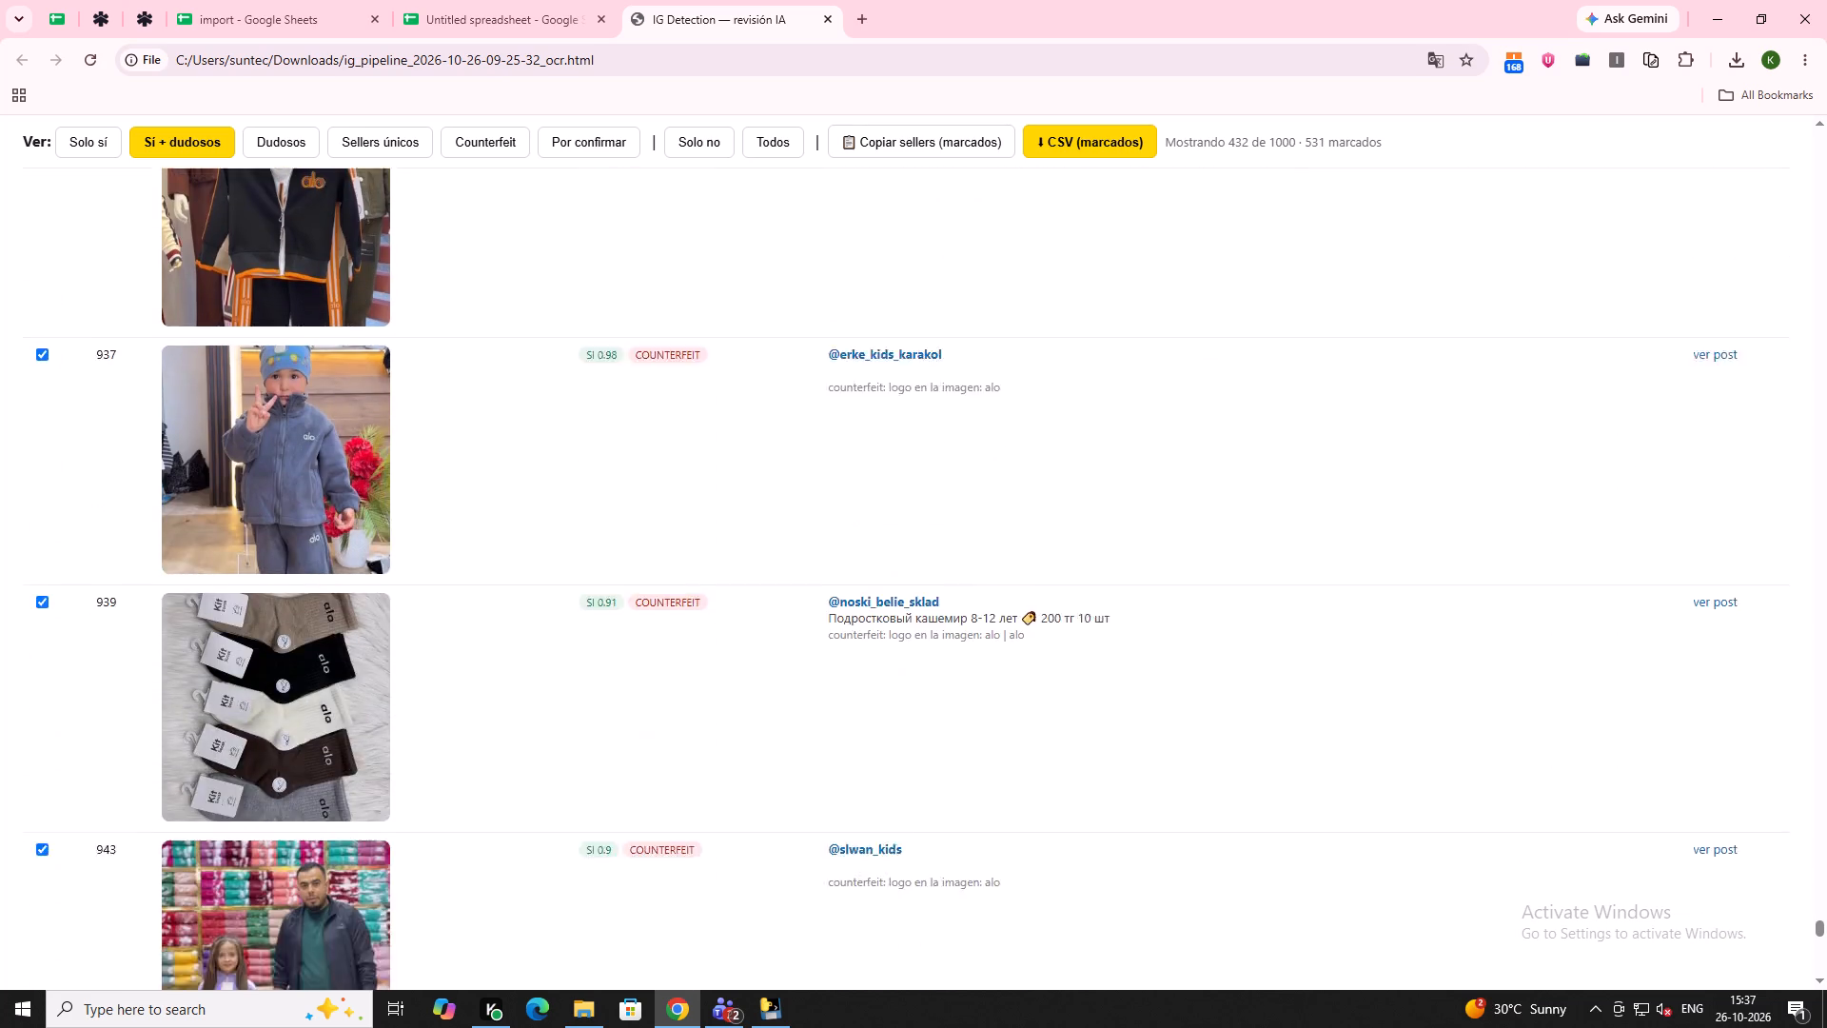
pyautogui.scroll(-8, 320, 690)
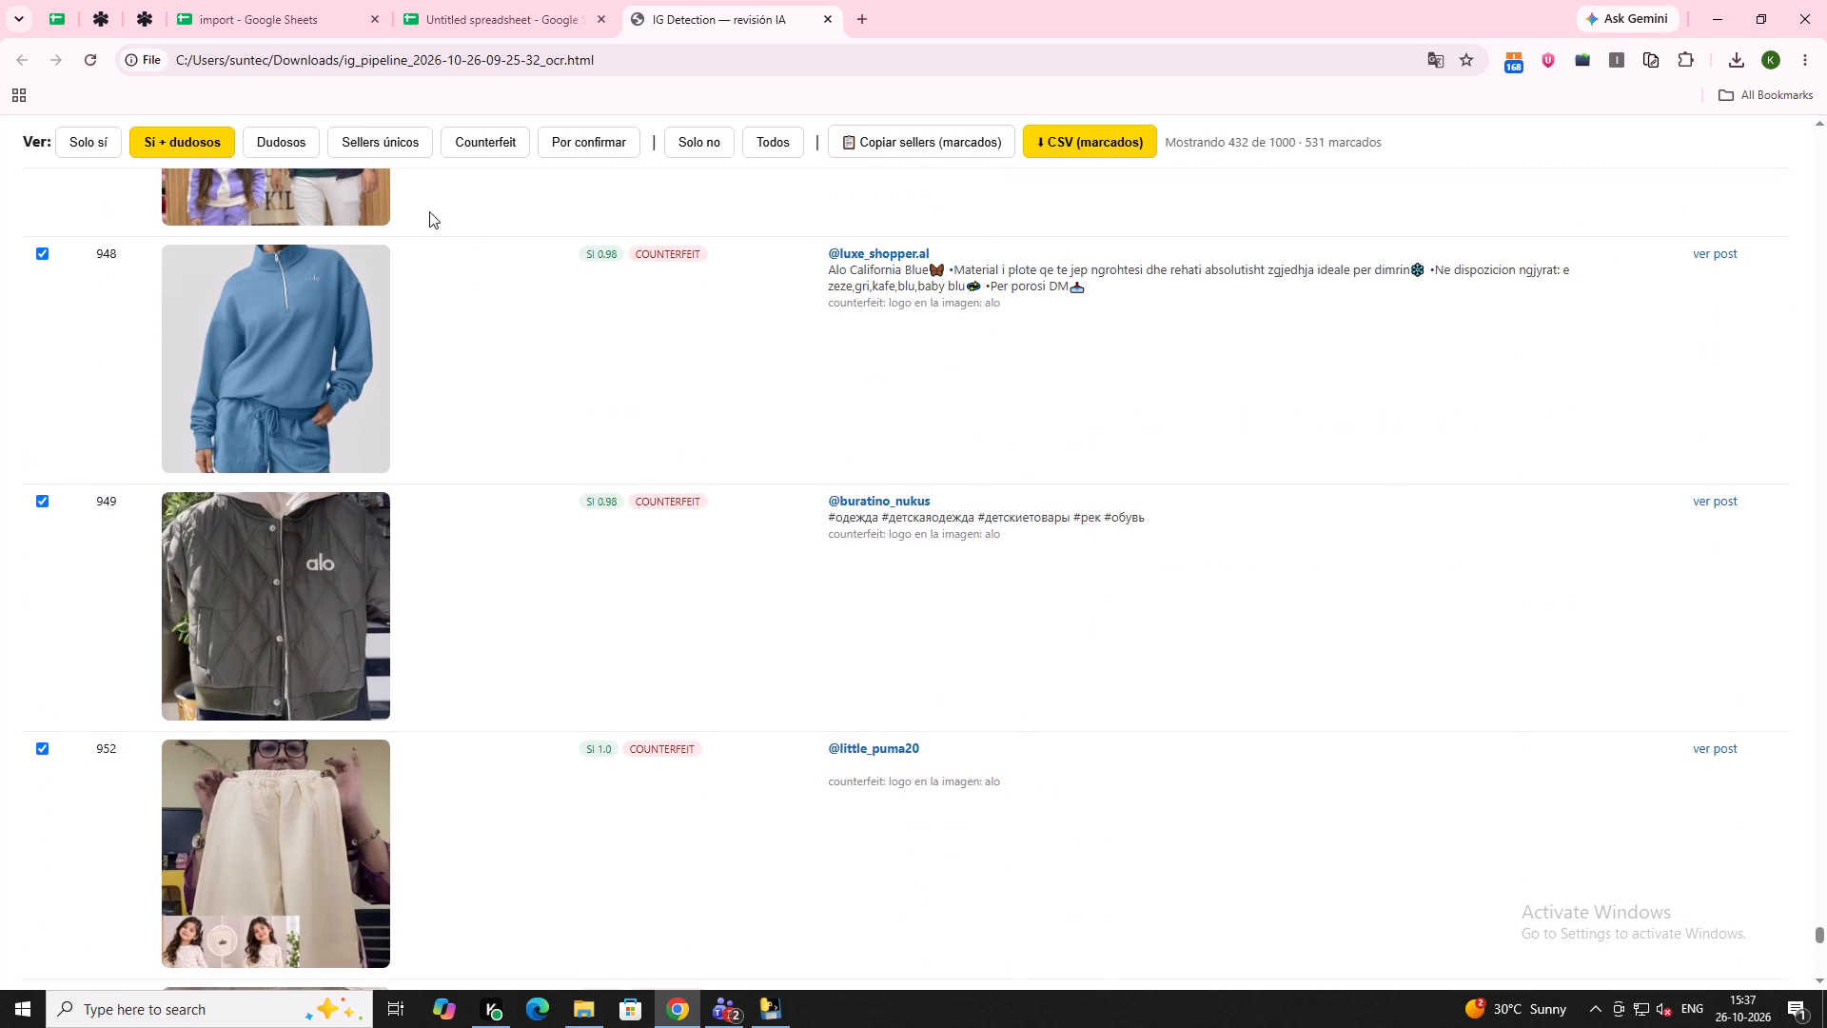
pyautogui.scroll(-1, 750, 479)
pyautogui.scroll(-6, 698, 536)
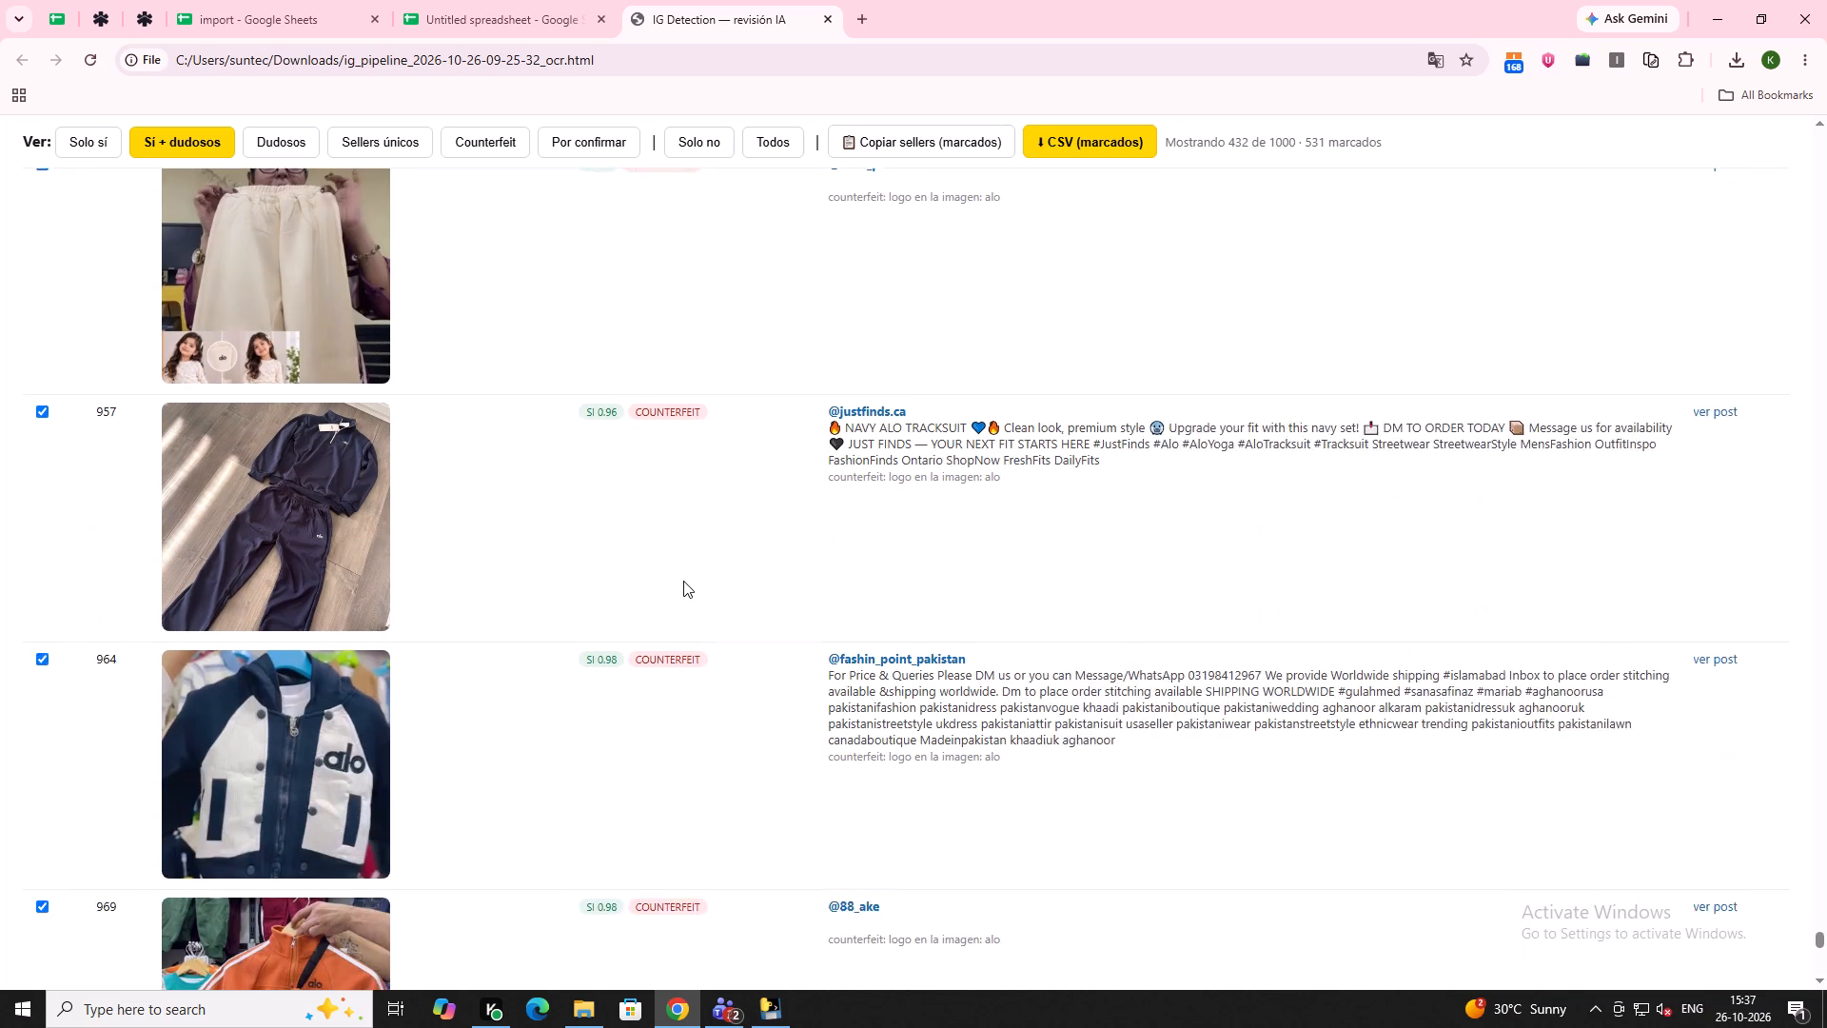
pyautogui.scroll(-3, 722, 636)
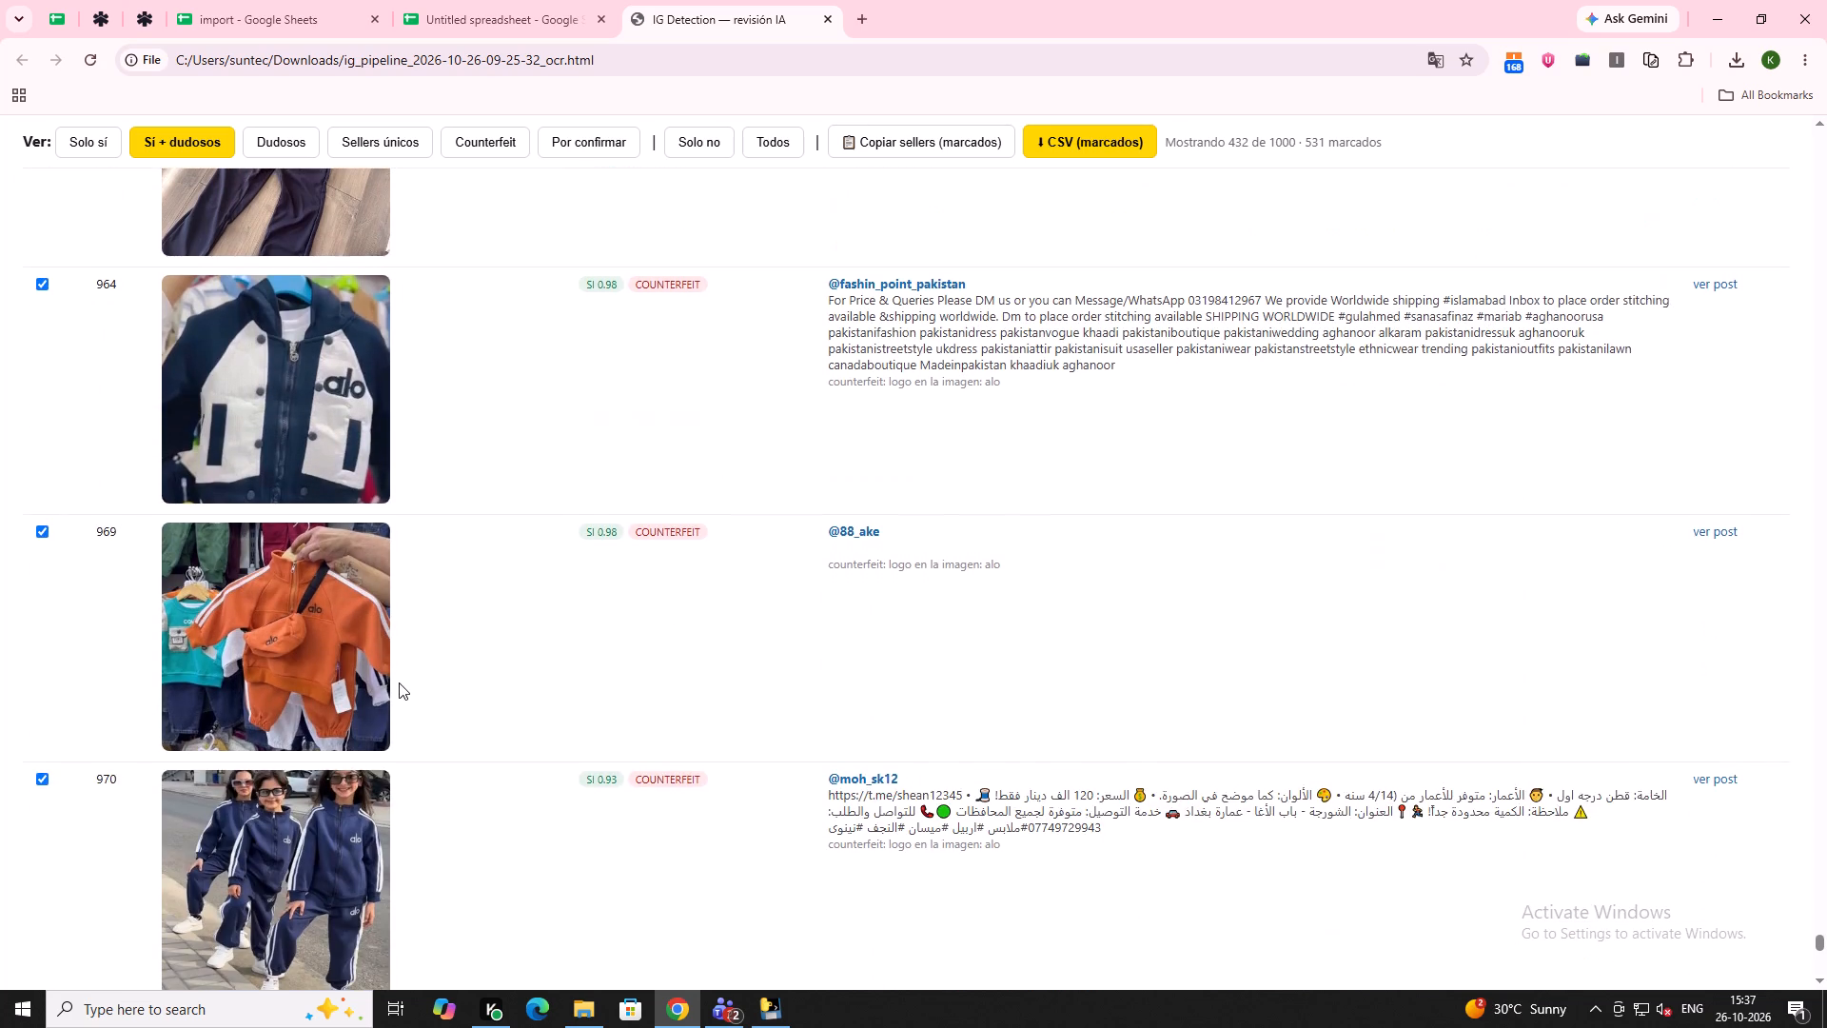
pyautogui.scroll(-10, 399, 682)
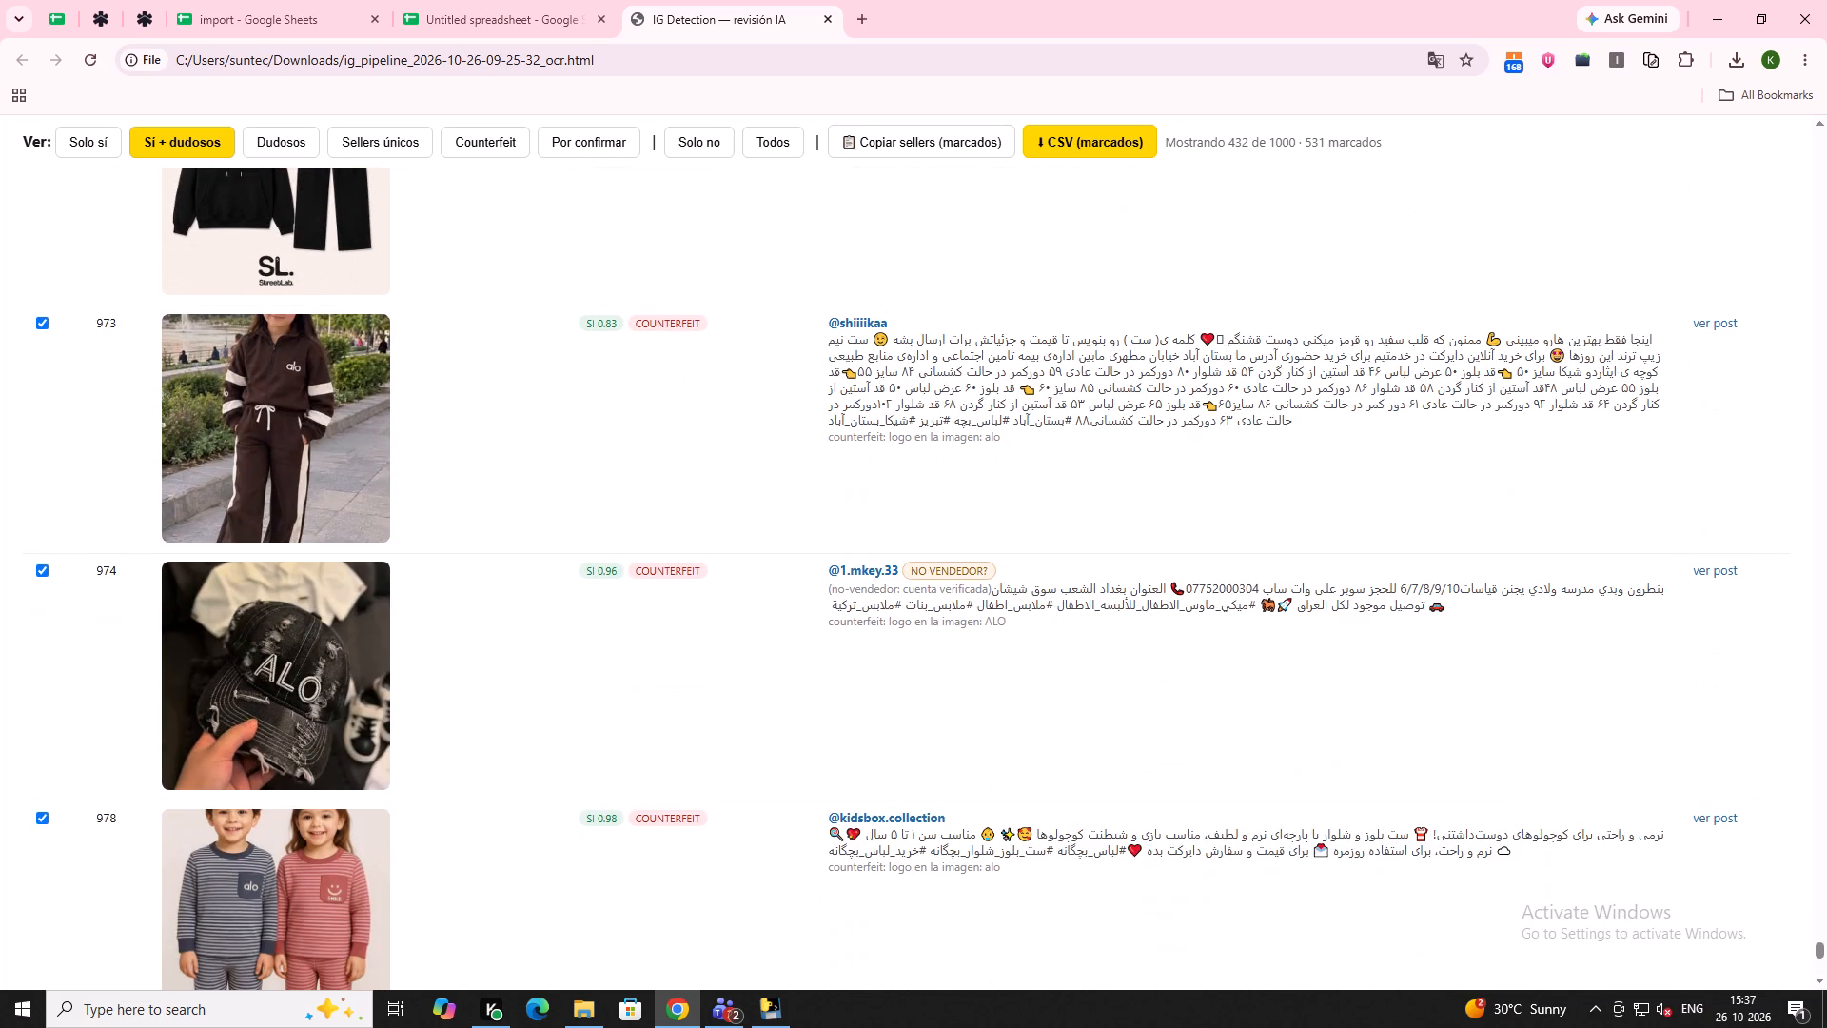
pyautogui.click(39, 573)
# Examine the remaining listings from row 974 to the final row 998 for any "NO VENDEDOR?" tags.
pyautogui.scroll(-4, 319, 638)
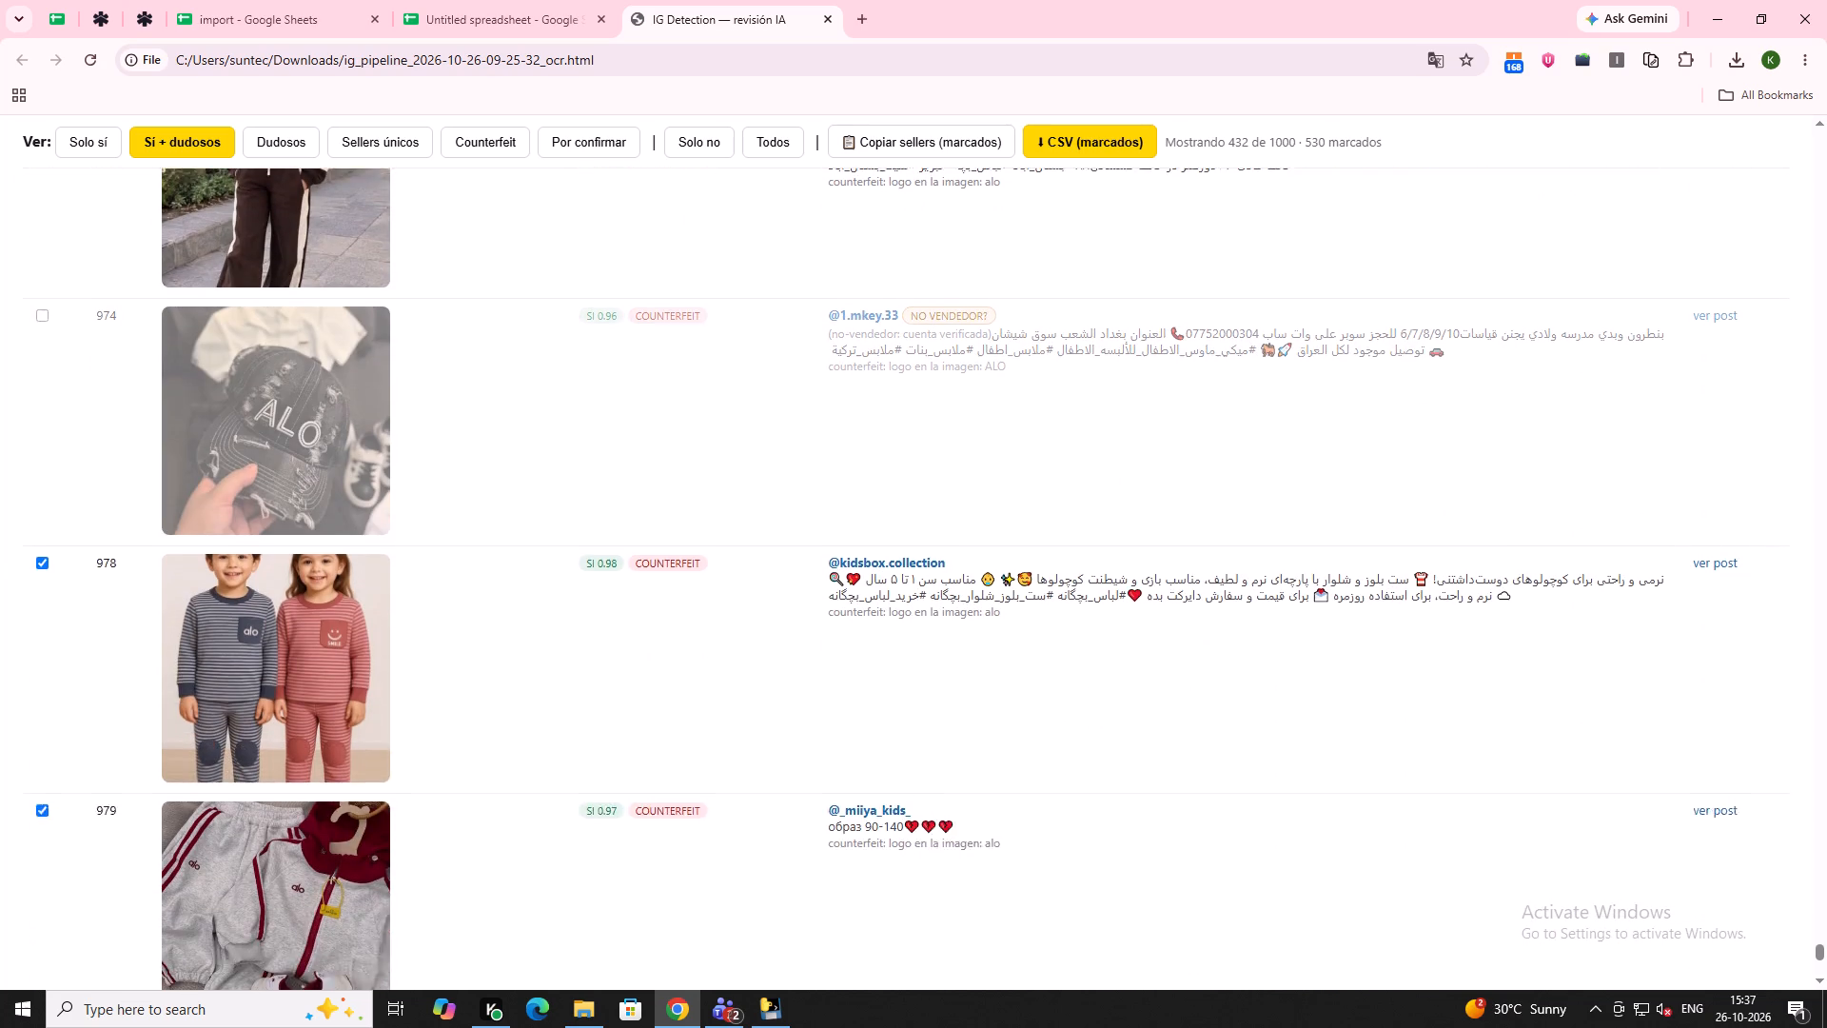
pyautogui.scroll(-13, 319, 638)
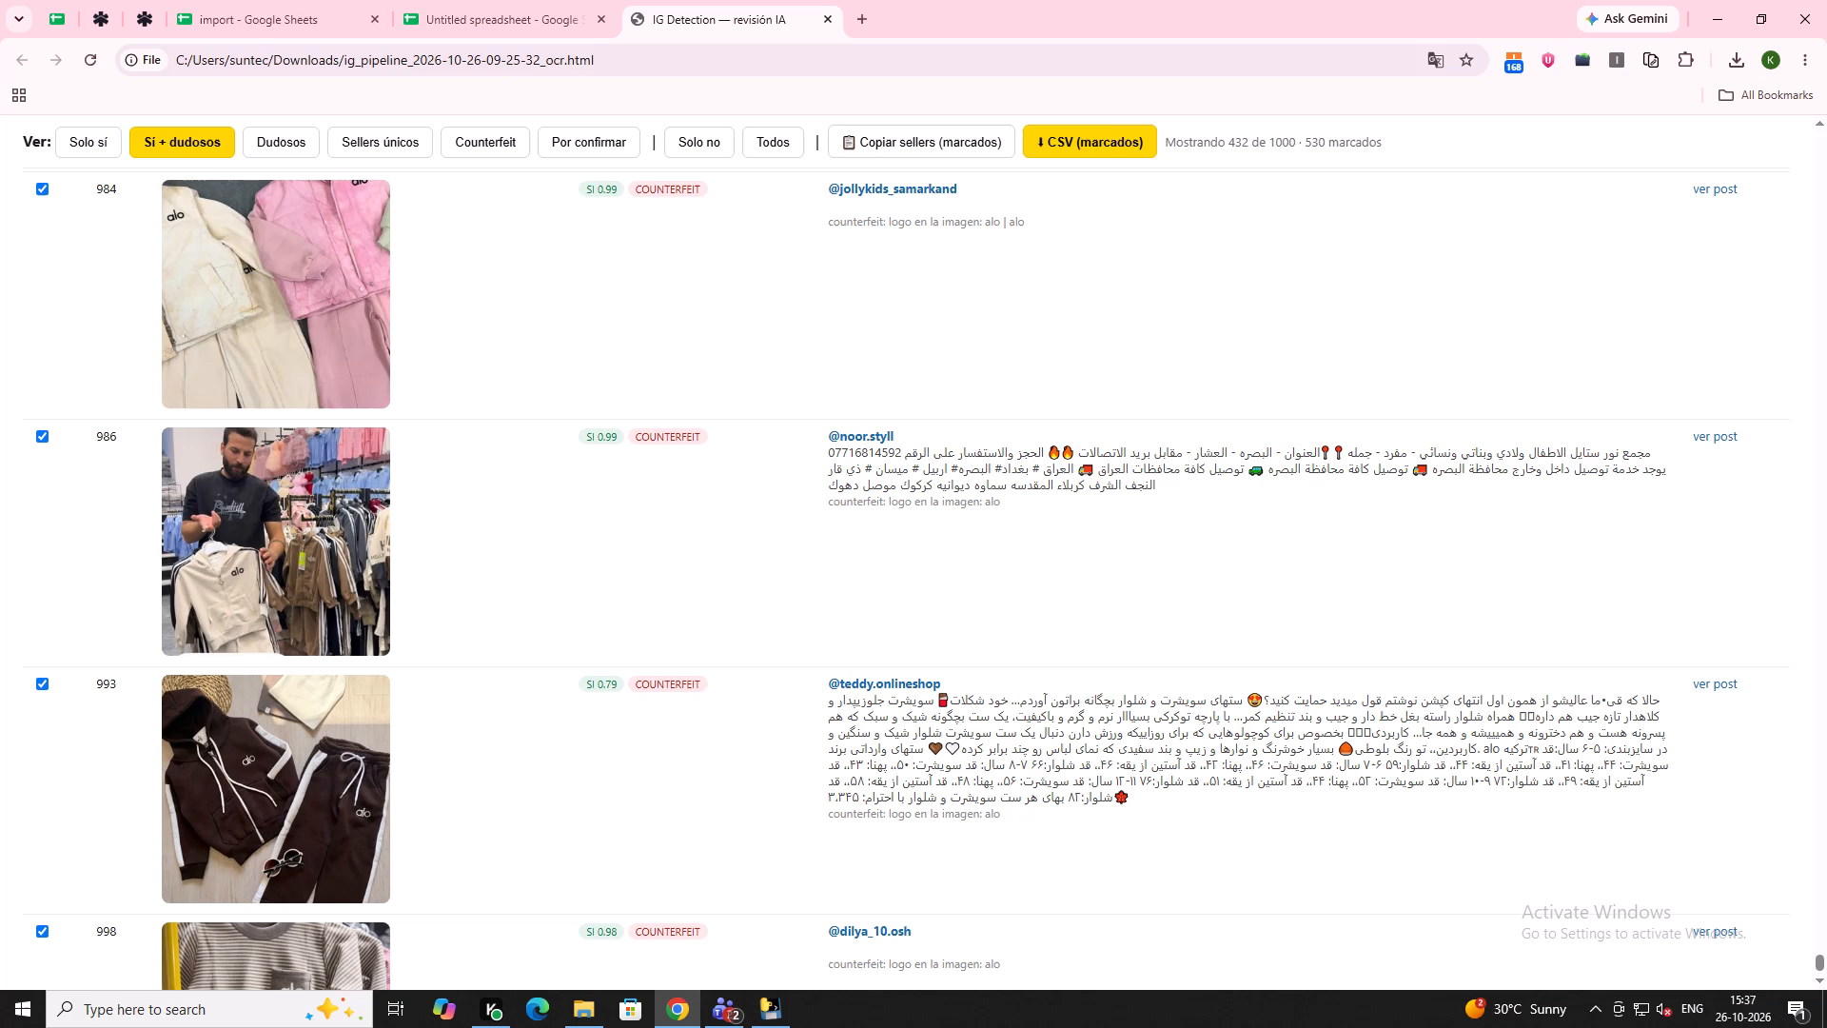
pyautogui.scroll(-13, 319, 638)
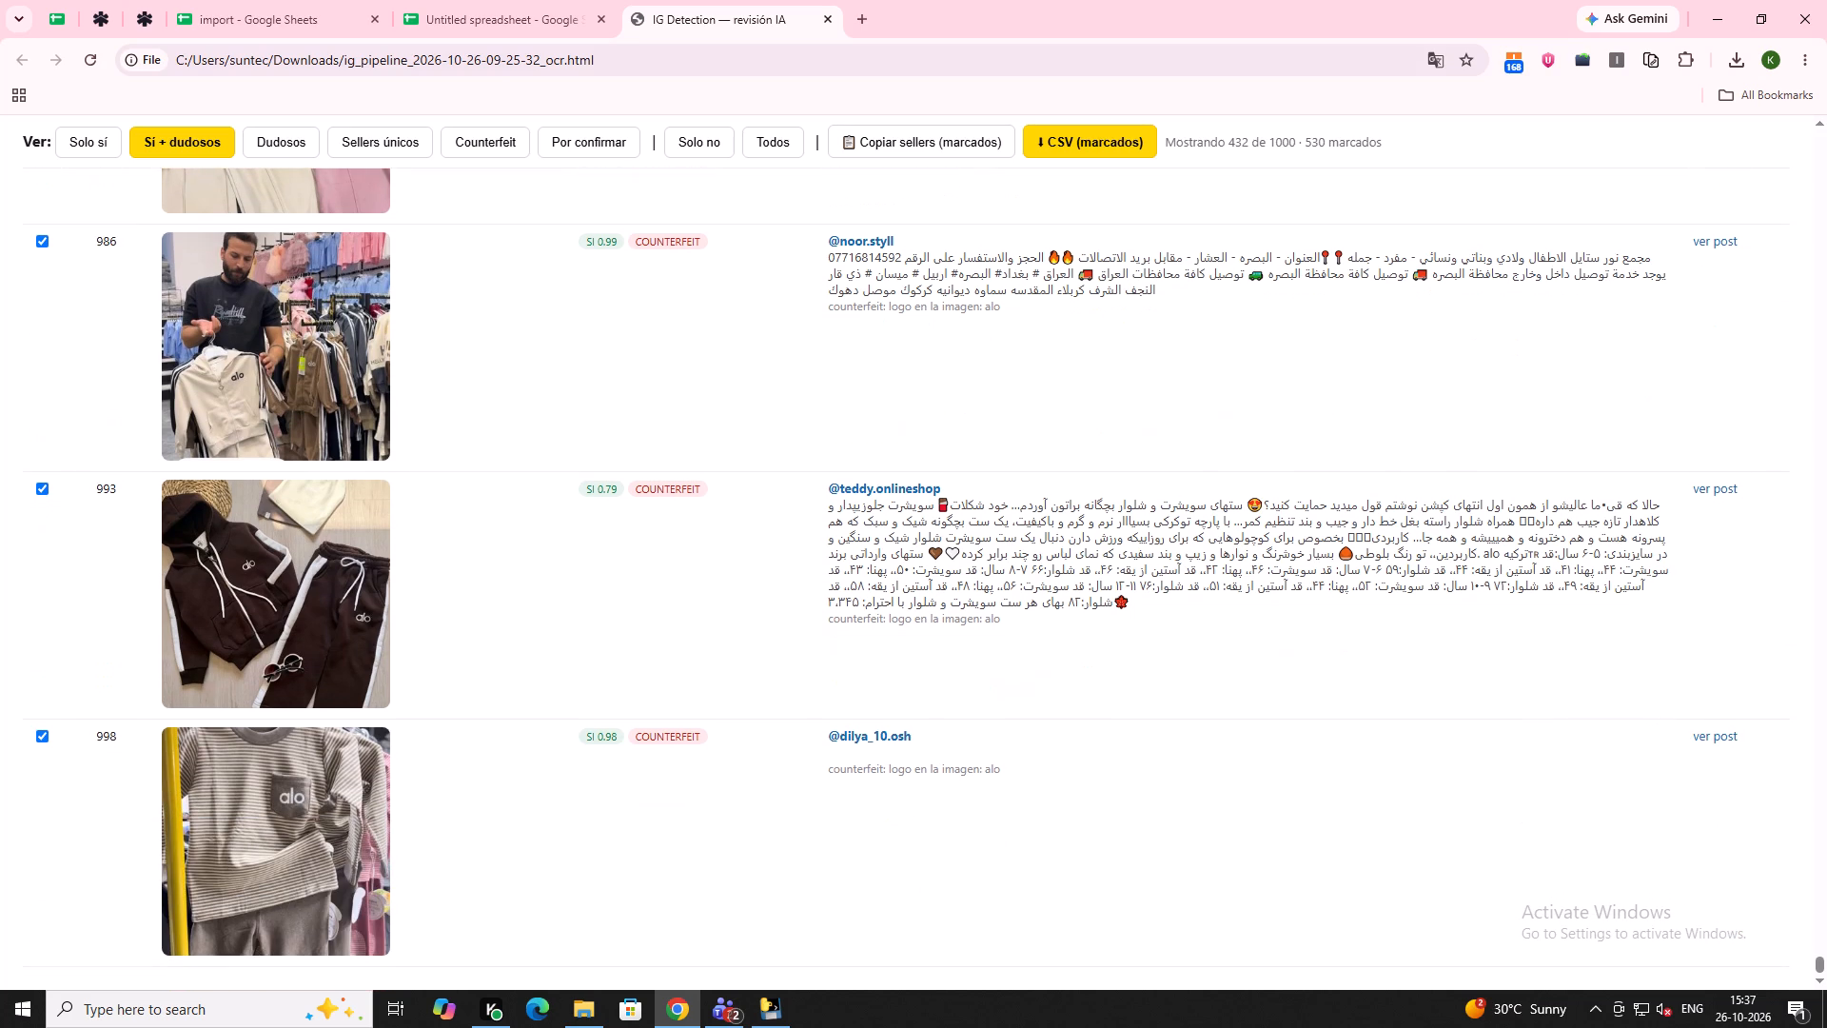
pyautogui.scroll(-5, 386, 629)
# Export the marked listings as a CSV file.
pyautogui.click(489, 131)
pyautogui.click(500, 135)
pyautogui.click(1086, 130)
# In the import spreadsheet, upload ig_ia_revisado (64).csv and import it as a new sheet.
pyautogui.click(269, 0)
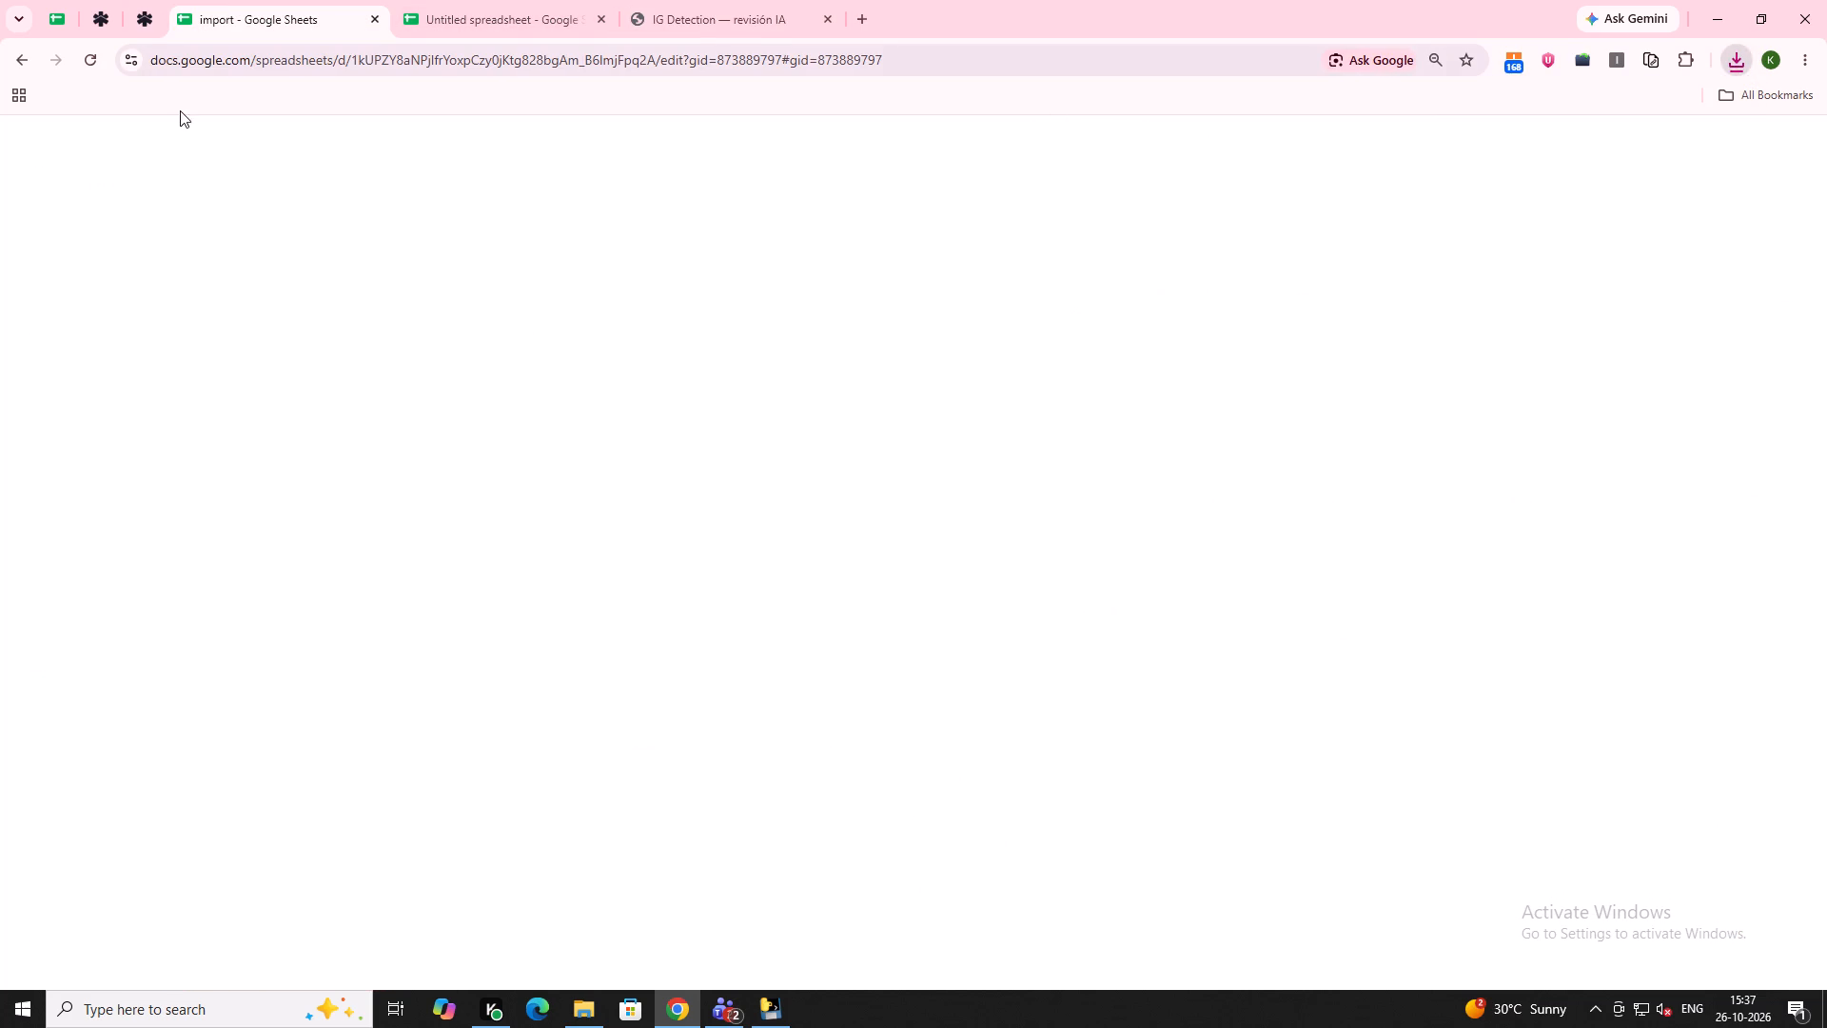
pyautogui.click(54, 141)
pyautogui.click(97, 212)
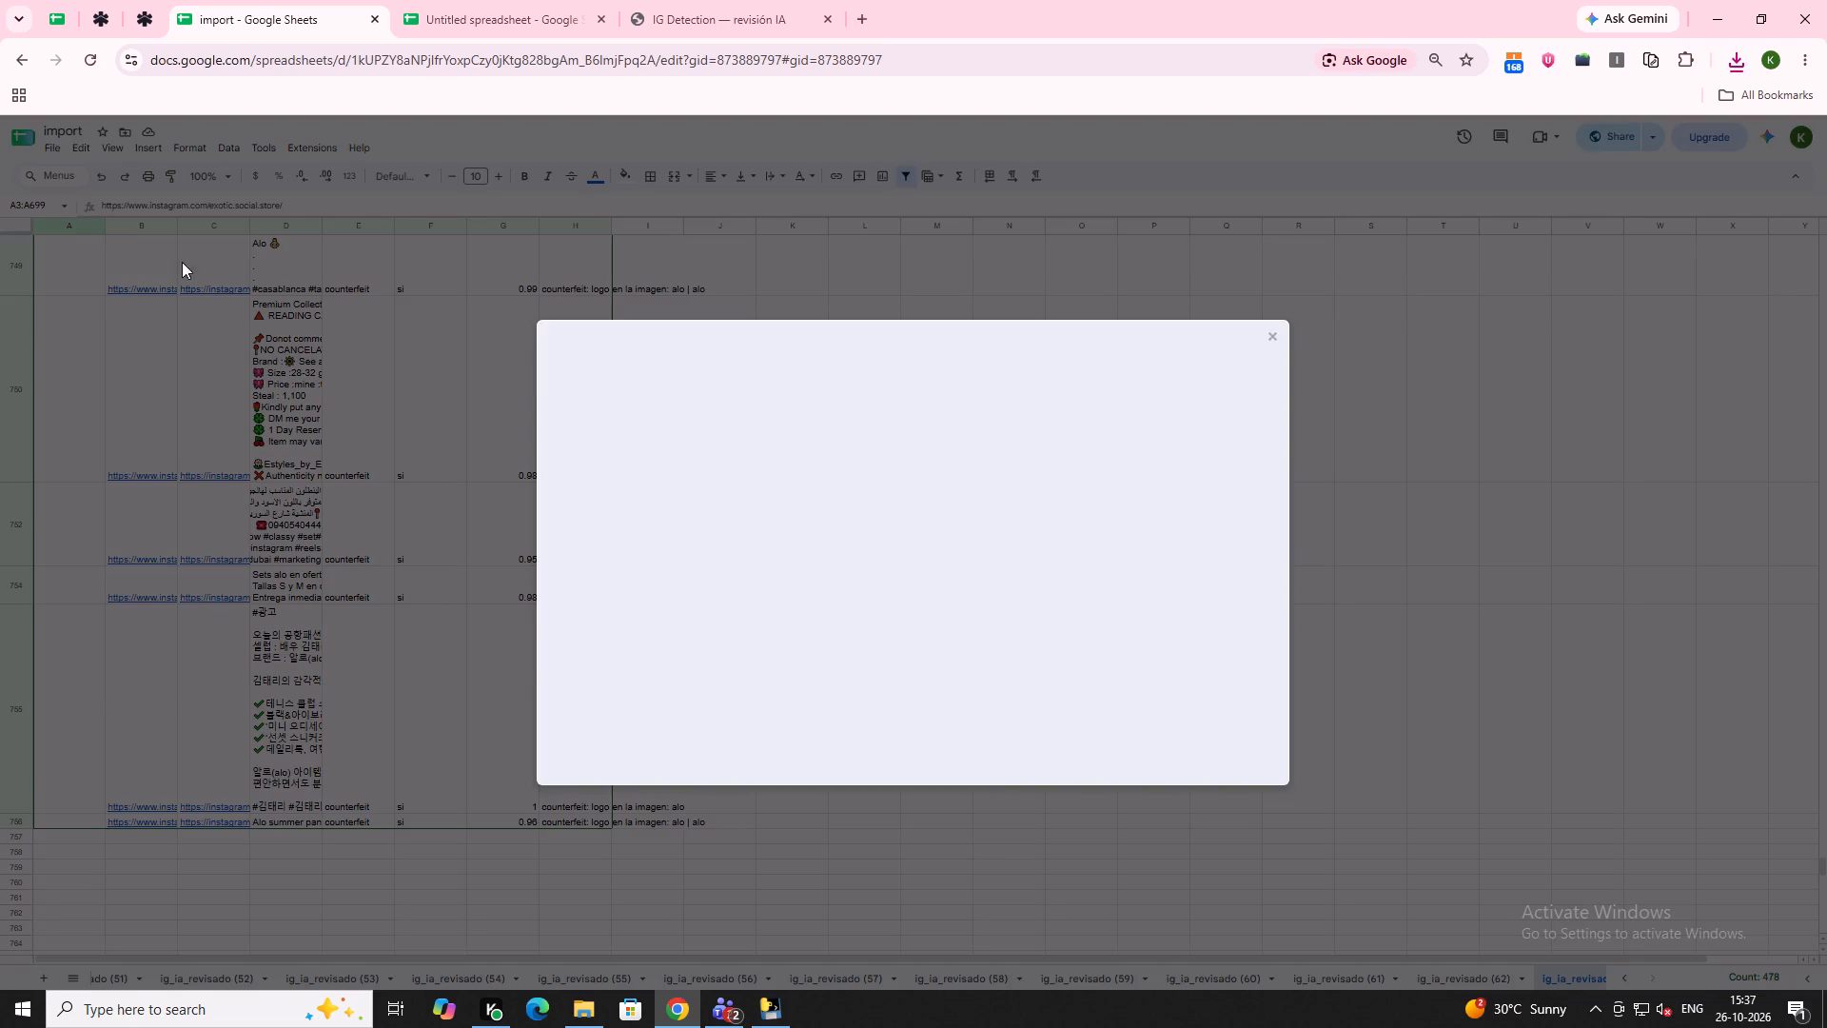
pyautogui.click(803, 387)
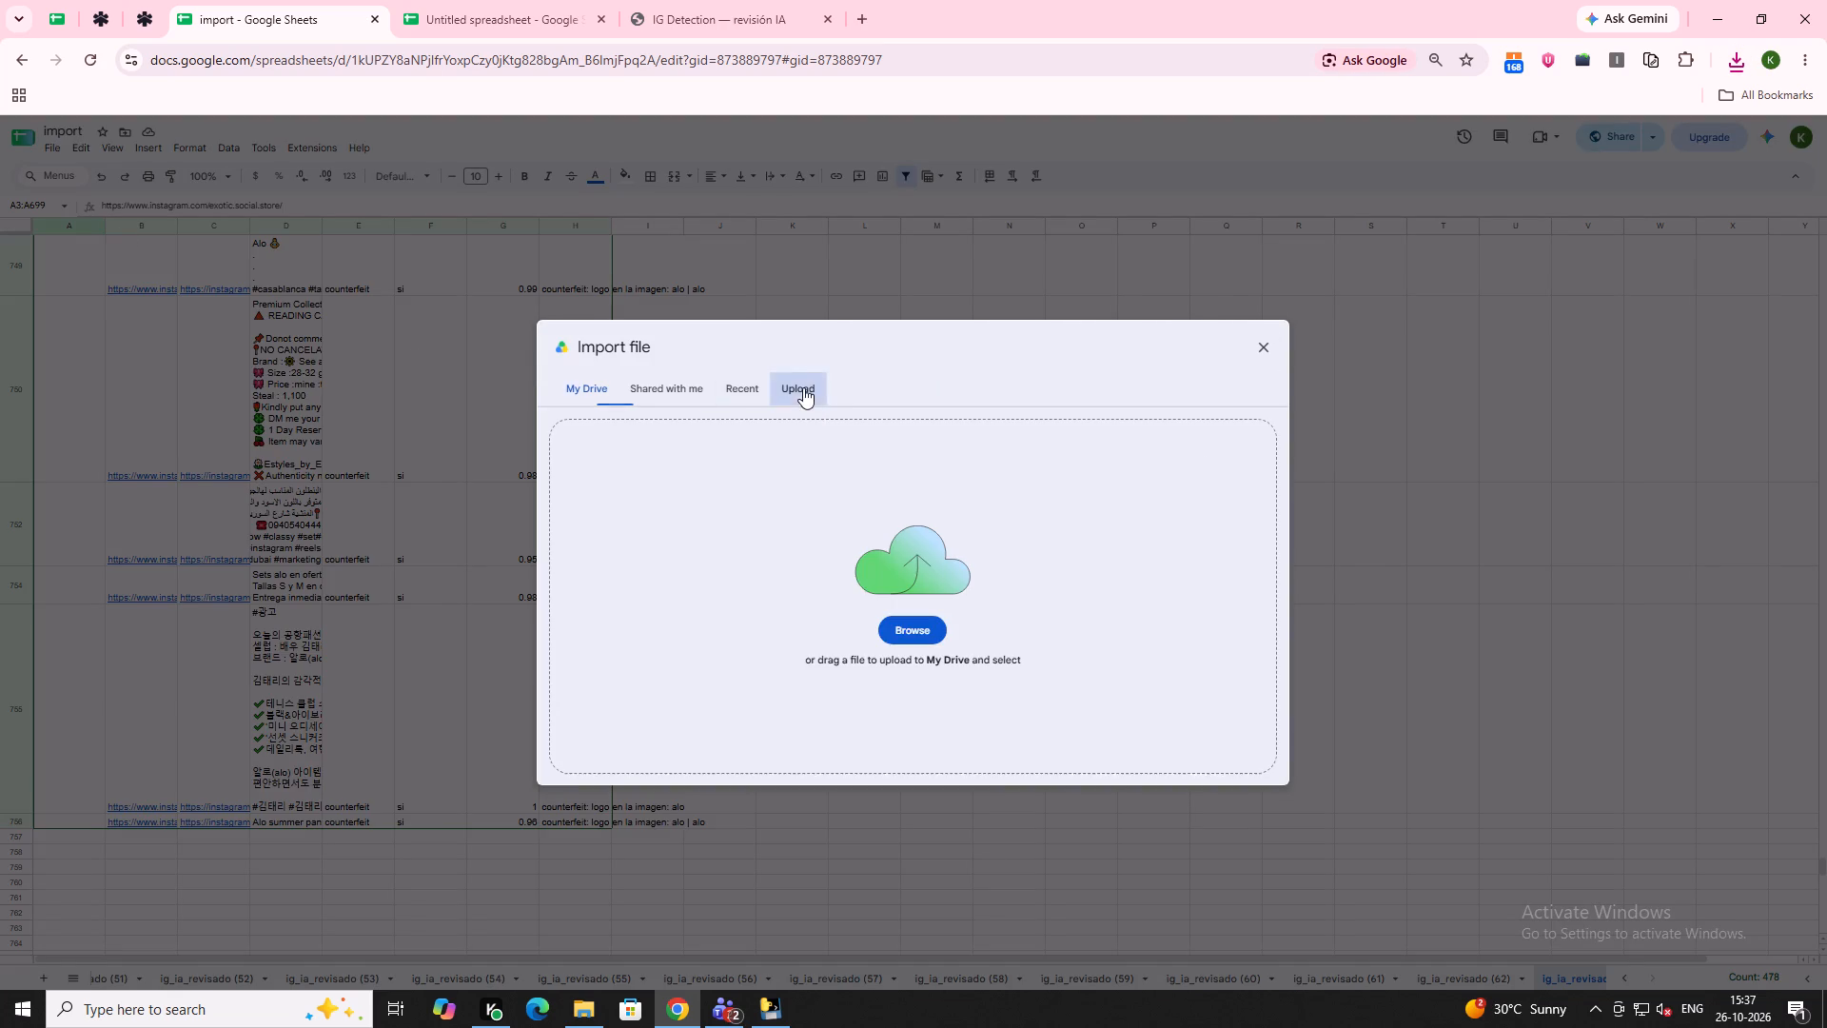
pyautogui.click(920, 635)
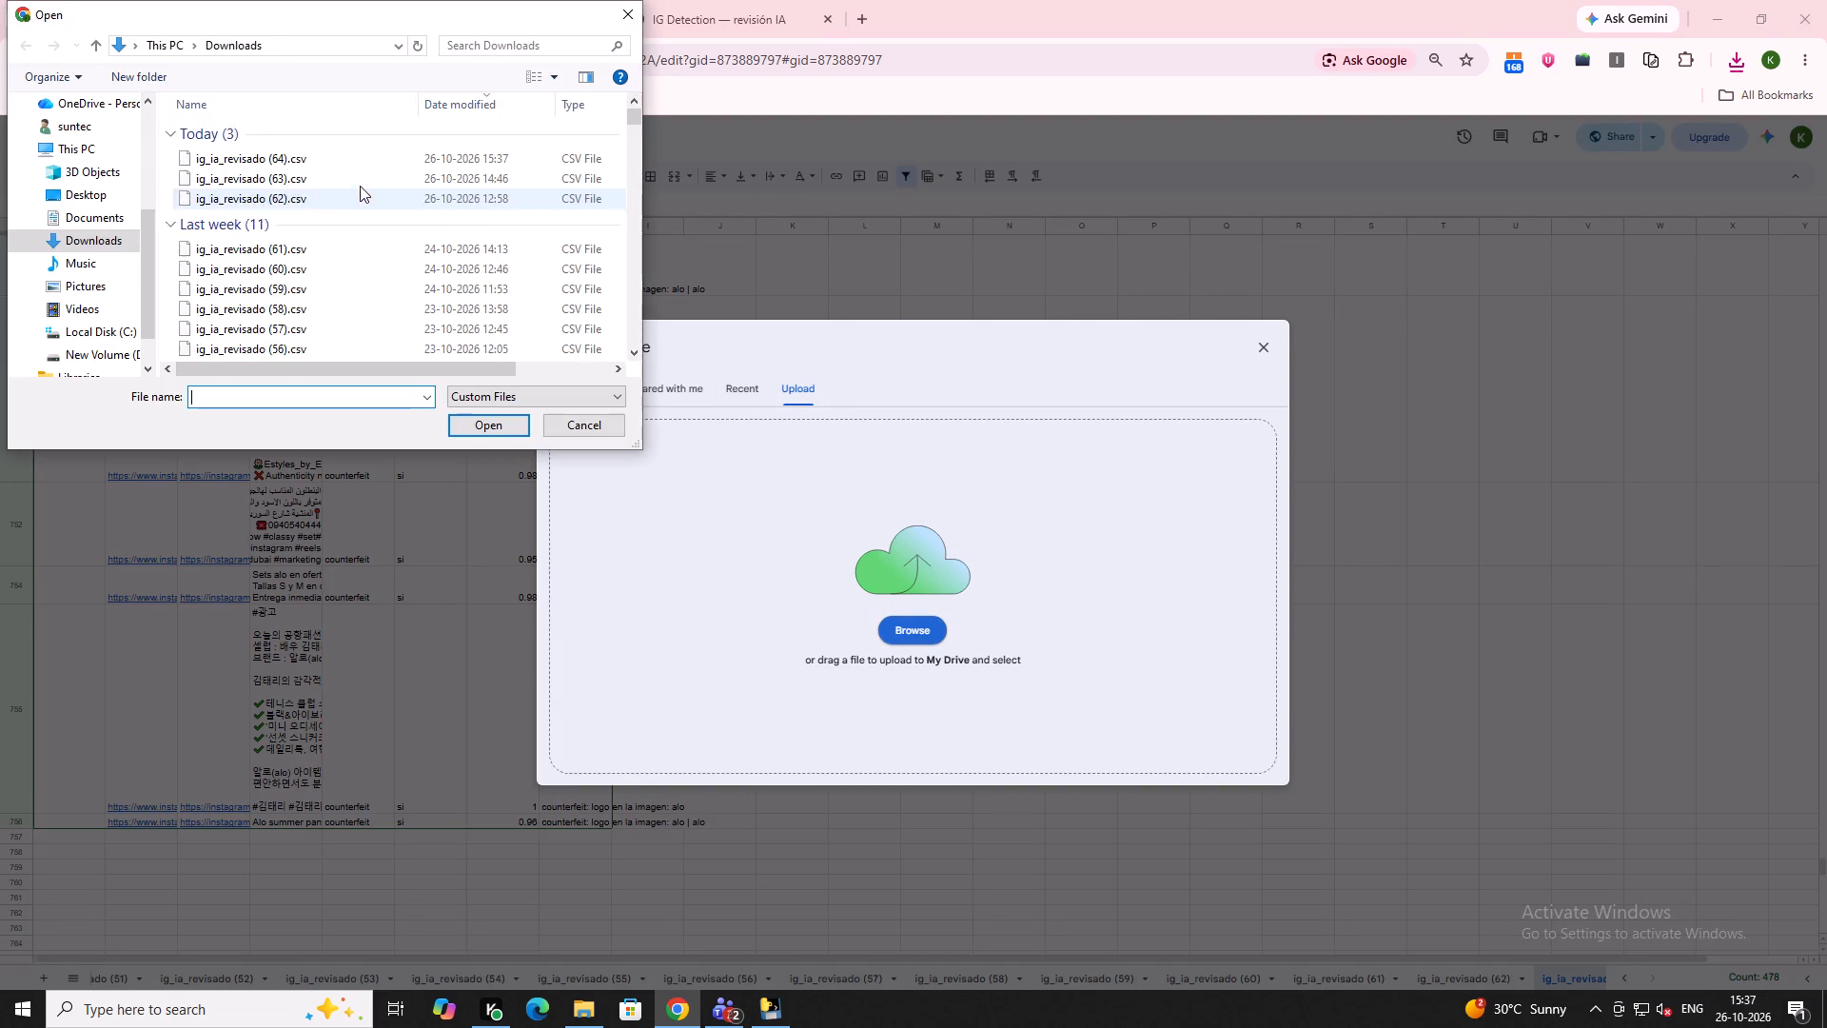
pyautogui.click(344, 167)
pyautogui.click(482, 424)
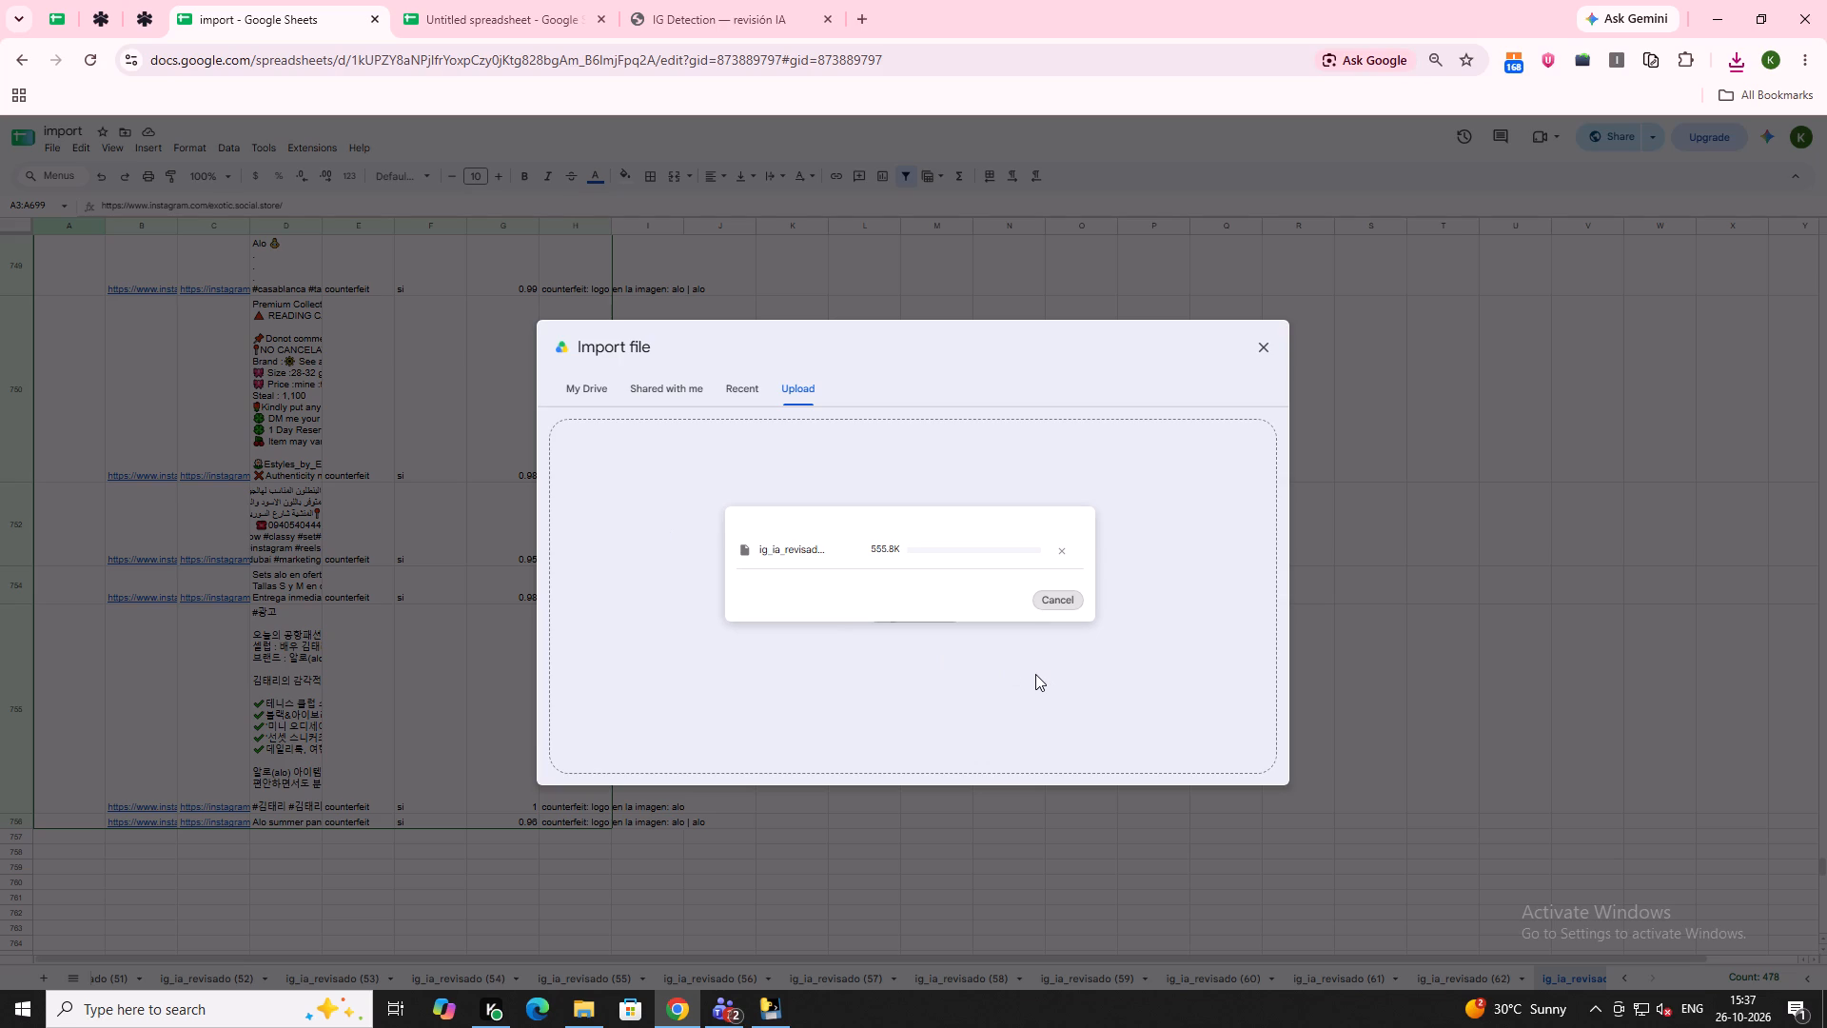
pyautogui.click(841, 548)
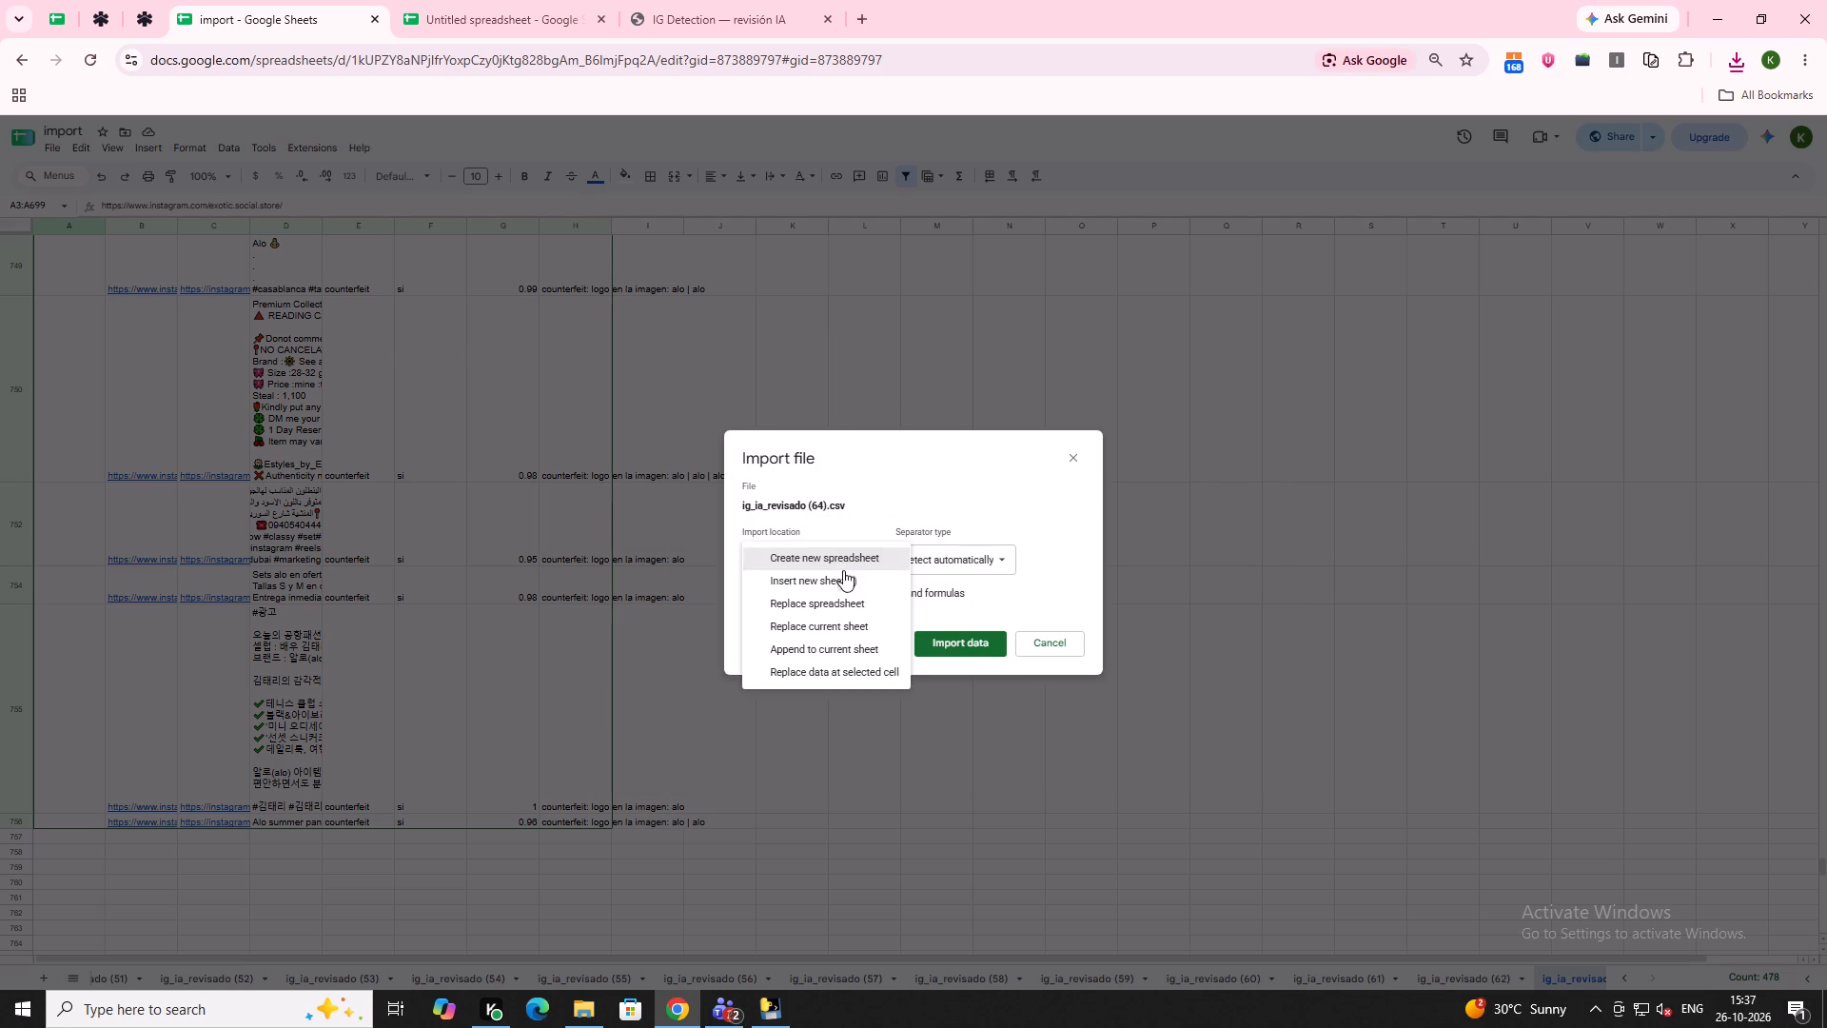
pyautogui.click(844, 576)
pyautogui.click(934, 642)
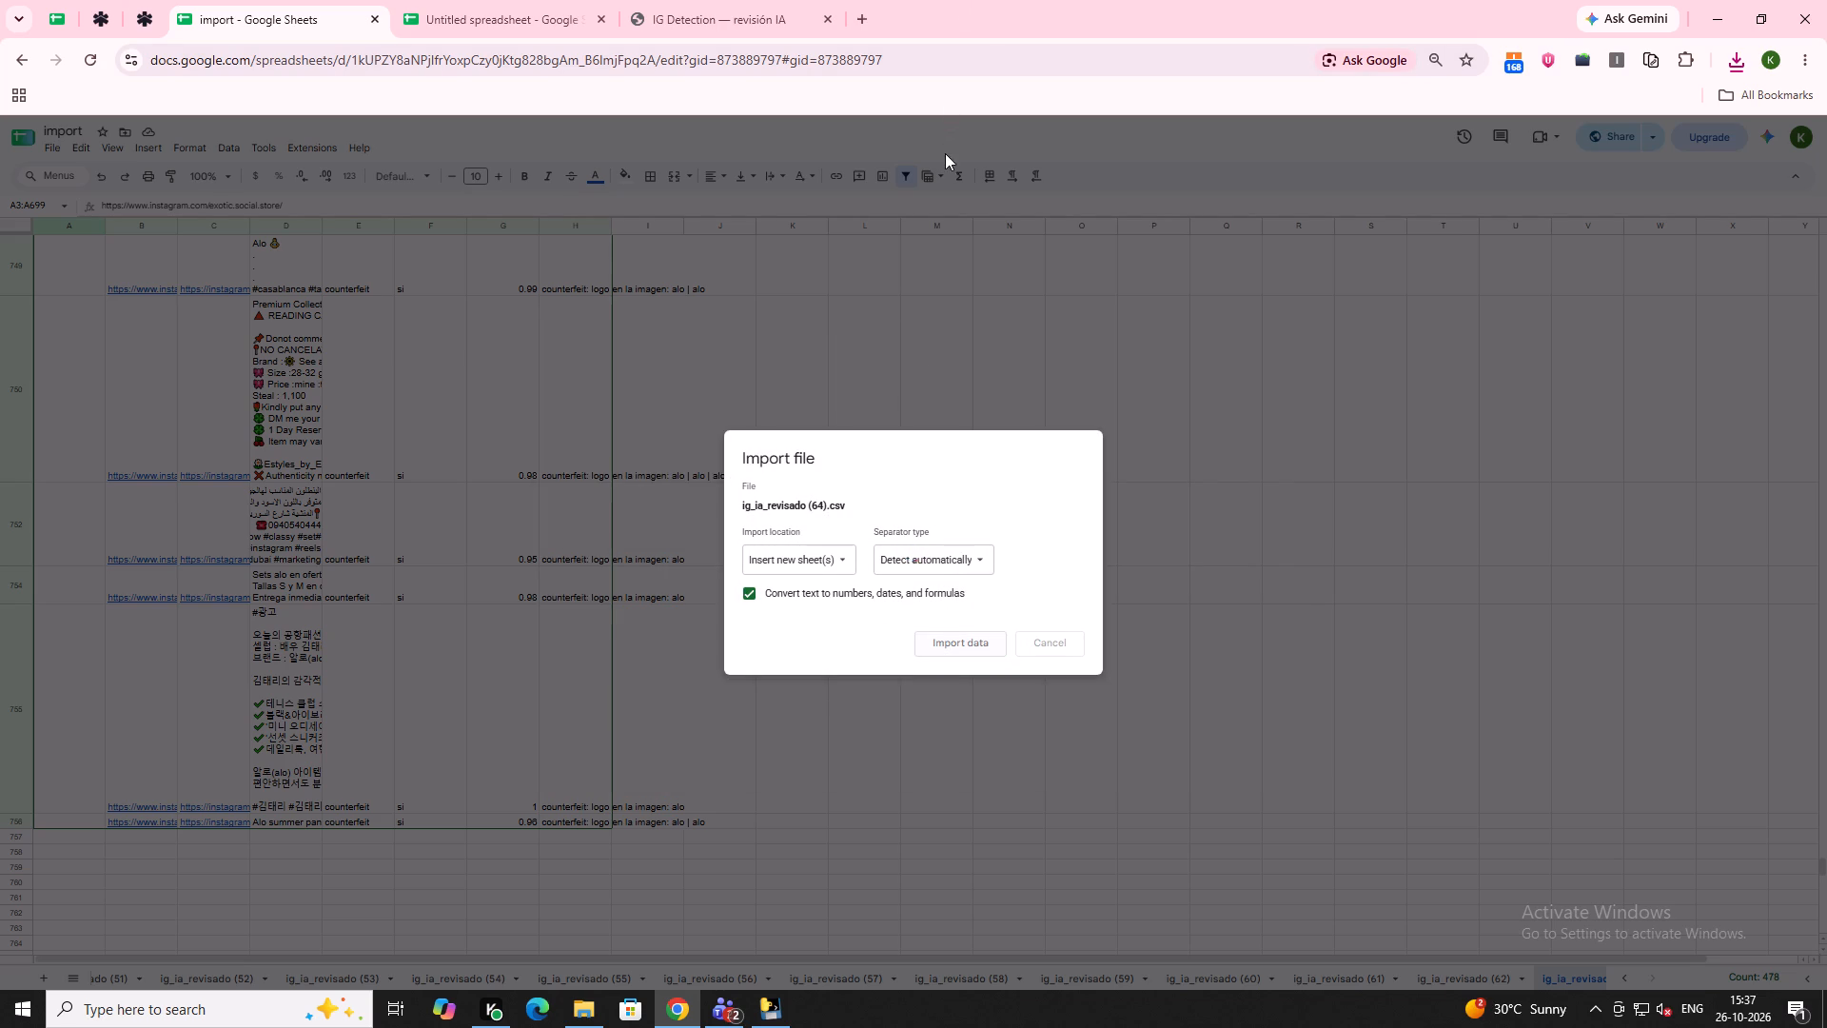
# Add a filter to the imported listing data.
pyautogui.click(909, 172)
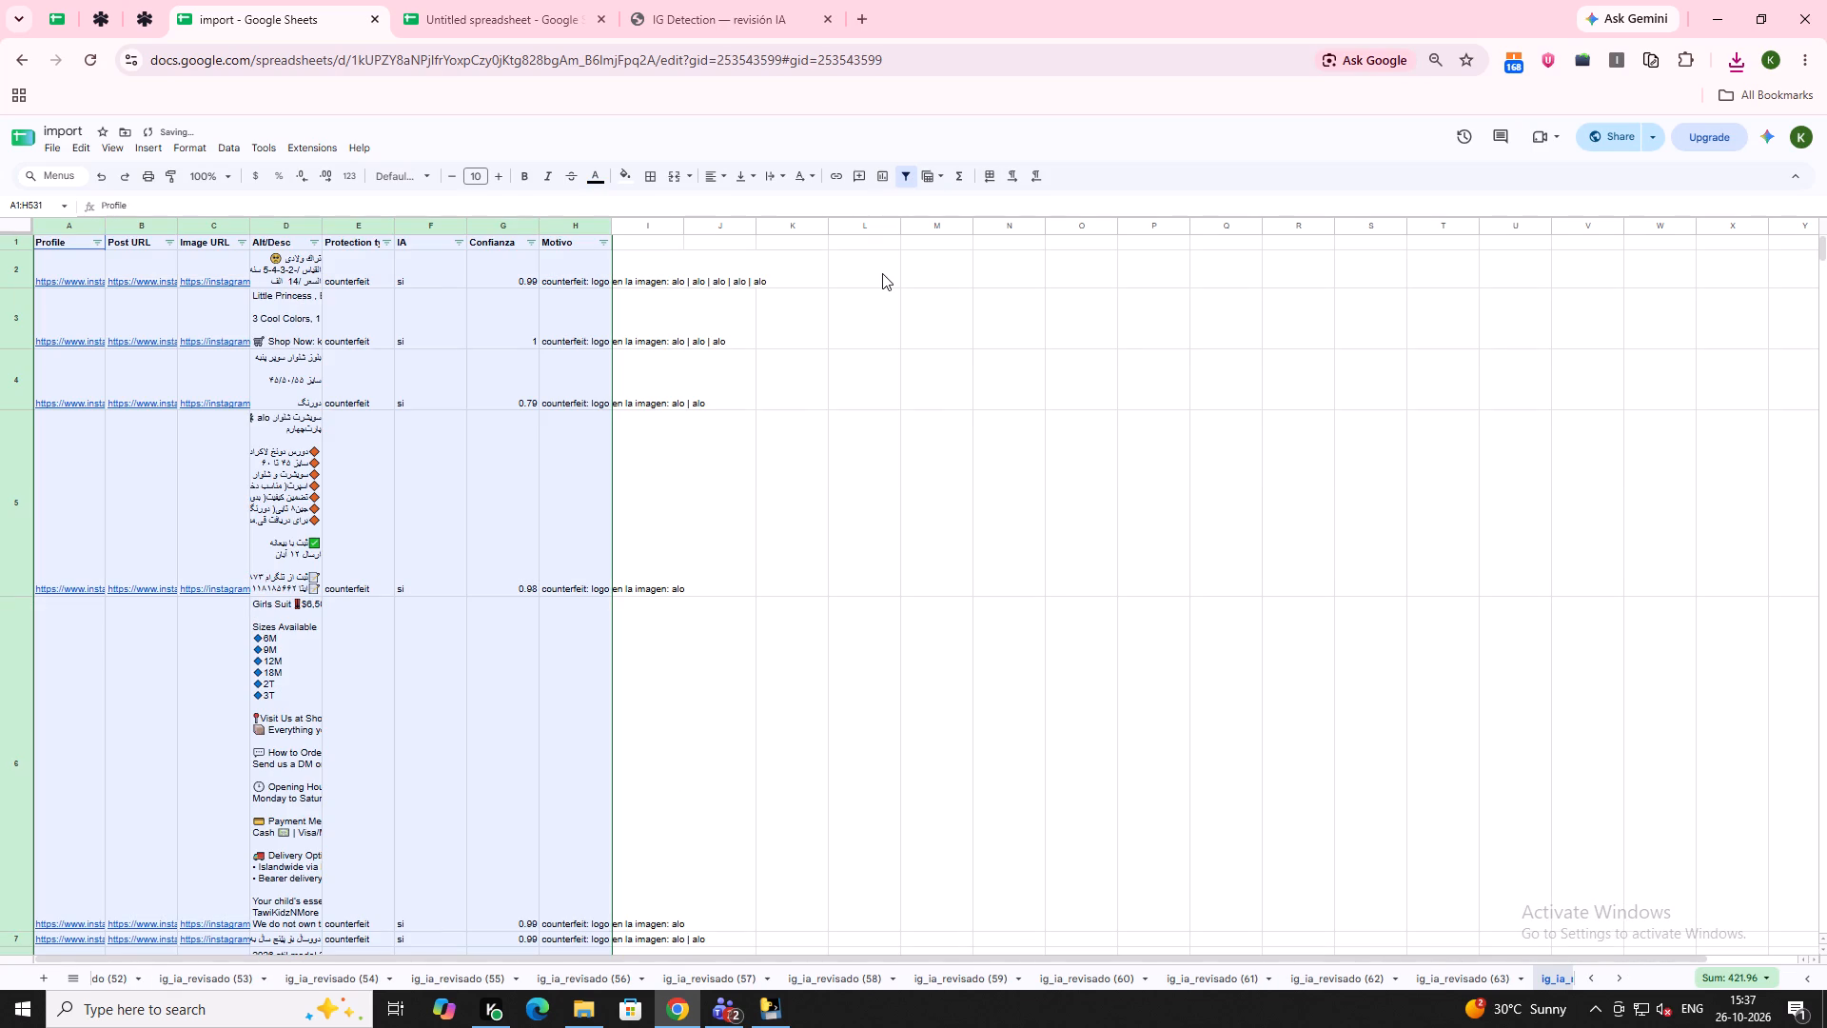
# Look over the imported listing rows in the ig_ia_revisado (64) sheet.
pyautogui.click(885, 220)
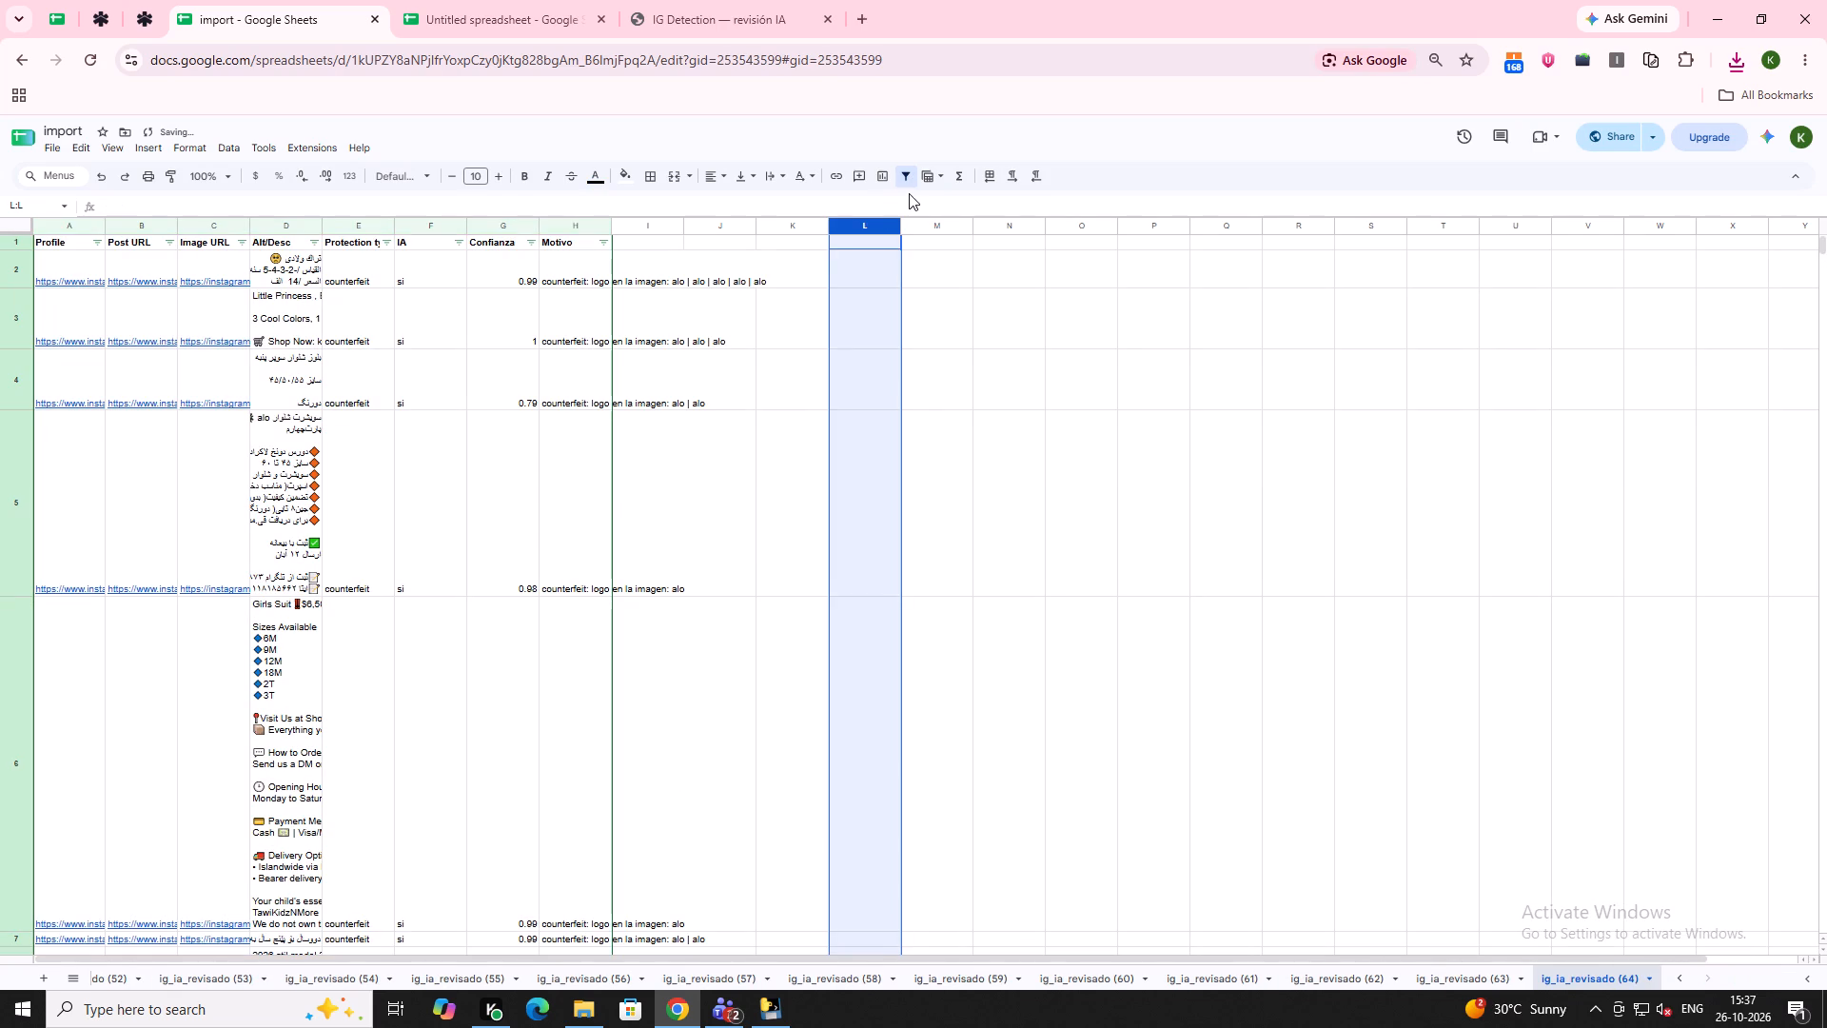
pyautogui.scroll(-15, 595, 530)
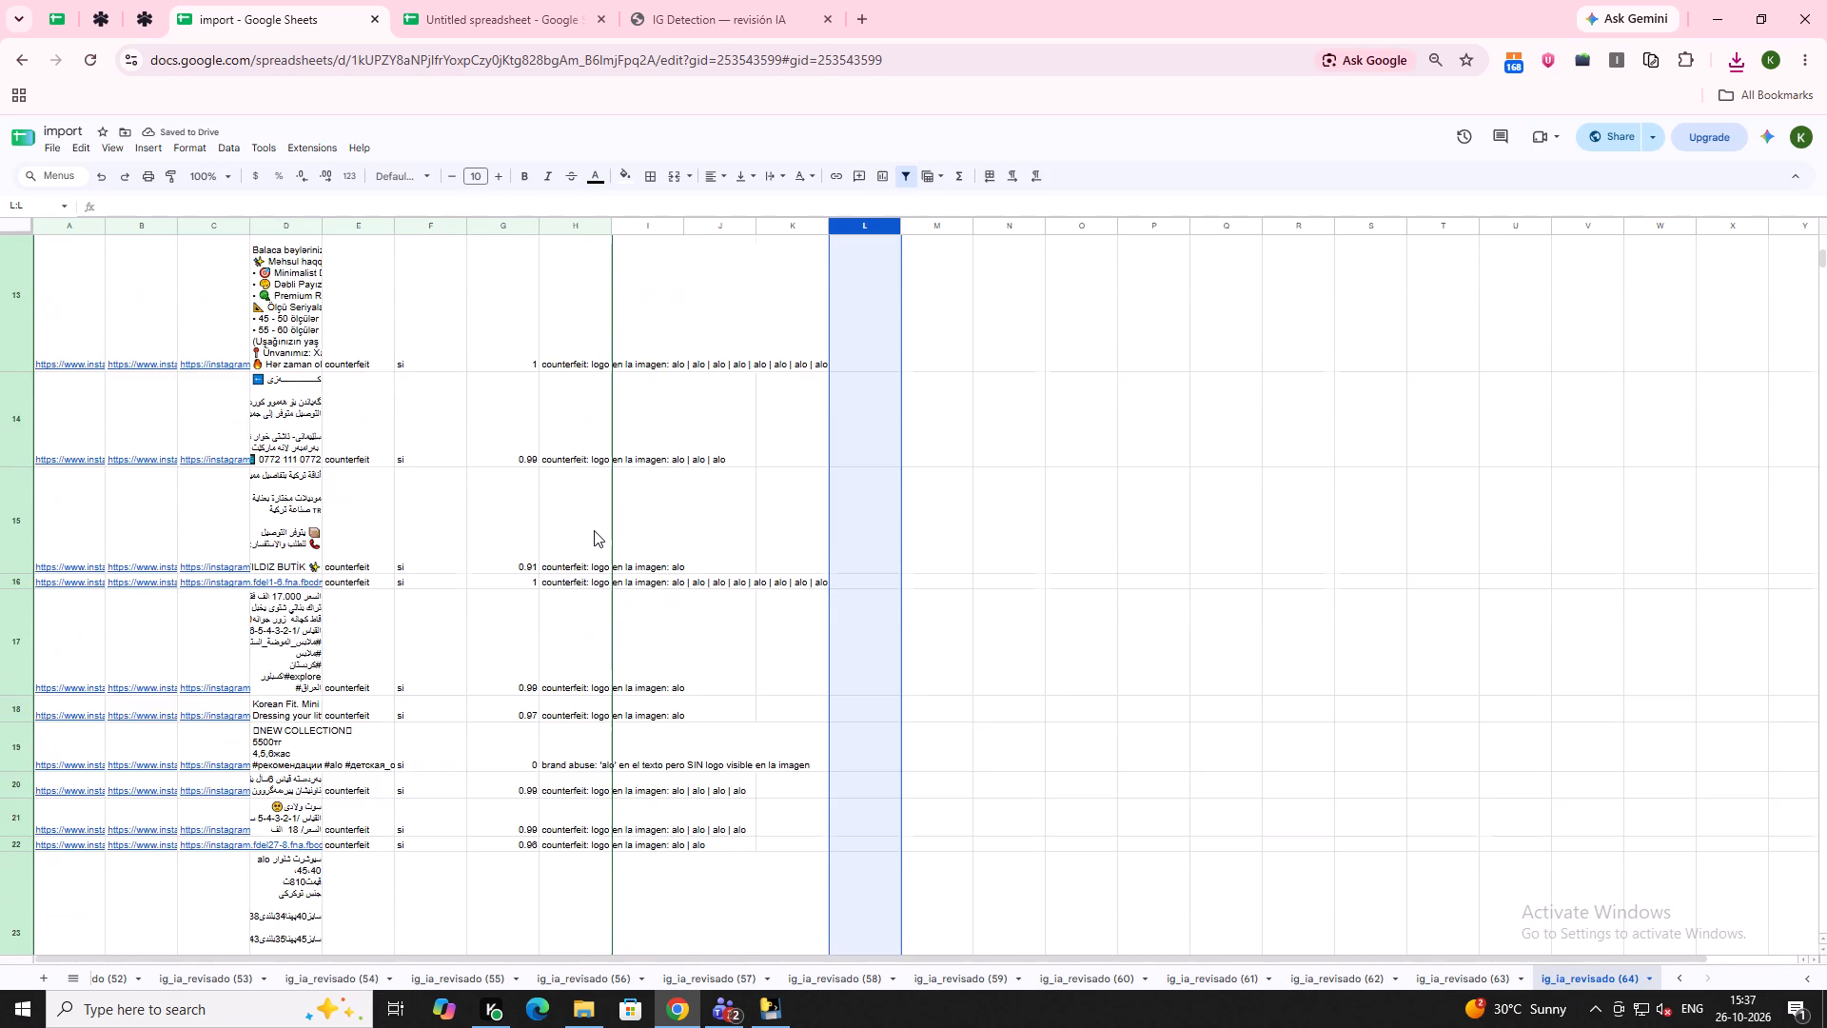
pyautogui.scroll(-11, 594, 530)
pyautogui.scroll(20, 594, 530)
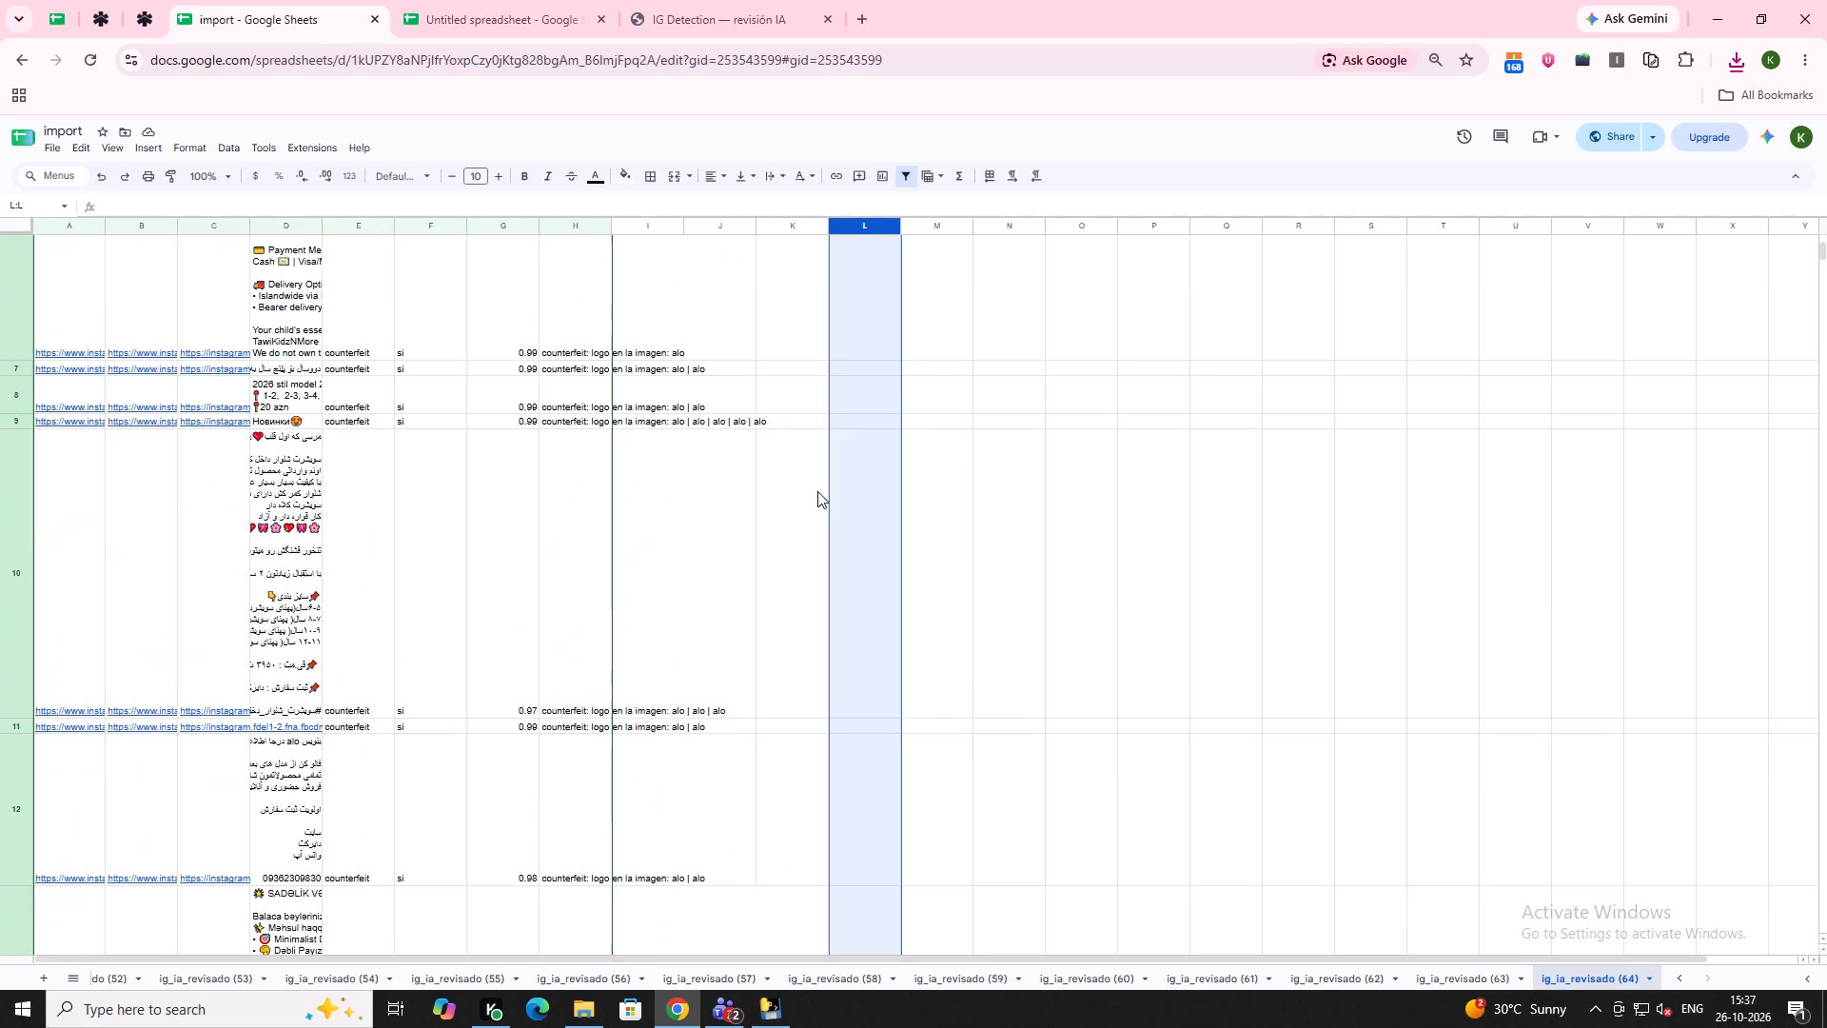
pyautogui.scroll(20, 817, 491)
pyautogui.scroll(6, 817, 491)
pyautogui.click(955, 269)
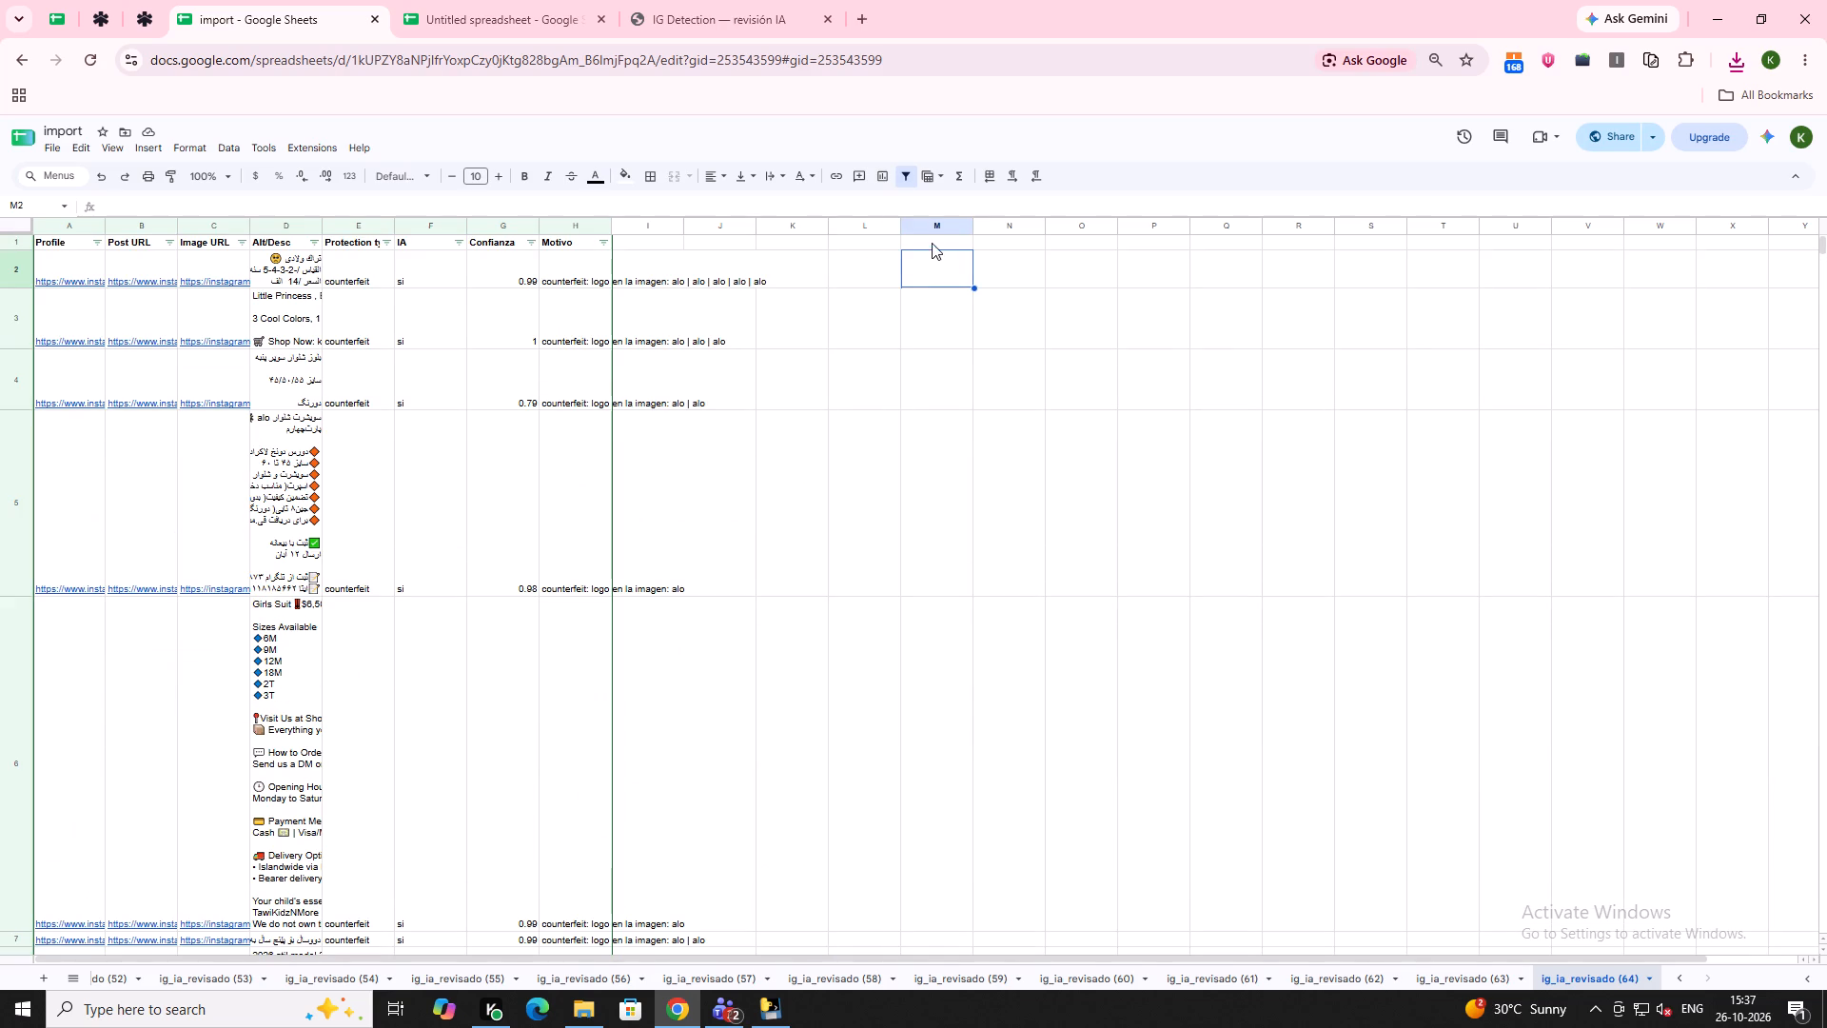
# Filter the Protection type column to exclude blanks, keeping only the counterfeit rows.
pyautogui.click(383, 237)
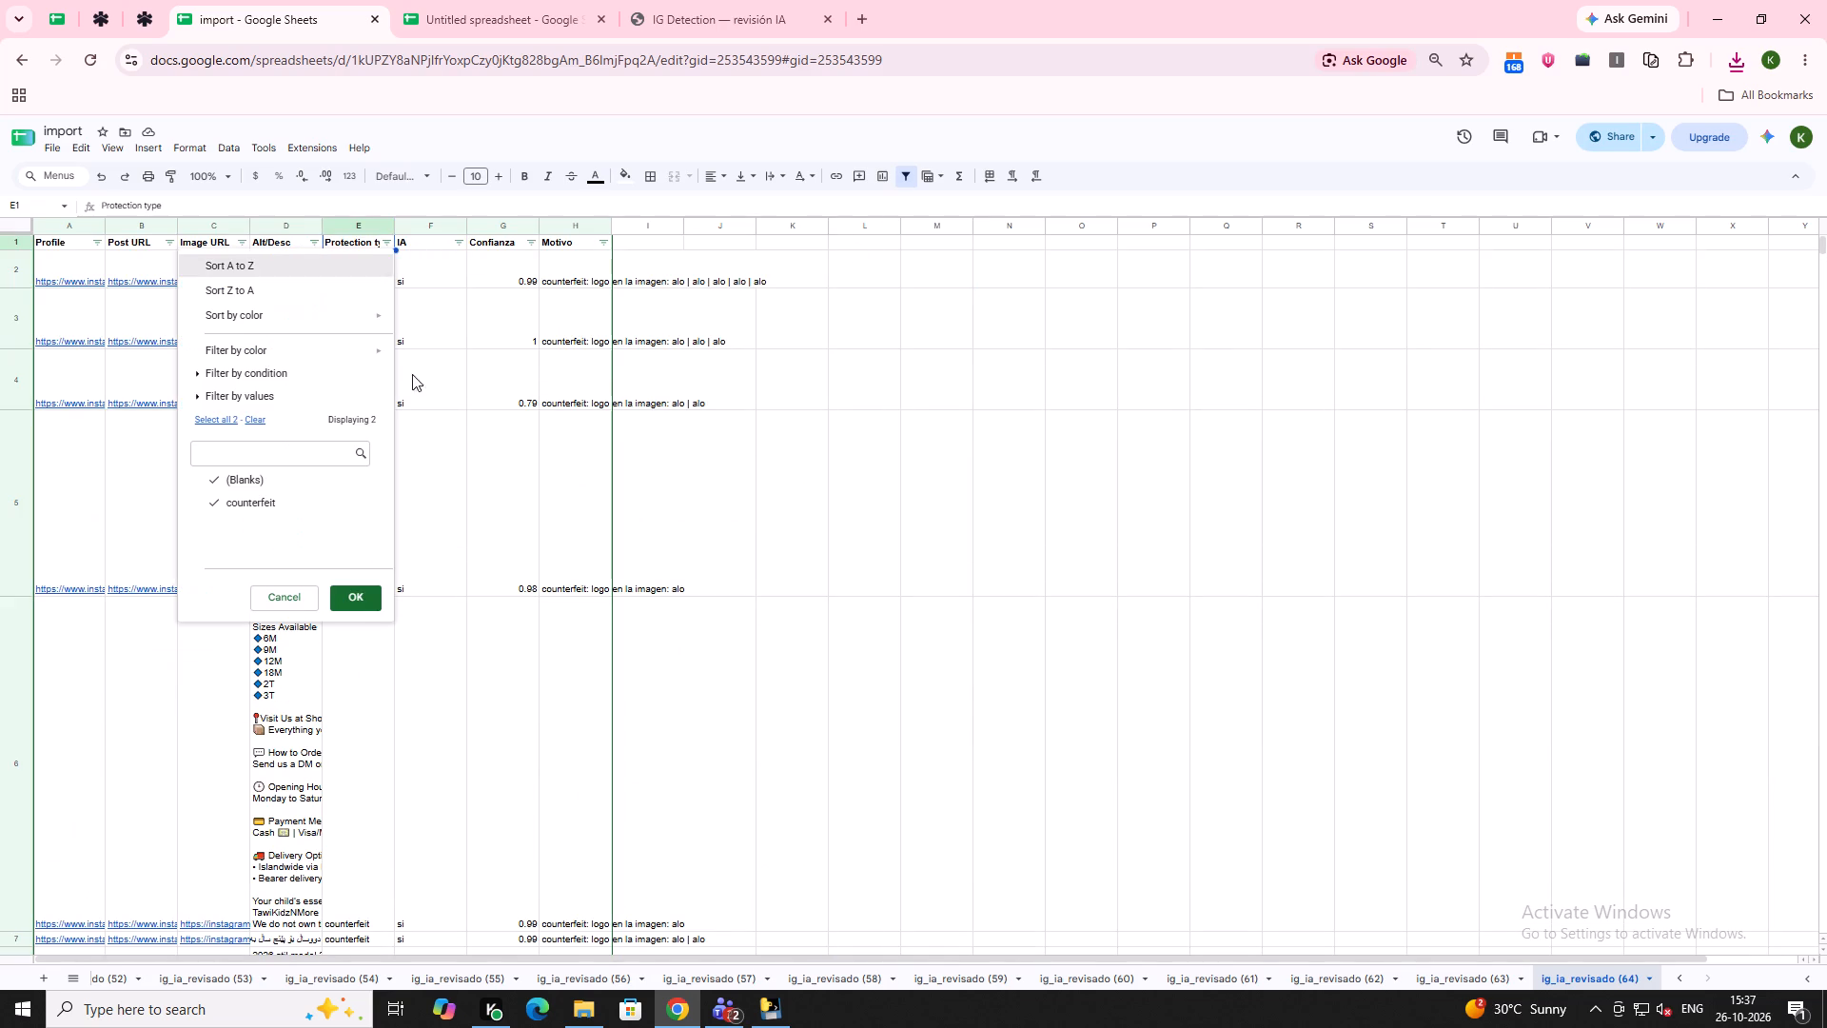
pyautogui.click(313, 489)
pyautogui.click(372, 591)
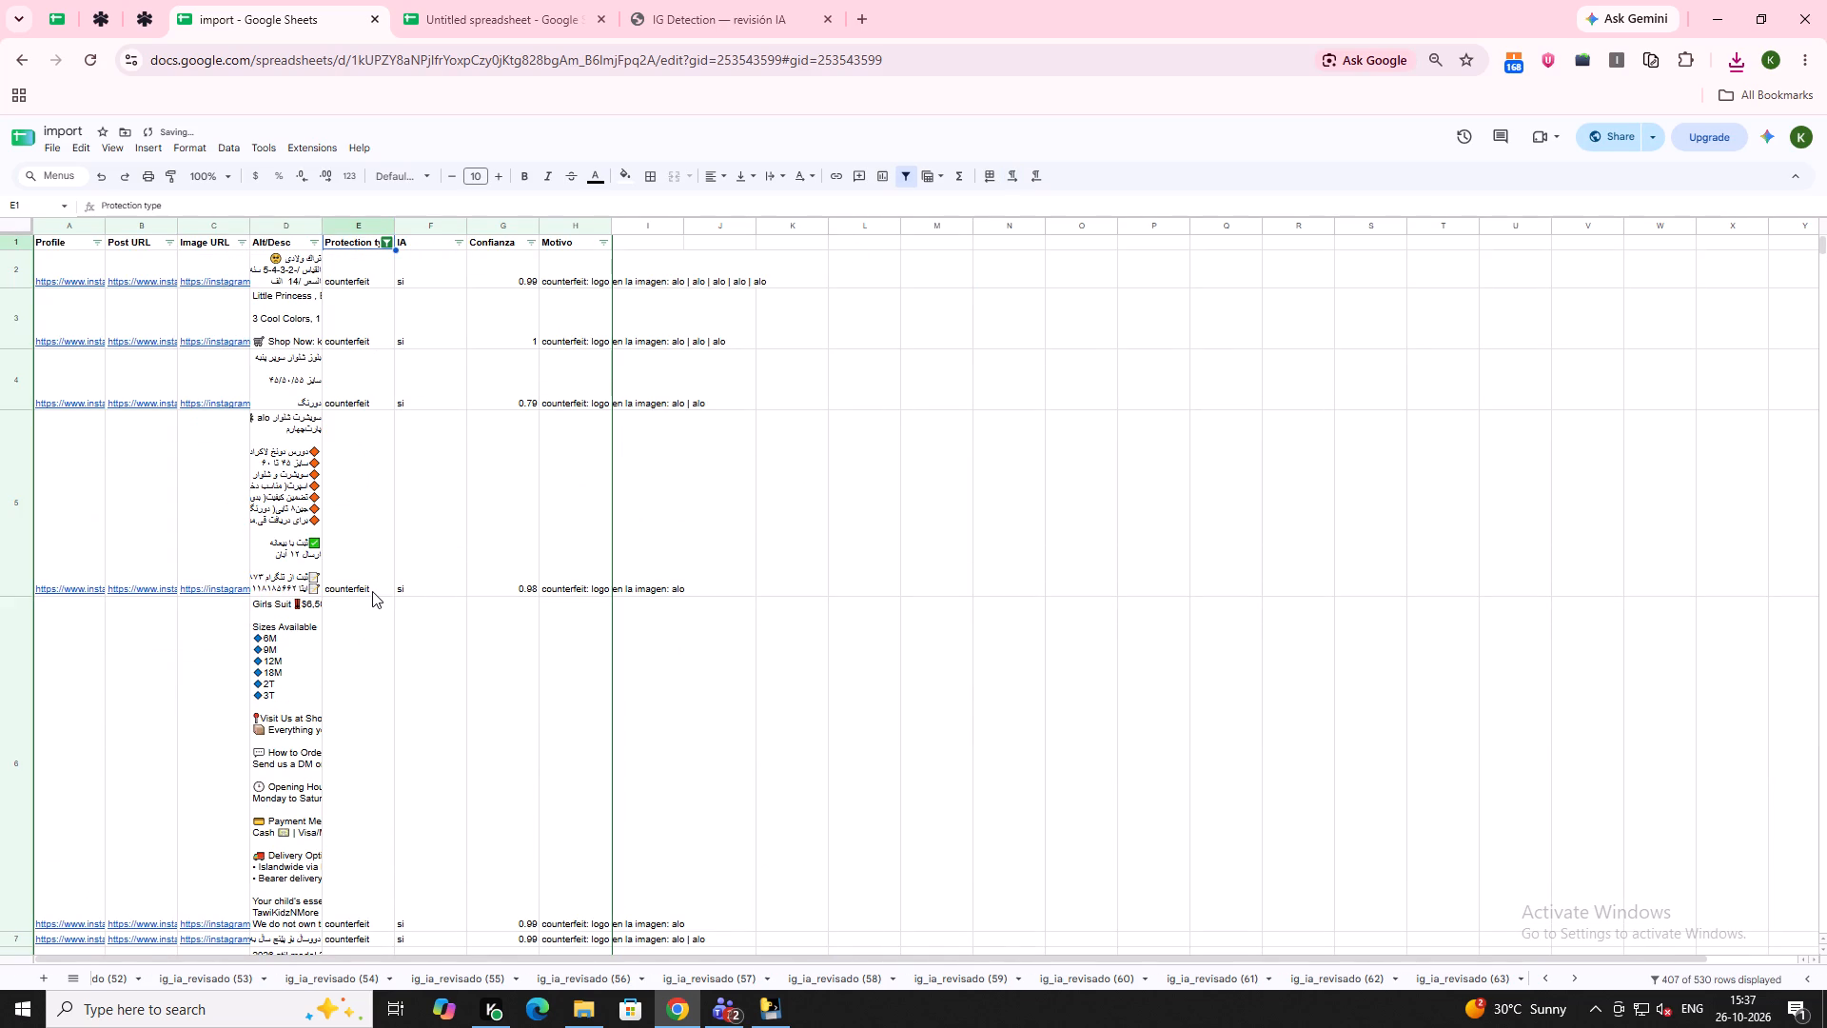
# Copy all the filtered Post URL links from row 2 down to the last row.
pyautogui.click(134, 266)
pyautogui.hotkey('ctrl', 'shift', 'Down')
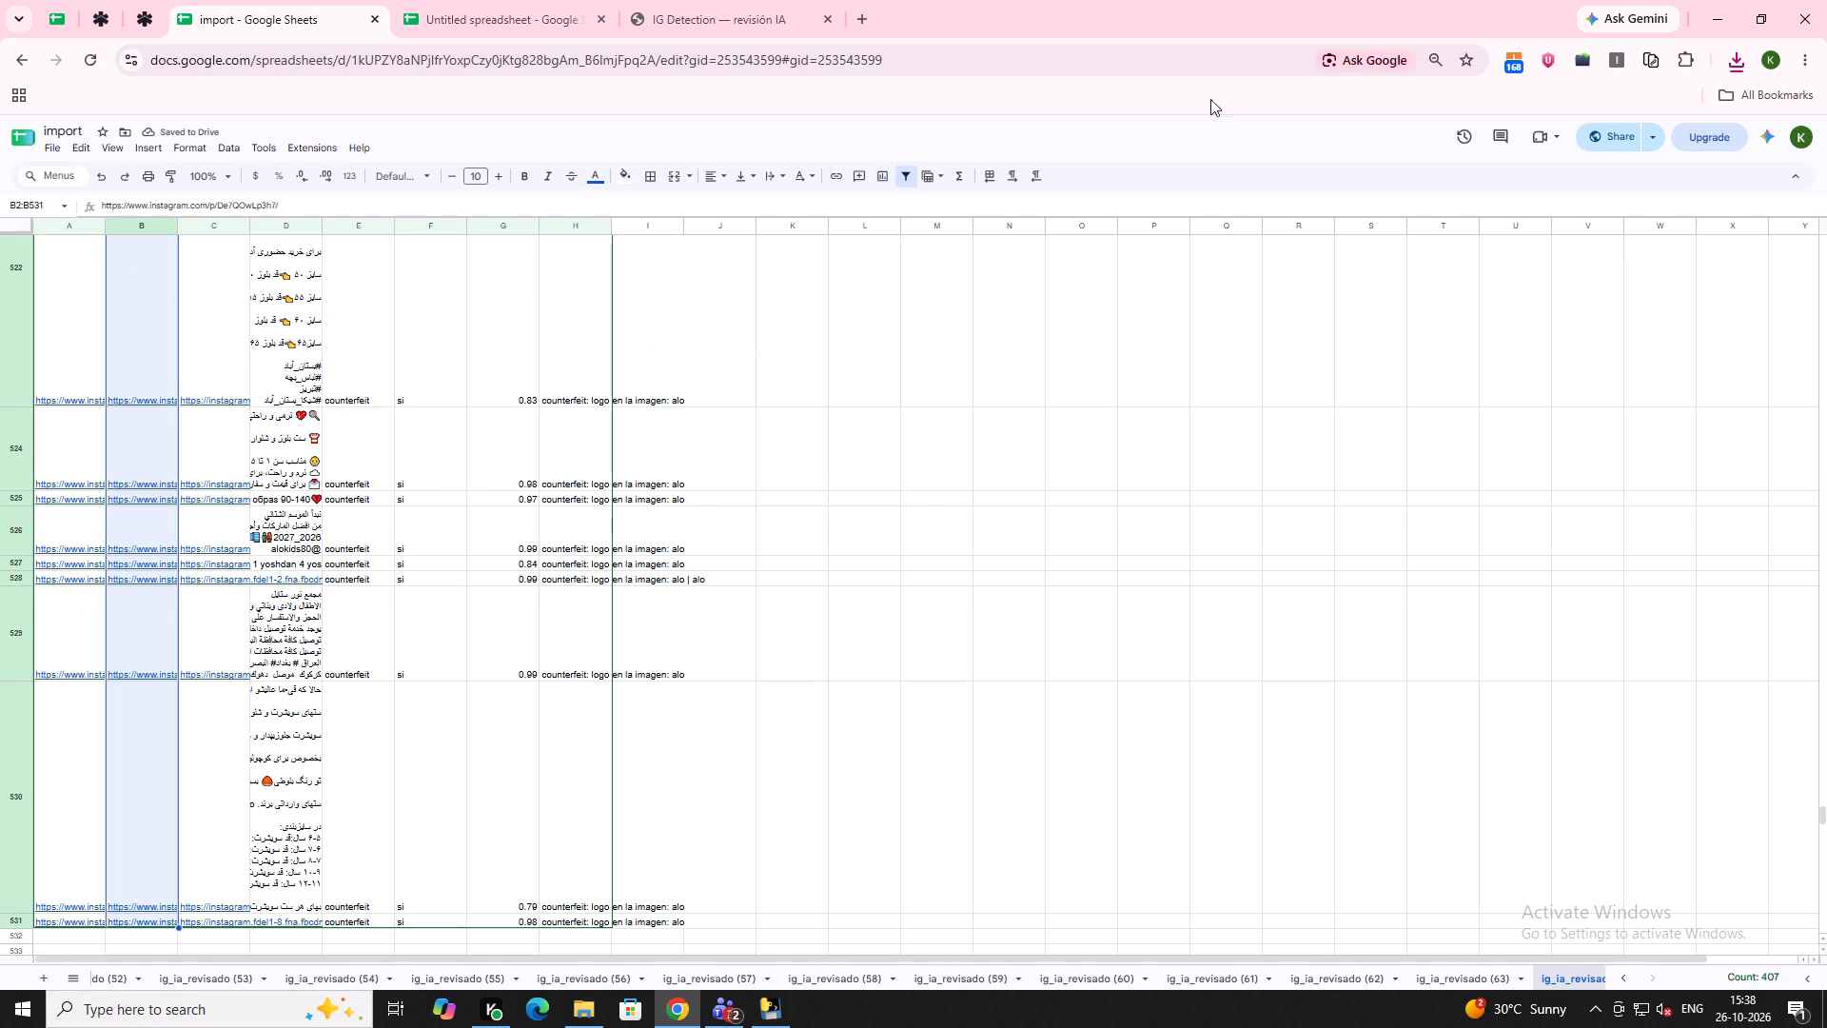
pyautogui.hotkey('ctrl', 'c')
pyautogui.hotkey('ctrl', 'c')
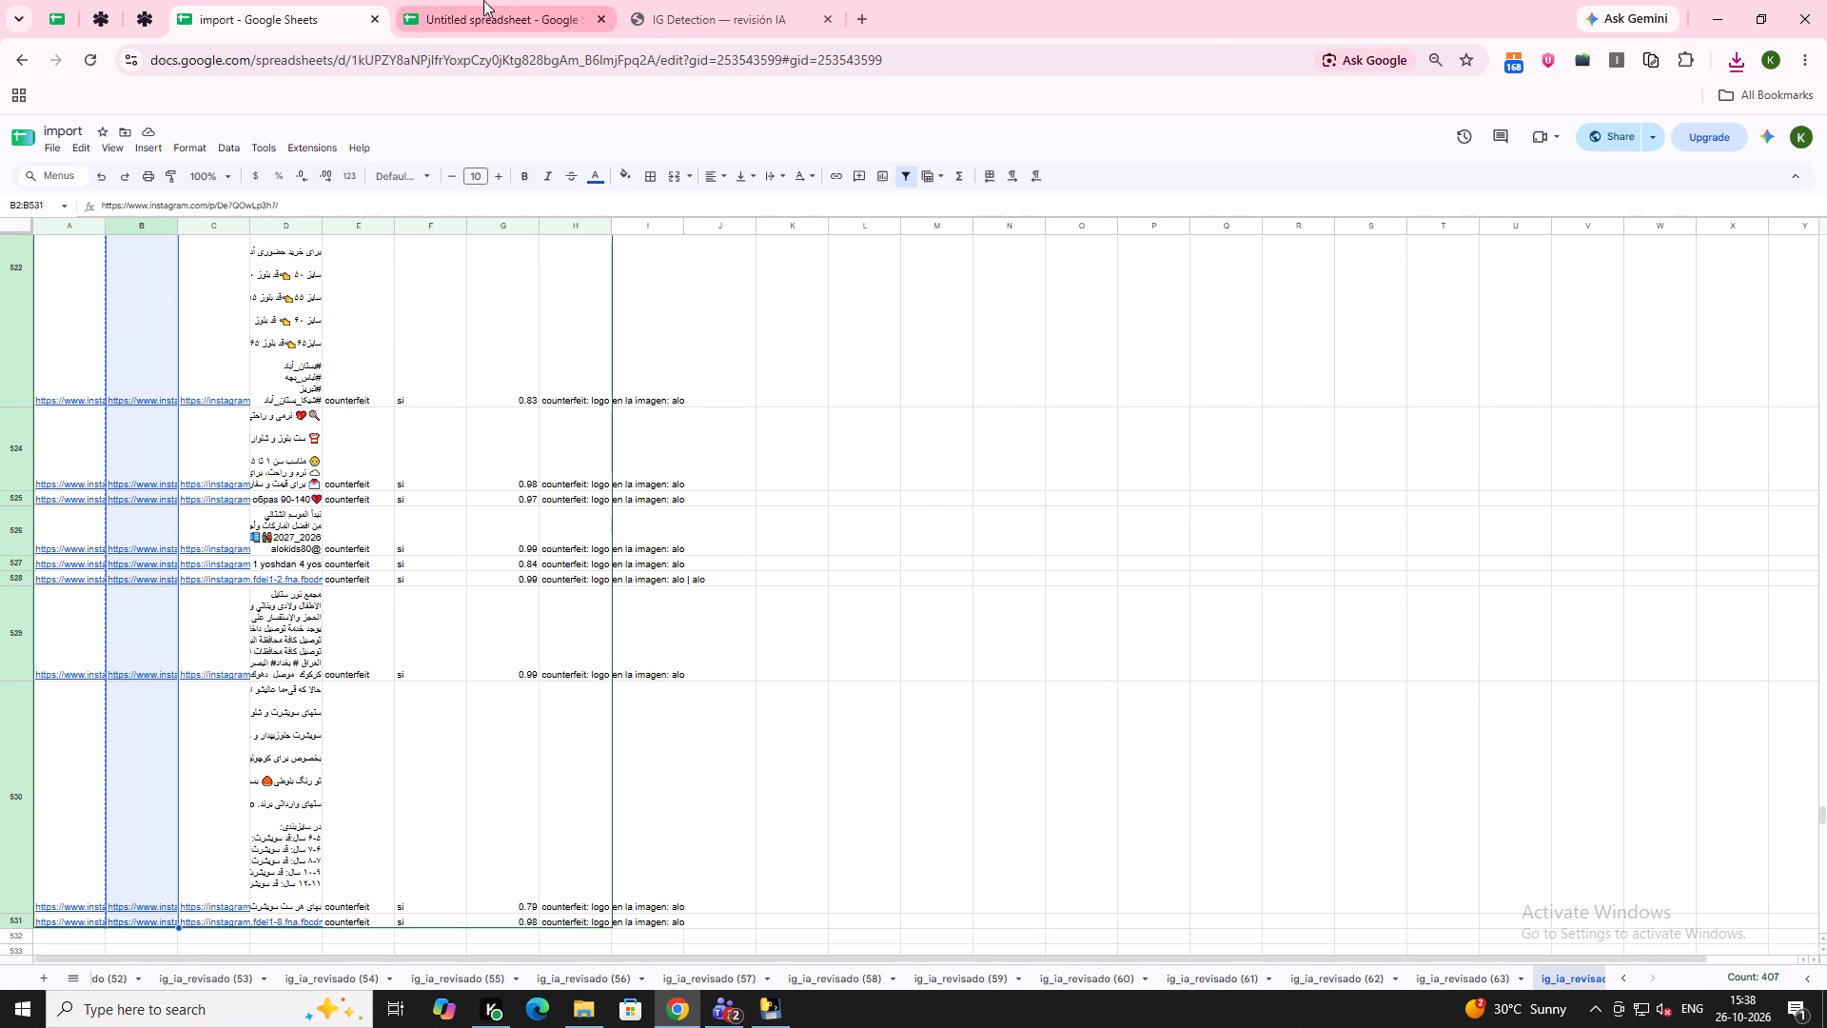
# In the Red Points portal, start a new incident with asset Alo Yoga - Social Media Instagram and protection type Product counterfeit.
pyautogui.click(94, 10)
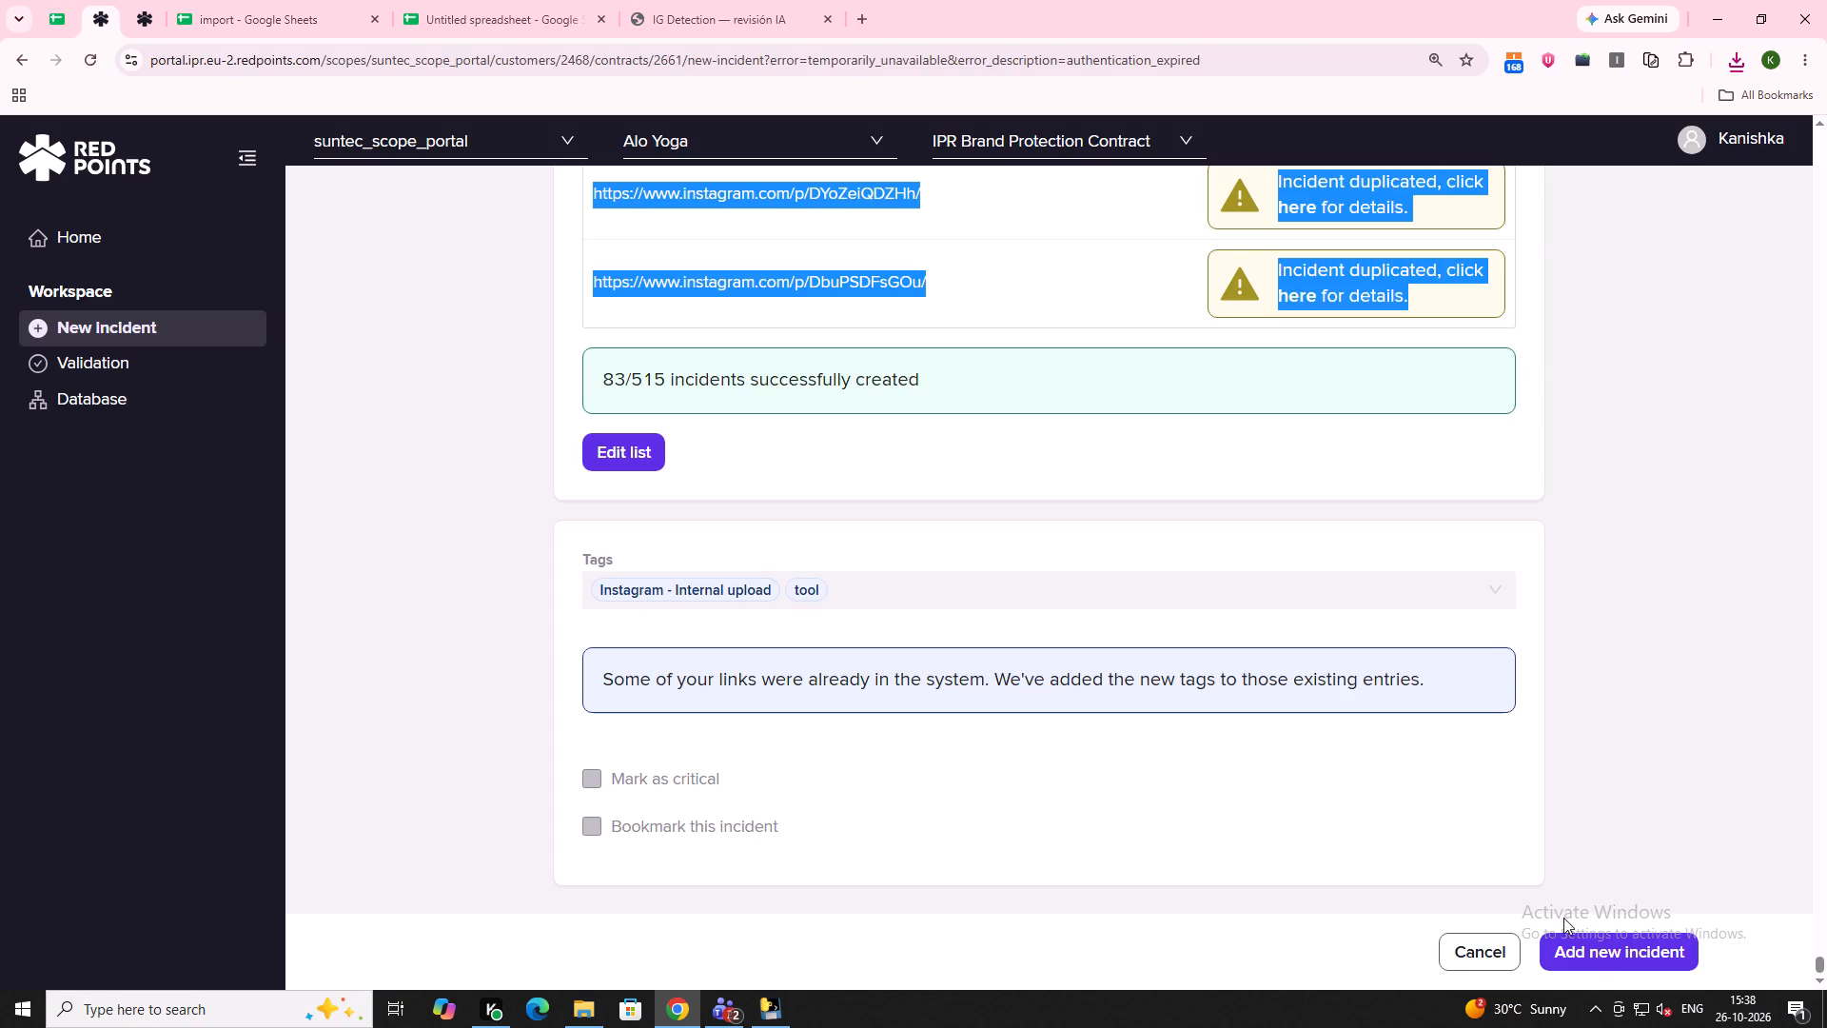
pyautogui.click(1592, 955)
pyautogui.scroll(5, 815, 516)
pyautogui.click(705, 351)
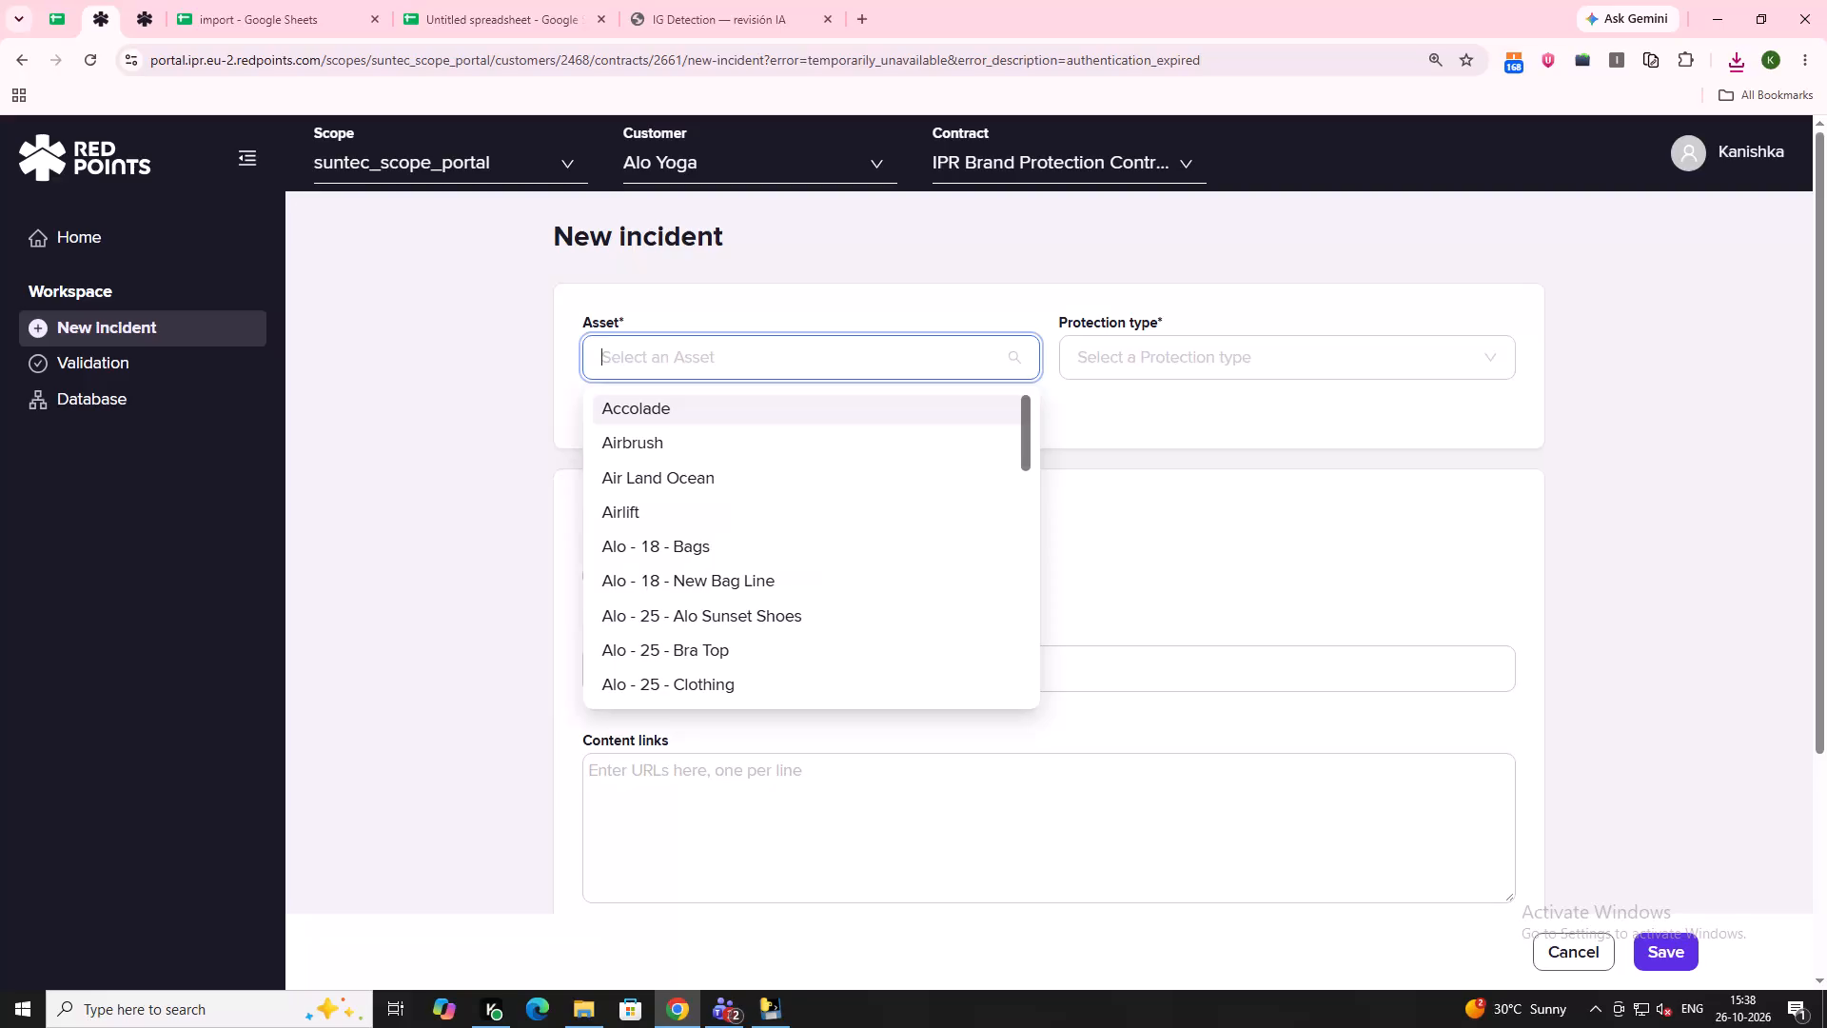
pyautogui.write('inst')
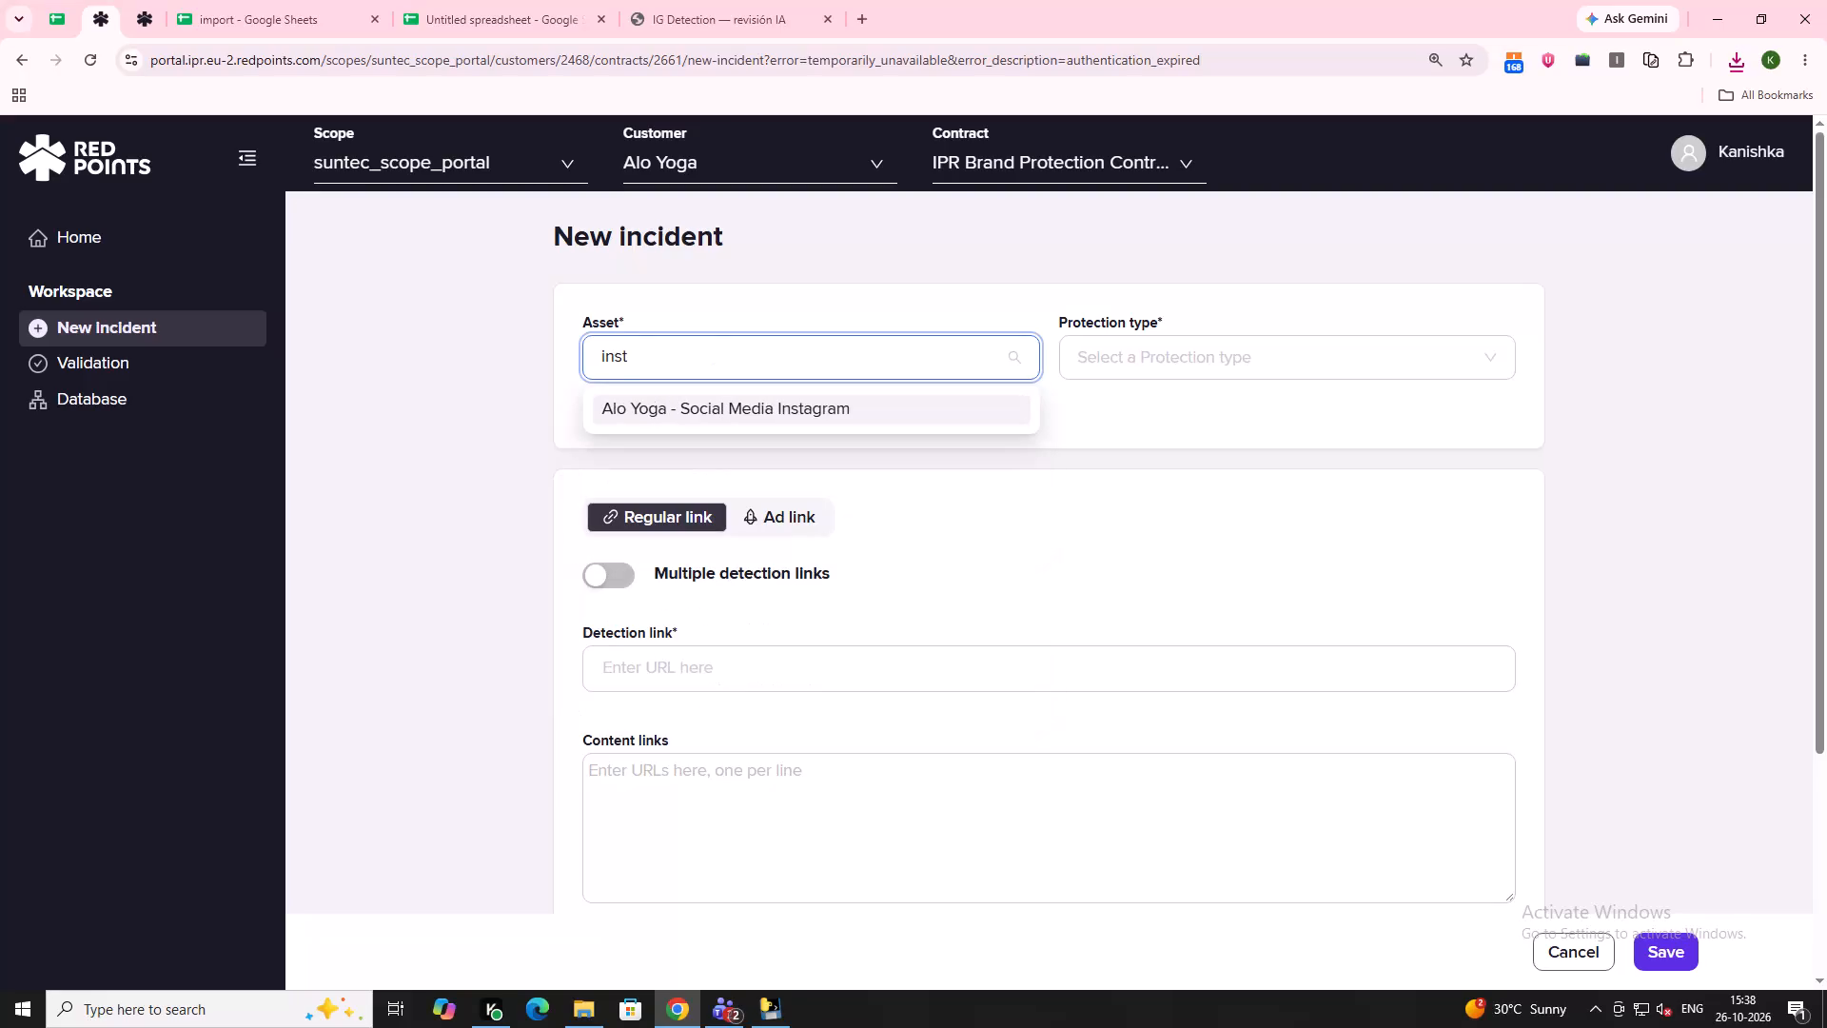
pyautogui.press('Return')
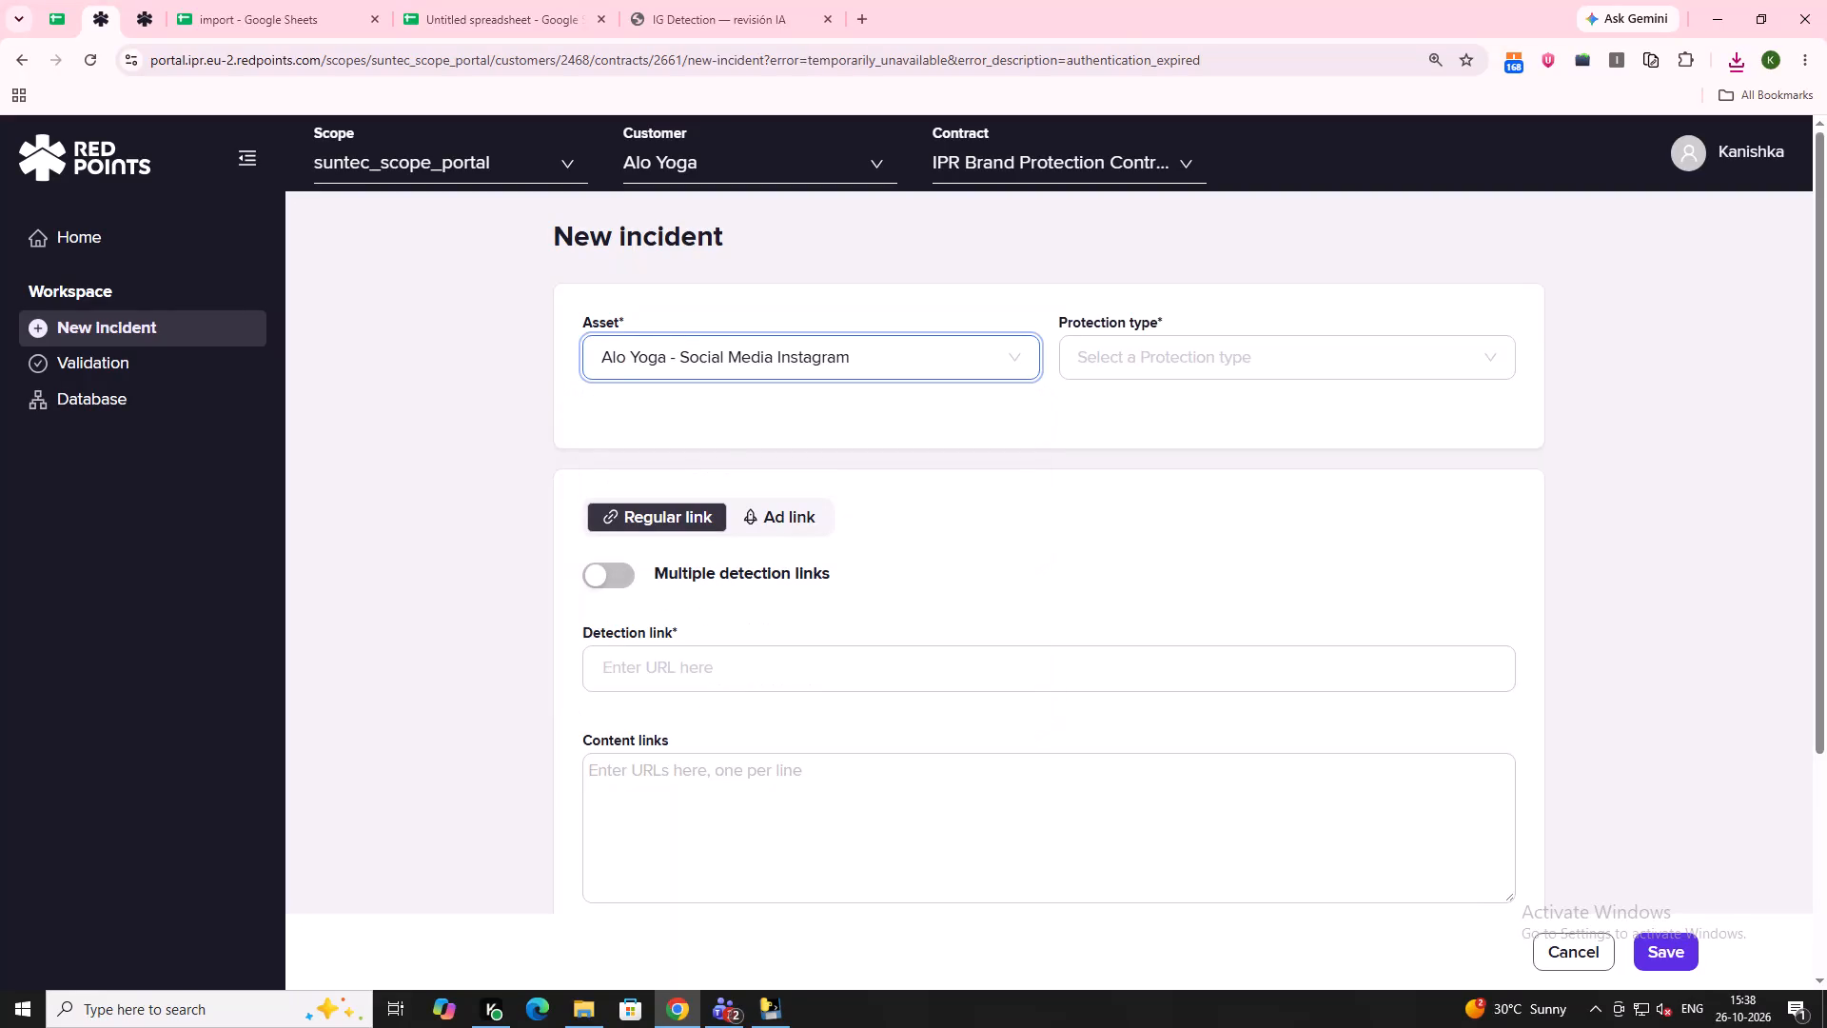
pyautogui.click(1192, 354)
pyautogui.click(1189, 403)
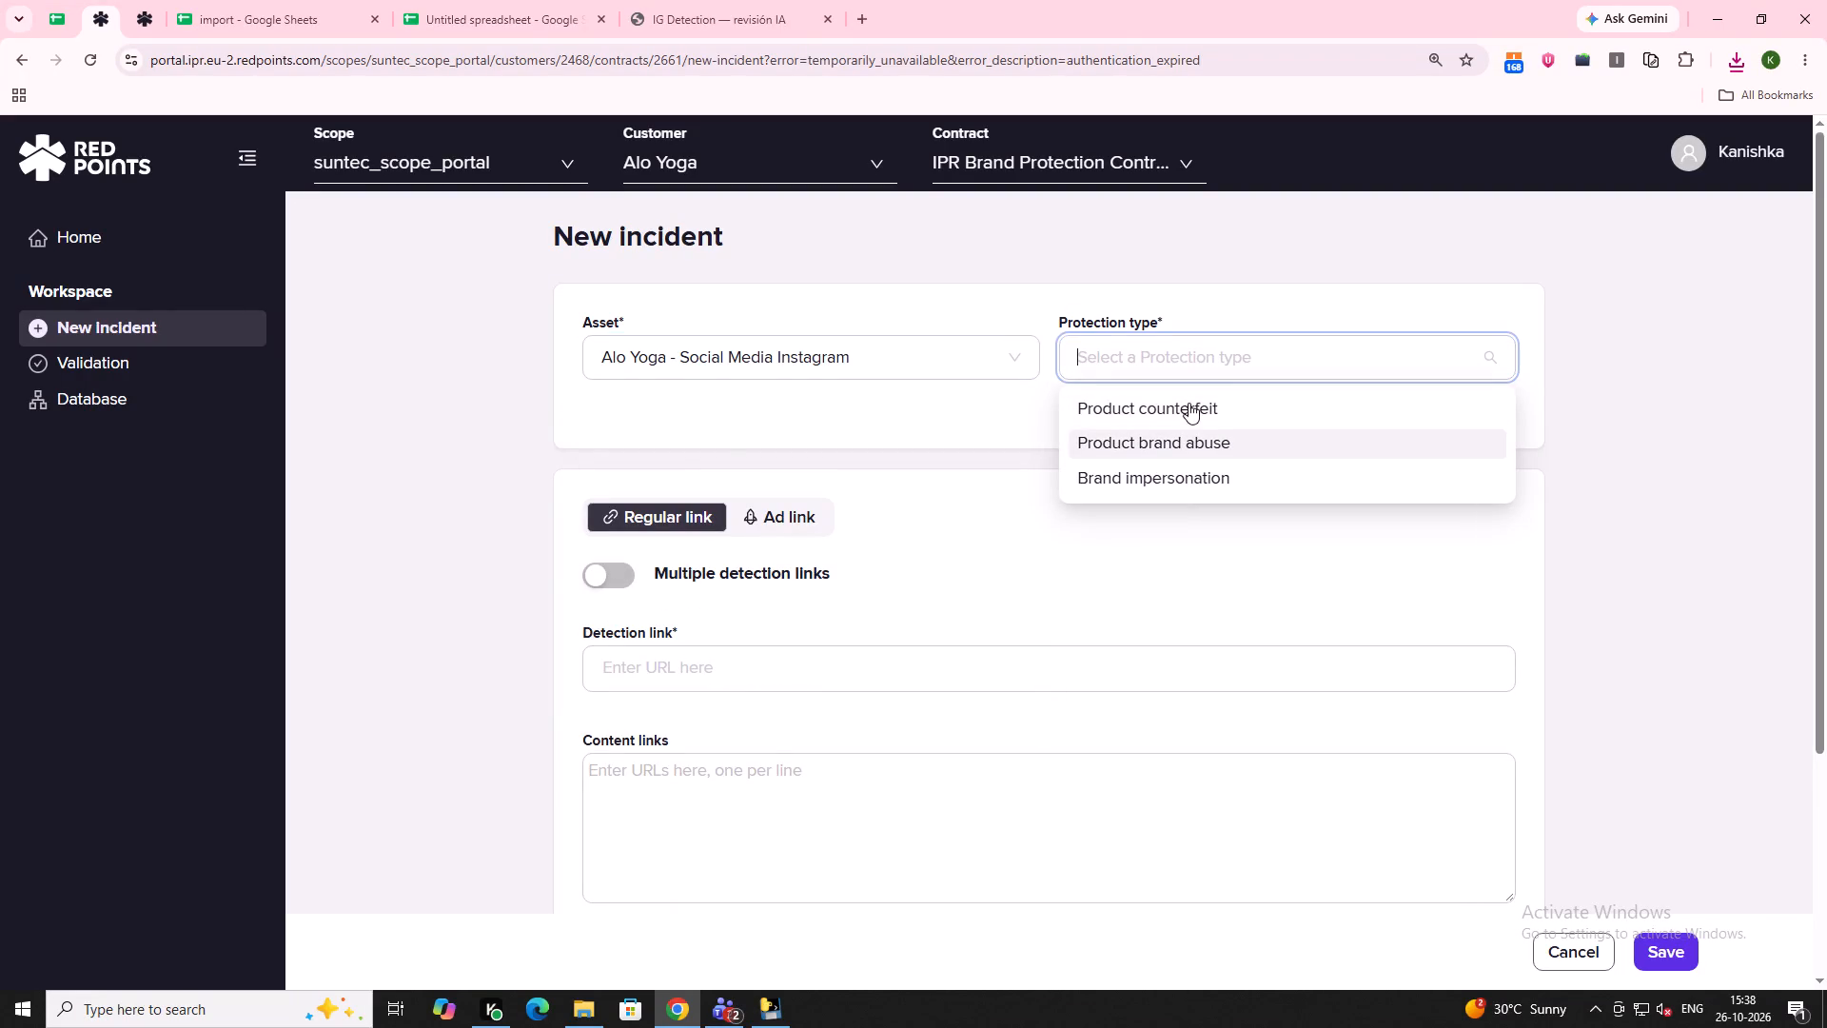
# Enable multiple detection links and paste the copied post URLs as the detection links.
pyautogui.click(632, 583)
pyautogui.click(696, 702)
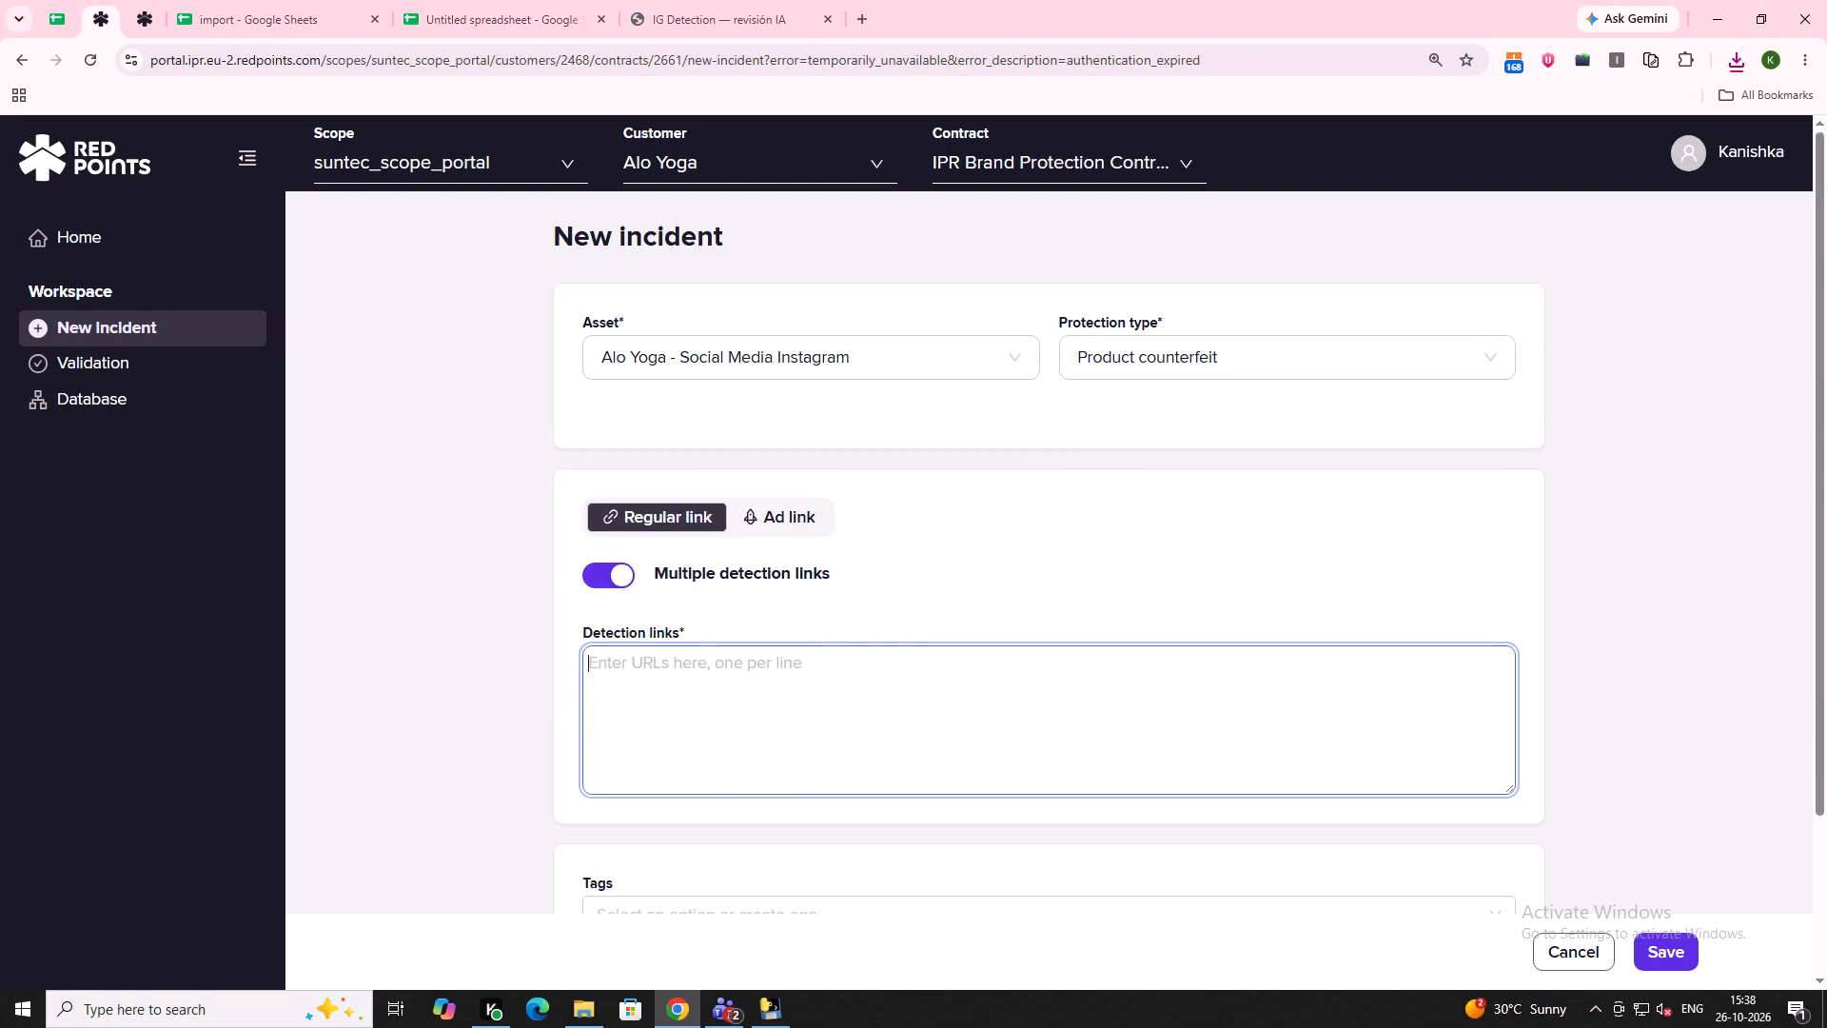
pyautogui.hotkey('ctrl', 'v')
# Tag the incidents with Instagram - Internal upload and tool, and save them.
pyautogui.scroll(-6, 894, 442)
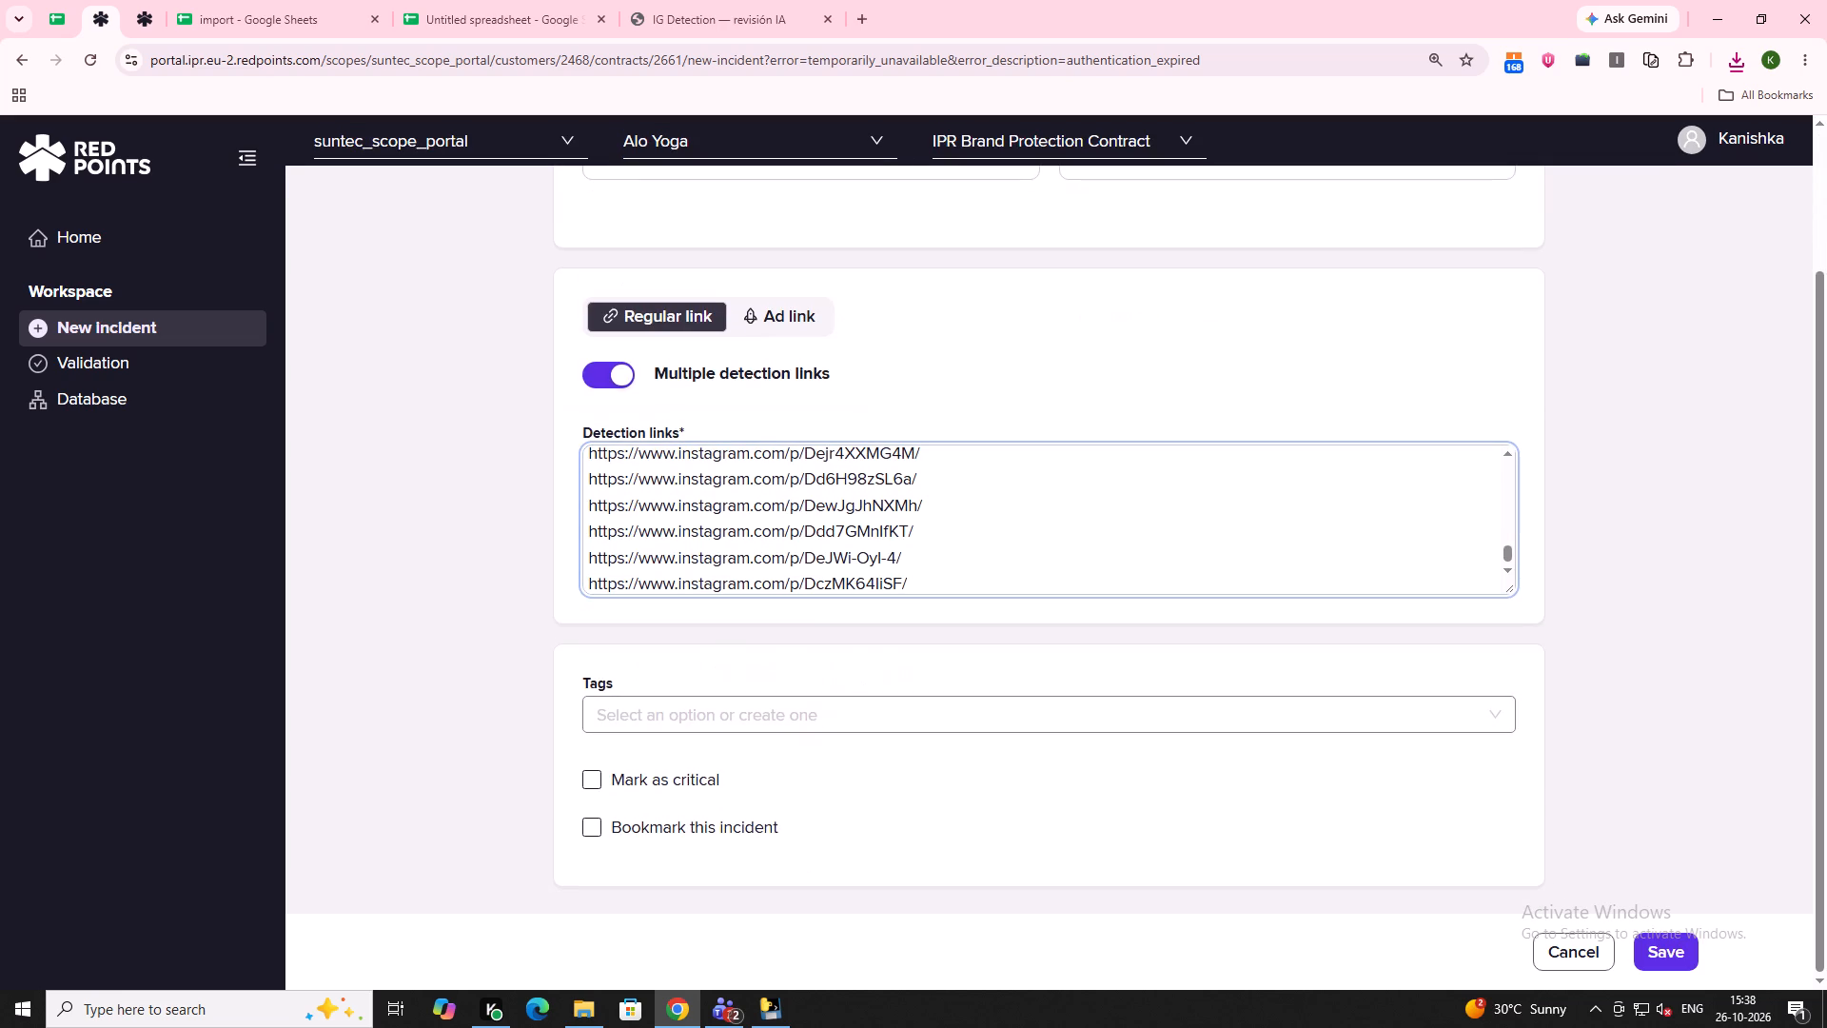
pyautogui.click(863, 709)
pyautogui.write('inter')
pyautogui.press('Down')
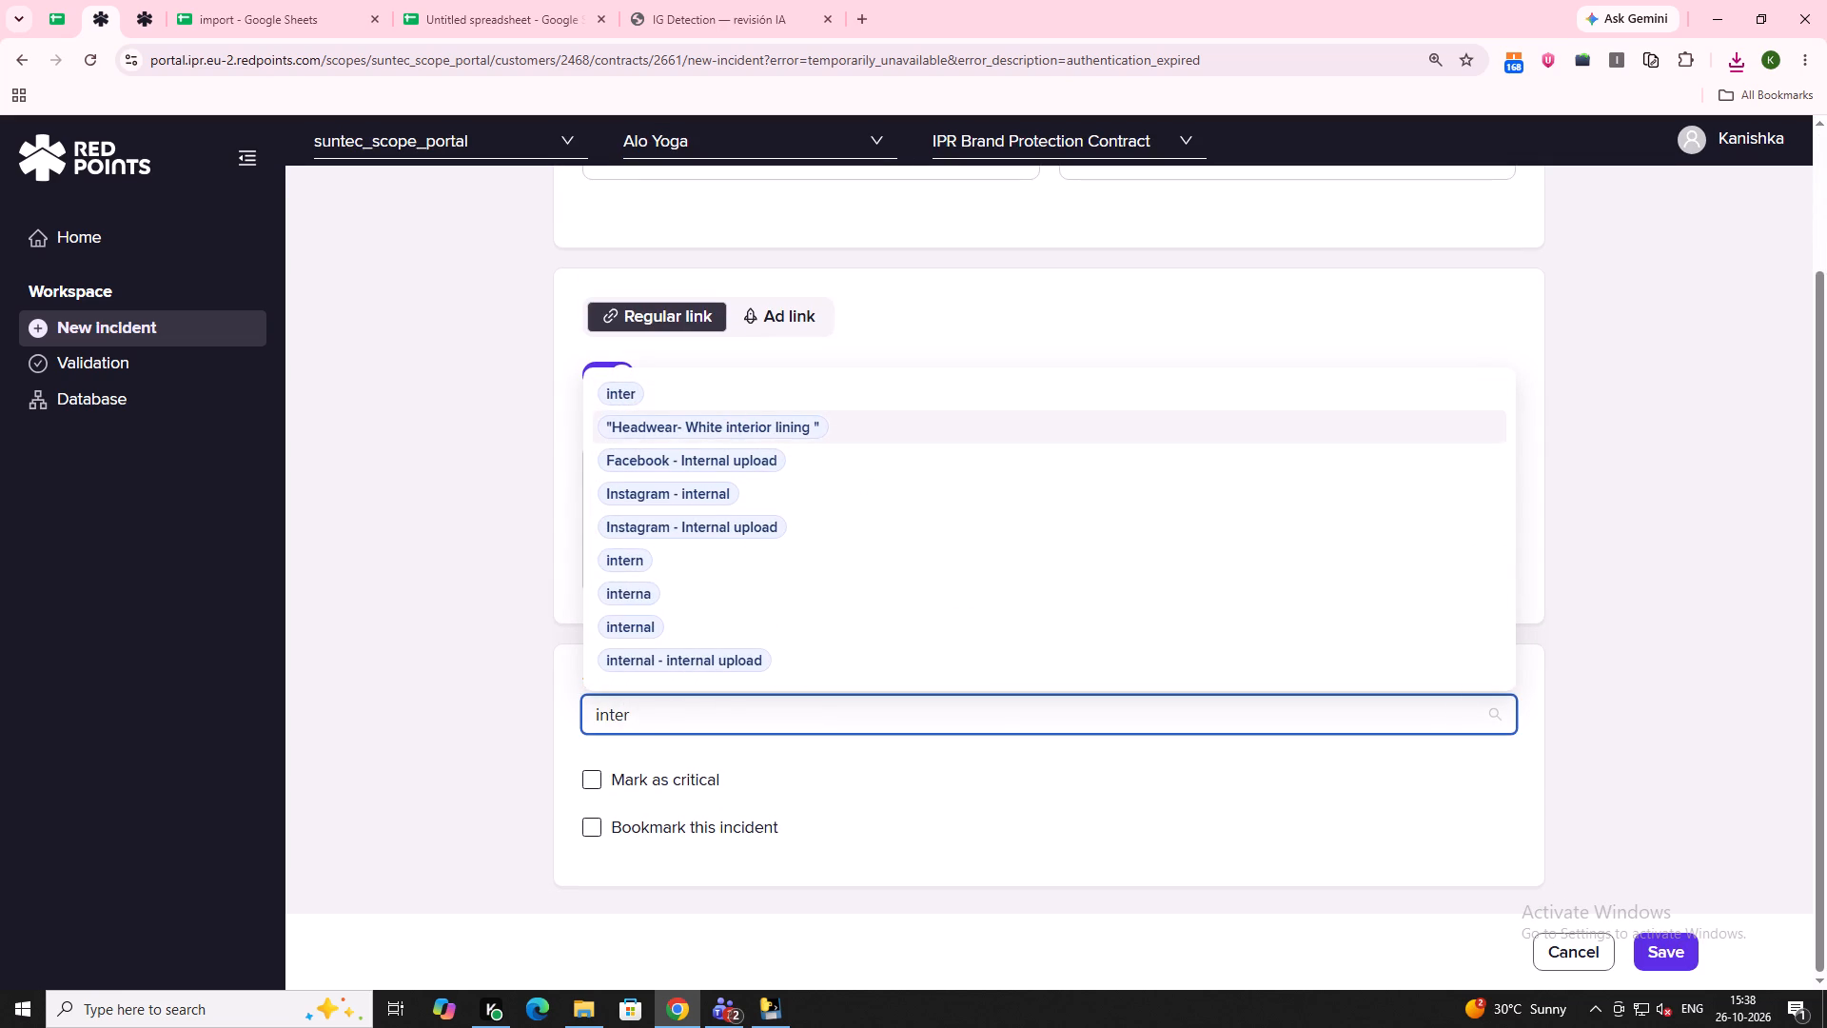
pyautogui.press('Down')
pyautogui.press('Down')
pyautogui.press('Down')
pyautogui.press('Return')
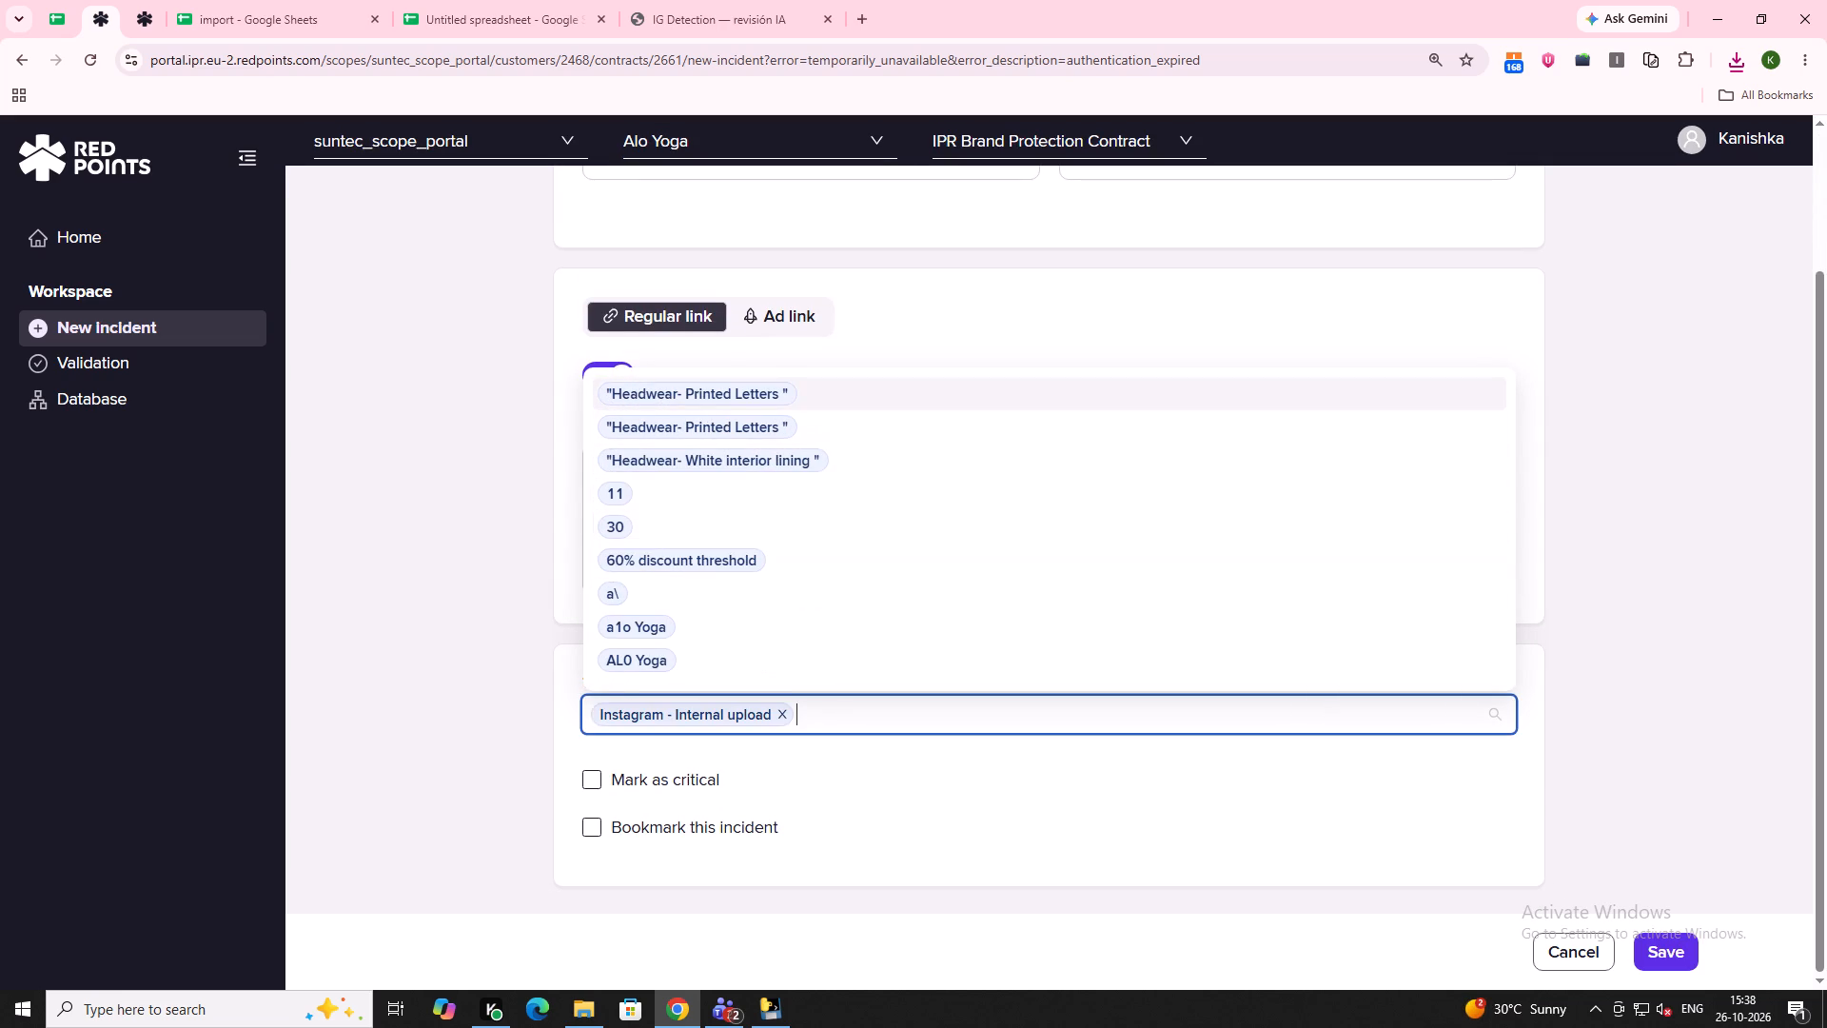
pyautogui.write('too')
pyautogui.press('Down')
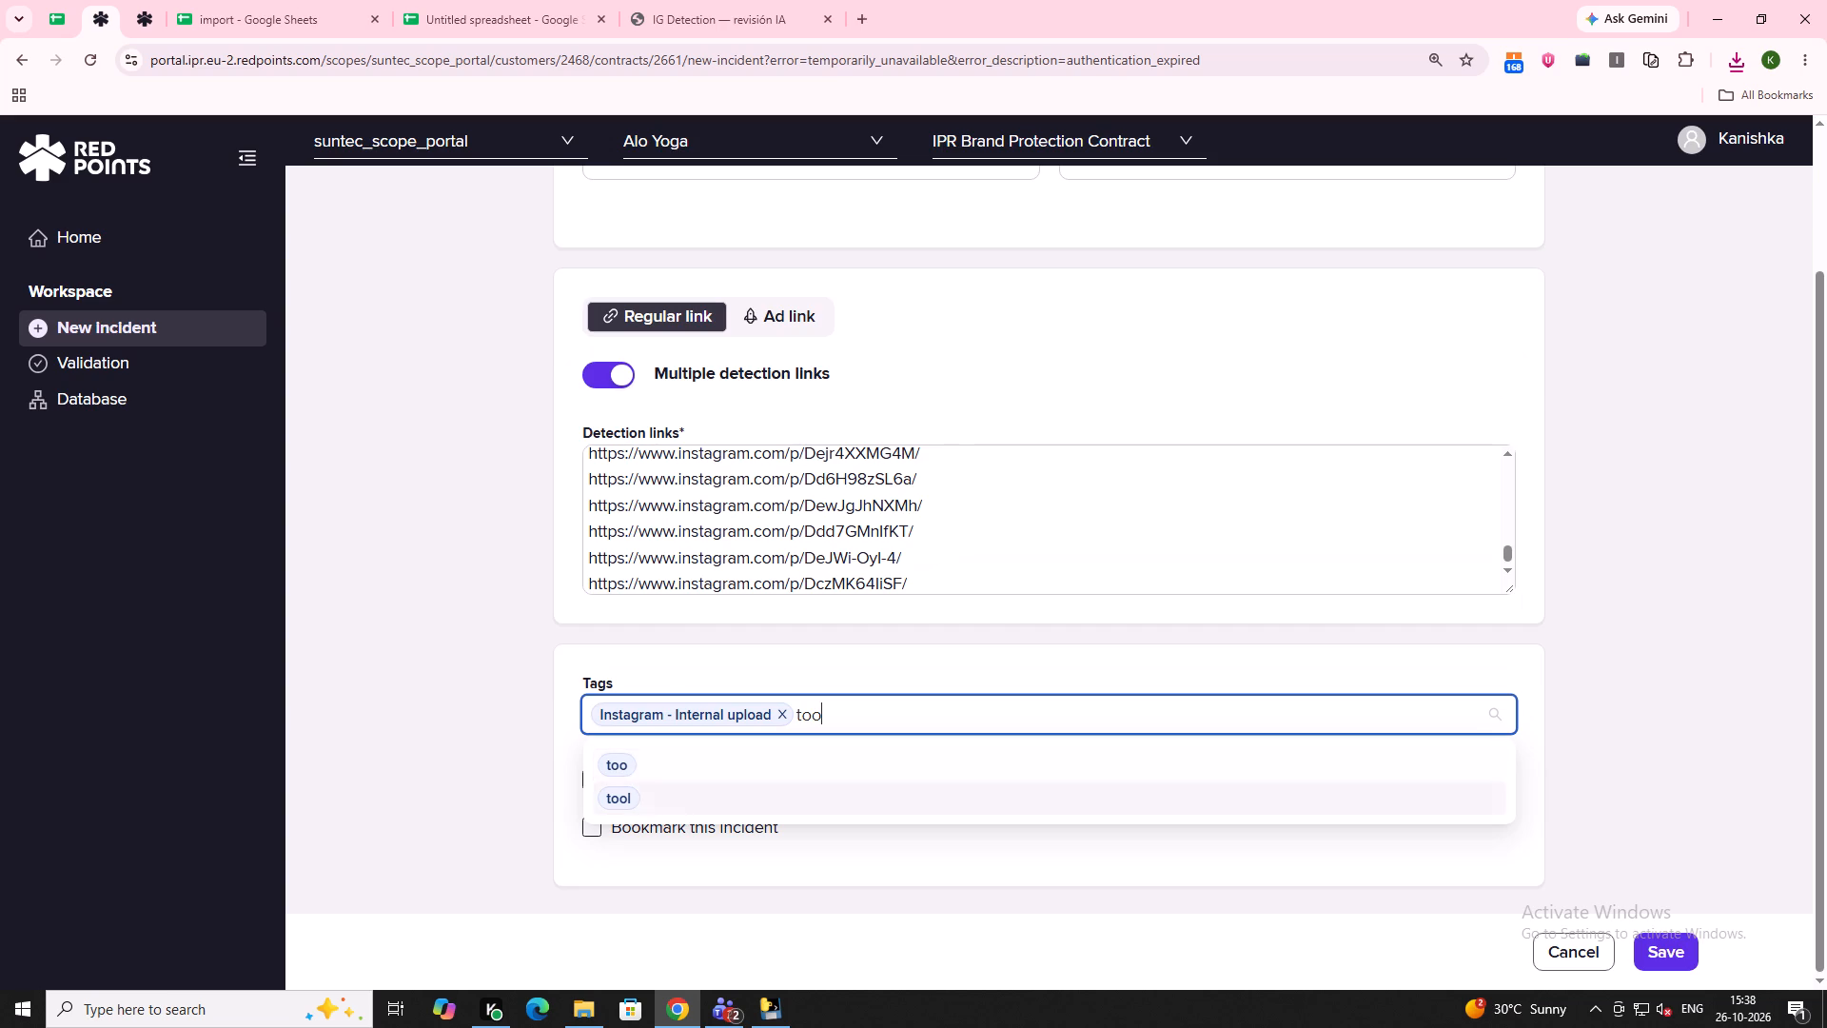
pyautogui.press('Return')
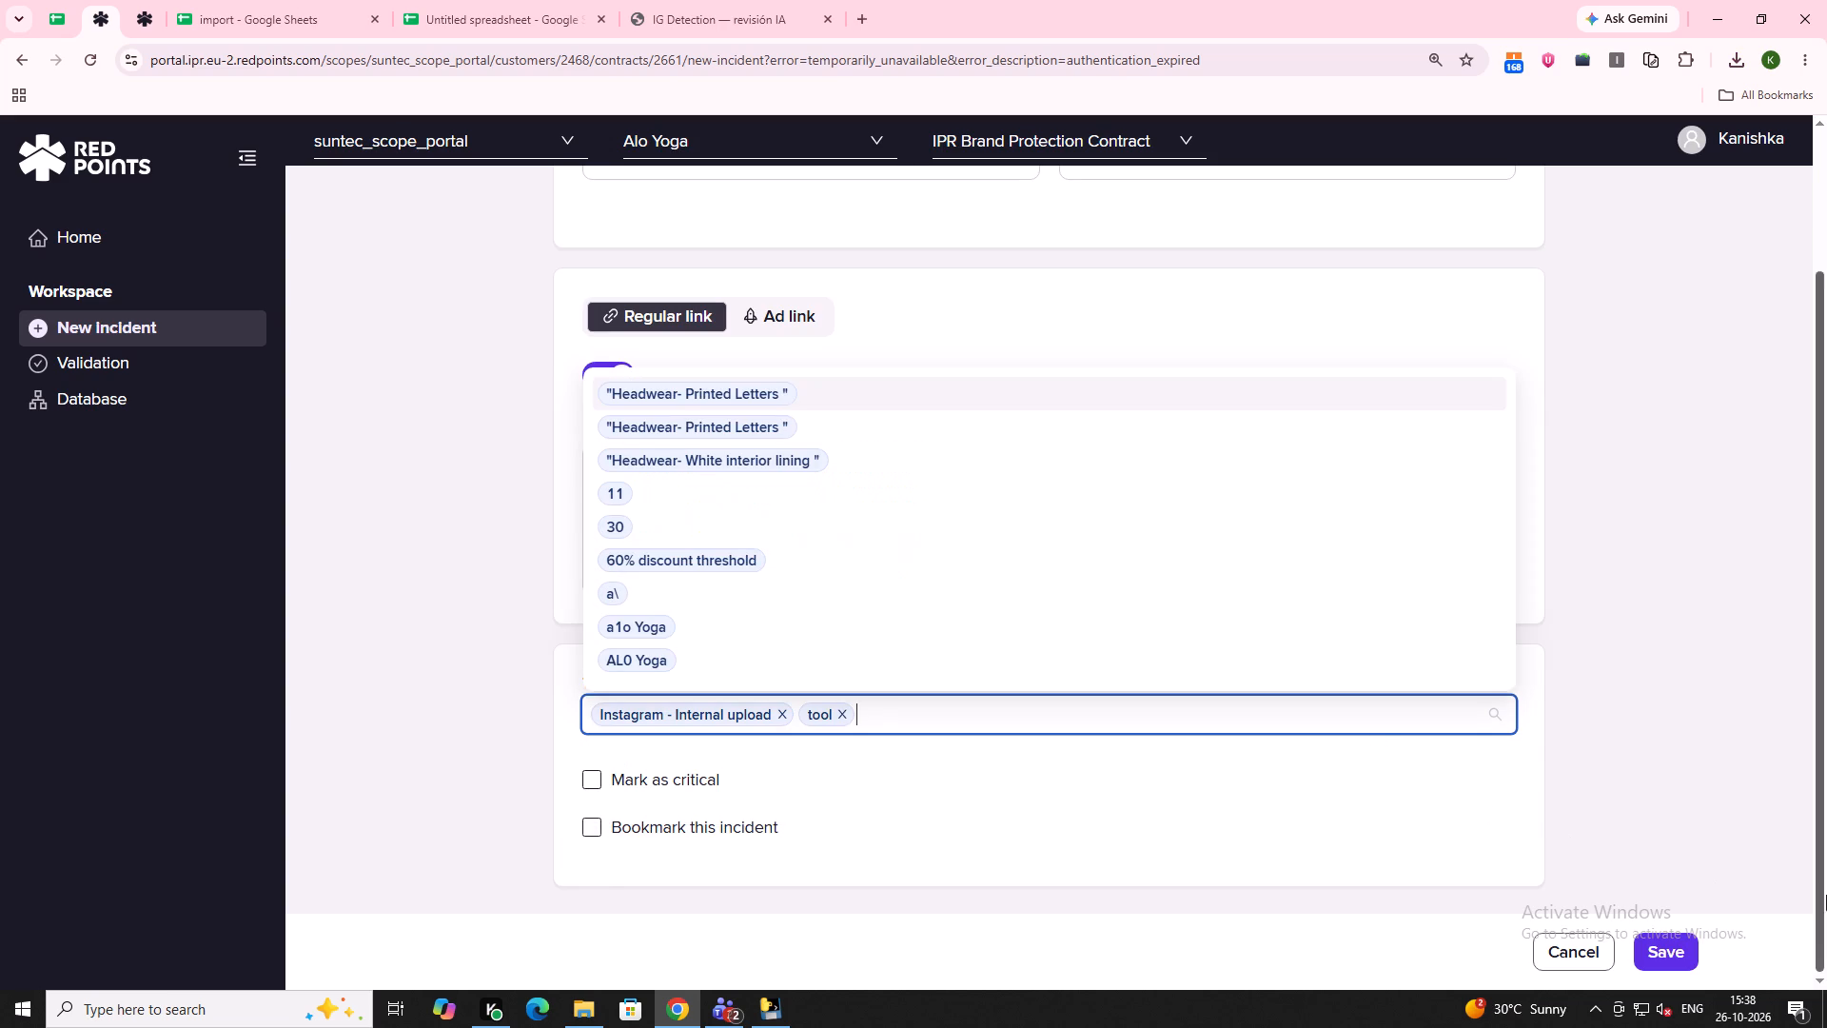
pyautogui.click(1653, 959)
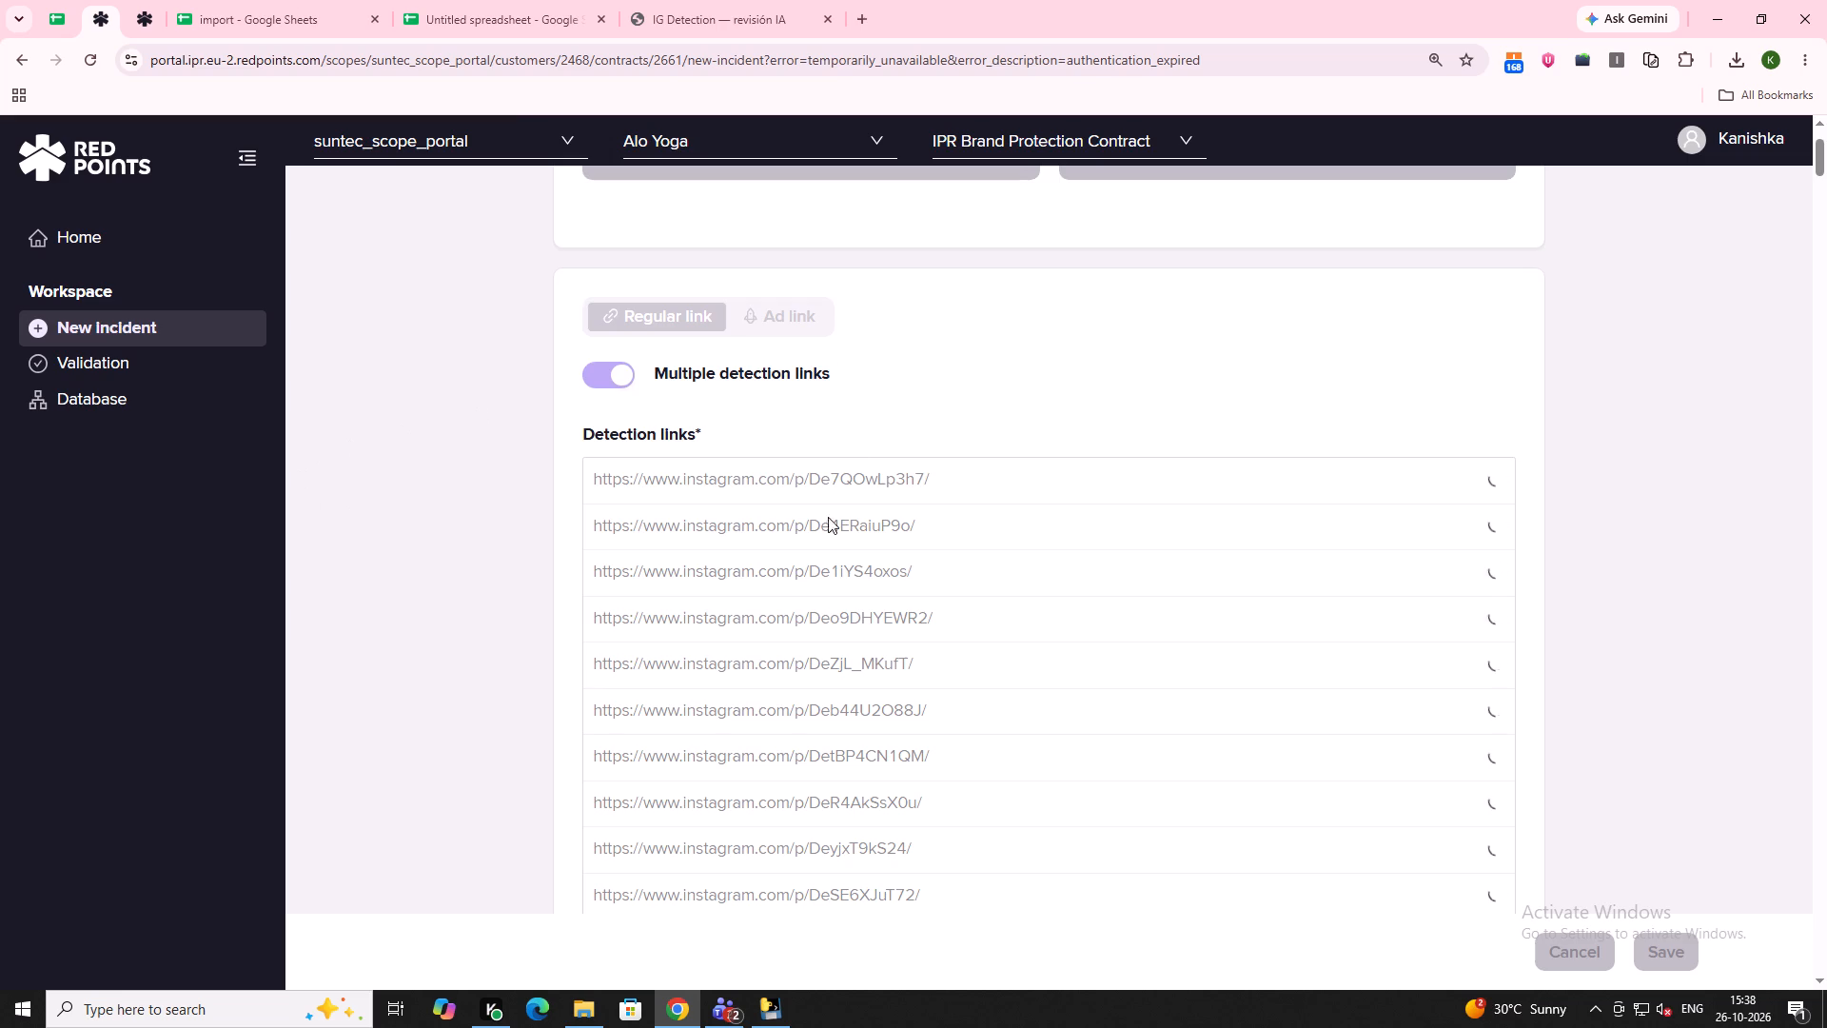
# Copy the full detection links list with each link's incident result, from the first link to the last.
pyautogui.scroll(9, 826, 537)
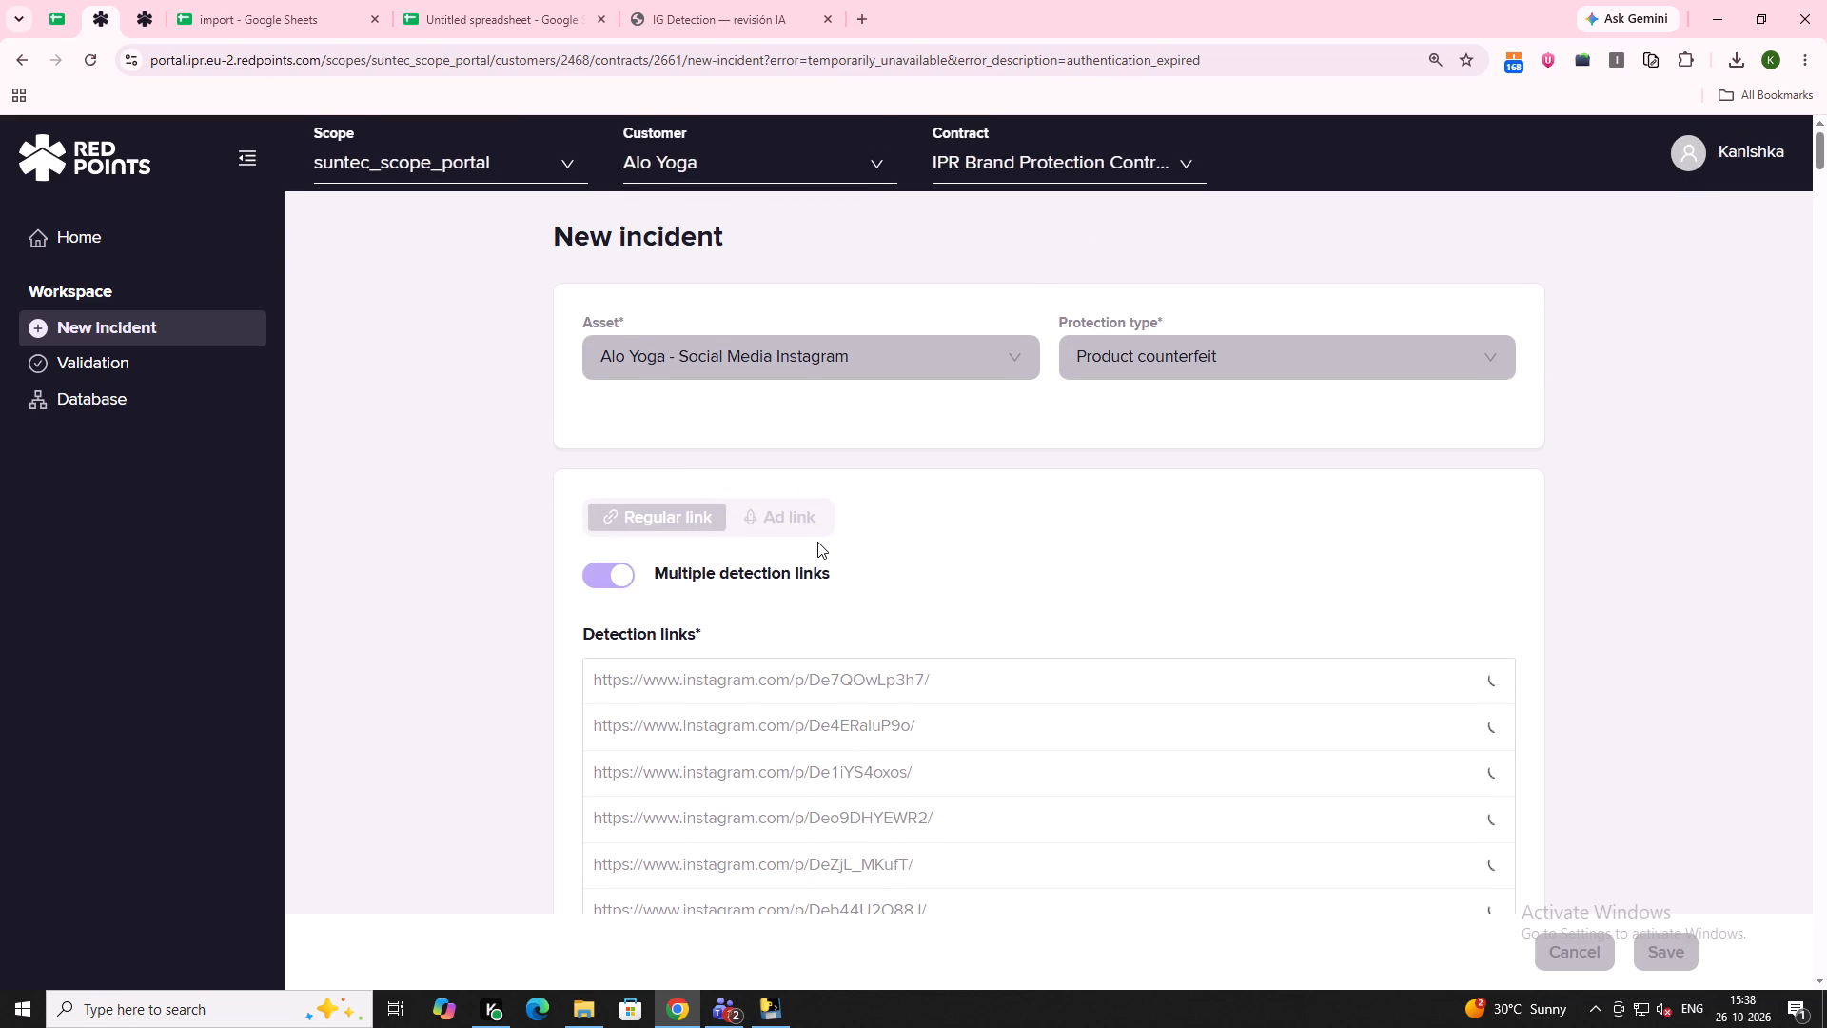
pyautogui.scroll(1, 817, 542)
pyautogui.scroll(4, 829, 622)
pyautogui.scroll(5, 717, 632)
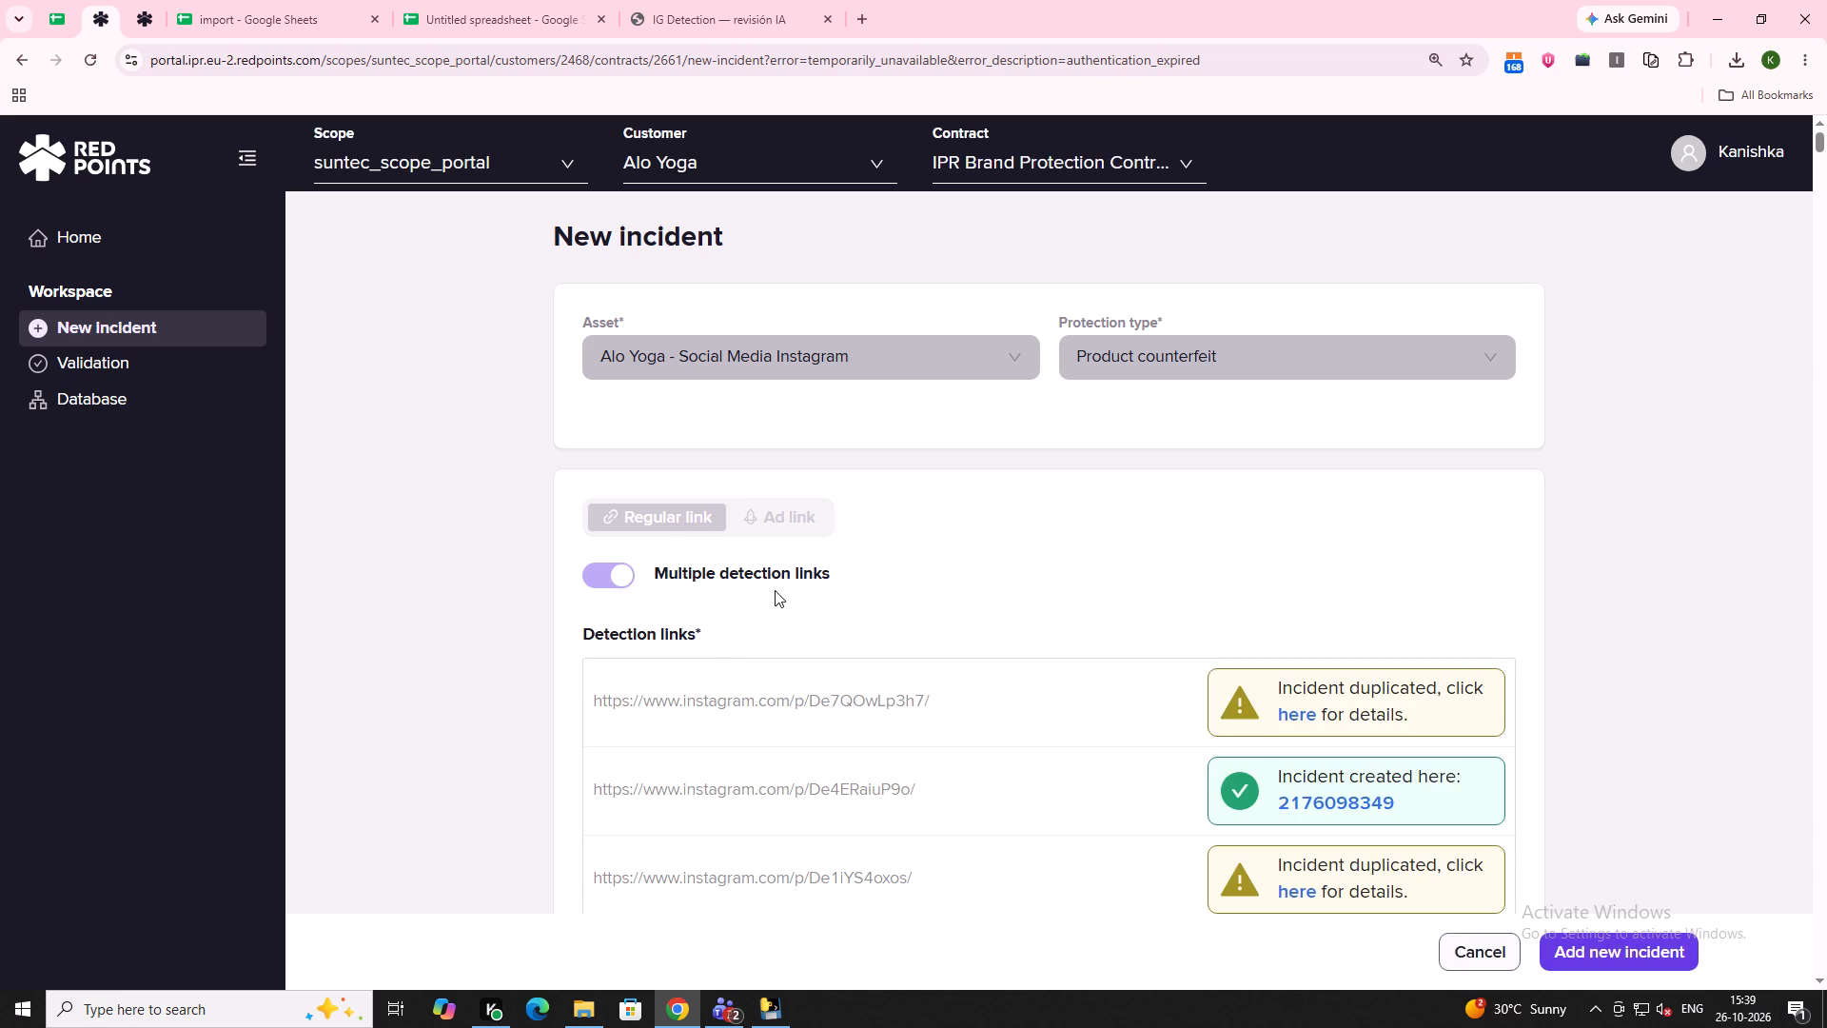
pyautogui.scroll(-2, 581, 702)
pyautogui.moveTo(518, 475); pyautogui.dragTo(1825, 1027)
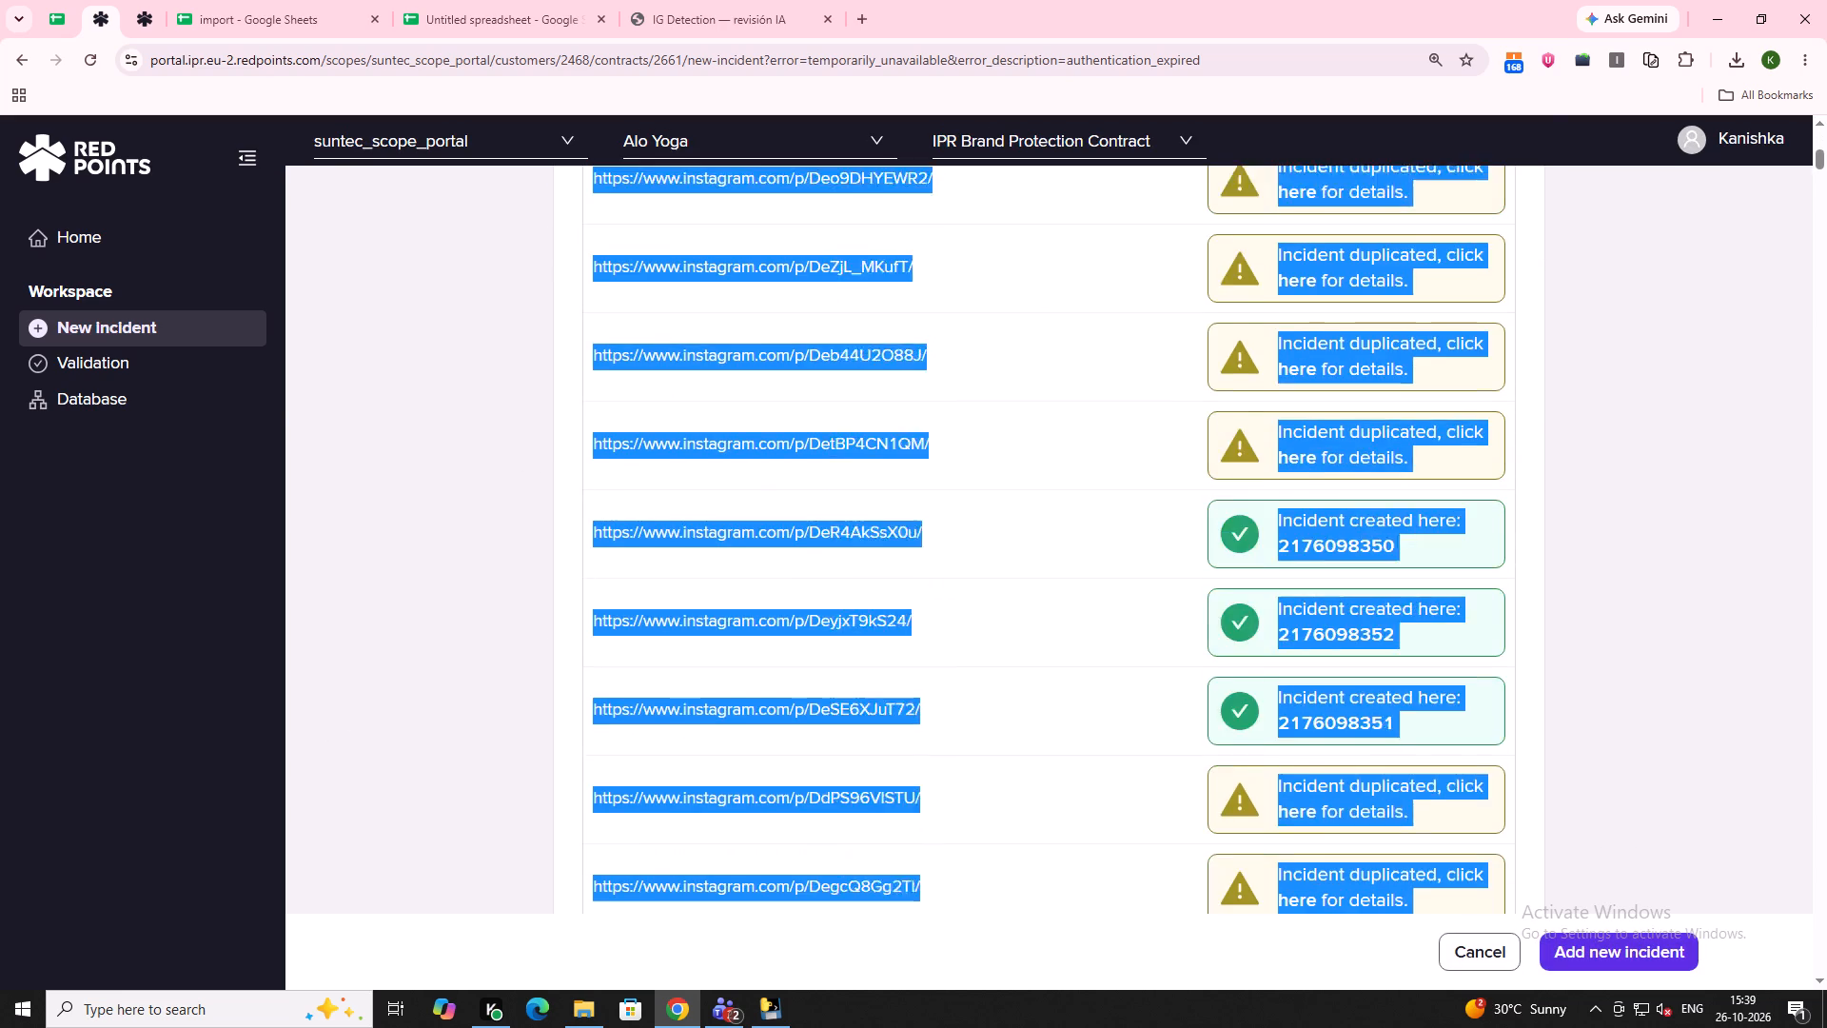
pyautogui.moveTo(1825, 1027); pyautogui.dragTo(1775, 1027)
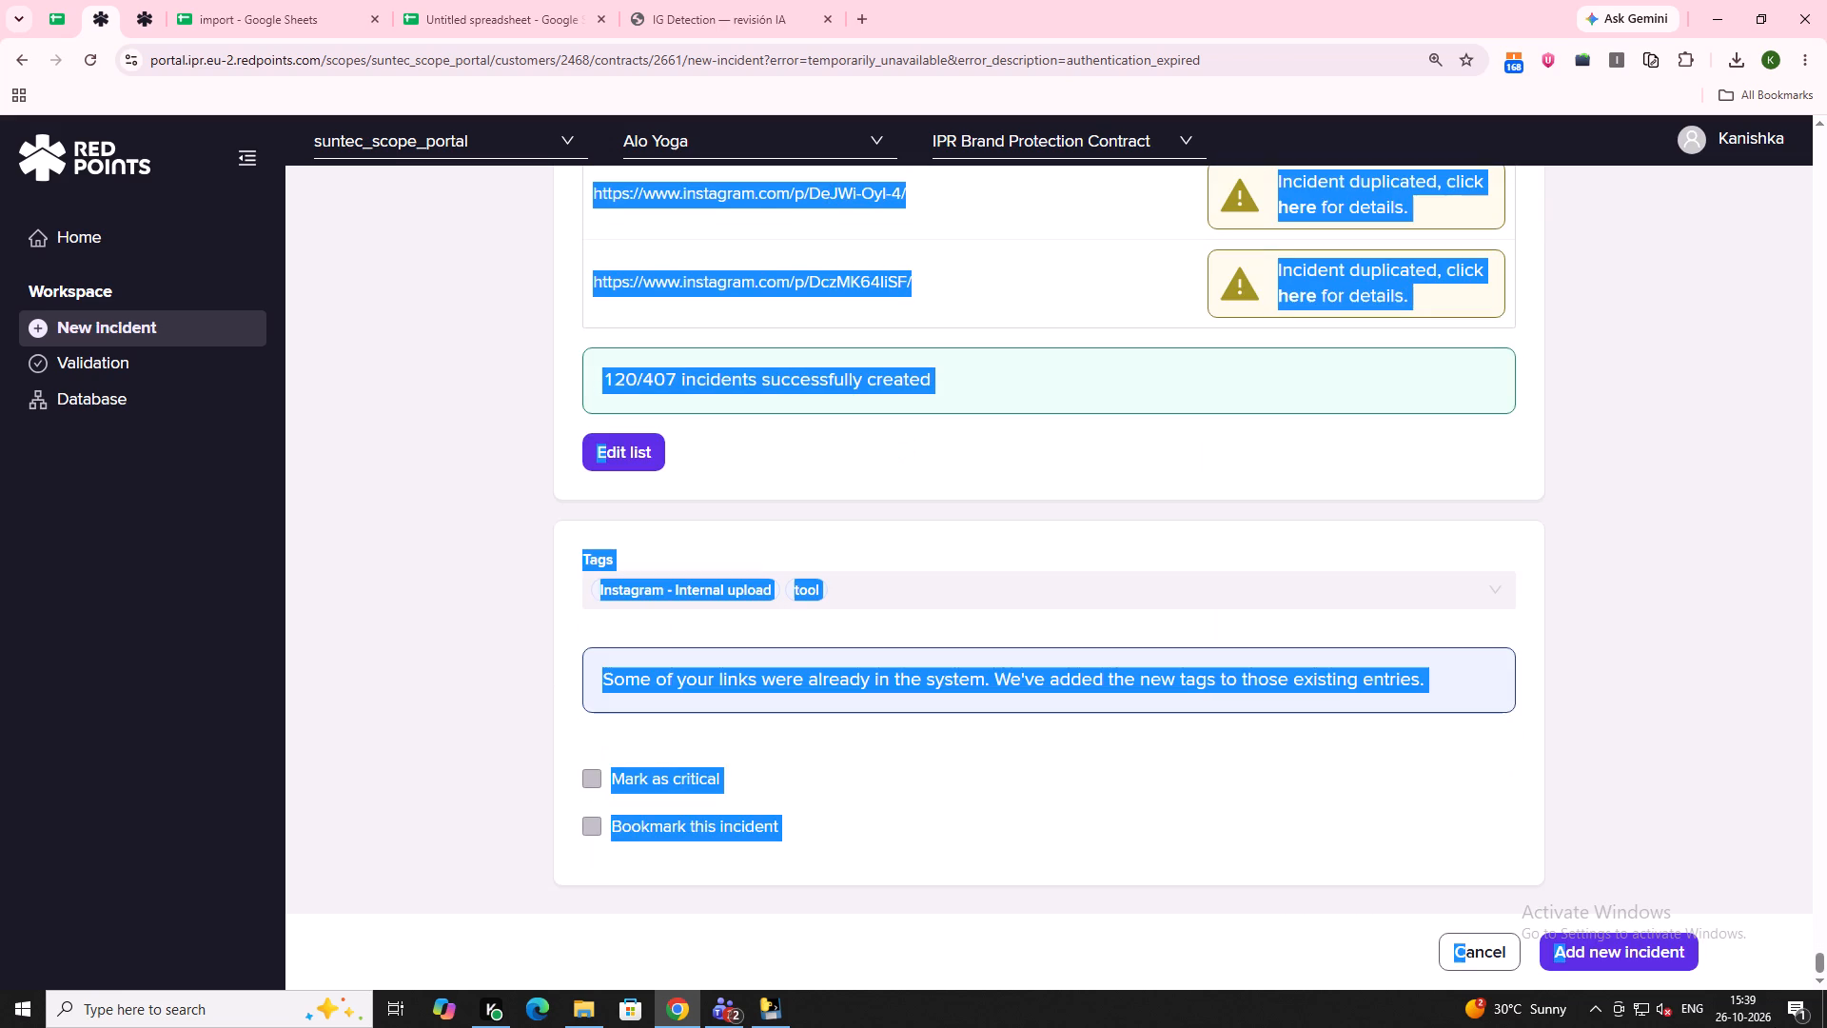
pyautogui.moveTo(1775, 1027); pyautogui.dragTo(1474, 565)
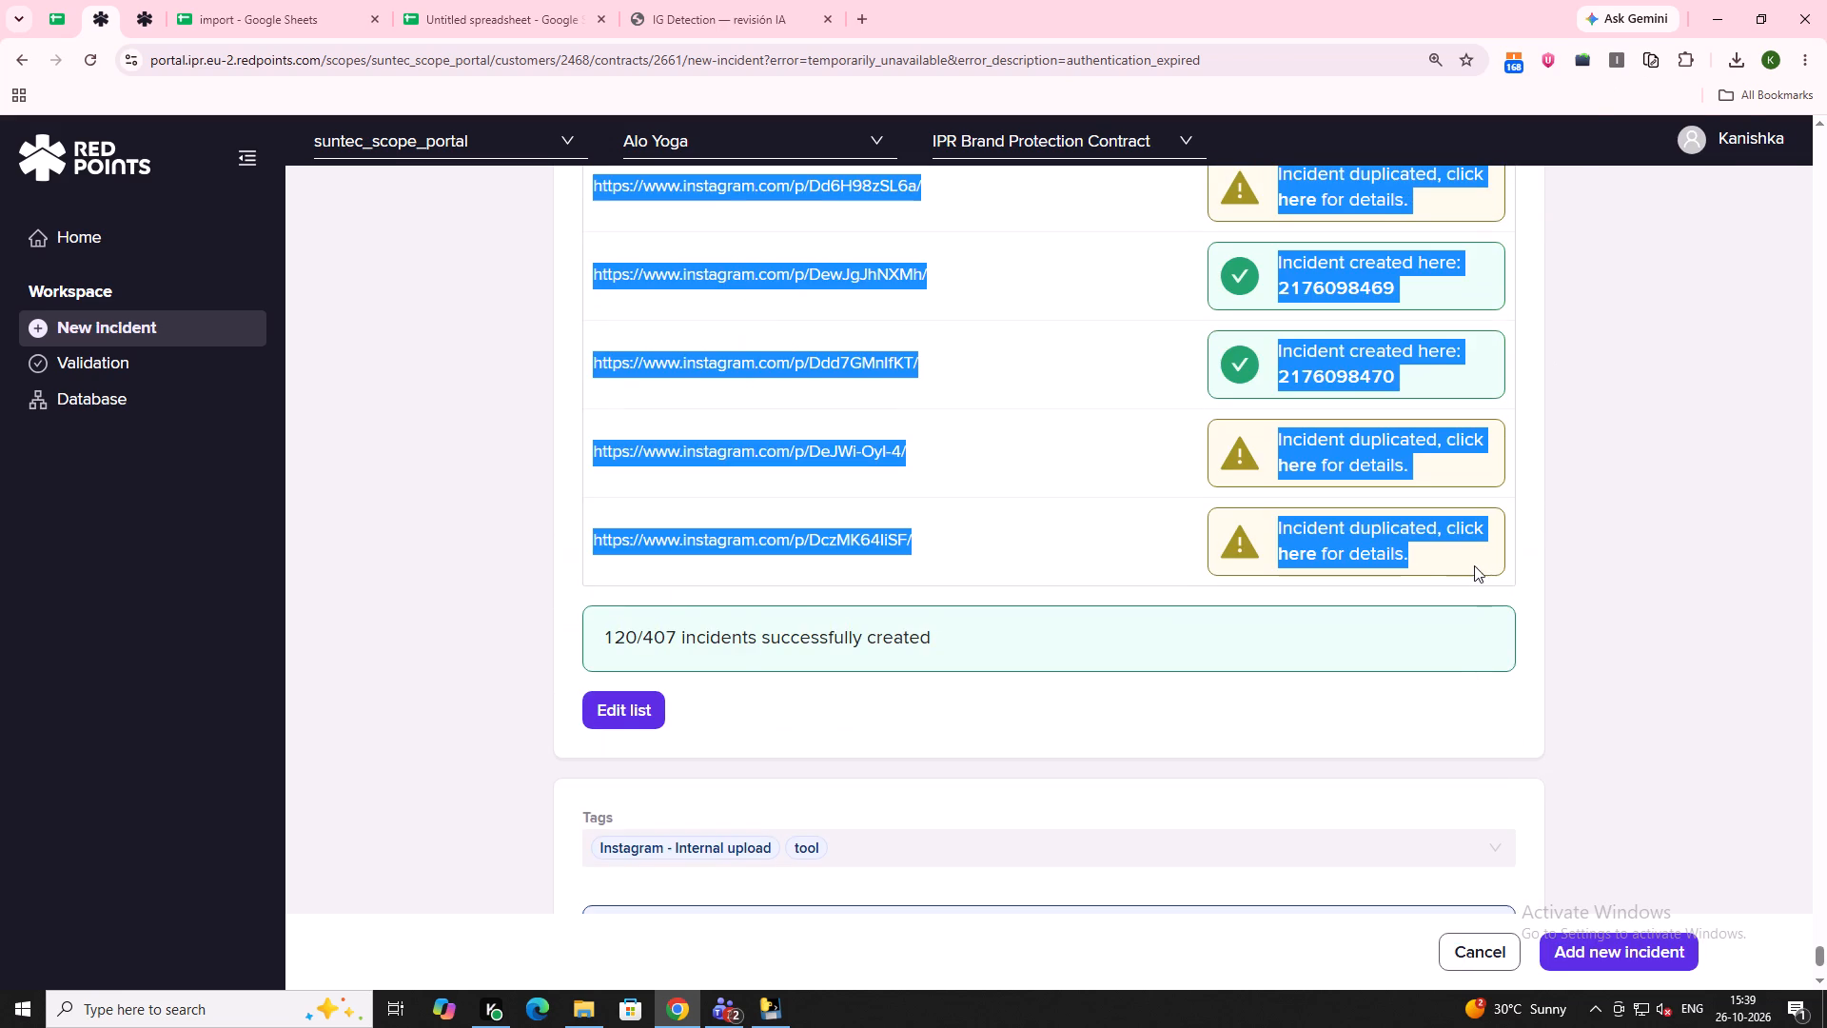
pyautogui.moveTo(1474, 565); pyautogui.dragTo(1441, 576)
pyautogui.hotkey('ctrl', 'c')
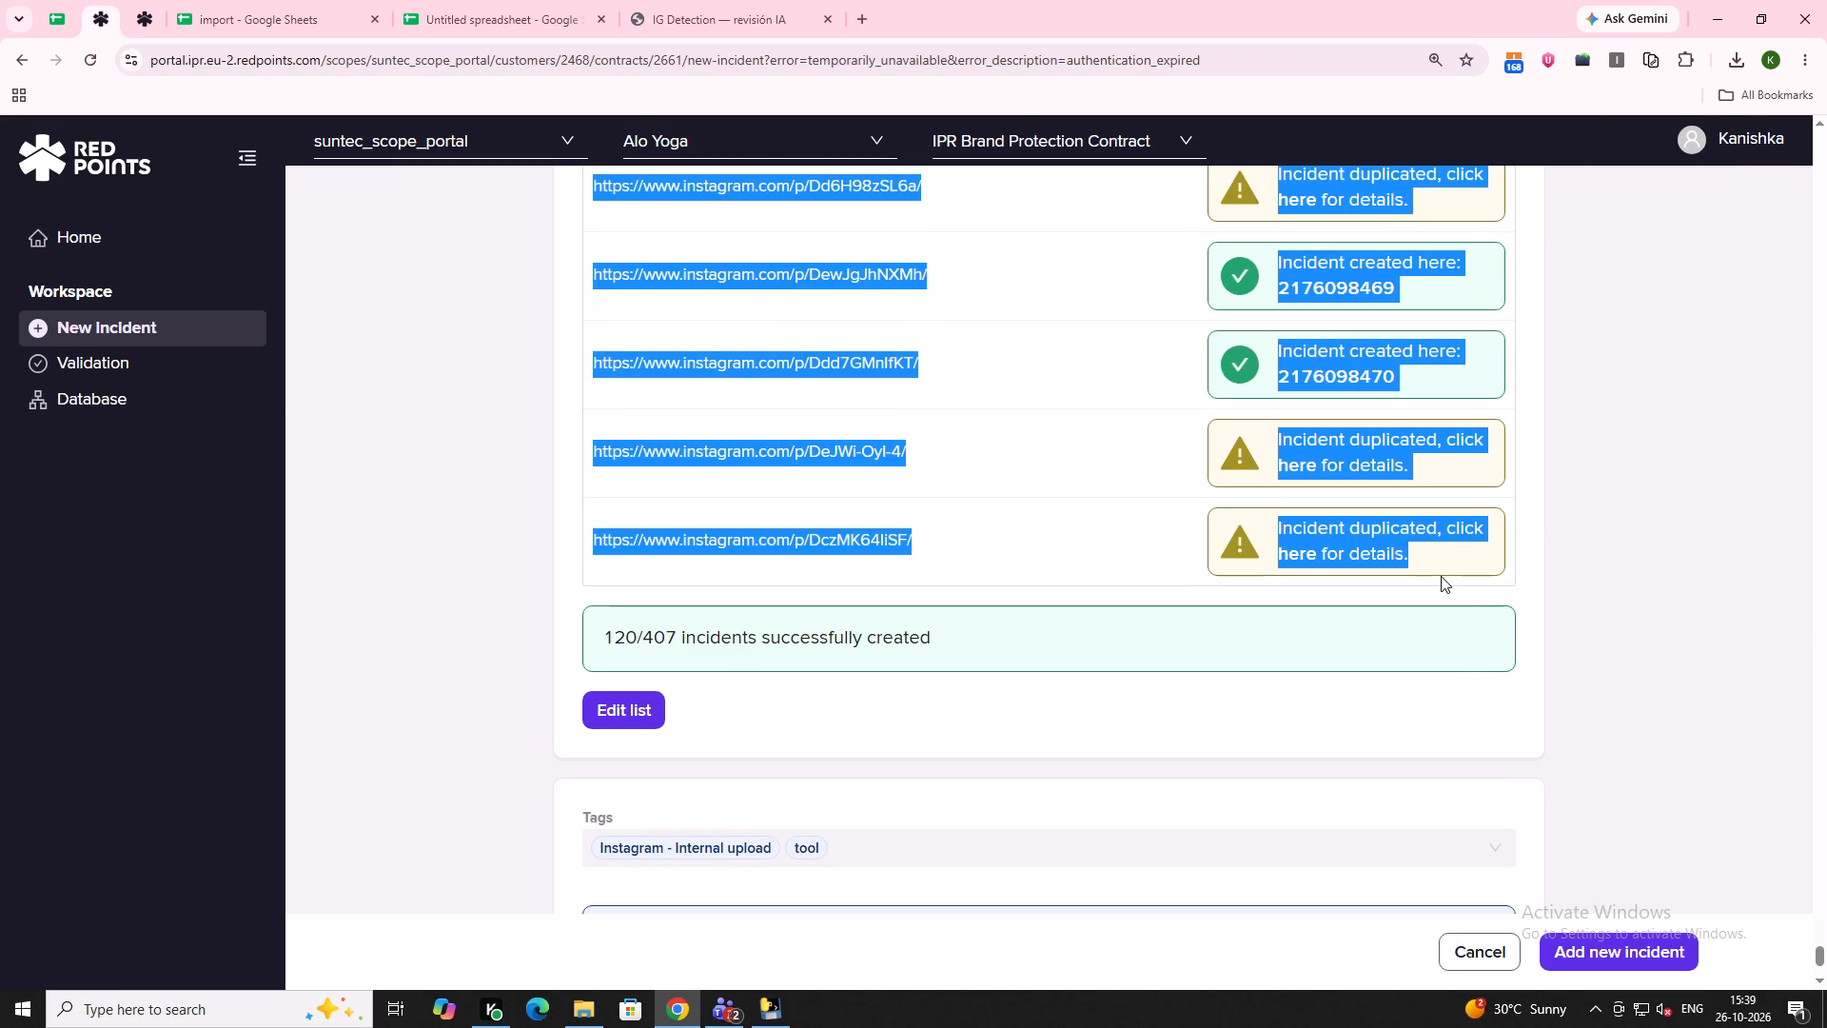
pyautogui.hotkey('ctrl', 'c')
pyautogui.hotkey('ctrl', 'c')
# In the Untitled spreadsheet, undo the previous batch's changes and paste the copied incident results starting at cell A2.
pyautogui.click(473, 0)
pyautogui.hotkey('ctrl', 'z')
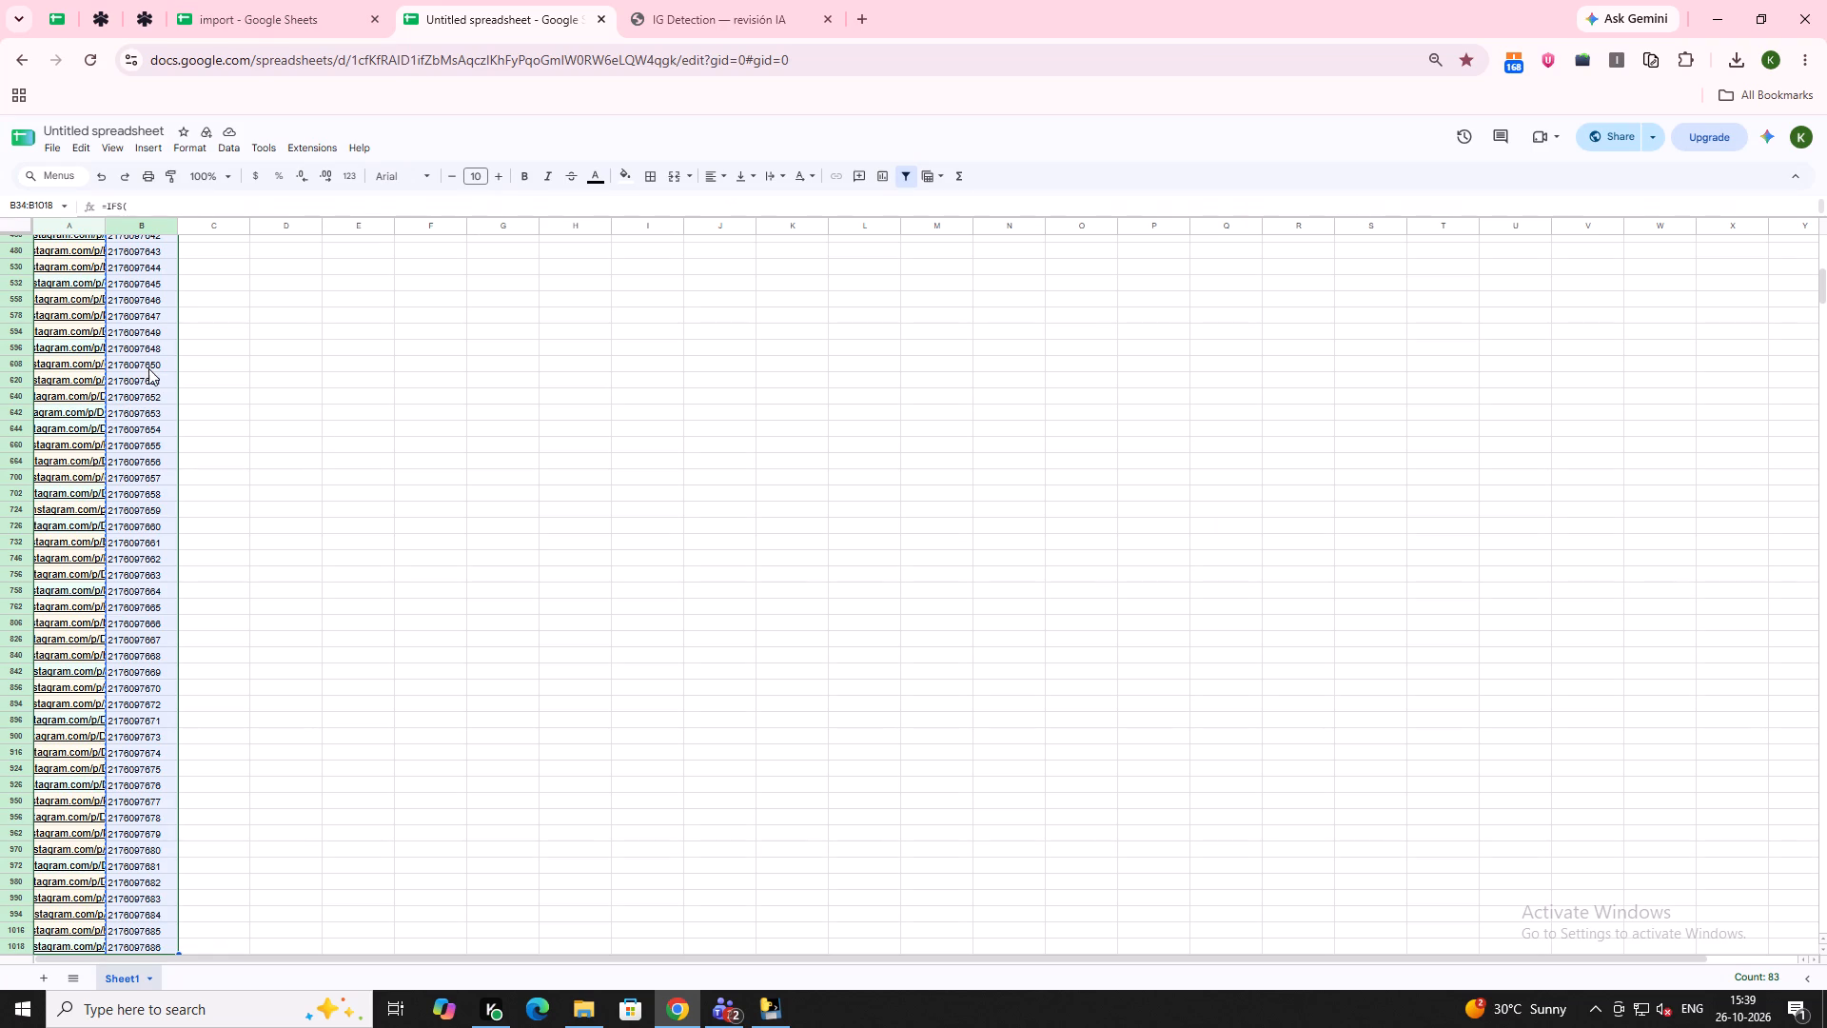
pyautogui.hotkey('ctrl', 'z')
pyautogui.hotkey('ctrl', 'z')
pyautogui.hotkey('ctrl', 'v')
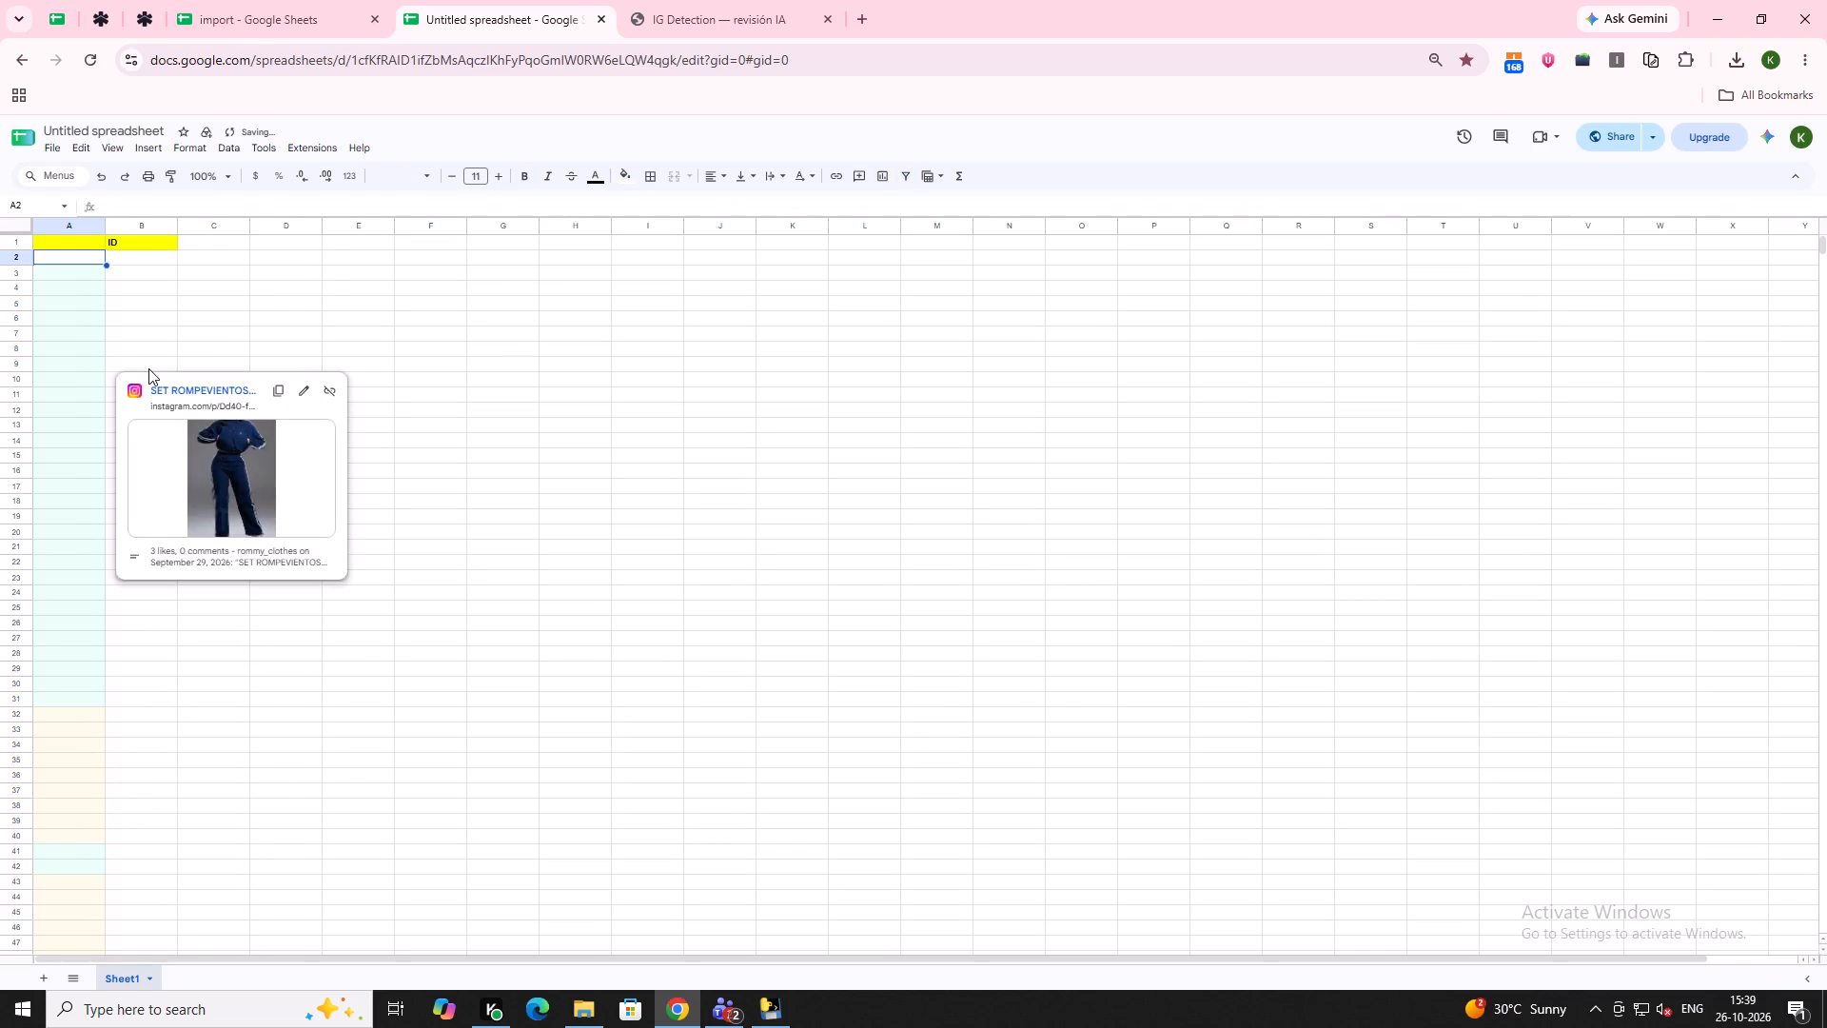
# Select the ID header cell of column B.
pyautogui.click(151, 241)
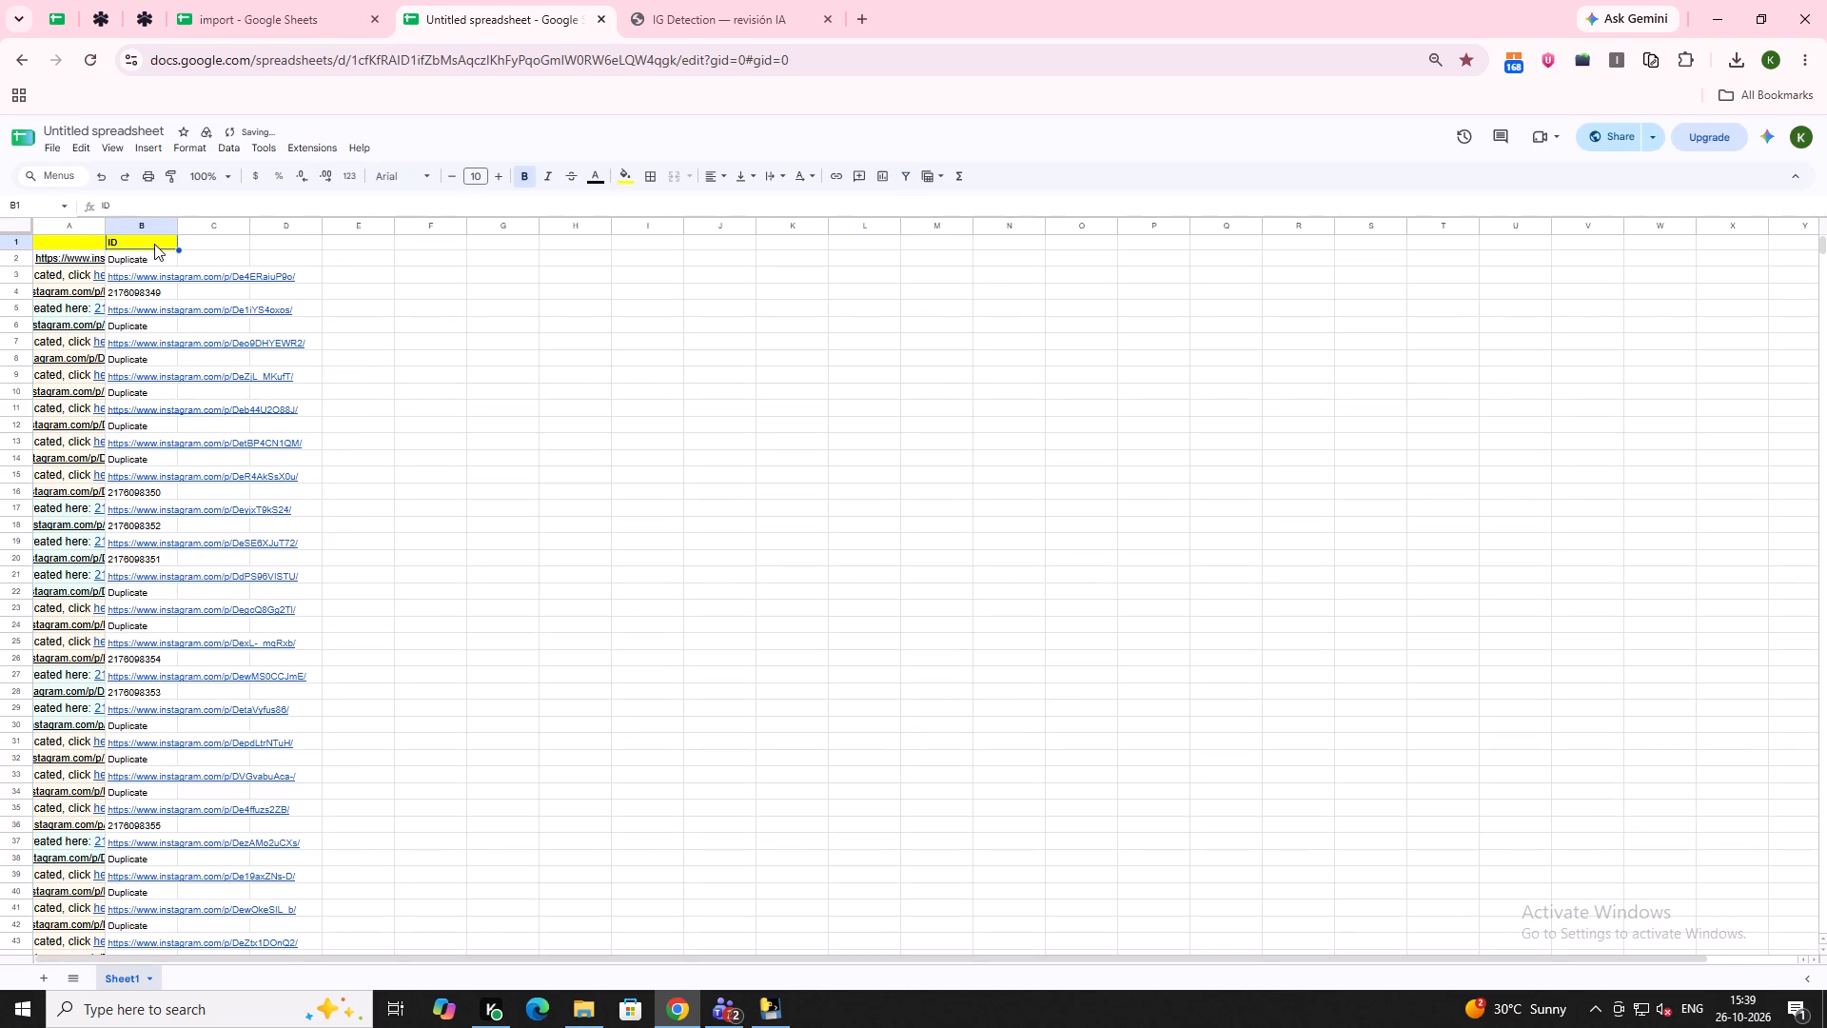
# In the untitled spreadsheet, filter the ID column to values containing 21 and select the matching post links in column A.
pyautogui.hotkey('alt', 'd')
pyautogui.hotkey('alt', 'f')
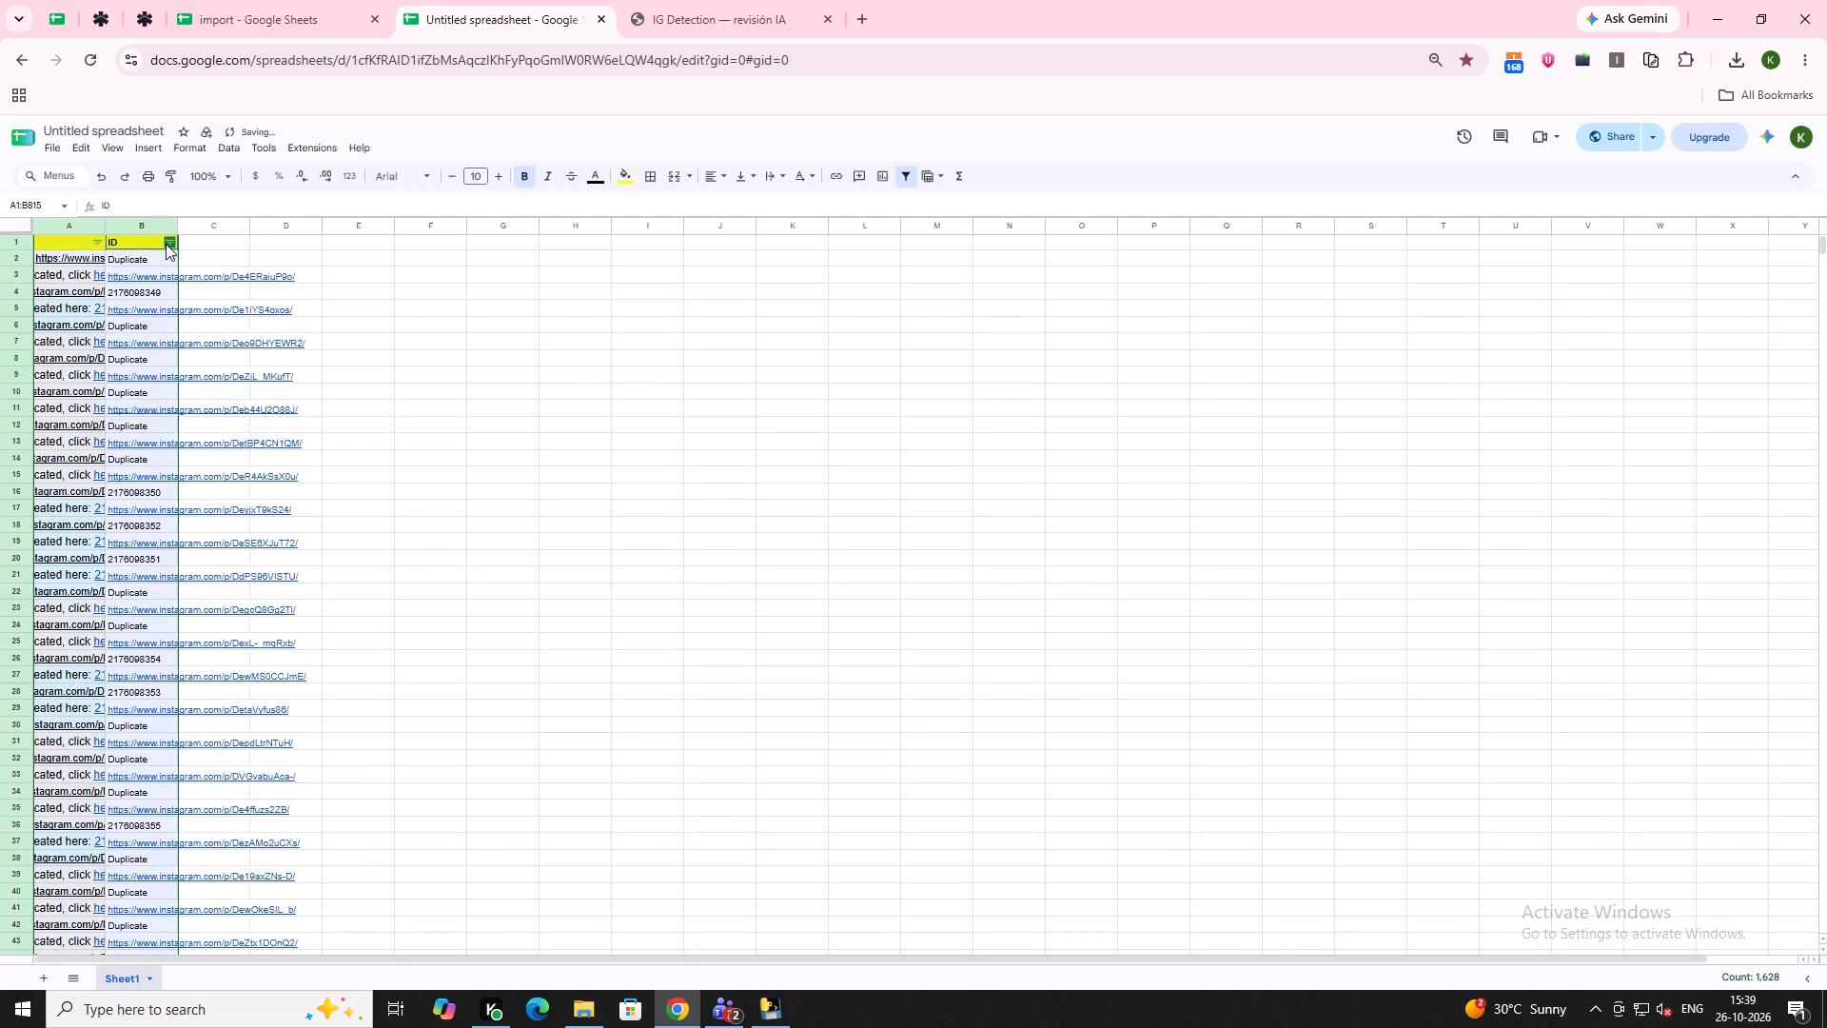
pyautogui.click(166, 244)
pyautogui.click(247, 416)
pyautogui.click(266, 457)
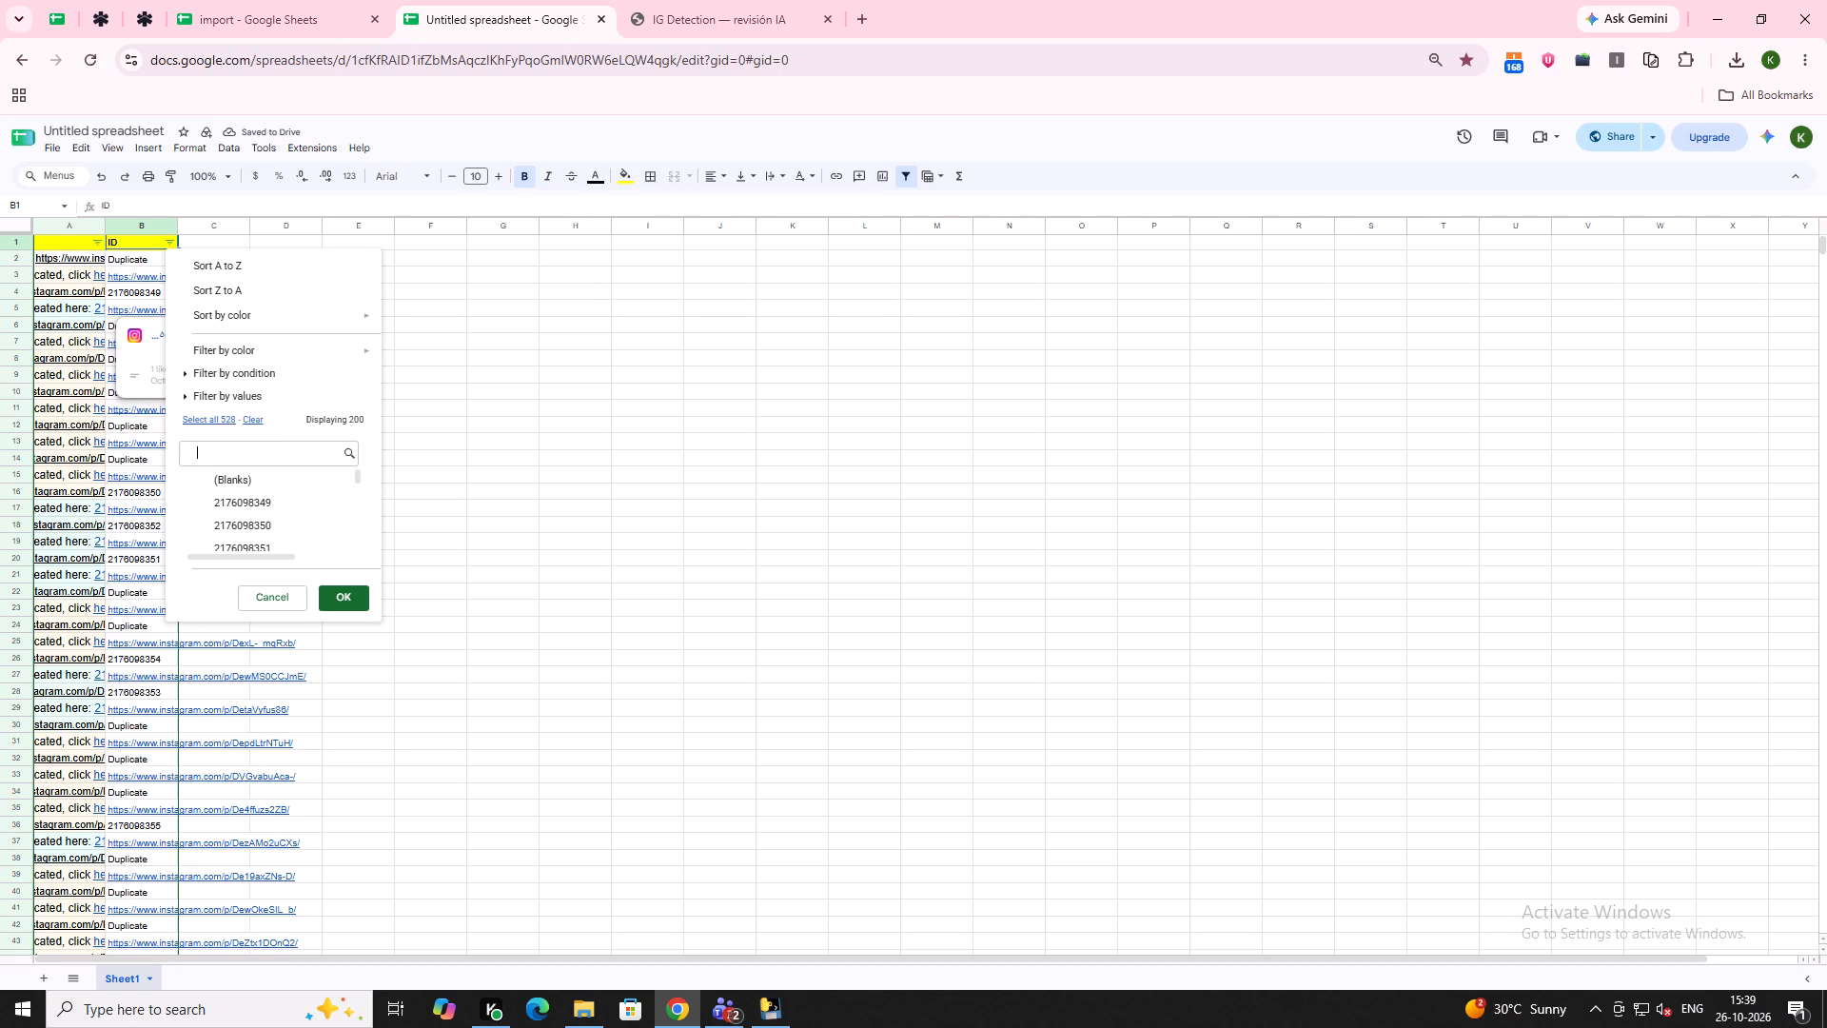
pyautogui.write('21')
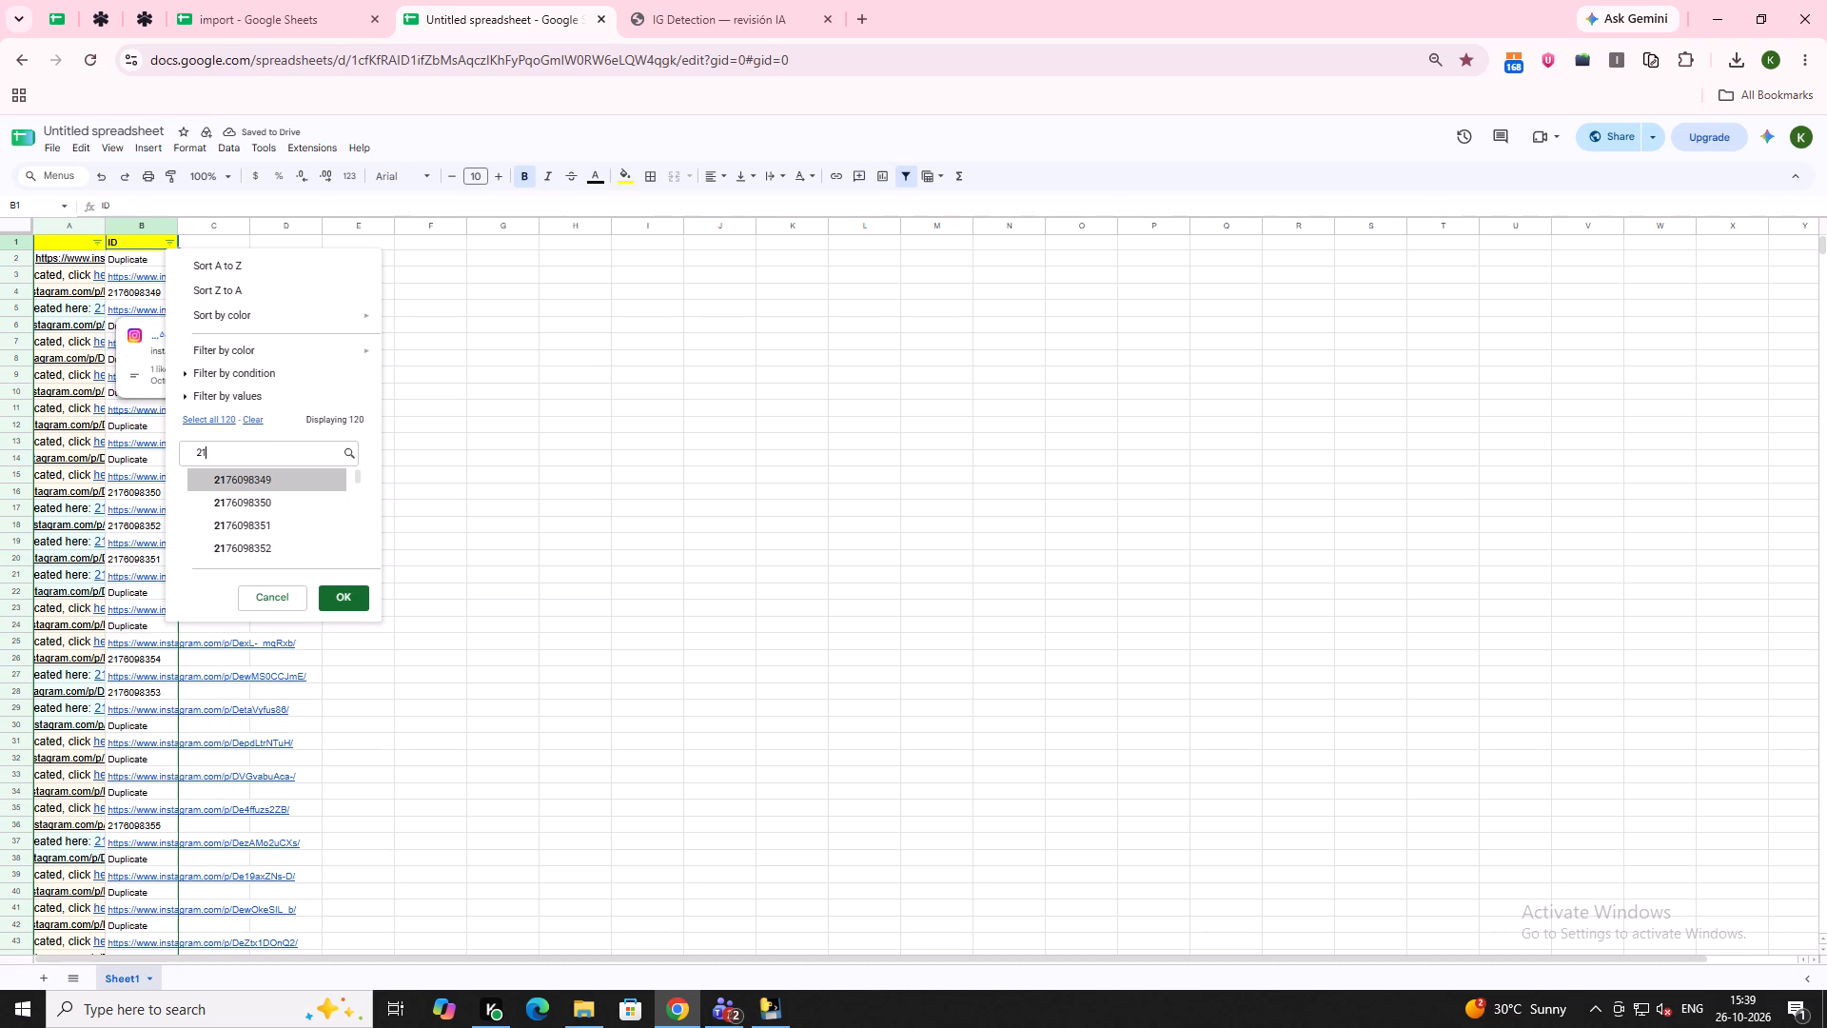
pyautogui.click(216, 411)
pyautogui.click(355, 602)
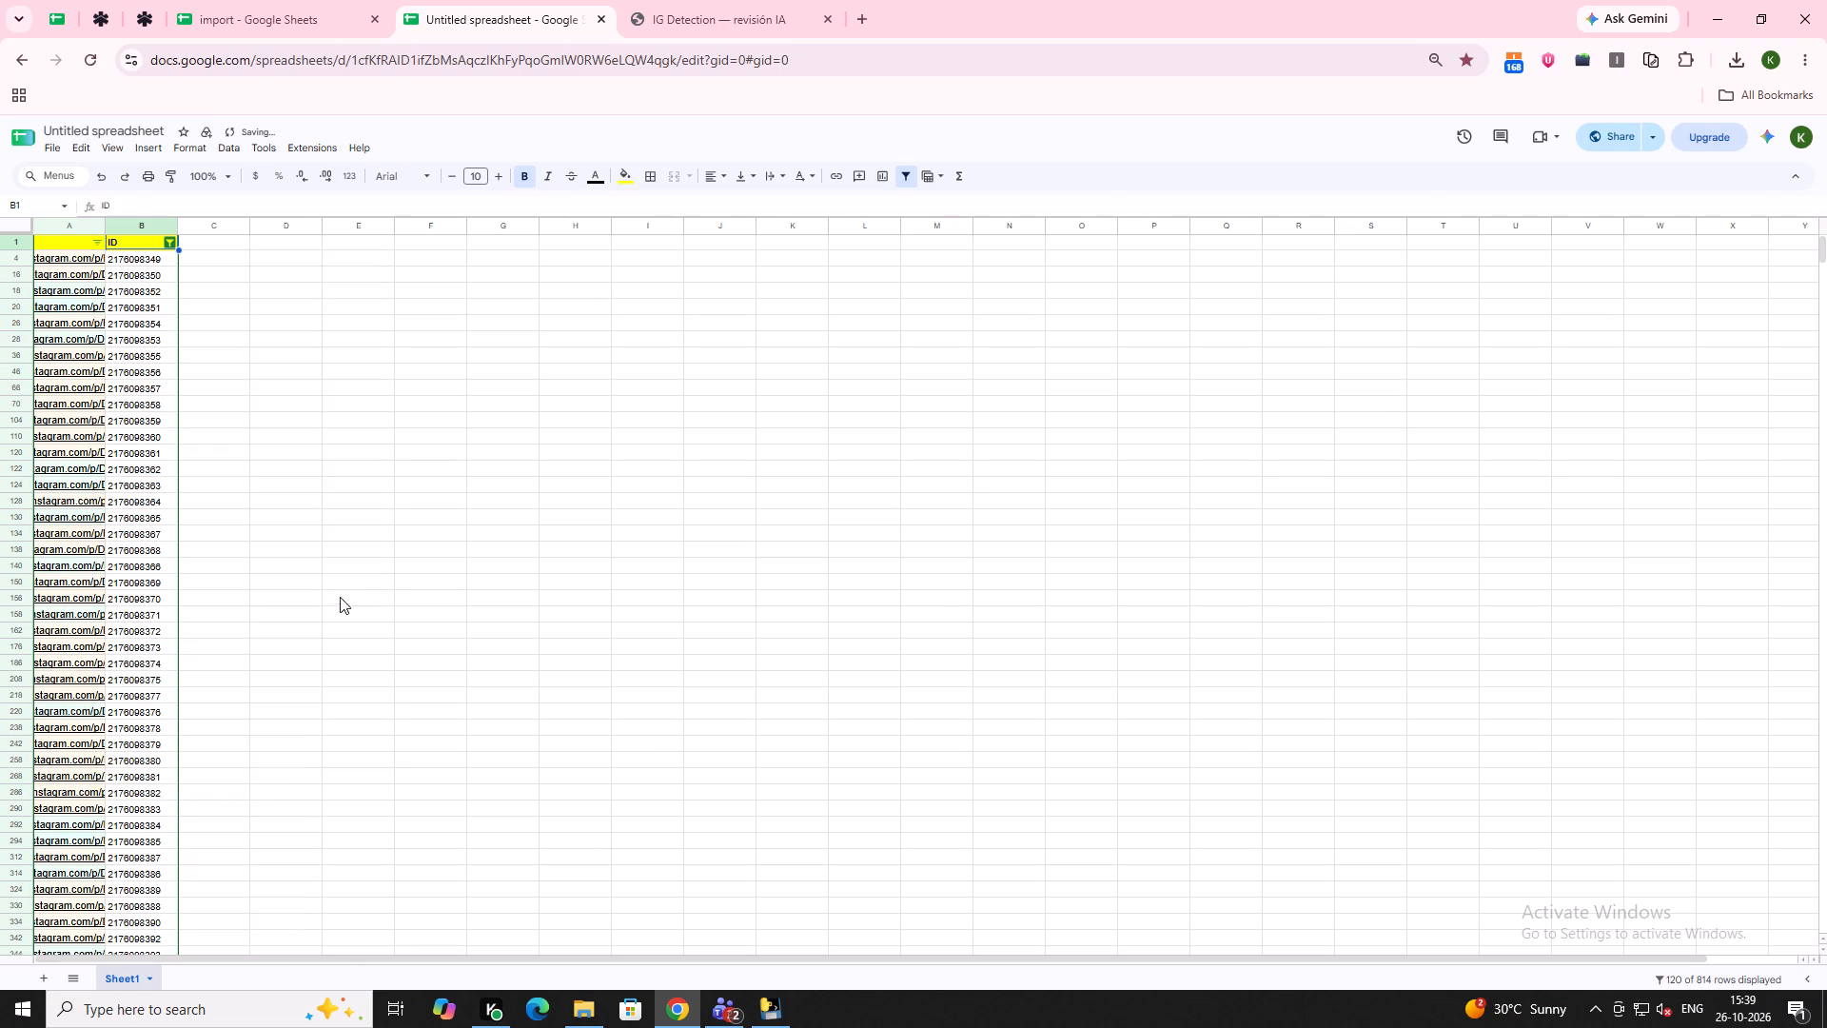
pyautogui.click(78, 262)
pyautogui.hotkey('ctrl', 'shift', 'Down')
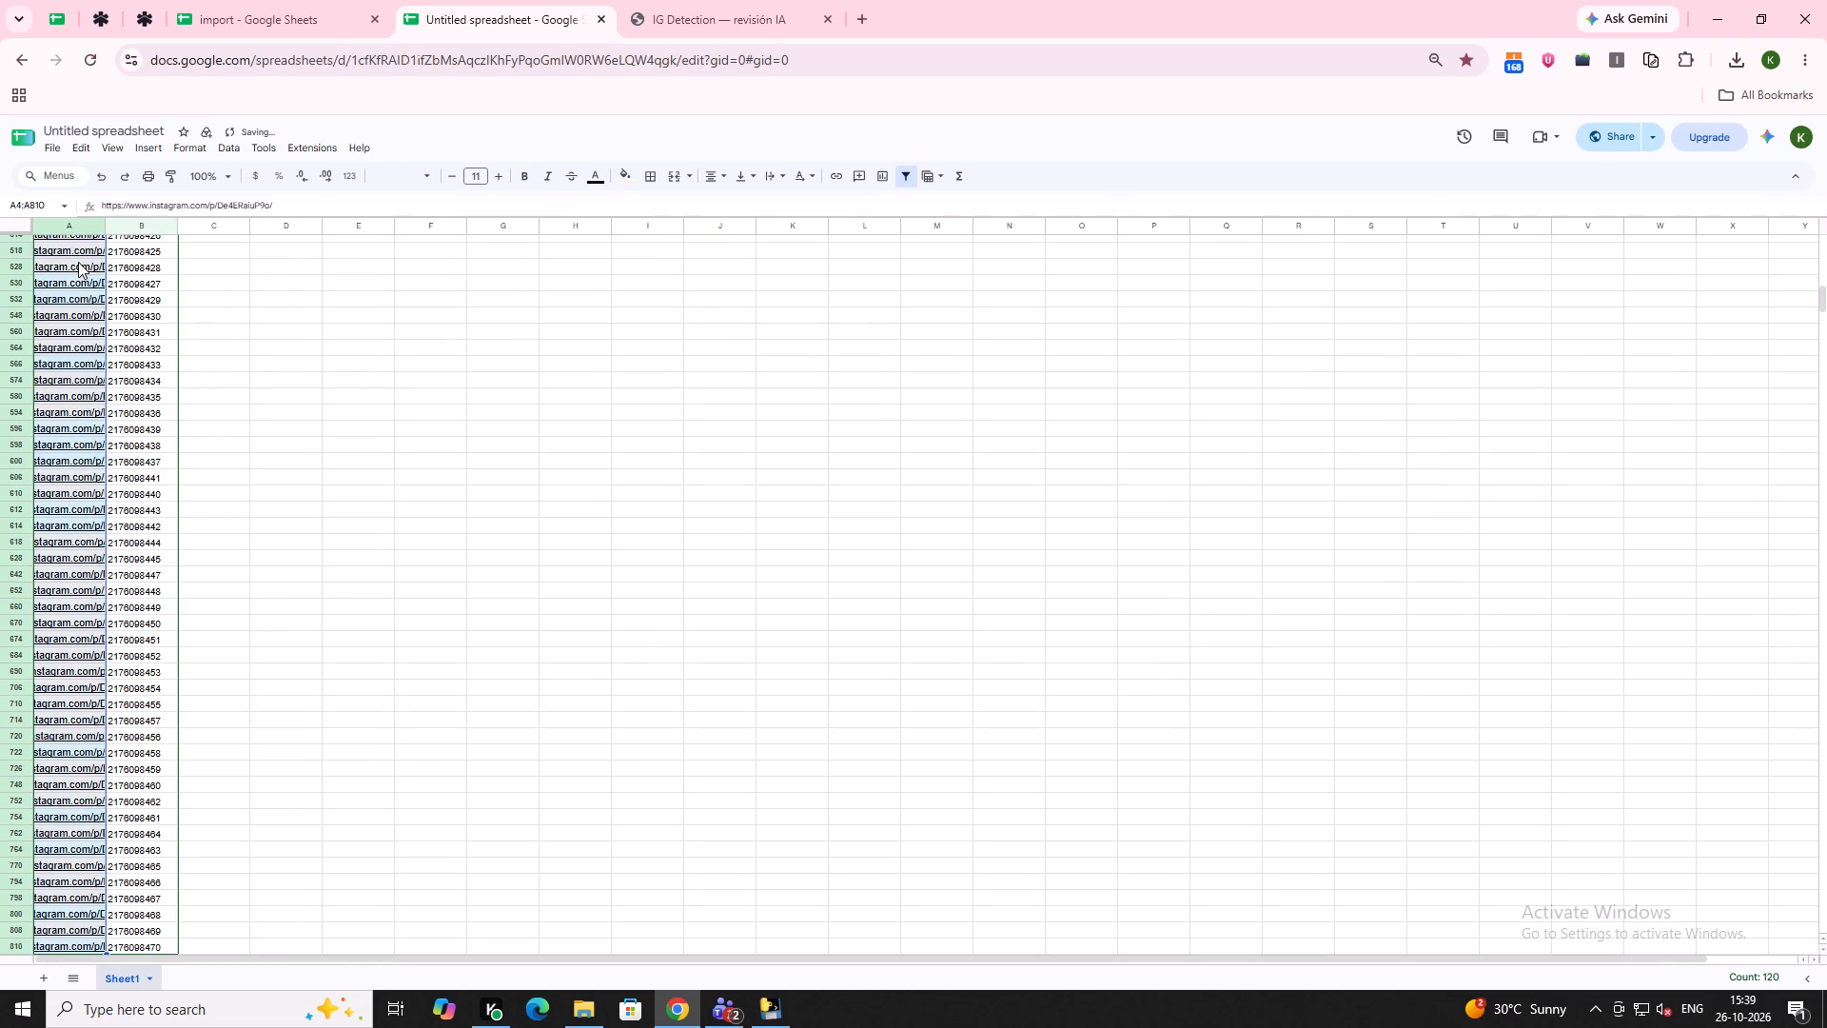
# Copy the filtered Instagram post links into the Incidents uploaded URLs cell of row 30676 in the Alo Yoga - Manual detection spreadsheet.
pyautogui.hotkey('ctrl', 'c')
pyautogui.hotkey('ctrl', 'c')
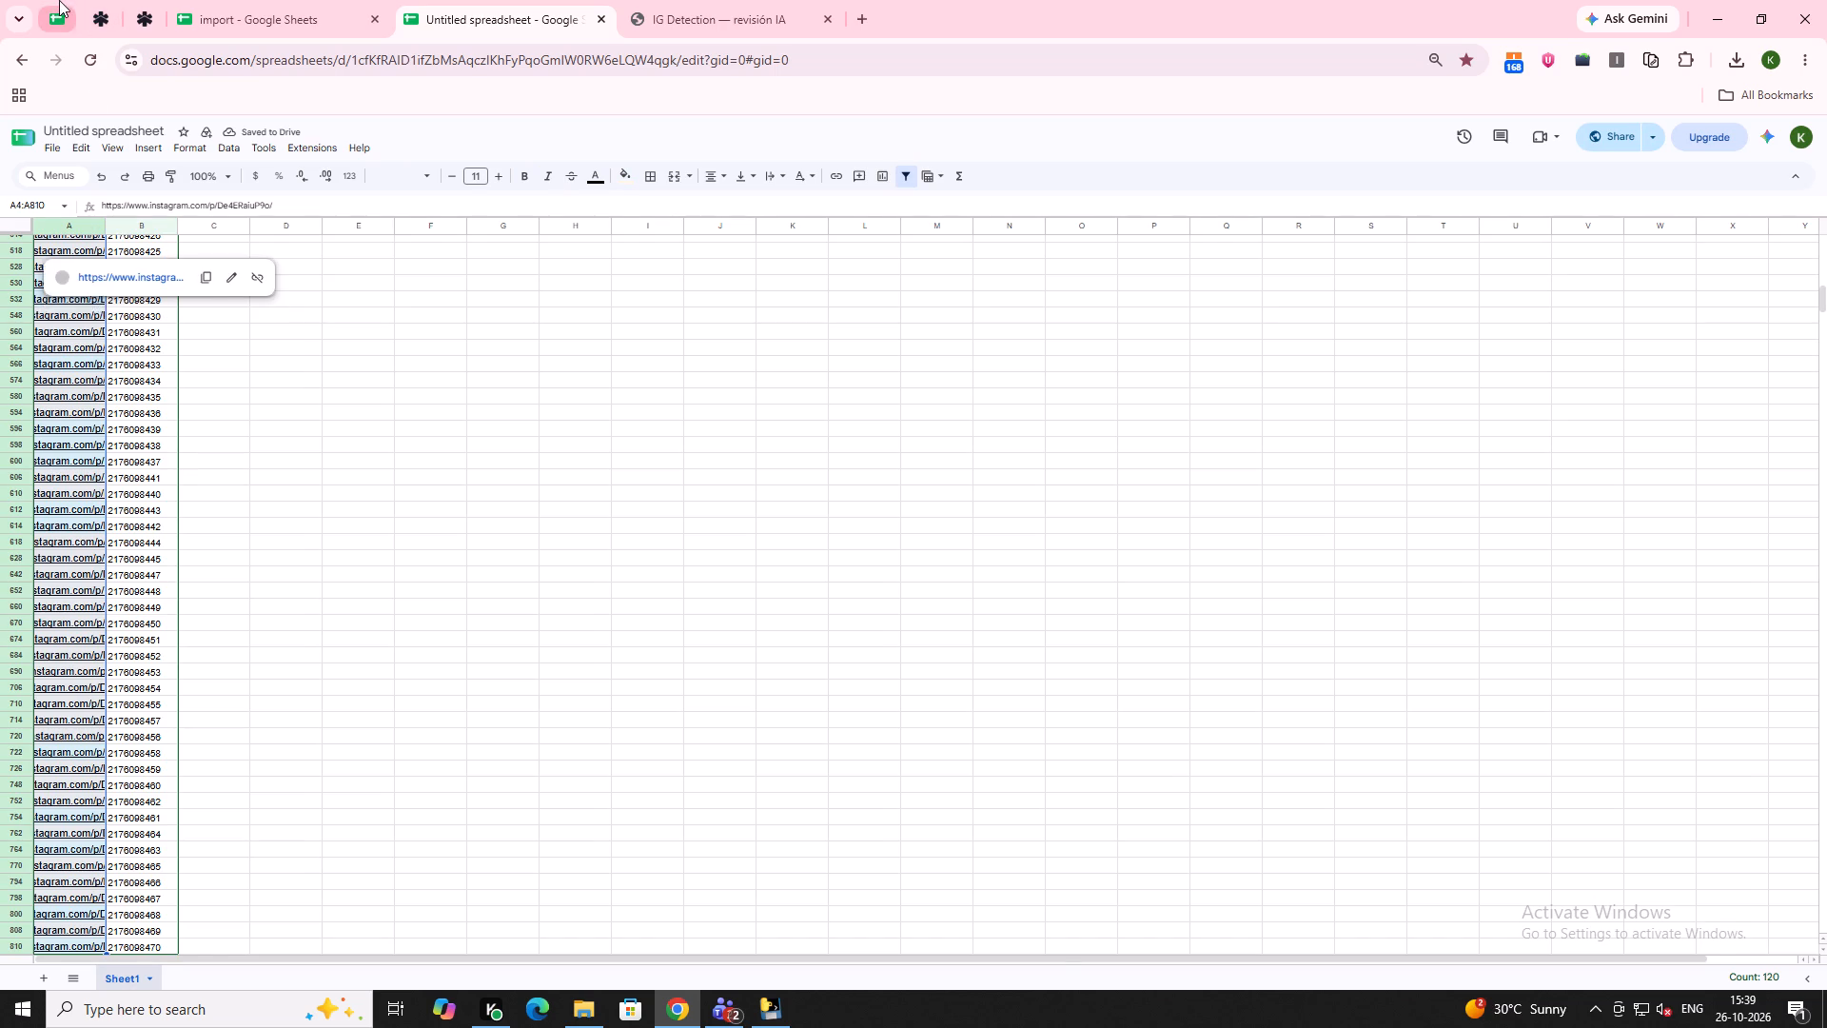
pyautogui.click(59, 0)
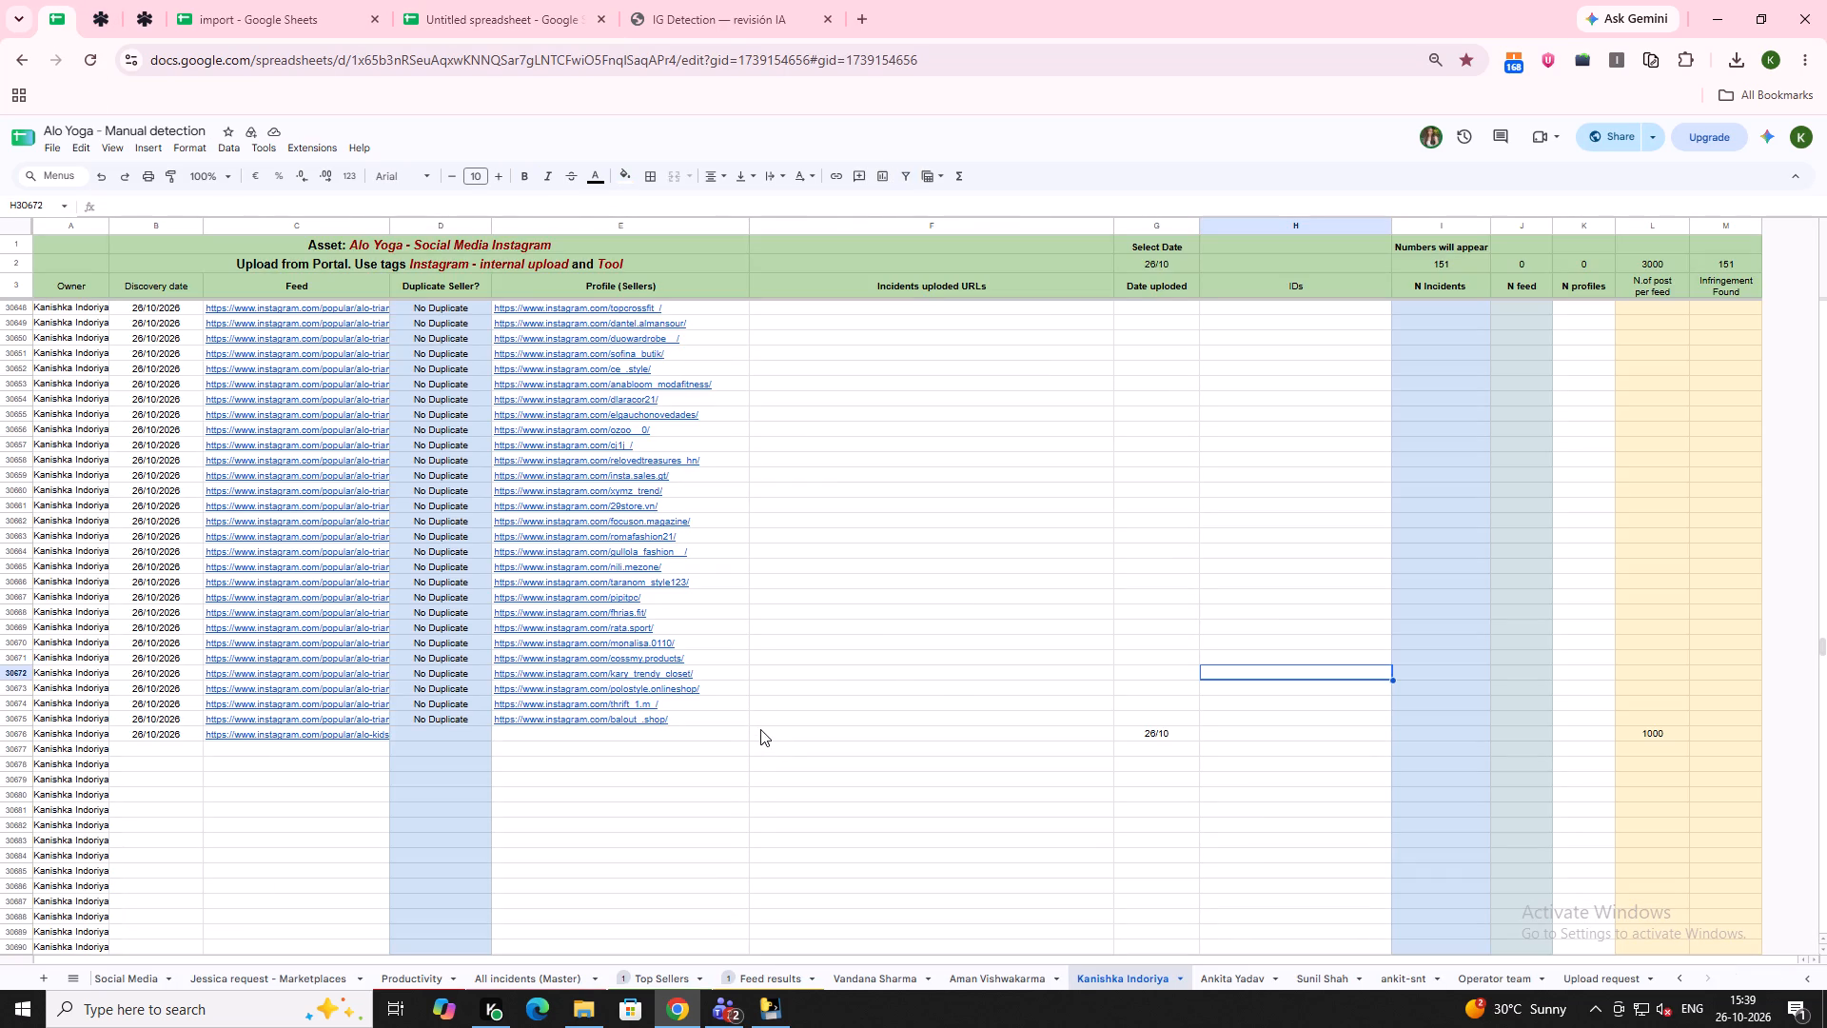
pyautogui.doubleClick(761, 735)
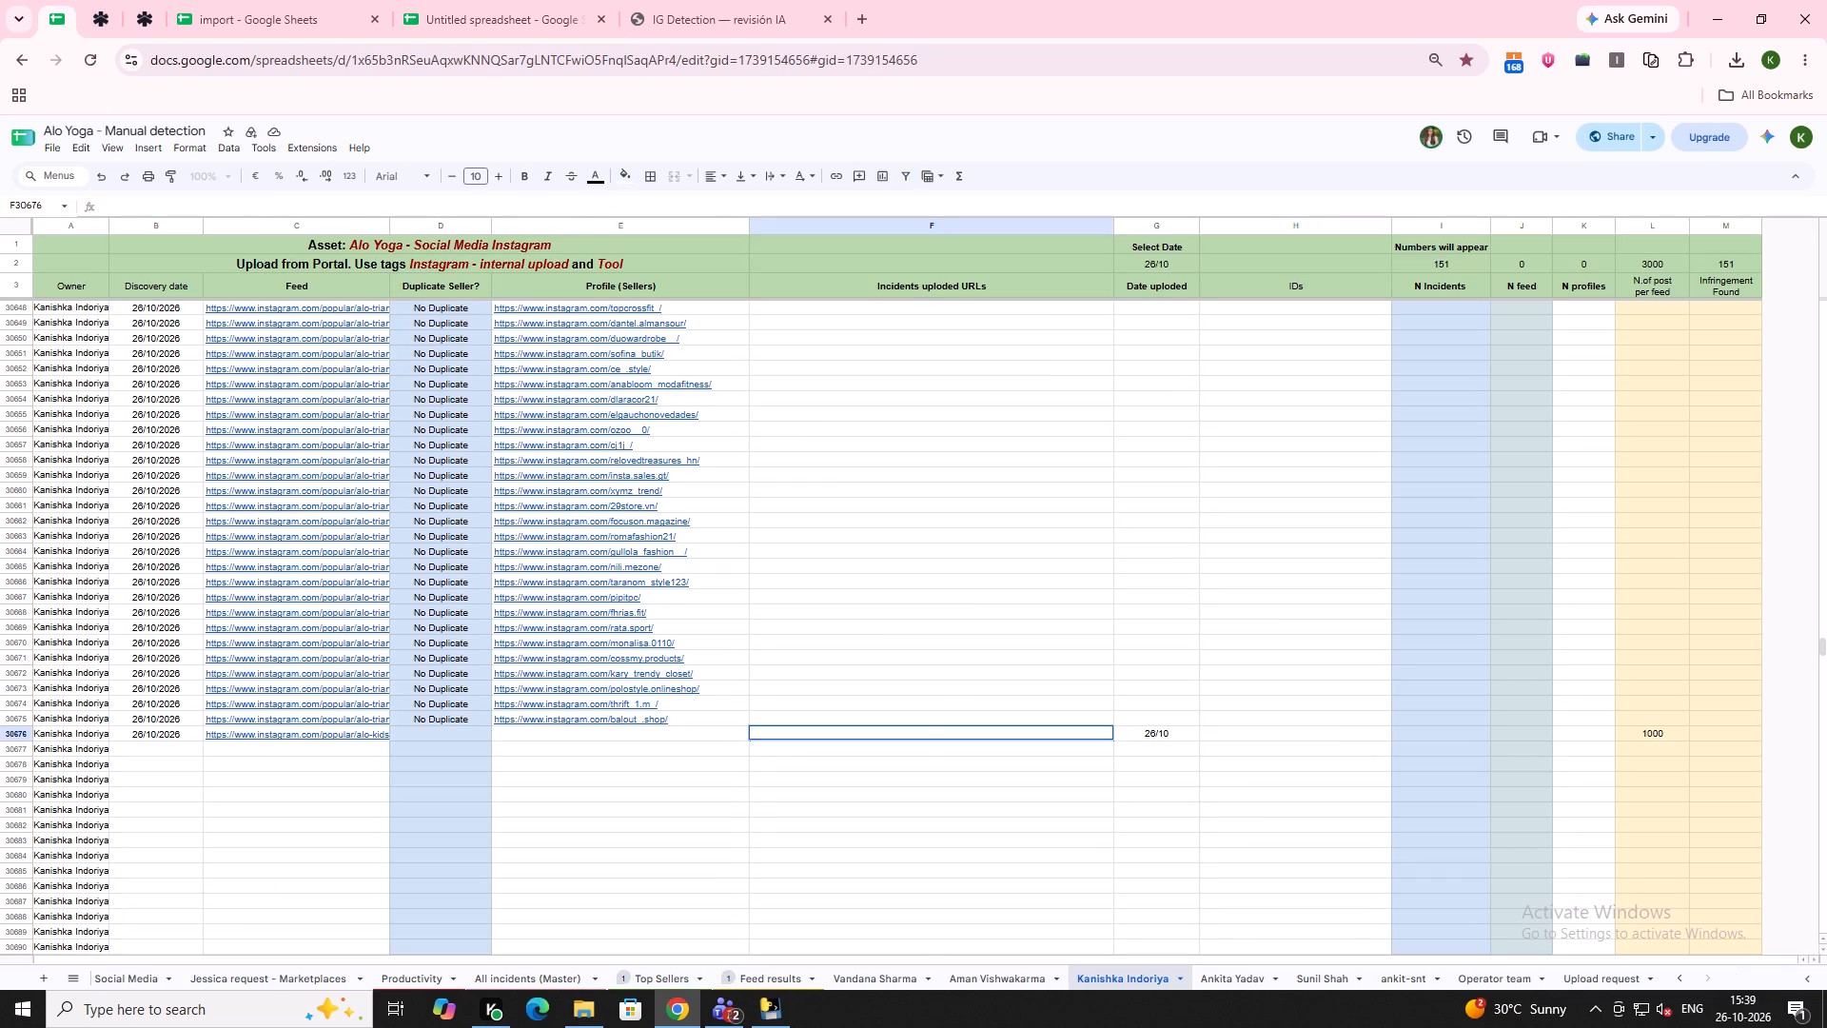
pyautogui.hotkey('ctrl', 'v')
# Close the IG Detection page and copy the filtered IDs from the untitled spreadsheet's column B into the IDs cell of row 30676.
pyautogui.doubleClick(1228, 738)
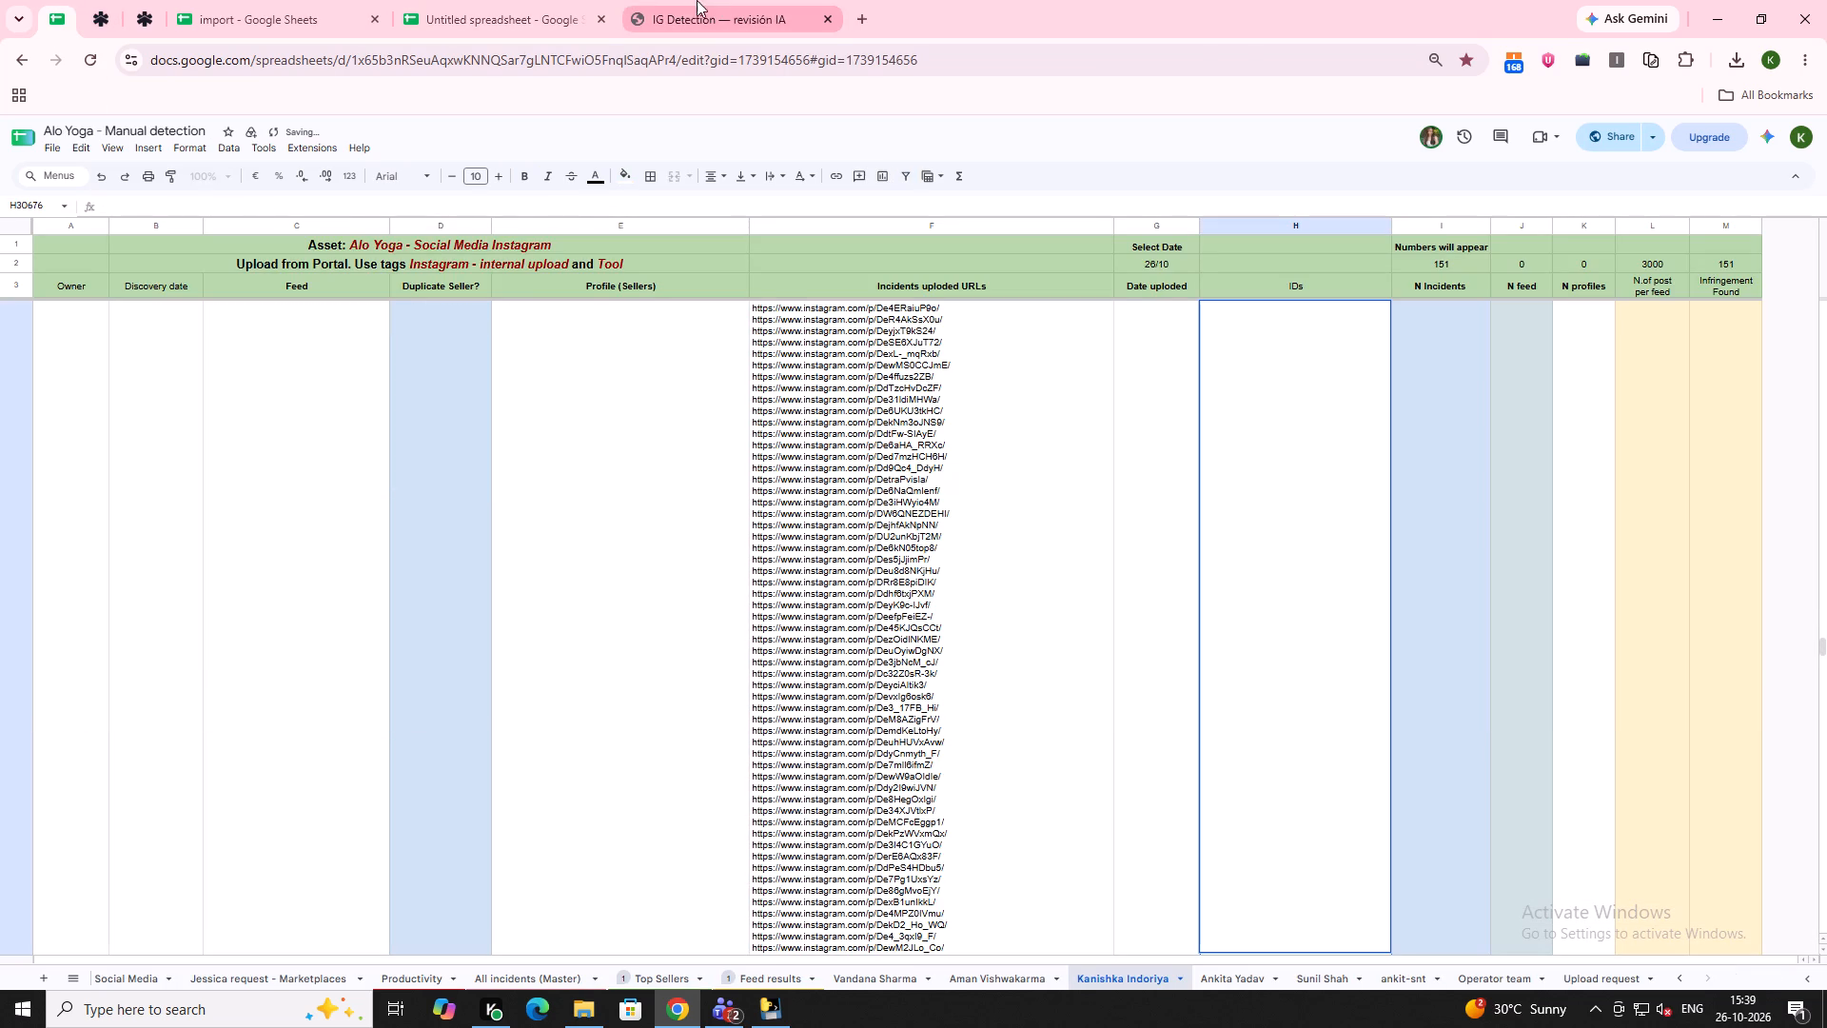
pyautogui.click(643, 0)
pyautogui.hotkey('ctrl', 'w')
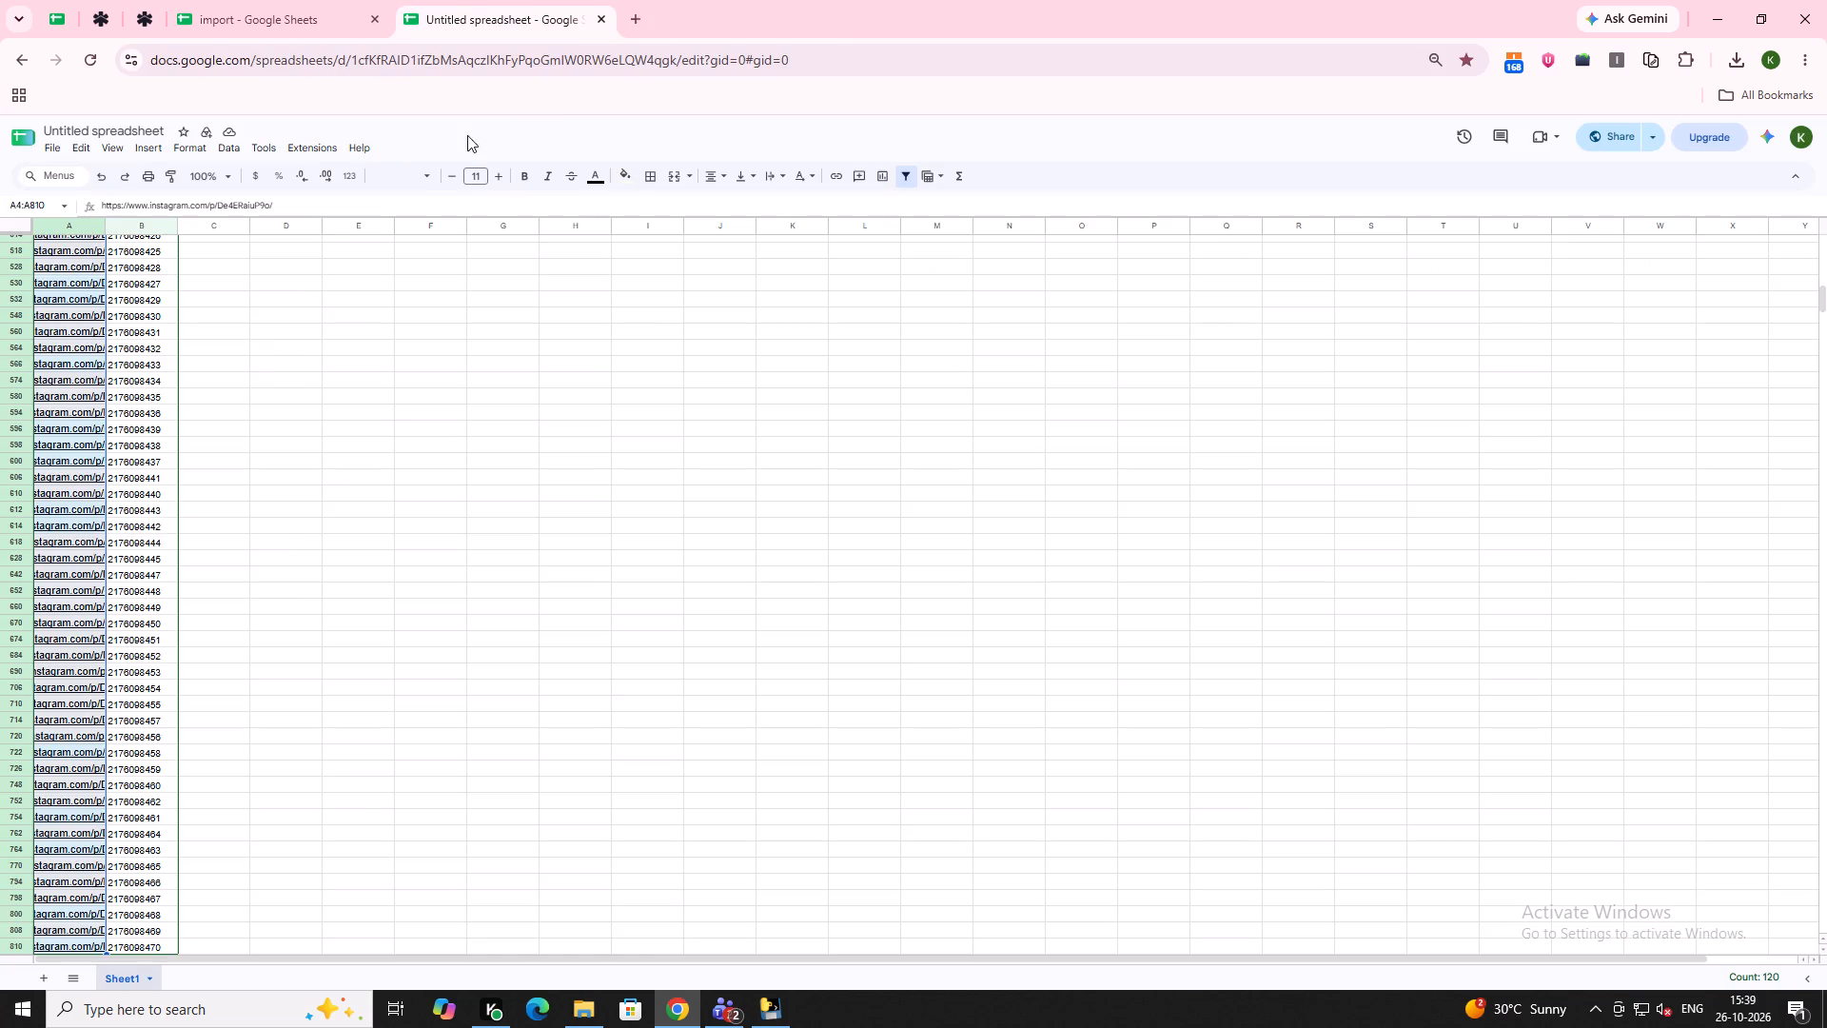
pyautogui.scroll(20, 278, 524)
pyautogui.scroll(4, 278, 524)
pyautogui.click(136, 254)
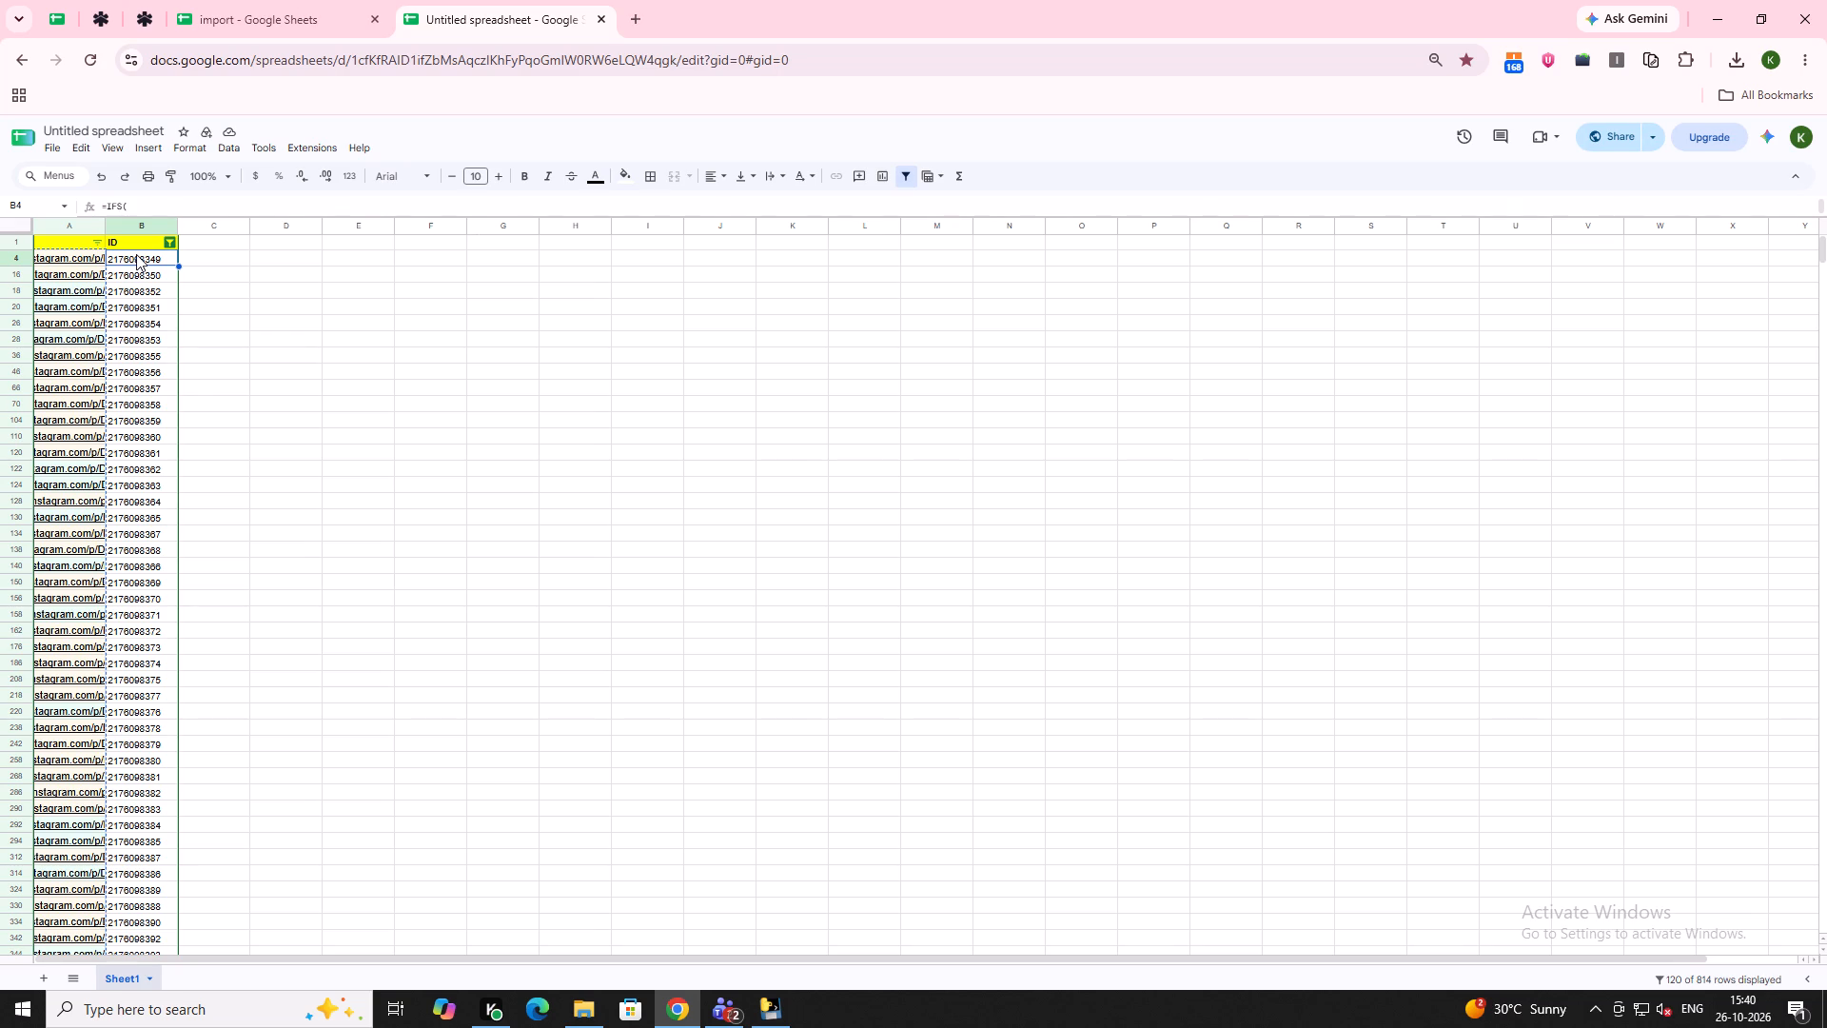
pyautogui.hotkey('ctrl', 'shift', 'Down')
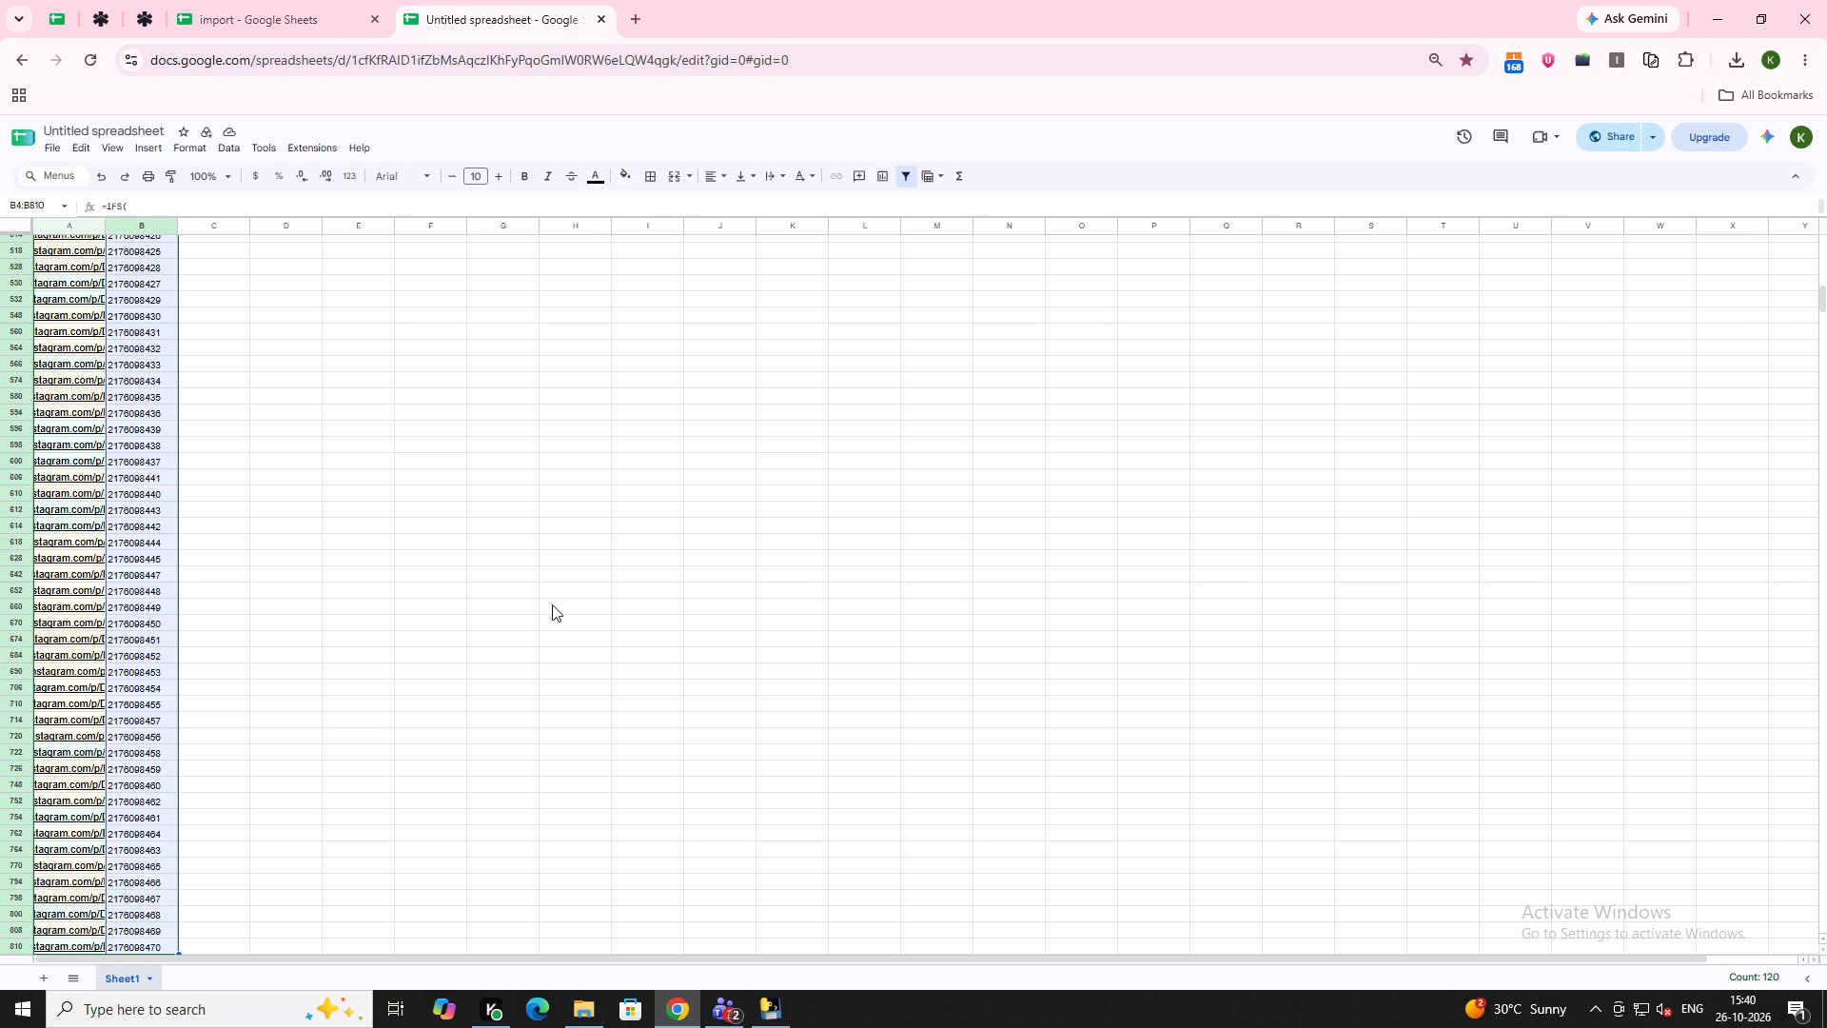
pyautogui.hotkey('ctrl', 'c')
pyautogui.hotkey('ctrl', 'c')
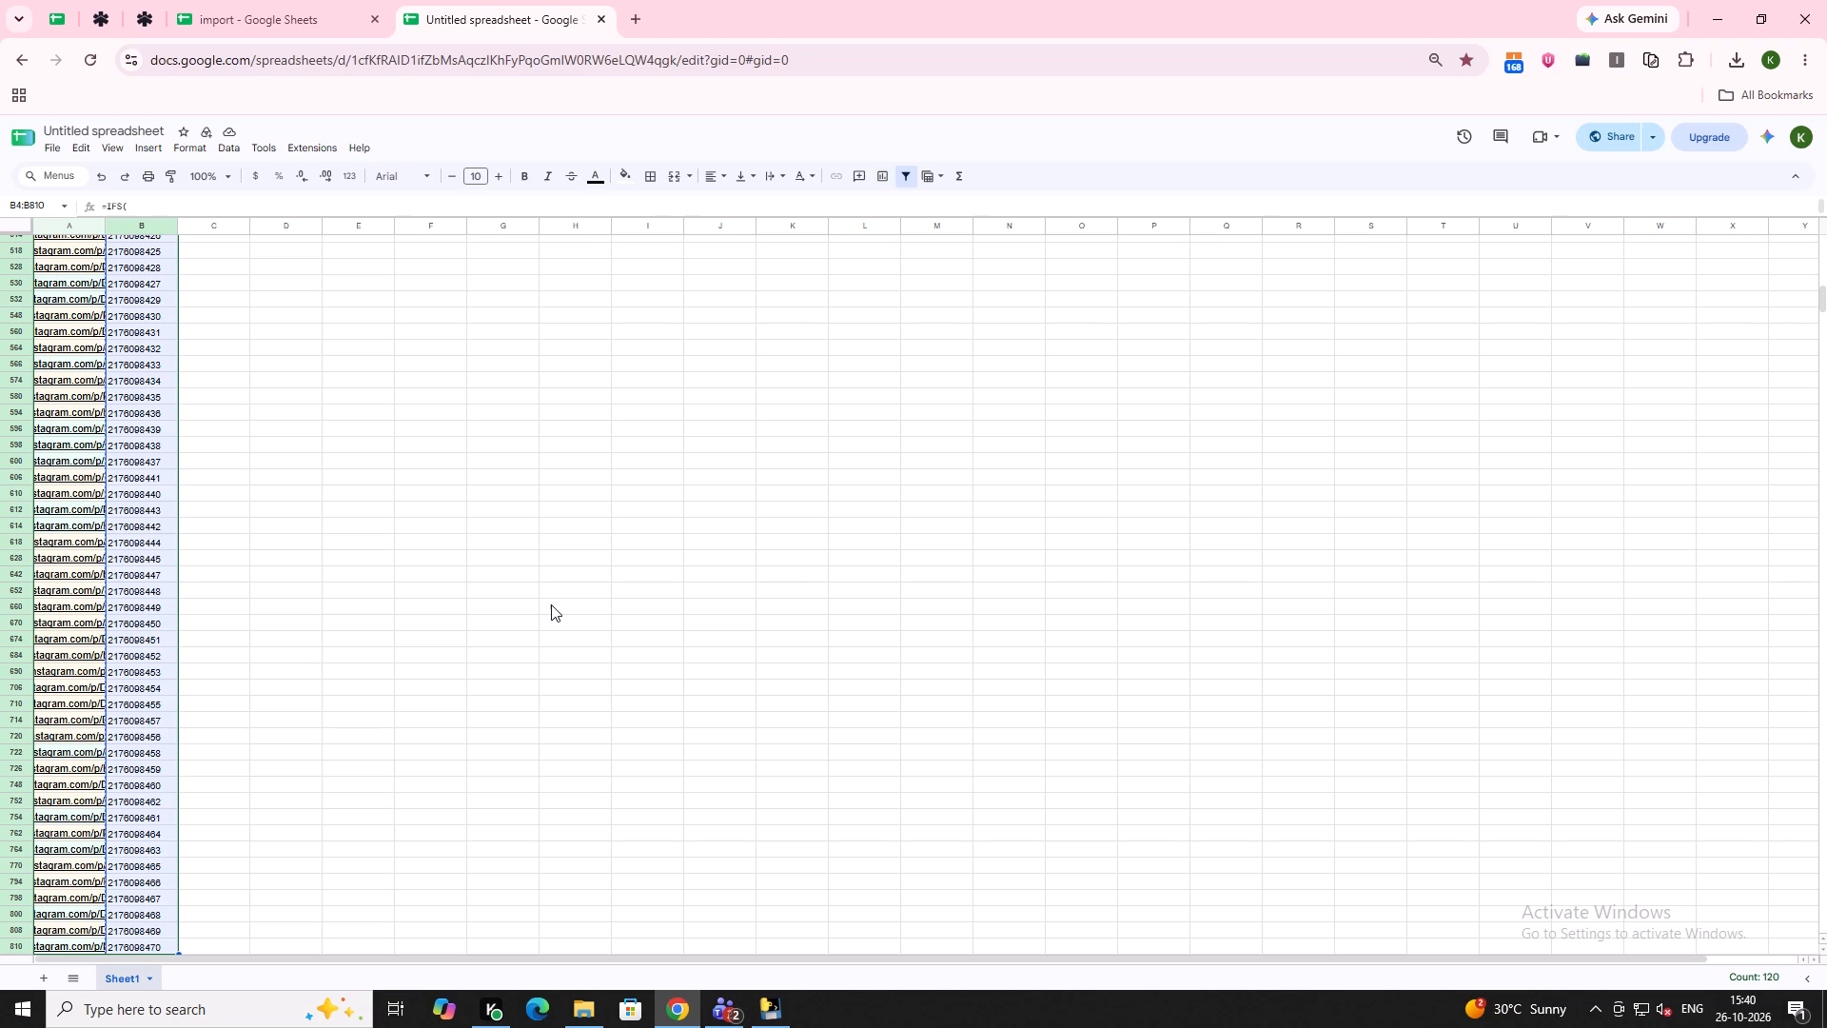
pyautogui.click(39, 0)
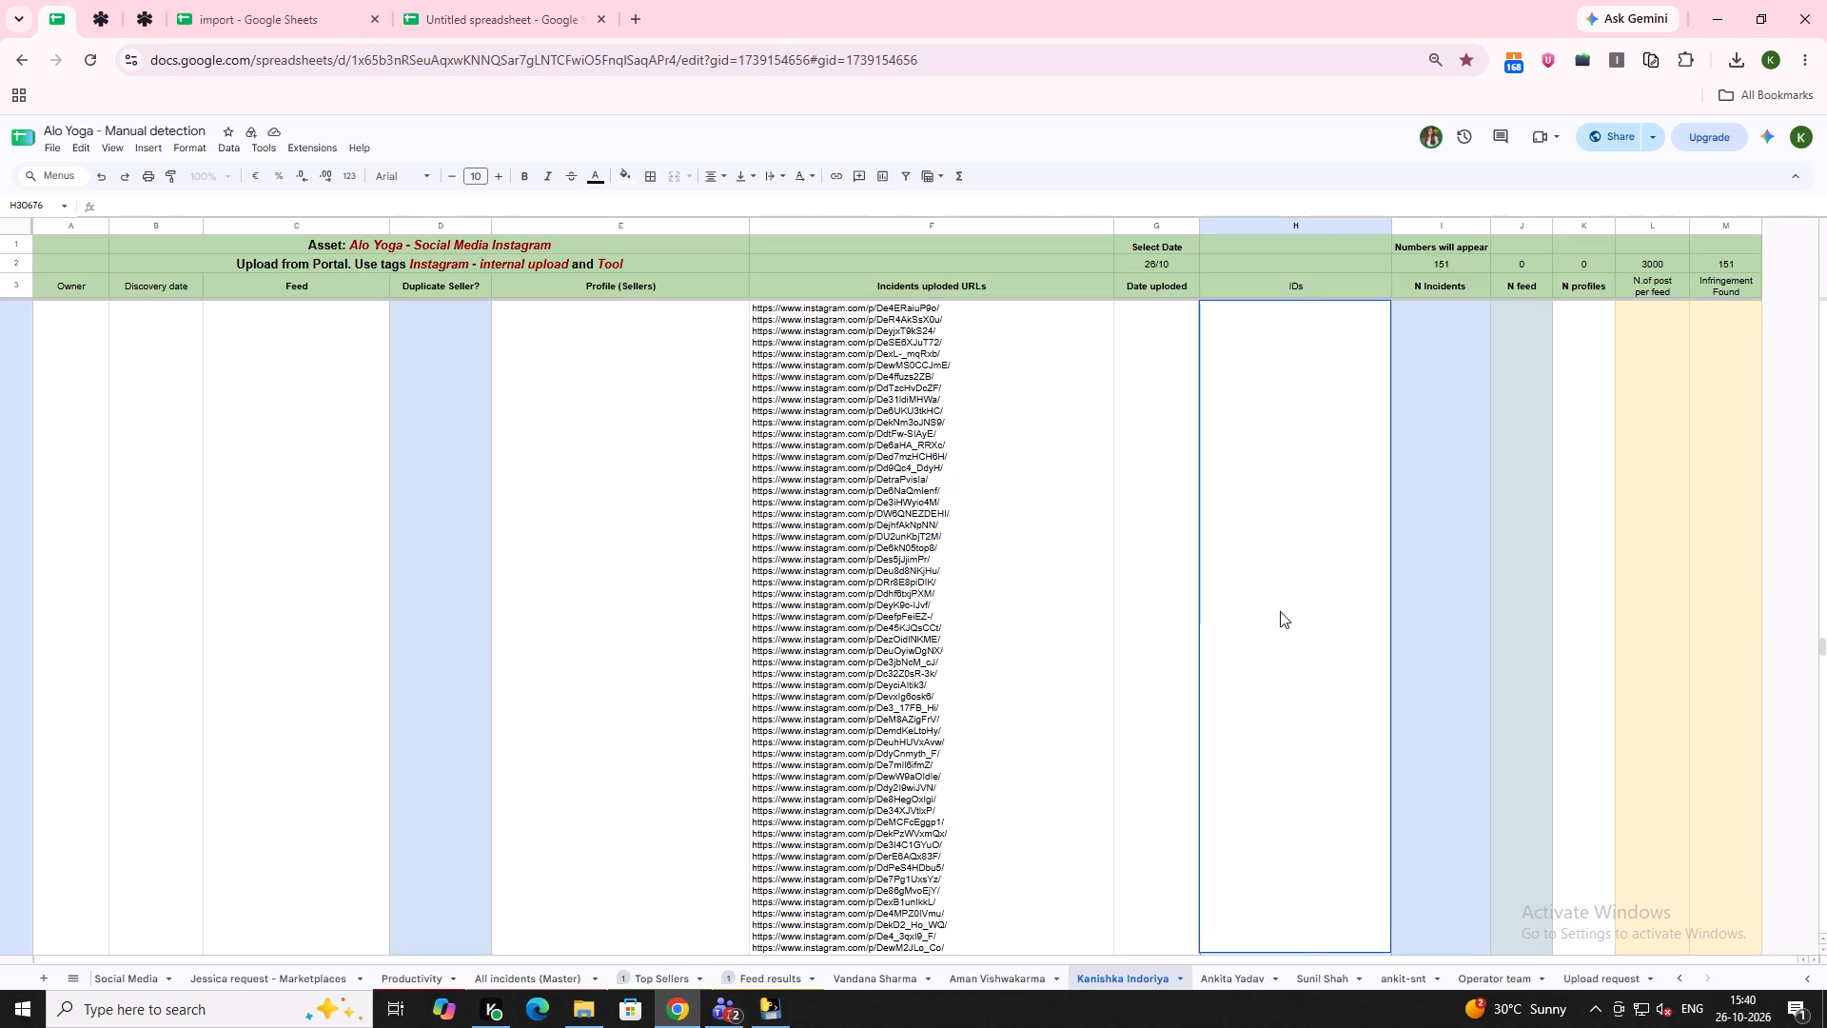
pyautogui.hotkey('ctrl', 'v')
# Resize row 30676 to a specified height of 21 pixels.
pyautogui.rightClick(0, 538)
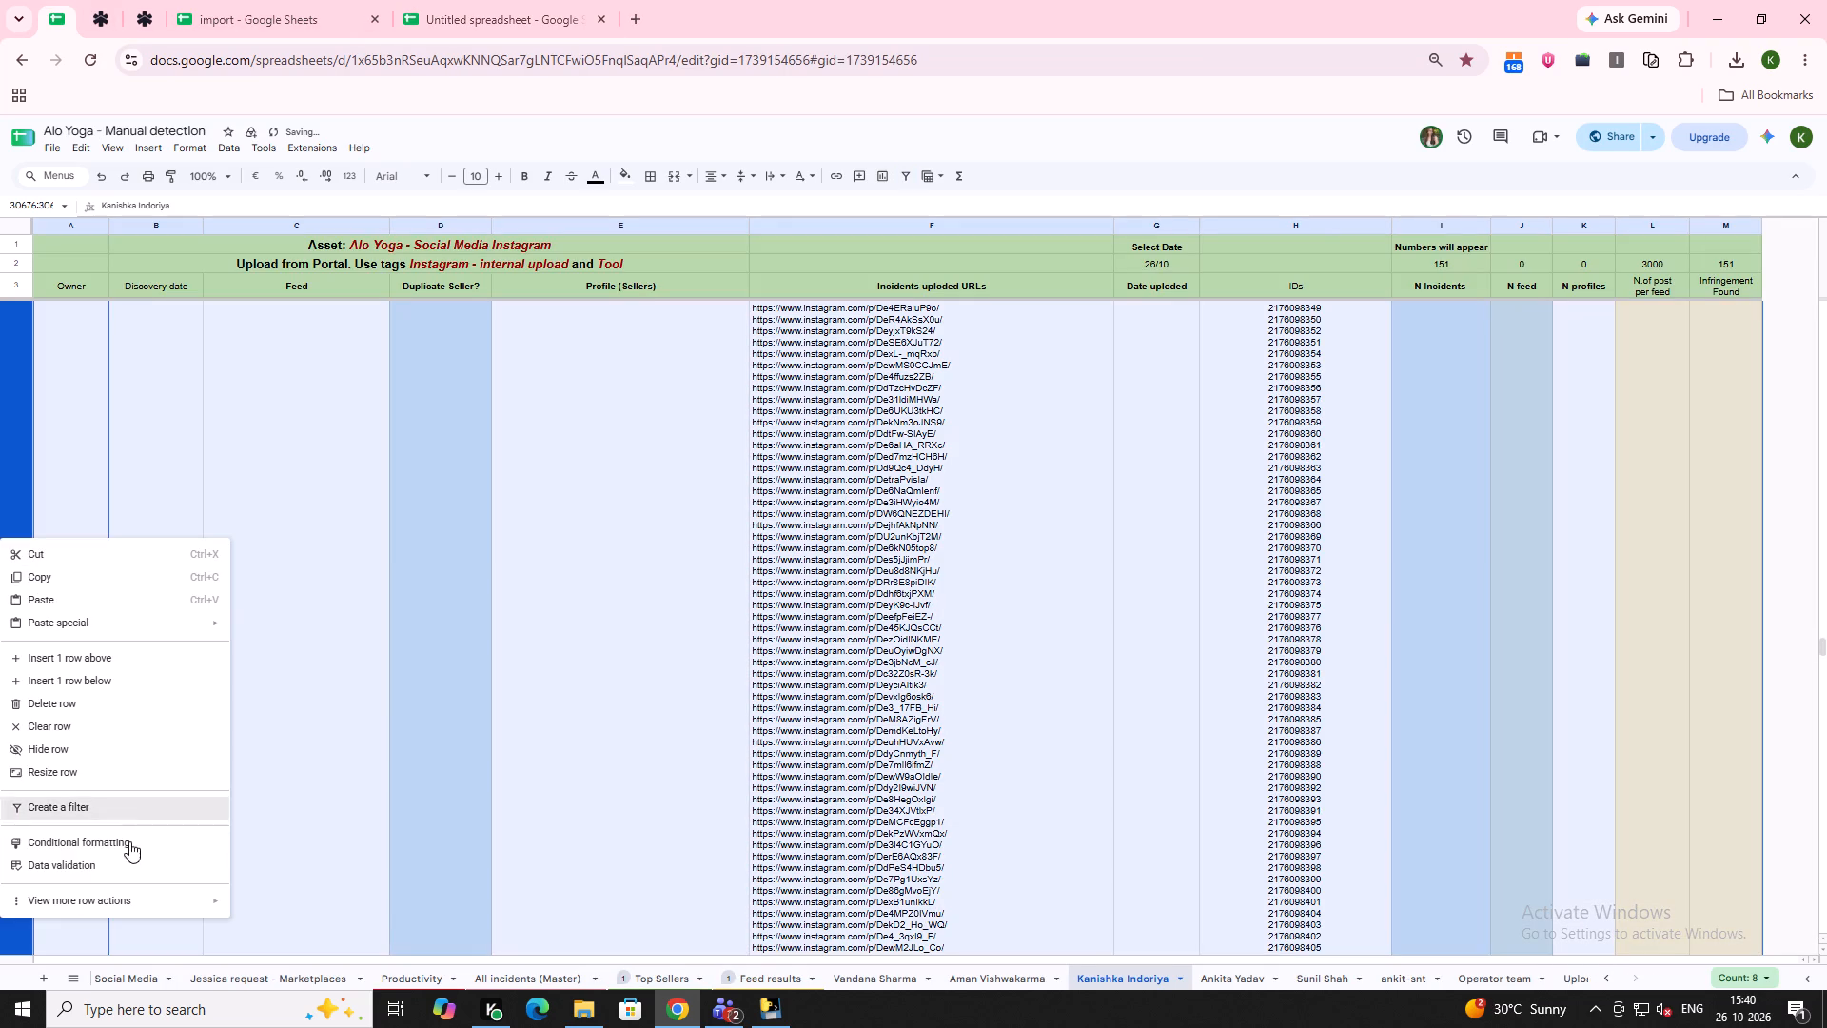
pyautogui.click(96, 770)
pyautogui.click(925, 517)
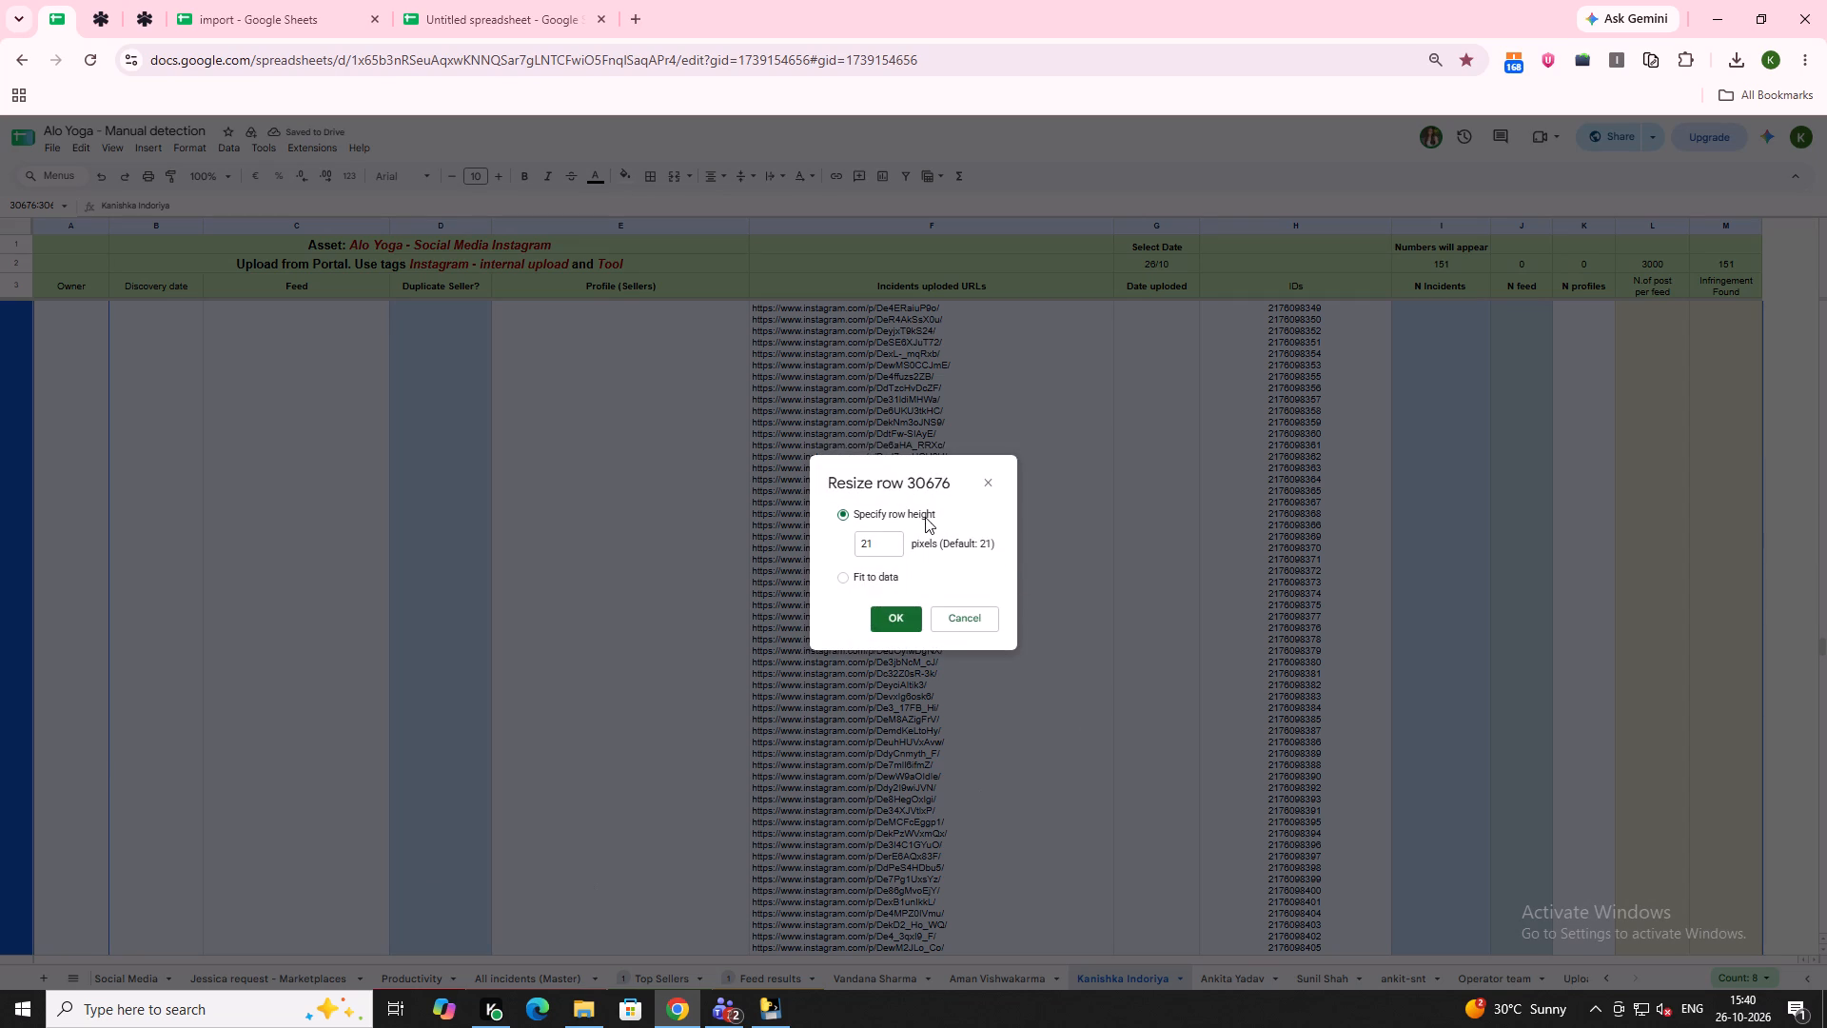
pyautogui.click(907, 623)
pyautogui.click(997, 691)
# Enter 120 for both N Incidents and Infringement Found in row 30676.
pyautogui.scroll(3, 997, 691)
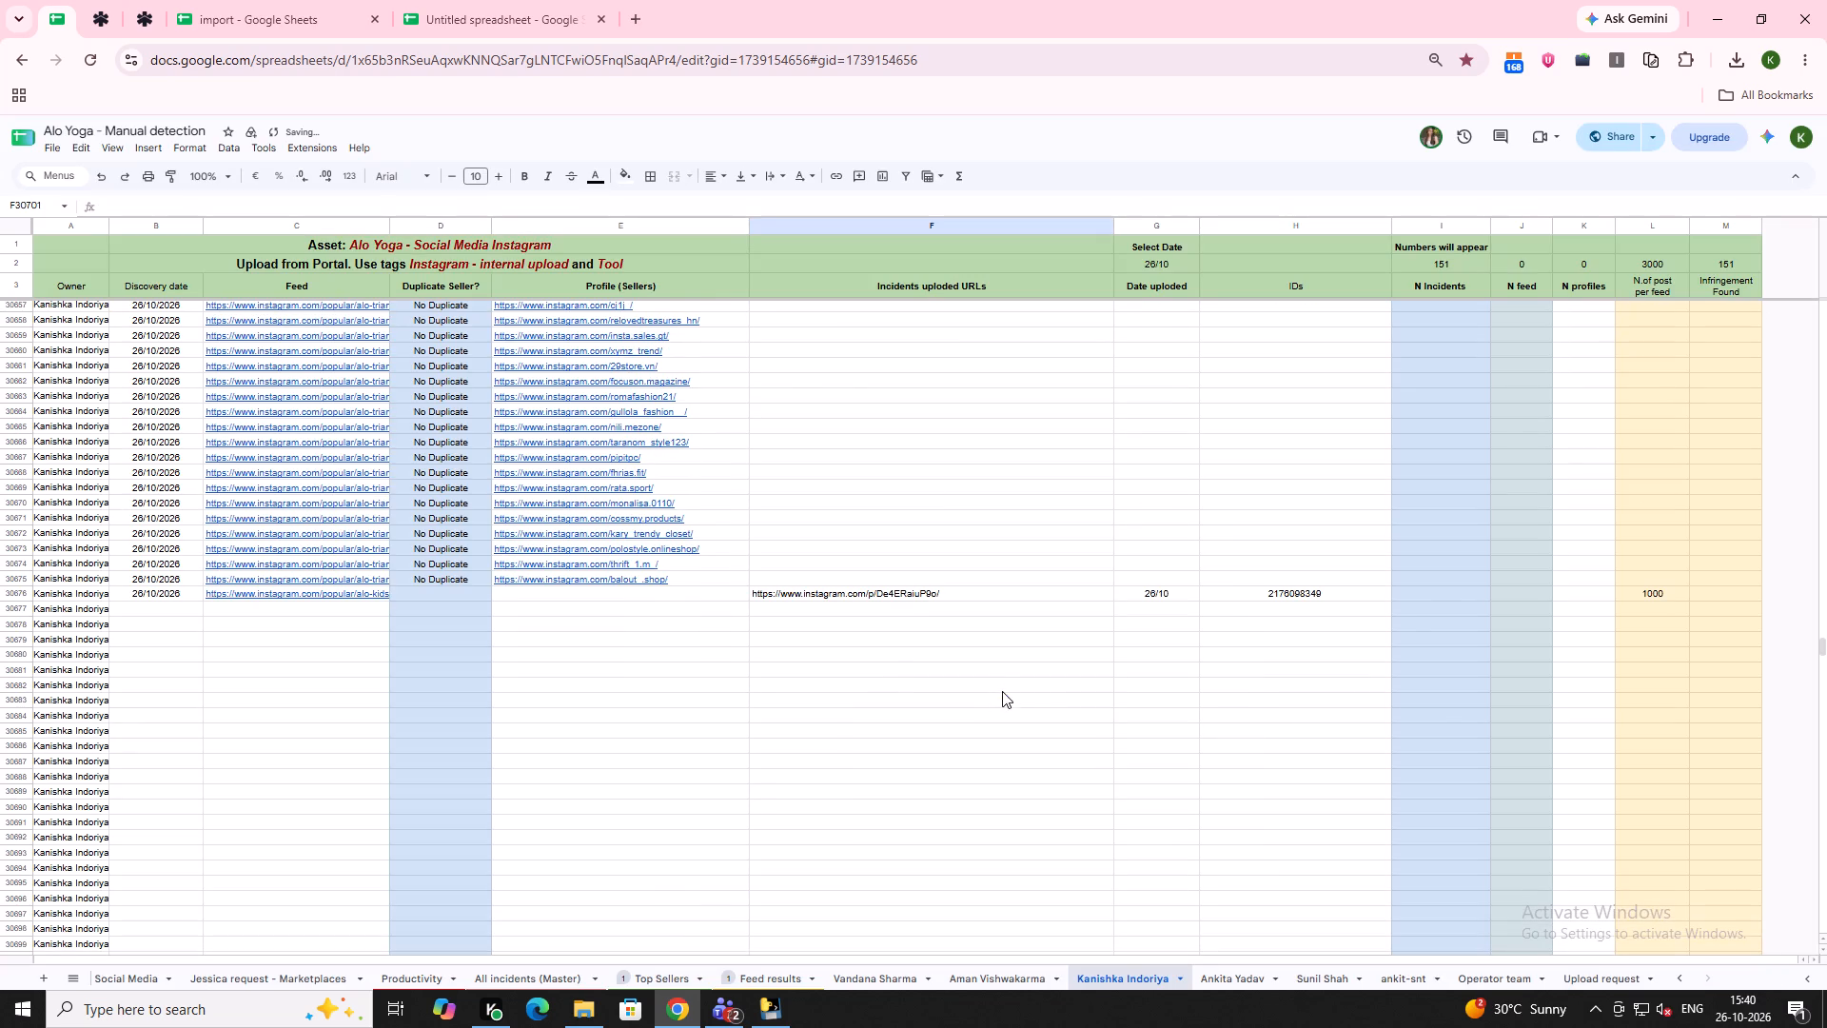
pyautogui.click(1402, 593)
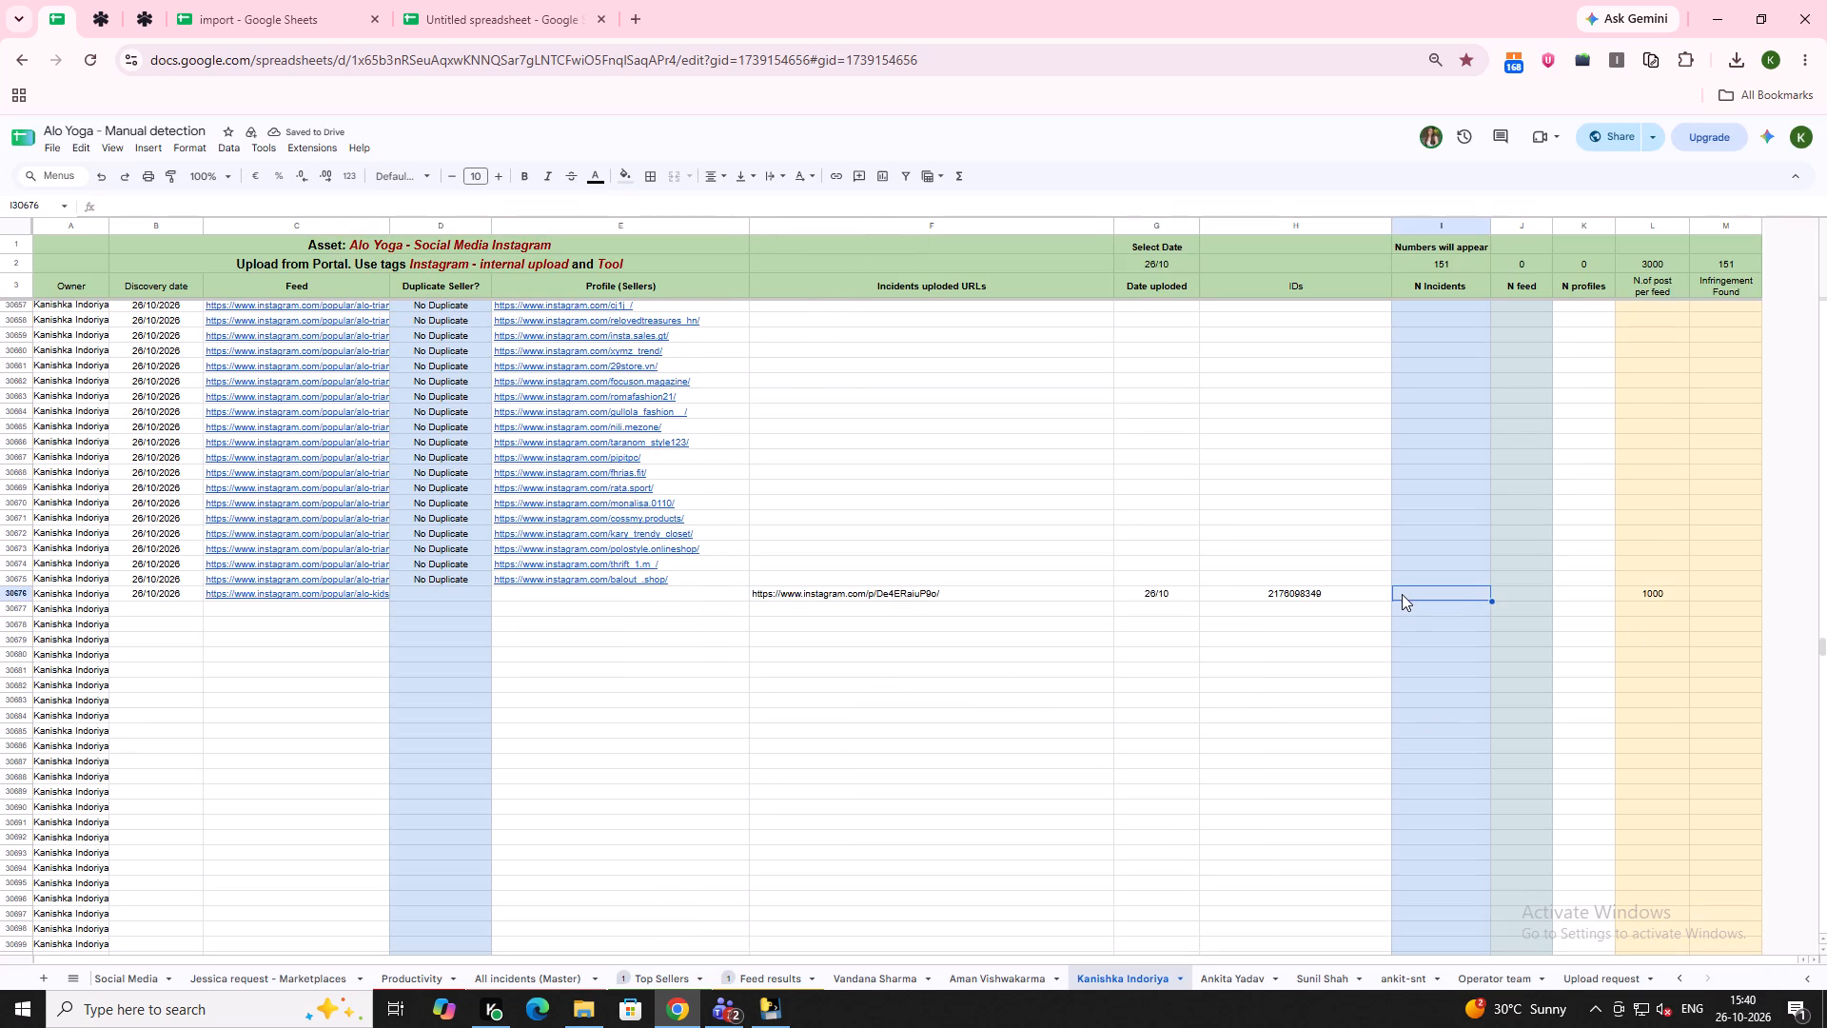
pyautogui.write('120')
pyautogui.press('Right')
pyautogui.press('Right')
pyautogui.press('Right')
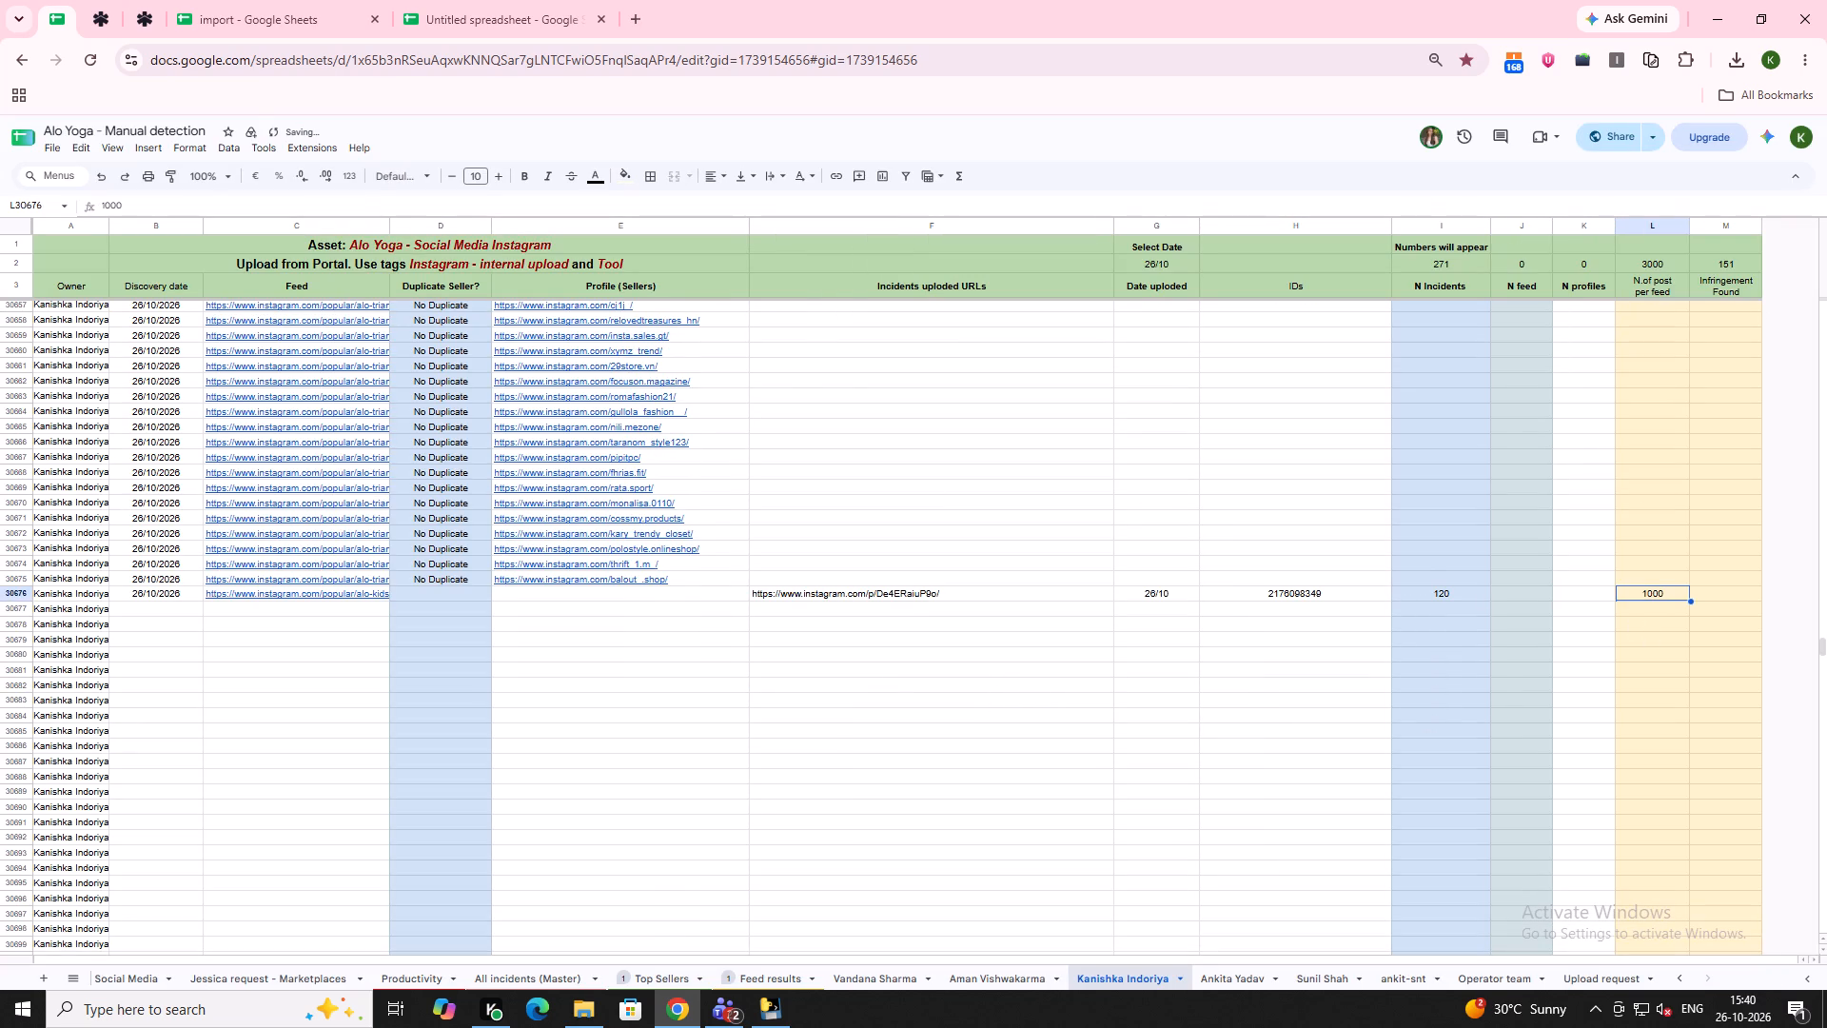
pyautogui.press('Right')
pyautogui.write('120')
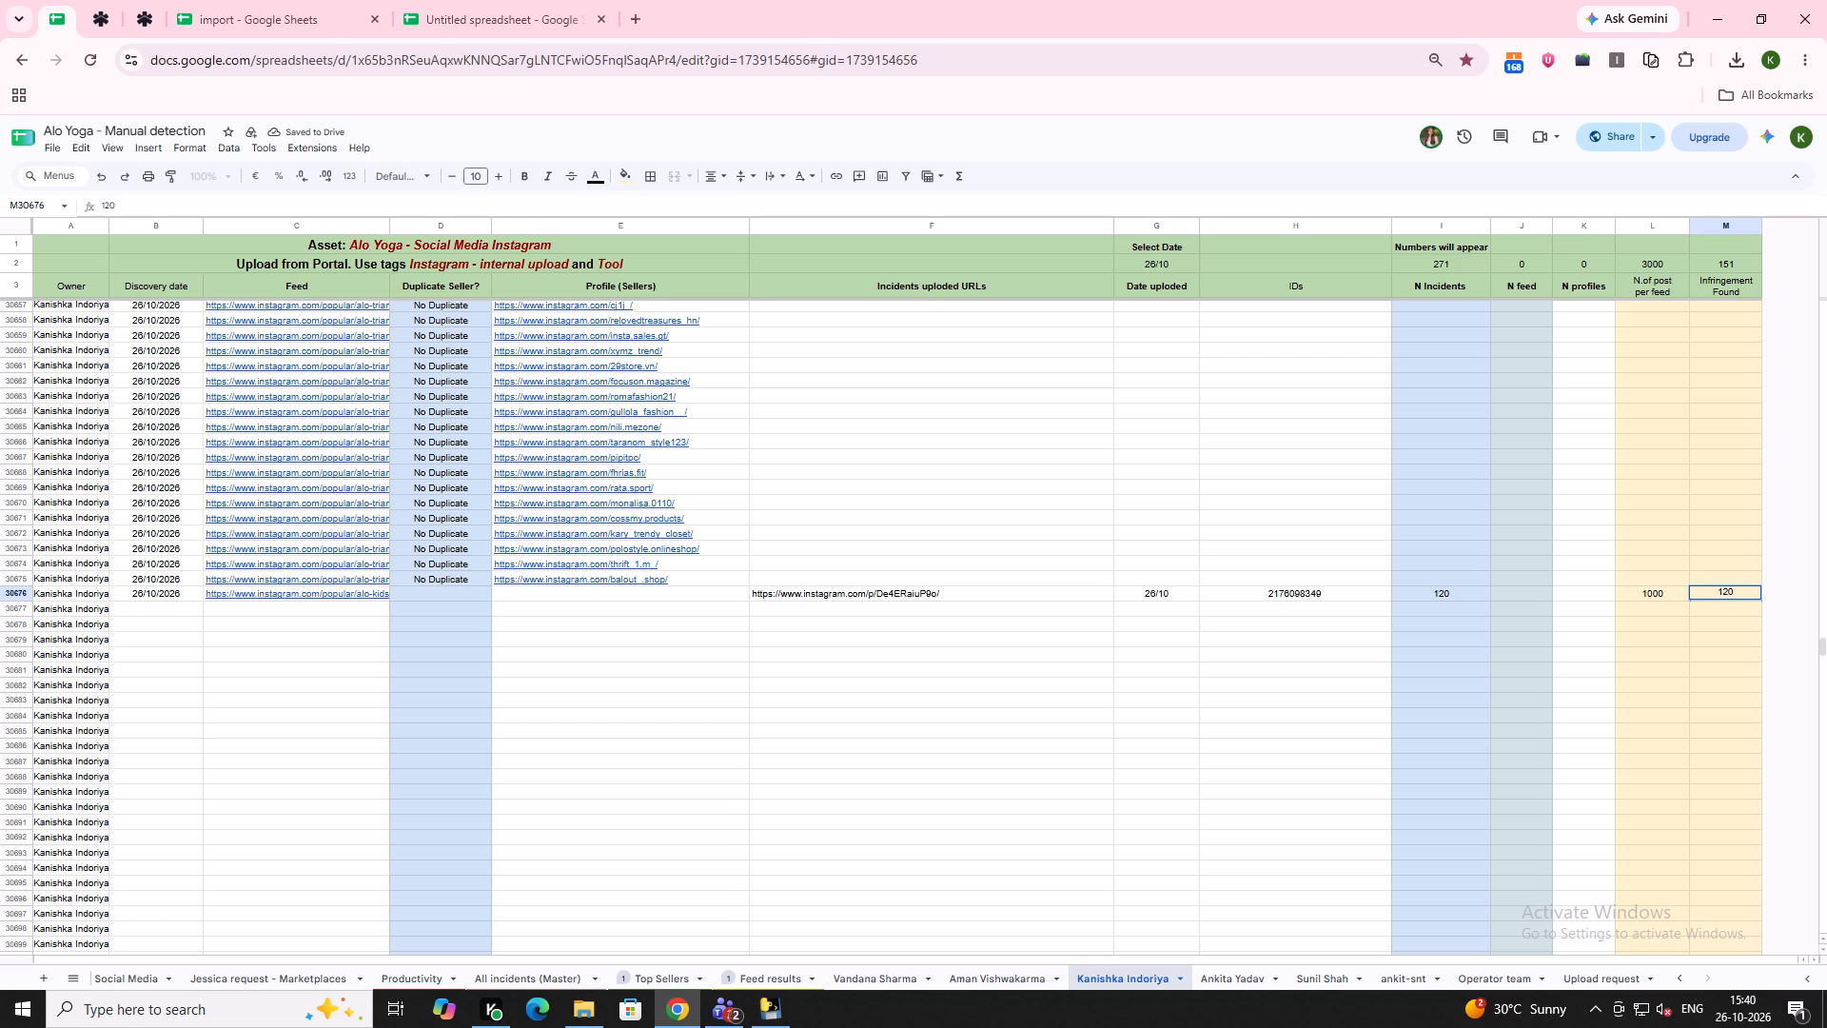
# In the import spreadsheet's ig_ia_revisado (64) sheet, select the Profile links in A2:A531, copy them and remove duplicates from column A.
pyautogui.click(644, 592)
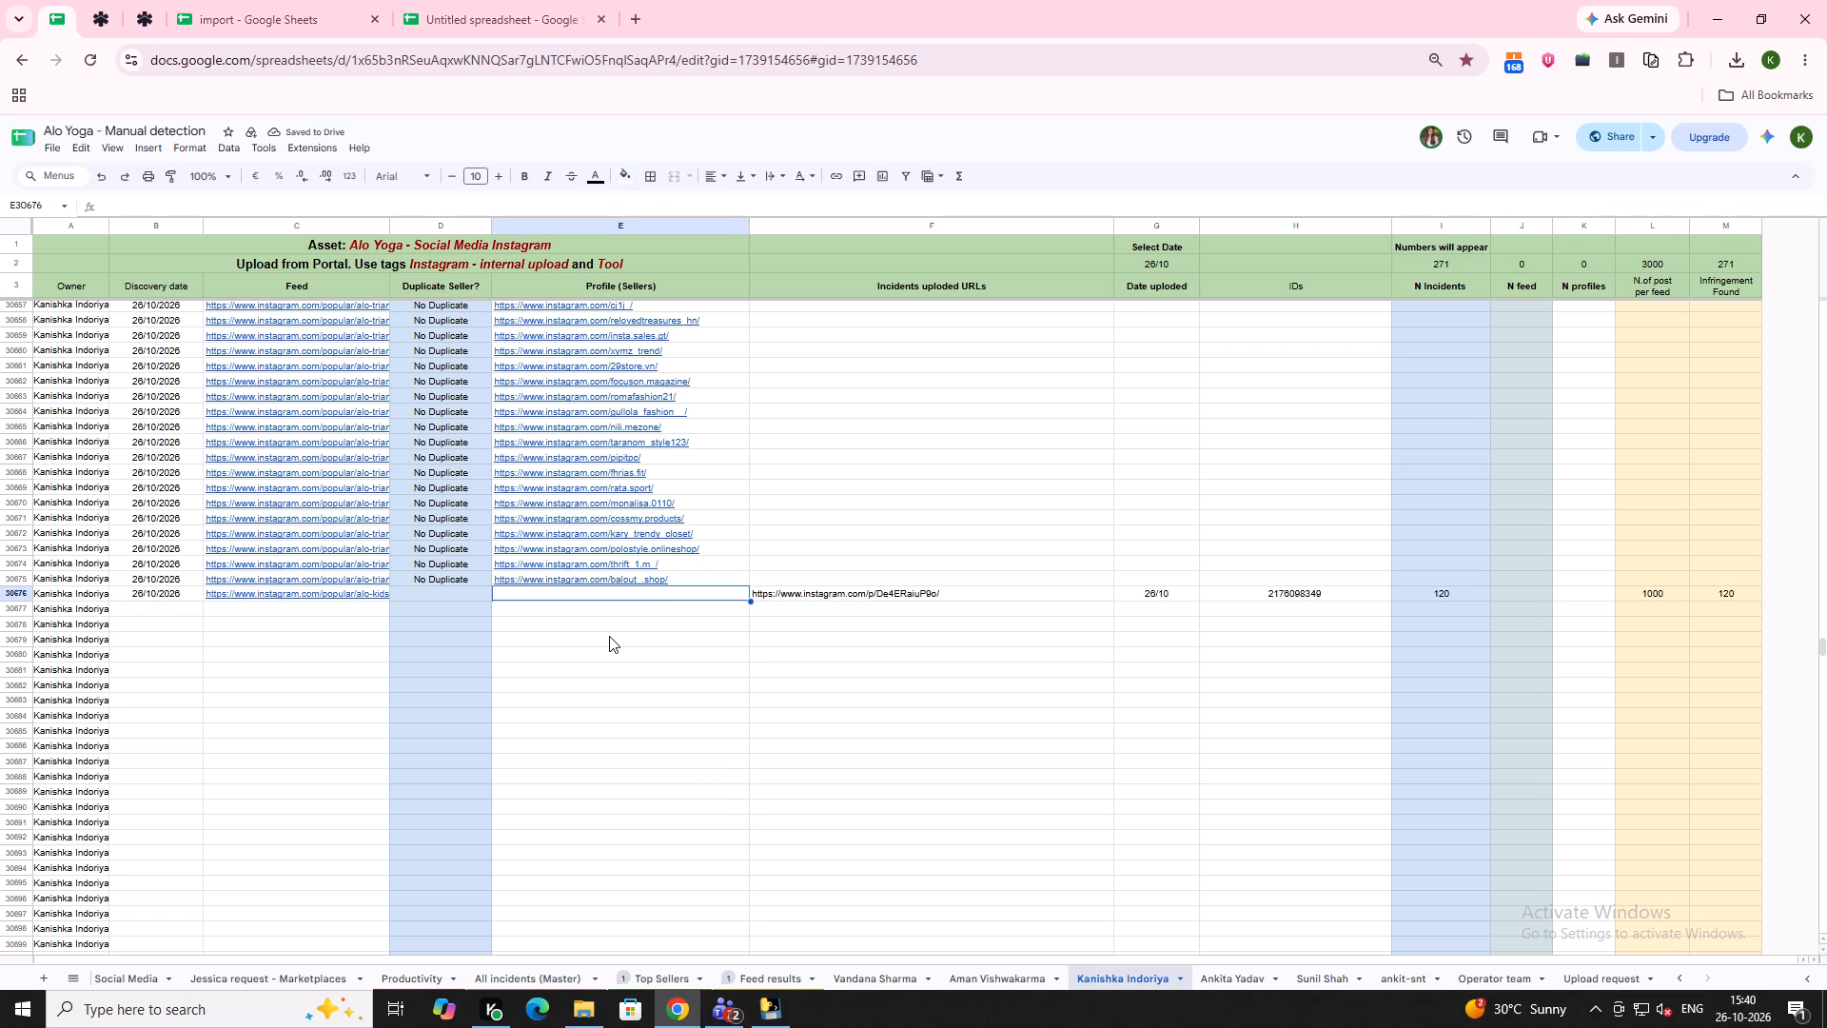
pyautogui.click(238, 0)
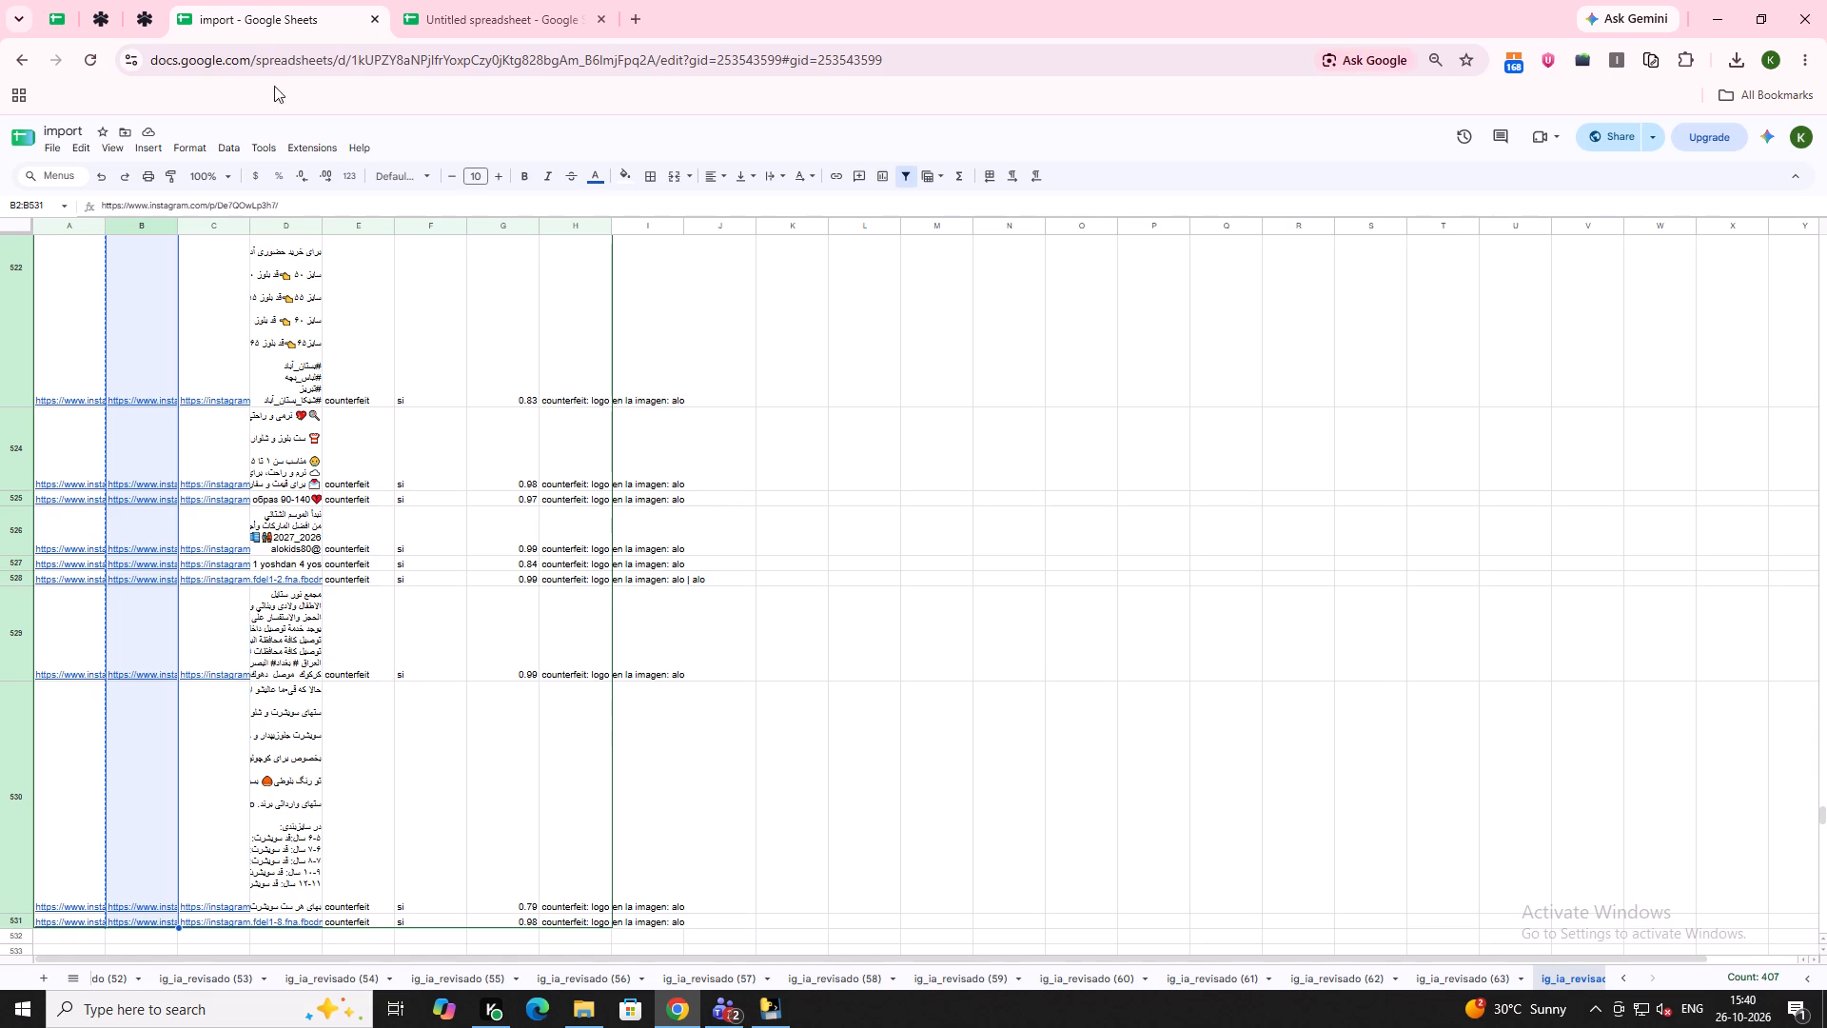
pyautogui.moveTo(1823, 811); pyautogui.dragTo(1826, 651)
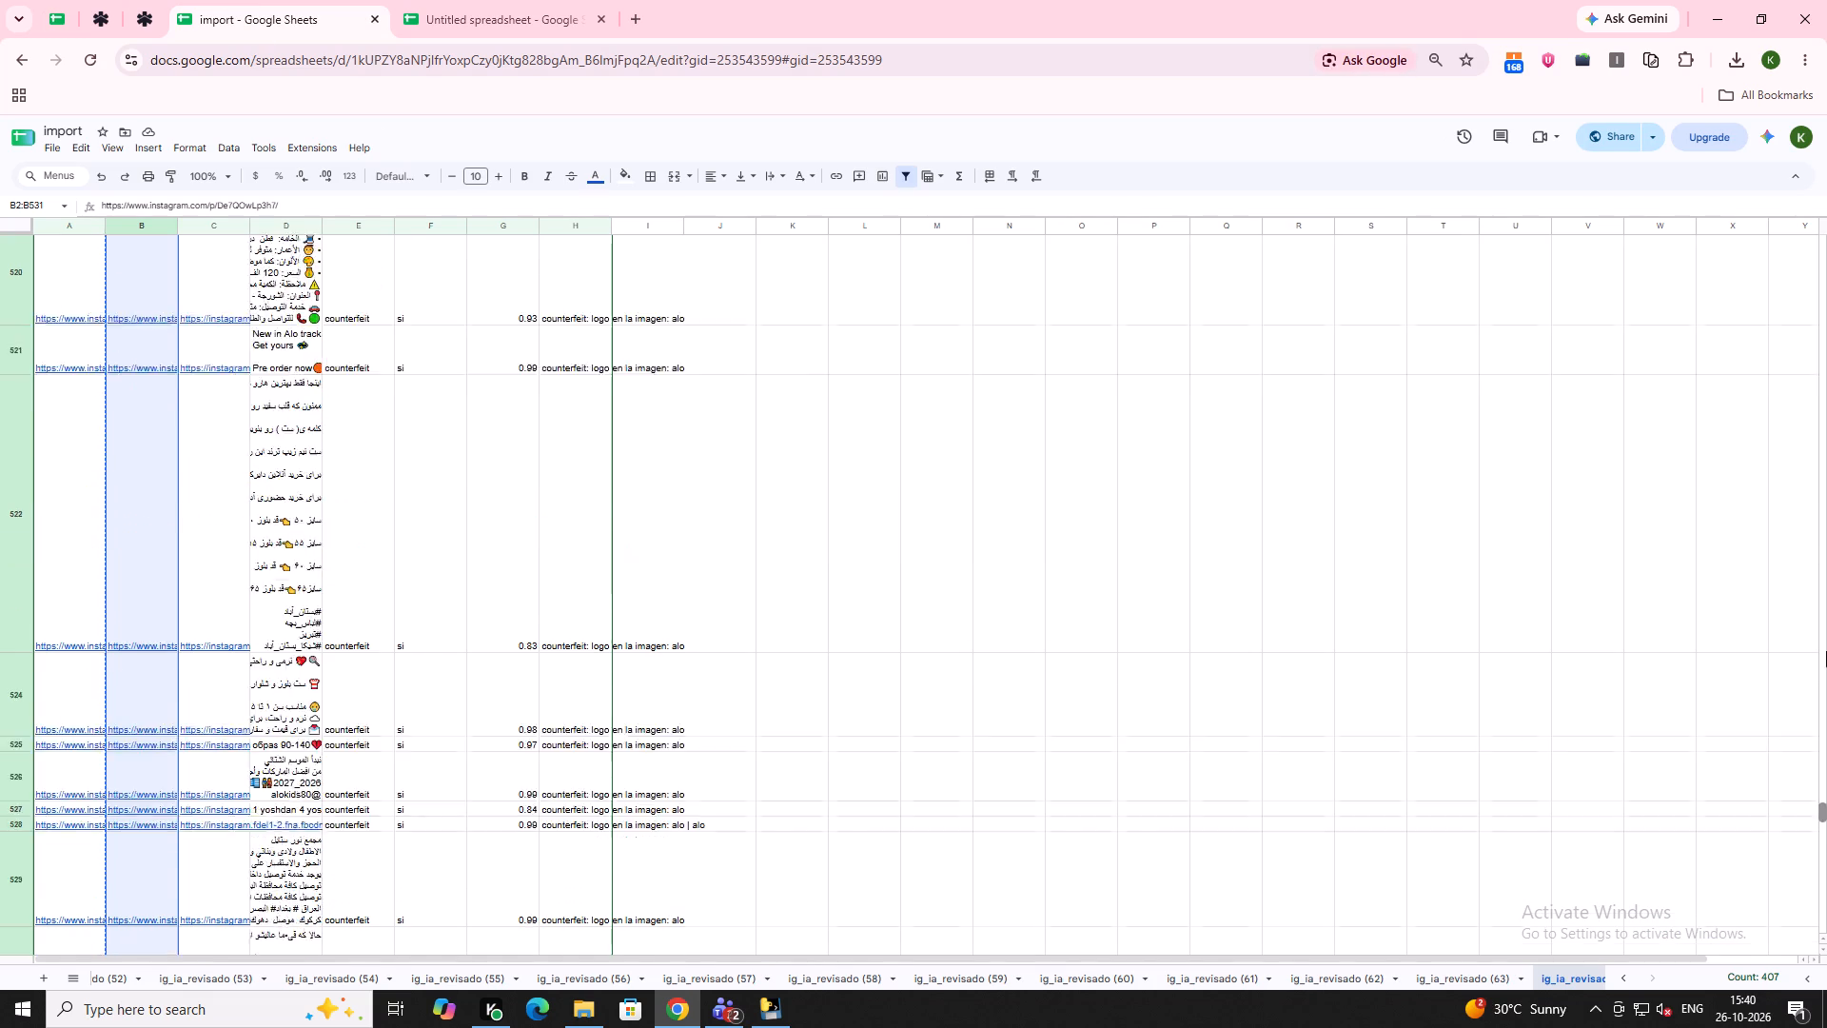
pyautogui.moveTo(1826, 651); pyautogui.dragTo(1826, 0)
pyautogui.scroll(1, 309, 727)
pyautogui.click(73, 245)
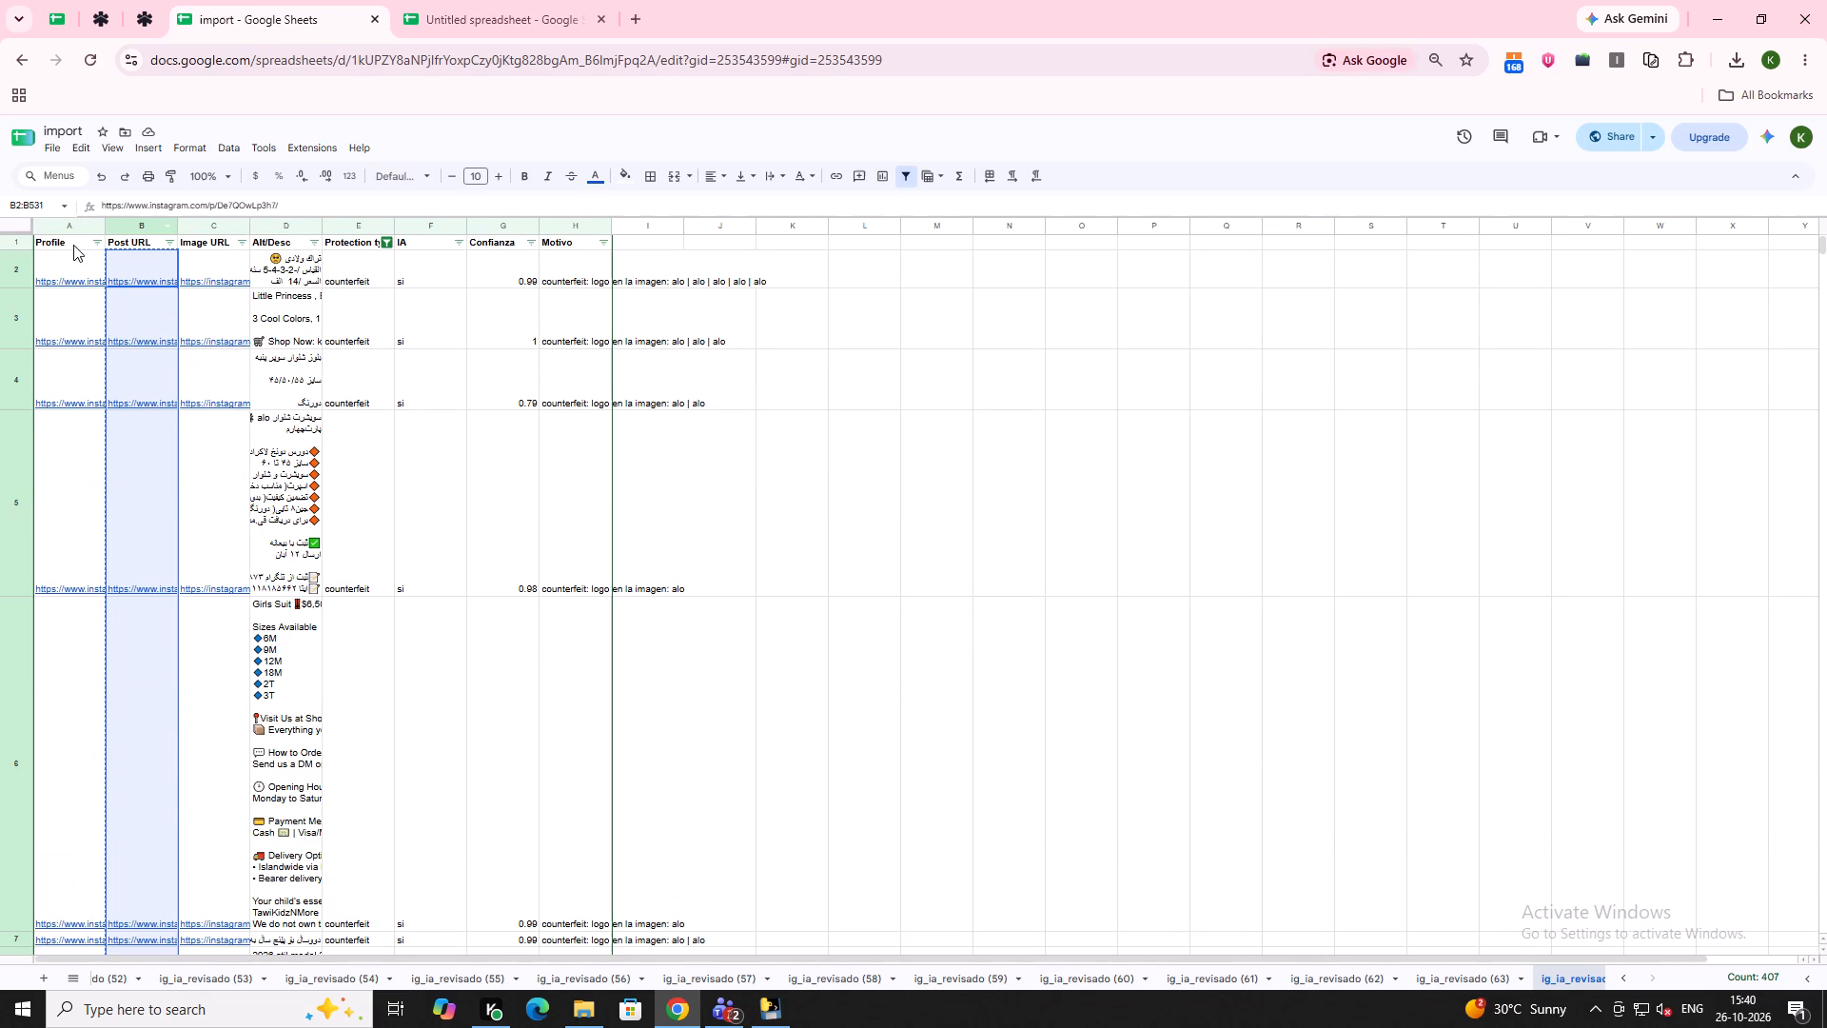
pyautogui.click(79, 262)
pyautogui.hotkey('ctrl', 'shift', 'Down')
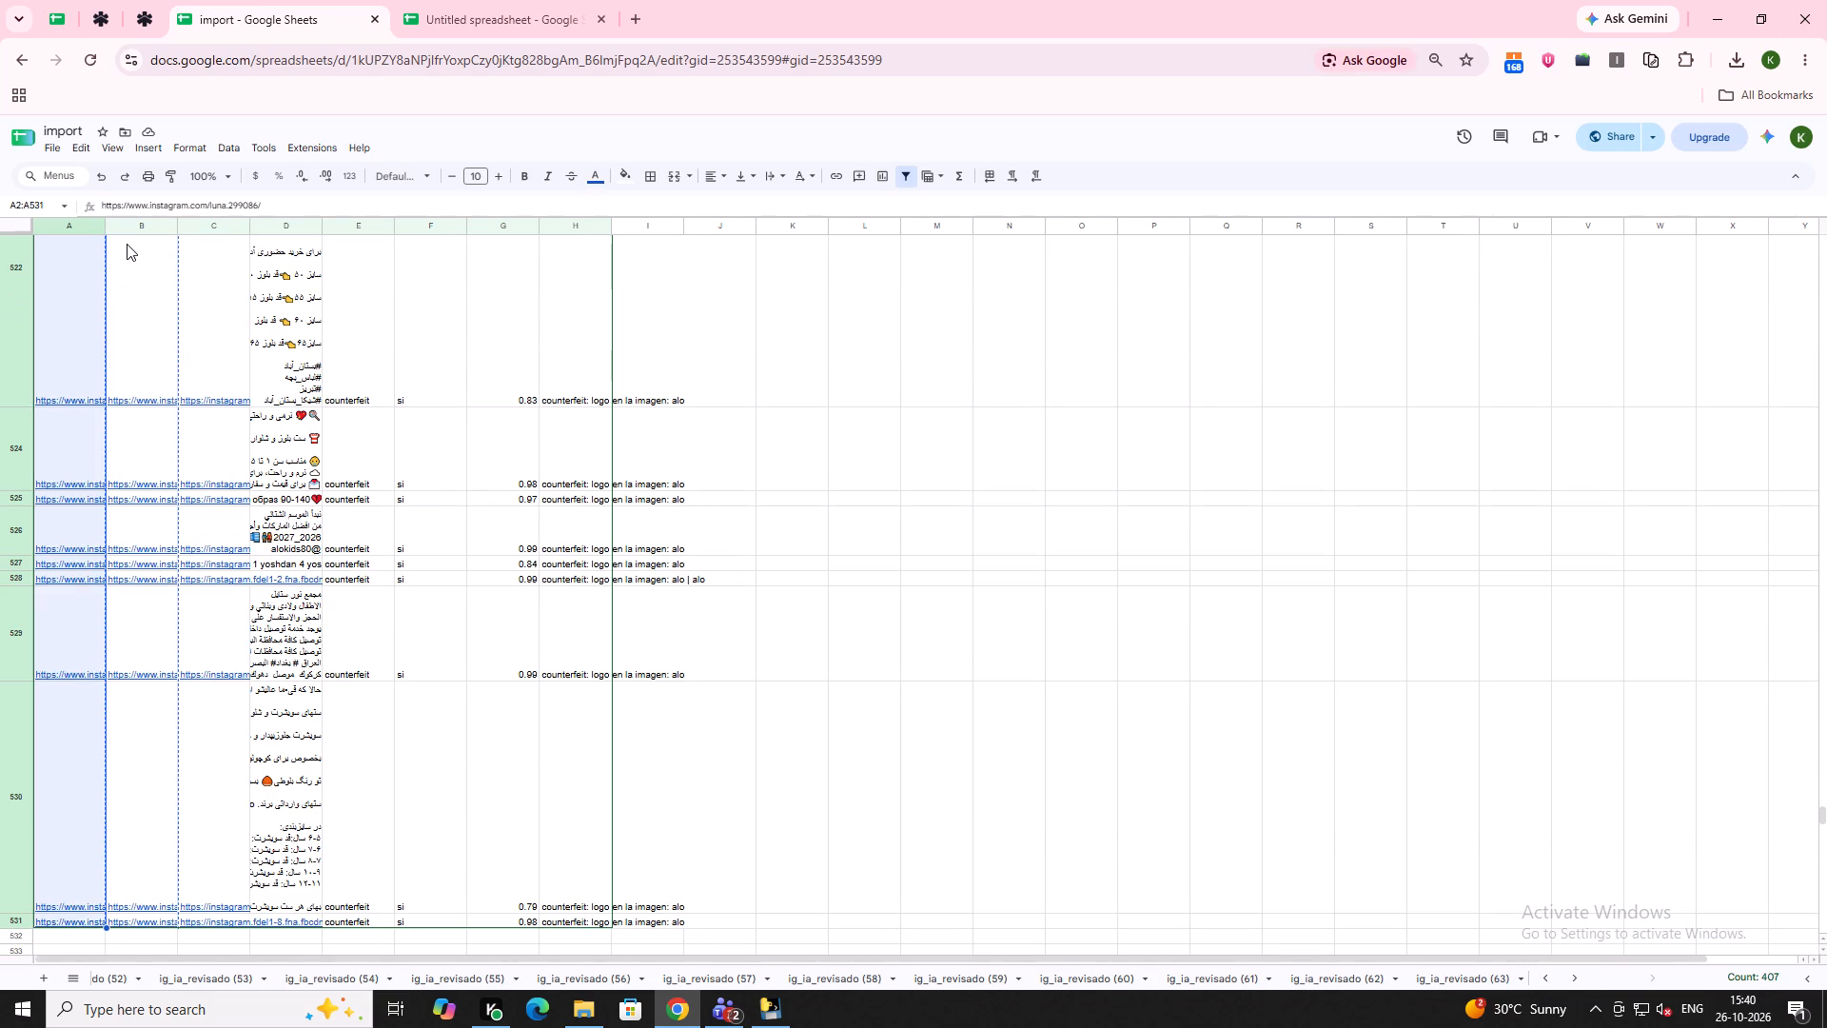
pyautogui.hotkey('ctrl', 'c')
pyautogui.click(220, 146)
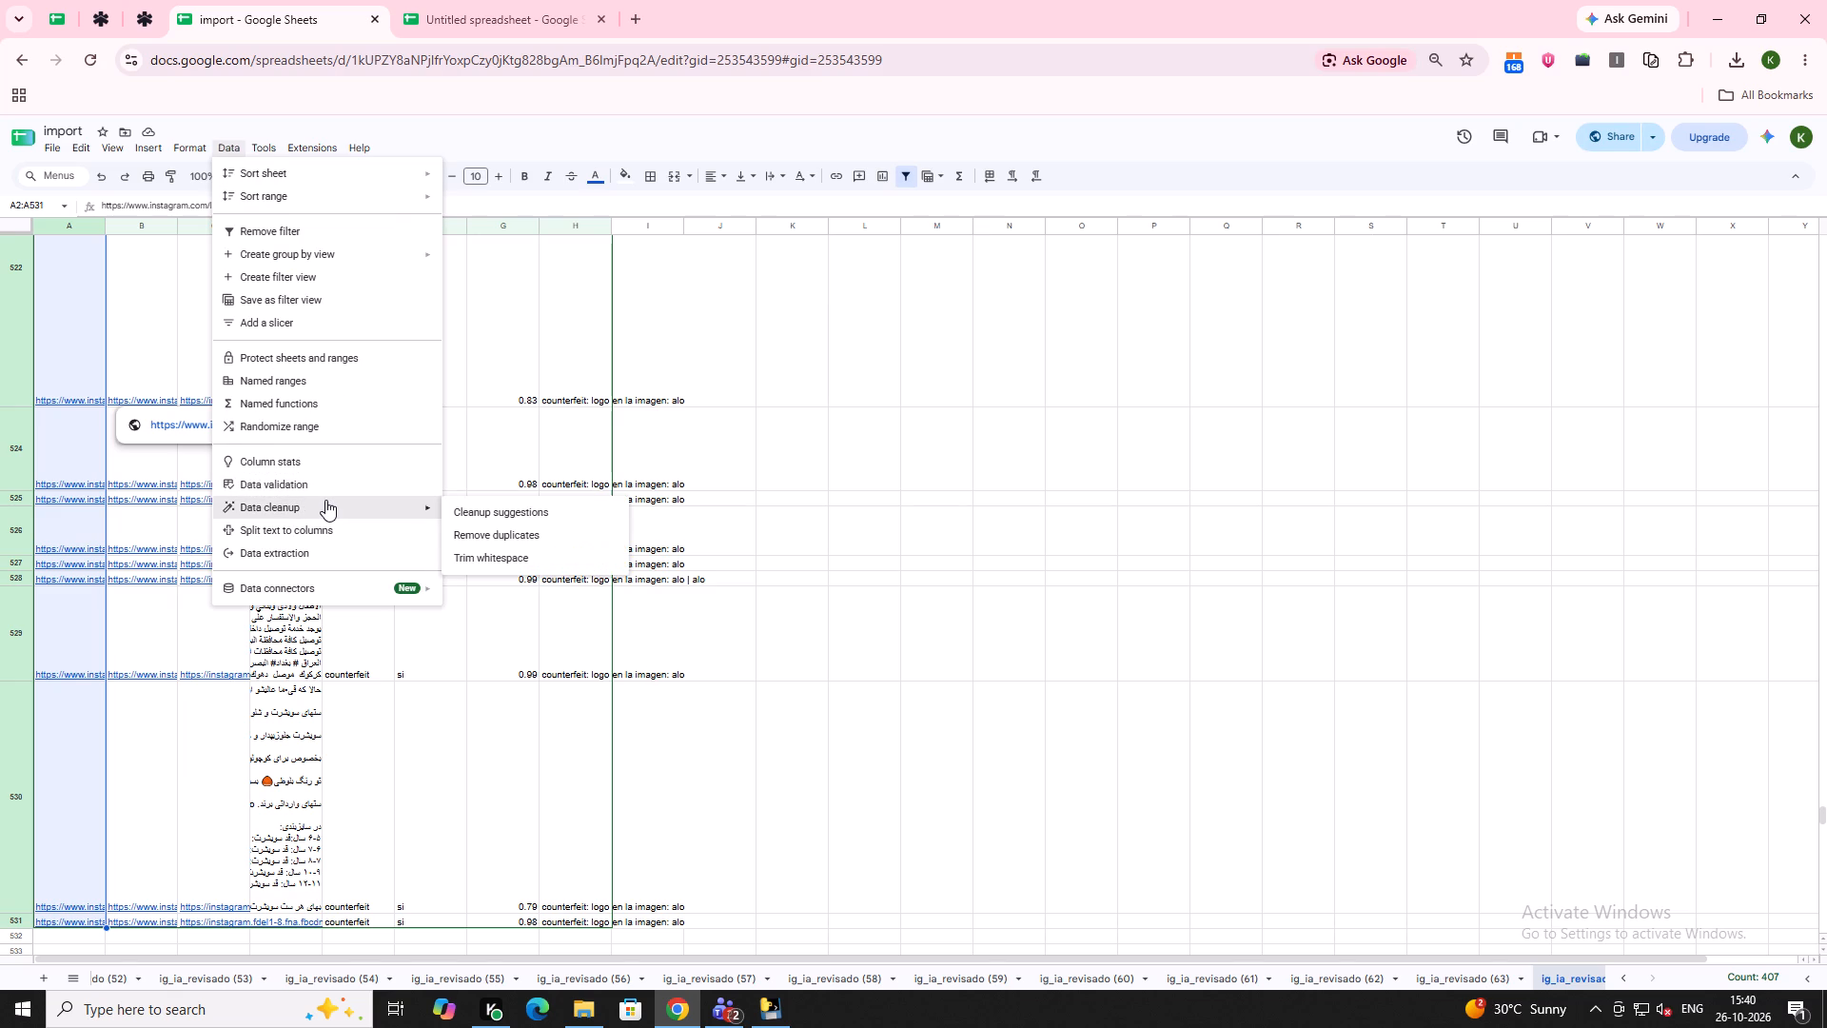
pyautogui.click(462, 524)
pyautogui.click(956, 652)
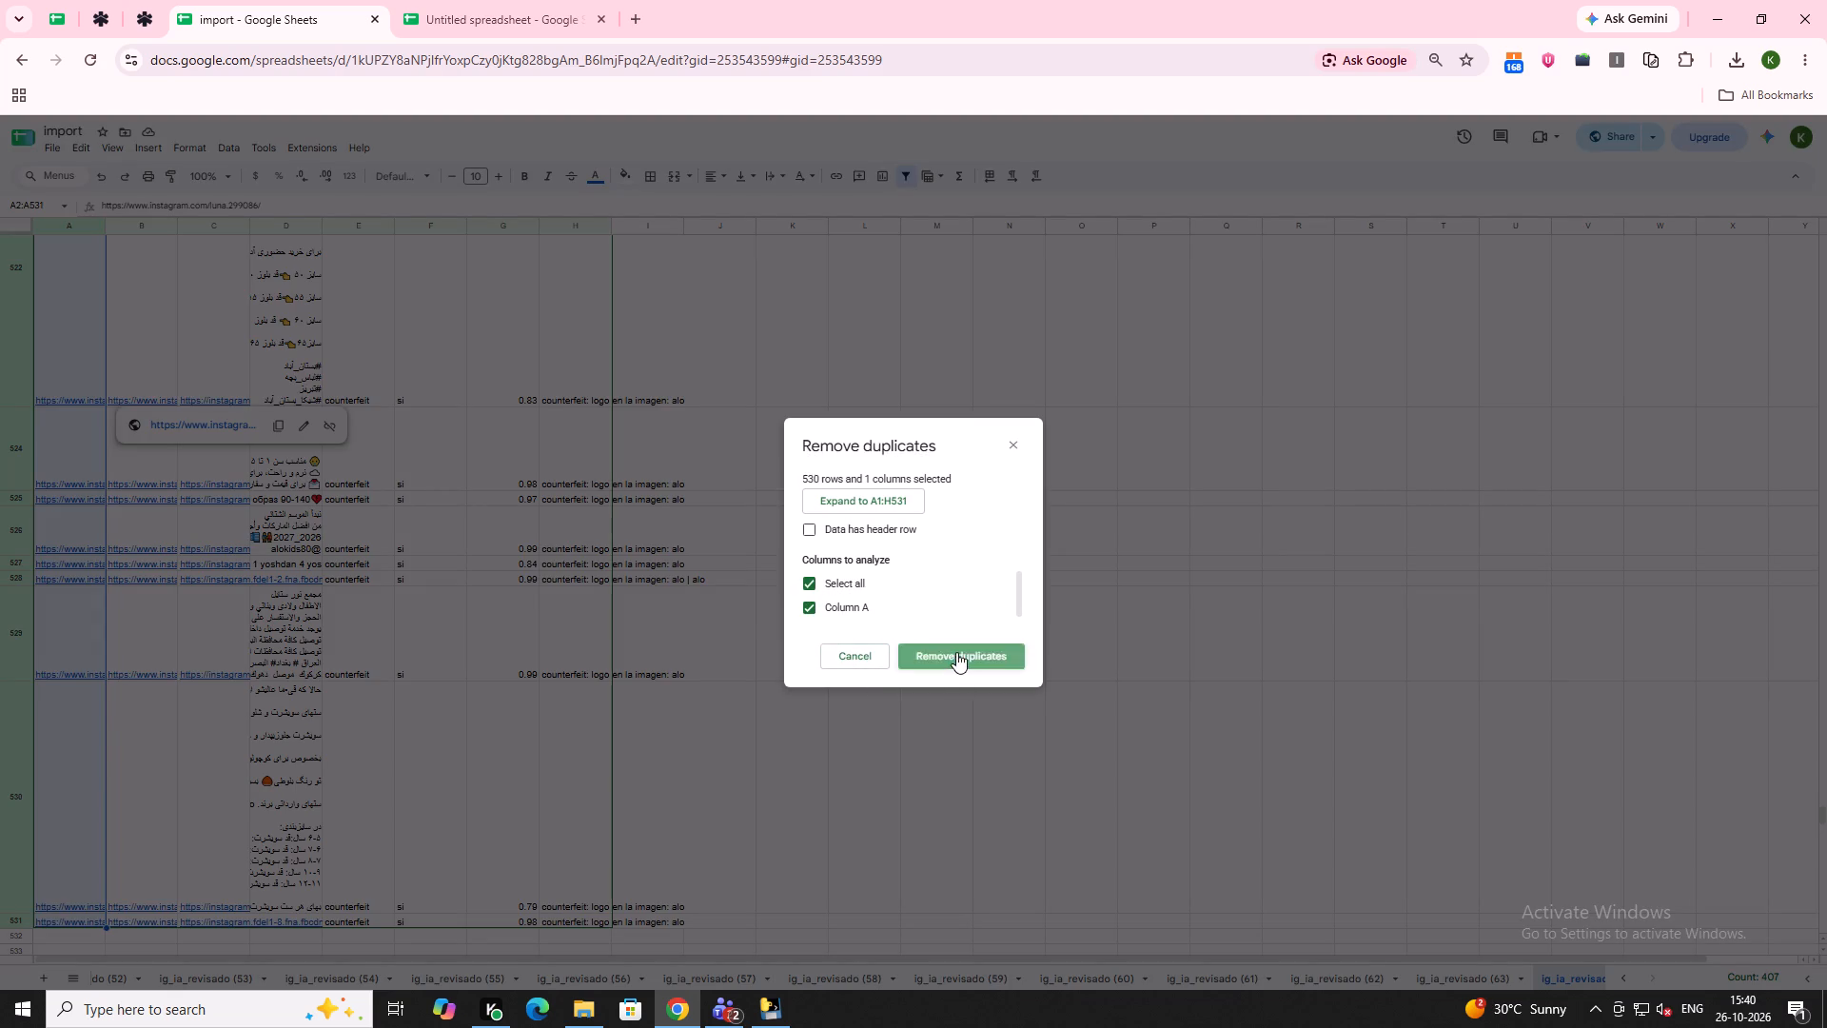
# In the import spreadsheet, dismiss the duplicate-removal summary and copy the deduplicated profile links in column A.
pyautogui.click(1076, 586)
pyautogui.click(1076, 586)
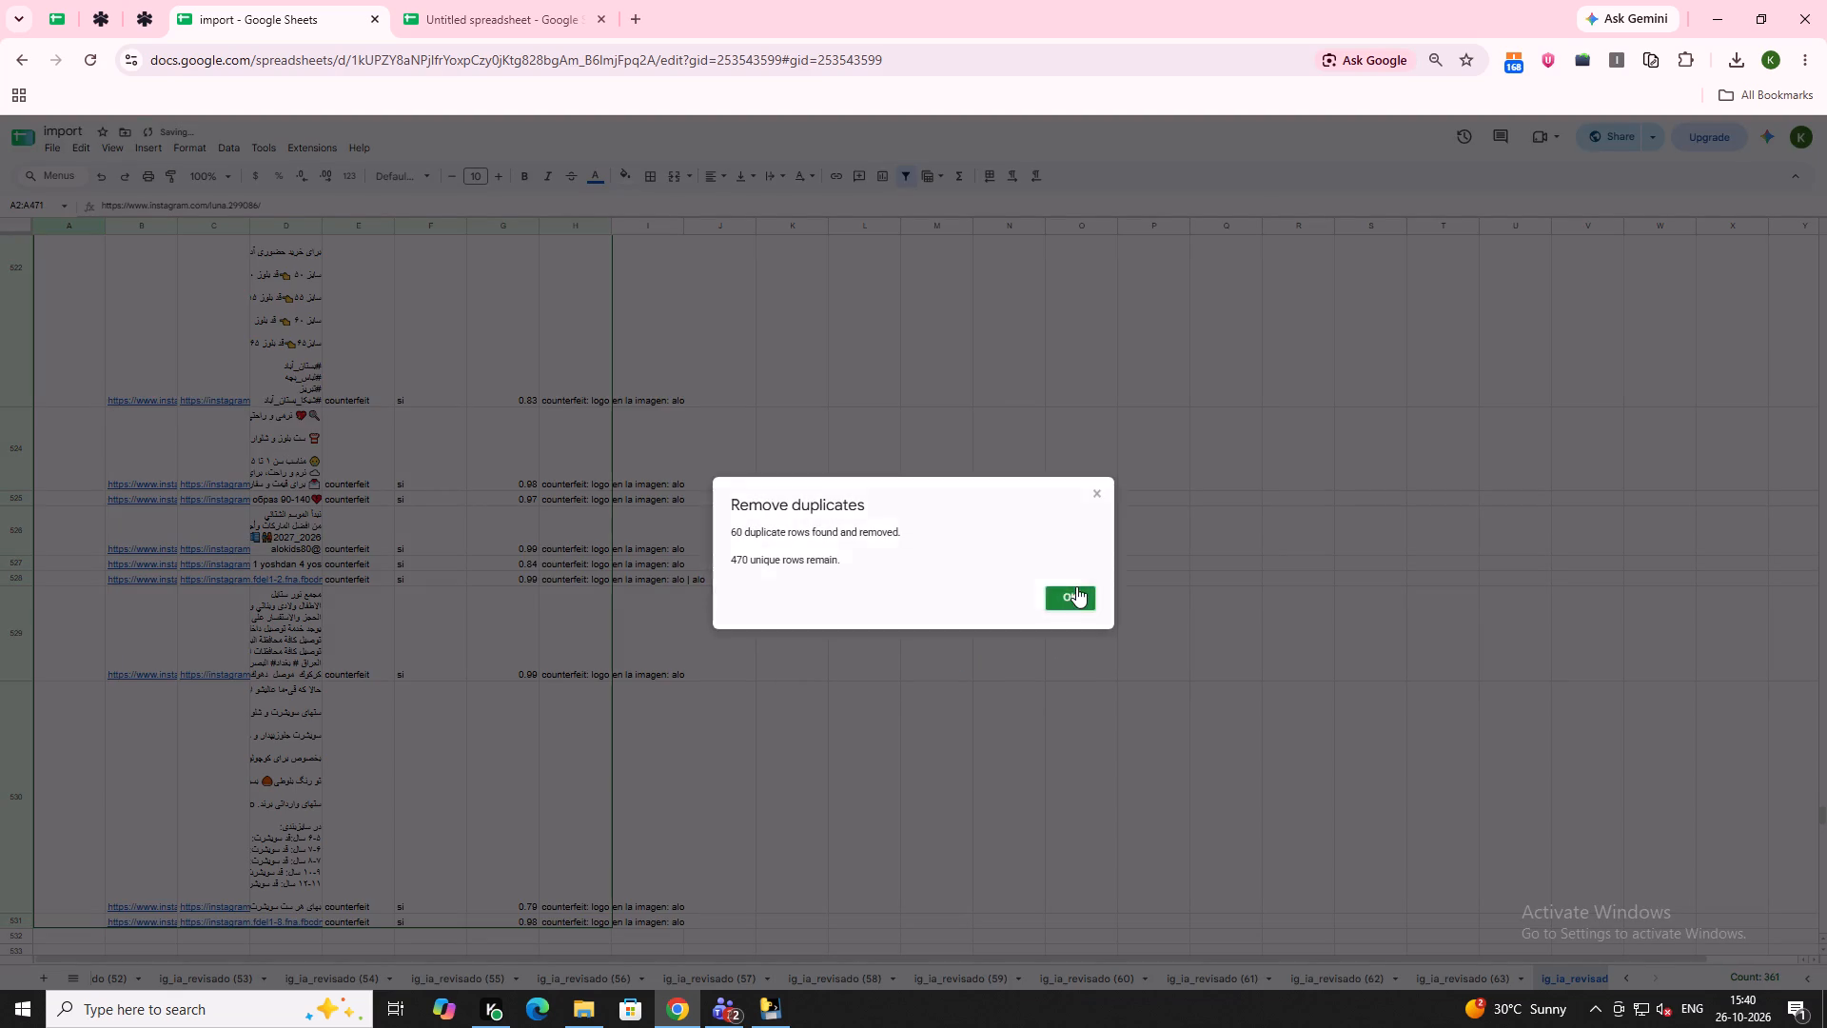
pyautogui.hotkey('ctrl', 'c')
pyautogui.hotkey('ctrl', 'c')
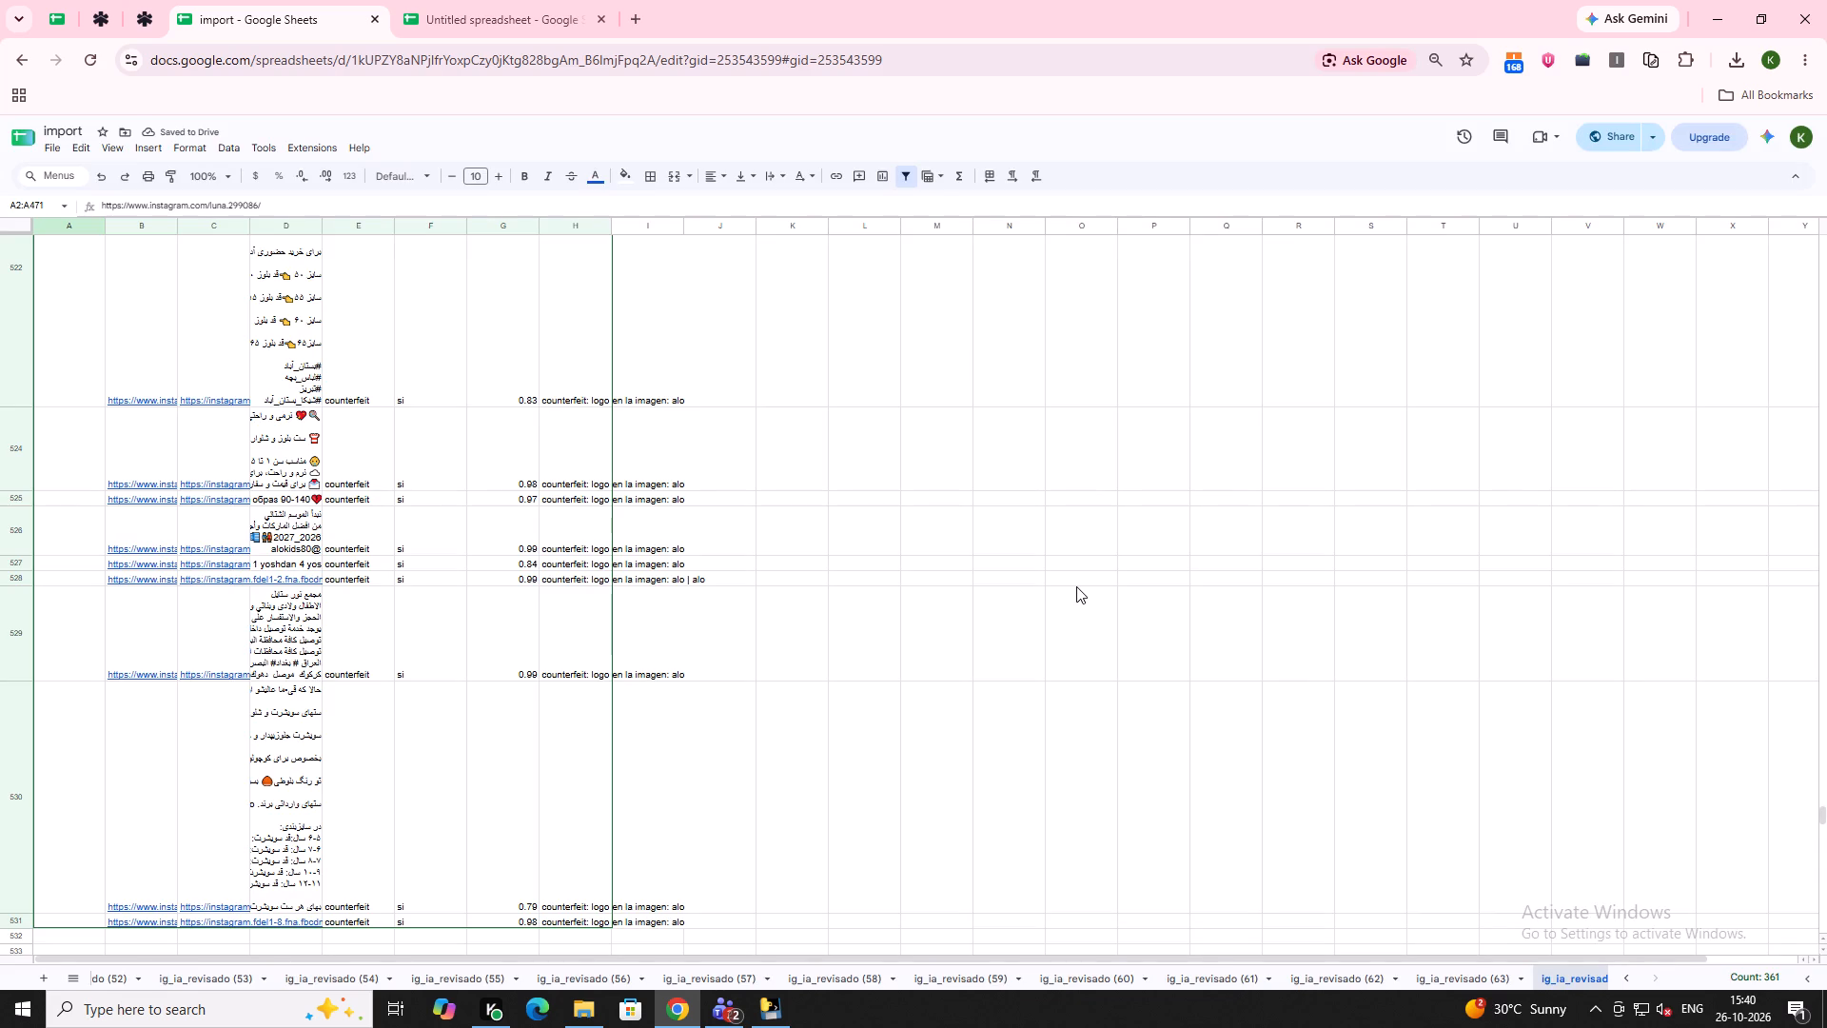
# Copy the deduplicated profile links and paste them into Profile (Sellers) from row 30676 of the Alo Yoga - Manual detection spreadsheet.
pyautogui.hotkey('ctrl', 'c')
pyautogui.click(32, 0)
pyautogui.click(65, 9)
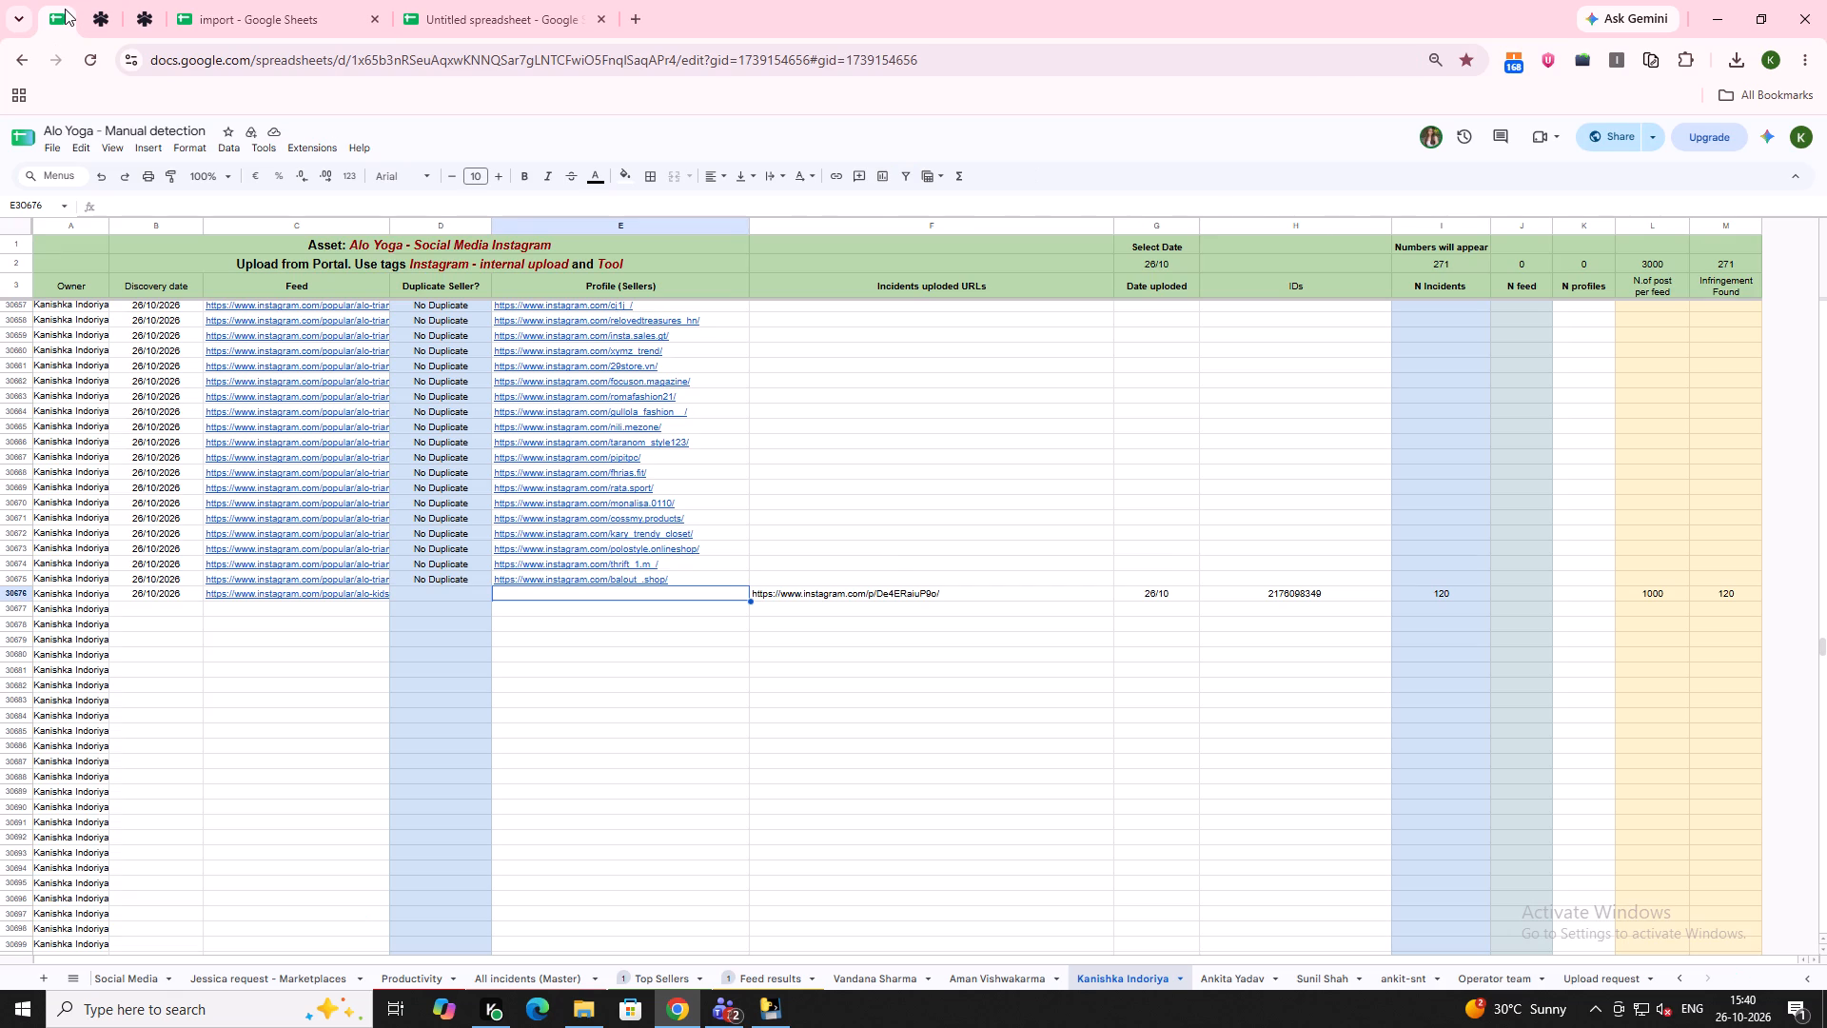
pyautogui.hotkey('ctrl', 'v')
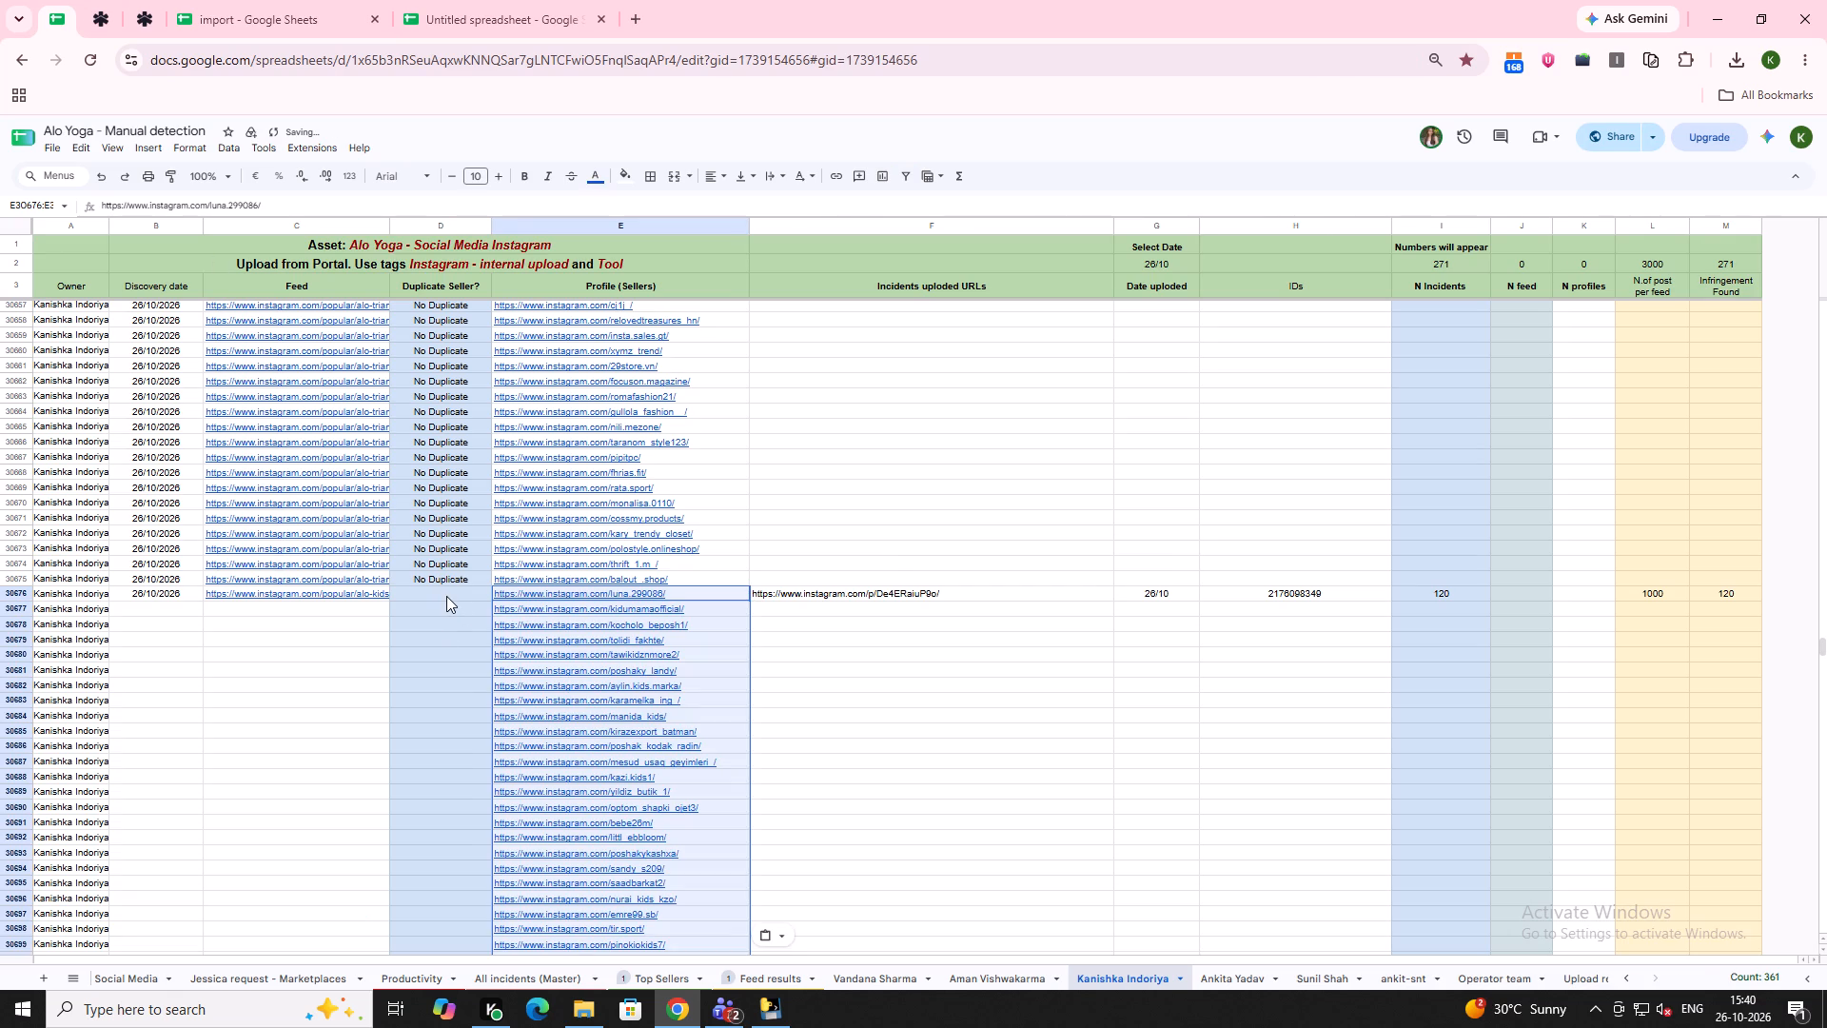
# Delete the Duplicate Seller? and Profile cells of the first pasted seller in row 30676, shifting the cells below up.
pyautogui.click(446, 596)
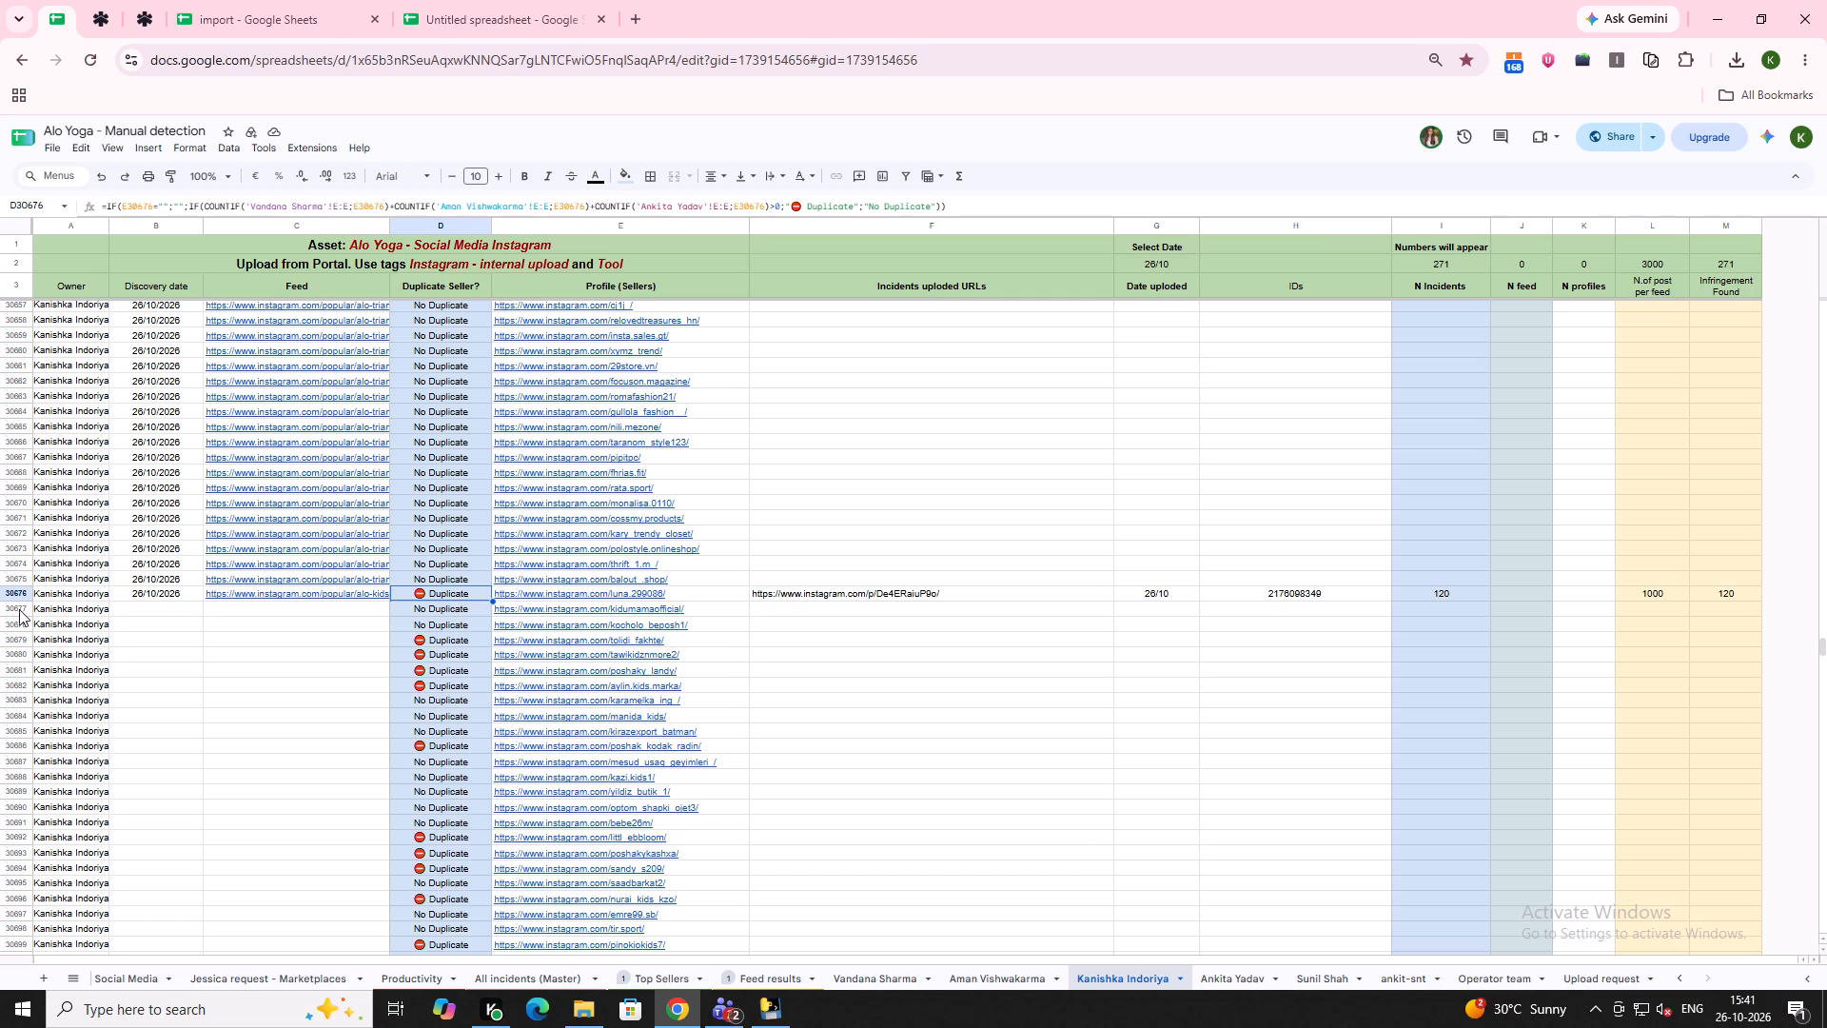
pyautogui.moveTo(476, 592); pyautogui.dragTo(517, 593)
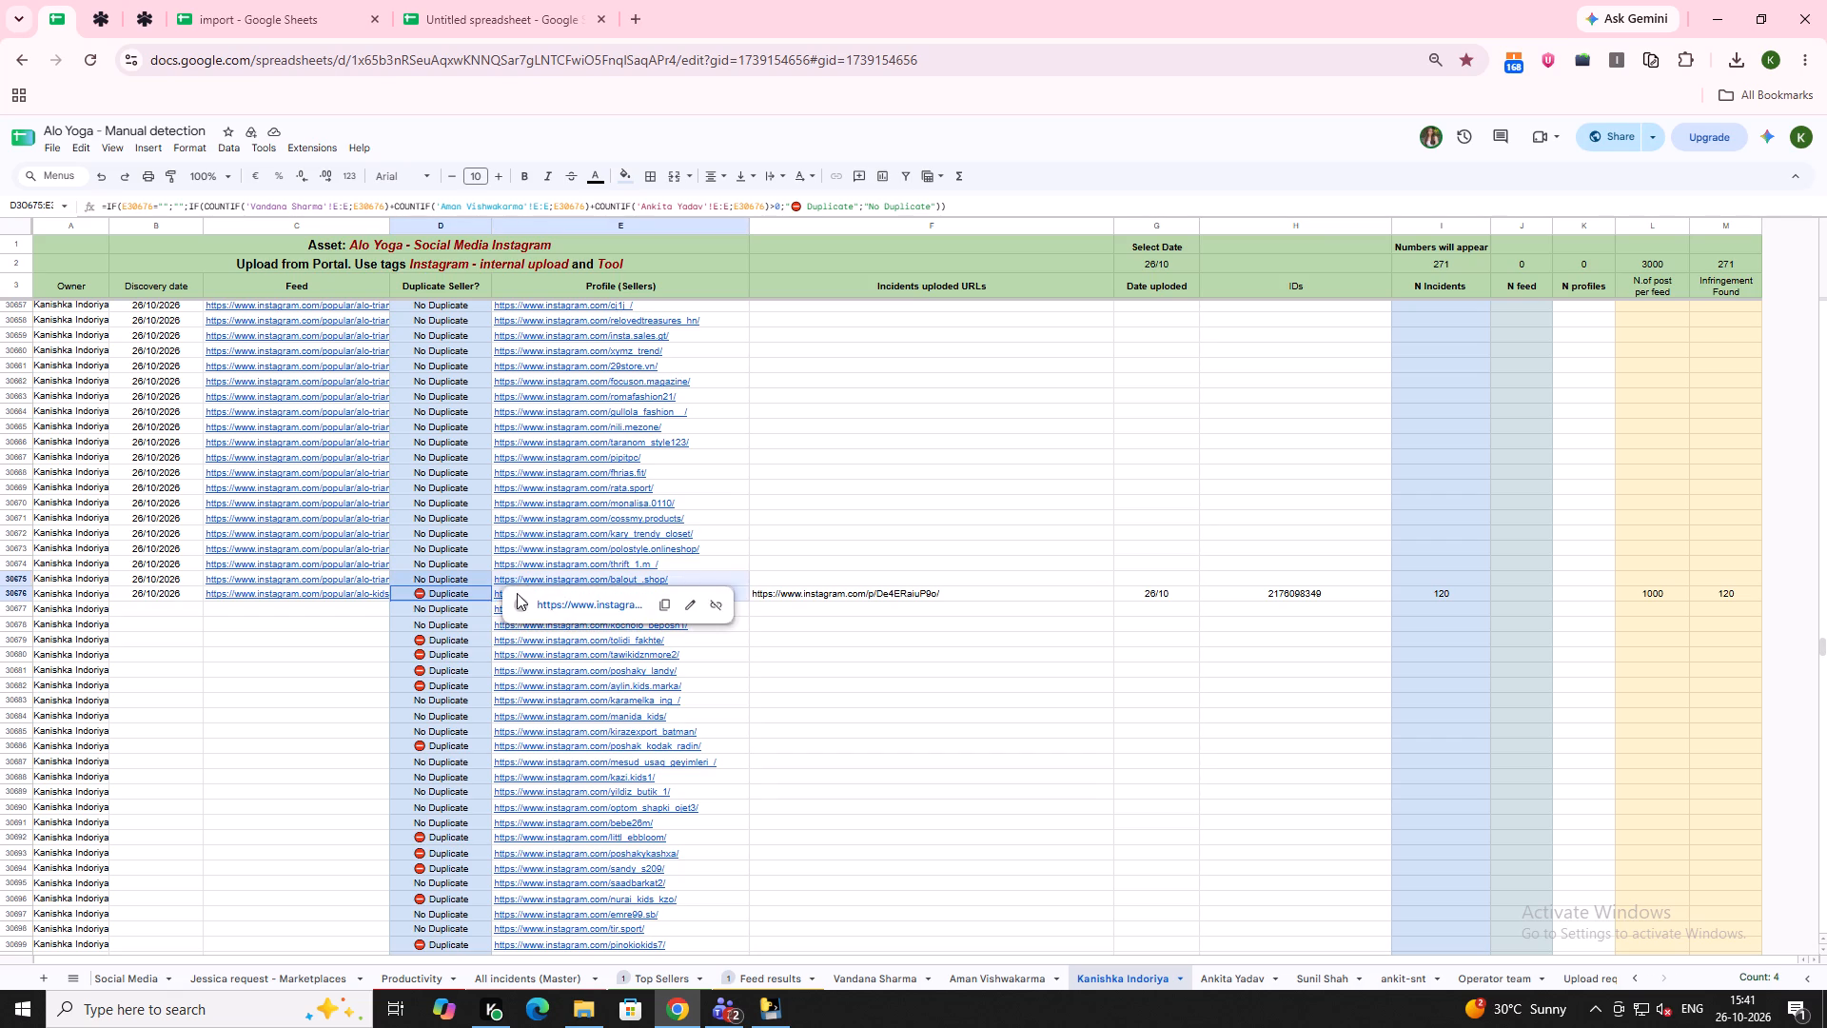
pyautogui.moveTo(517, 593); pyautogui.dragTo(507, 589)
pyautogui.rightClick(507, 589)
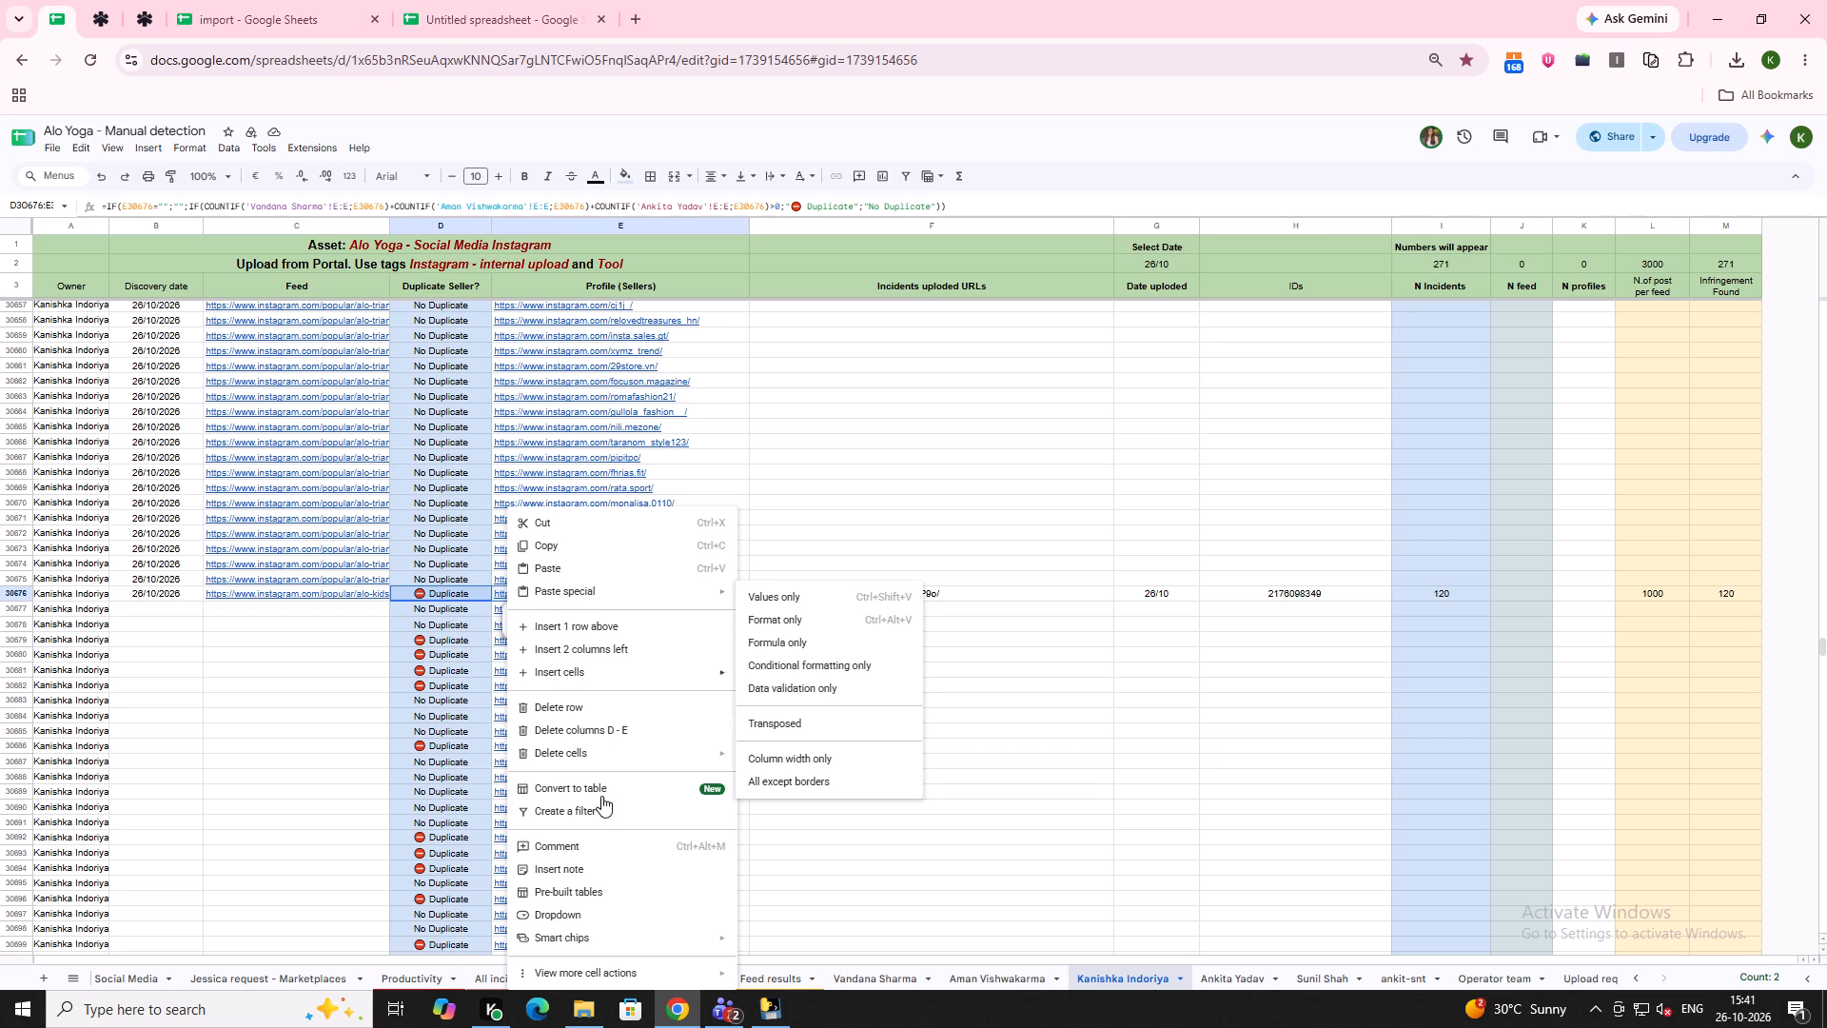
pyautogui.click(598, 759)
pyautogui.click(763, 777)
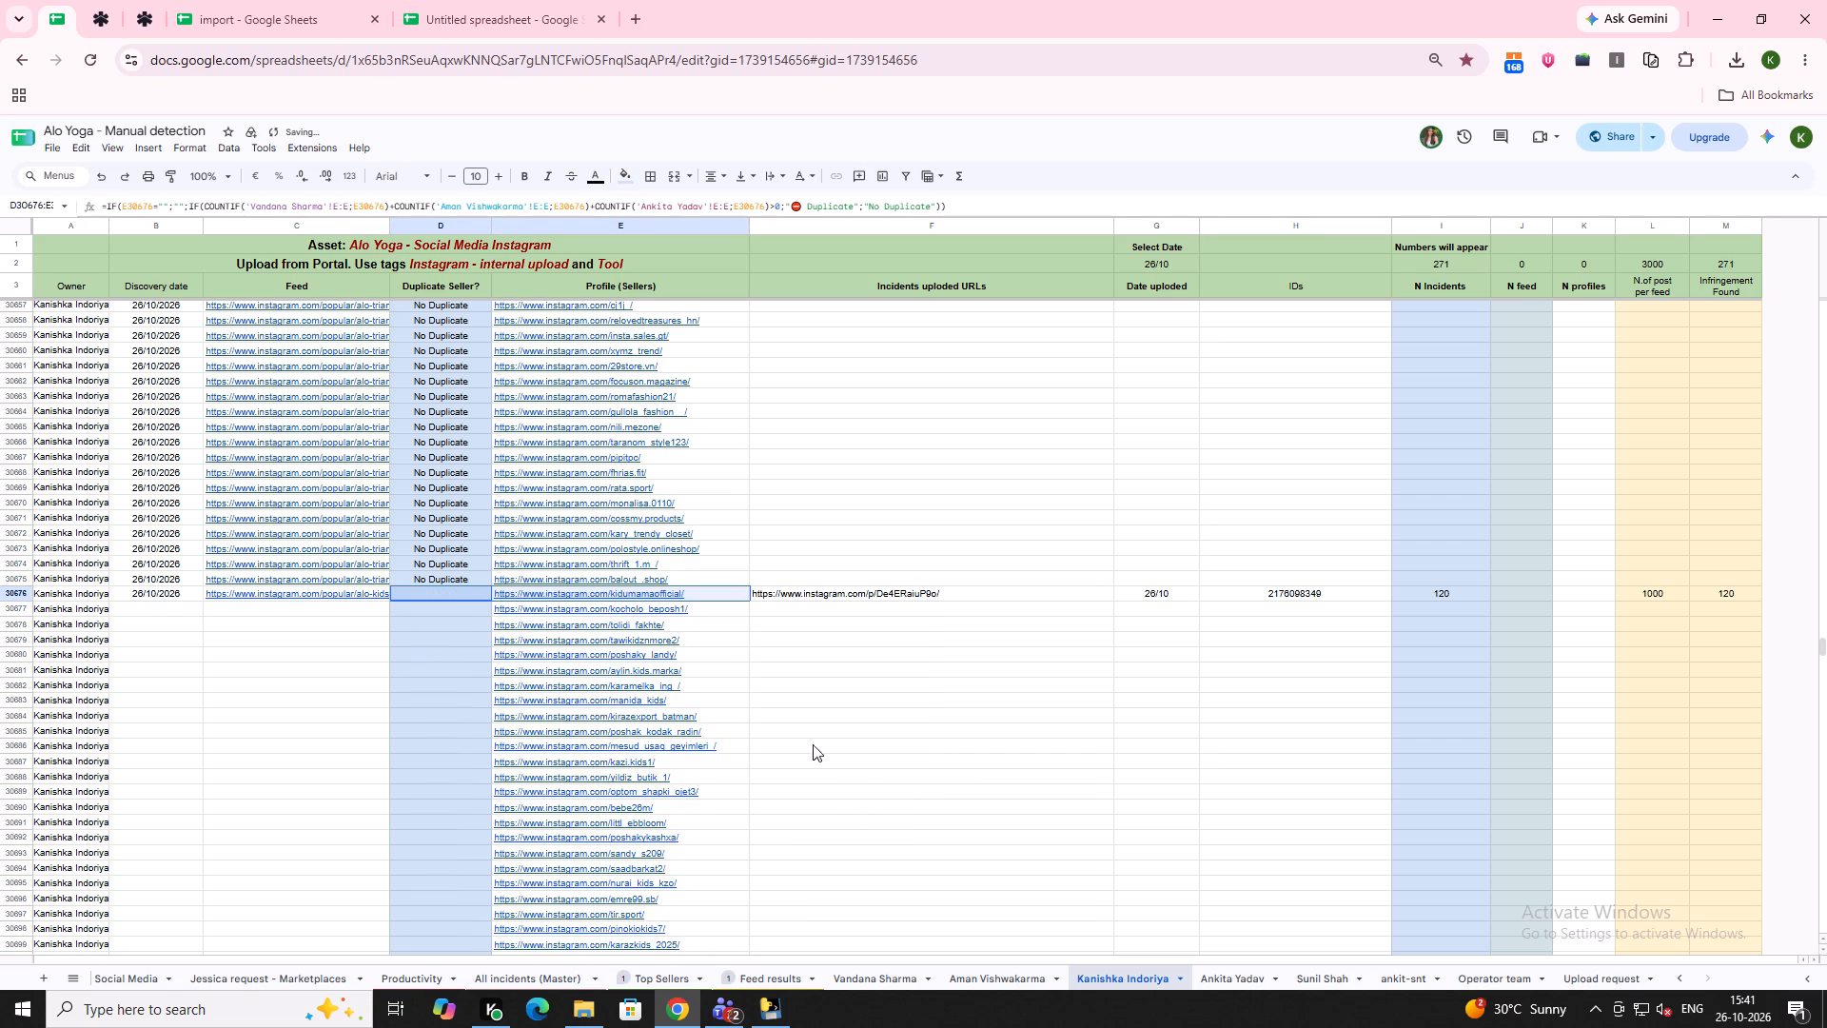
# Insert a blank row above row 30676 and create a filter on its Duplicate Seller? and Profile cells.
pyautogui.click(456, 598)
pyautogui.rightClick(456, 598)
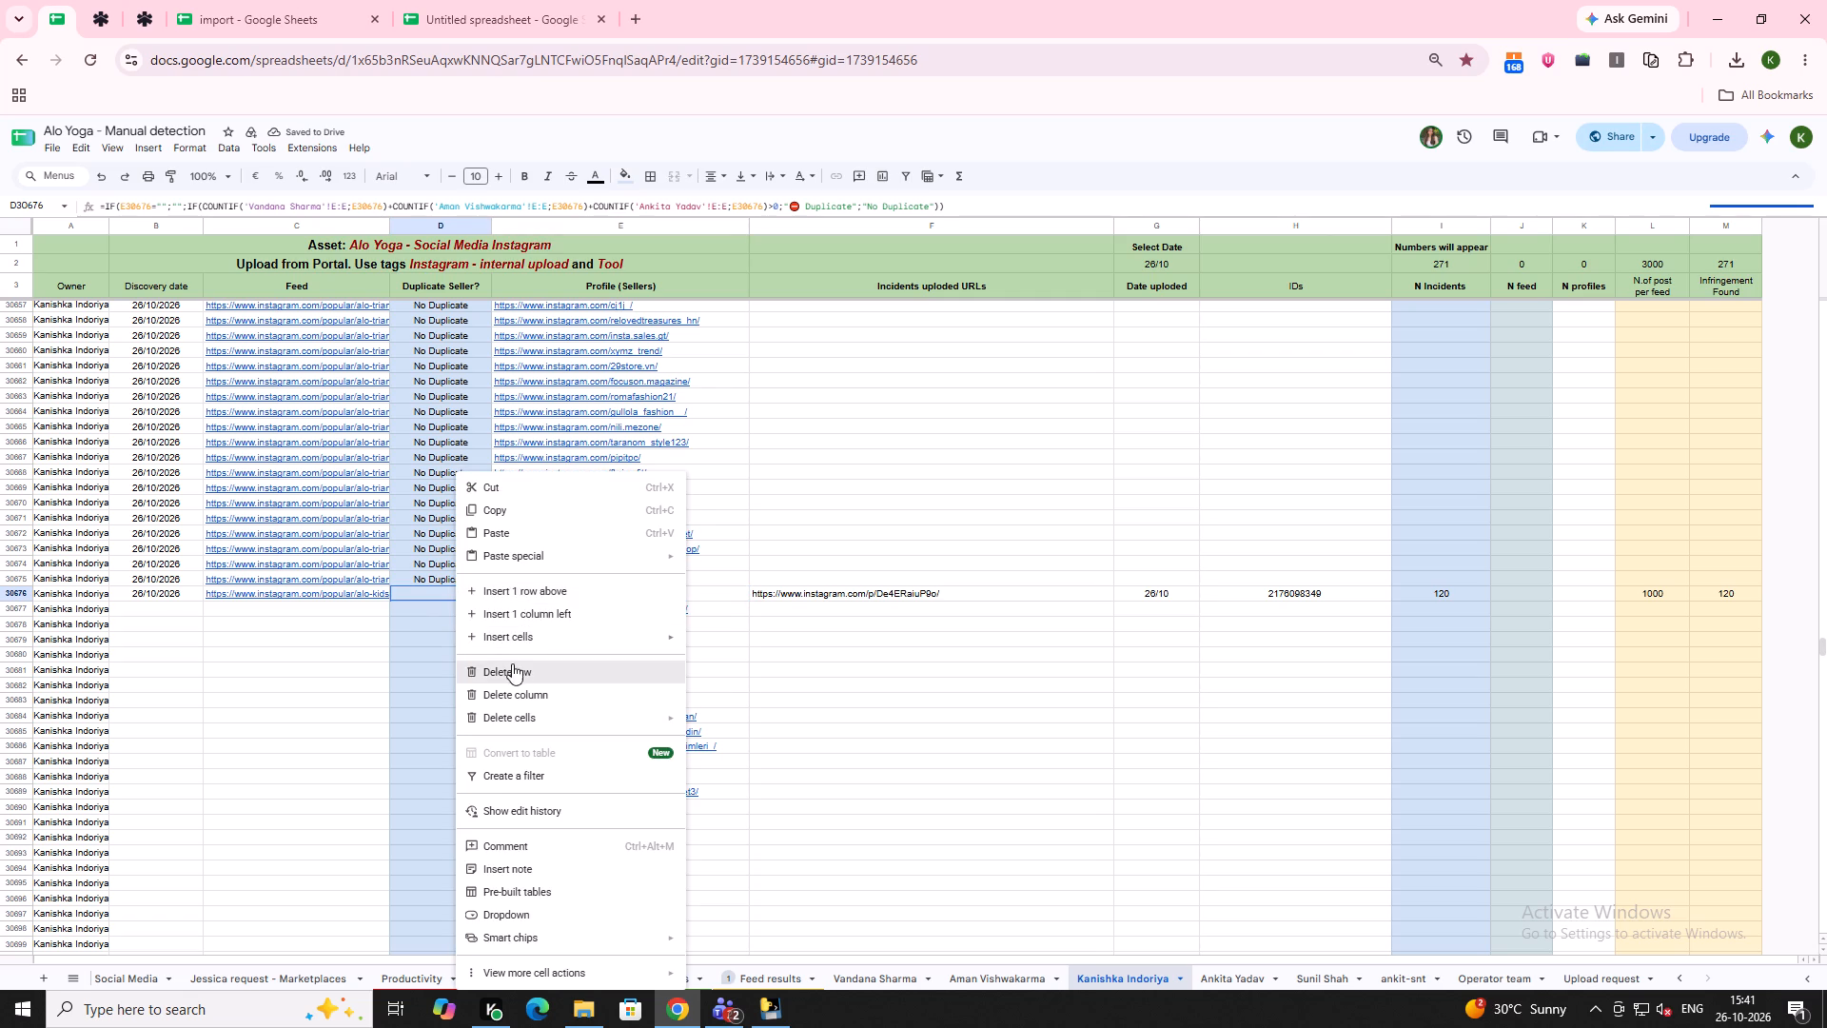
pyautogui.click(536, 601)
pyautogui.moveTo(482, 595); pyautogui.dragTo(507, 588)
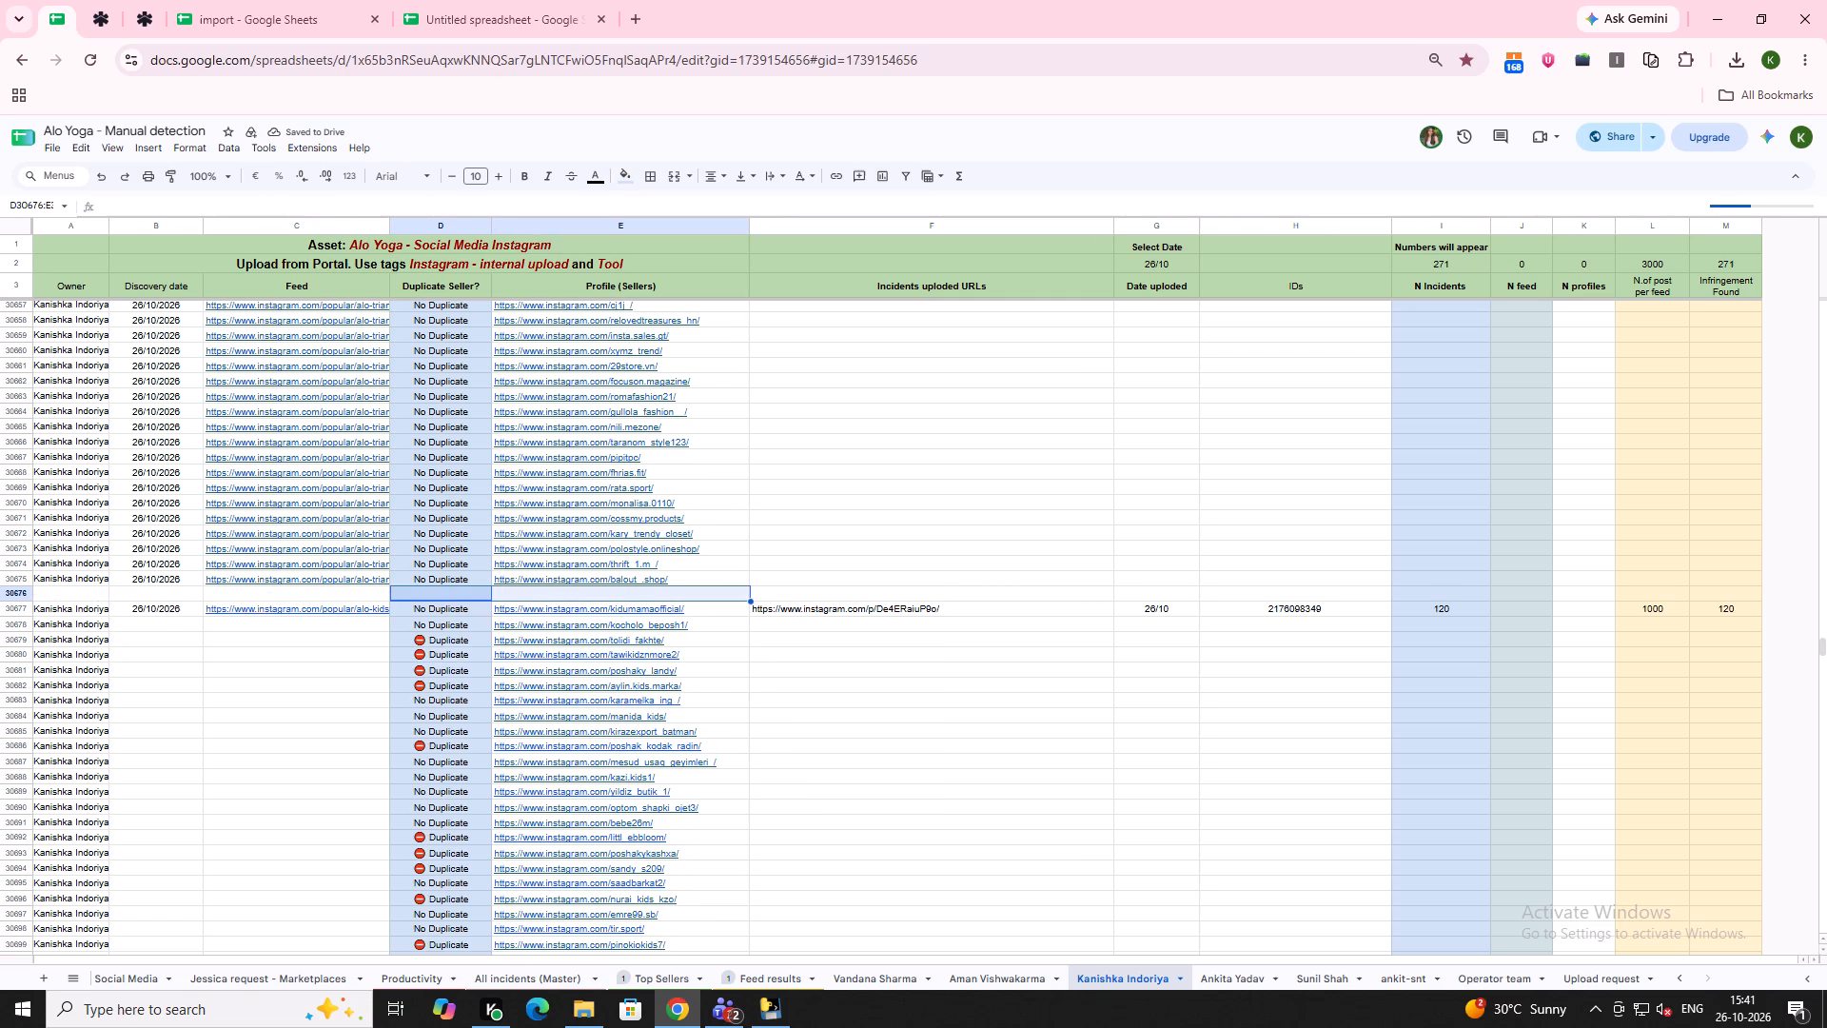
pyautogui.hotkey('alt', 'd')
pyautogui.hotkey('alt', 'f')
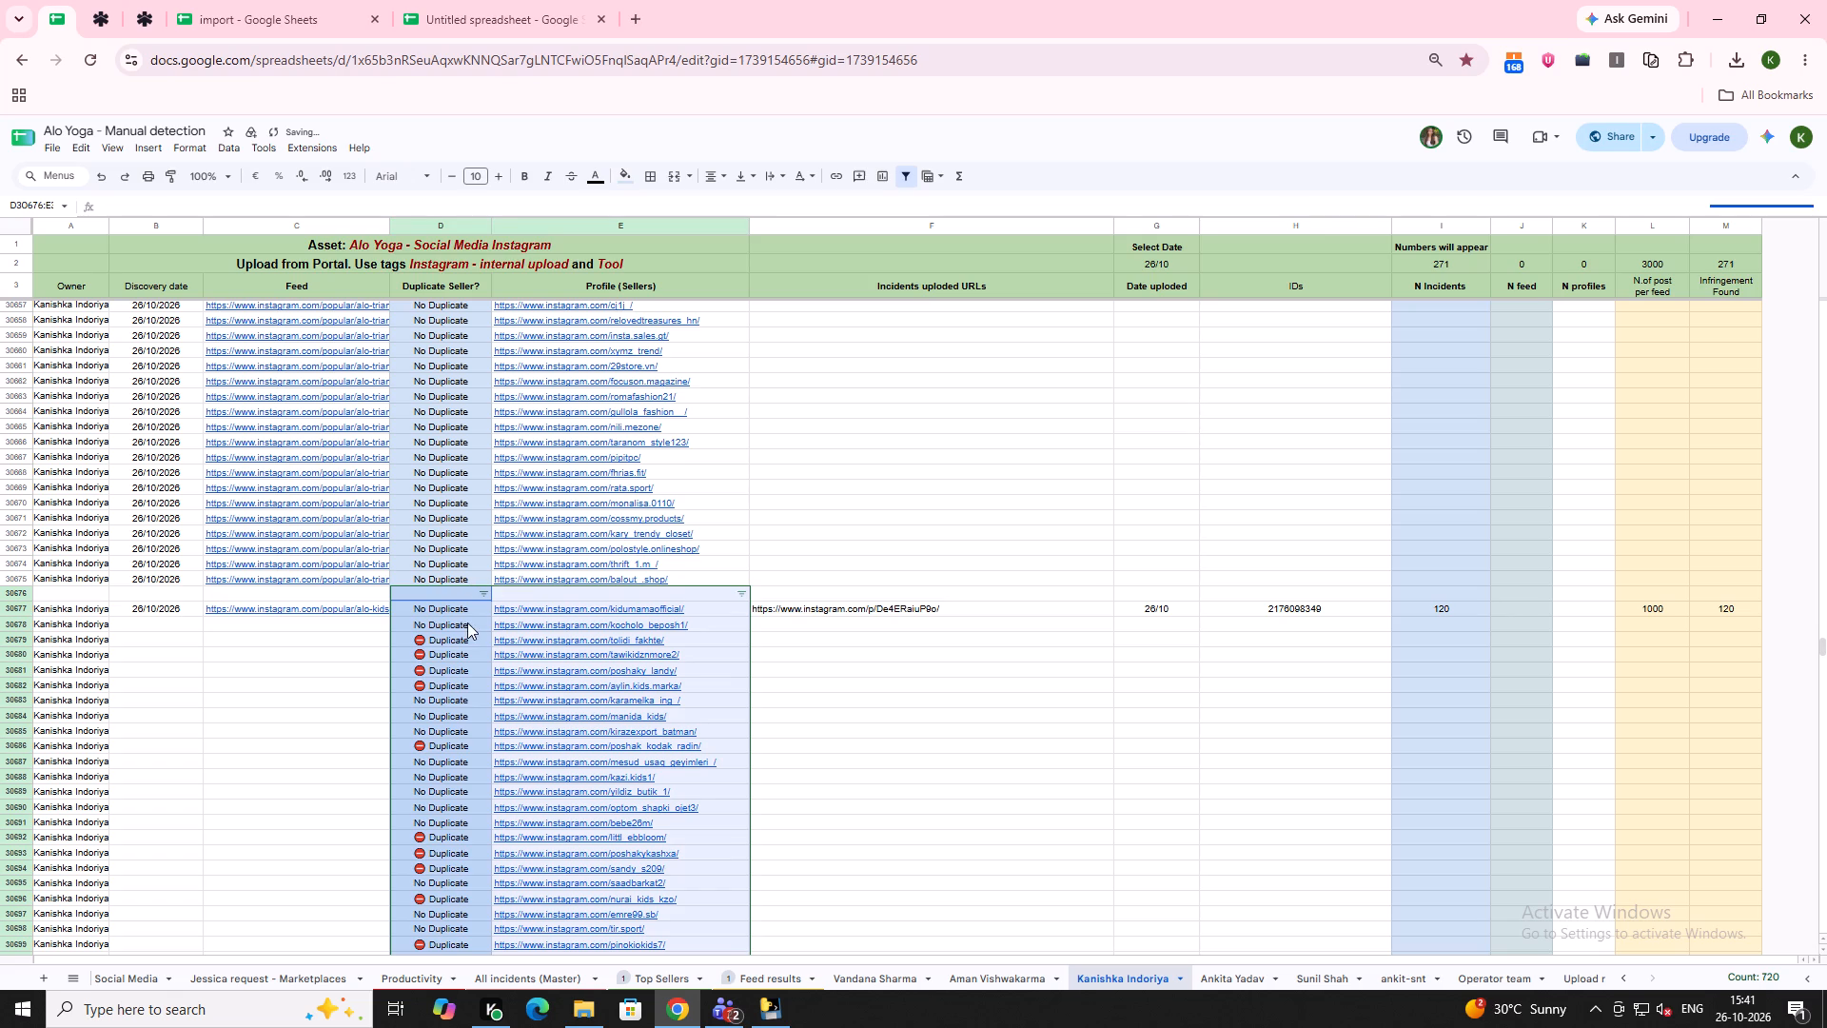
# Filter the Duplicate Seller? column to show only Duplicate and delete all the filtered seller rows.
pyautogui.click(479, 591)
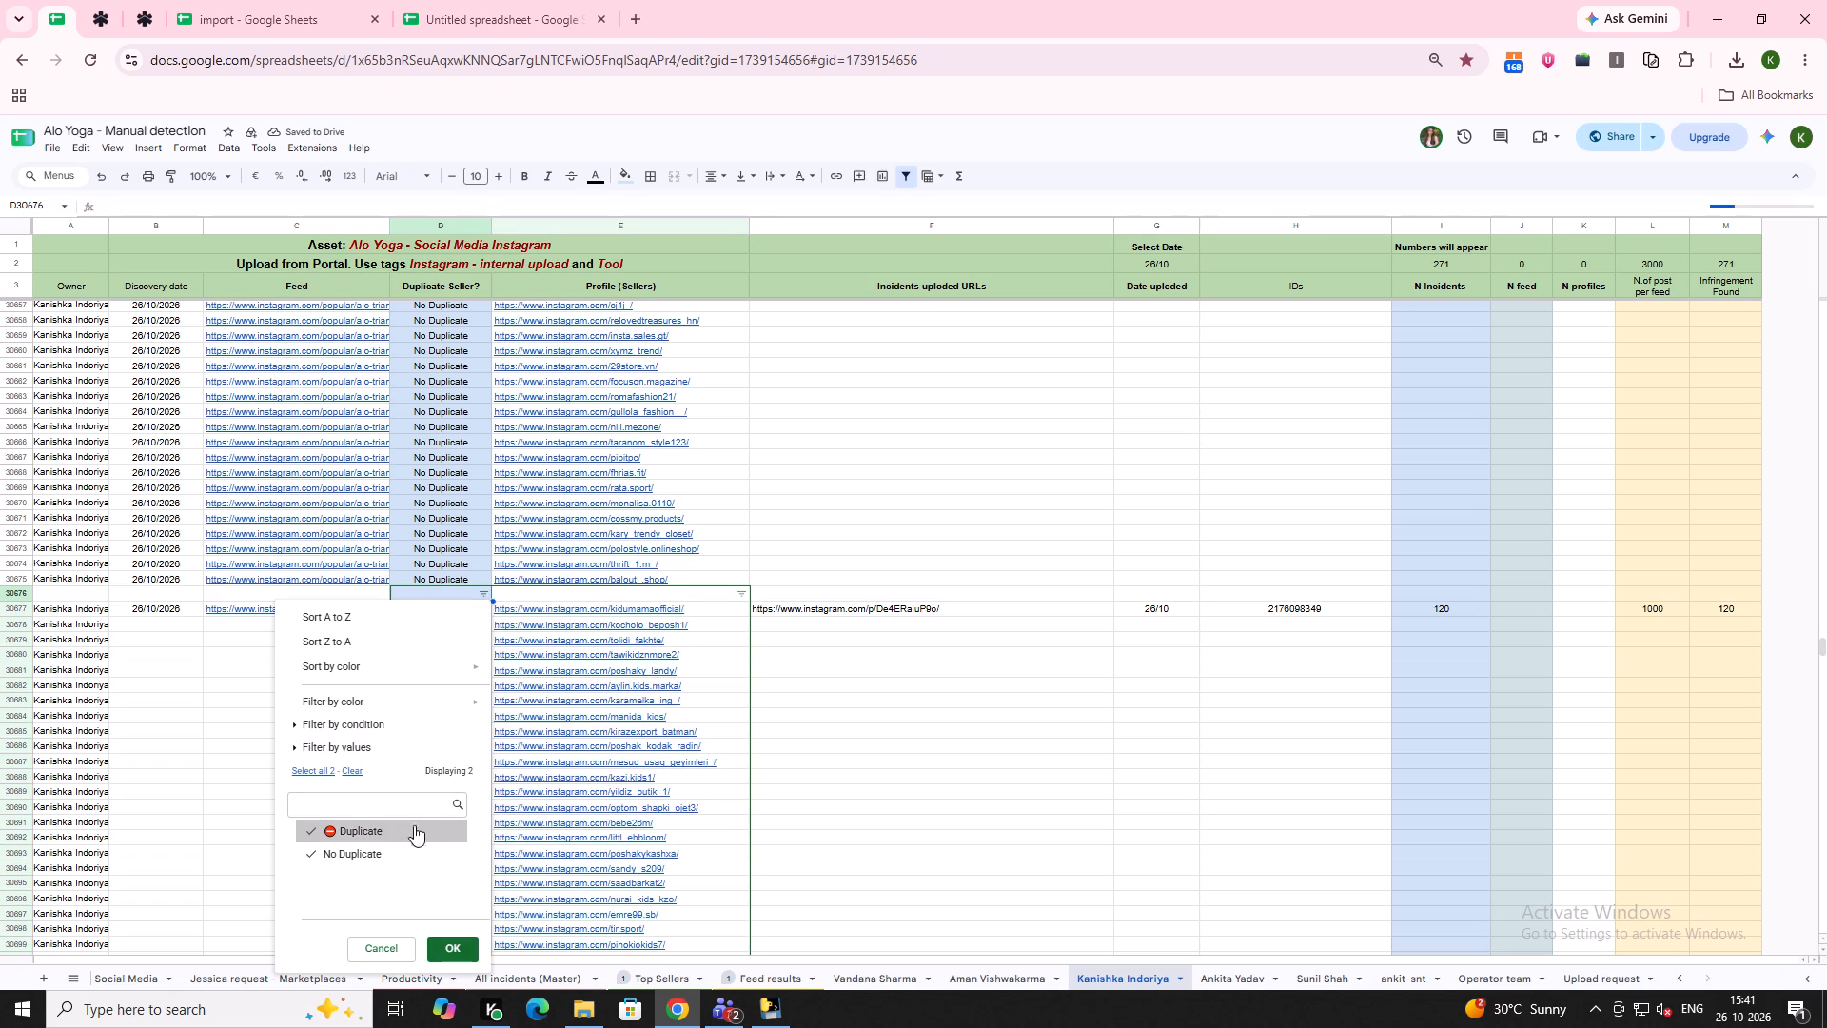
pyautogui.click(387, 846)
pyautogui.click(472, 944)
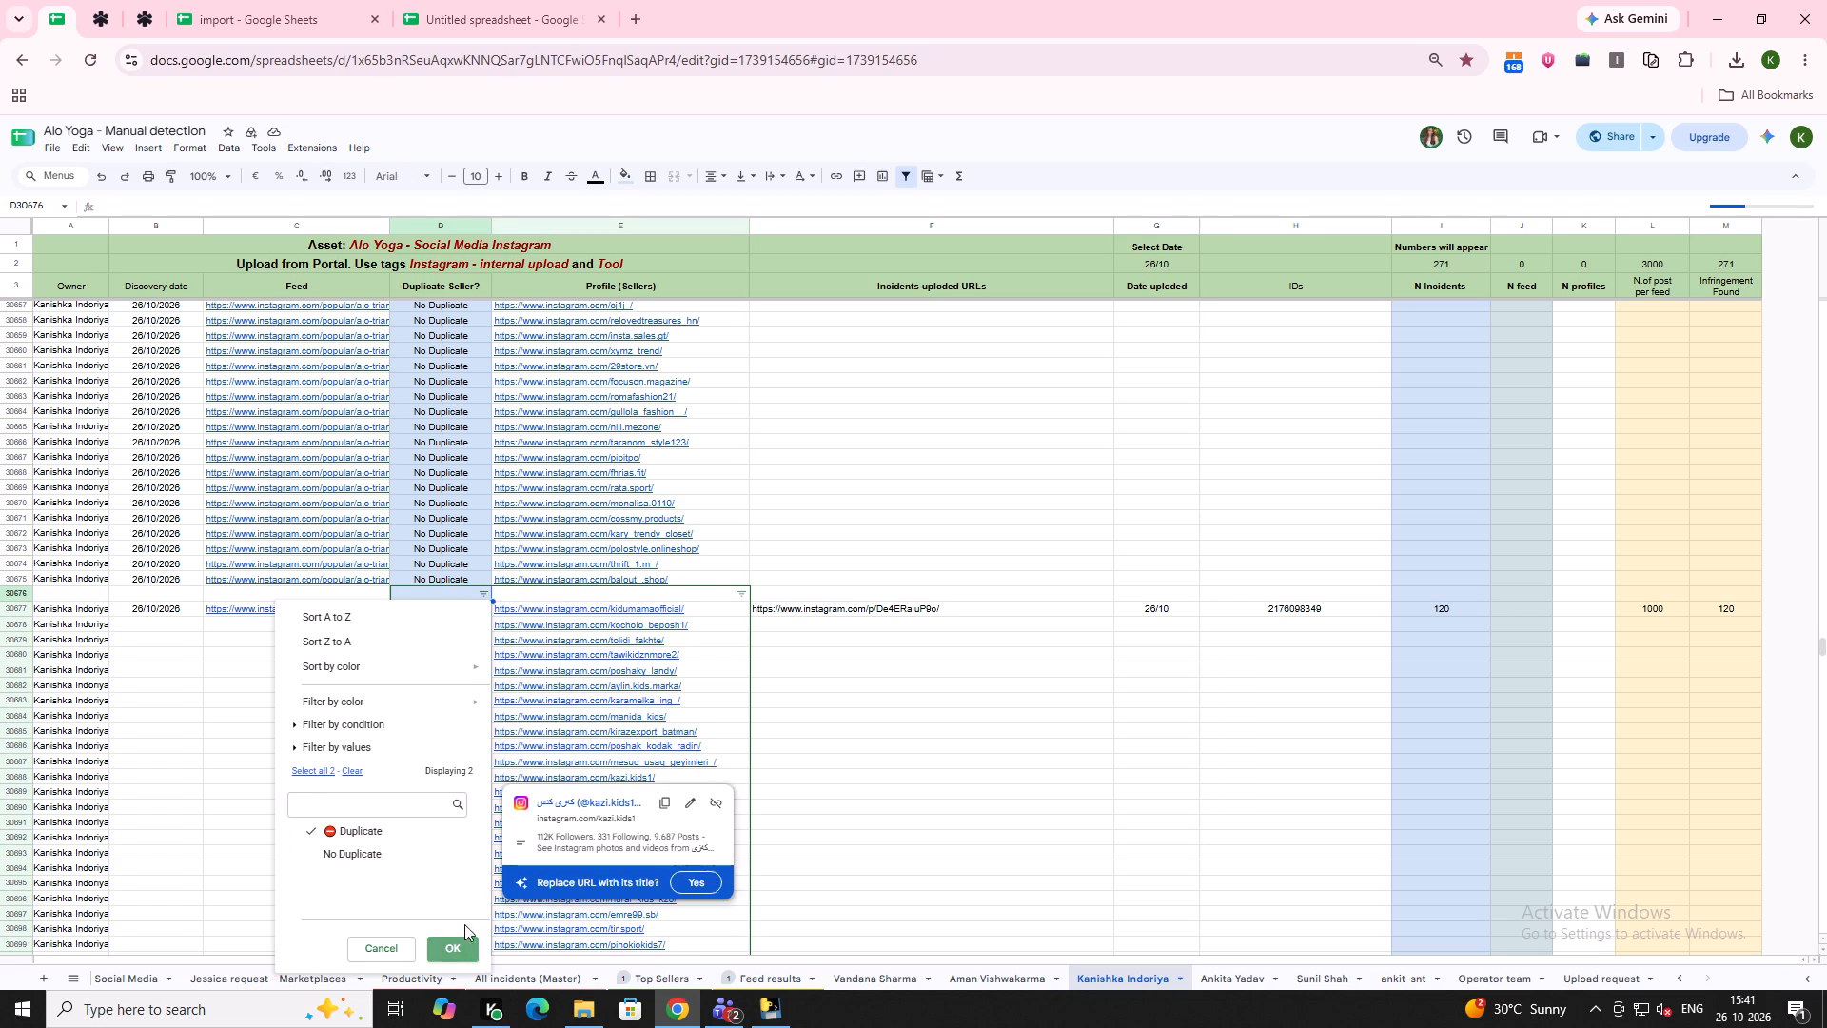
pyautogui.scroll(-20, 451, 772)
pyautogui.scroll(-15, 451, 772)
pyautogui.scroll(3, 441, 752)
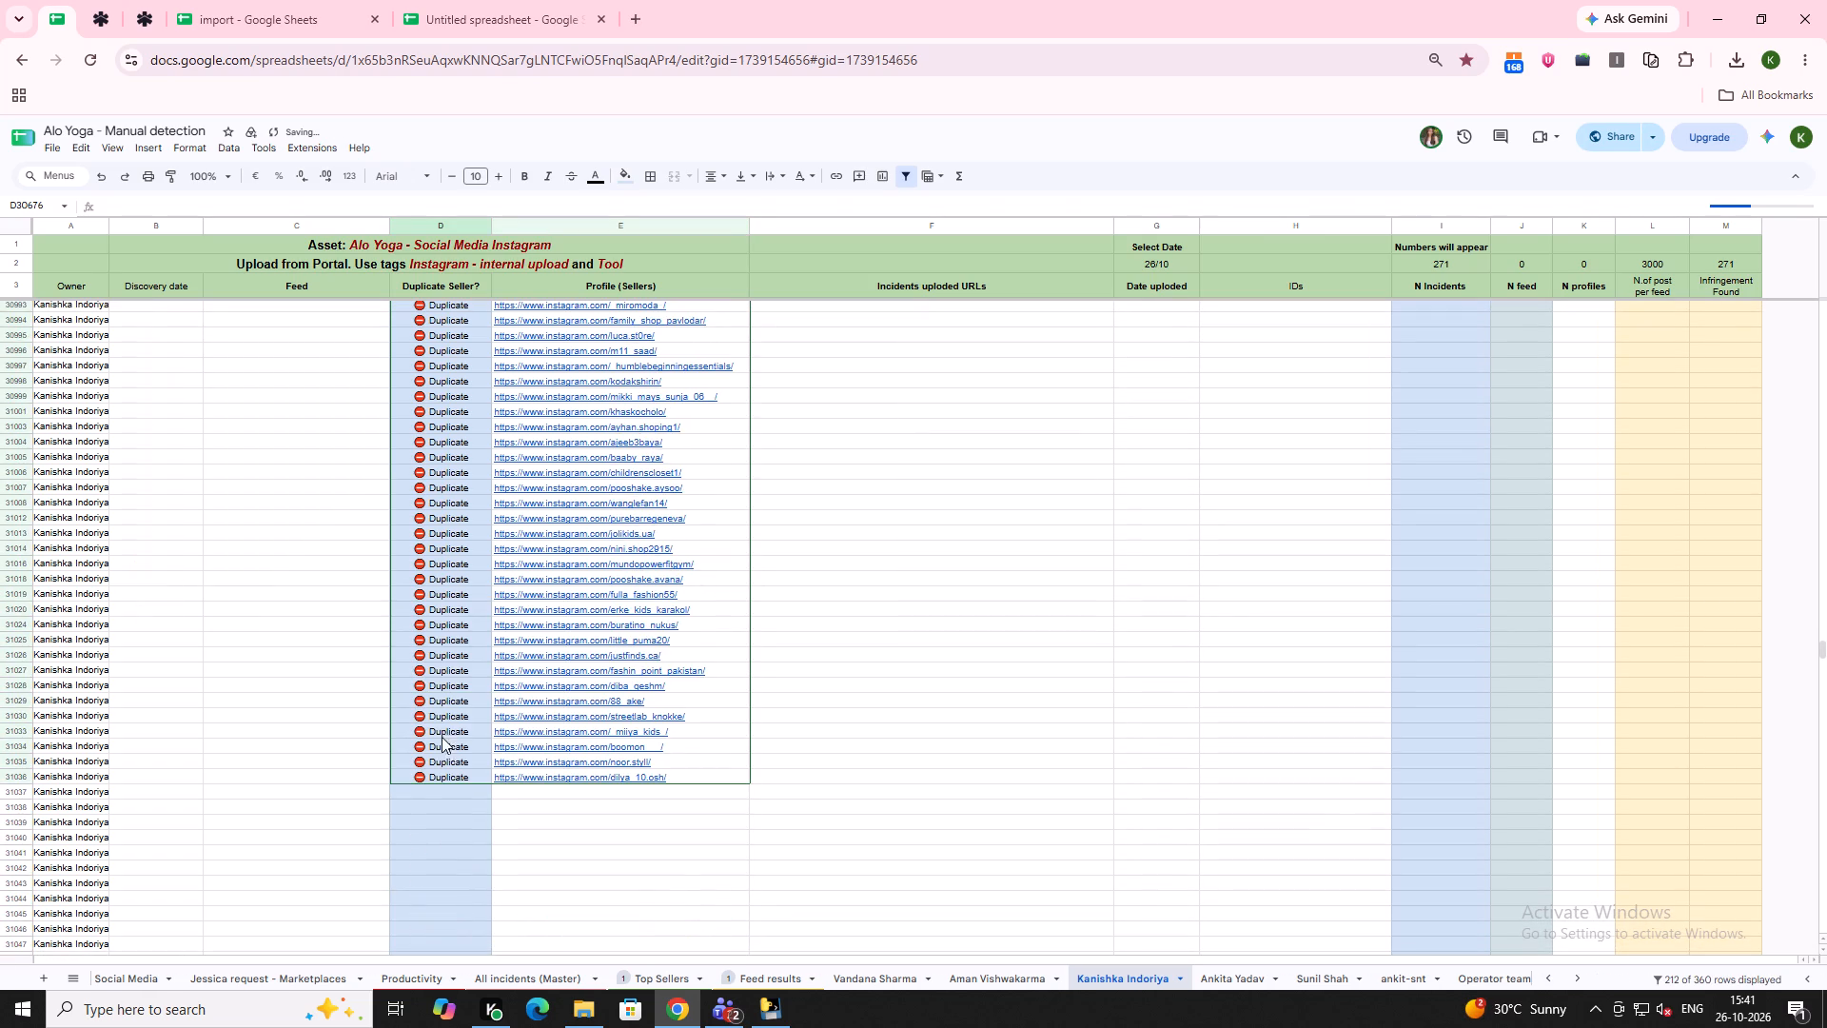
pyautogui.click(443, 777)
pyautogui.hotkey('ctrl', 'shift', 'Up')
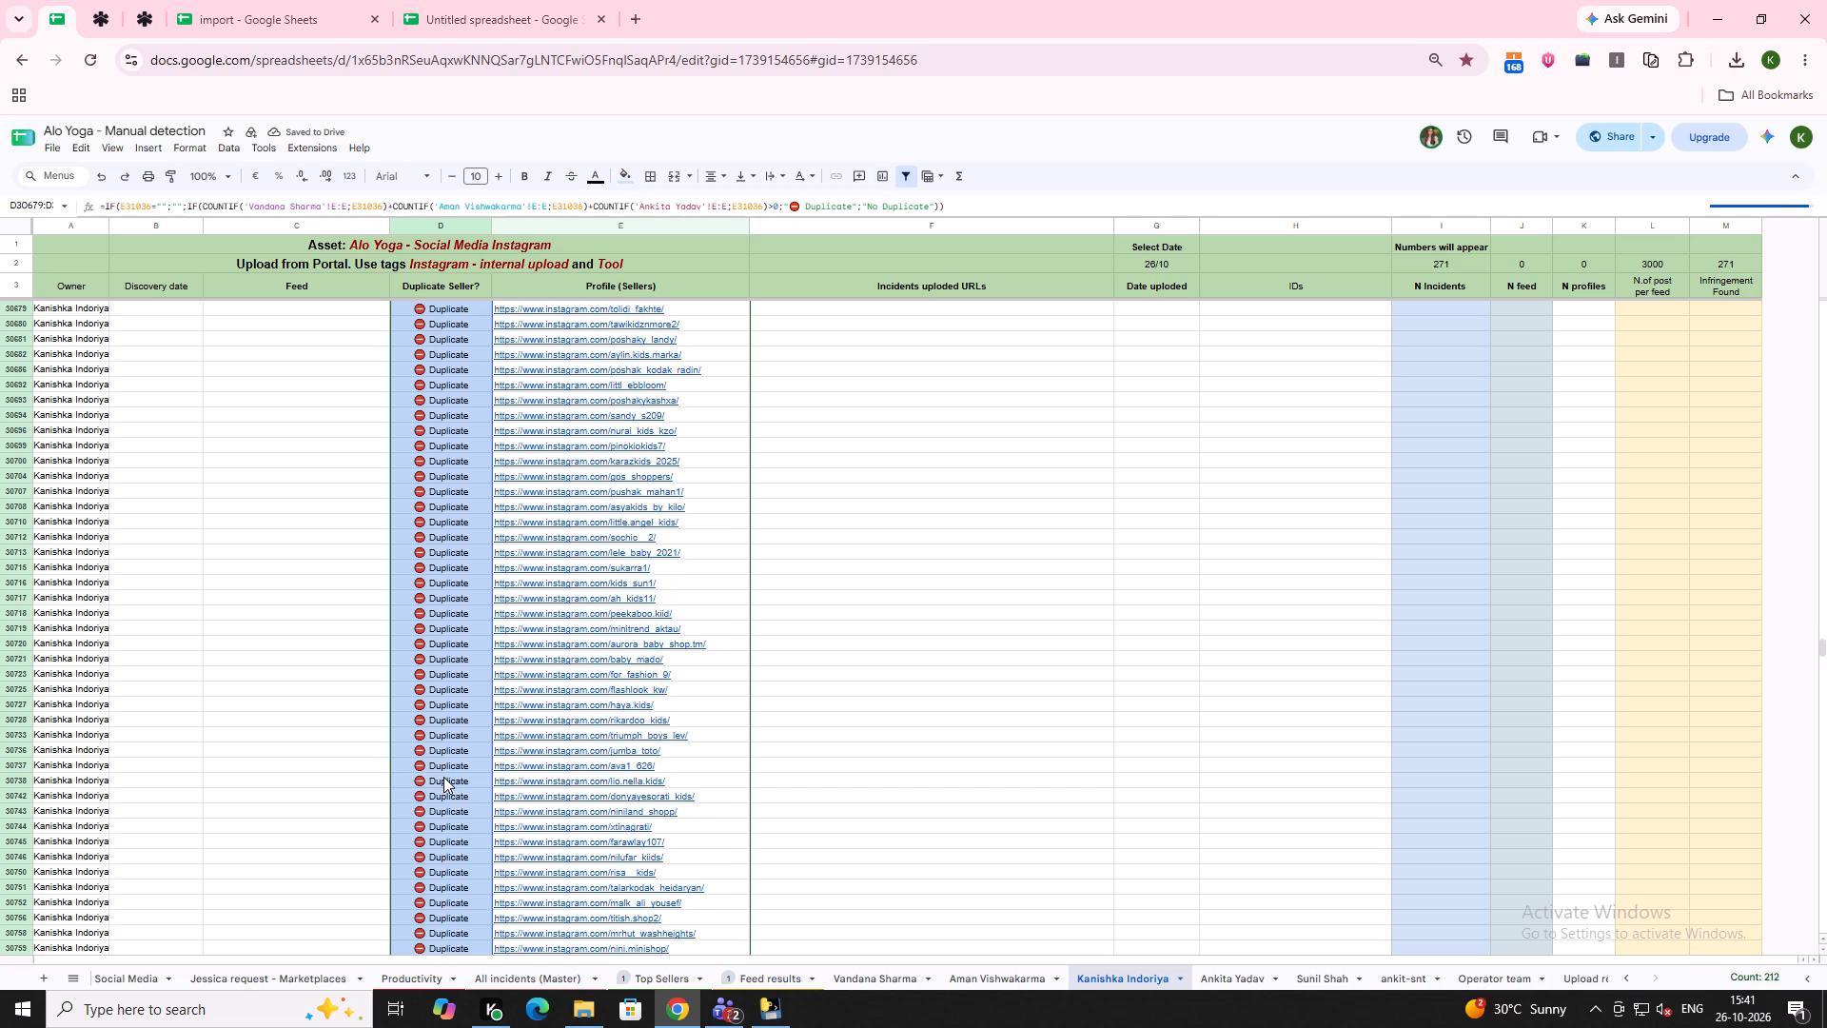
pyautogui.rightClick(443, 777)
pyautogui.click(482, 496)
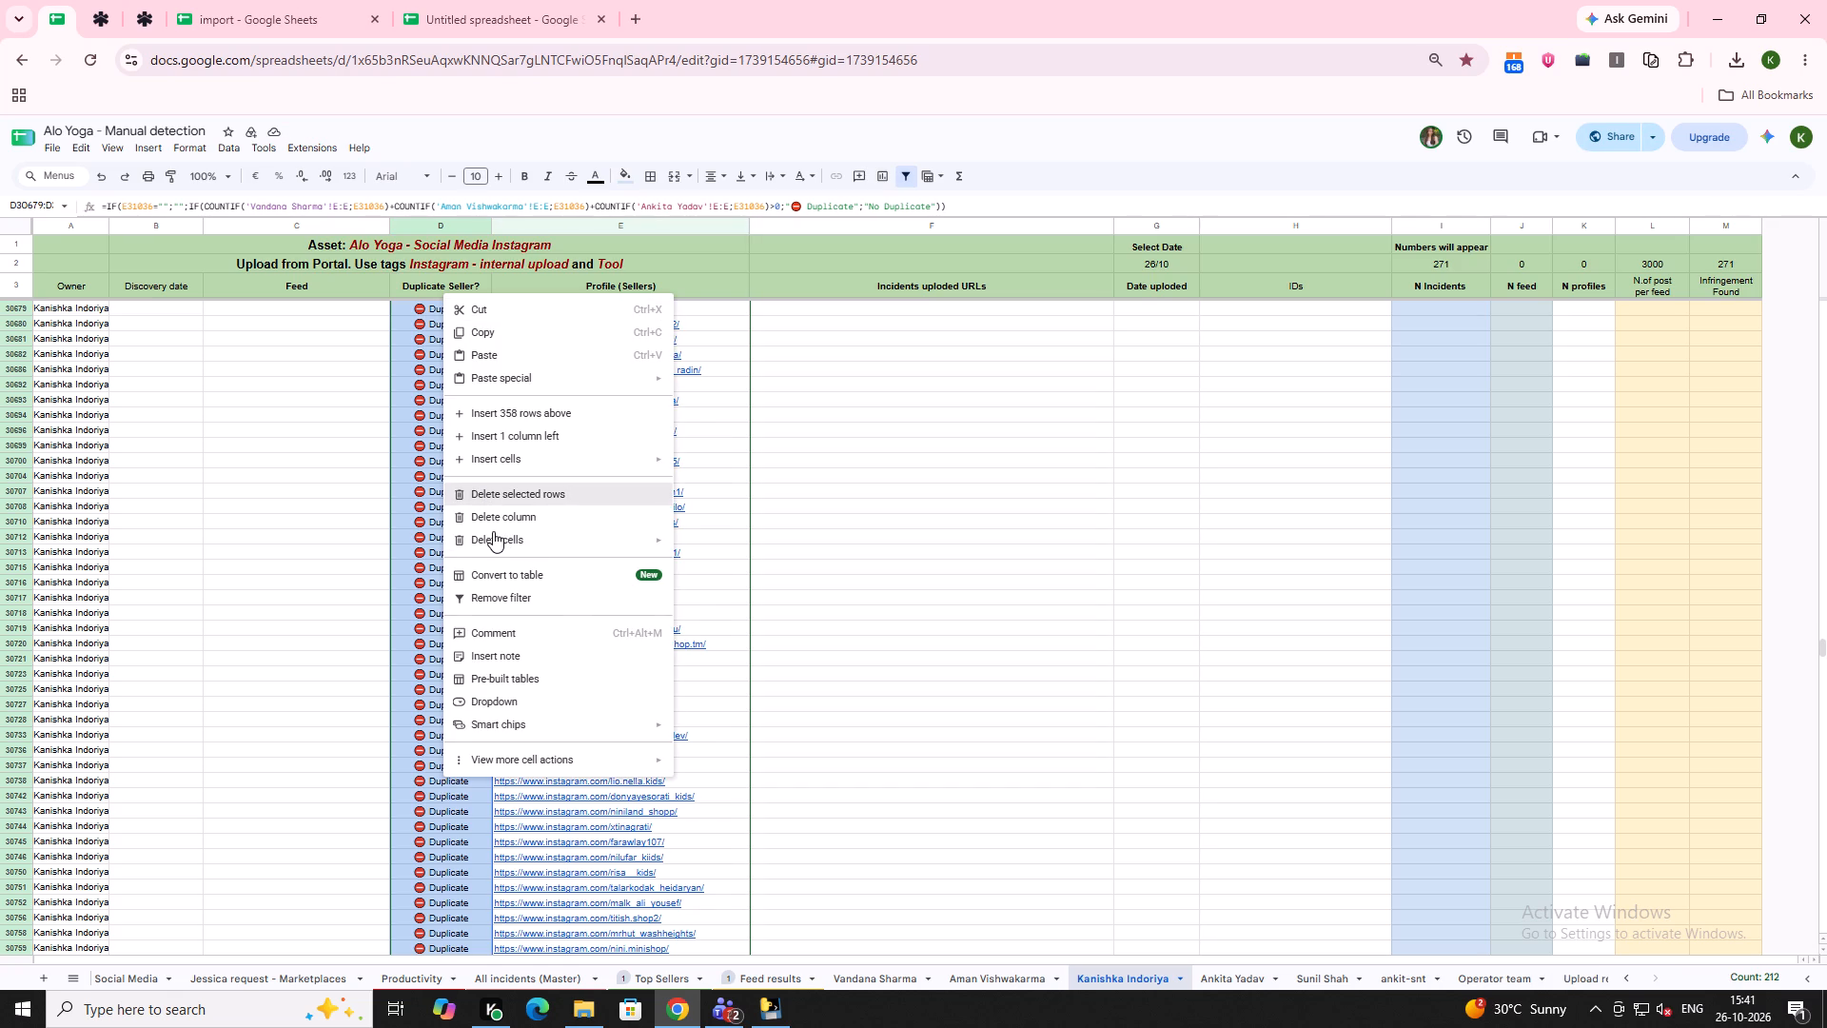
# Show the No Duplicate rows again in the Duplicate Seller? filter and remove the filter.
pyautogui.scroll(10, 493, 531)
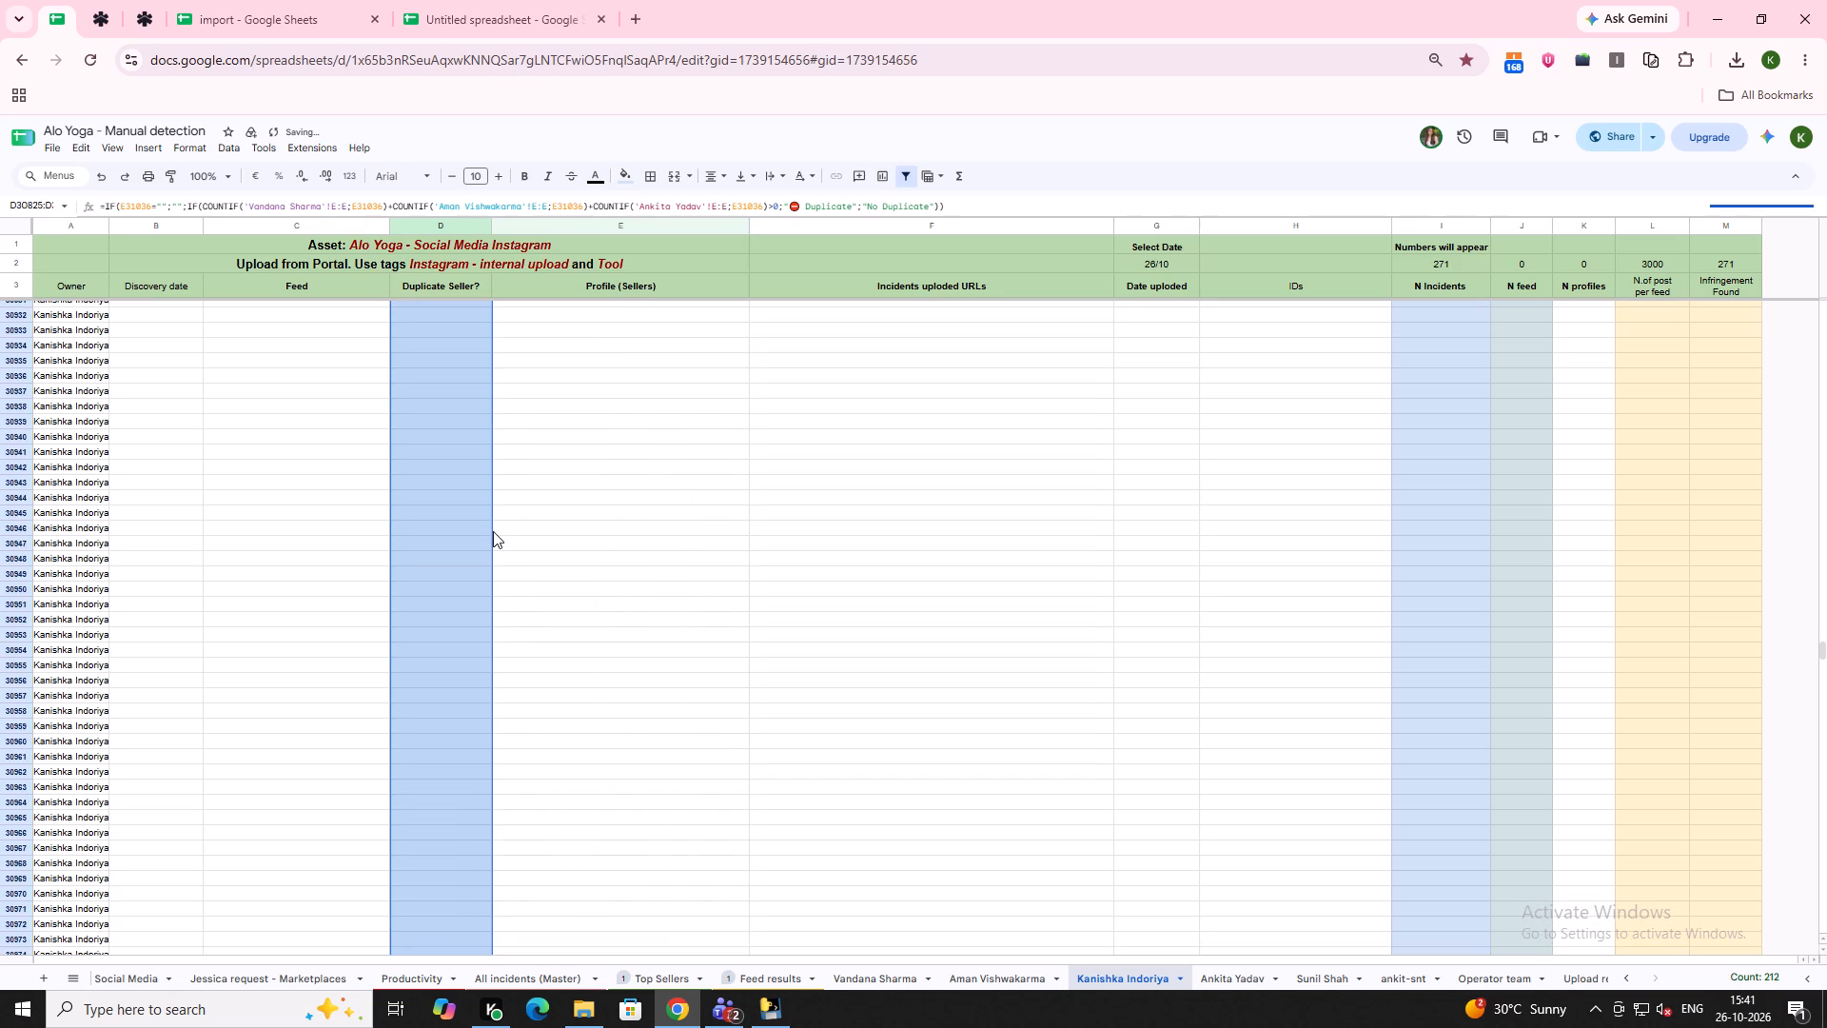
pyautogui.scroll(10, 493, 531)
pyautogui.scroll(11, 493, 531)
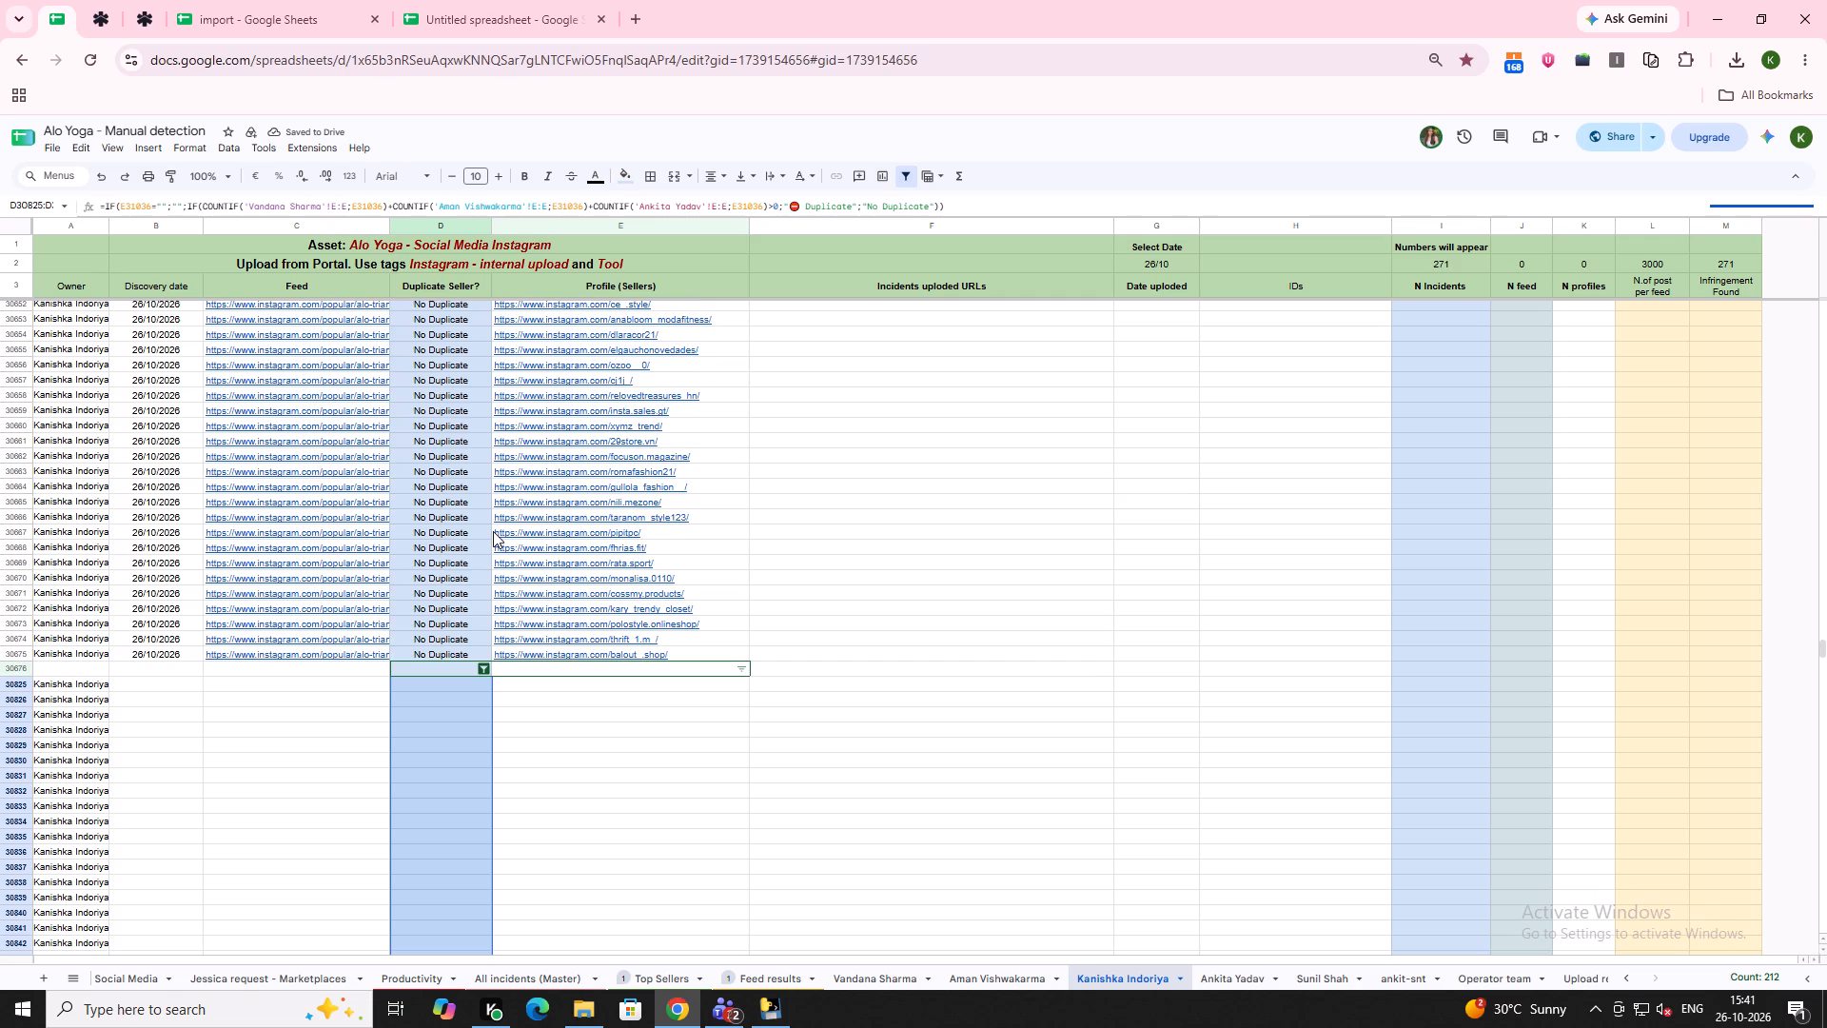
pyautogui.scroll(-2, 493, 531)
pyautogui.click(479, 473)
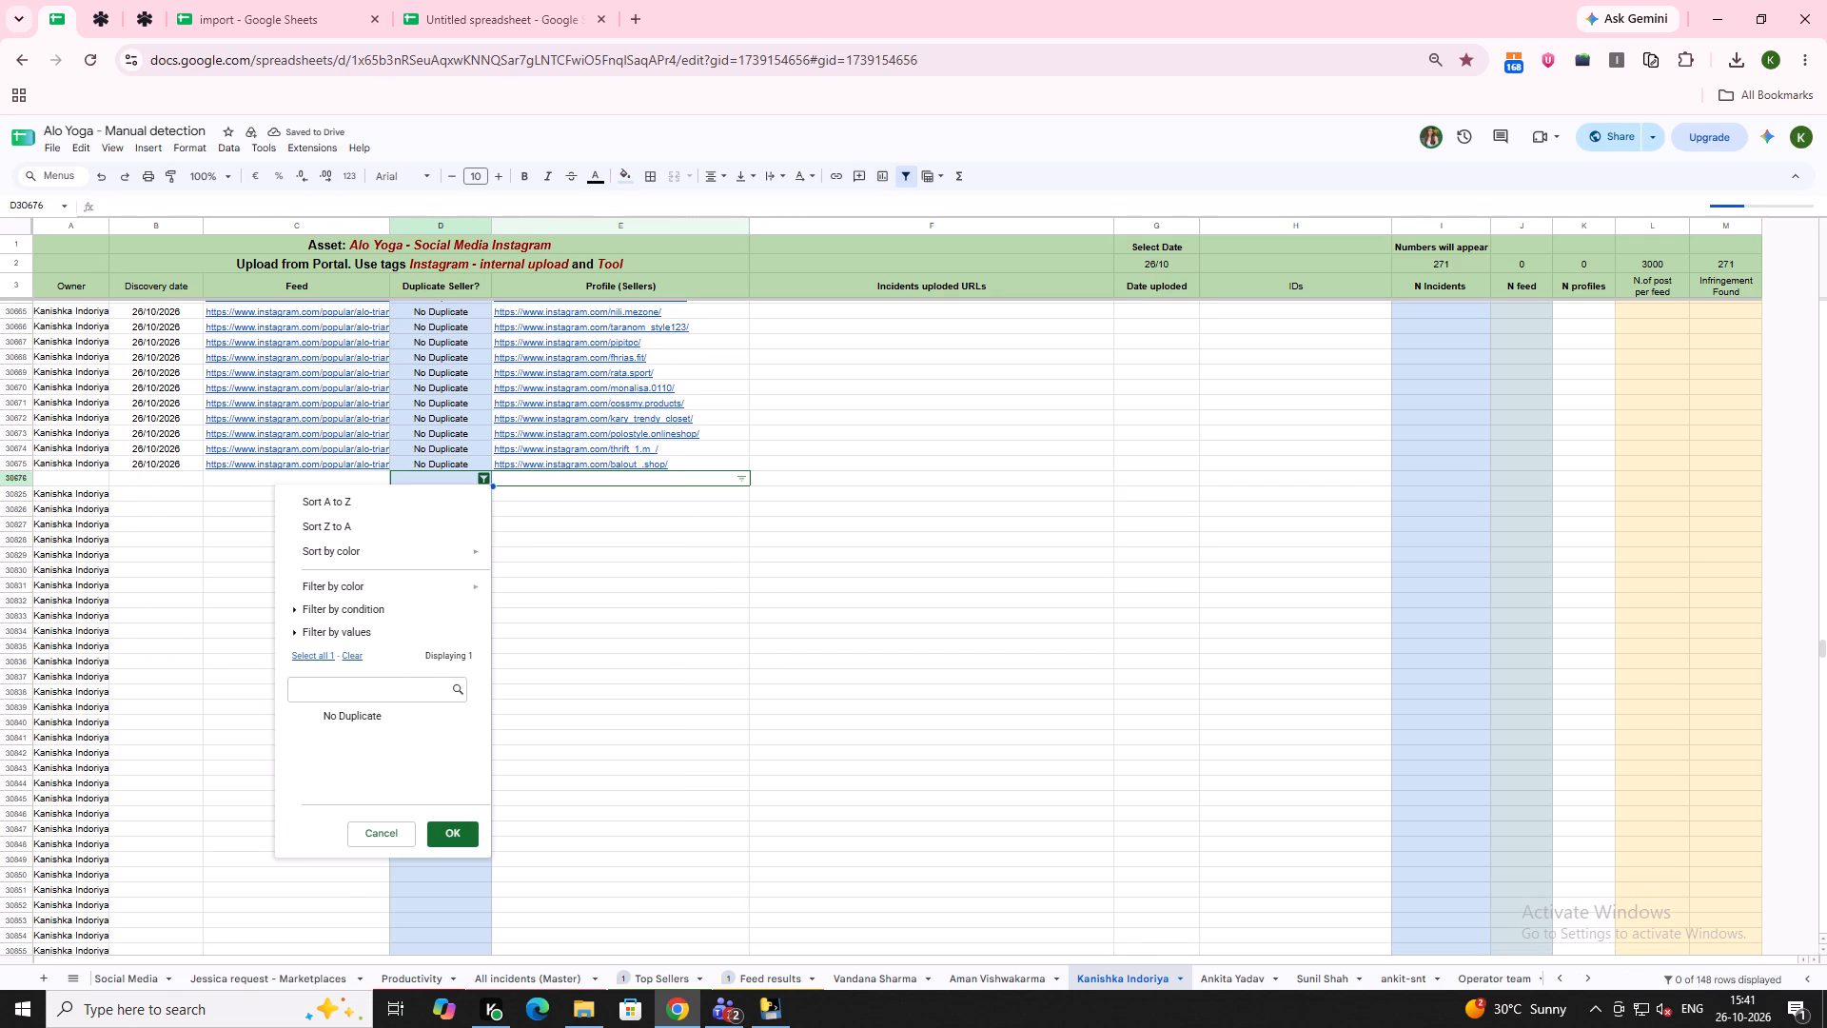
pyautogui.click(397, 715)
pyautogui.click(468, 839)
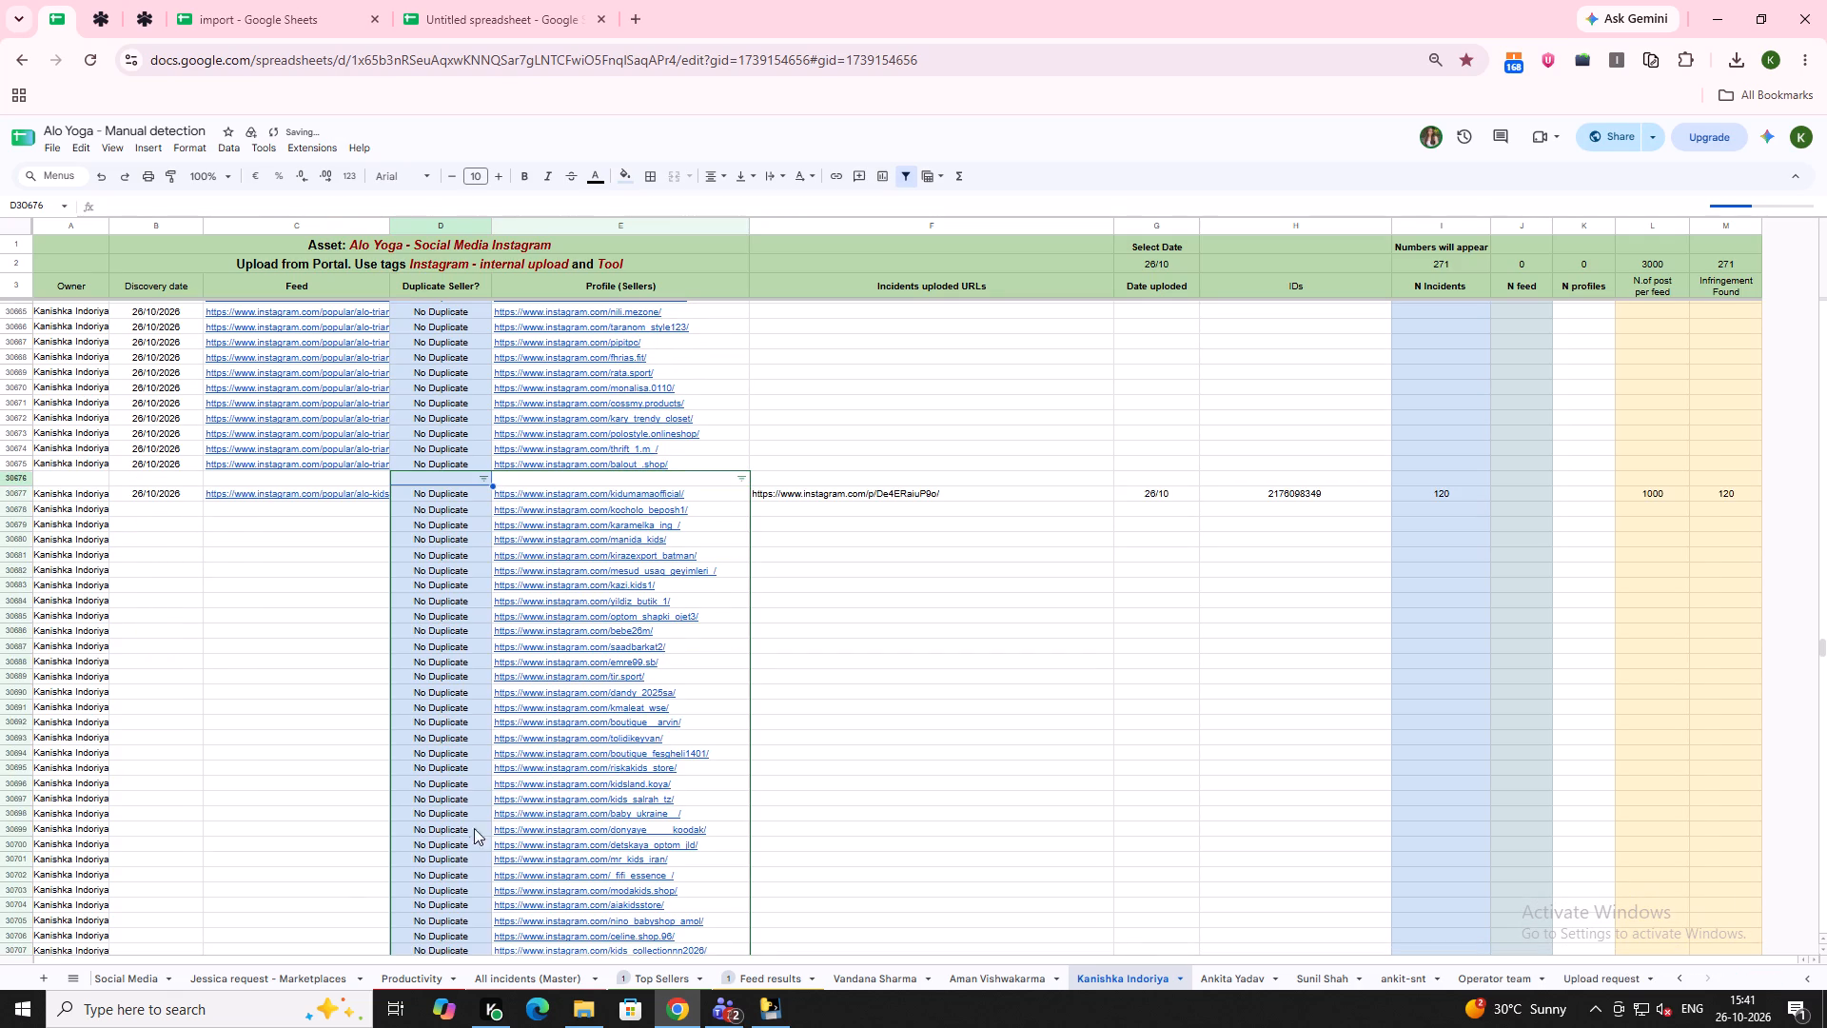
pyautogui.click(899, 172)
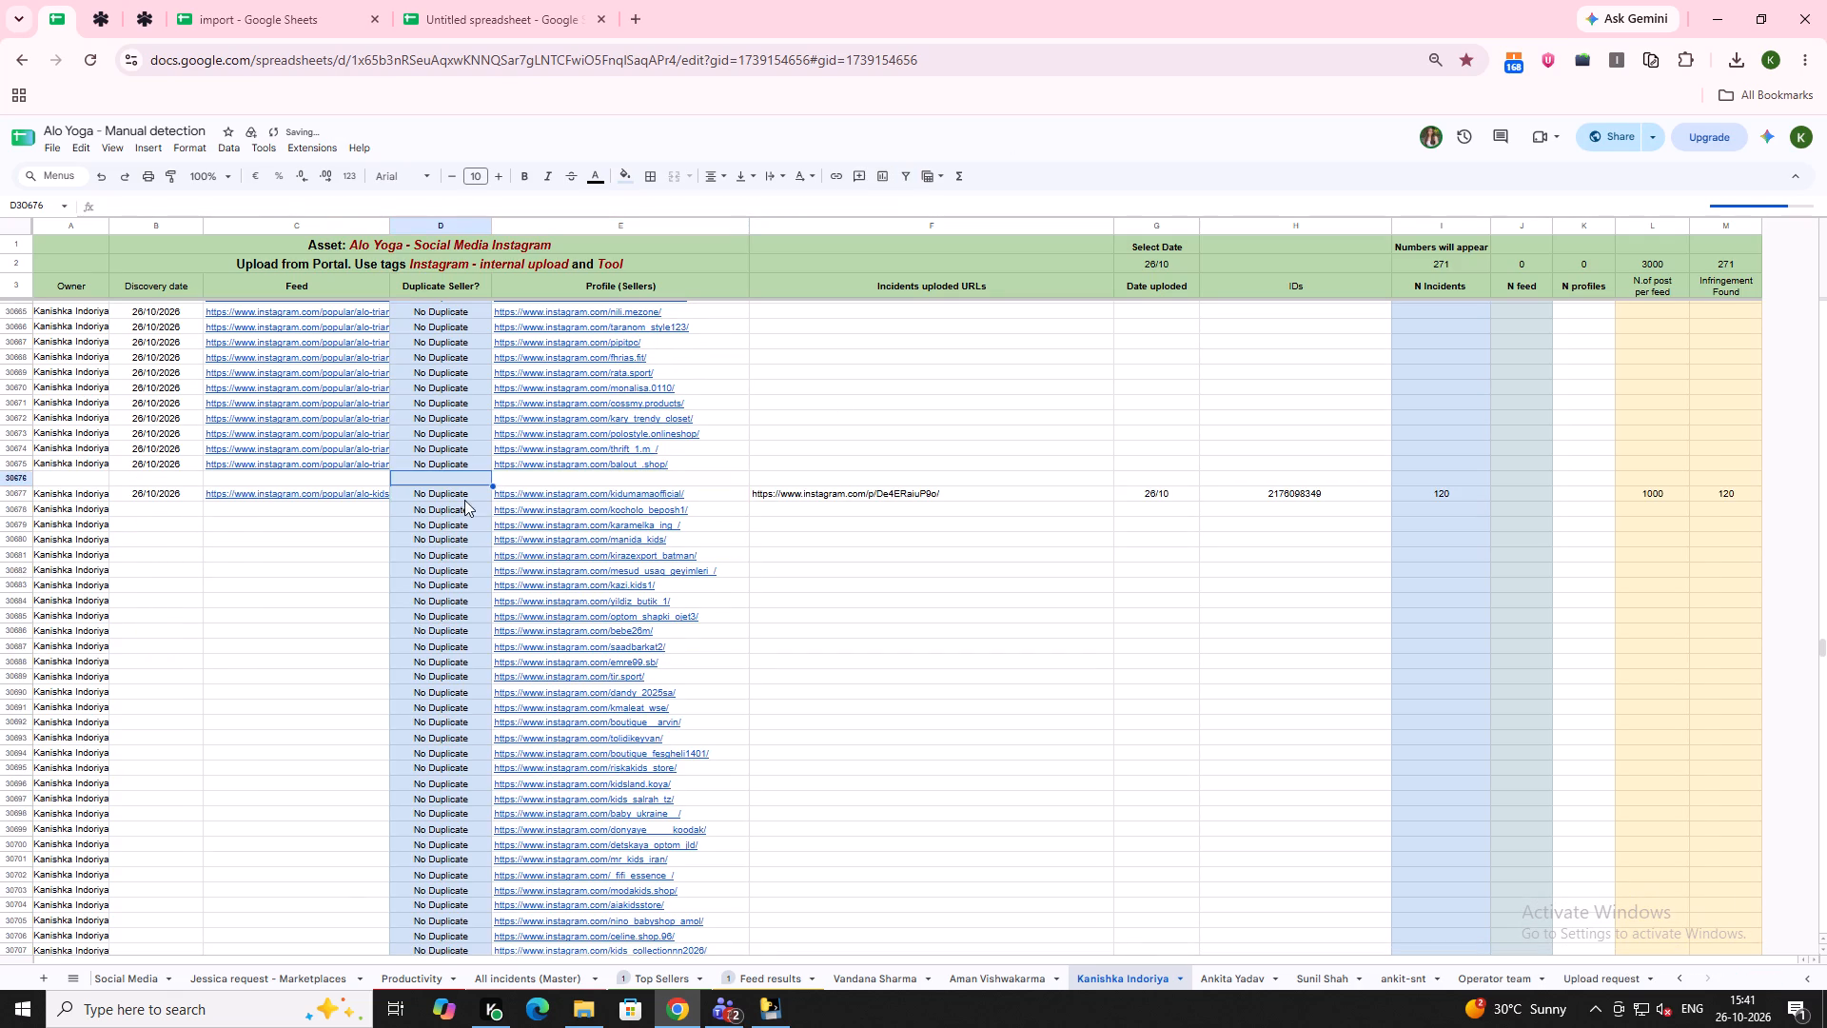
# Delete the blank helper row 30676 above the newly added sellers.
pyautogui.click(416, 476)
pyautogui.rightClick(416, 476)
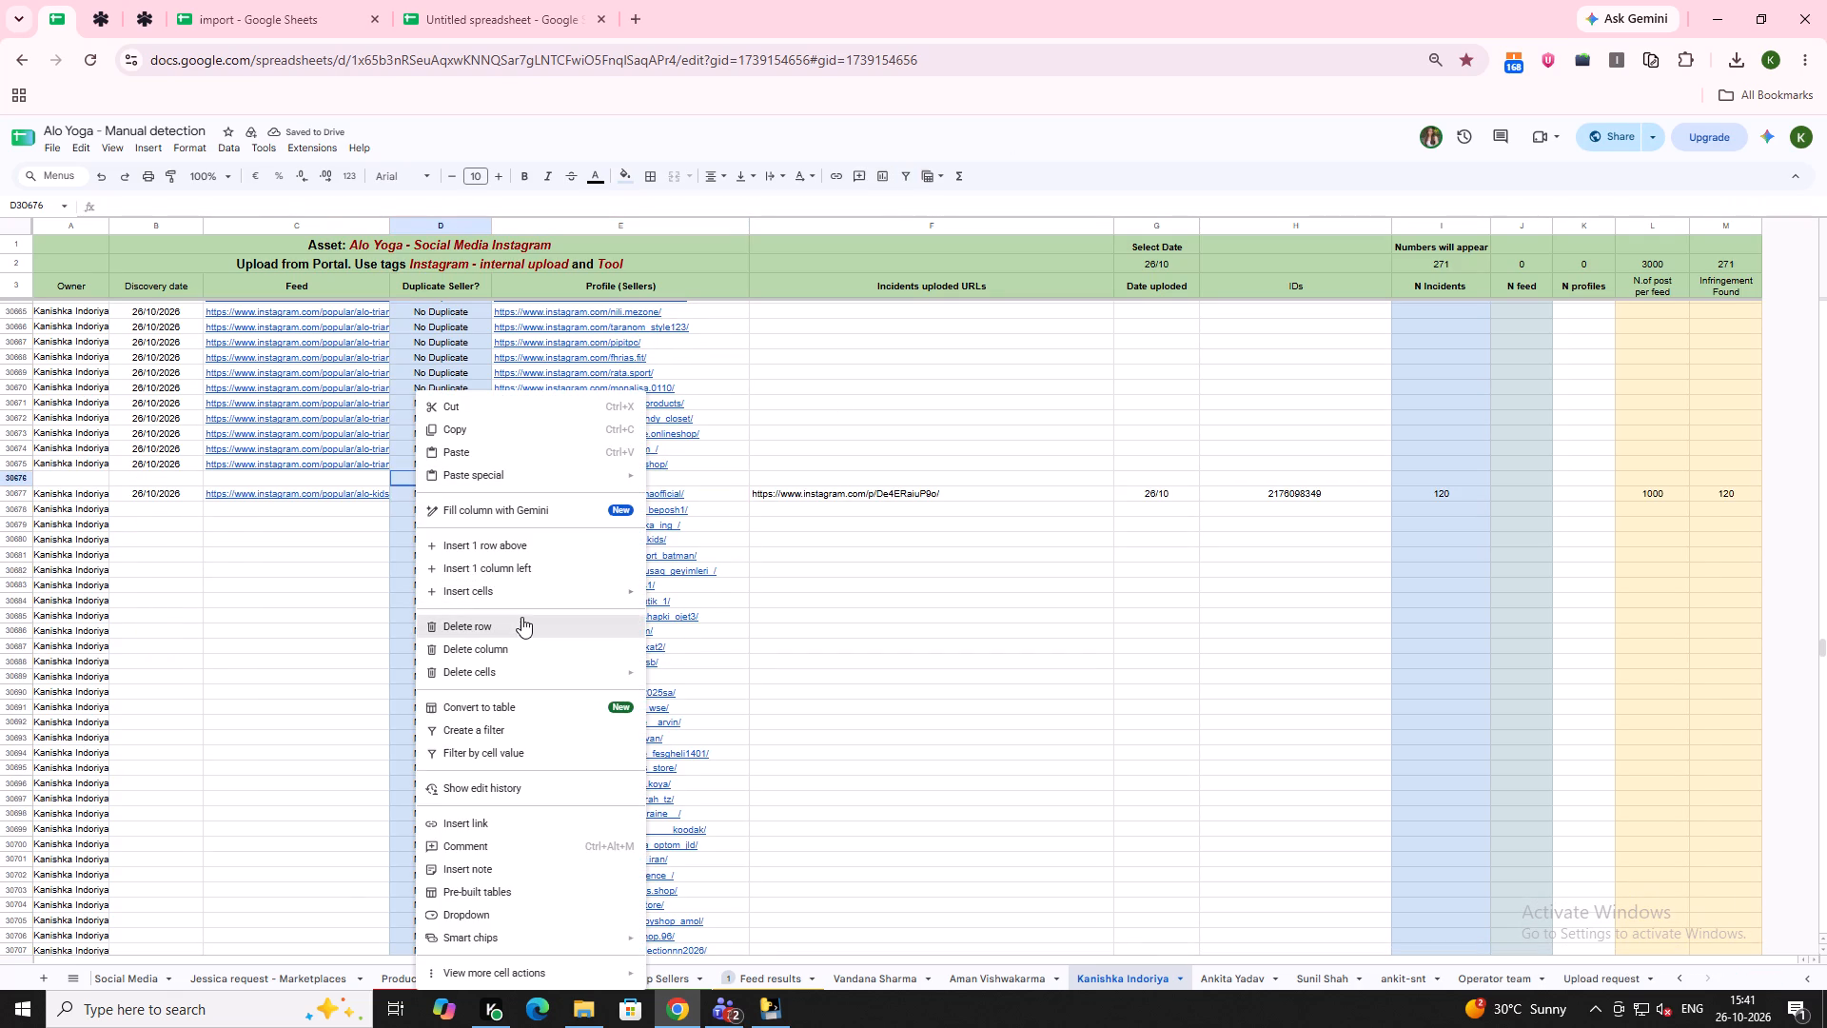
pyautogui.click(521, 617)
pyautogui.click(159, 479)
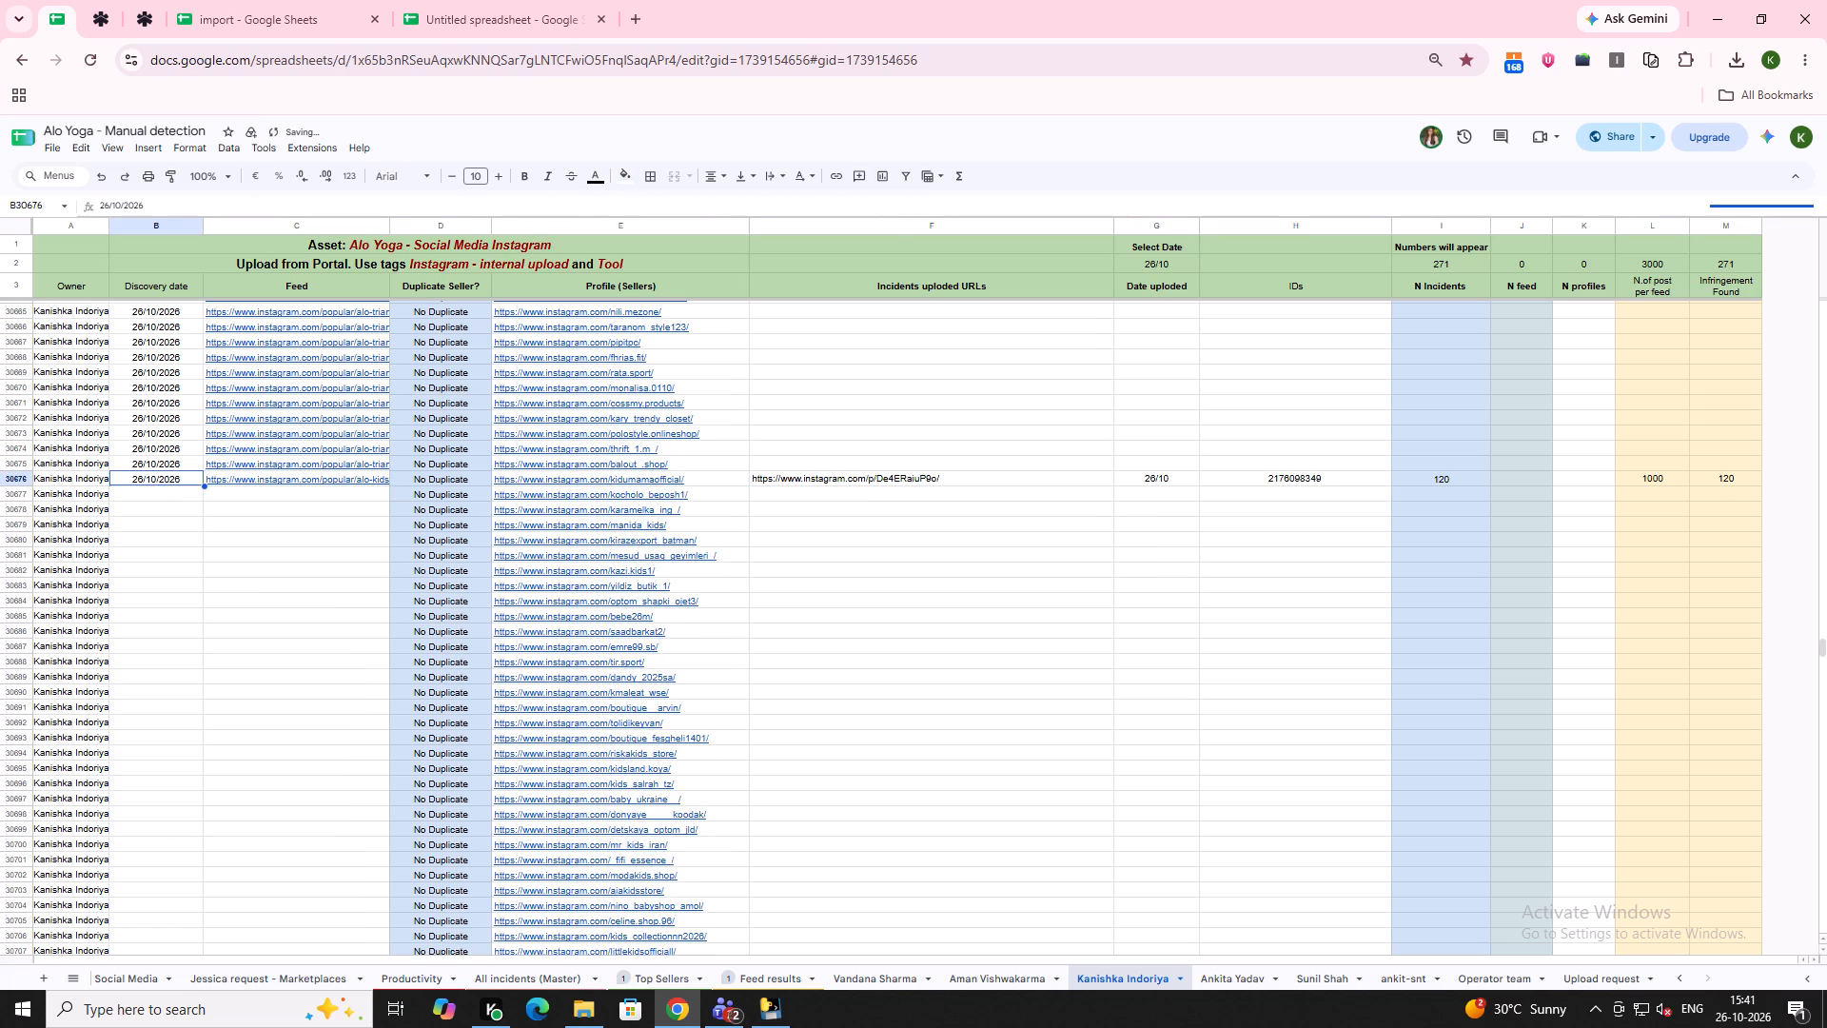
# Fill the discovery date 26/10/2026 and the alo-kids feed link from row 30676 down to the last seller row, 30823.
pyautogui.hotkey('shift', 'Right')
pyautogui.hotkey('shift', 'Down')
pyautogui.hotkey('shift', 'Down')
pyautogui.hotkey('shift', 'Down')
pyautogui.hotkey('shift', 'Down')
pyautogui.hotkey('shift', 'Down')
pyautogui.hotkey('shift', 'Down')
pyautogui.hotkey('shift', 'Down')
pyautogui.hotkey('shift', 'Down')
pyautogui.hotkey('shift', 'Down')
pyautogui.hotkey('shift', 'Down')
pyautogui.hotkey('shift', 'Down')
pyautogui.hotkey('shift', 'Down')
pyautogui.hotkey('shift', 'Down')
pyautogui.hotkey('shift', 'Down')
pyautogui.hotkey('shift', 'Down')
pyautogui.hotkey('shift', 'Down')
pyautogui.hotkey('shift', 'Down')
pyautogui.hotkey('shift', 'Down')
pyautogui.hotkey('shift', 'Down')
pyautogui.hotkey('shift', 'Down')
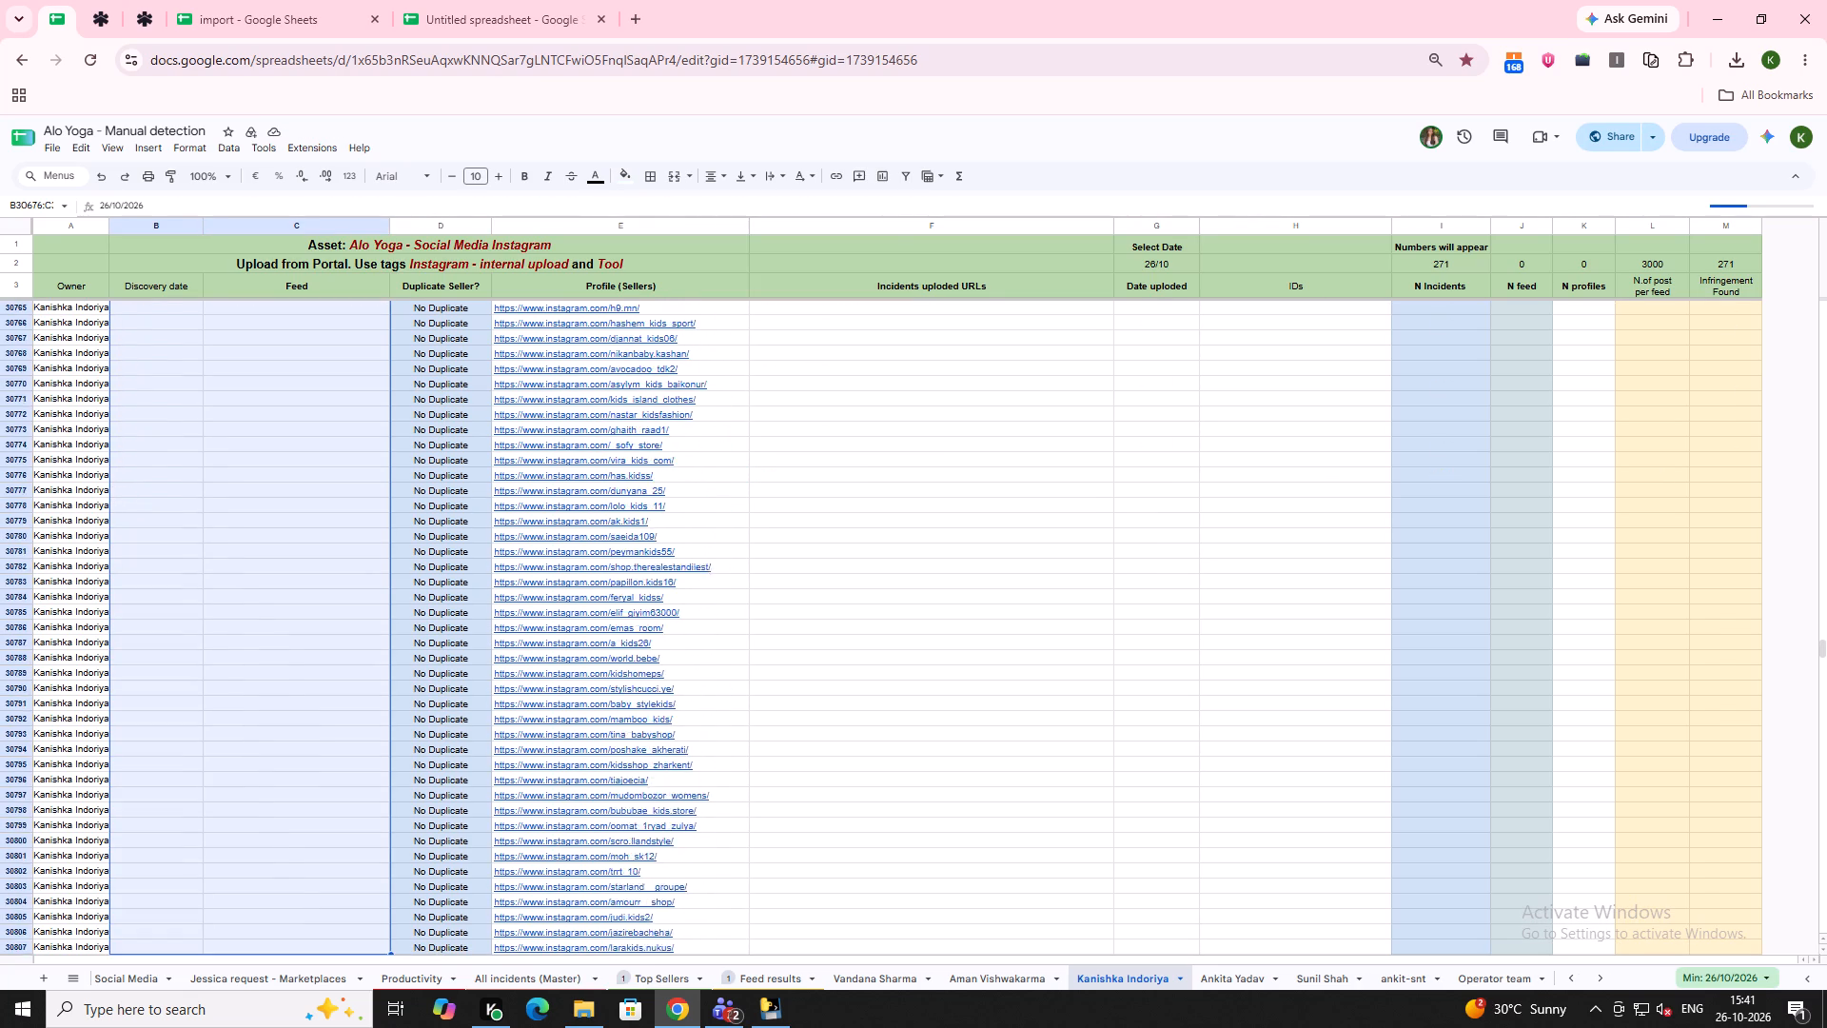
pyautogui.hotkey('shift', 'Down')
pyautogui.hotkey('shift', 'Down')
pyautogui.hotkey('shift', 'Down')
pyautogui.hotkey('shift', 'Down')
pyautogui.hotkey('shift', 'Down')
pyautogui.hotkey('shift', 'Down')
pyautogui.hotkey('shift', 'Down')
pyautogui.hotkey('shift', 'Down')
pyautogui.hotkey('shift', 'Down')
pyautogui.hotkey('shift', 'Down')
pyautogui.hotkey('shift', 'Down')
pyautogui.hotkey('shift', 'Down')
pyautogui.hotkey('shift', 'Down')
pyautogui.hotkey('shift', 'Down')
pyautogui.hotkey('shift', 'Down')
pyautogui.hotkey('shift', 'Down')
pyautogui.hotkey('shift', 'Down')
pyautogui.hotkey('shift', 'Down')
pyautogui.hotkey('shift', 'Down')
pyautogui.hotkey('shift', 'Down')
pyautogui.hotkey('shift', 'Up')
pyautogui.hotkey('shift', 'Up')
pyautogui.hotkey('shift', 'Up')
pyautogui.hotkey('shift', 'Up')
pyautogui.hotkey('shift', 'Up')
pyautogui.hotkey('shift', 'Up')
pyautogui.hotkey('shift', 'Up')
pyautogui.hotkey('shift', 'Up')
pyautogui.hotkey('shift', 'Up')
pyautogui.hotkey('shift', 'Up')
pyautogui.hotkey('shift', 'Up')
pyautogui.hotkey('shift', 'Up')
pyautogui.hotkey('shift', 'Up')
pyautogui.hotkey('shift', 'Up')
pyautogui.hotkey('shift', 'Up')
pyautogui.hotkey('shift', 'Up')
pyautogui.hotkey('shift', 'Up')
pyautogui.hotkey('shift', 'Up')
pyautogui.hotkey('shift', 'Up')
pyautogui.hotkey('shift', 'Up')
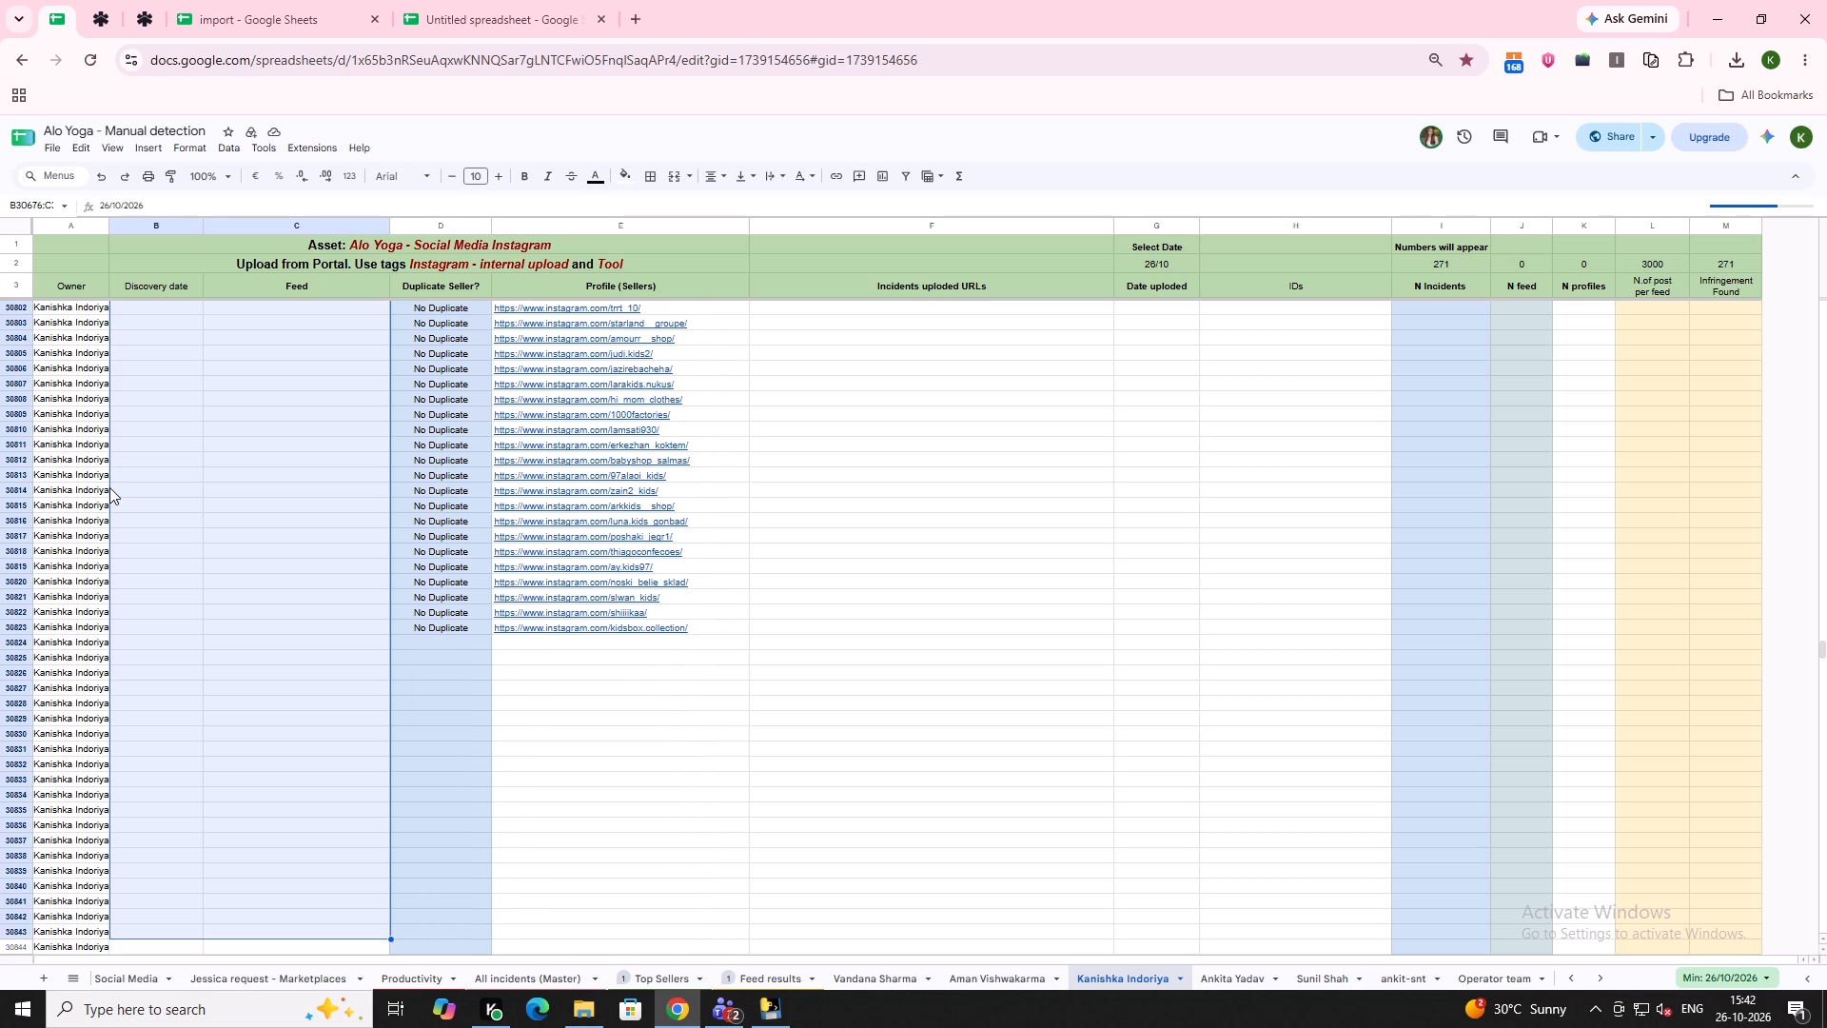
pyautogui.hotkey('shift', 'Down')
pyautogui.hotkey('shift', 'Down')
pyautogui.hotkey('shift', 'Down')
pyautogui.hotkey('shift', 'Down')
pyautogui.hotkey('shift', 'Down')
pyautogui.hotkey('shift', 'Down')
pyautogui.hotkey('shift', 'Down')
pyautogui.hotkey('shift', 'Down')
pyautogui.hotkey('shift', 'Down')
pyautogui.hotkey('shift', 'Down')
pyautogui.hotkey('shift', 'Down')
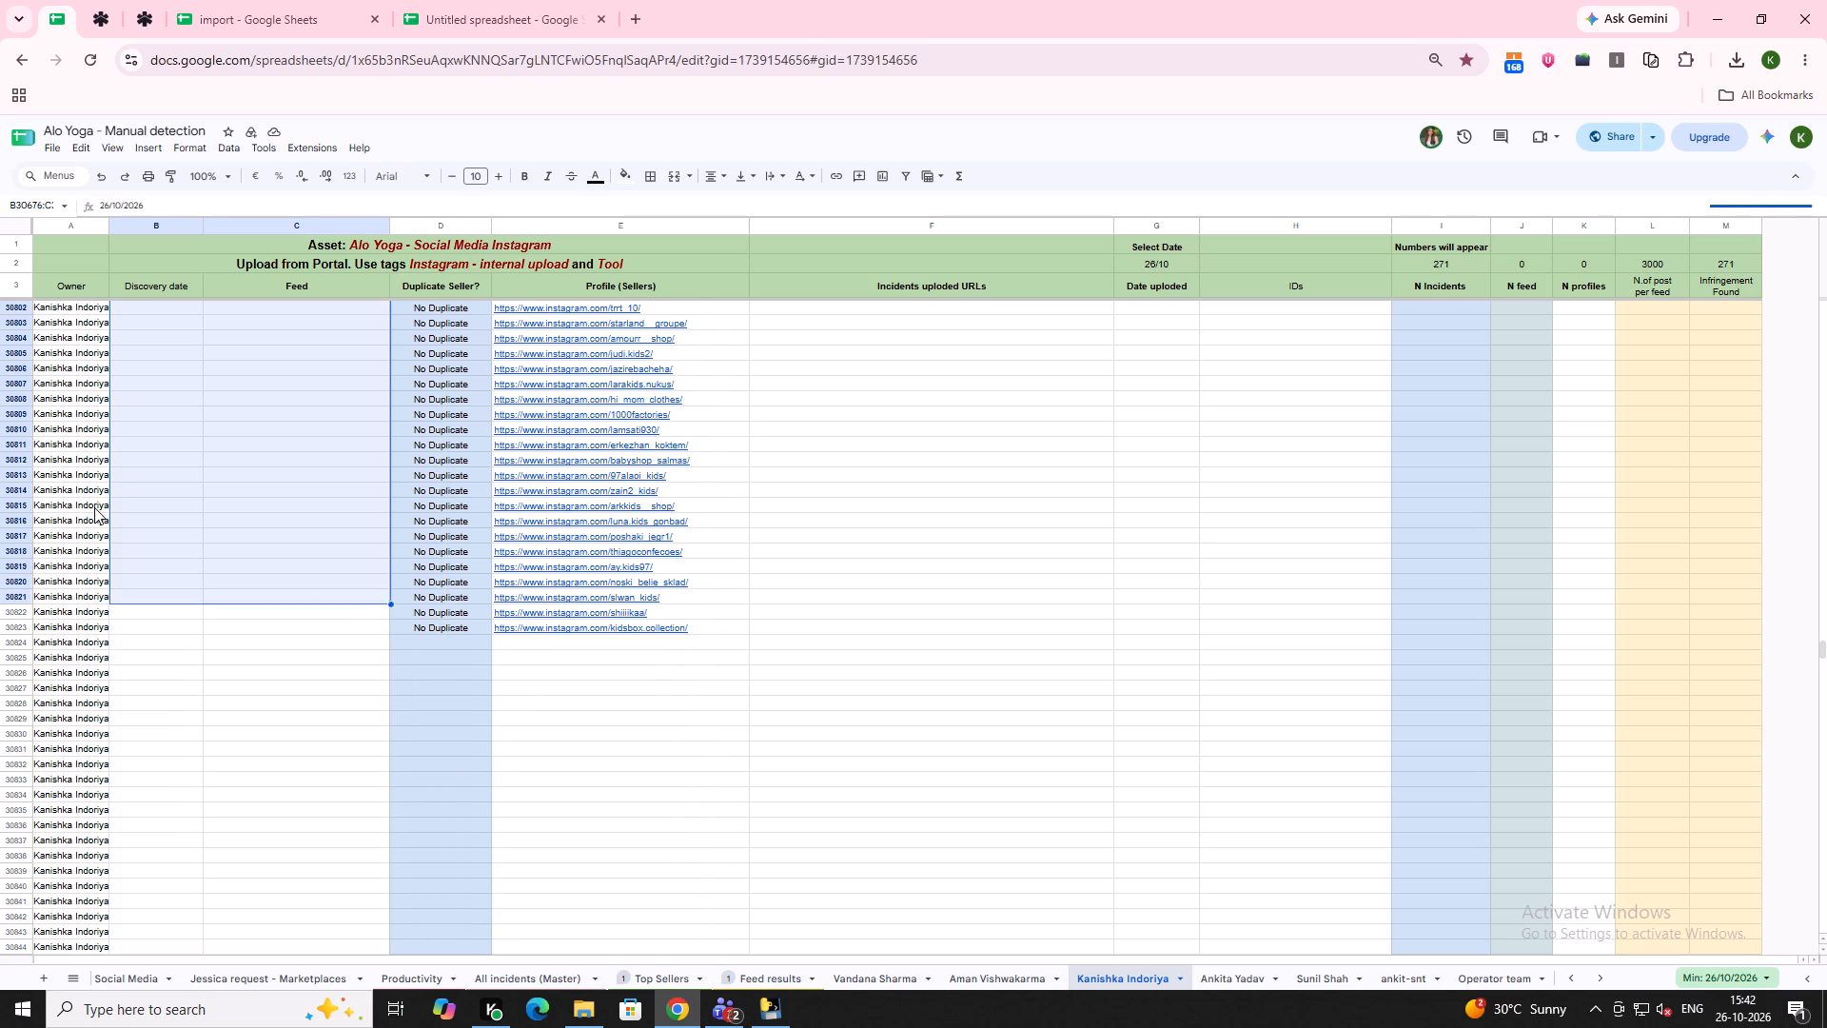
pyautogui.hotkey('shift', 'Up')
pyautogui.hotkey('shift', 'Up')
pyautogui.hotkey('shift', 'Up')
pyautogui.hotkey('shift', 'Up')
pyautogui.hotkey('shift', 'Up')
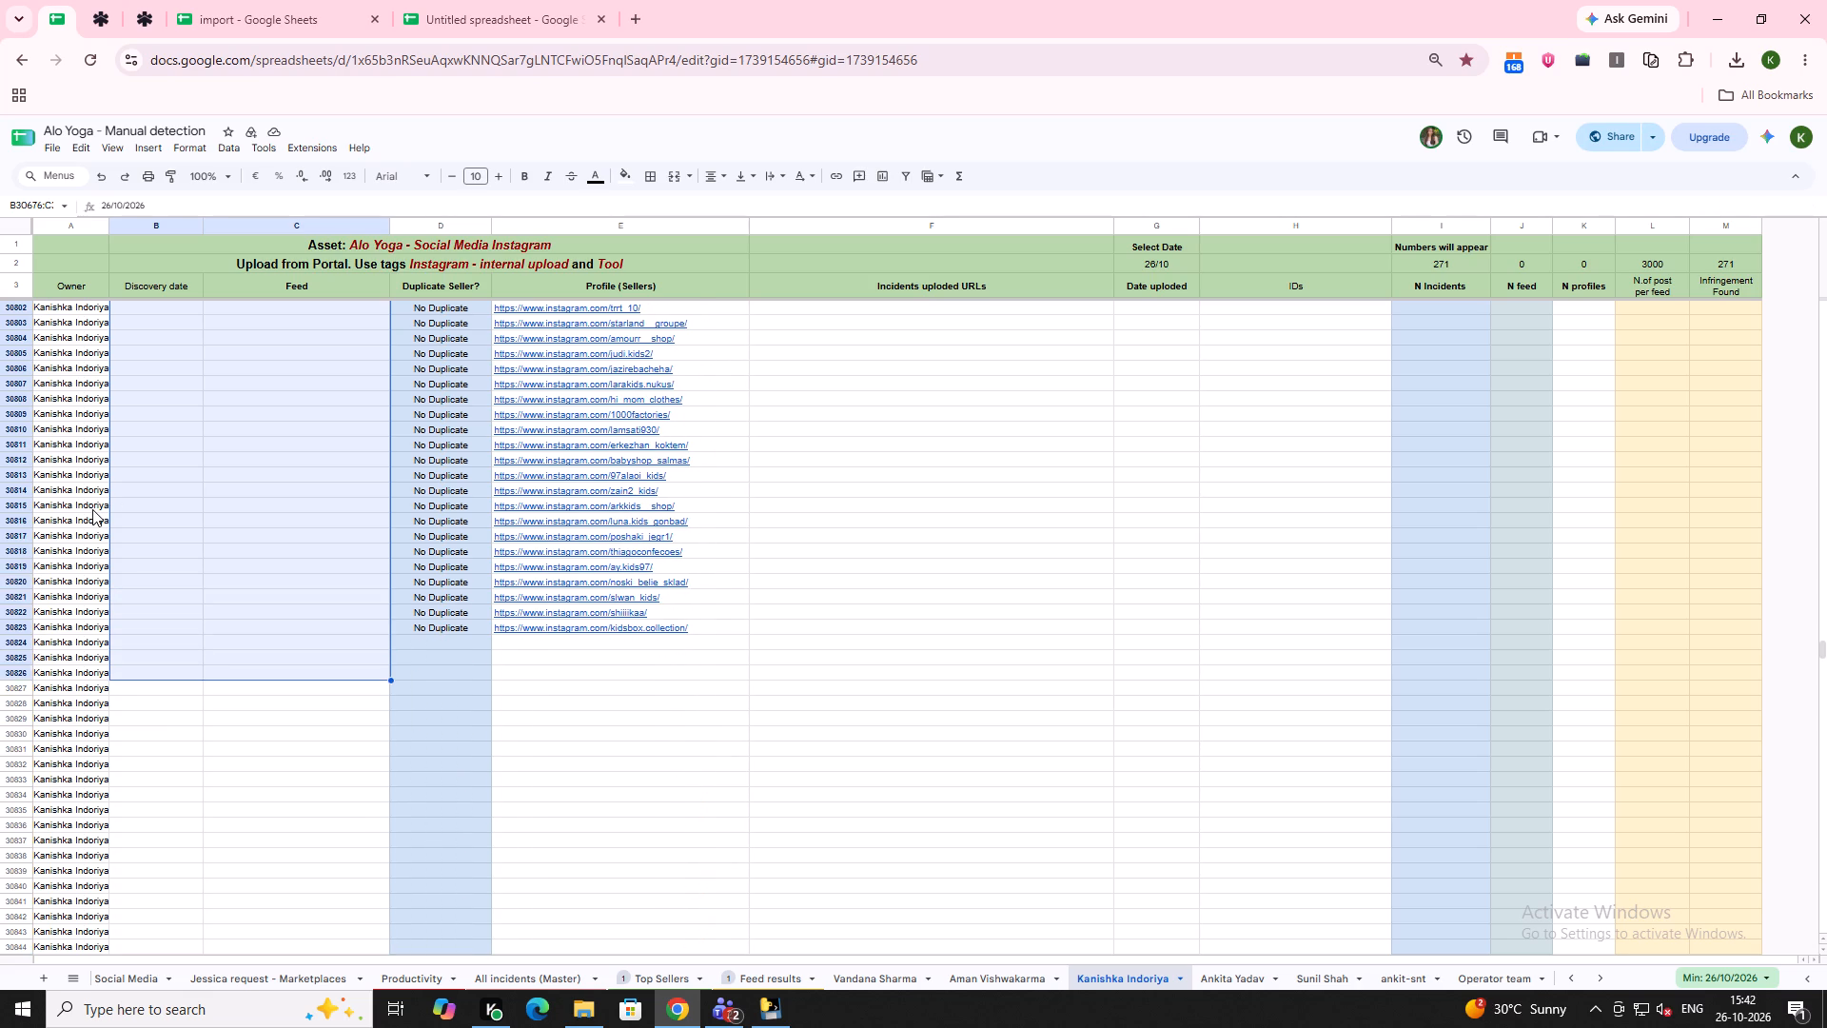
pyautogui.hotkey('shift', 'Up')
pyautogui.hotkey('shift', 'Up')
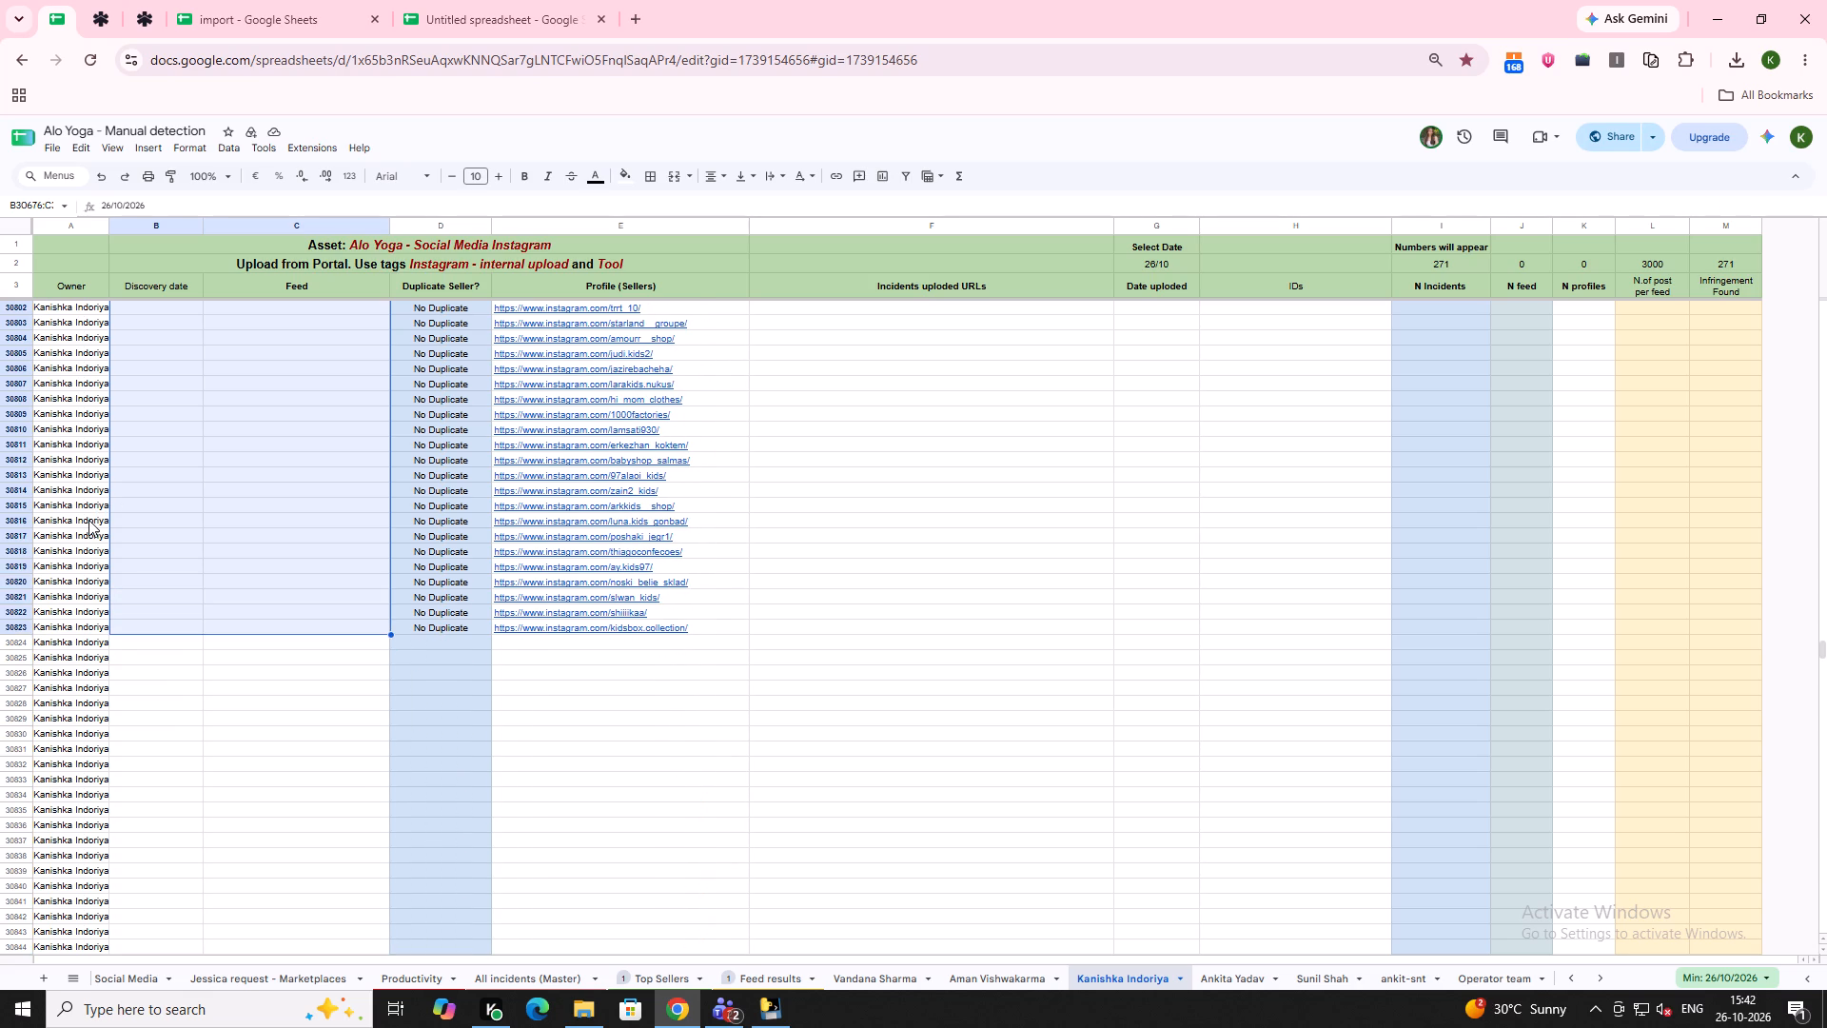
pyautogui.hotkey('ctrl', 'd')
pyautogui.click(930, 665)
# Look back through the previously logged seller rows as far as the 21/10/2026 entries.
pyautogui.scroll(14, 865, 662)
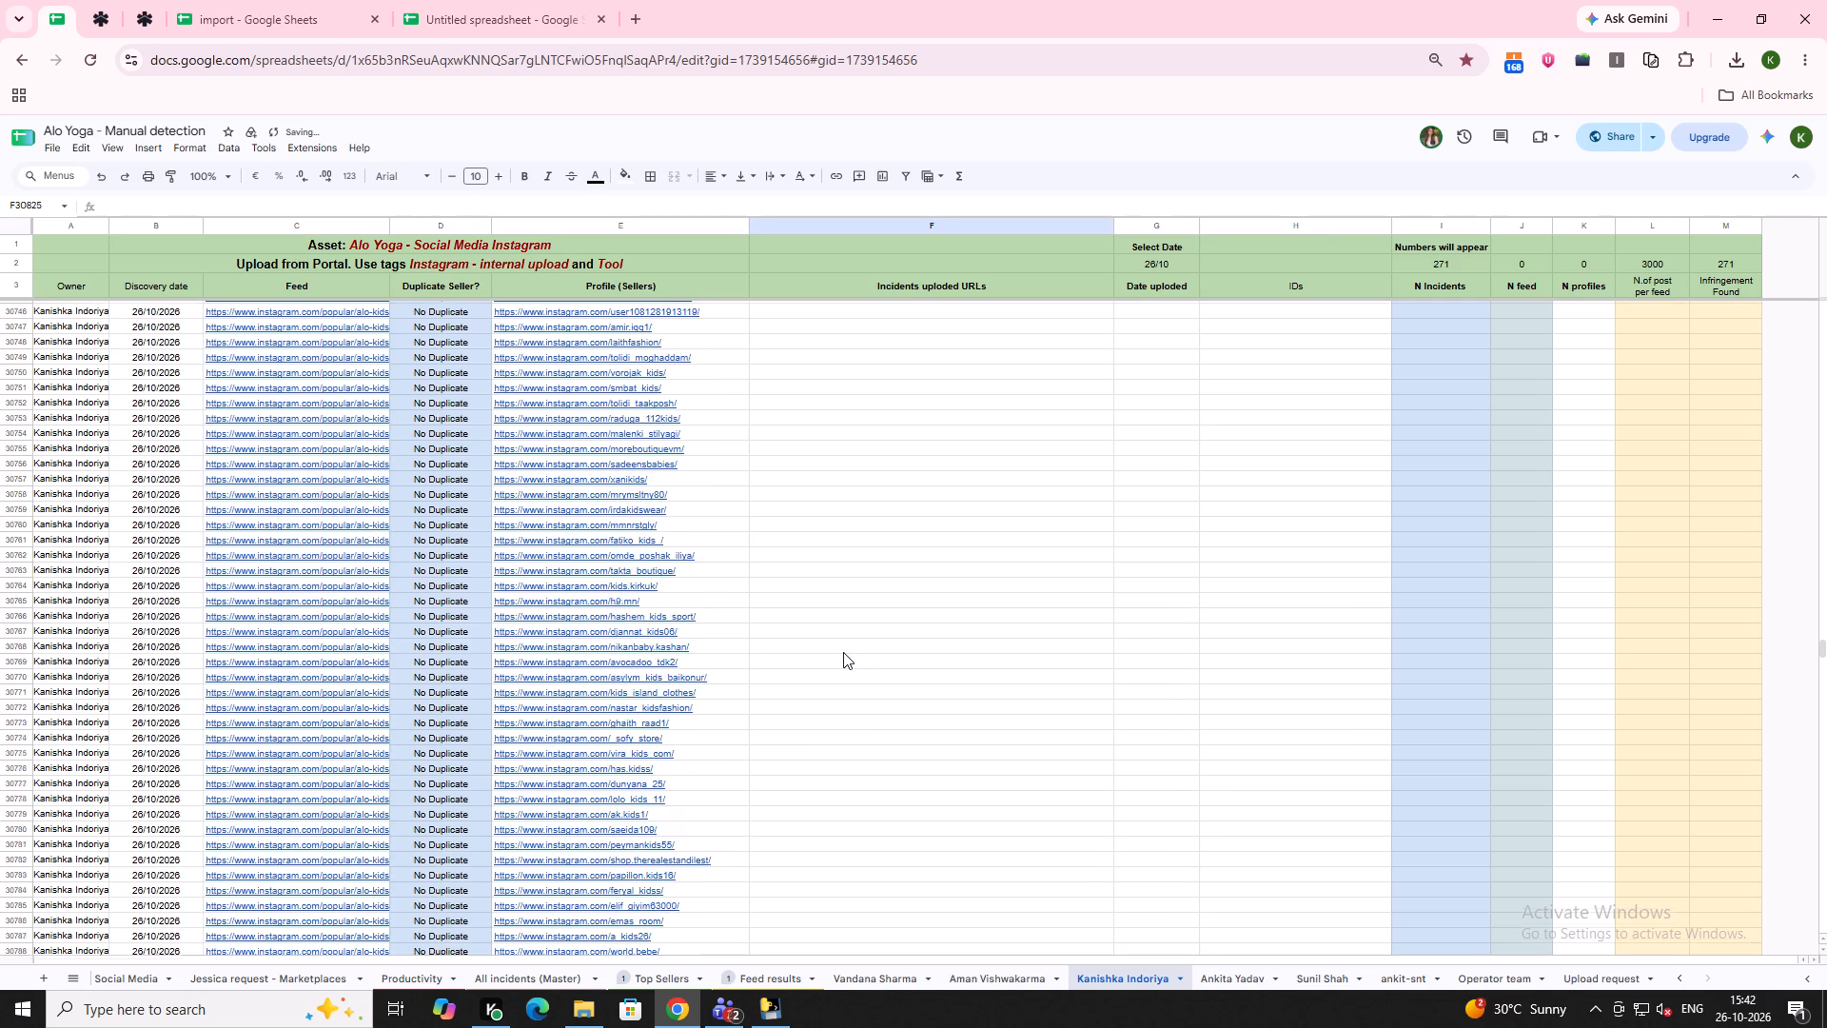
pyautogui.scroll(20, 843, 652)
pyautogui.scroll(7, 843, 652)
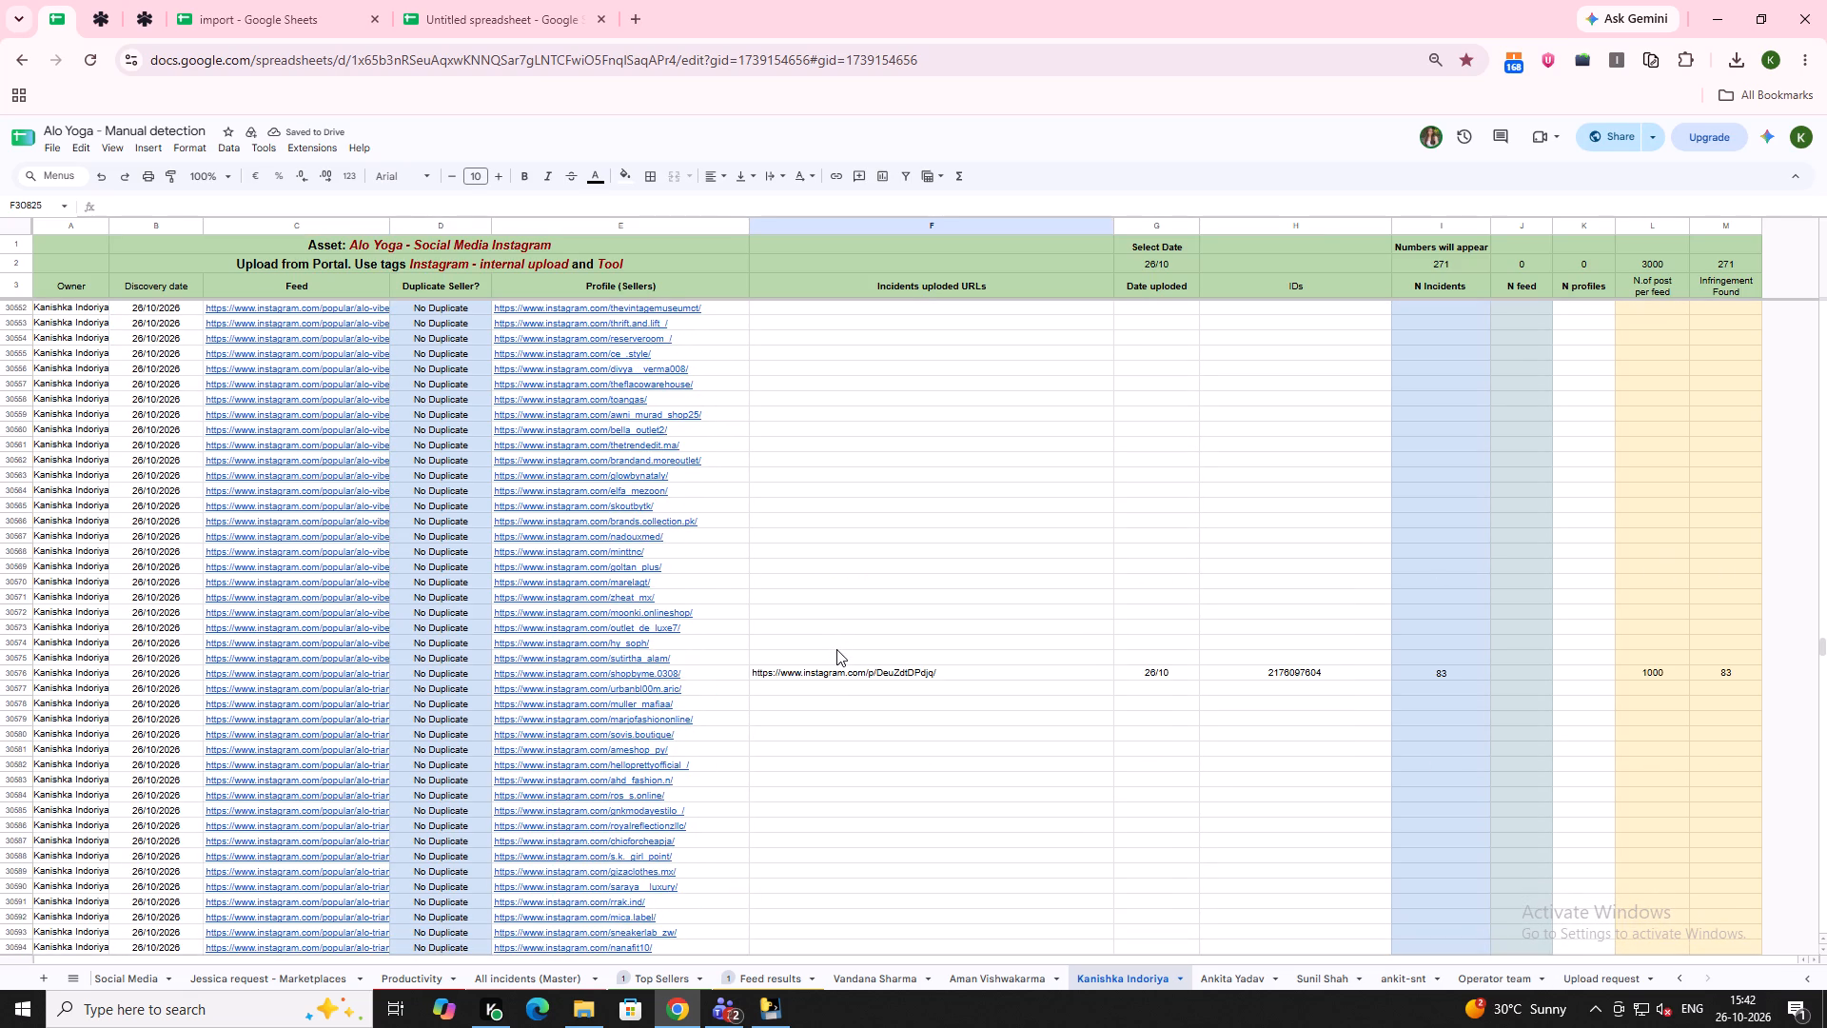
pyautogui.scroll(7, 824, 655)
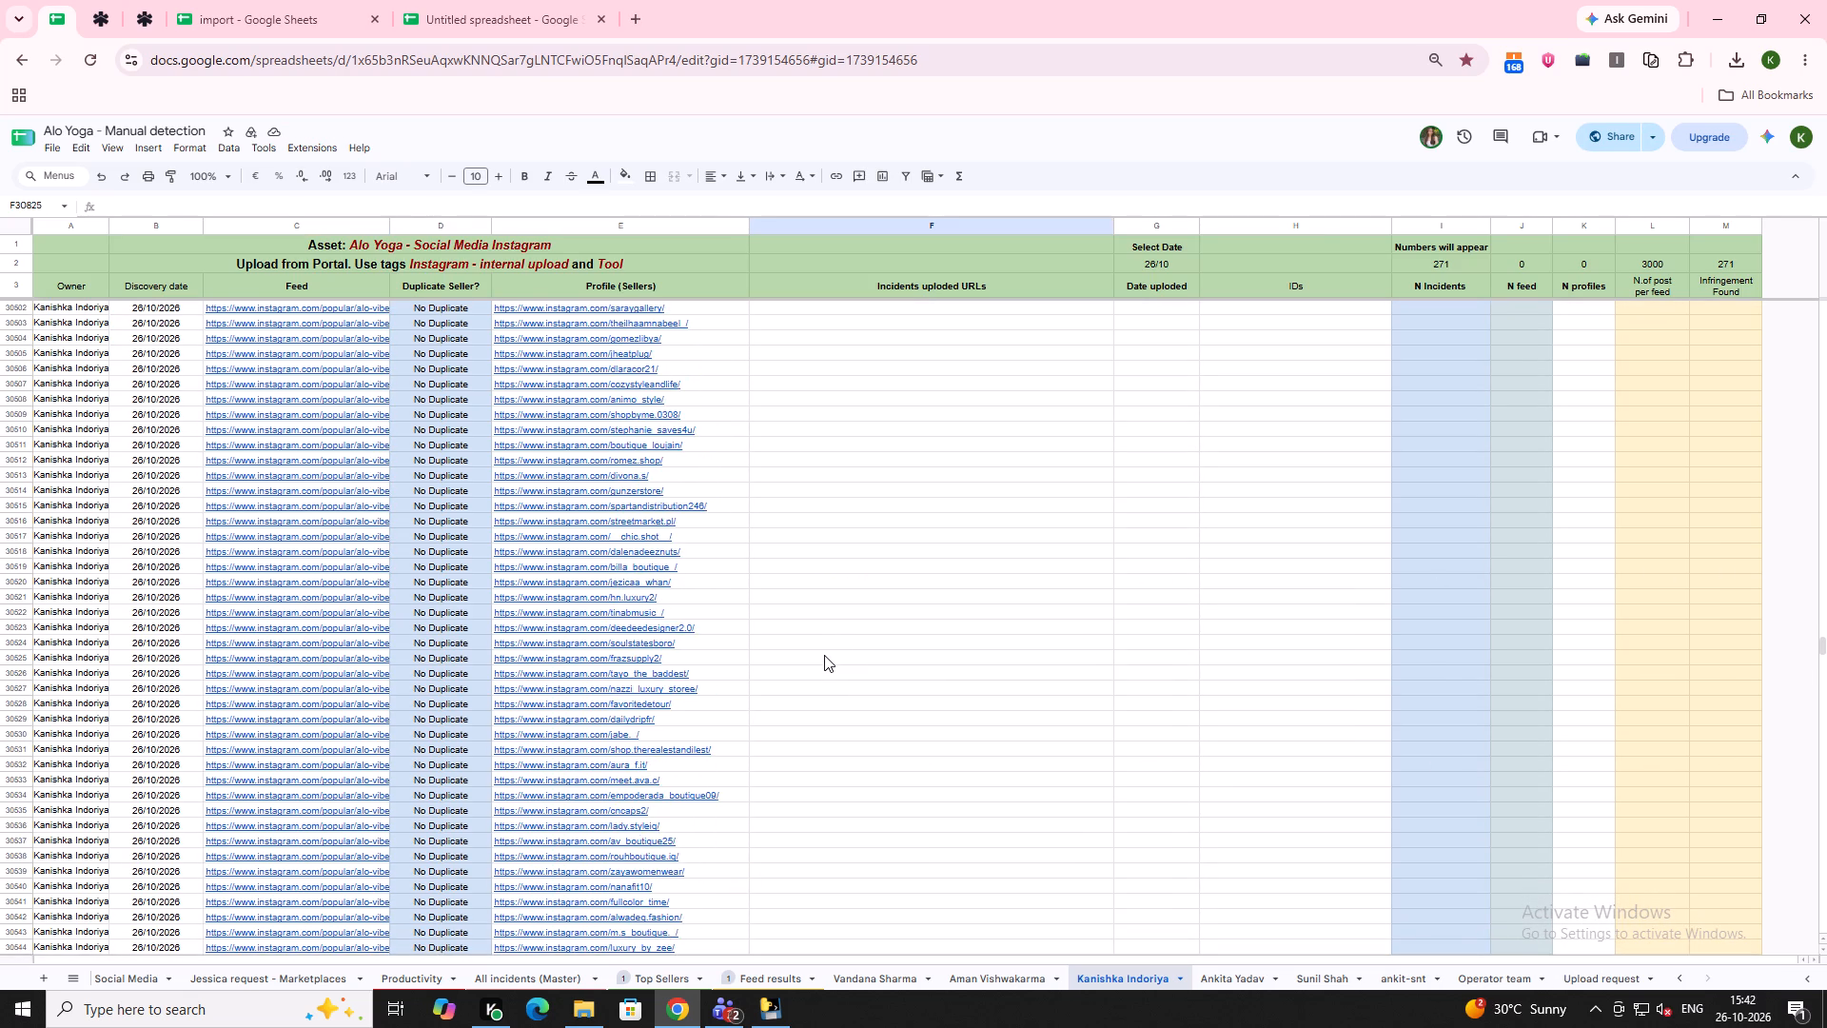
pyautogui.scroll(5, 824, 655)
pyautogui.scroll(20, 824, 655)
pyautogui.scroll(5, 824, 655)
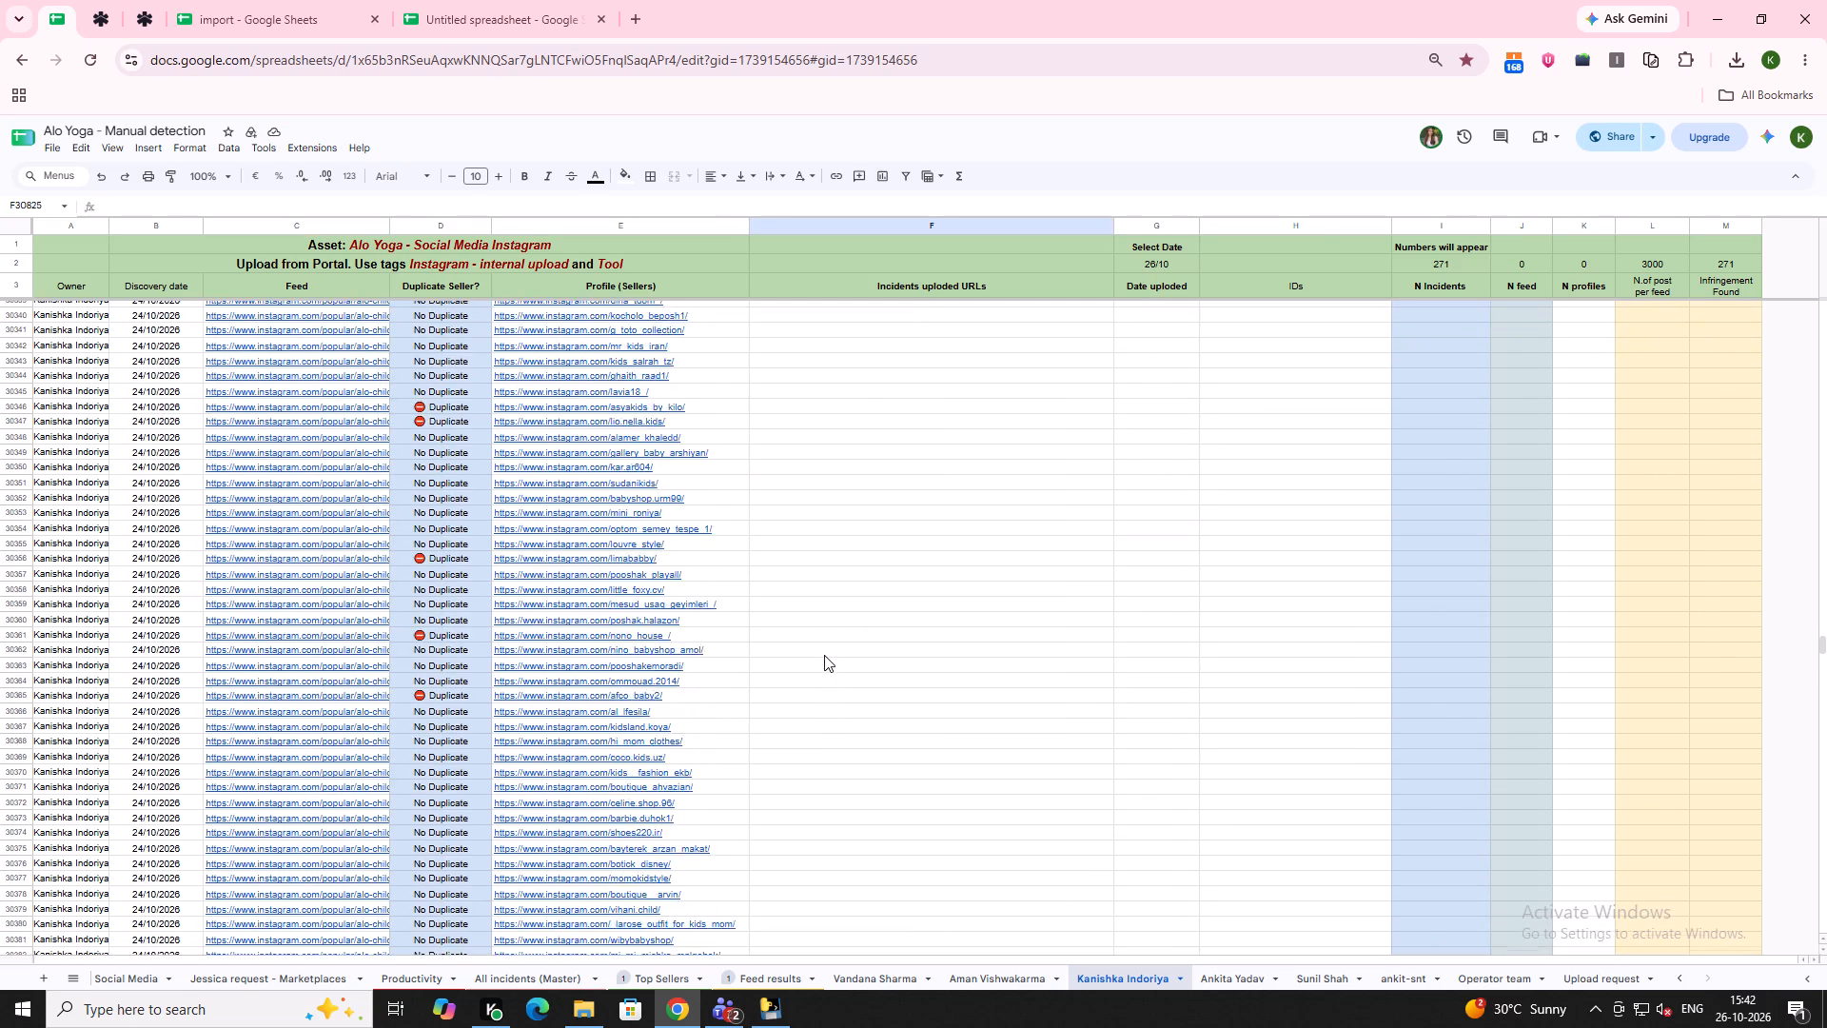
pyautogui.scroll(18, 824, 655)
pyautogui.scroll(3, 814, 653)
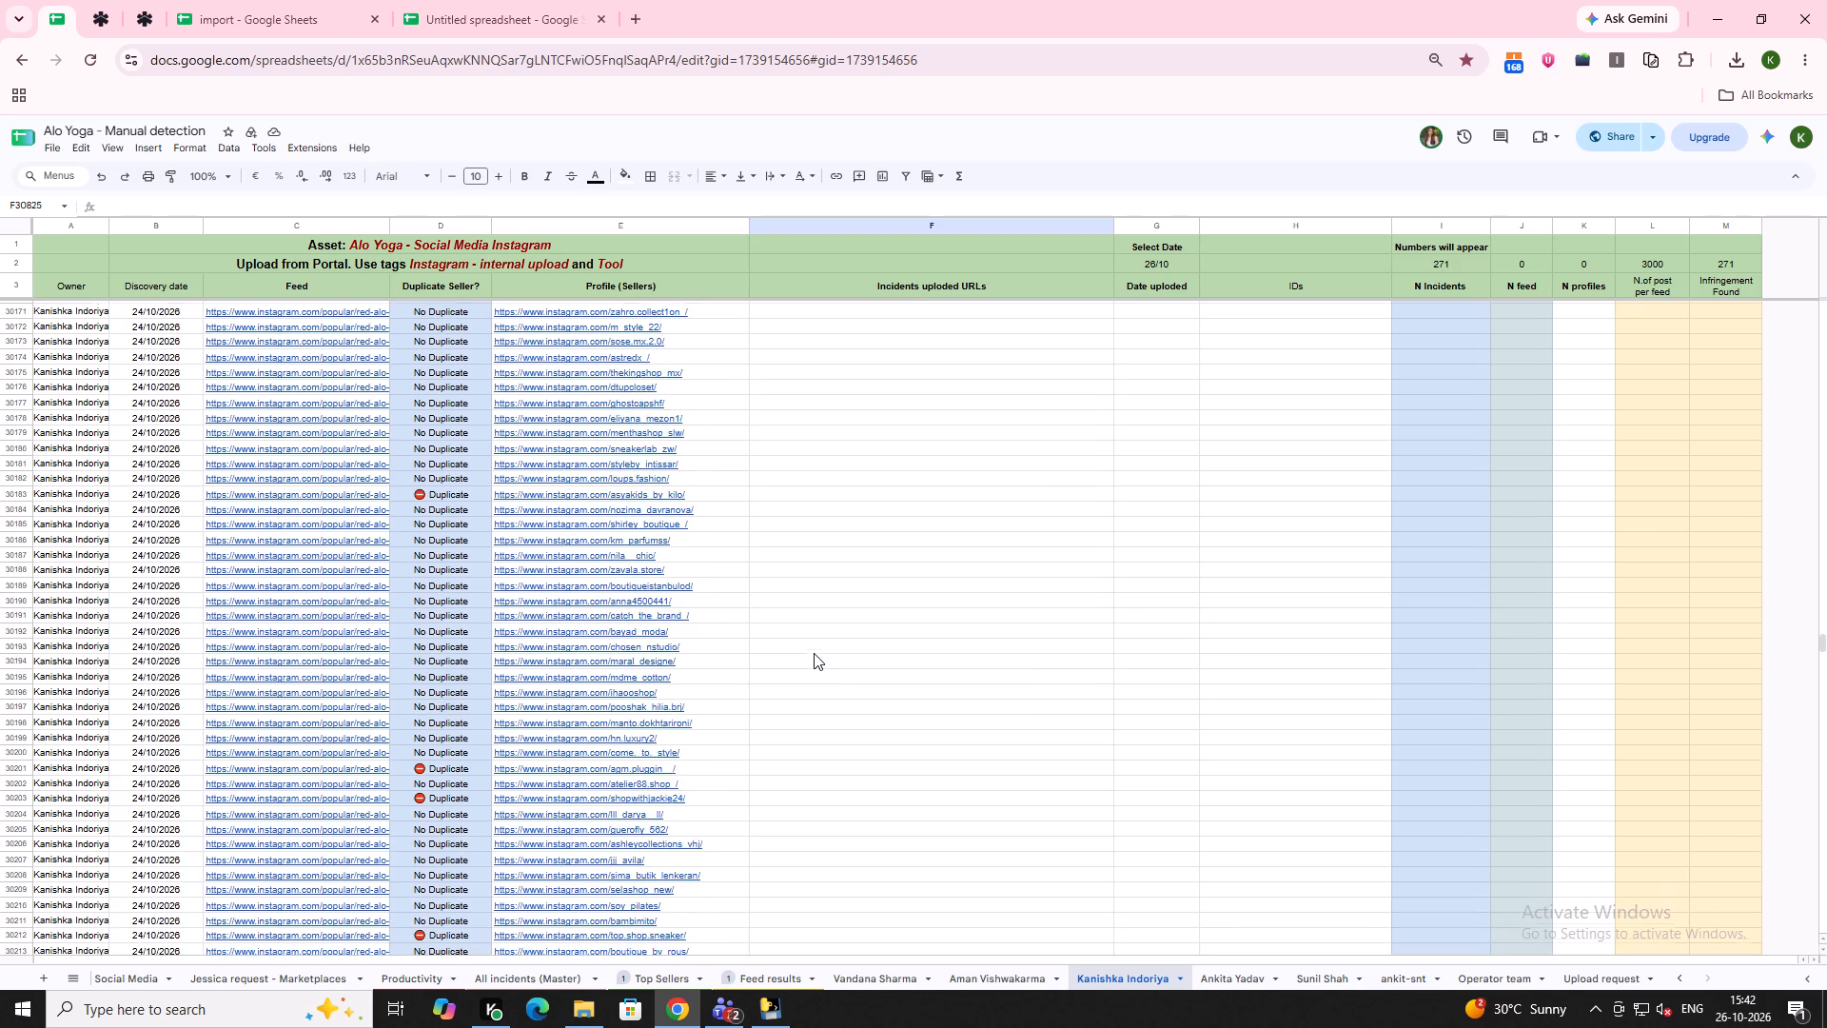
pyautogui.scroll(11, 814, 653)
pyautogui.scroll(18, 814, 653)
pyautogui.scroll(3, 814, 653)
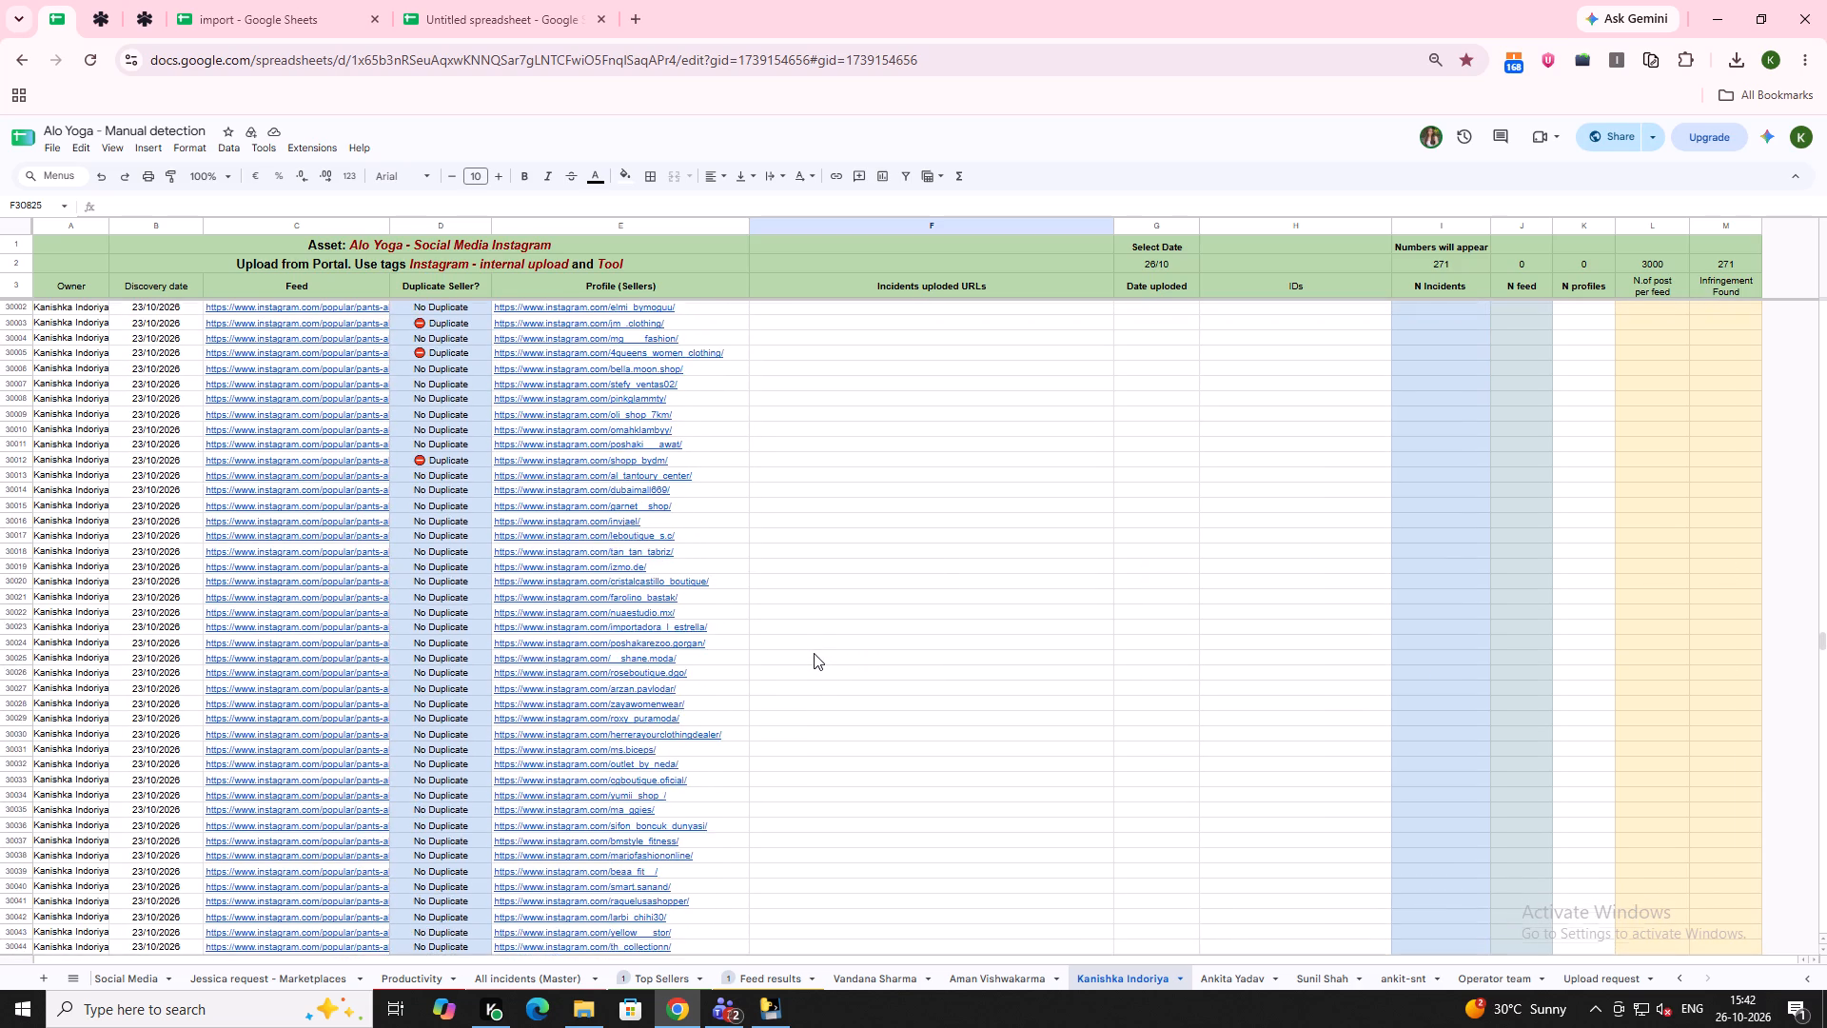
pyautogui.scroll(18, 814, 653)
pyautogui.scroll(11, 814, 653)
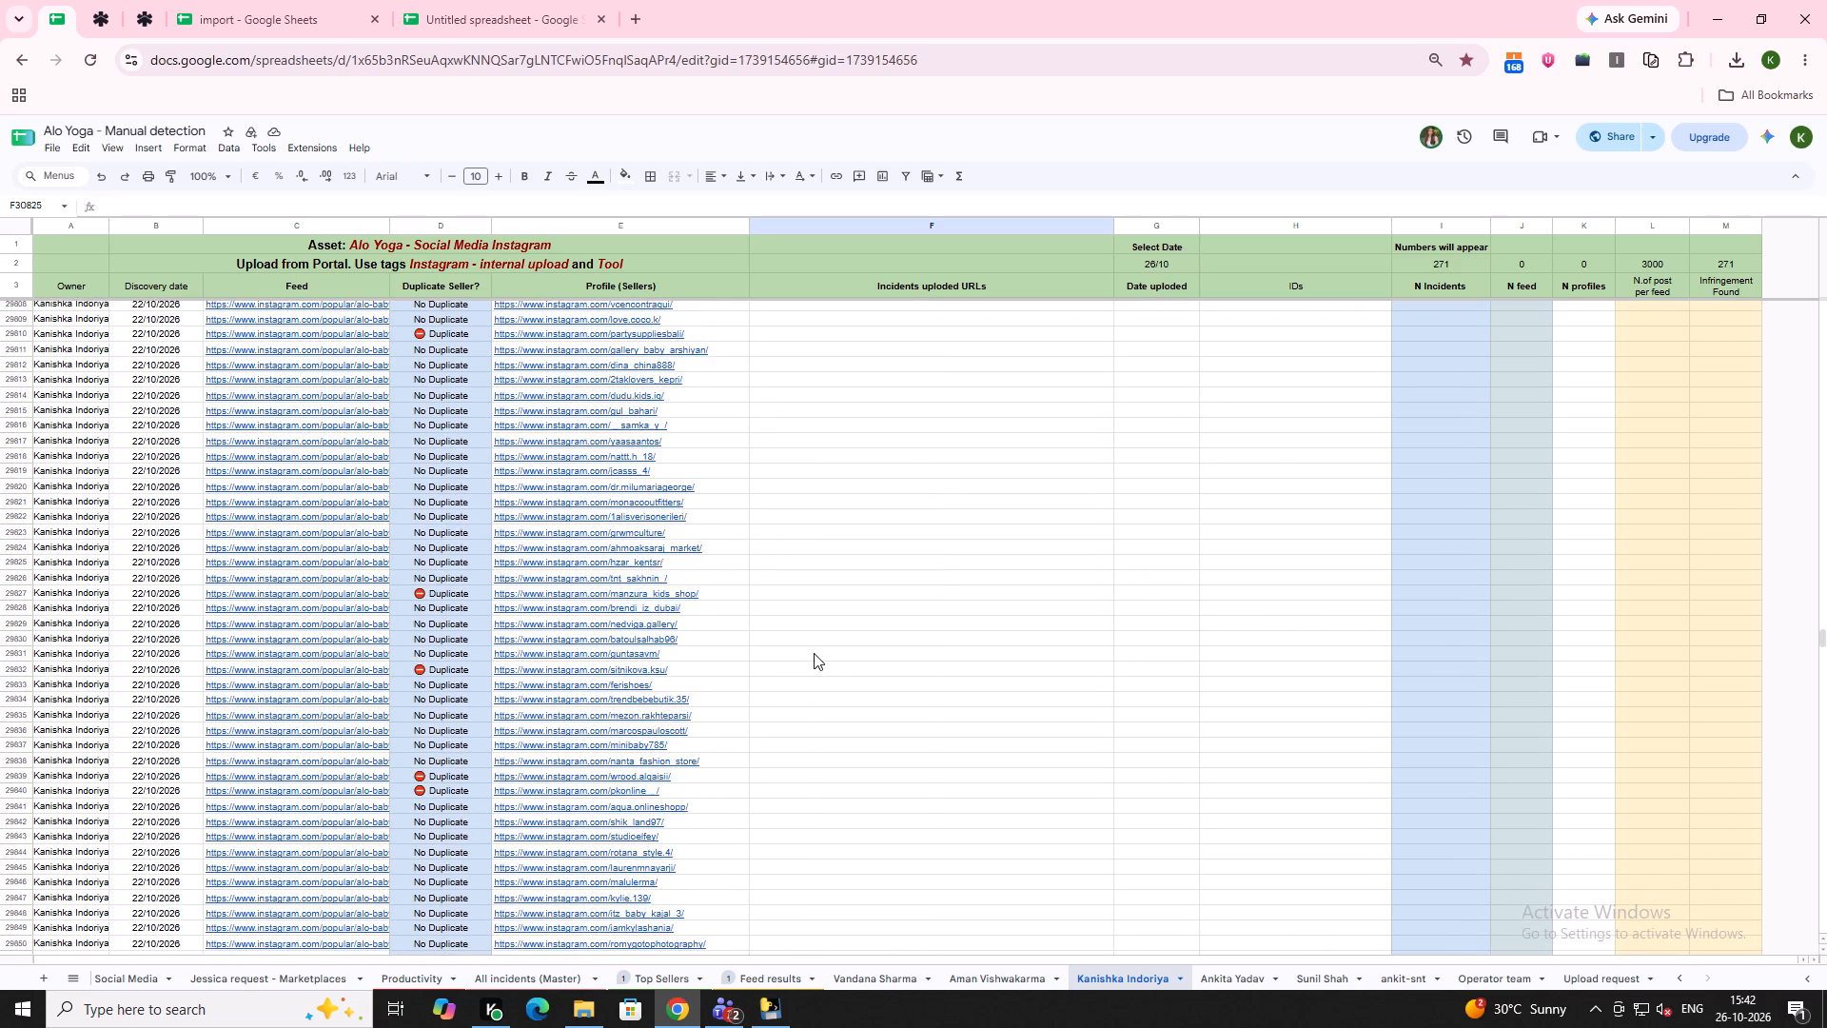
pyautogui.scroll(18, 814, 653)
pyautogui.scroll(-1, 814, 653)
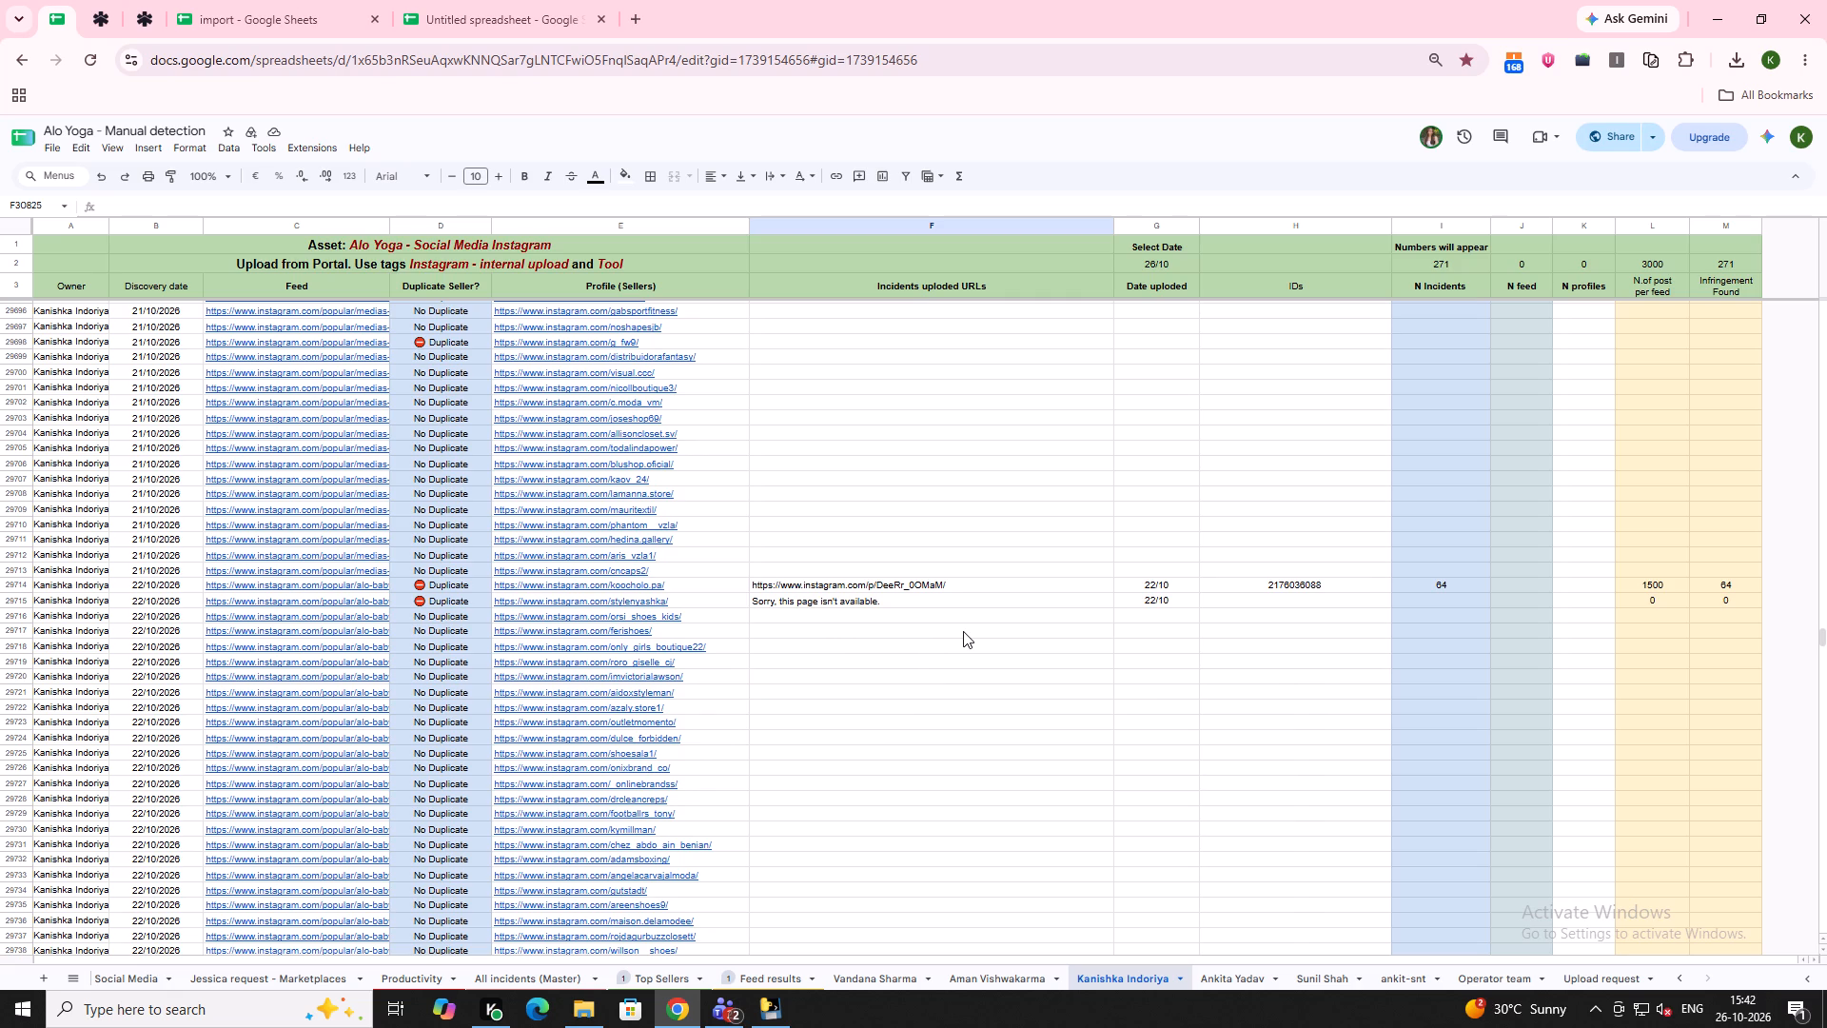
pyautogui.scroll(11, 981, 630)
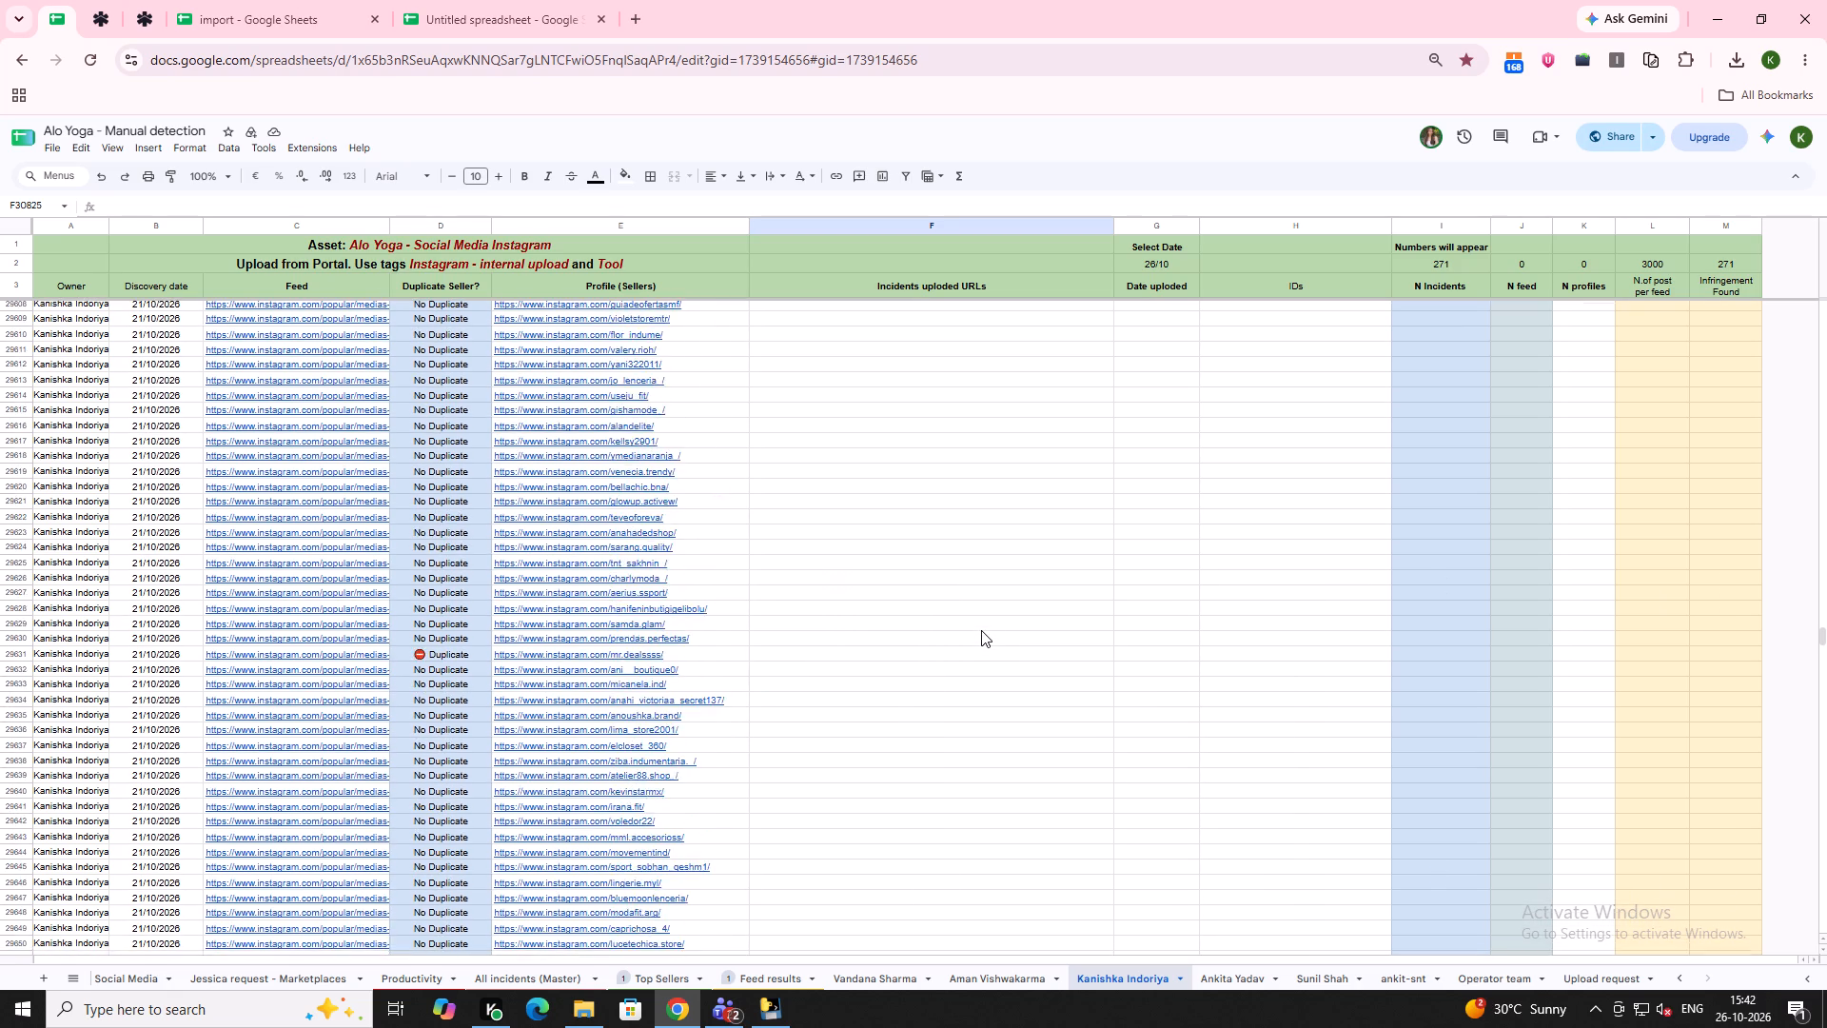
pyautogui.scroll(20, 981, 630)
pyautogui.scroll(6, 981, 630)
pyautogui.scroll(-3, 980, 630)
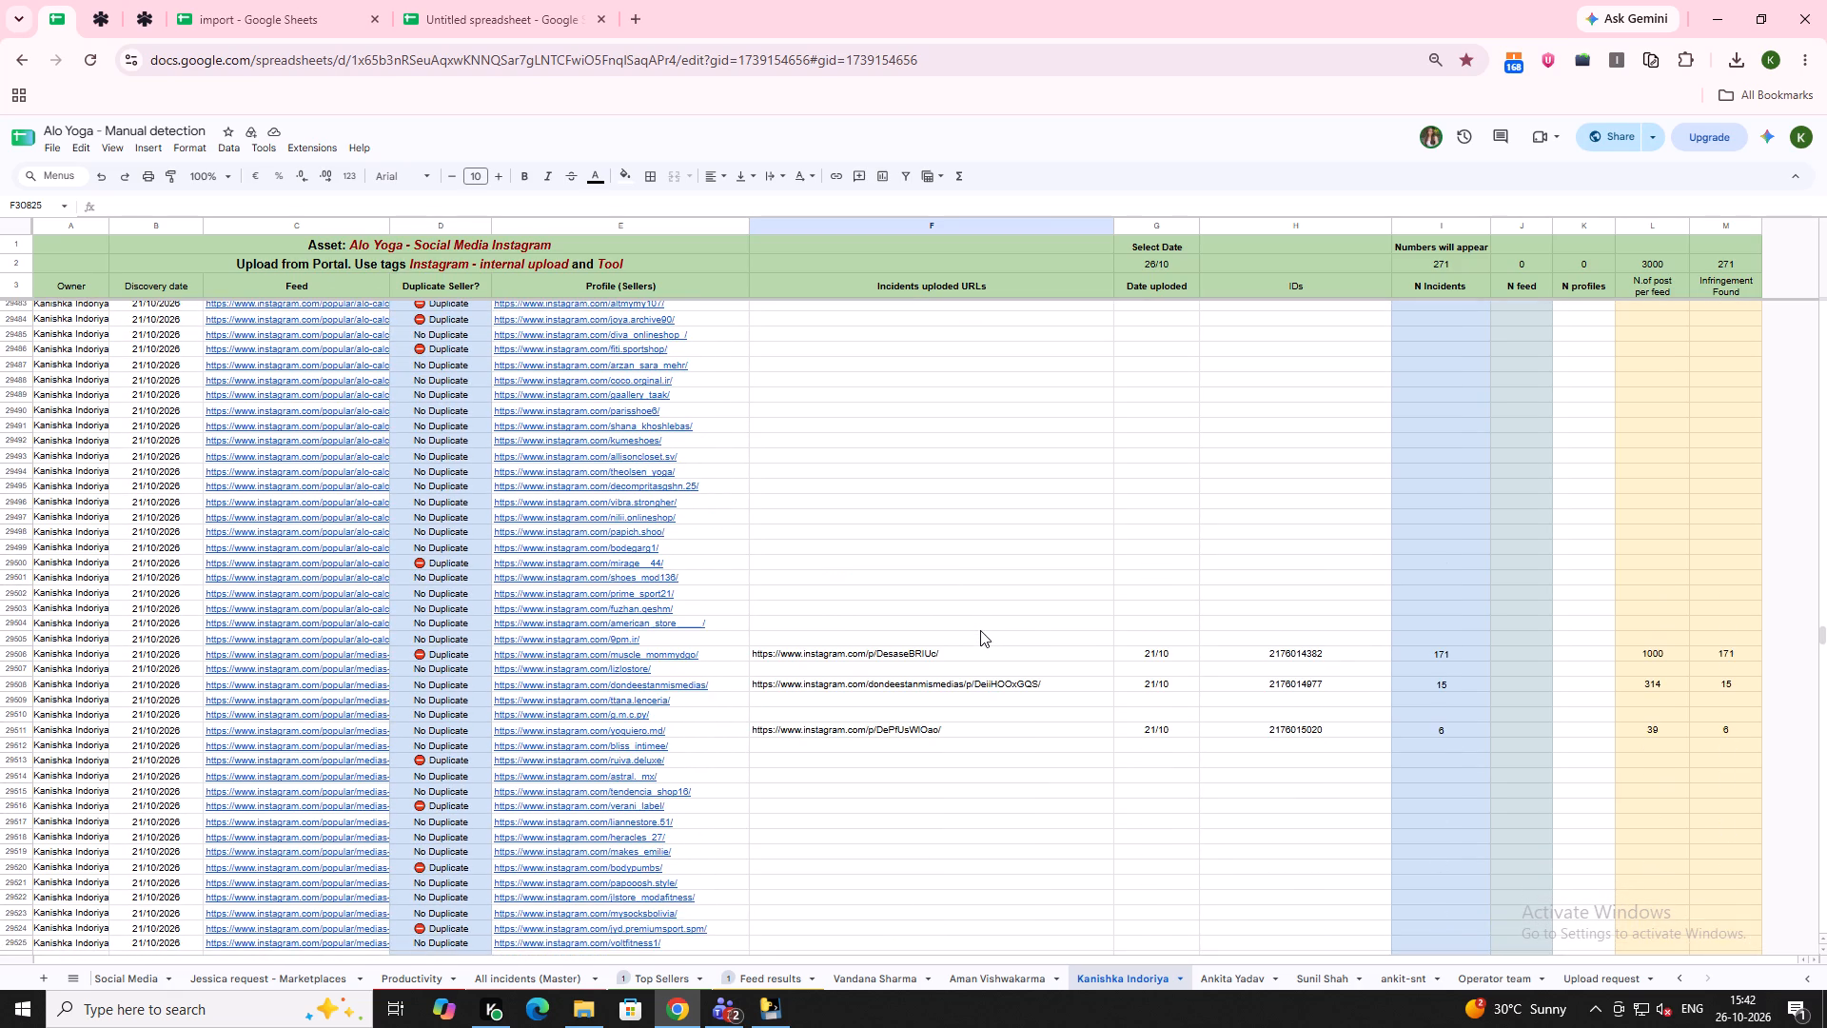
# Open the bliss_intimee seller profile from row 29512 and examine its posts for Alo items.
pyautogui.click(719, 746)
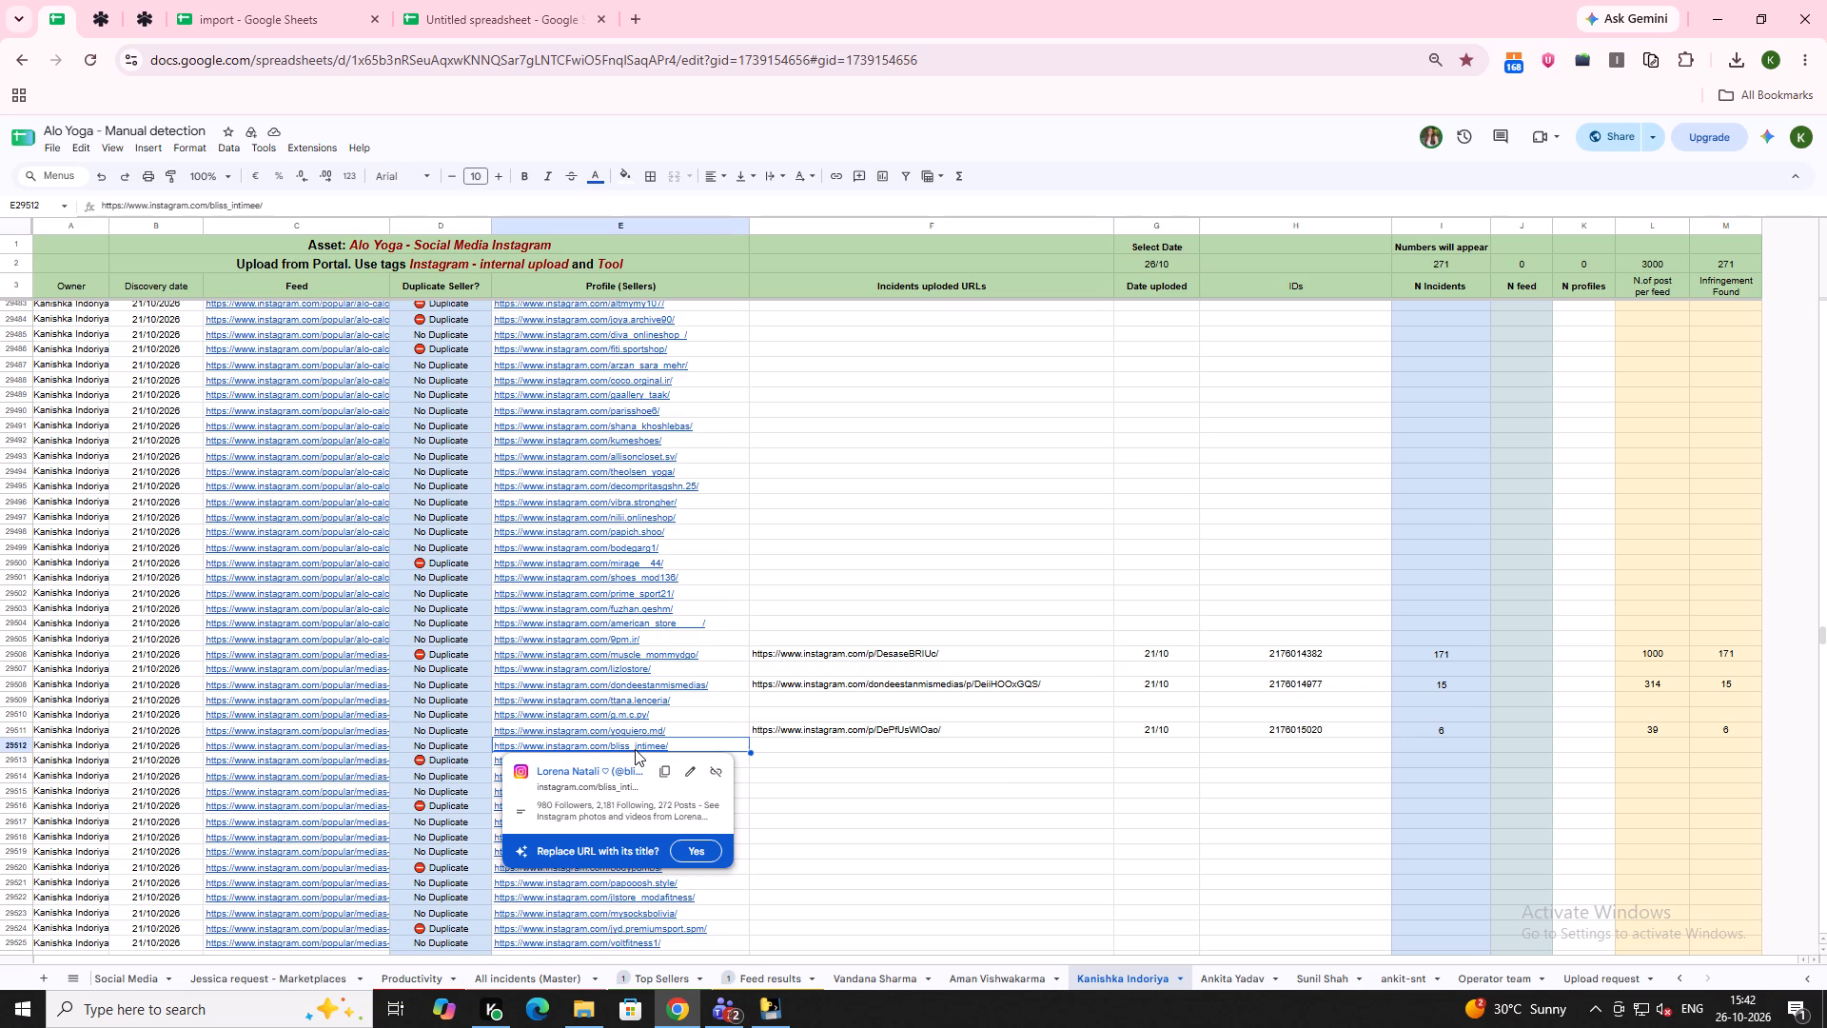
pyautogui.click(632, 745)
pyautogui.click(619, 768)
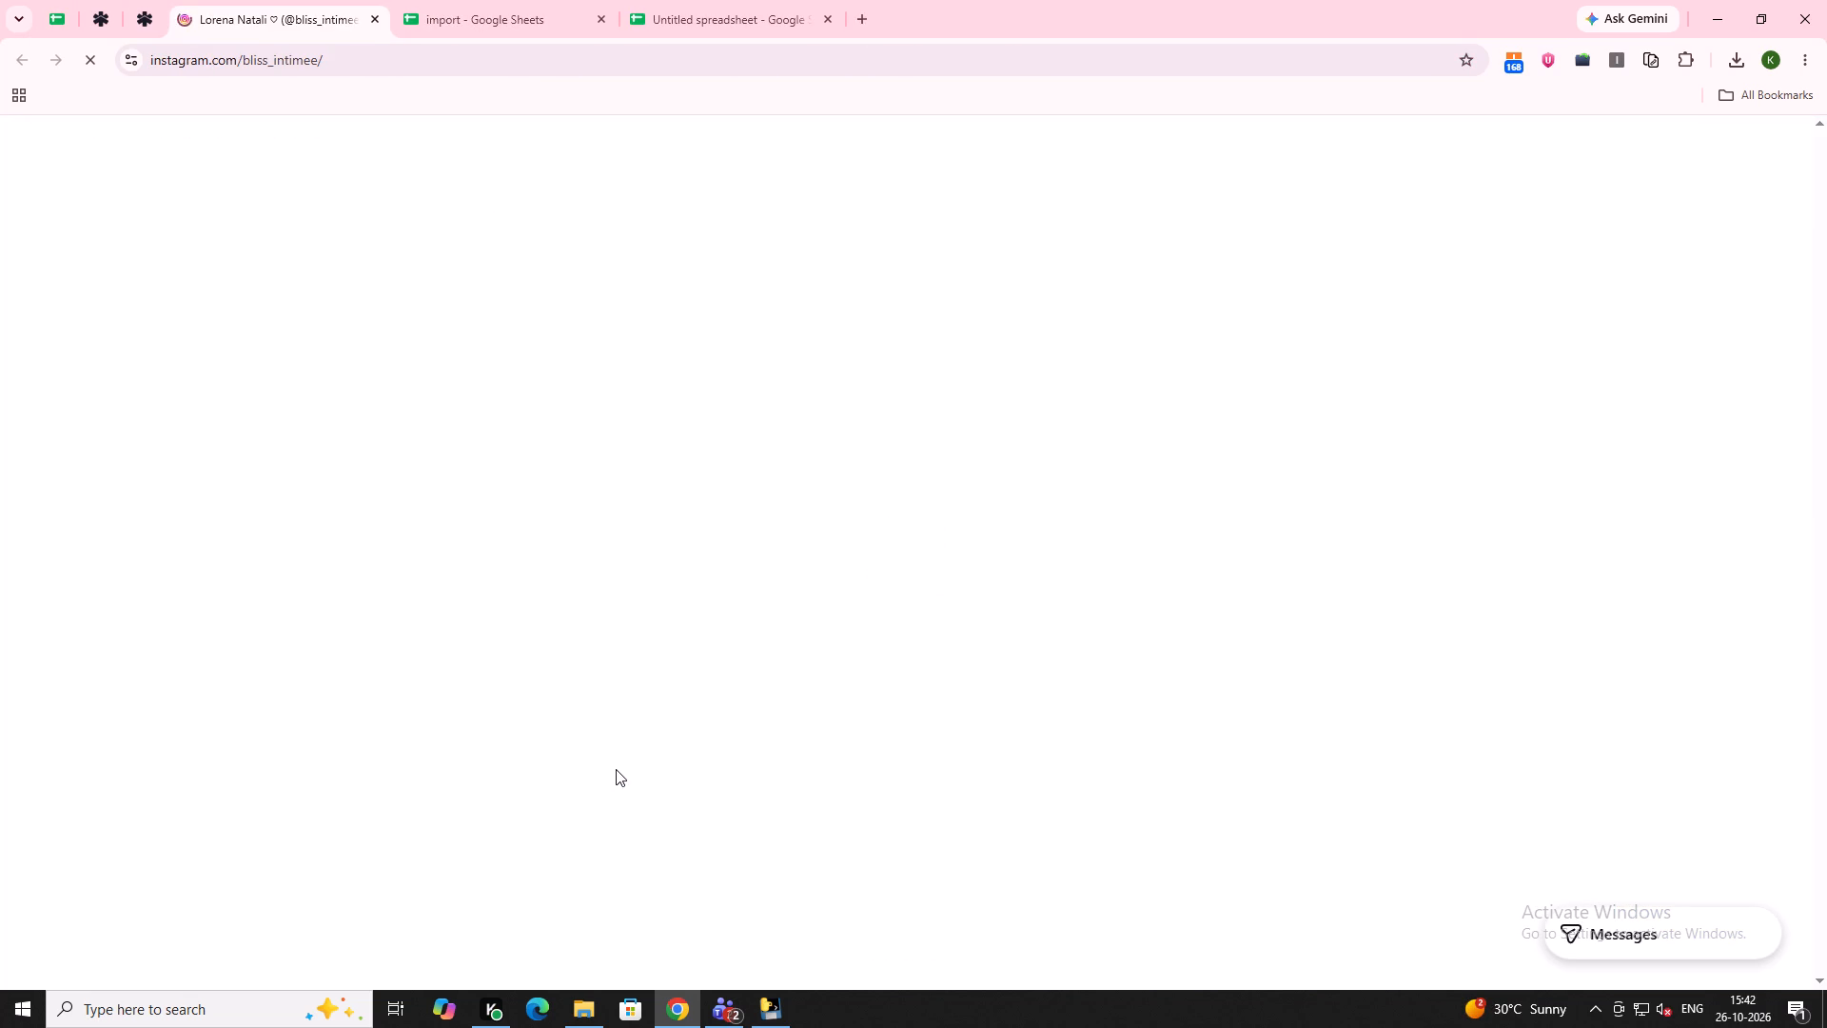
pyautogui.scroll(-5, 913, 643)
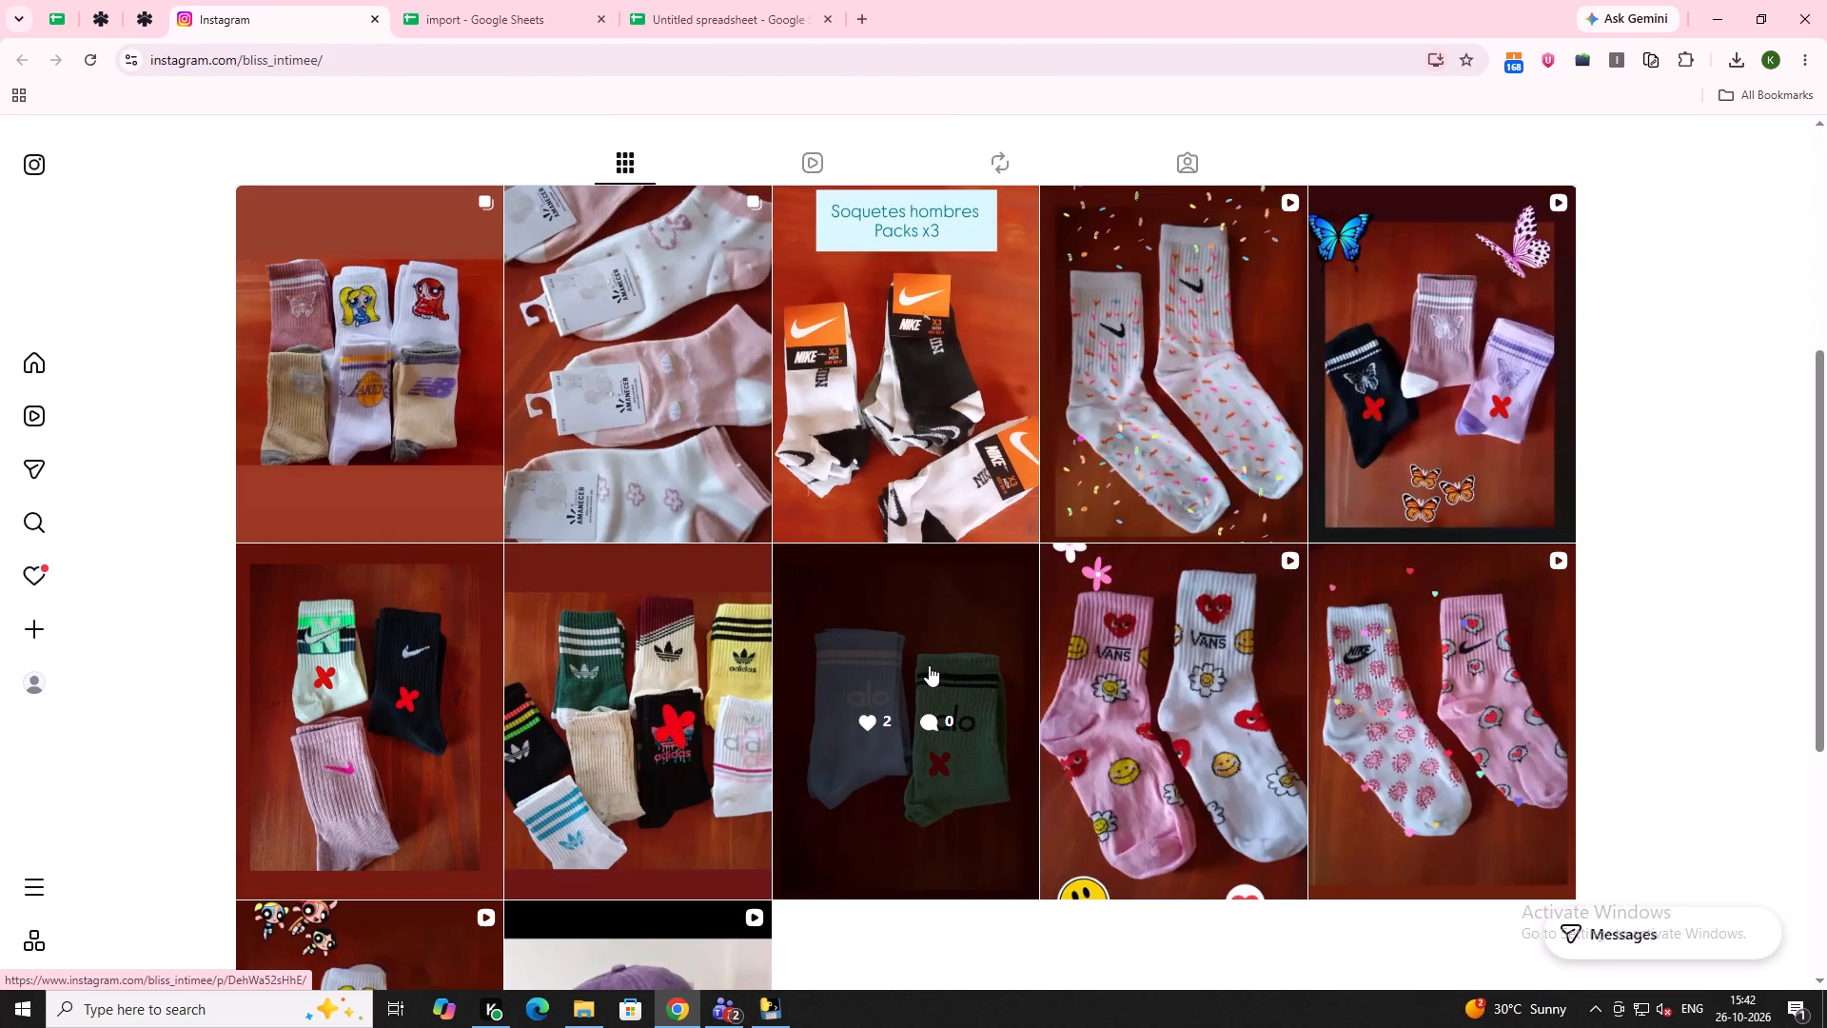
pyautogui.scroll(-6, 916, 674)
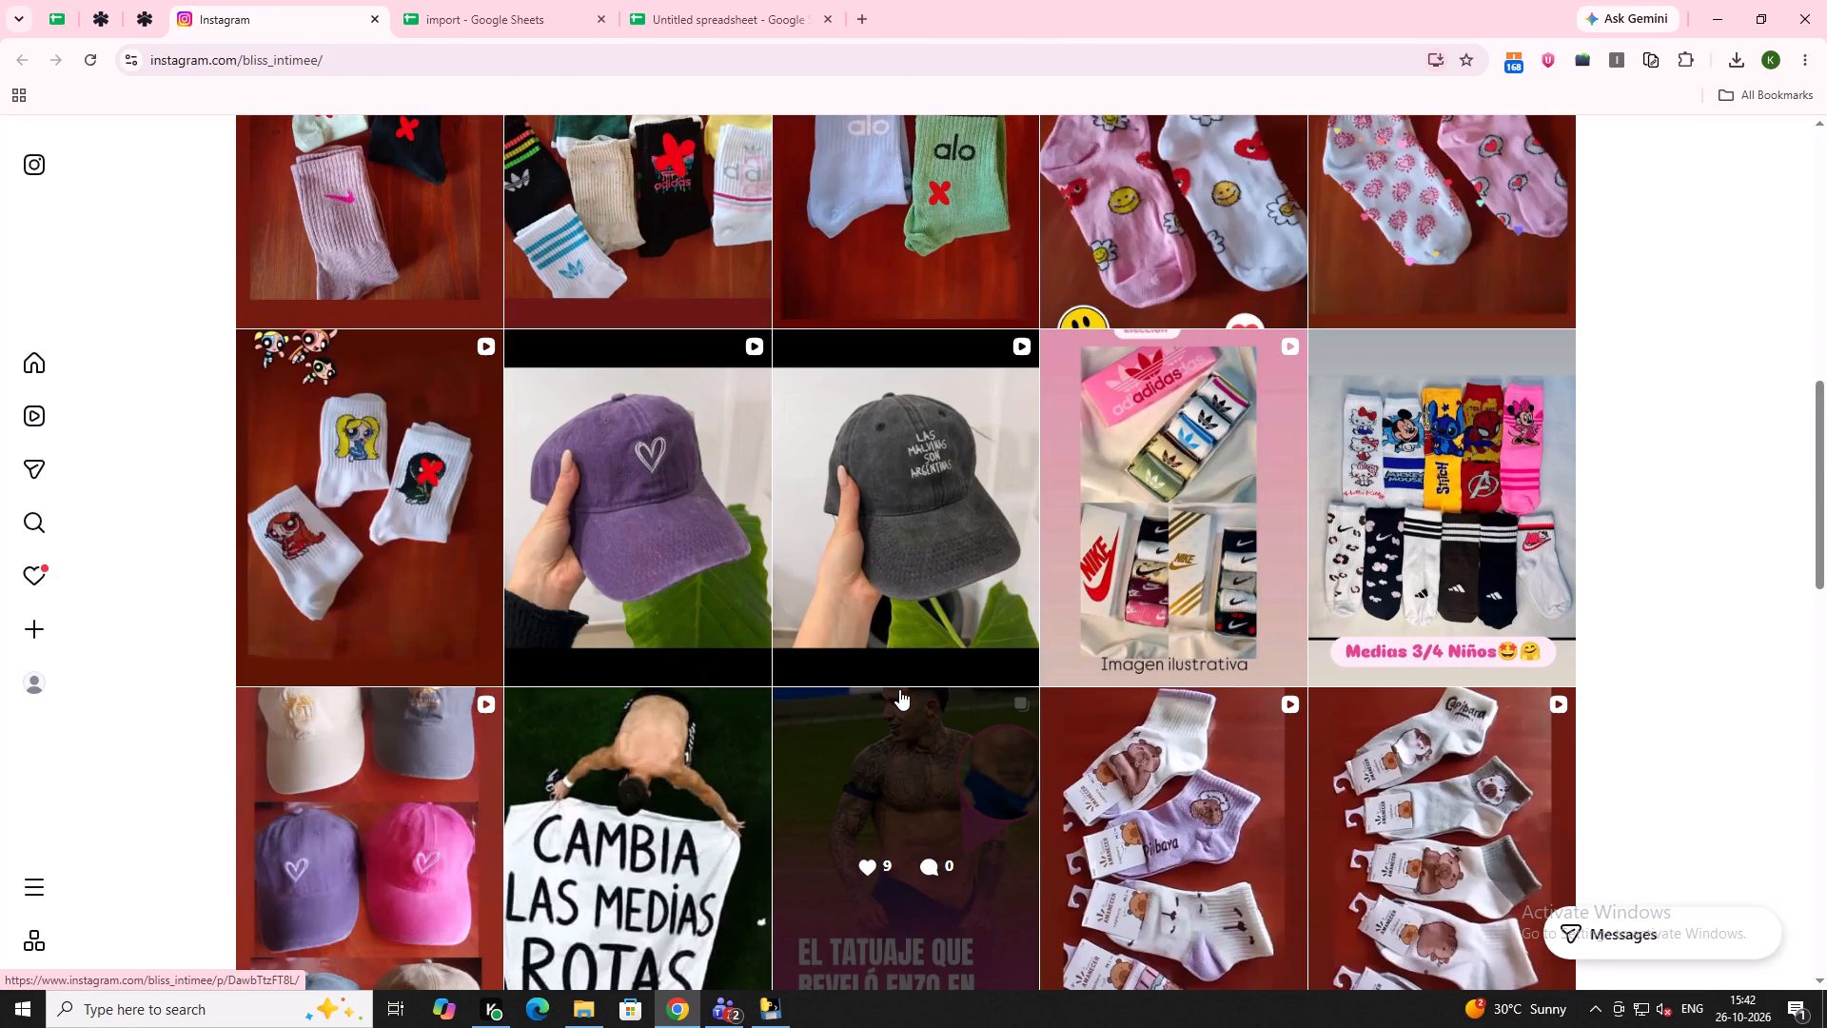
pyautogui.scroll(-17, 899, 689)
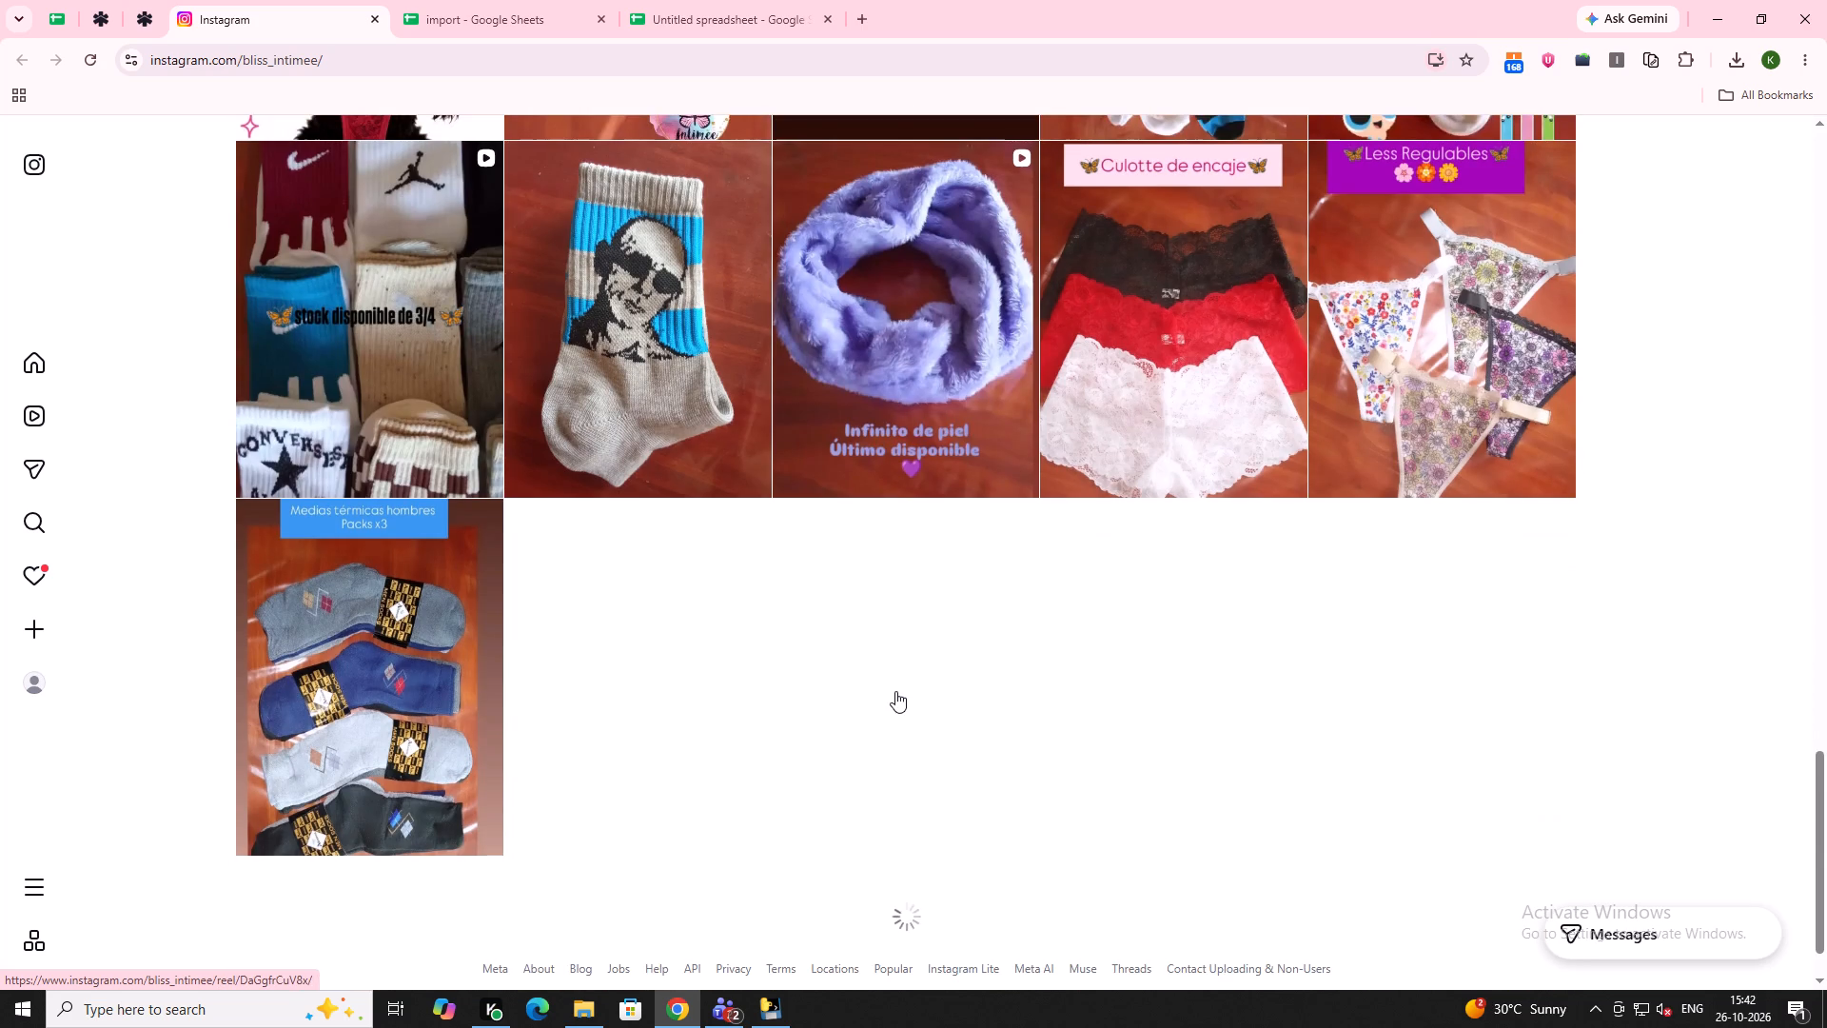
pyautogui.scroll(-16, 895, 691)
pyautogui.hotkey('ctrl', 'w')
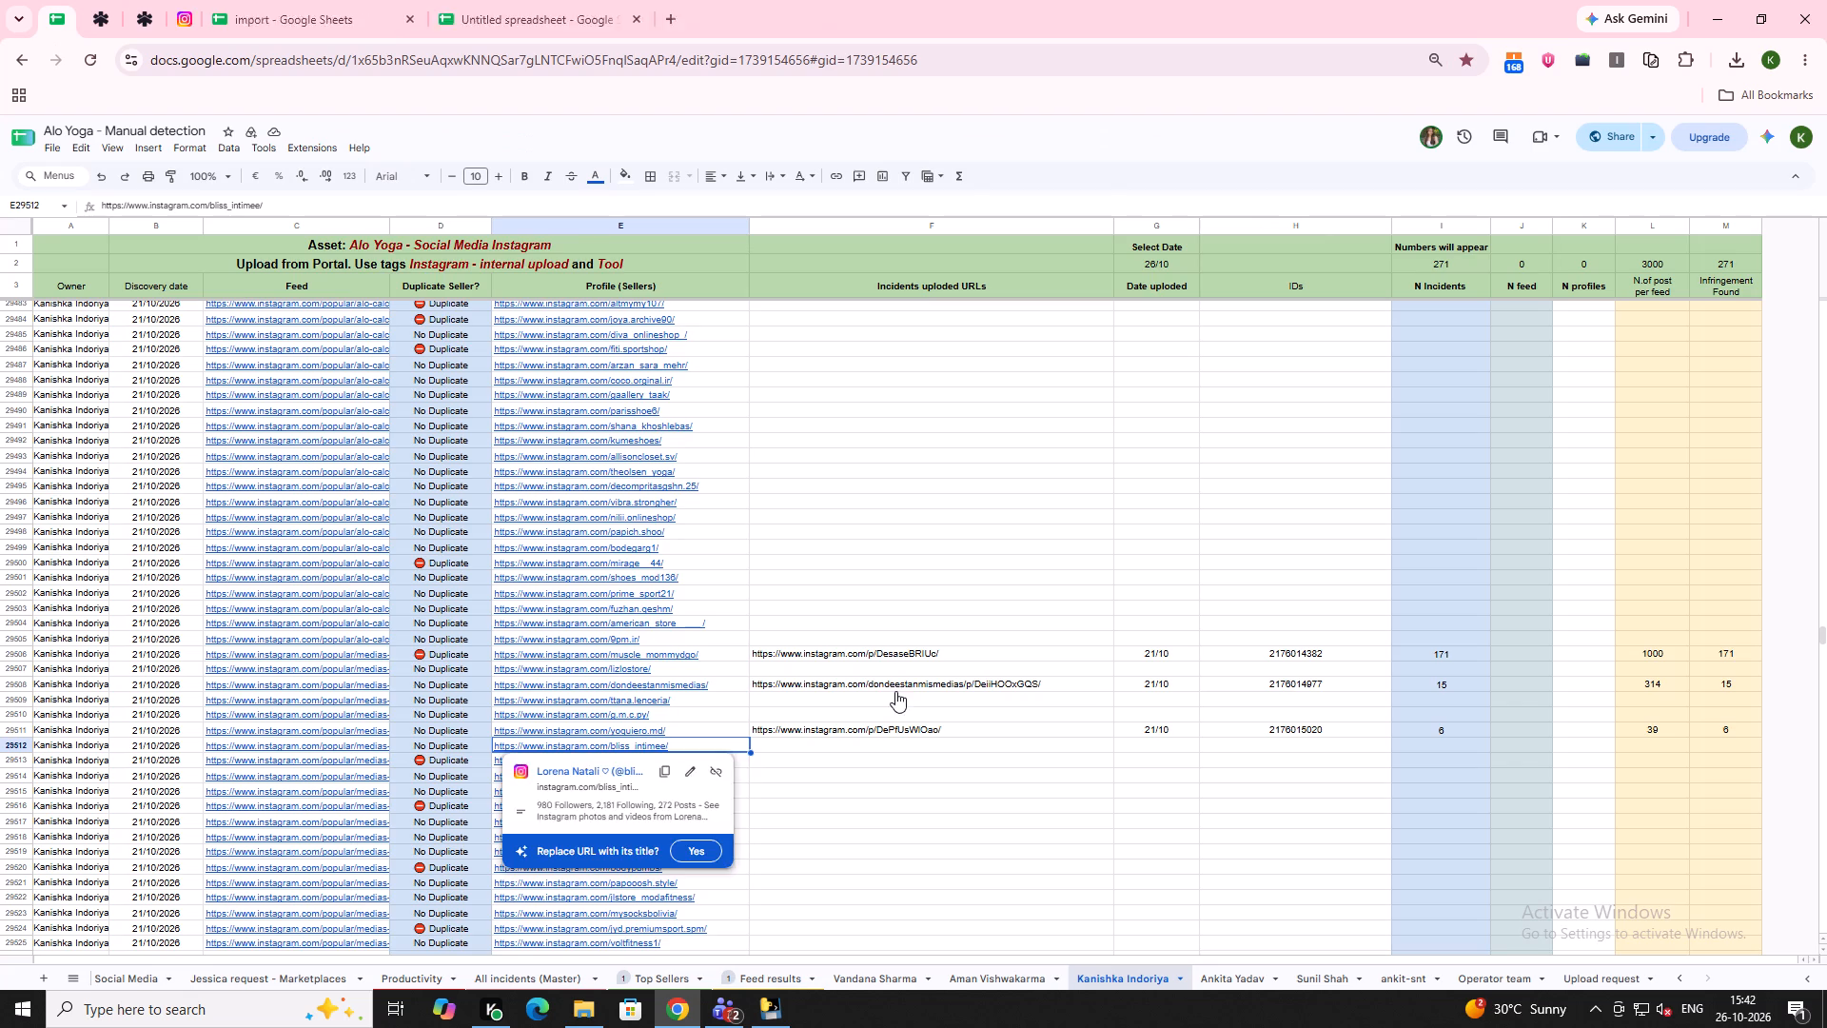
pyautogui.scroll(-2, 694, 718)
pyautogui.click(647, 567)
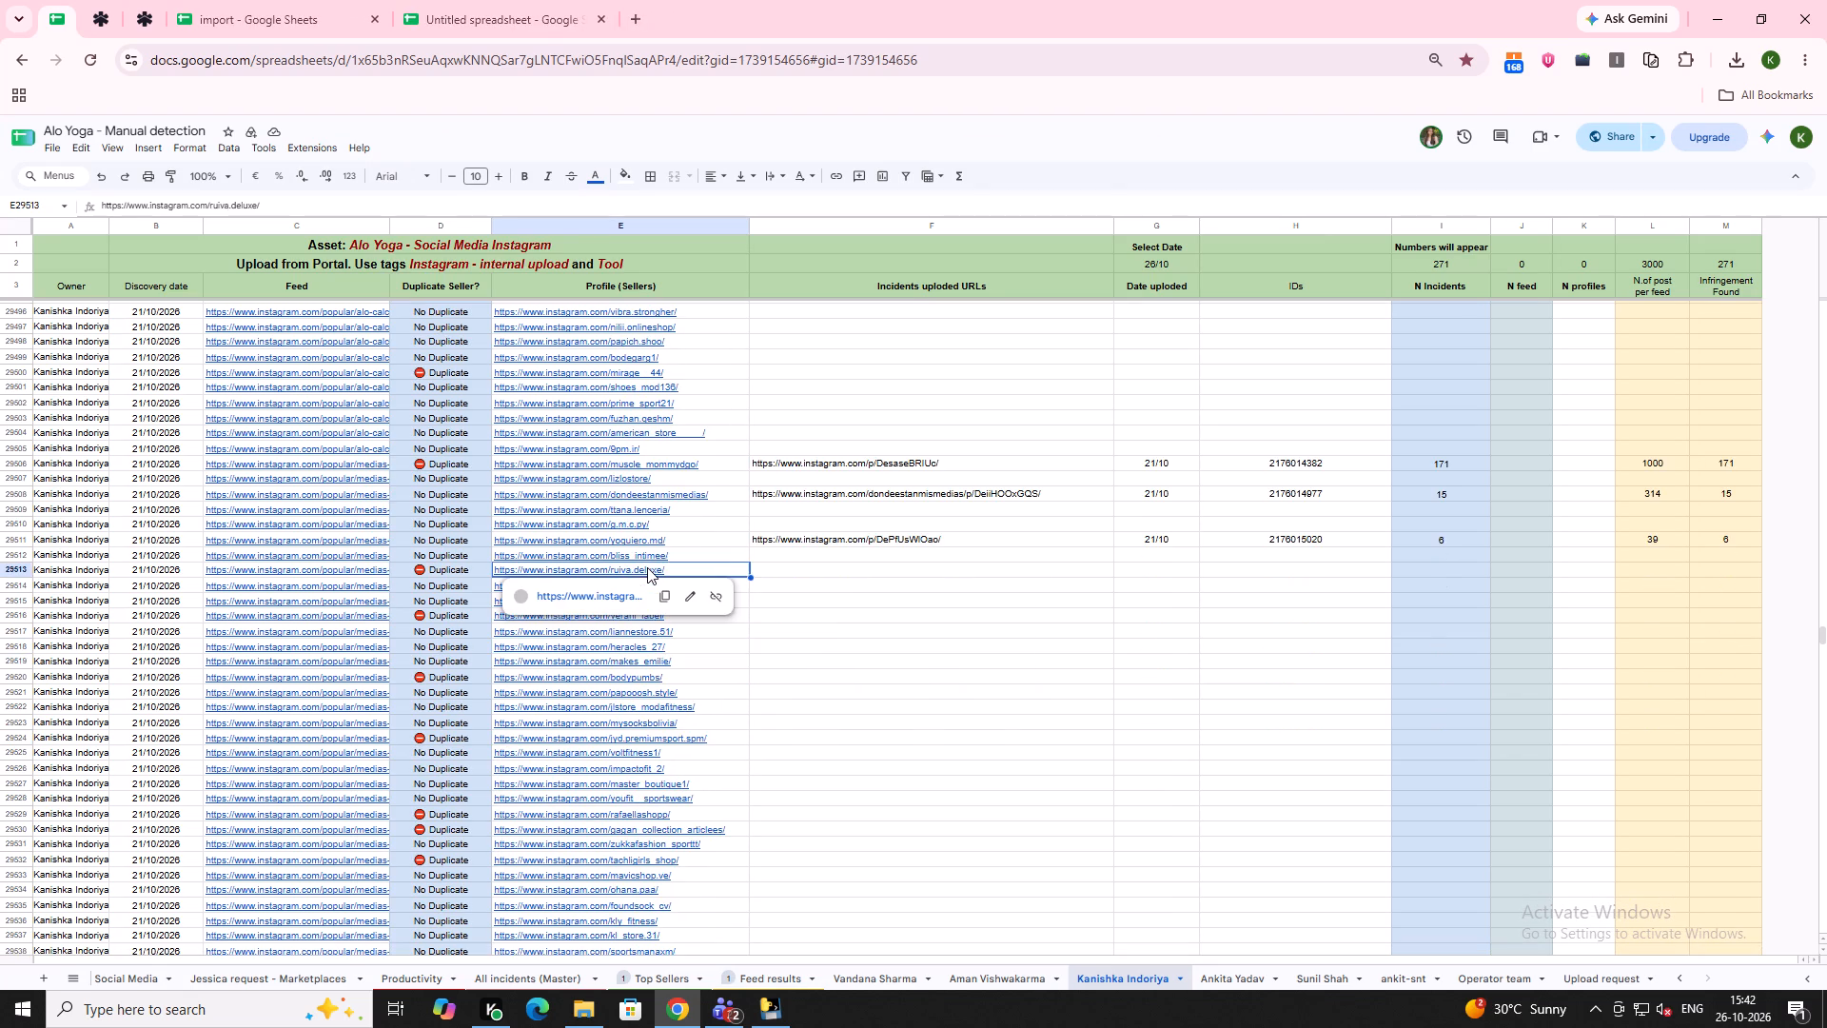
pyautogui.click(599, 597)
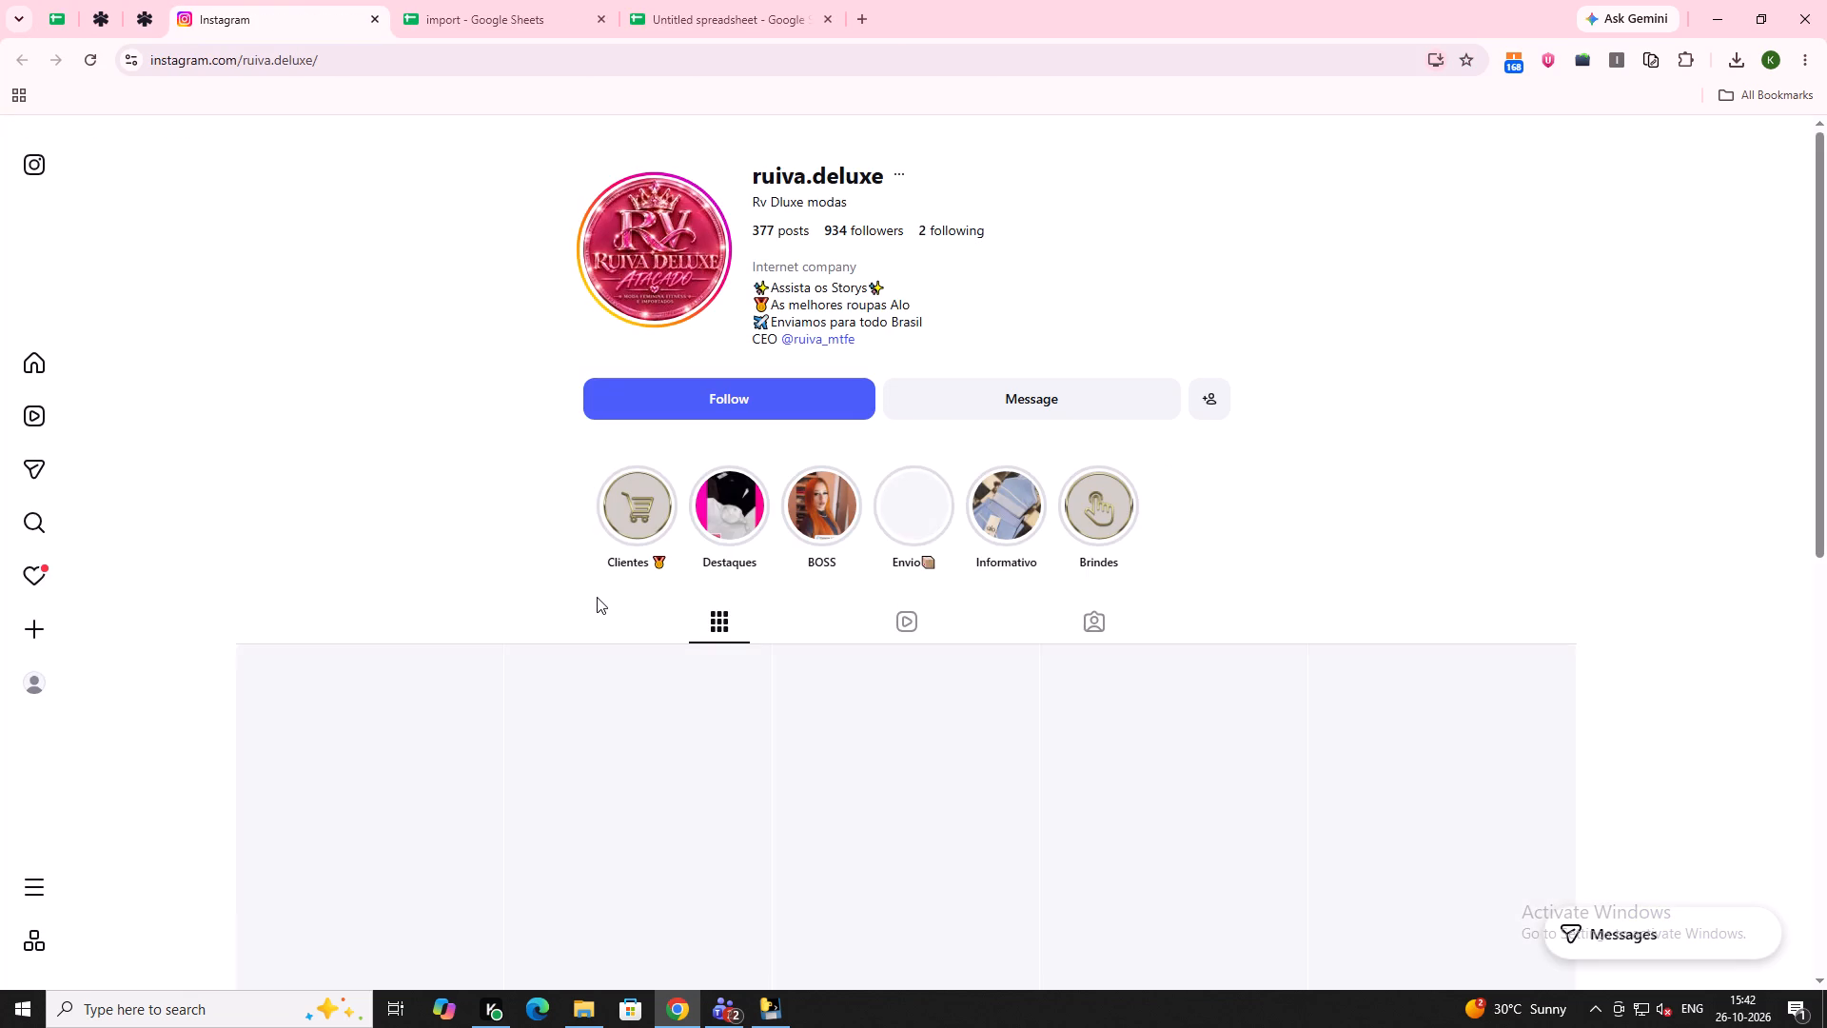
pyautogui.scroll(-5, 595, 598)
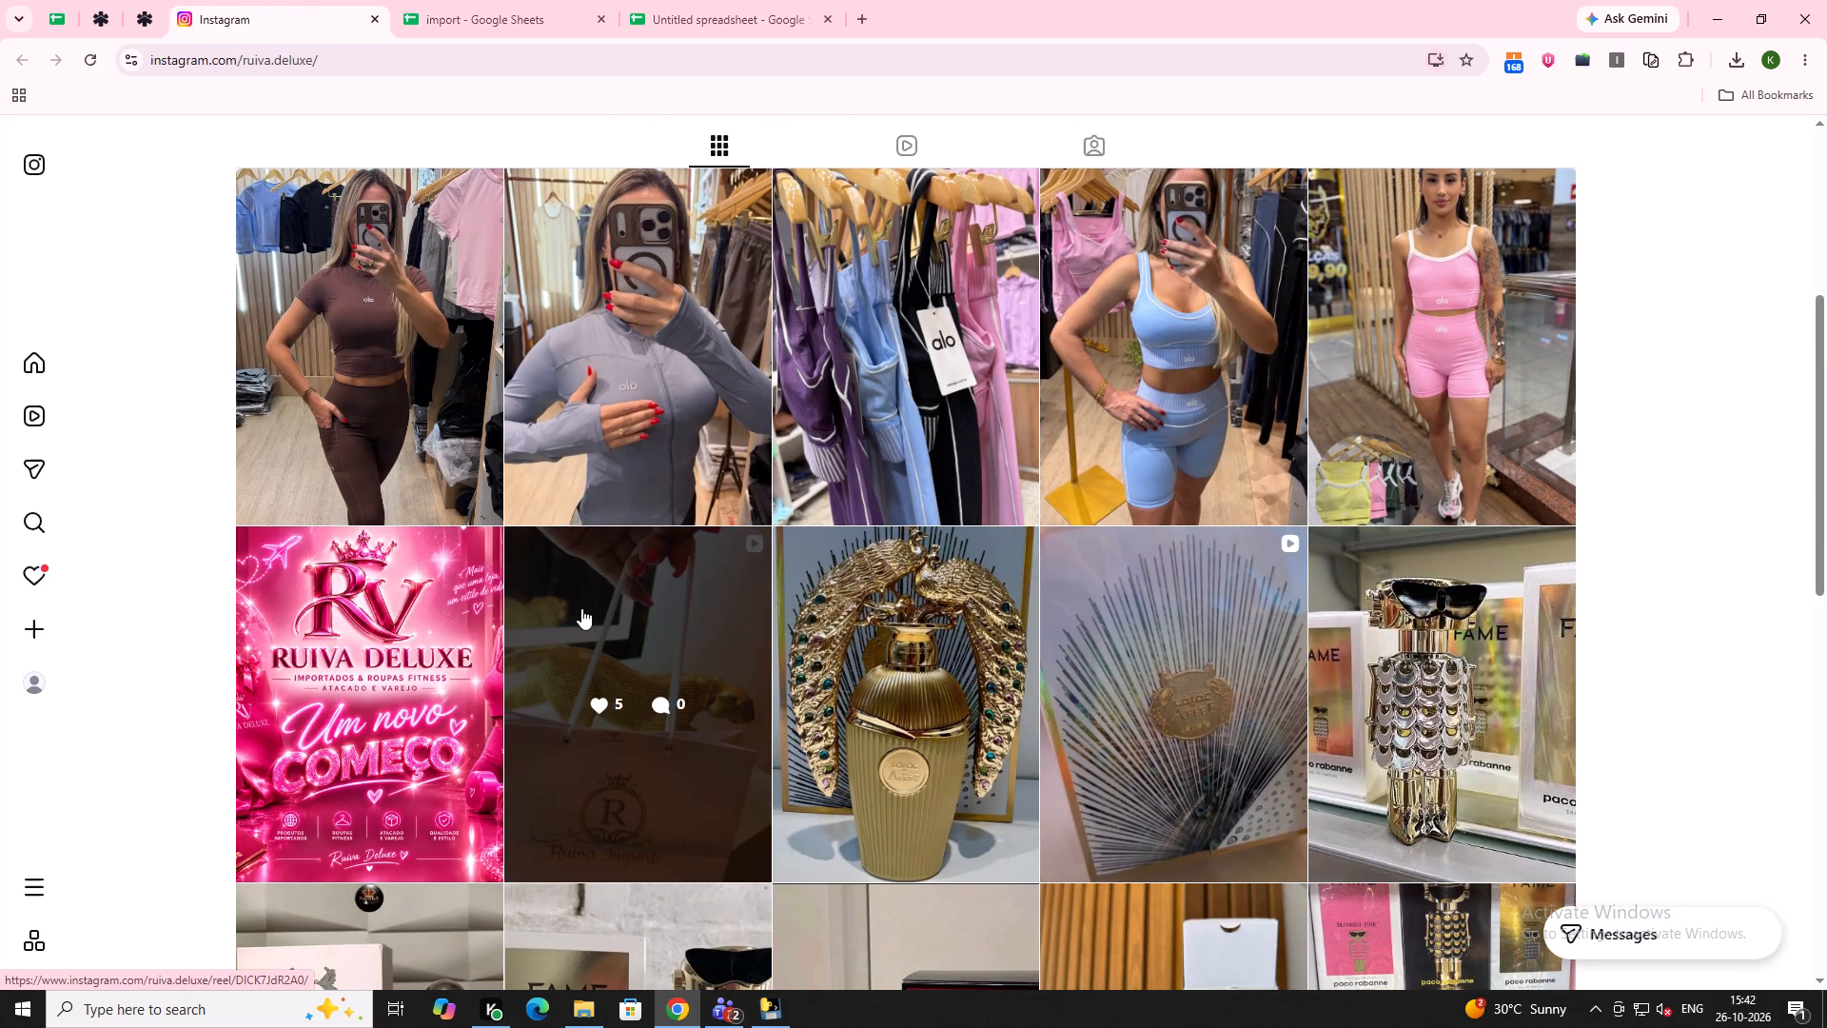
pyautogui.scroll(-7, 580, 608)
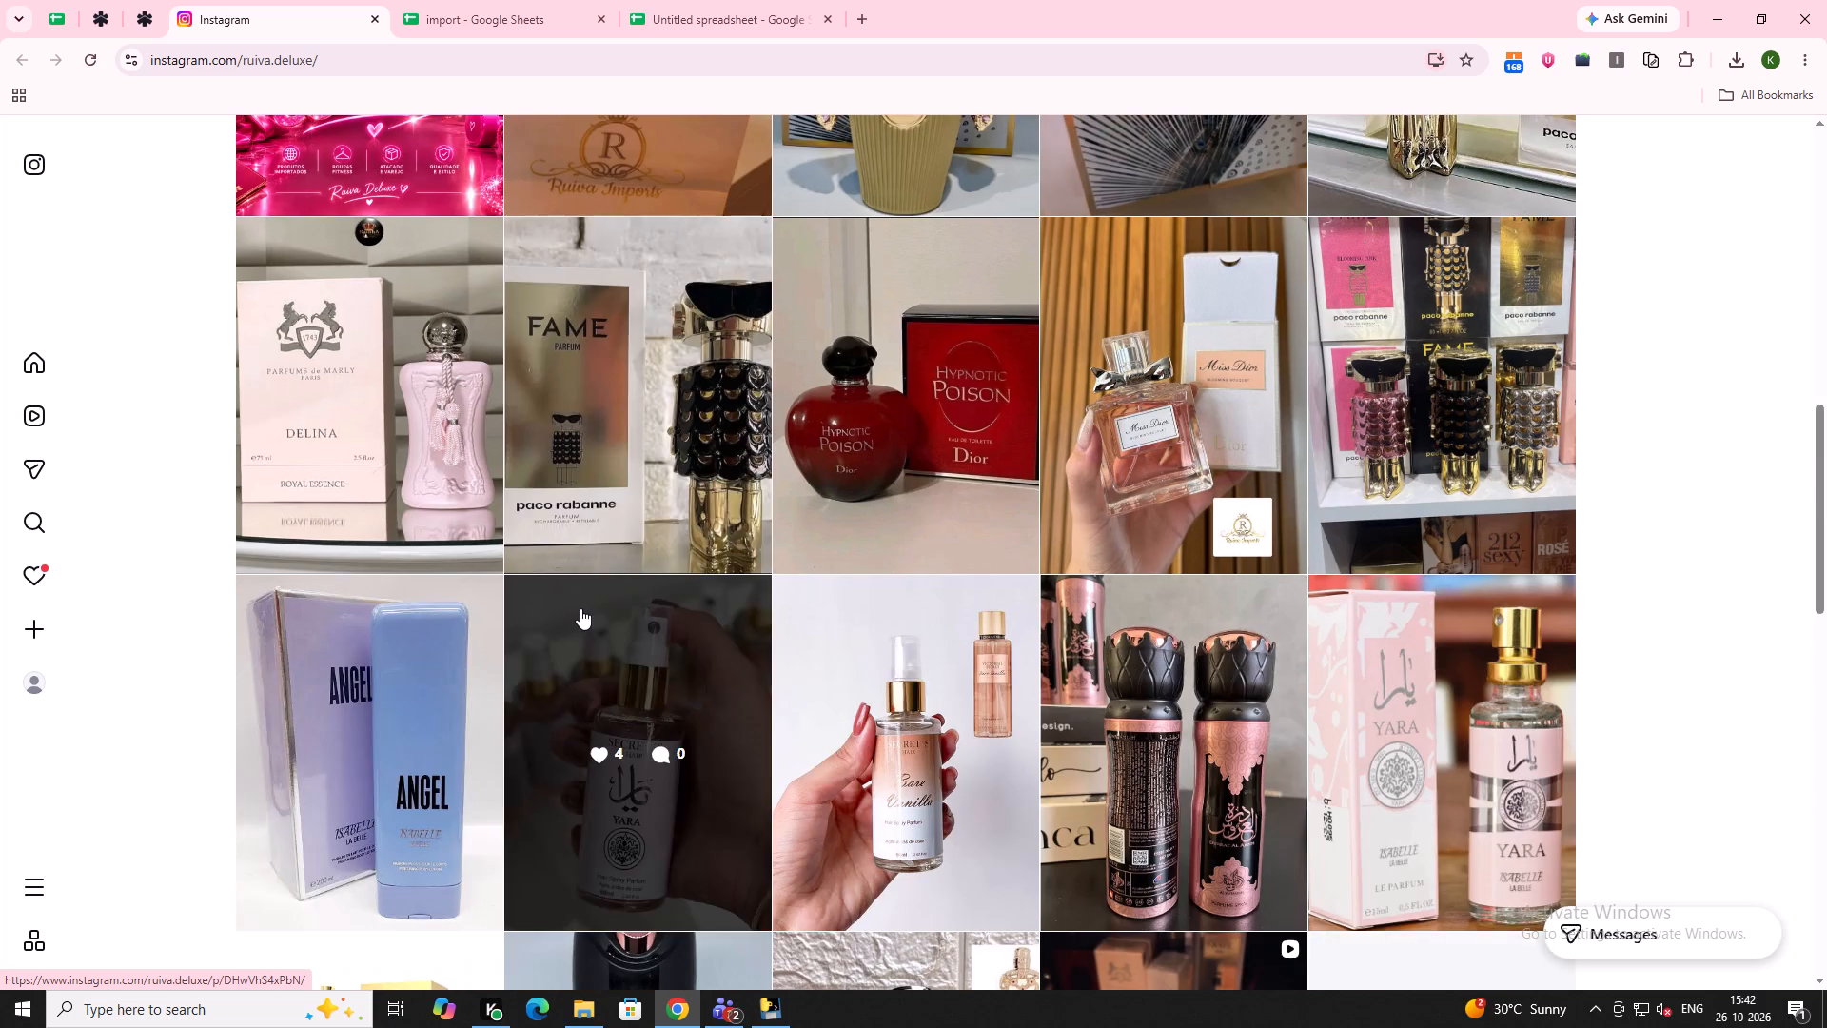
pyautogui.scroll(-16, 580, 608)
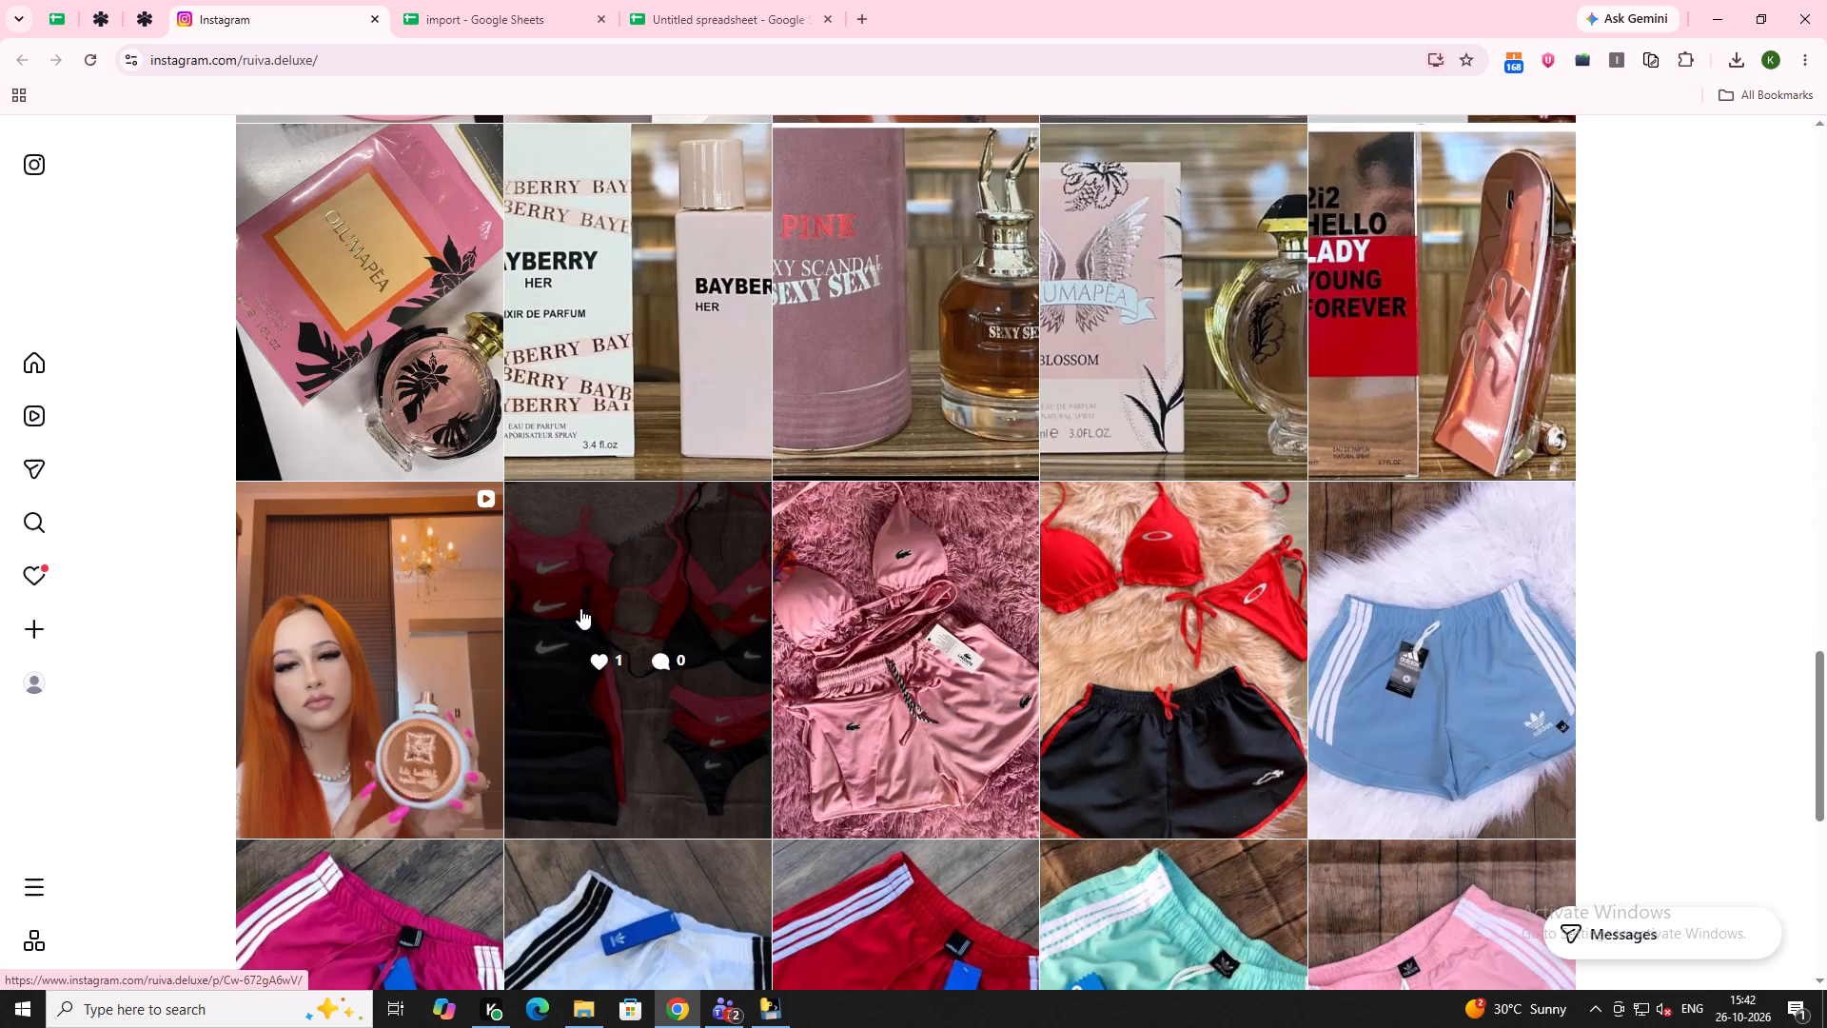
pyautogui.scroll(-16, 580, 608)
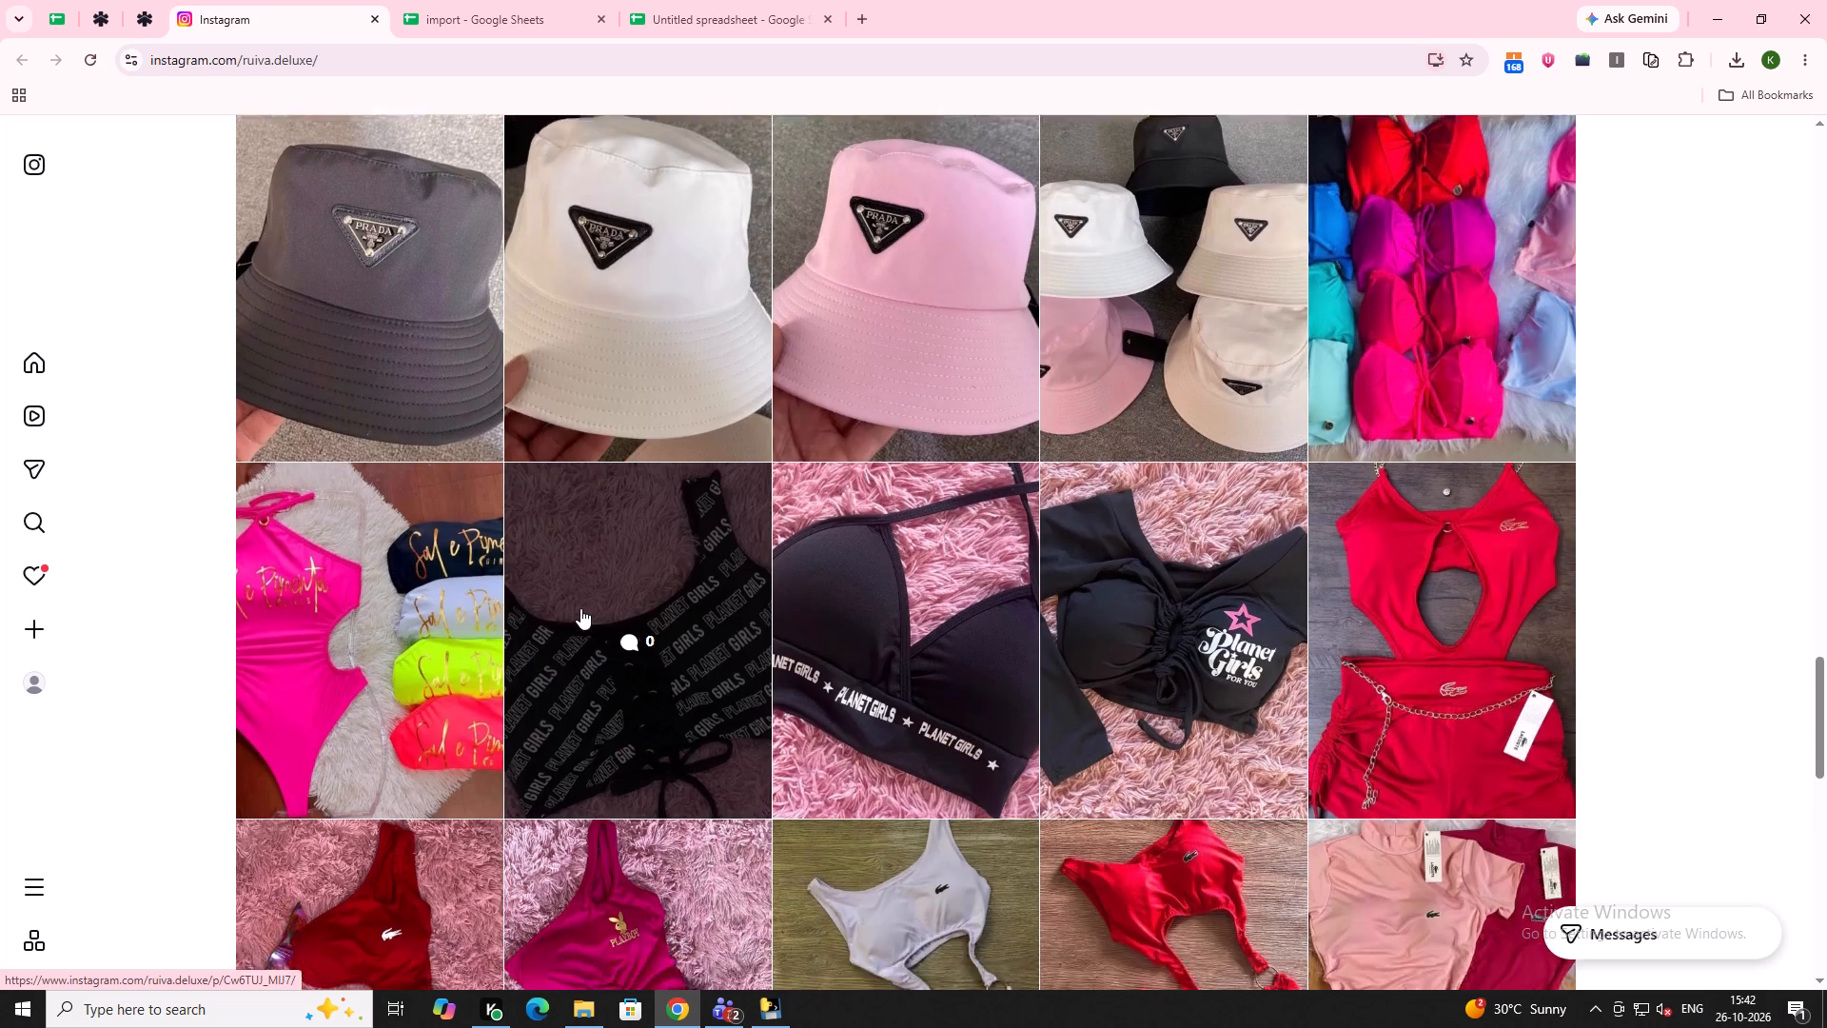
pyautogui.scroll(-11, 580, 608)
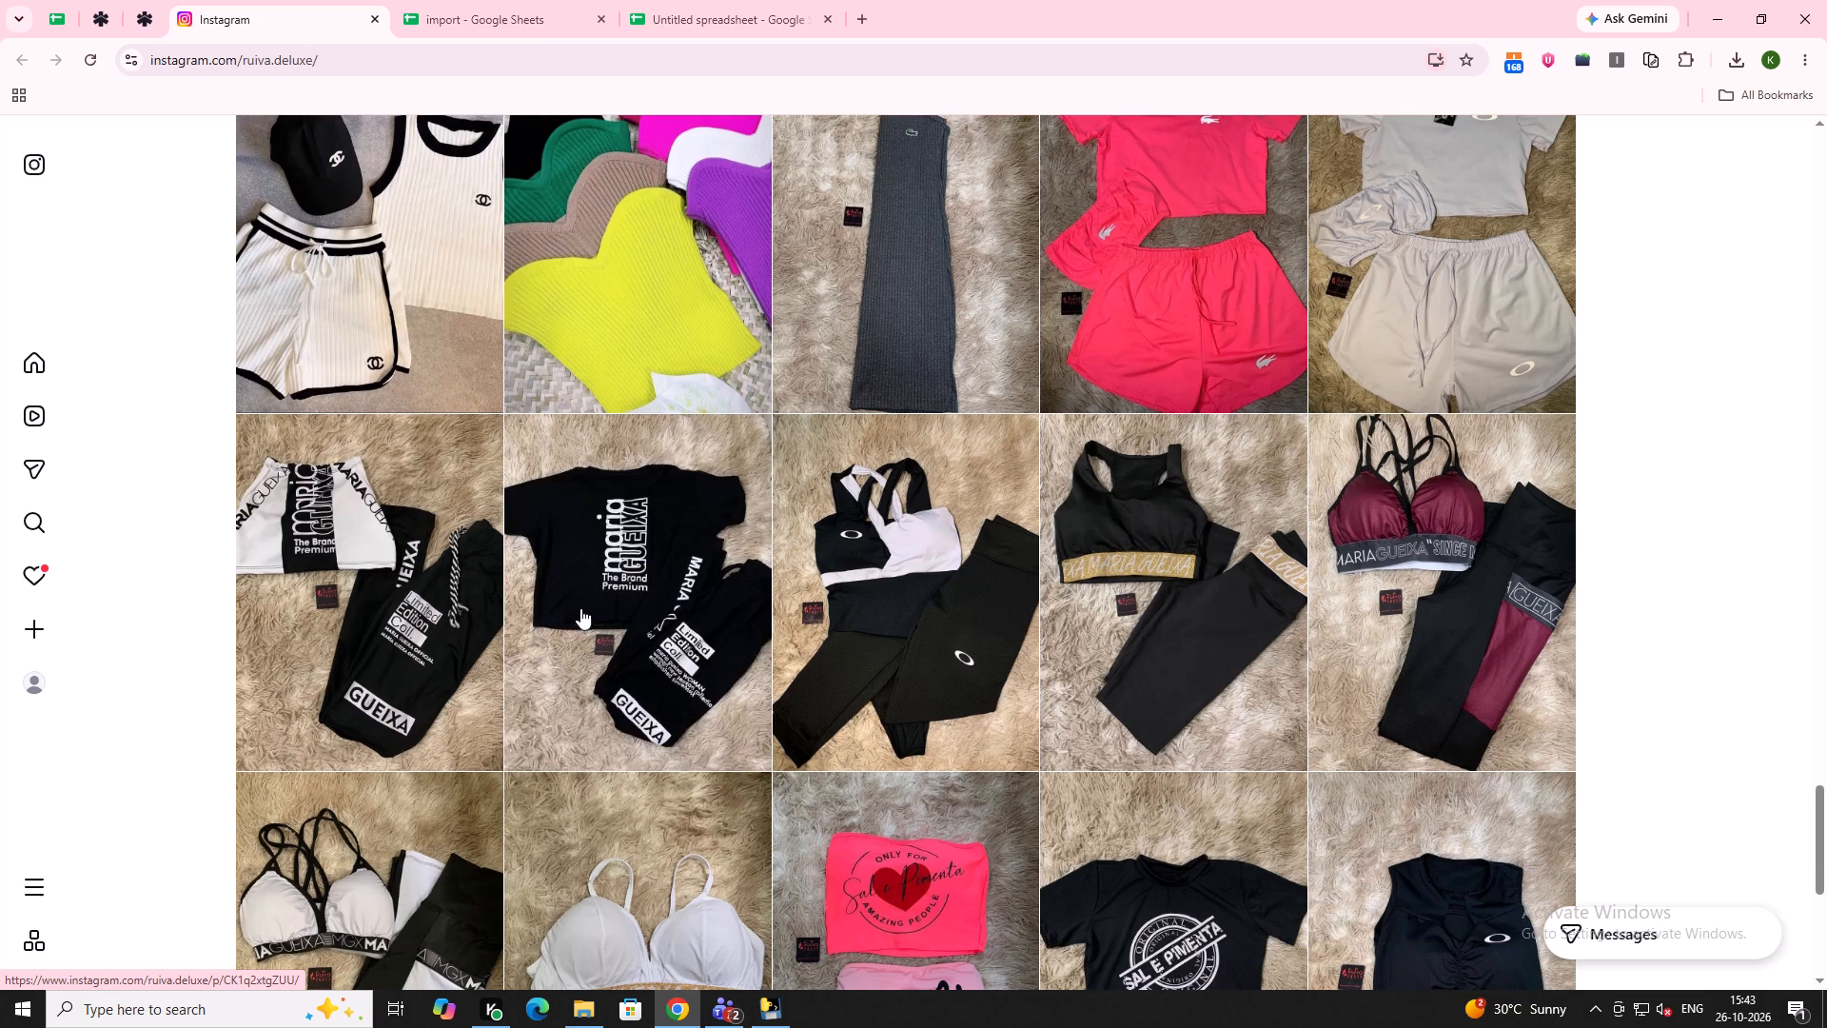
pyautogui.scroll(-6, 580, 608)
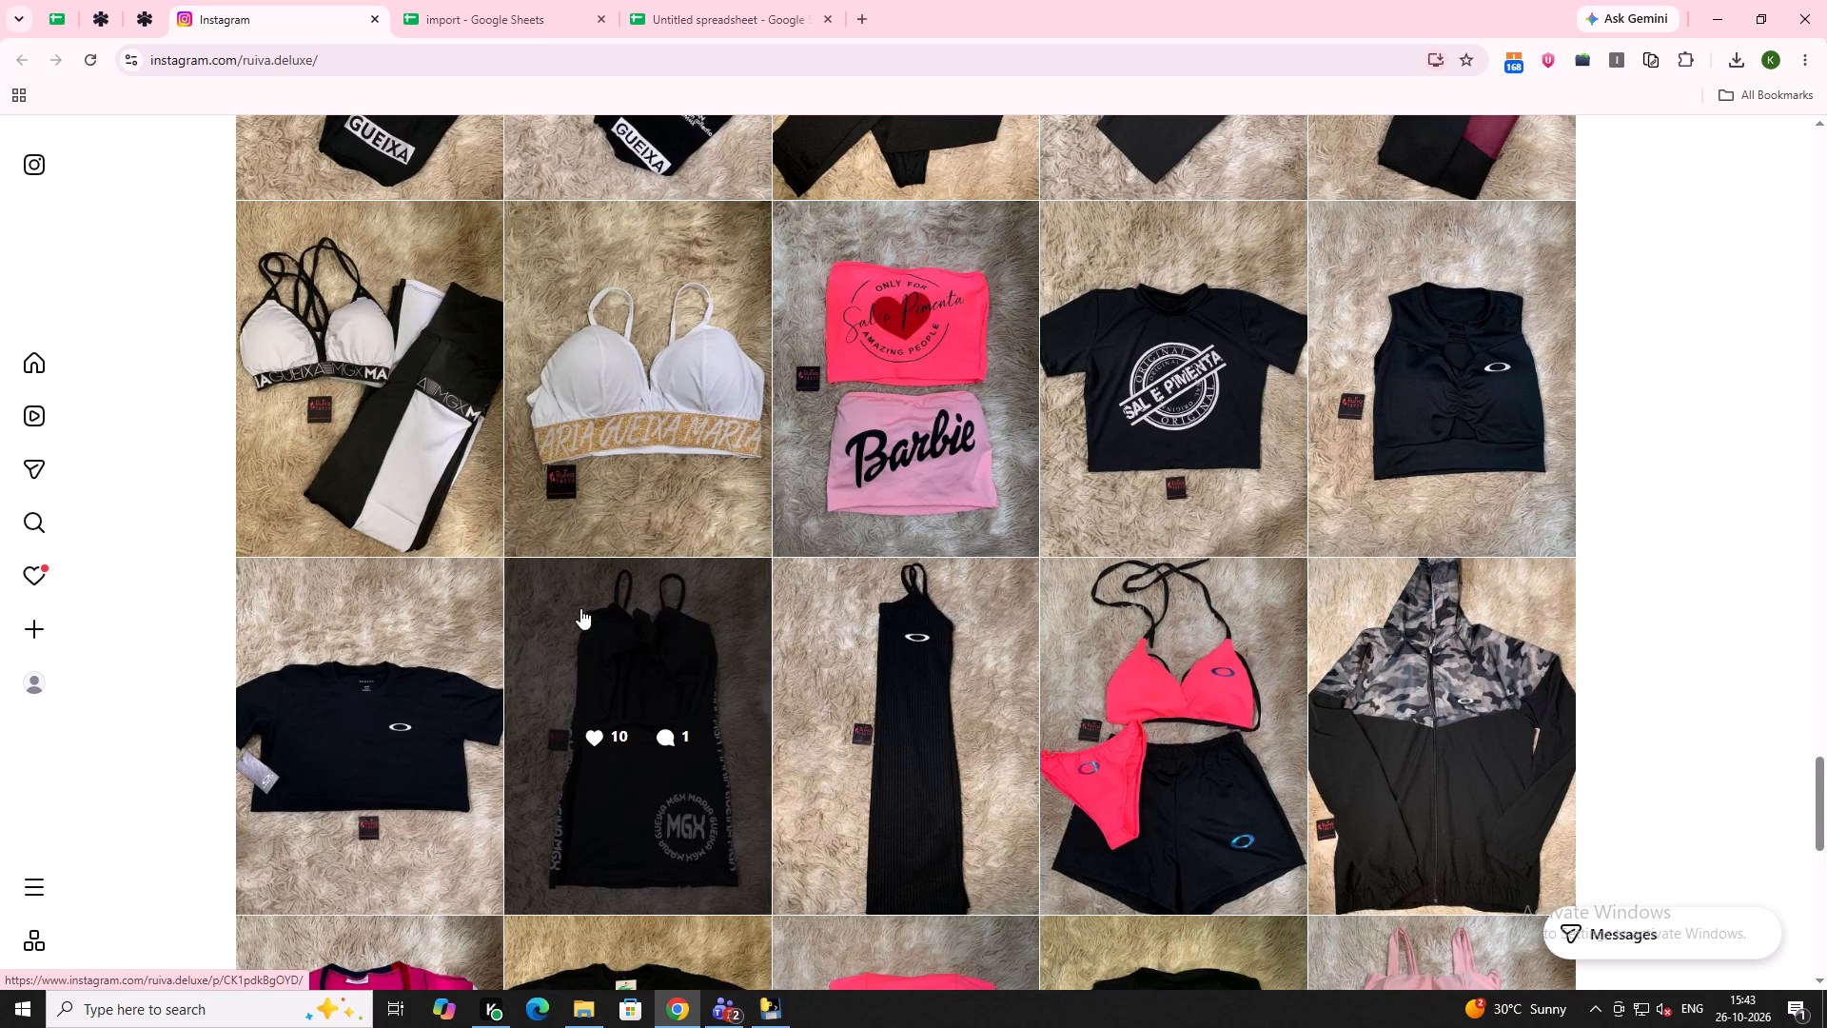
pyautogui.scroll(-14, 580, 608)
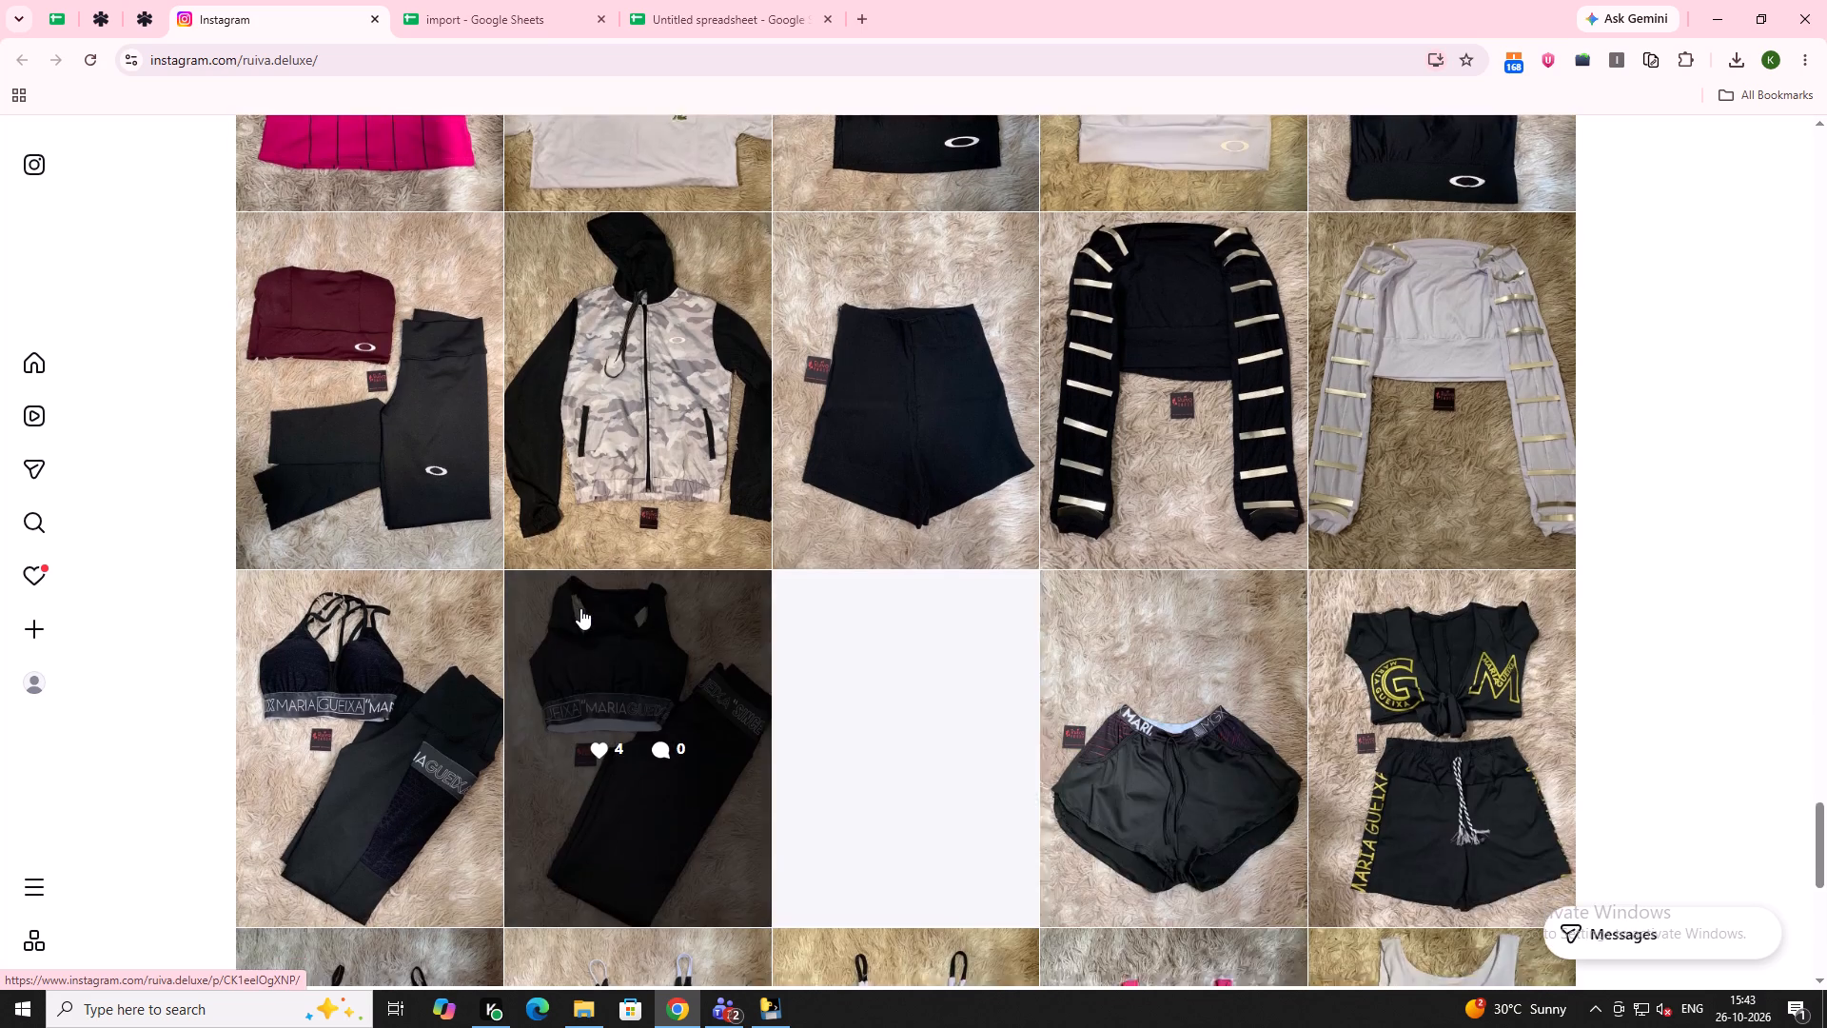
pyautogui.scroll(-14, 580, 608)
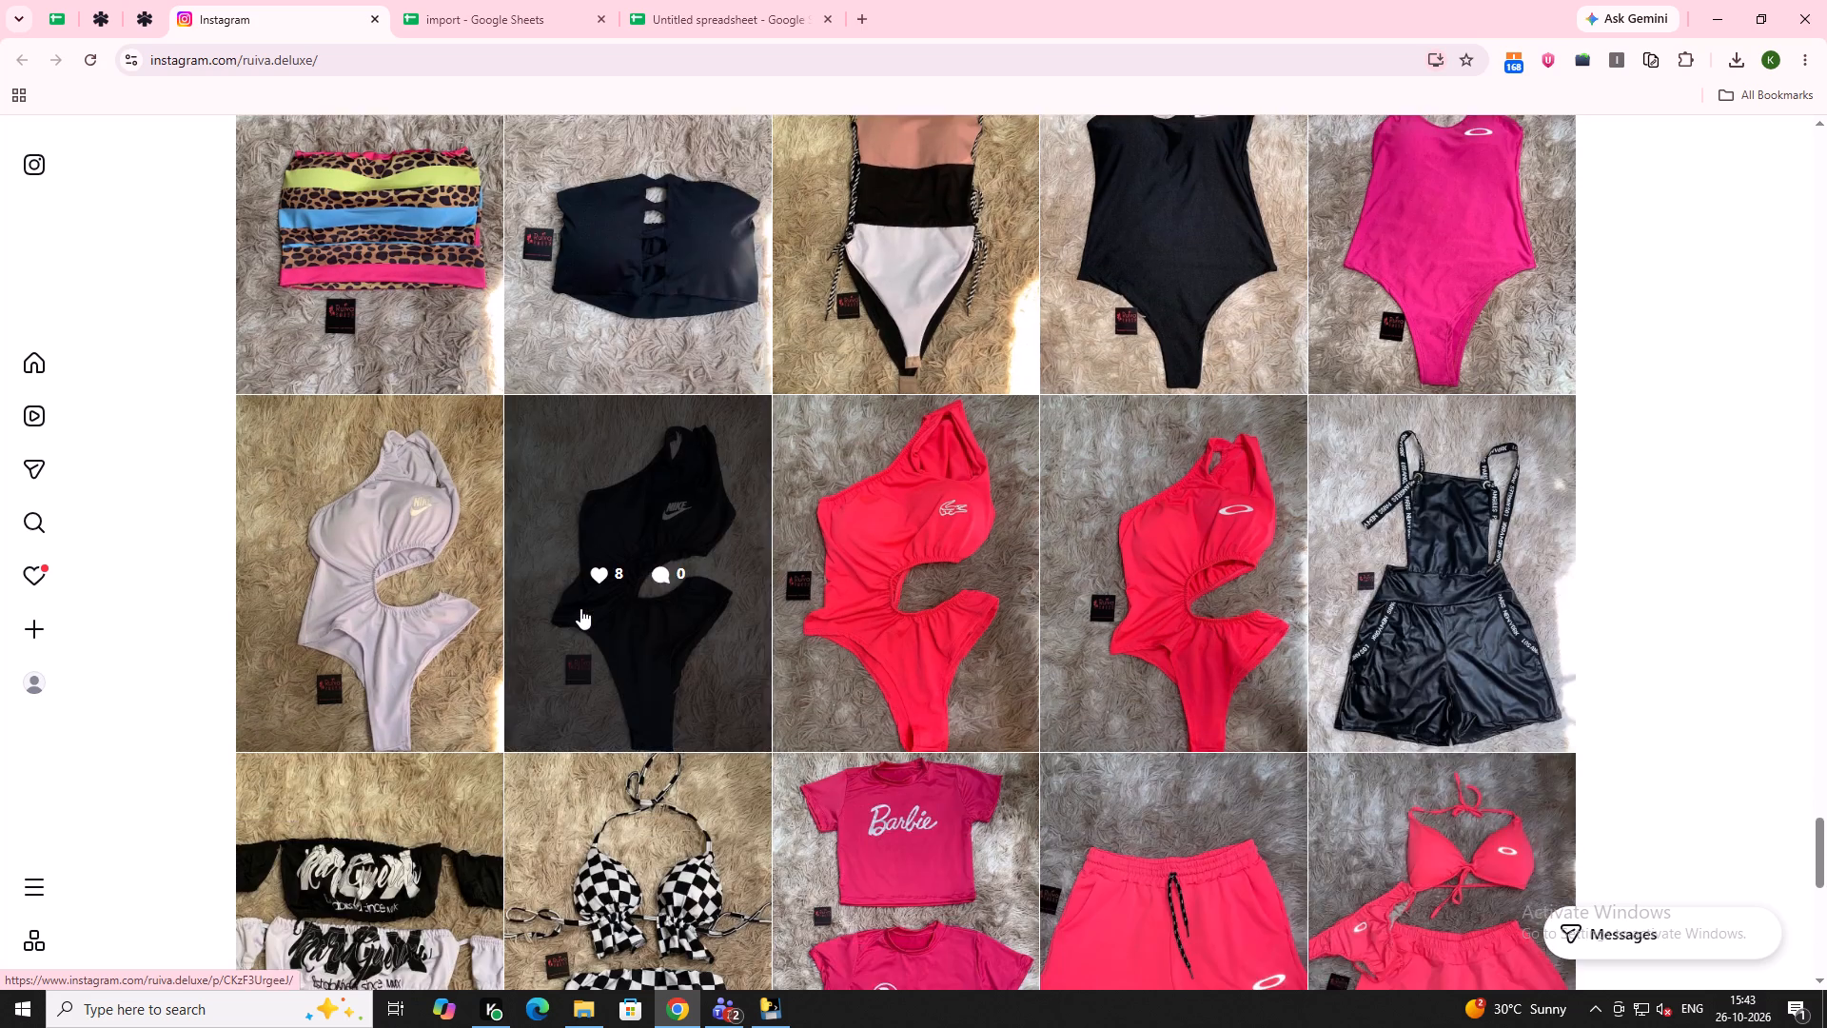
pyautogui.scroll(-6, 580, 608)
pyautogui.scroll(1, 580, 608)
pyautogui.scroll(-16, 580, 608)
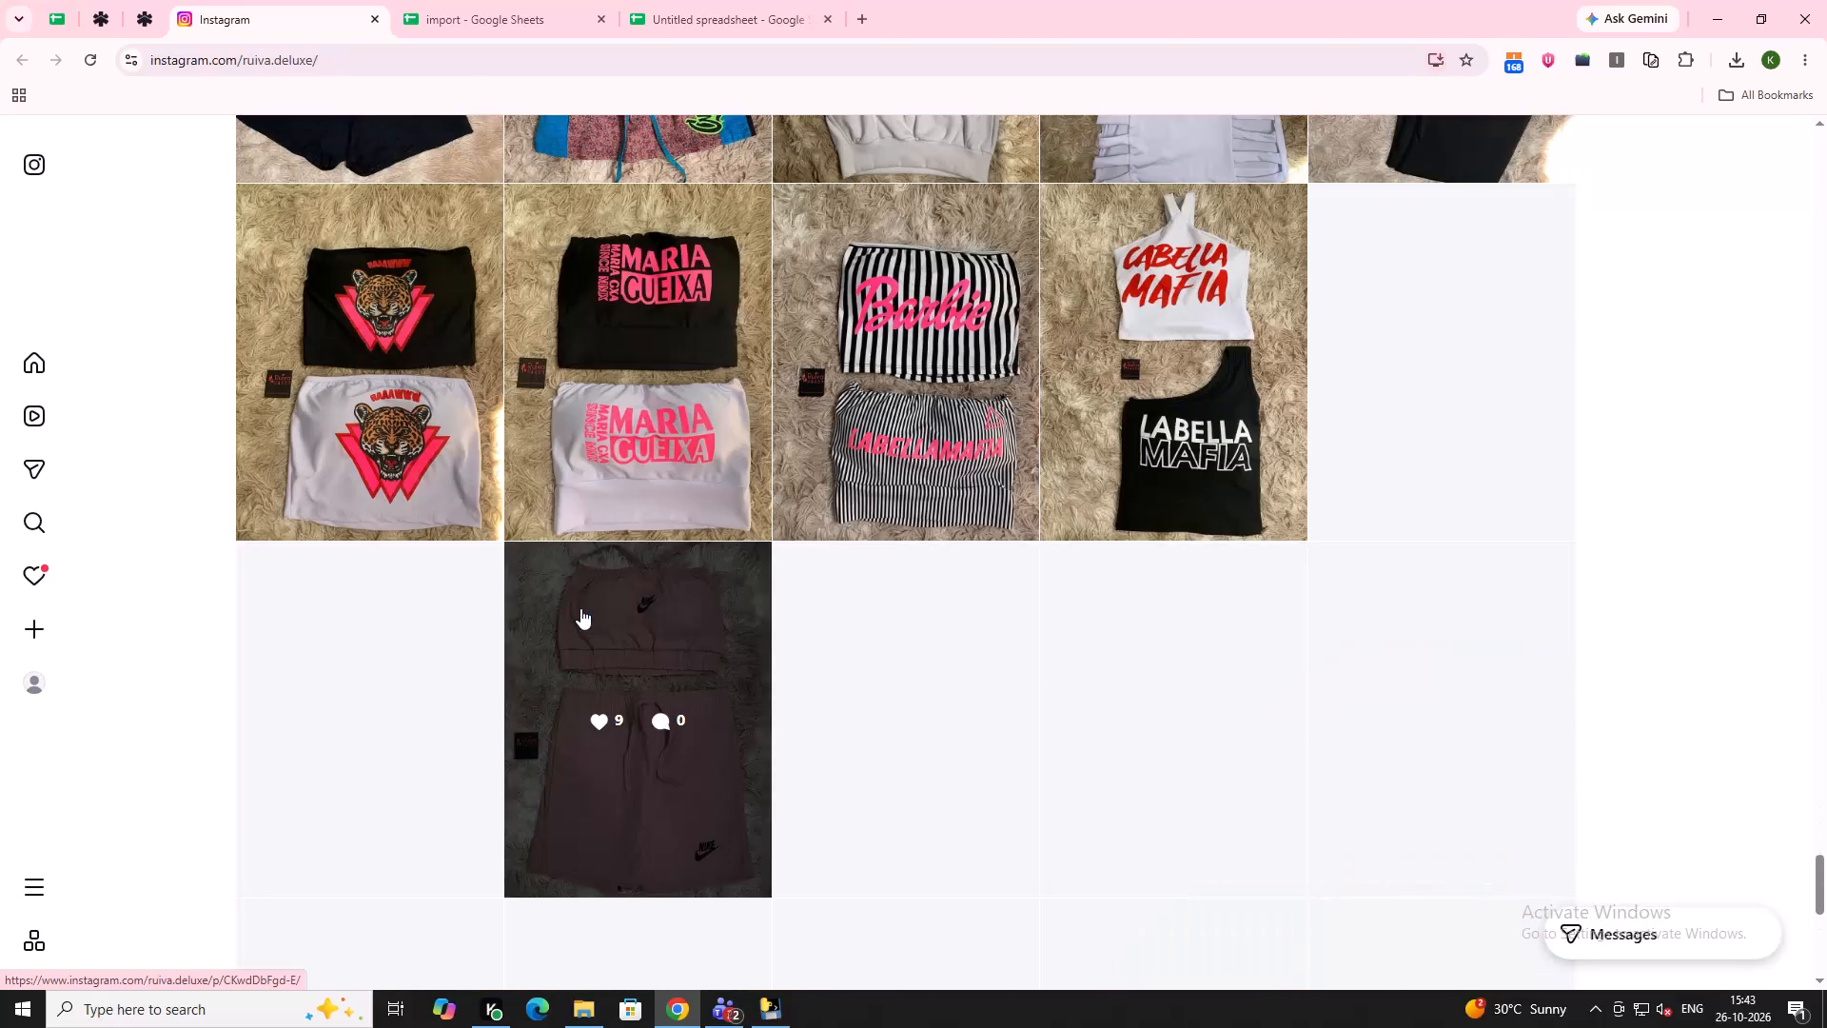
pyautogui.scroll(-20, 580, 608)
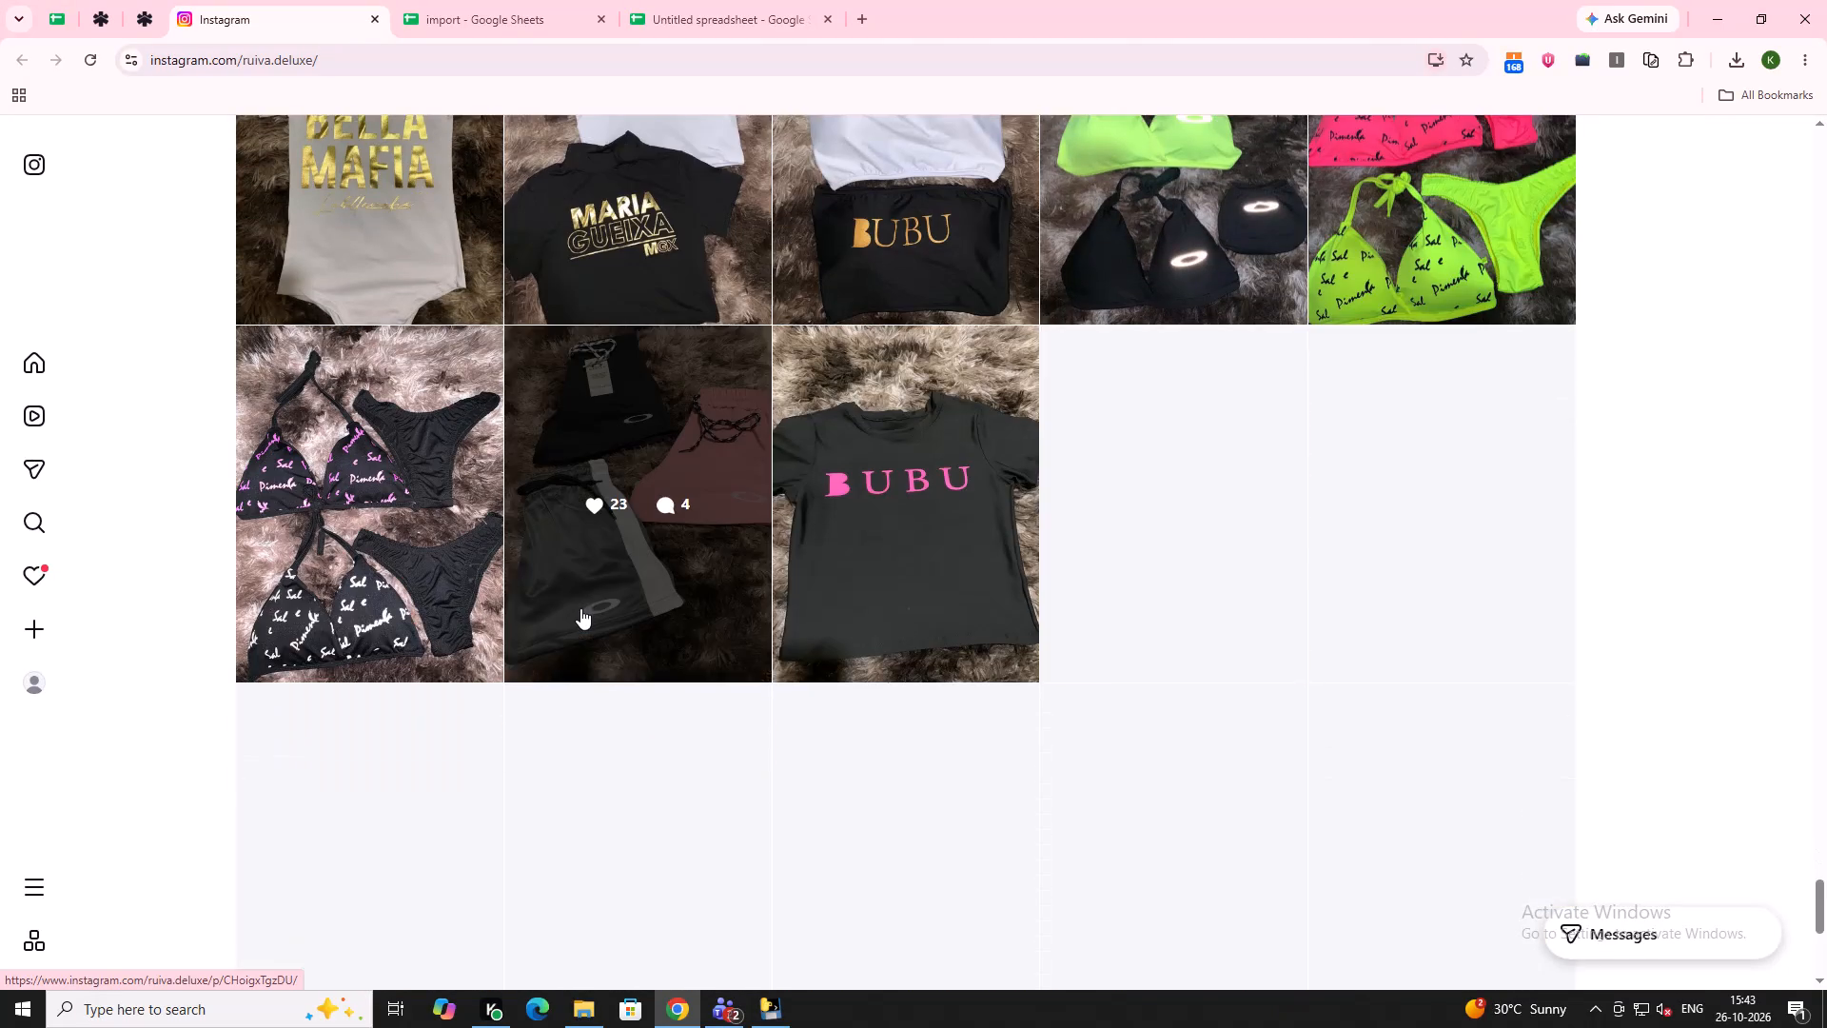
pyautogui.scroll(1, 580, 608)
pyautogui.scroll(20, 580, 608)
pyautogui.scroll(17, 580, 608)
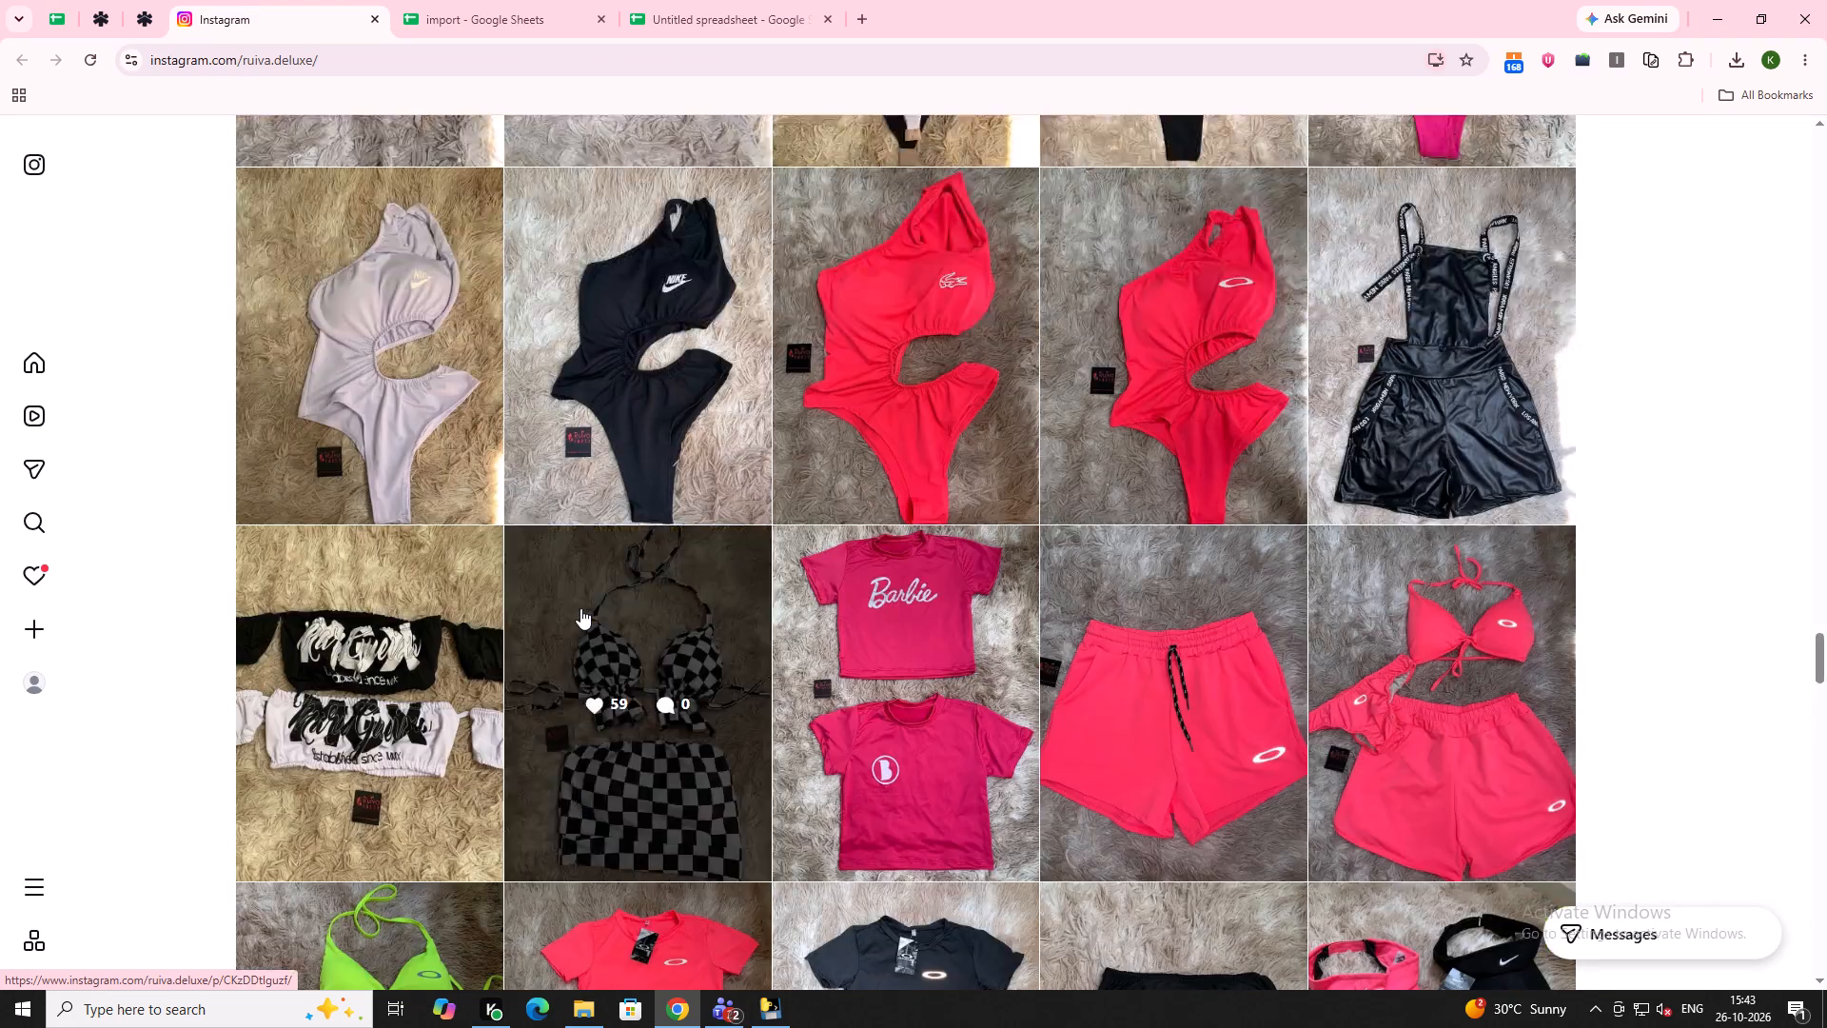
pyautogui.scroll(20, 580, 608)
pyautogui.scroll(20, 580, 608)
pyautogui.scroll(6, 580, 608)
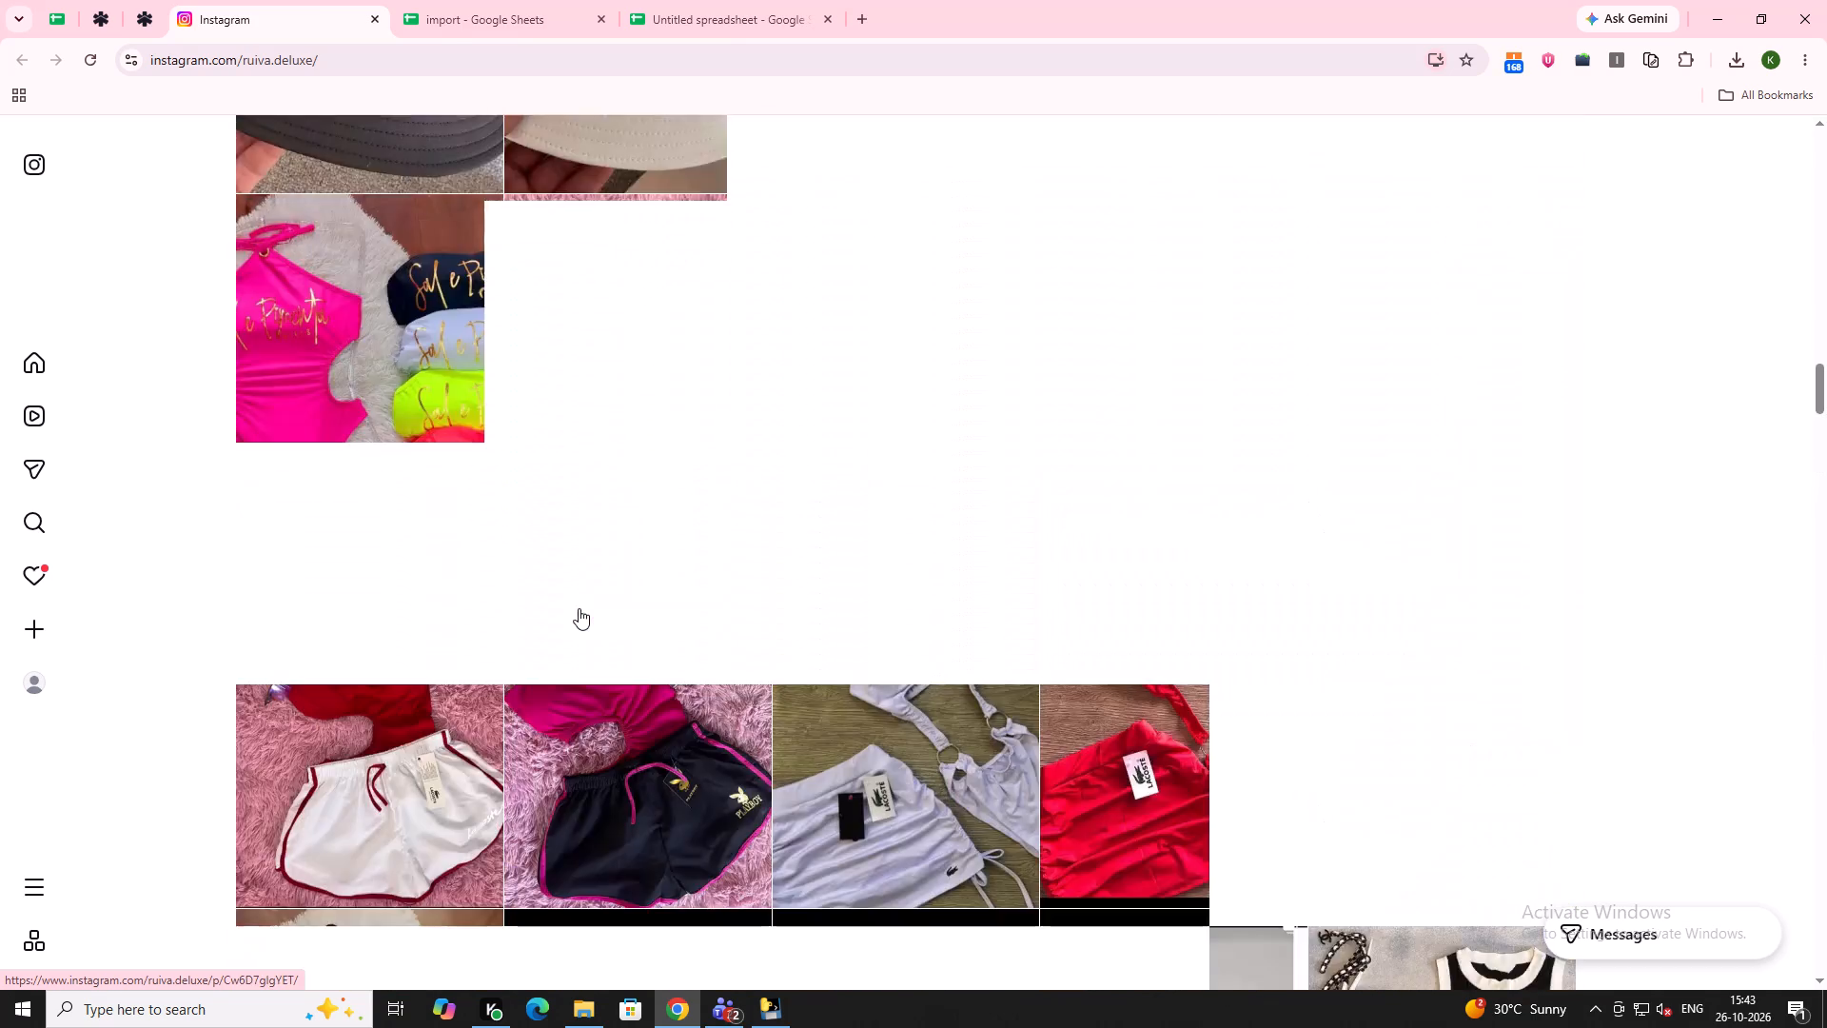
pyautogui.scroll(20, 579, 608)
pyautogui.scroll(20, 579, 608)
pyautogui.scroll(6, 579, 608)
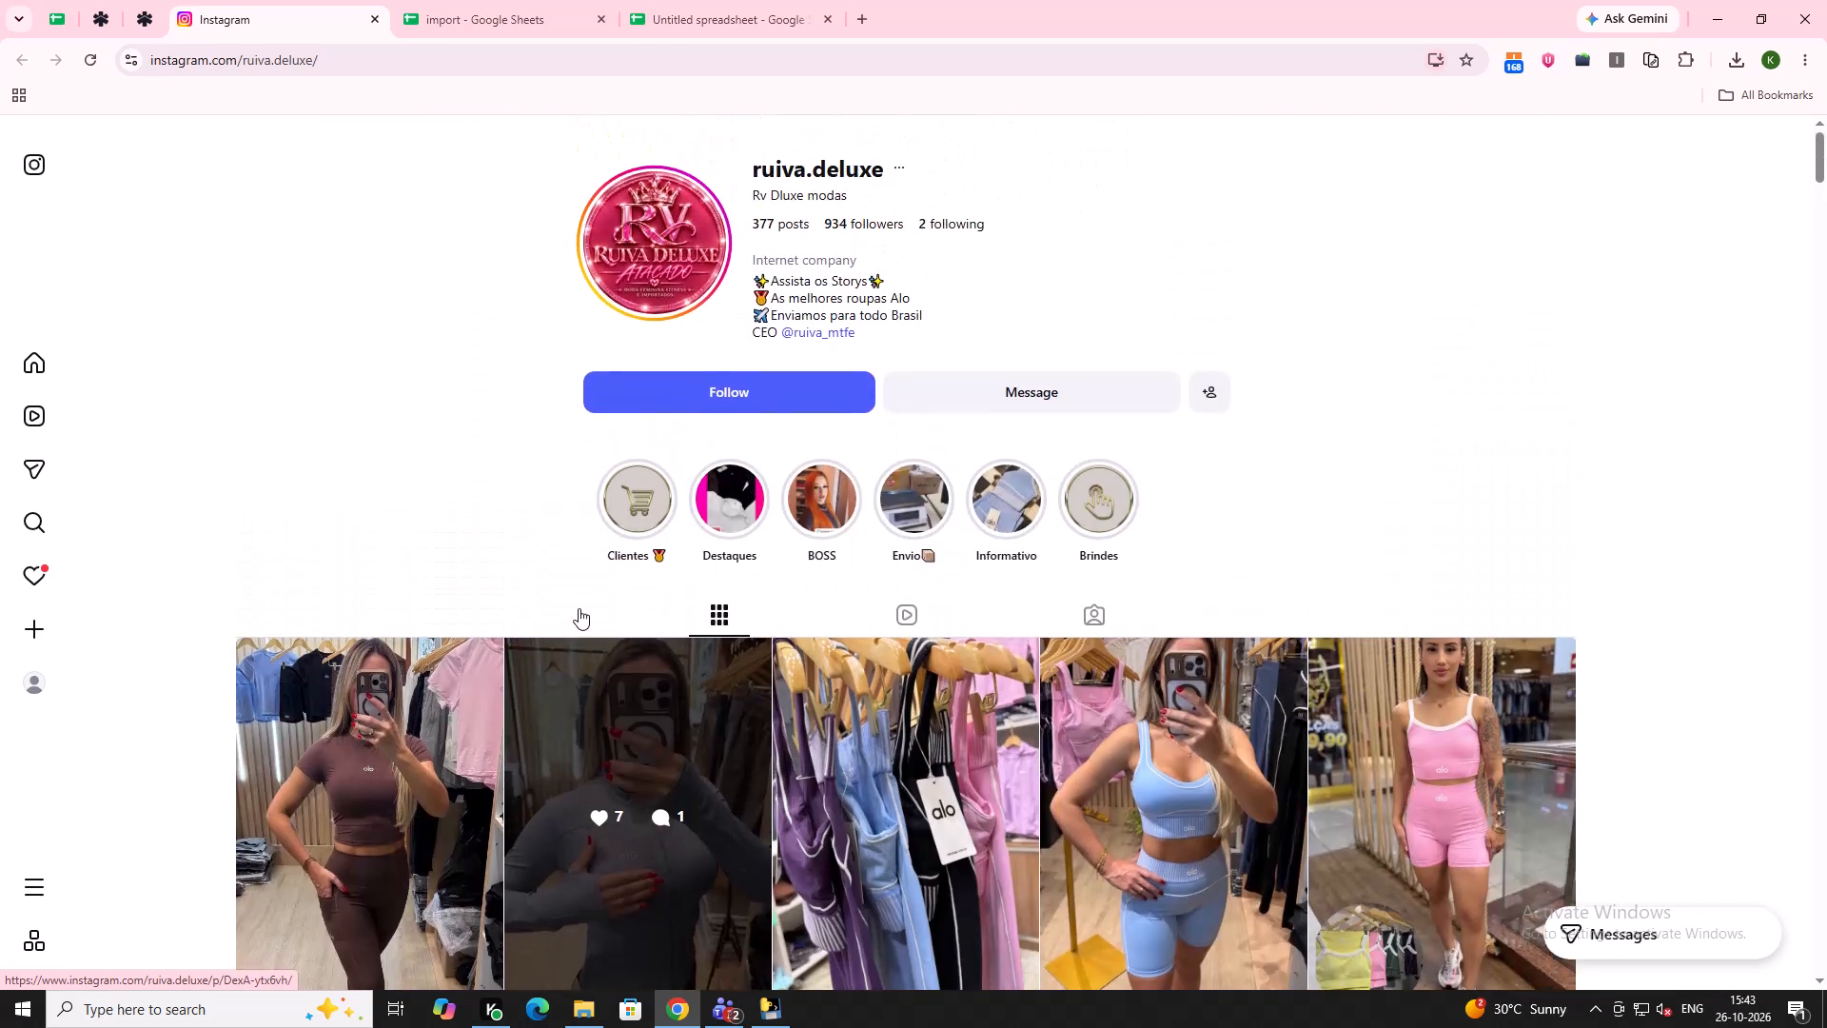
pyautogui.scroll(5, 579, 608)
pyautogui.scroll(-3, 579, 608)
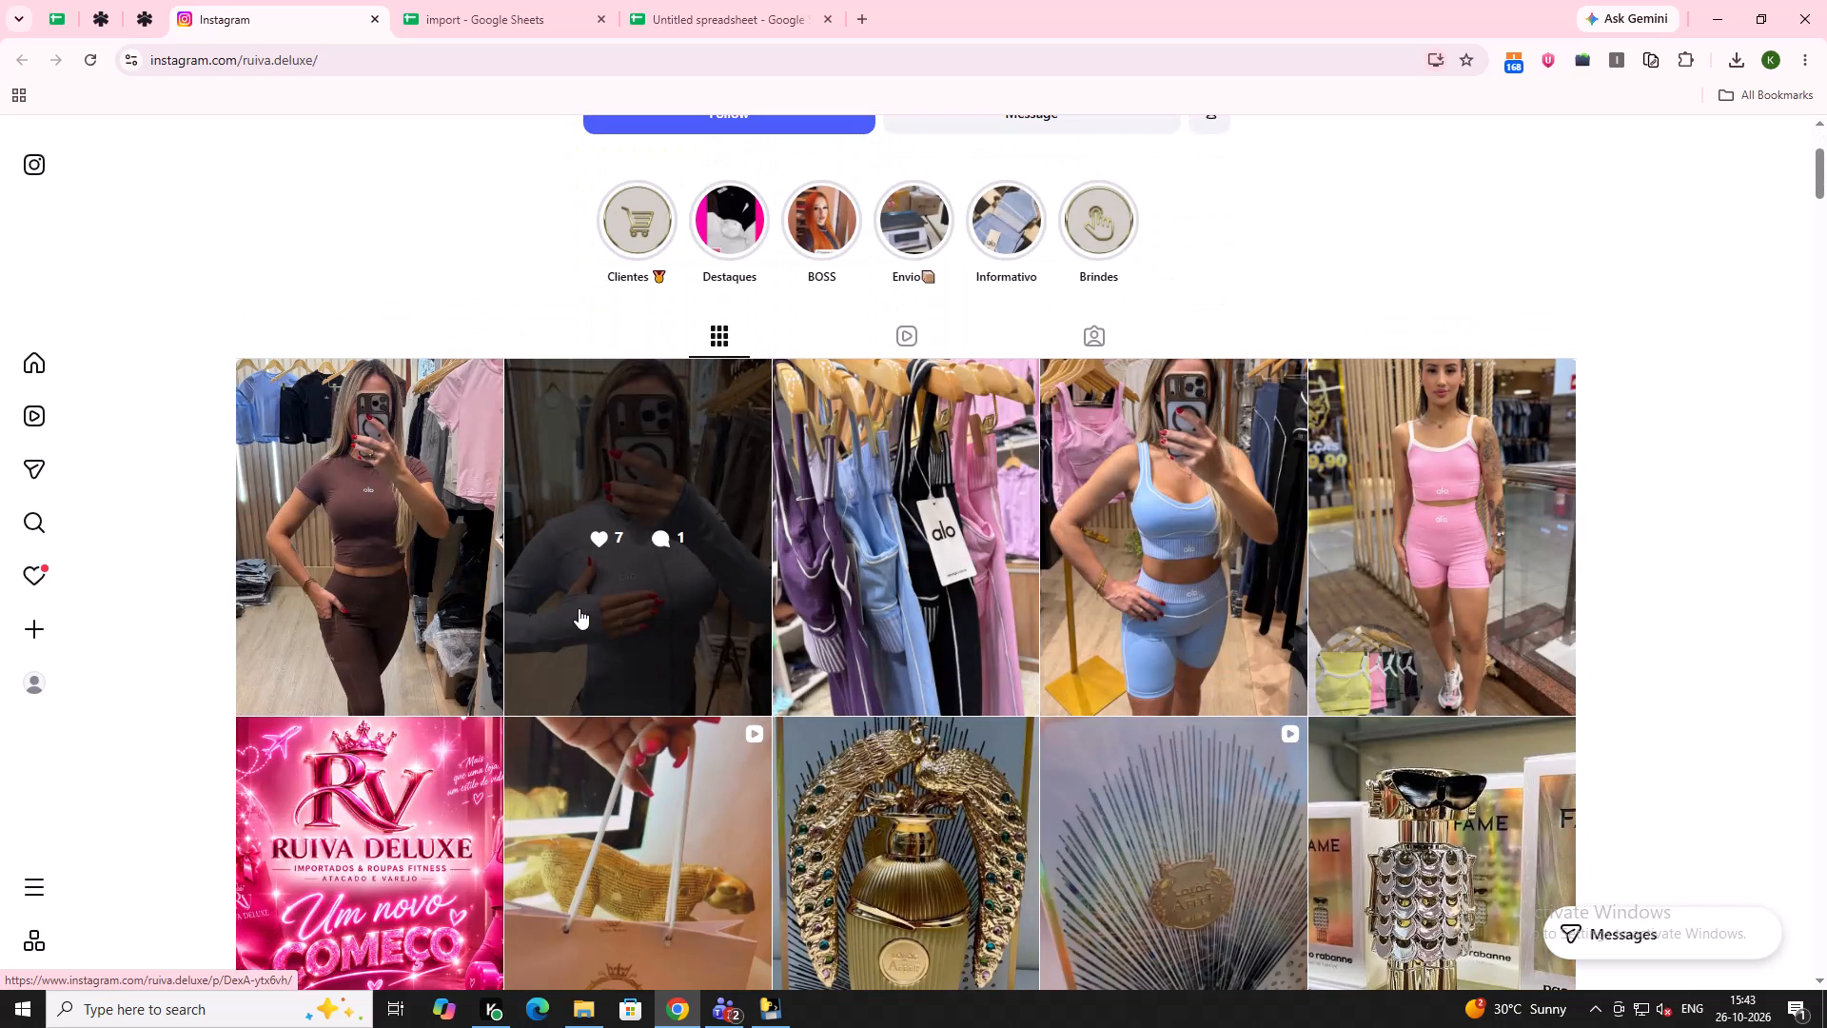
pyautogui.scroll(4, 536, 571)
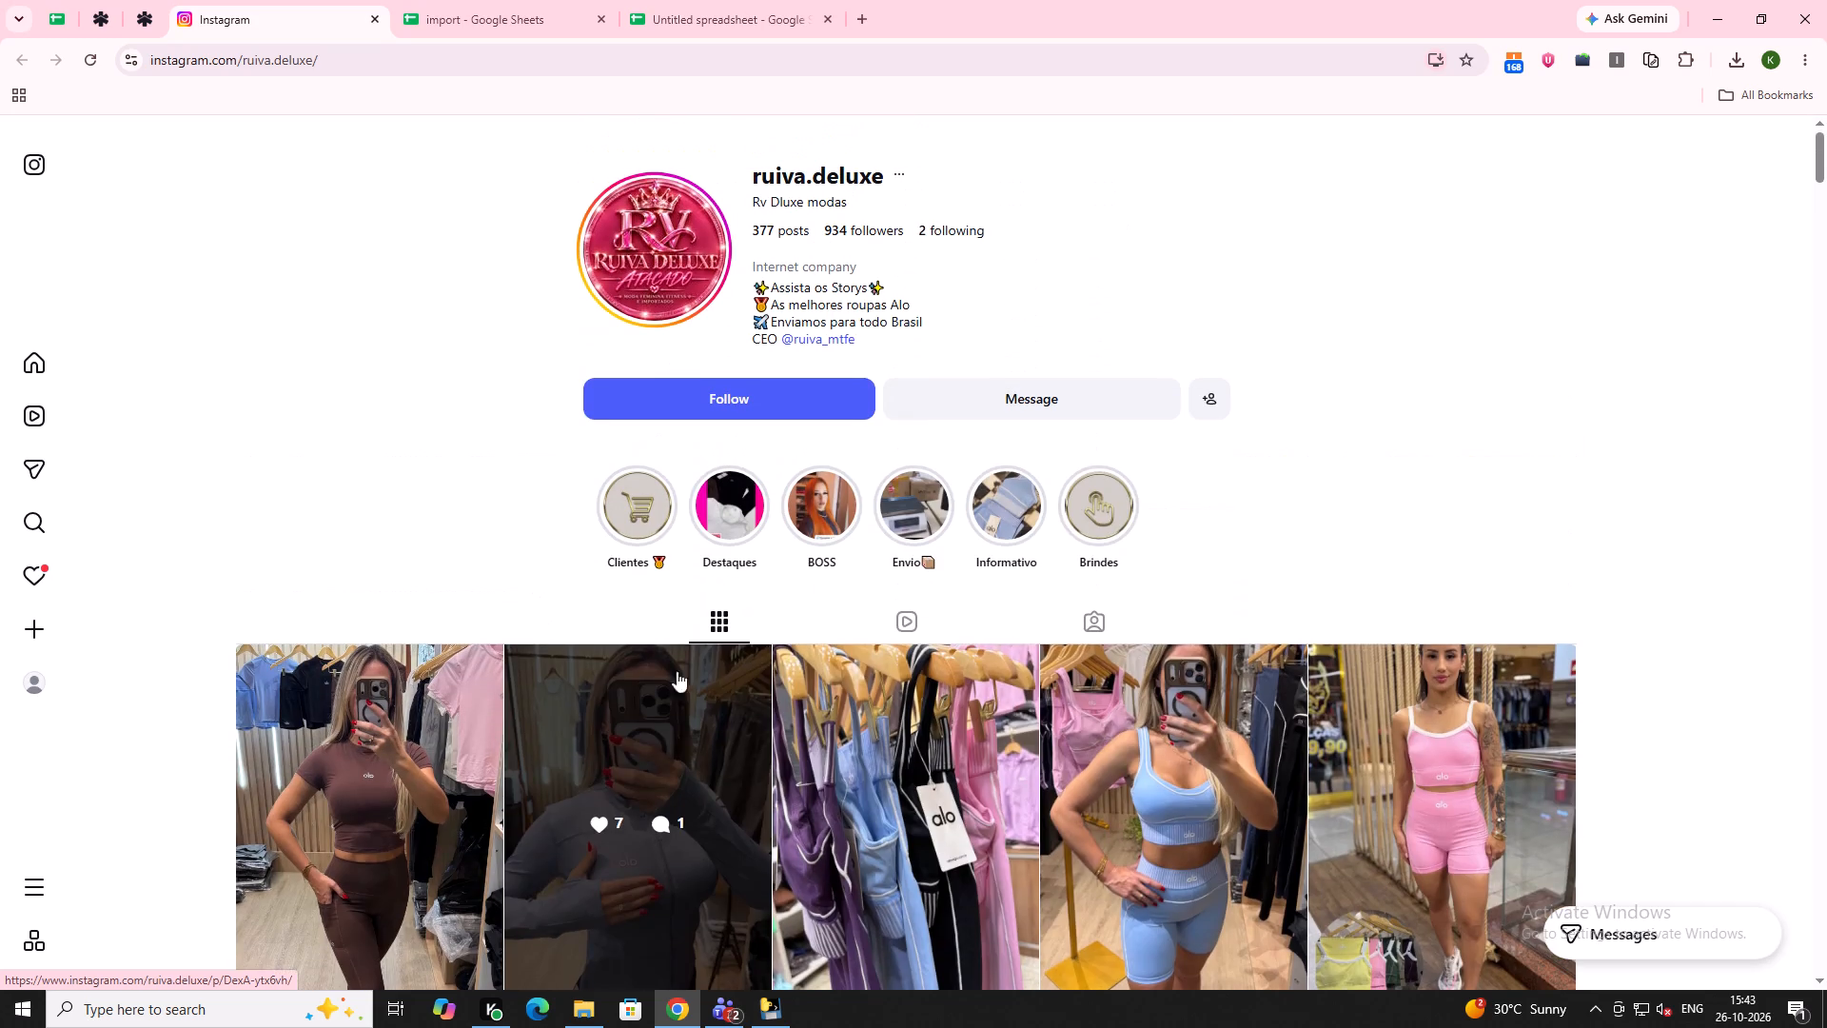
pyautogui.rightClick(968, 322)
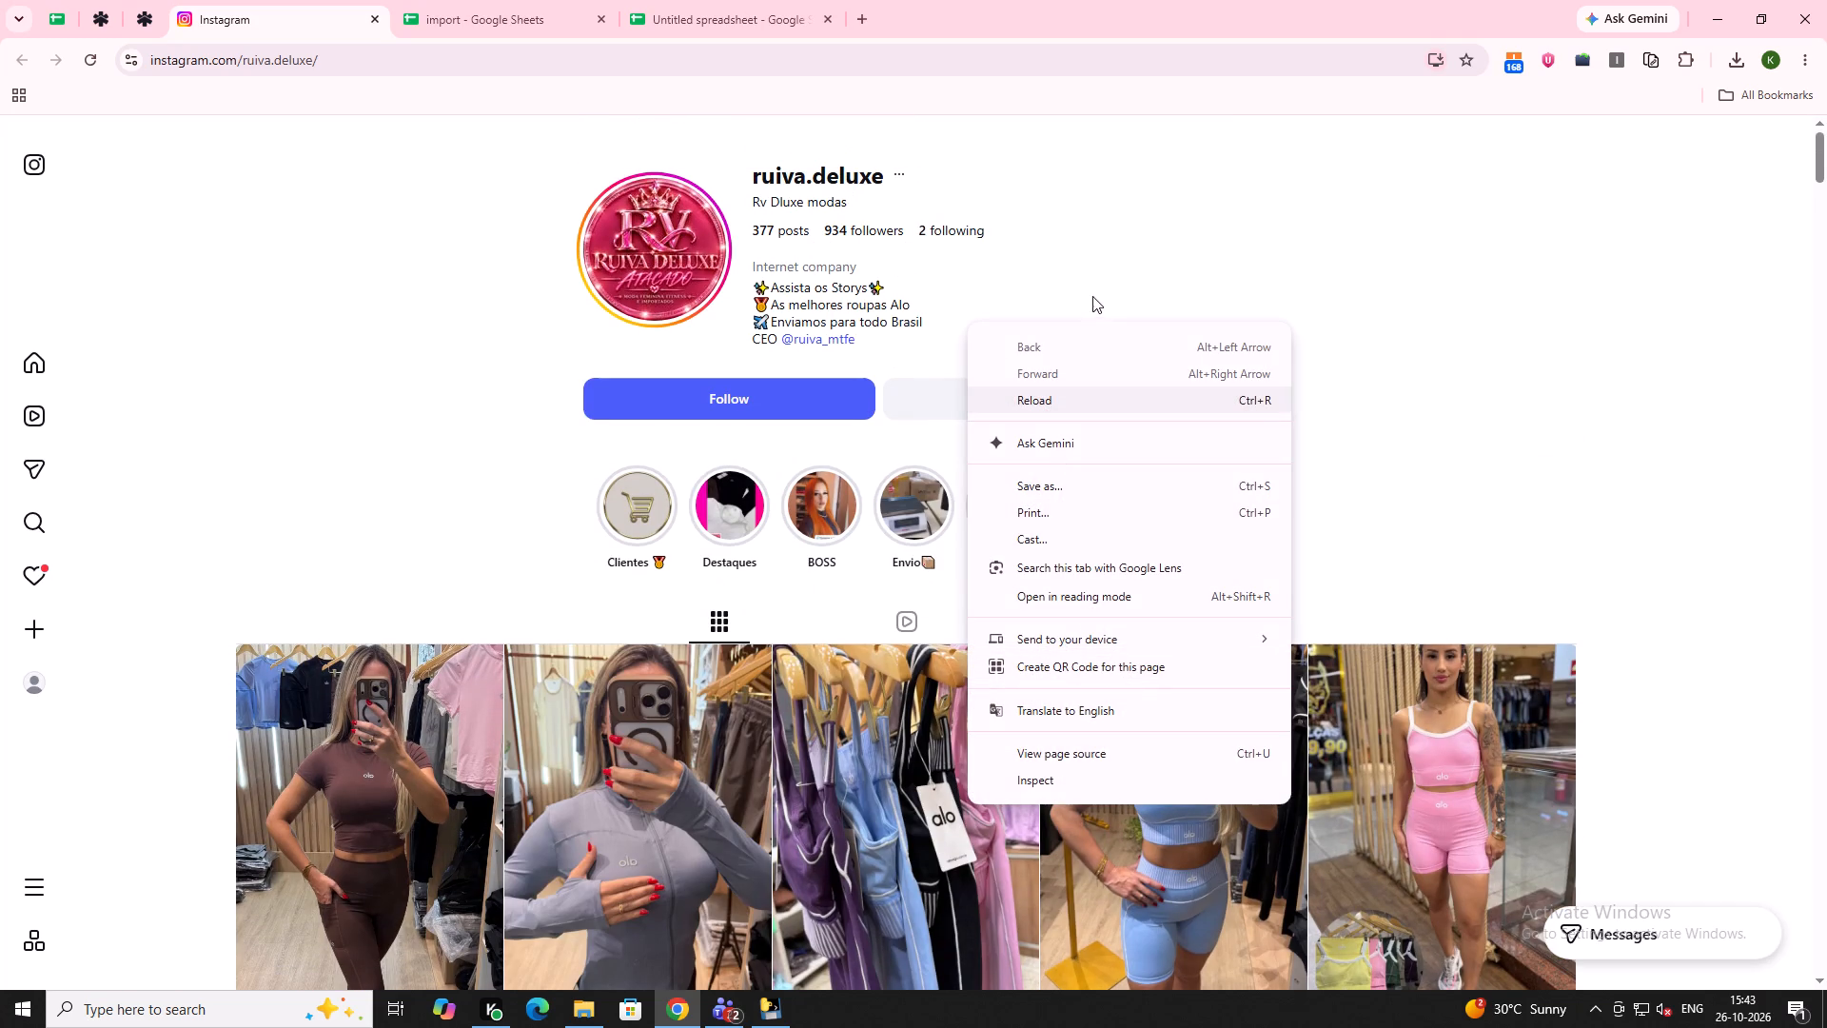
pyautogui.click(1173, 713)
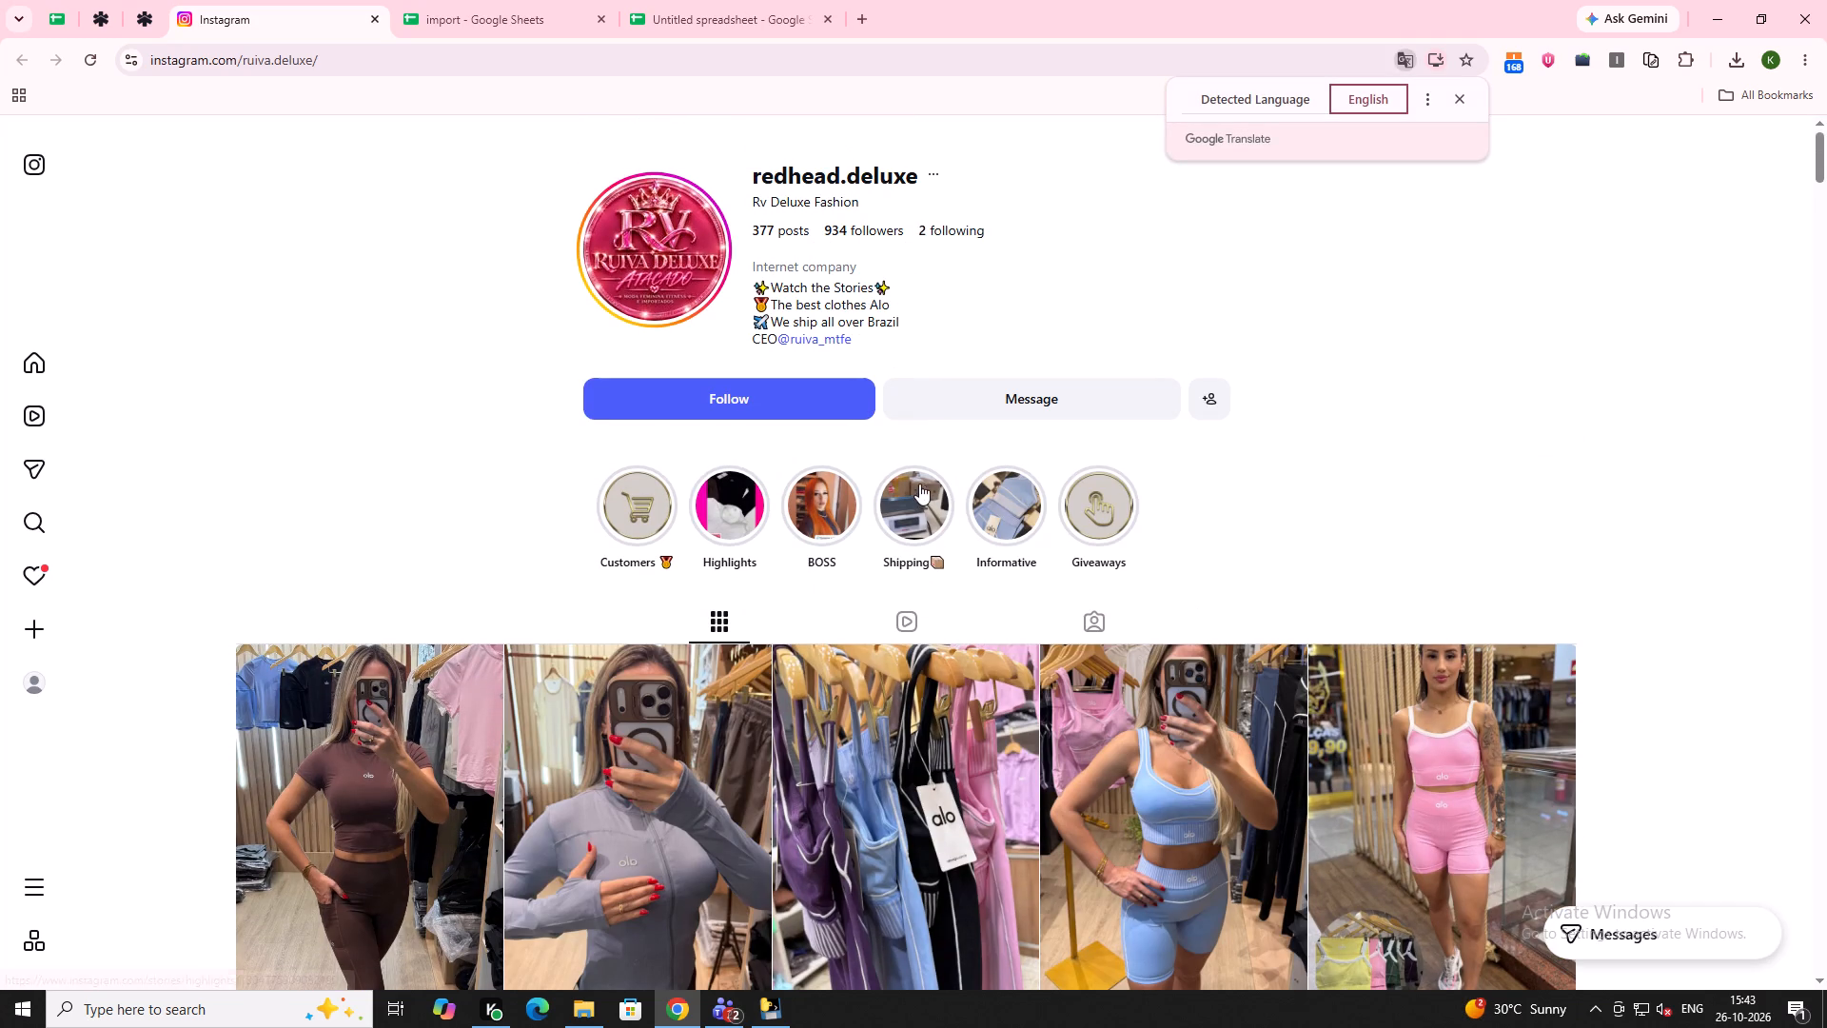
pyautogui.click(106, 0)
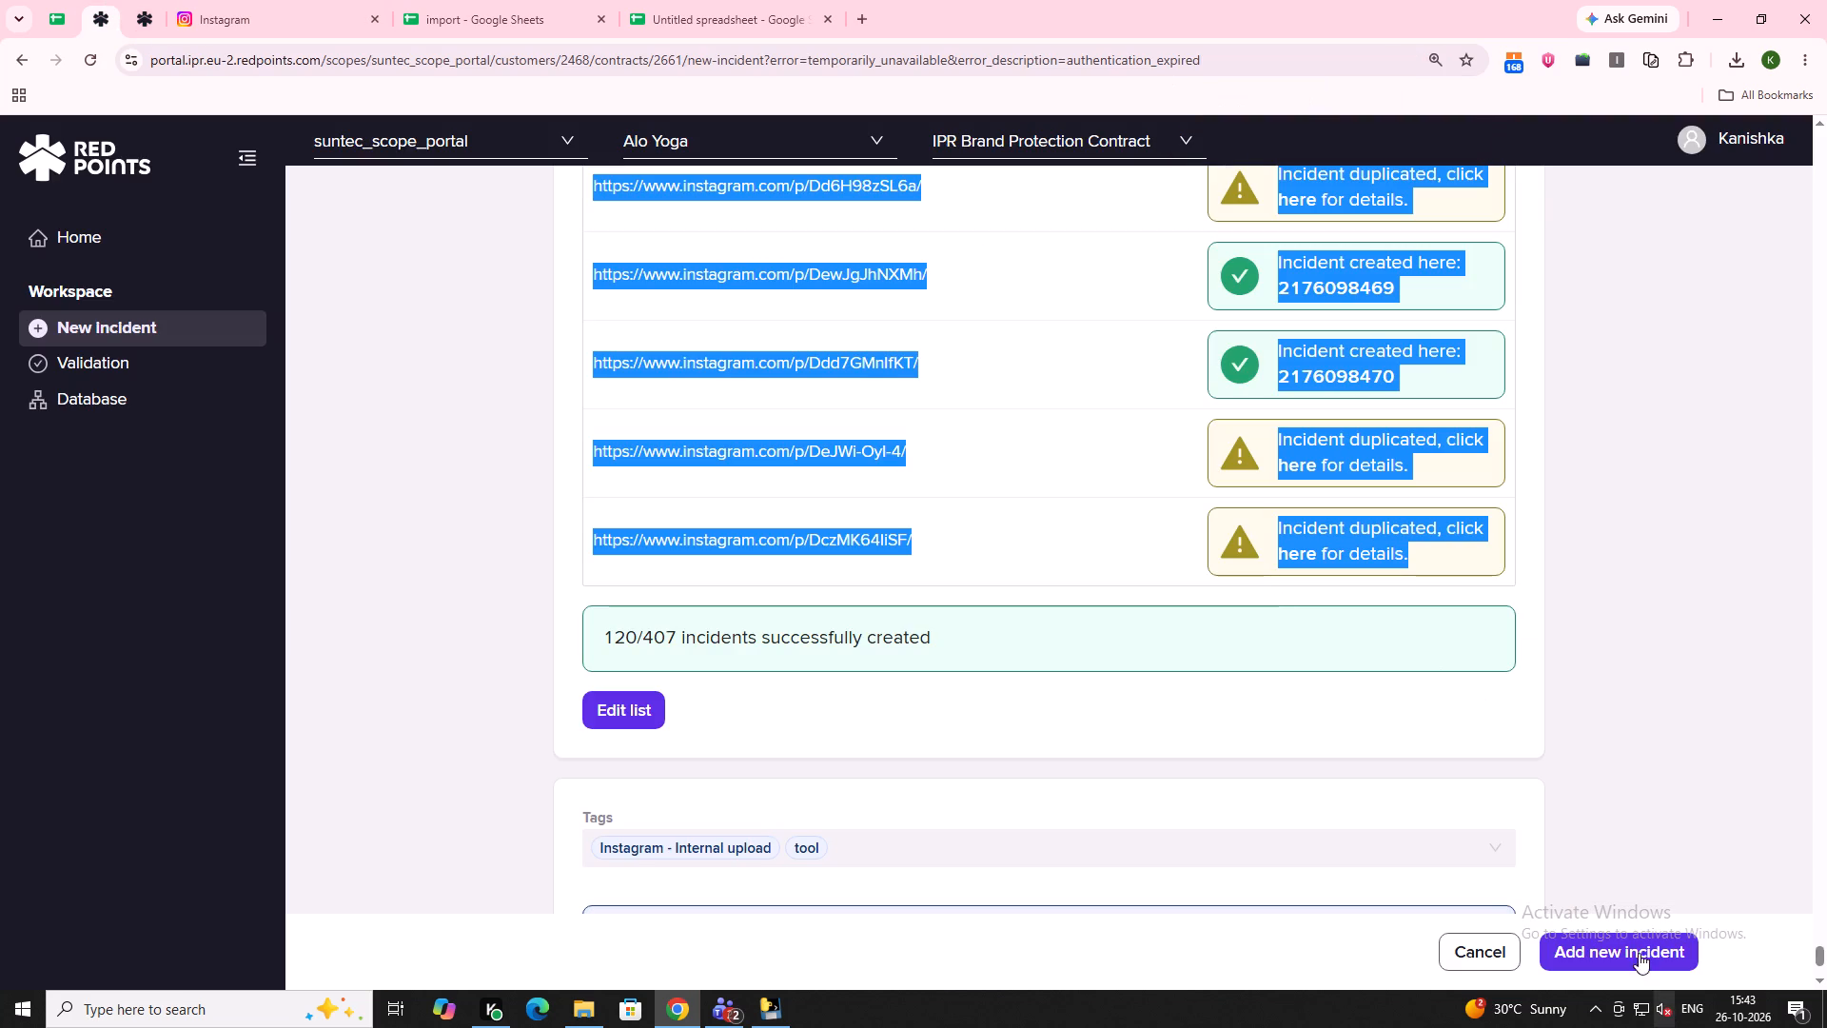
# Start a new incident with asset Alo Yoga - Social Media Instagram, protection type Product counterfeit and multiple detection links enabled.
pyautogui.click(1630, 947)
pyautogui.scroll(7, 1001, 685)
pyautogui.click(737, 368)
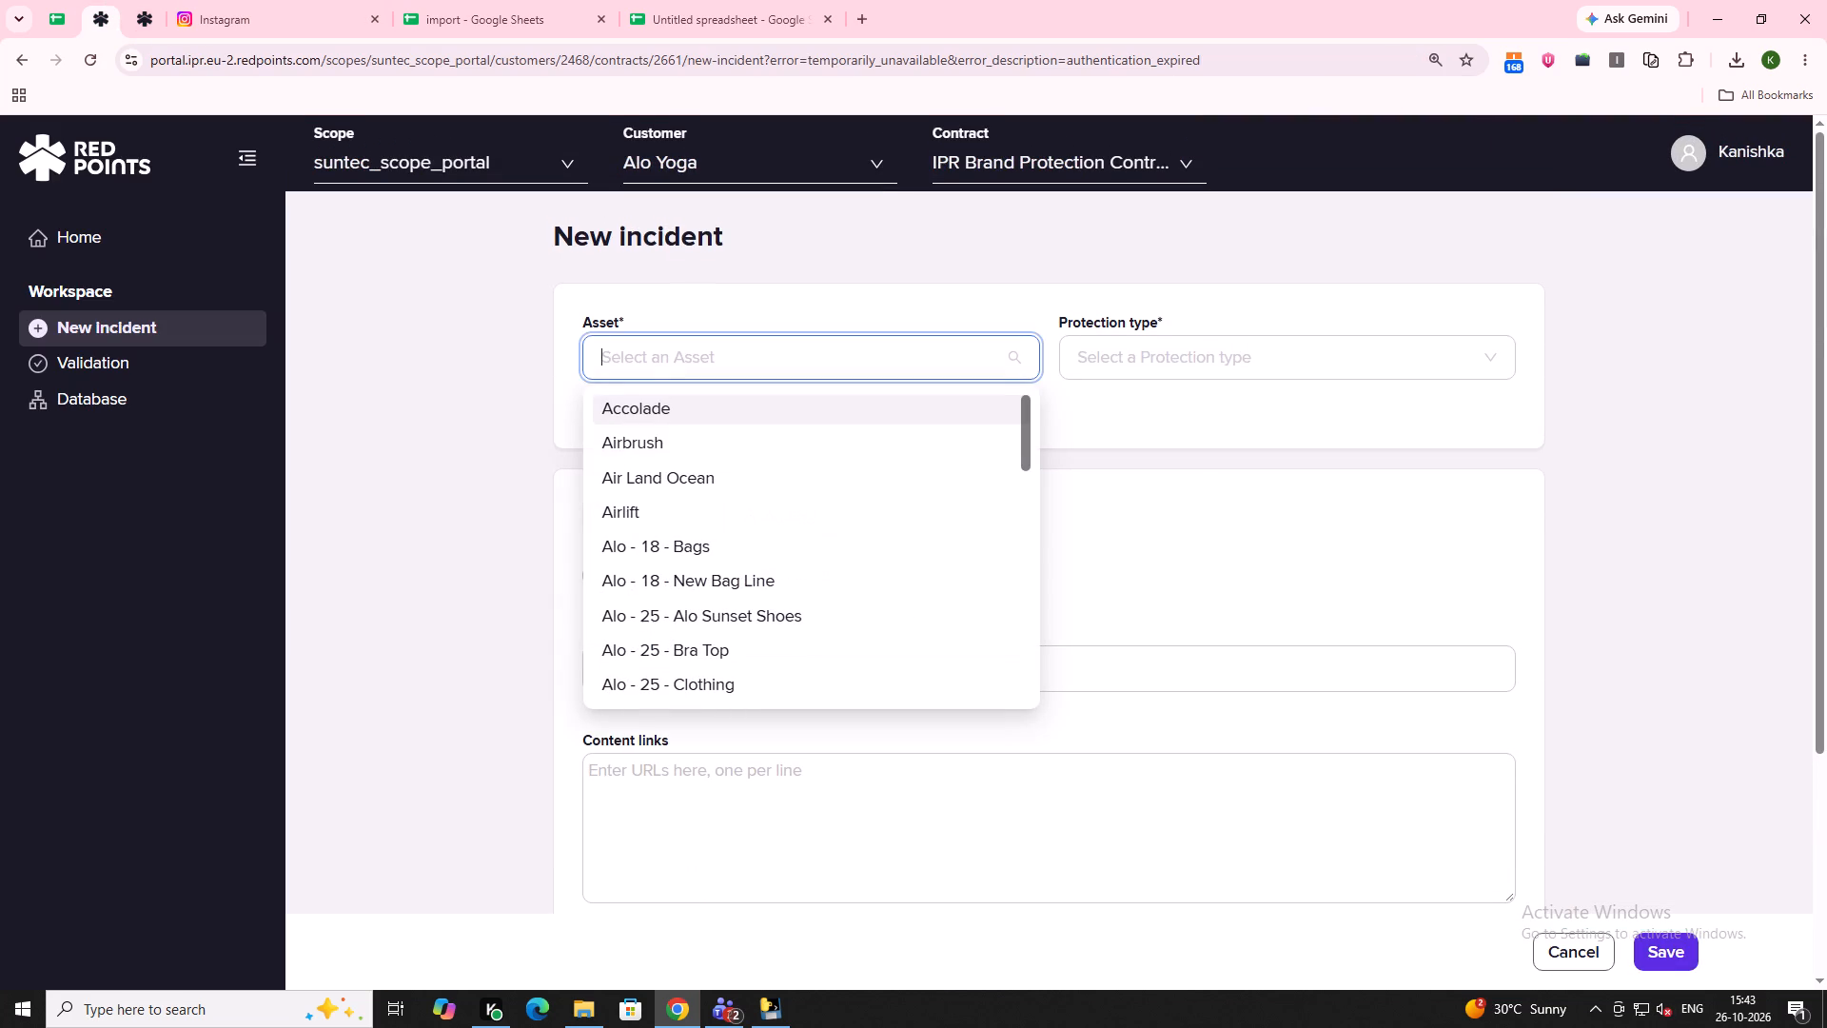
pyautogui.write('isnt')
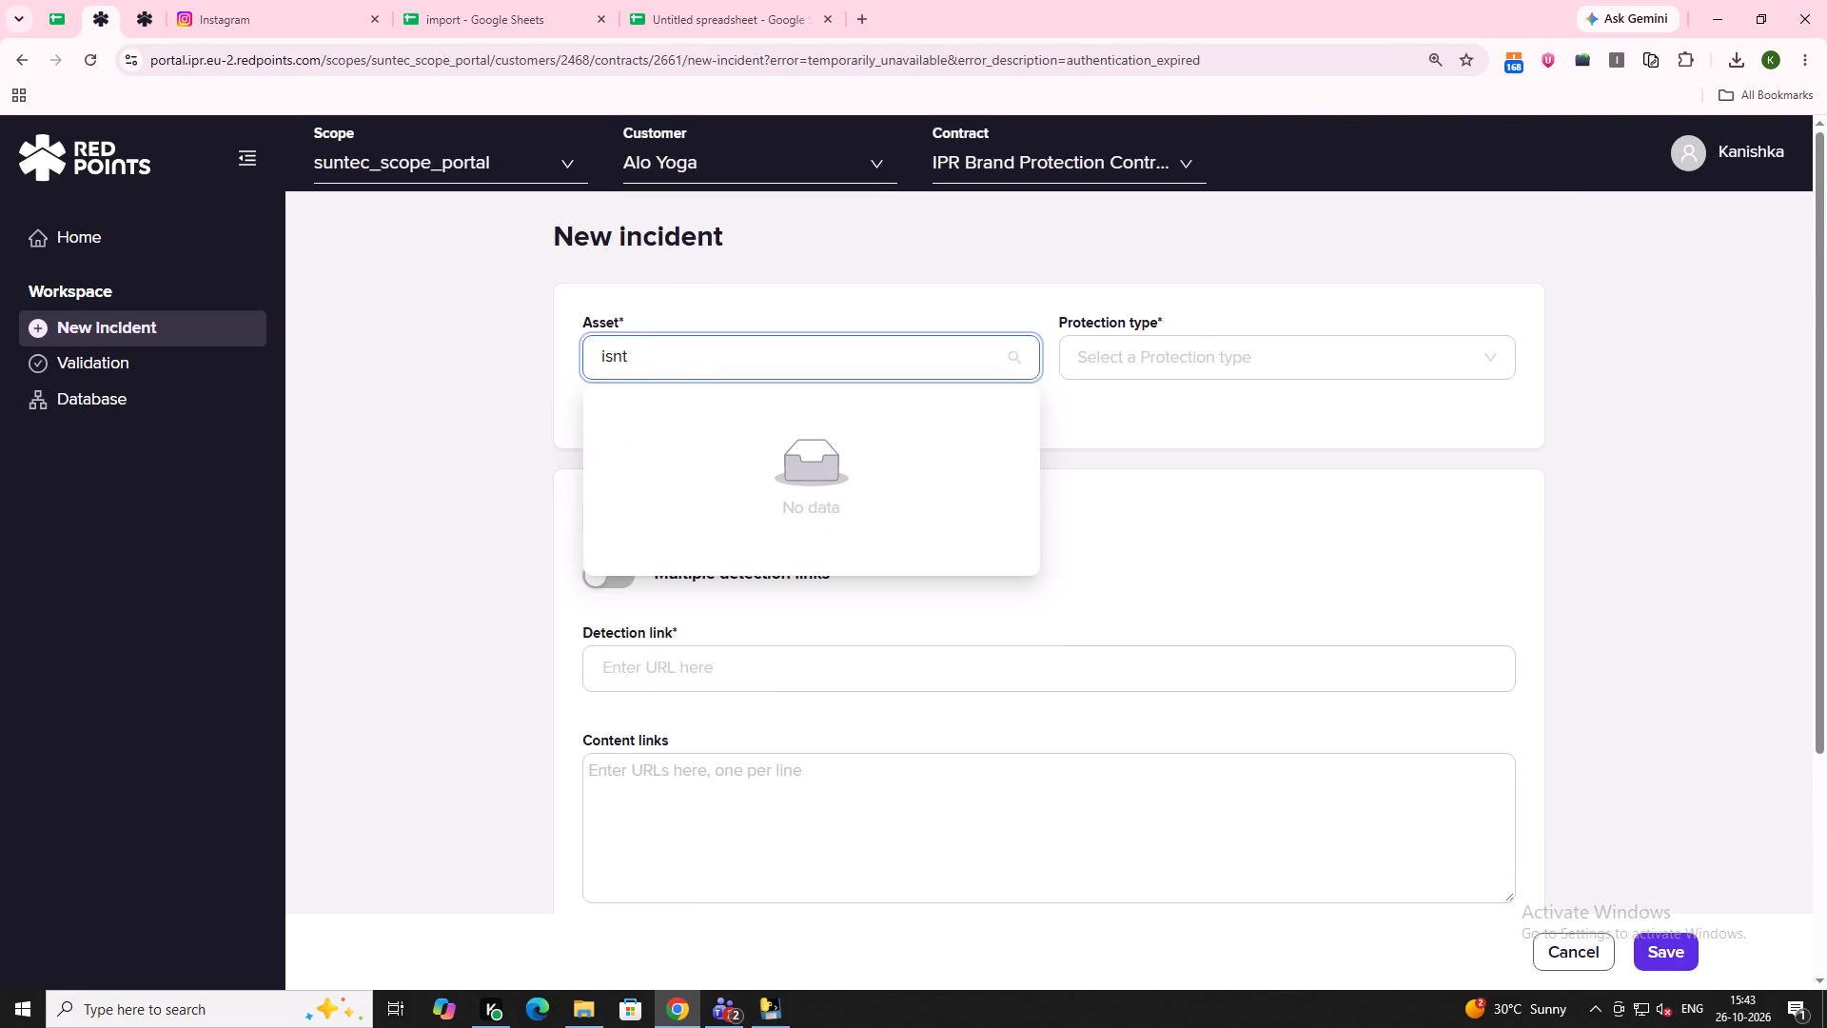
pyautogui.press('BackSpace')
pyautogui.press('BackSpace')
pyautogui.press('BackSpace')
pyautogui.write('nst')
pyautogui.click(819, 418)
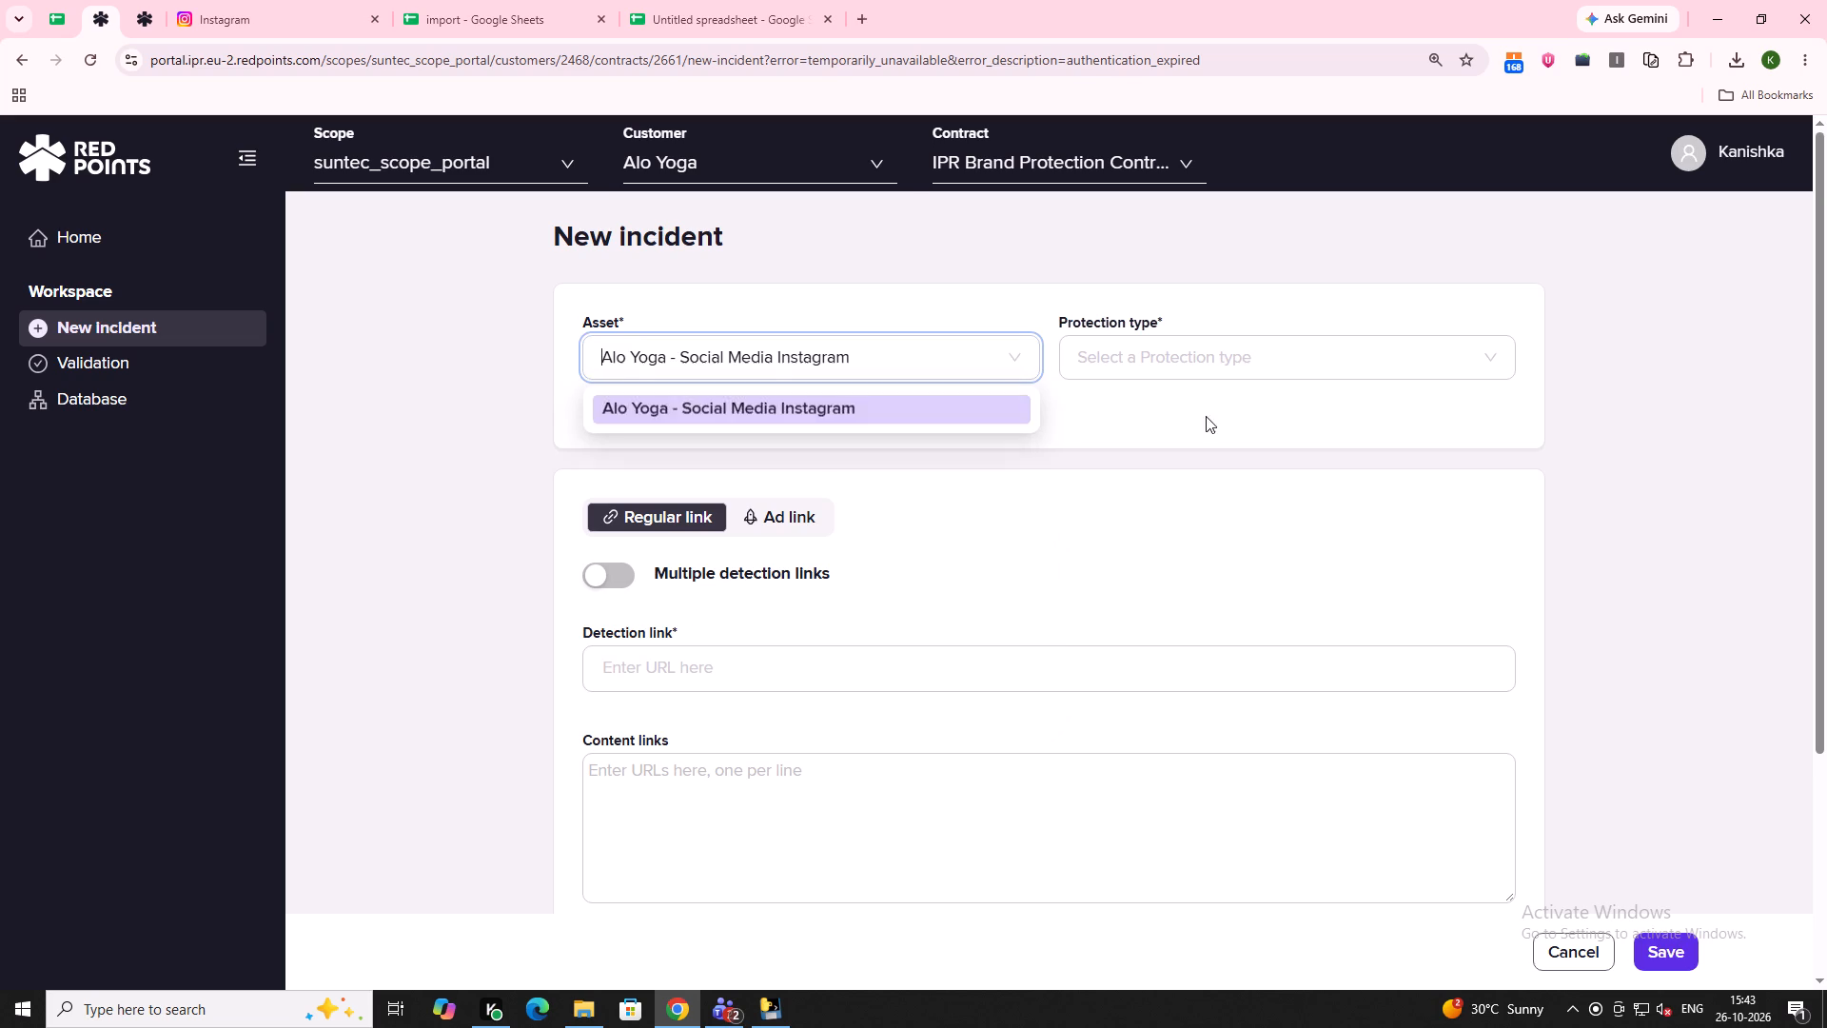
pyautogui.click(1340, 371)
pyautogui.click(1212, 401)
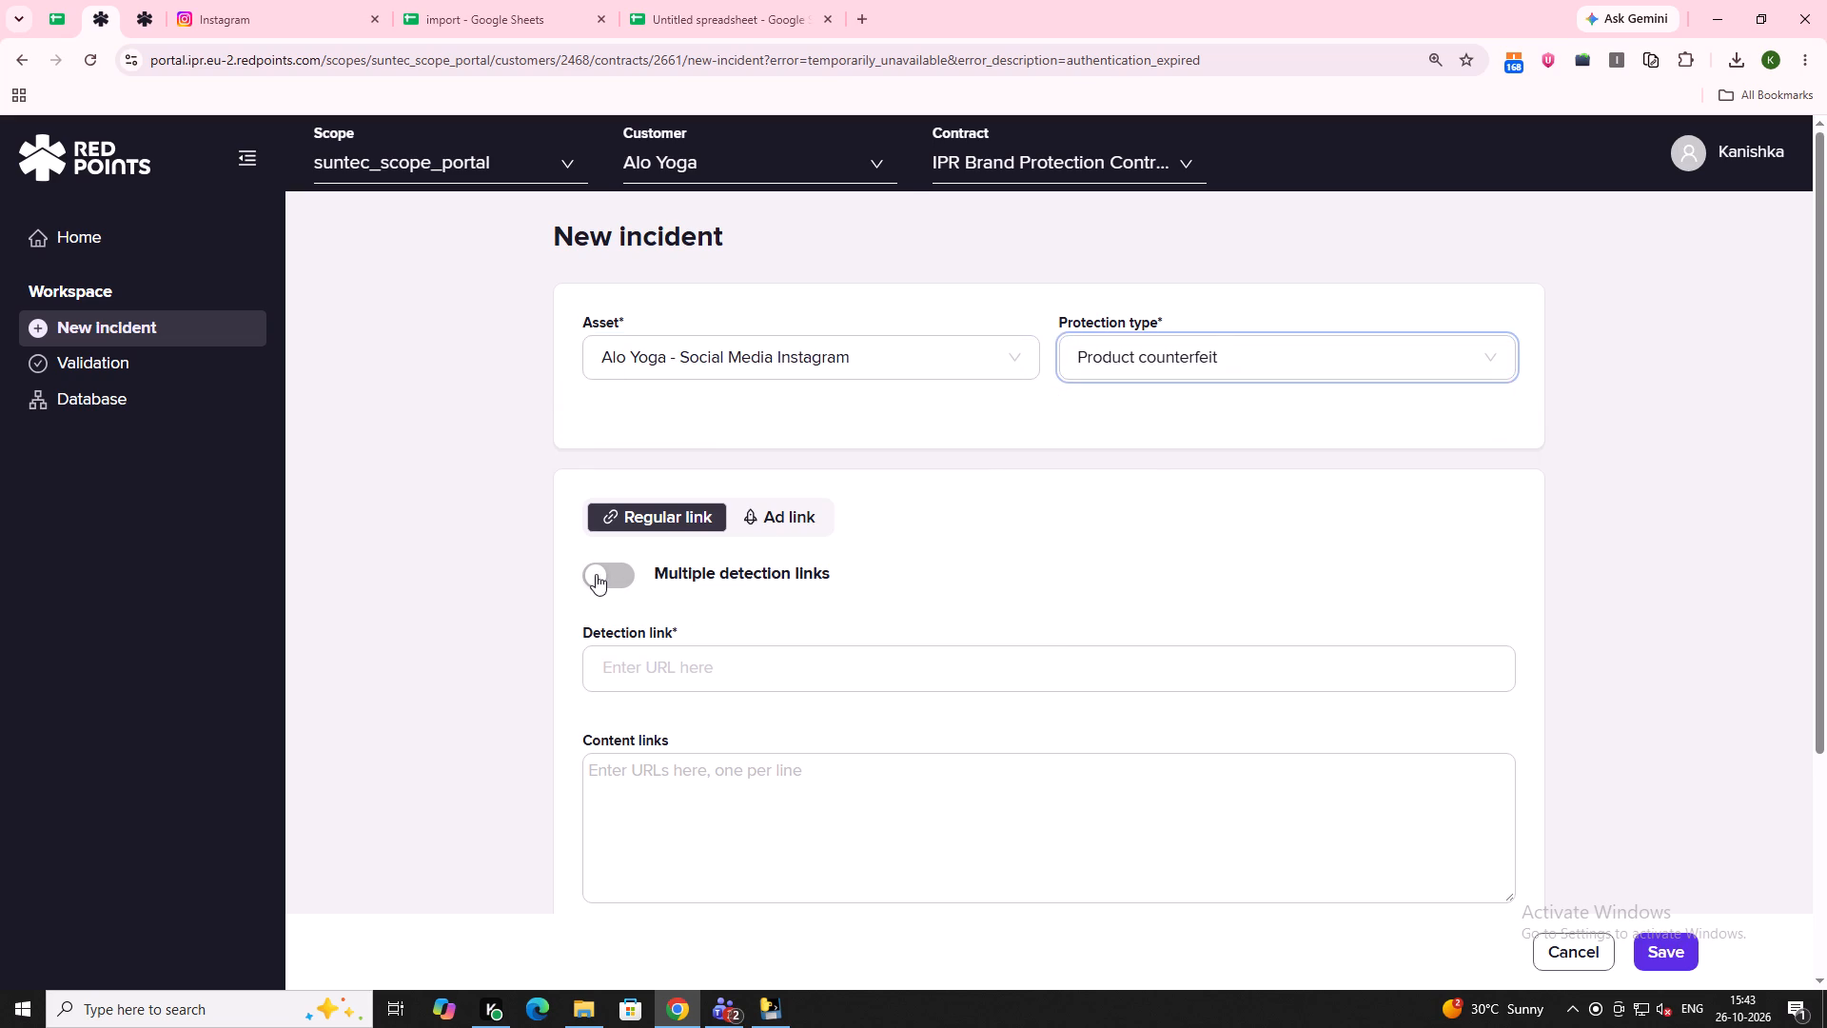
pyautogui.click(596, 574)
pyautogui.click(650, 671)
pyautogui.click(124, 0)
pyautogui.click(197, 0)
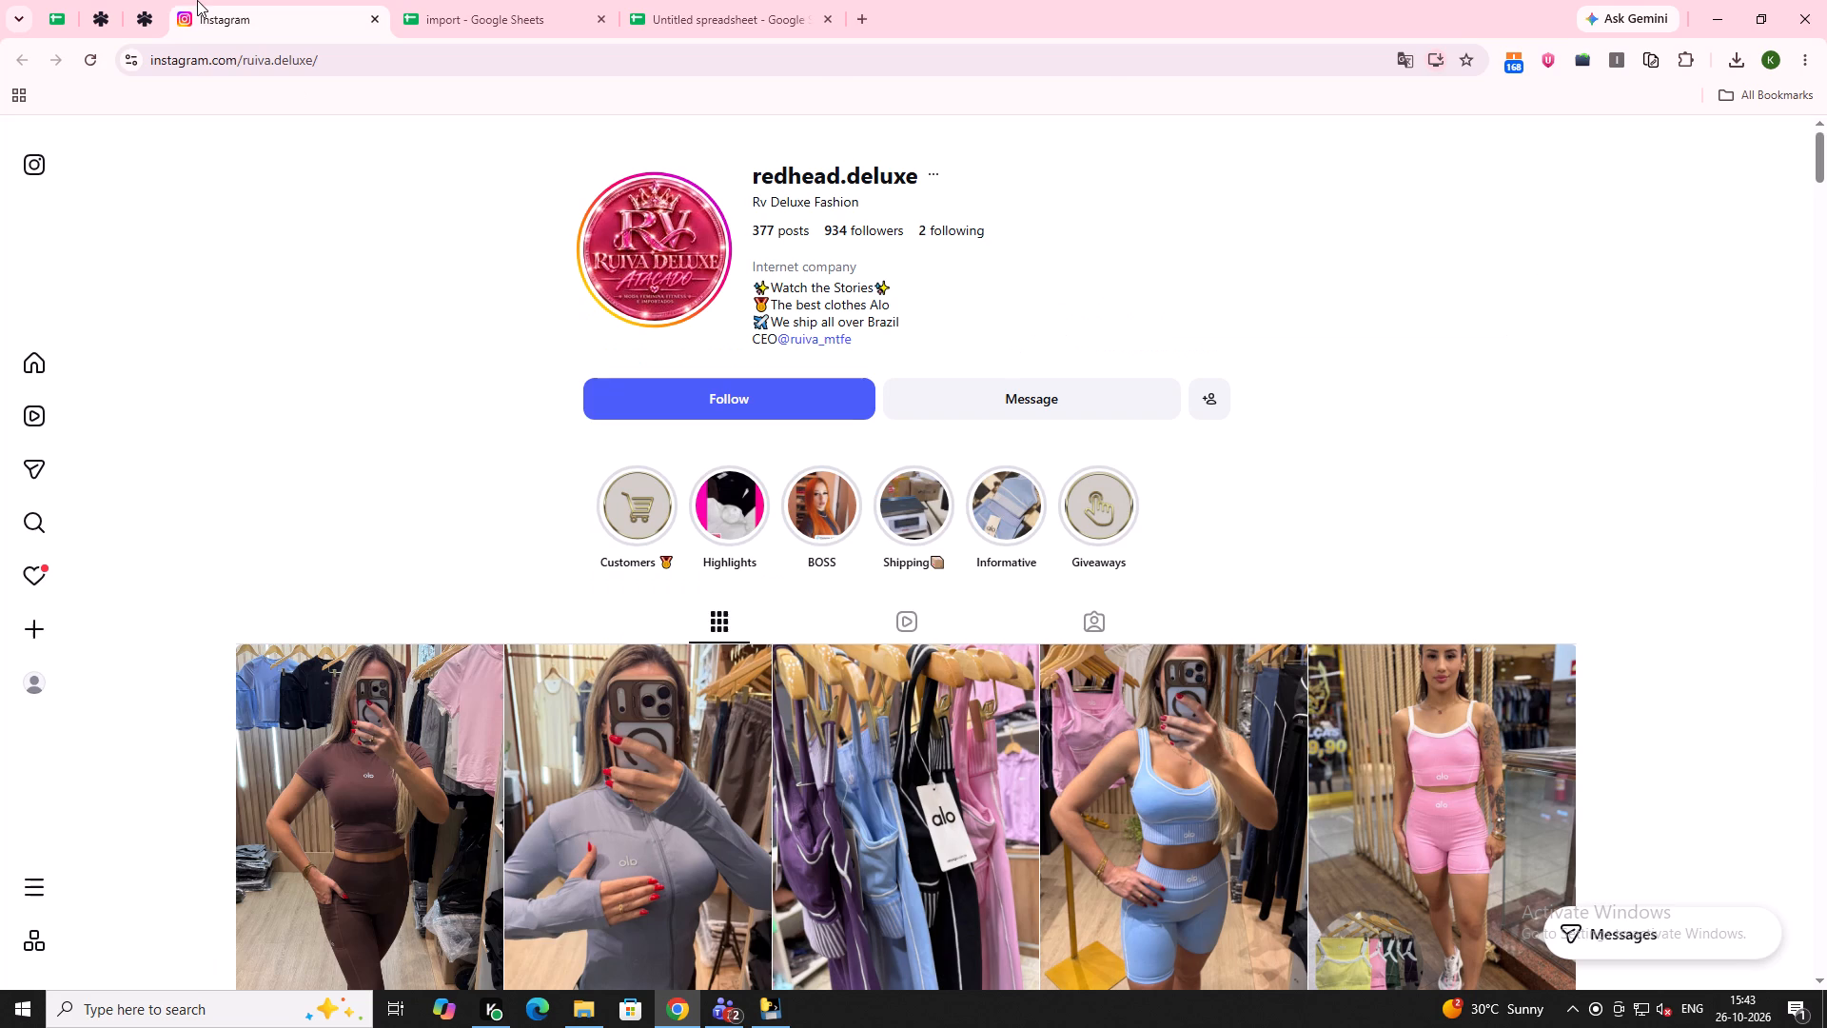
pyautogui.scroll(-1, 791, 621)
pyautogui.click(346, 653)
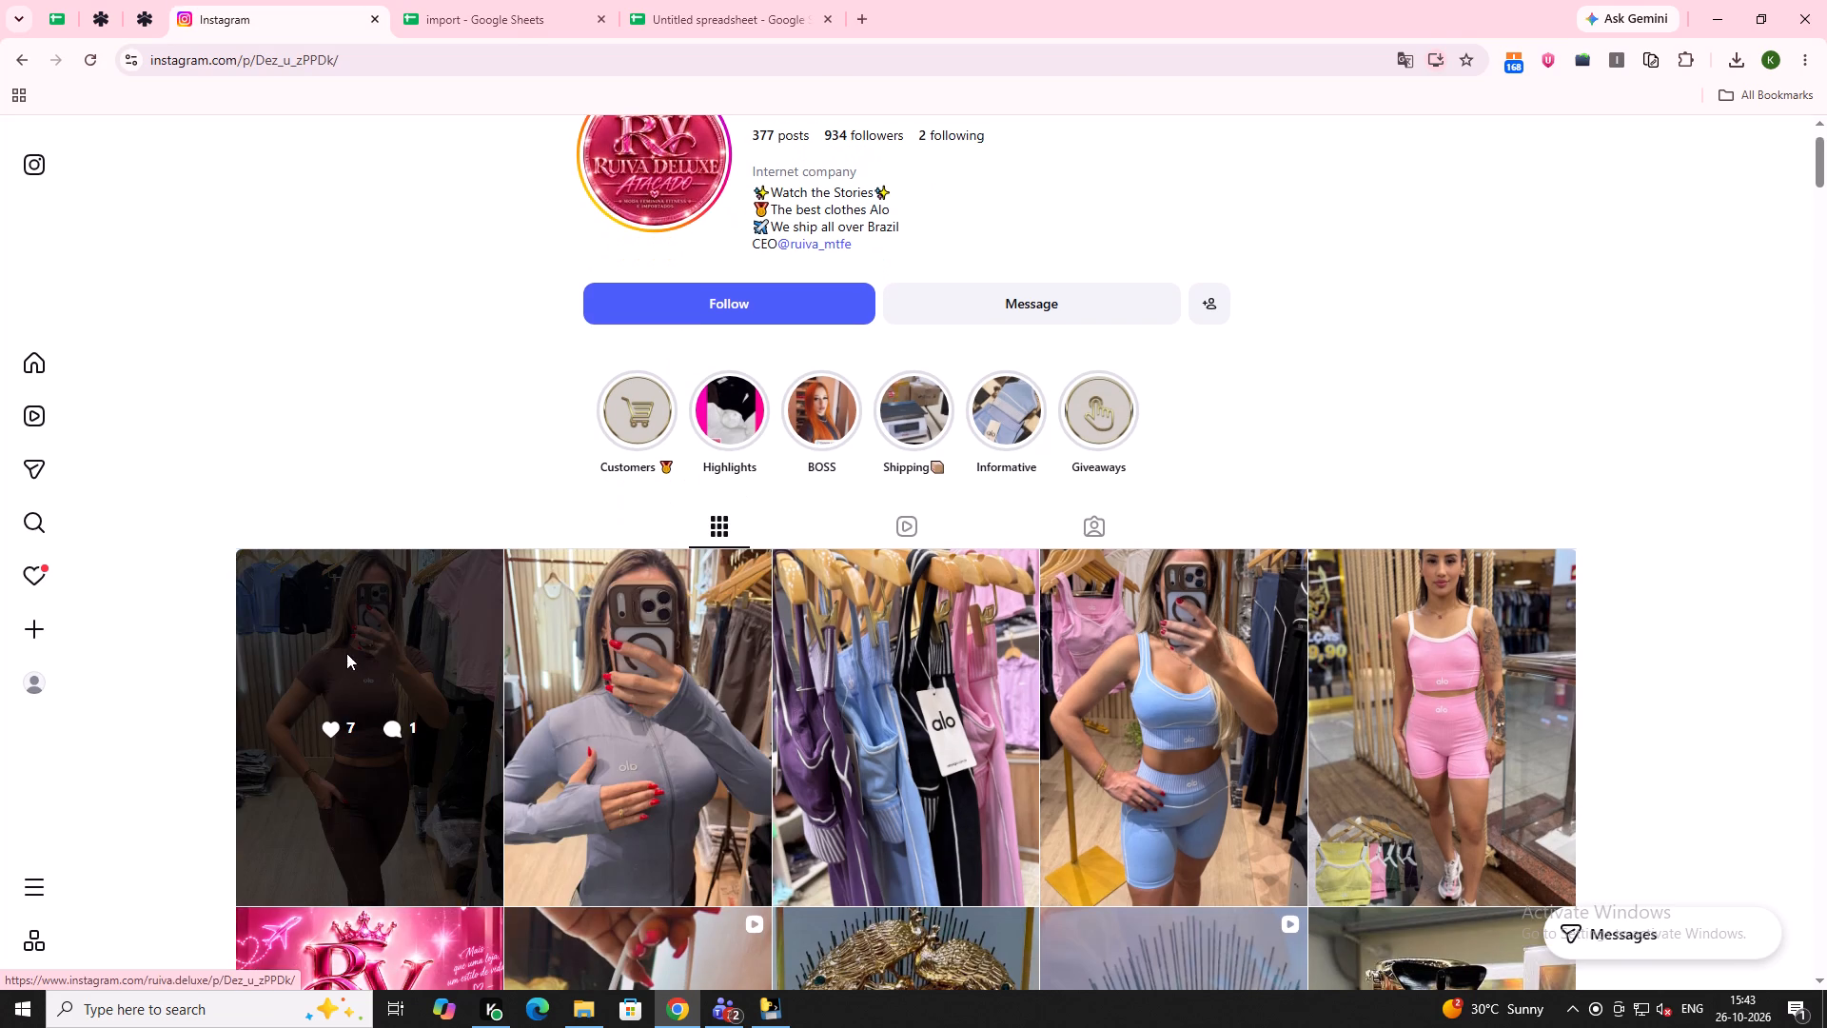
pyautogui.hotkey('ctrl', 'l')
pyautogui.hotkey('ctrl', 'c')
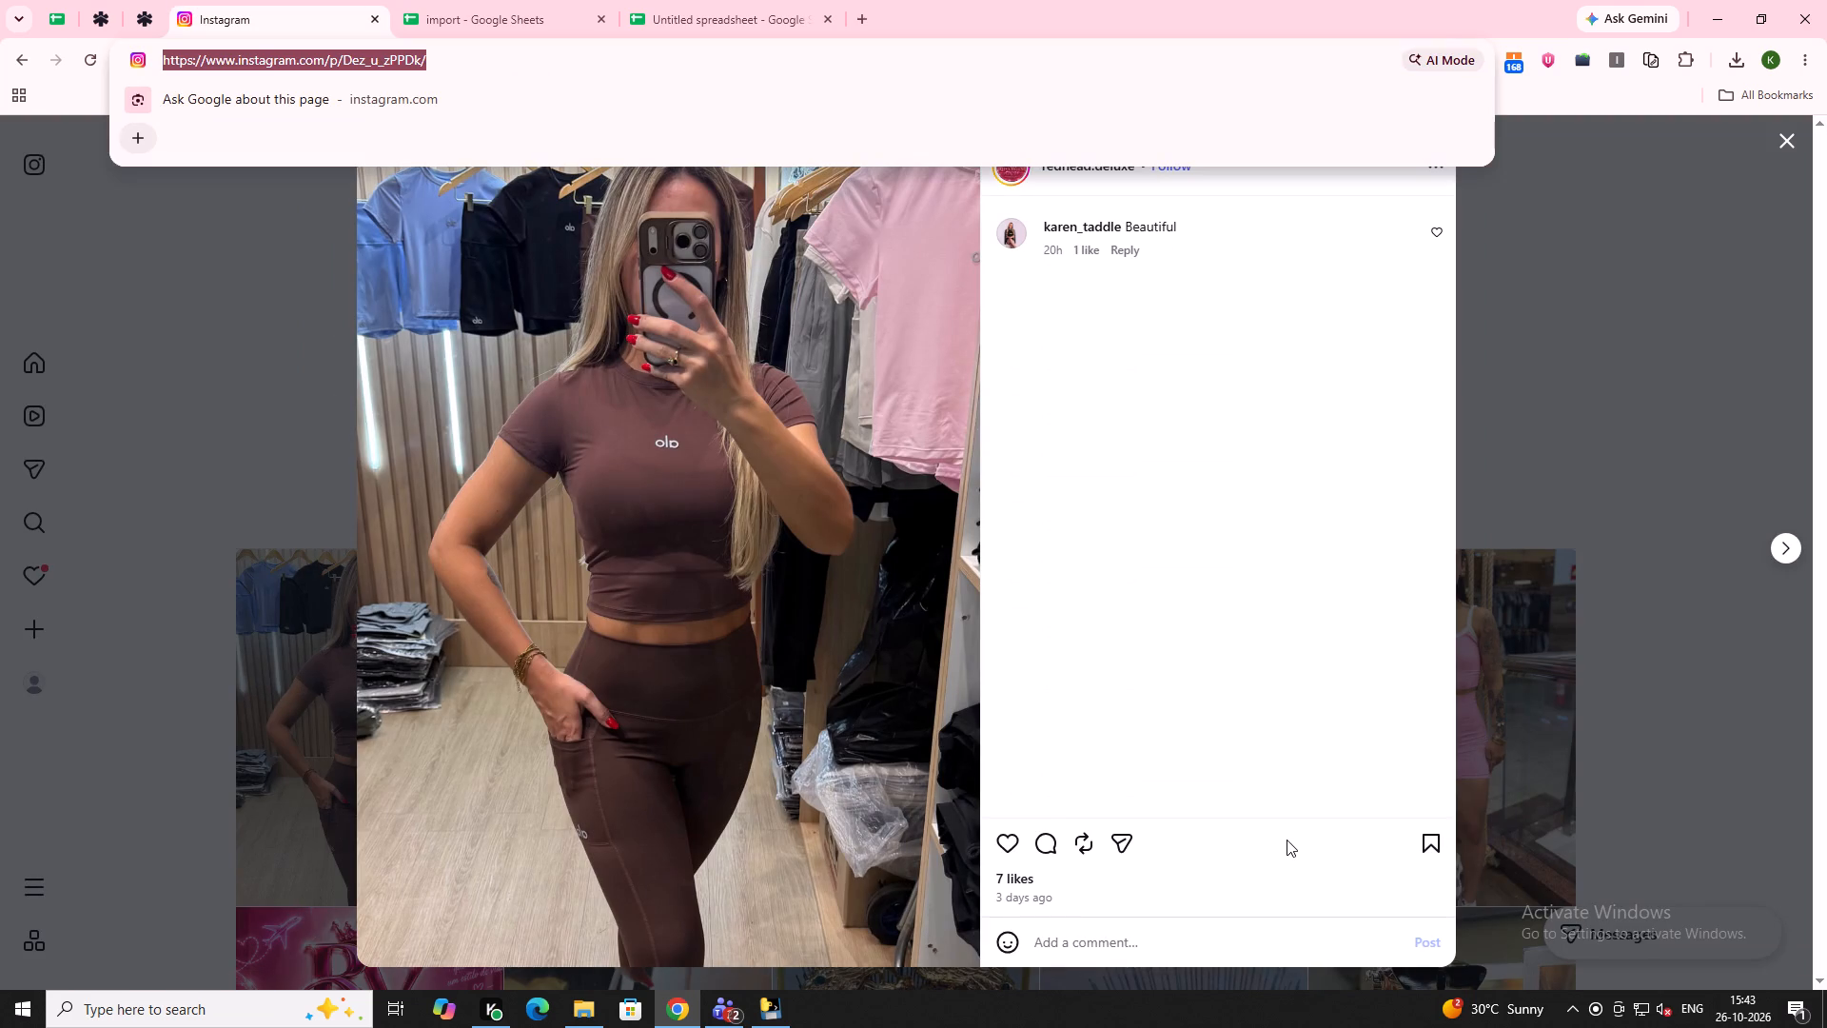
pyautogui.click(45, 0)
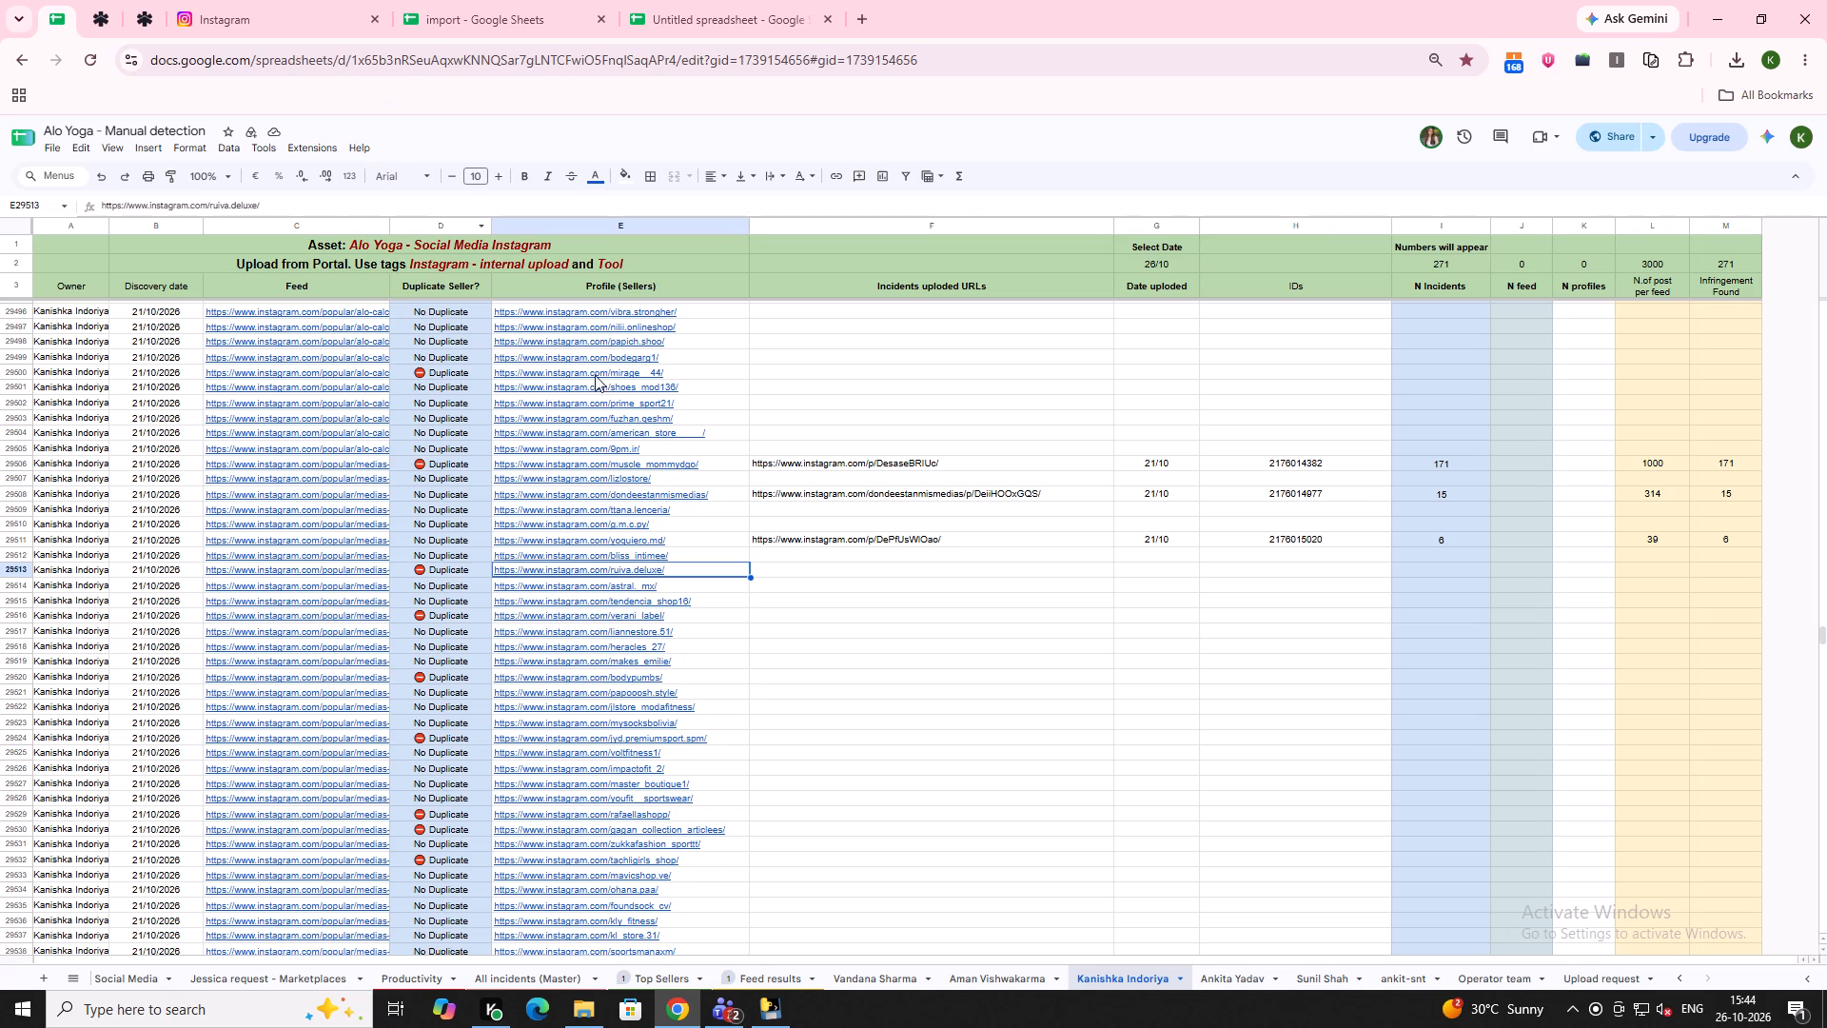
pyautogui.click(113, 0)
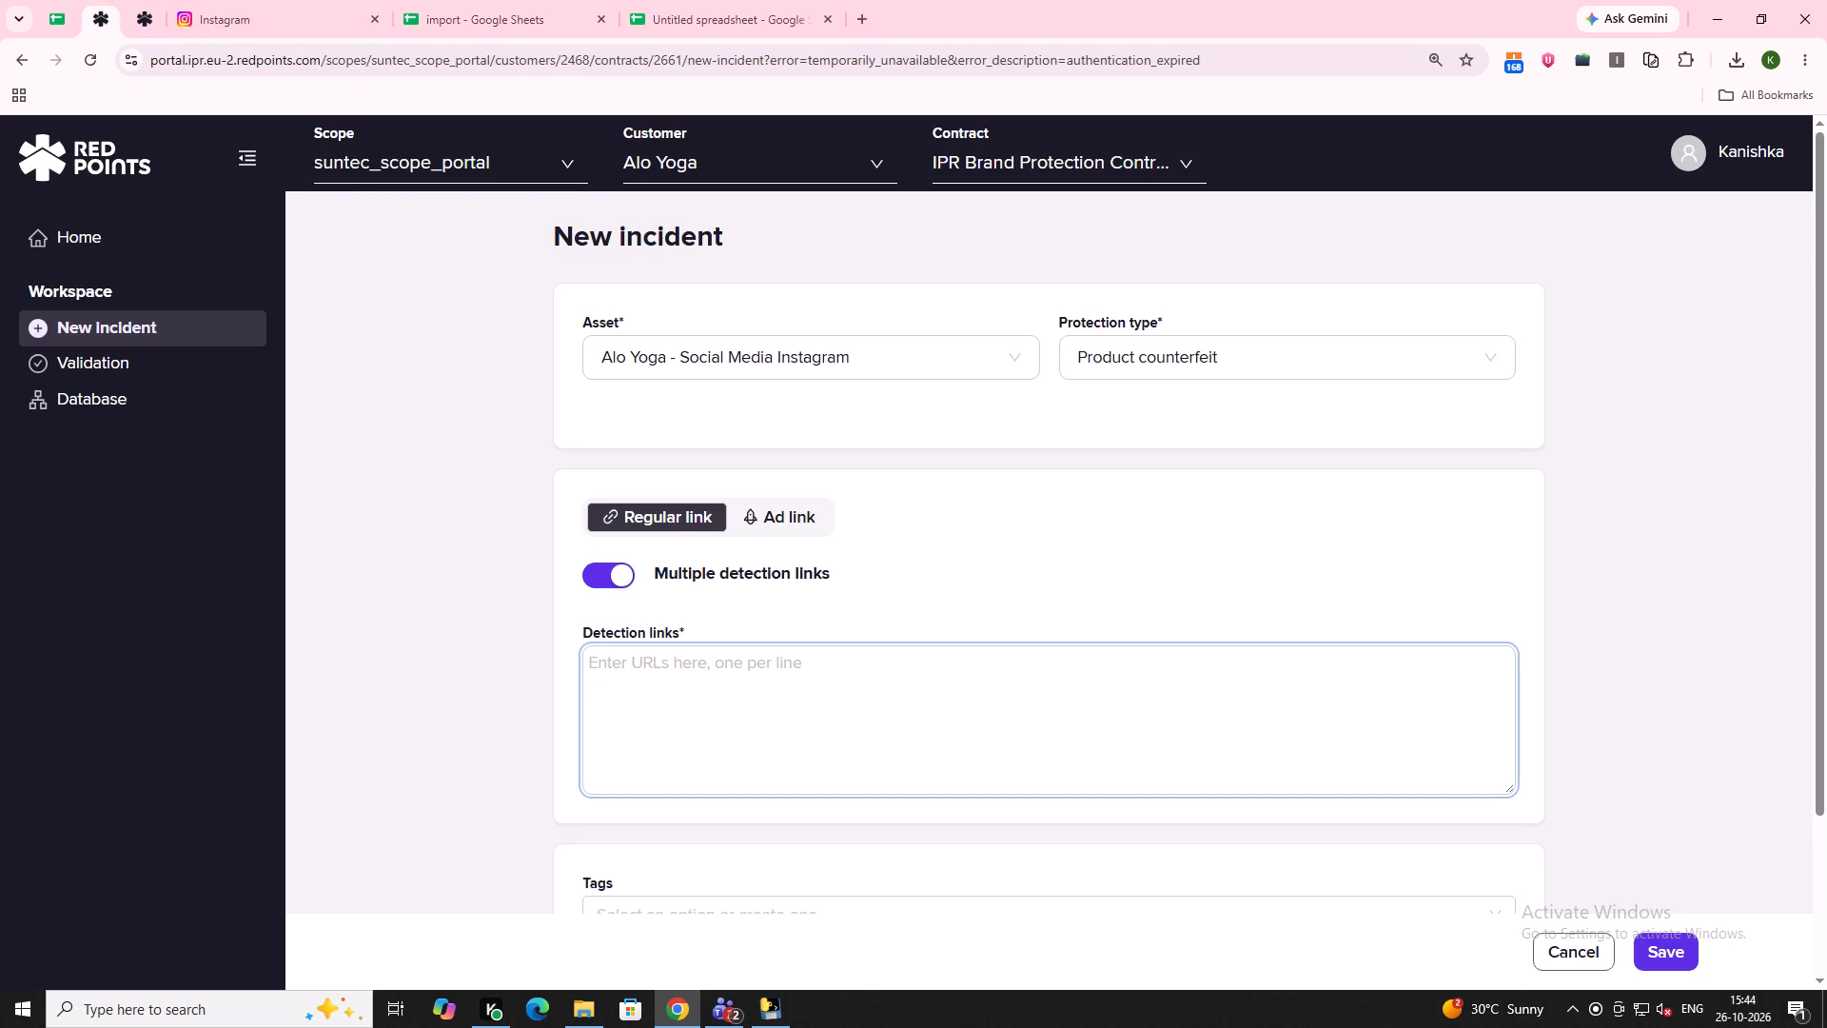
pyautogui.hotkey('ctrl', 'v')
pyautogui.hotkey('shift', 'Return')
pyautogui.click(174, 0)
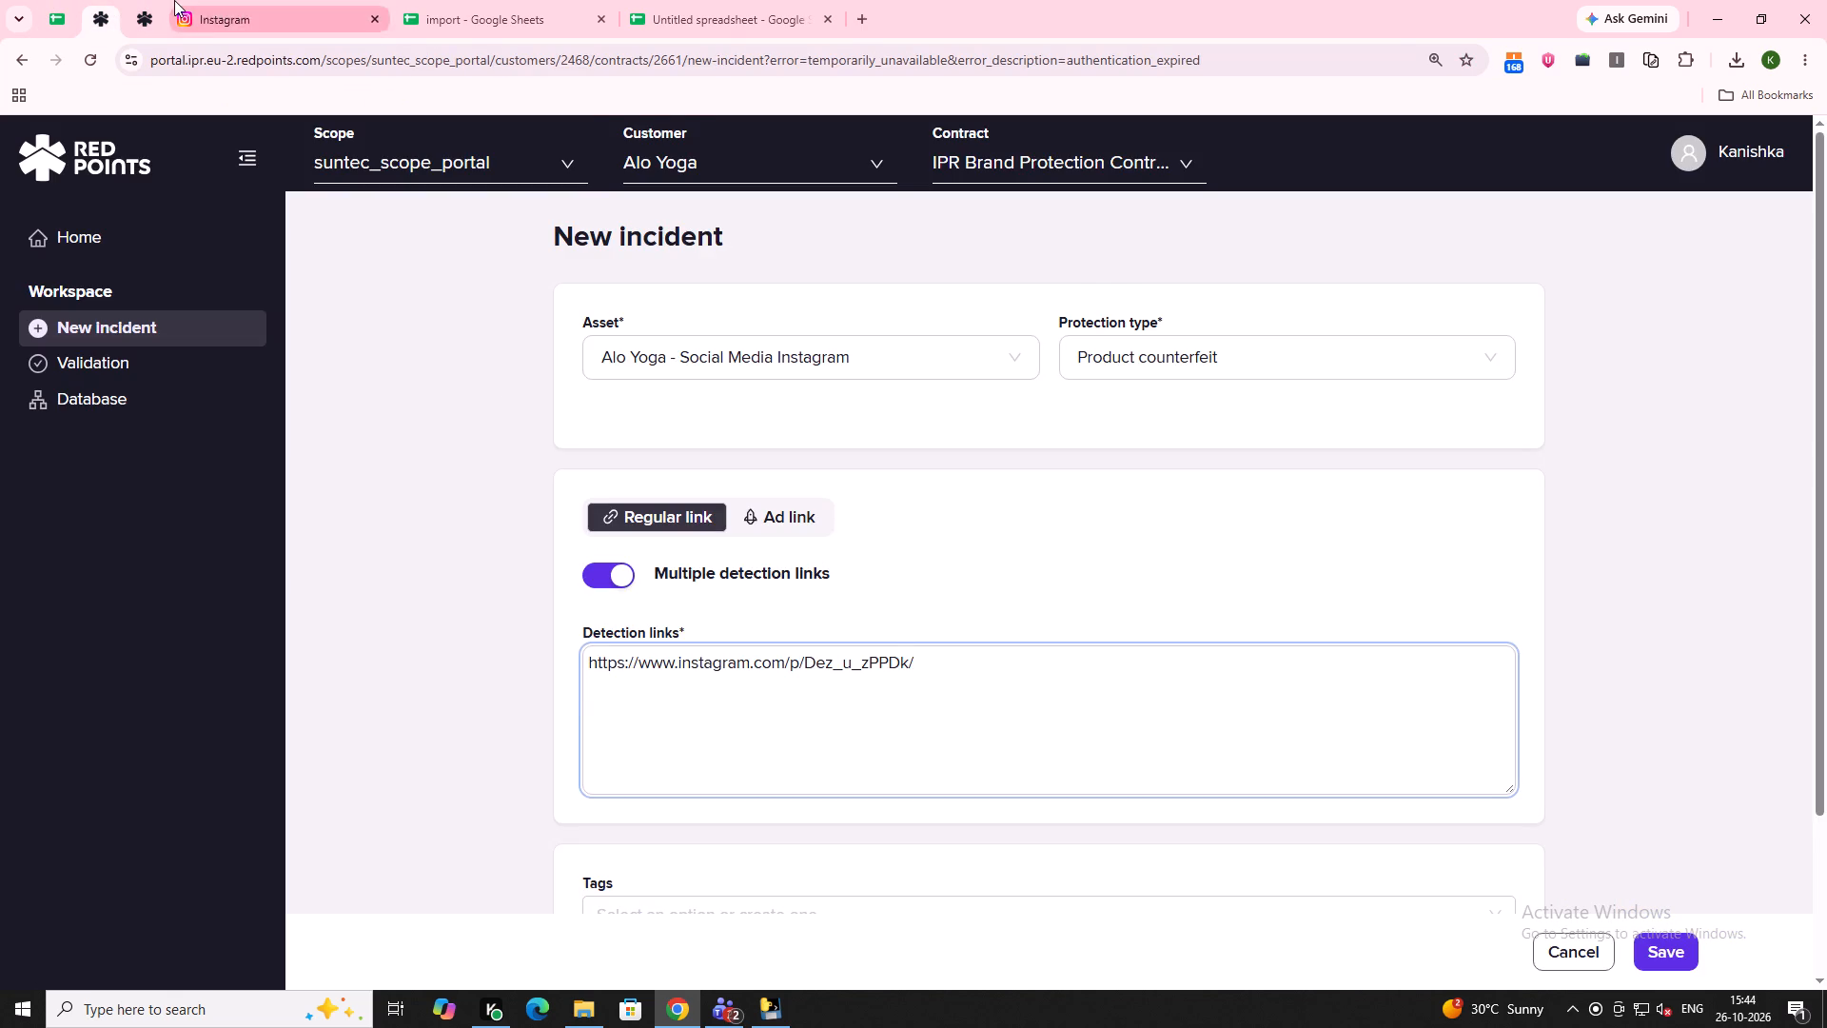
pyautogui.click(1773, 456)
pyautogui.click(651, 730)
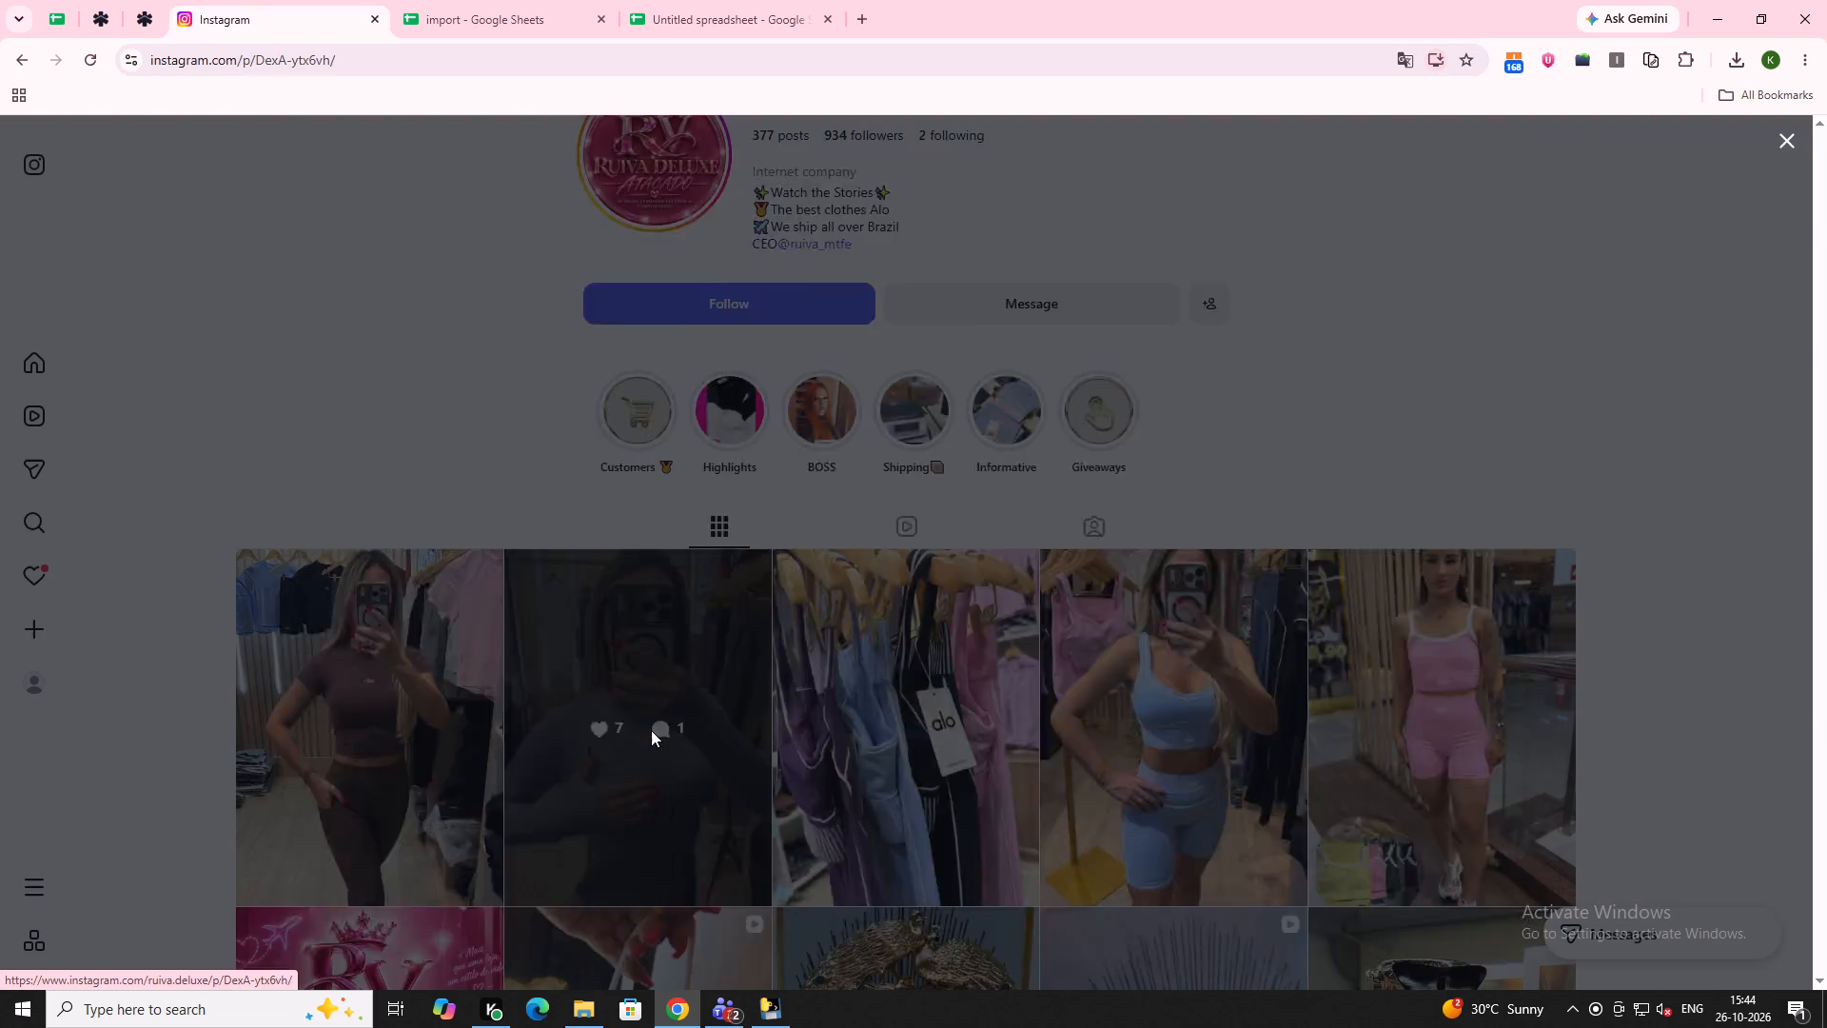
pyautogui.hotkey('ctrl', 'l')
pyautogui.hotkey('ctrl', 'c')
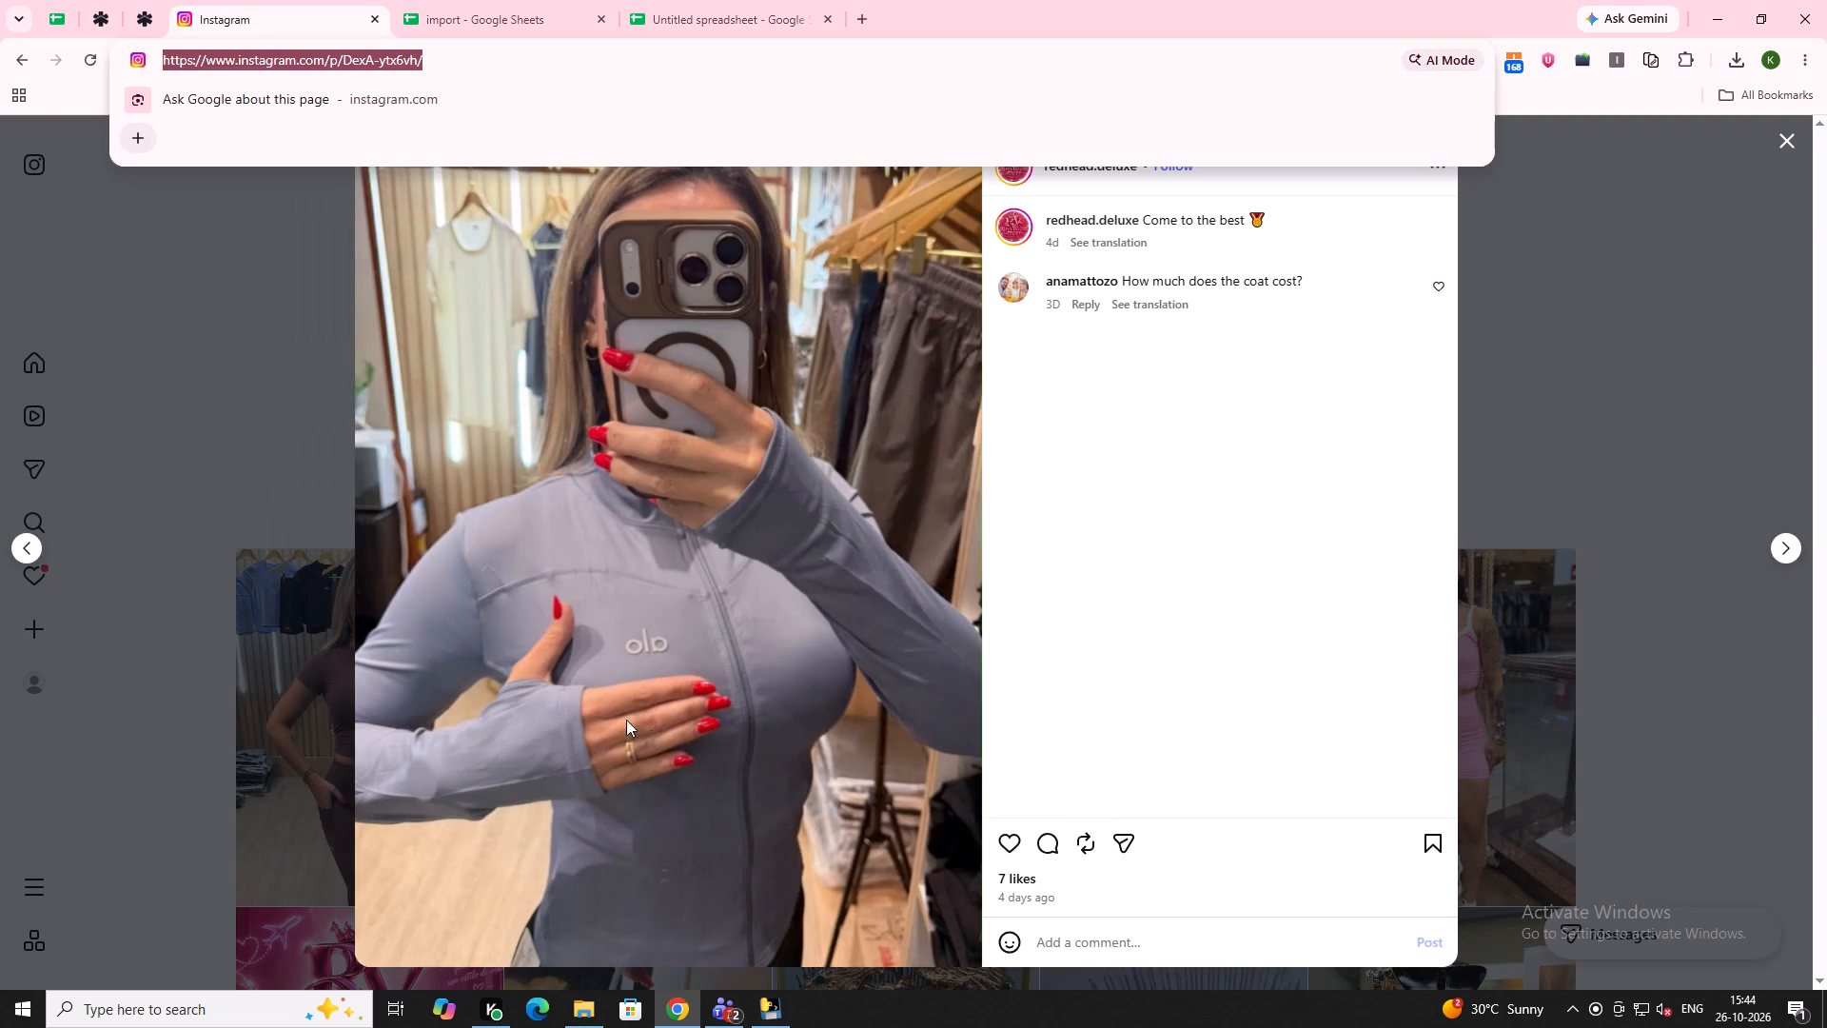
pyautogui.click(109, 0)
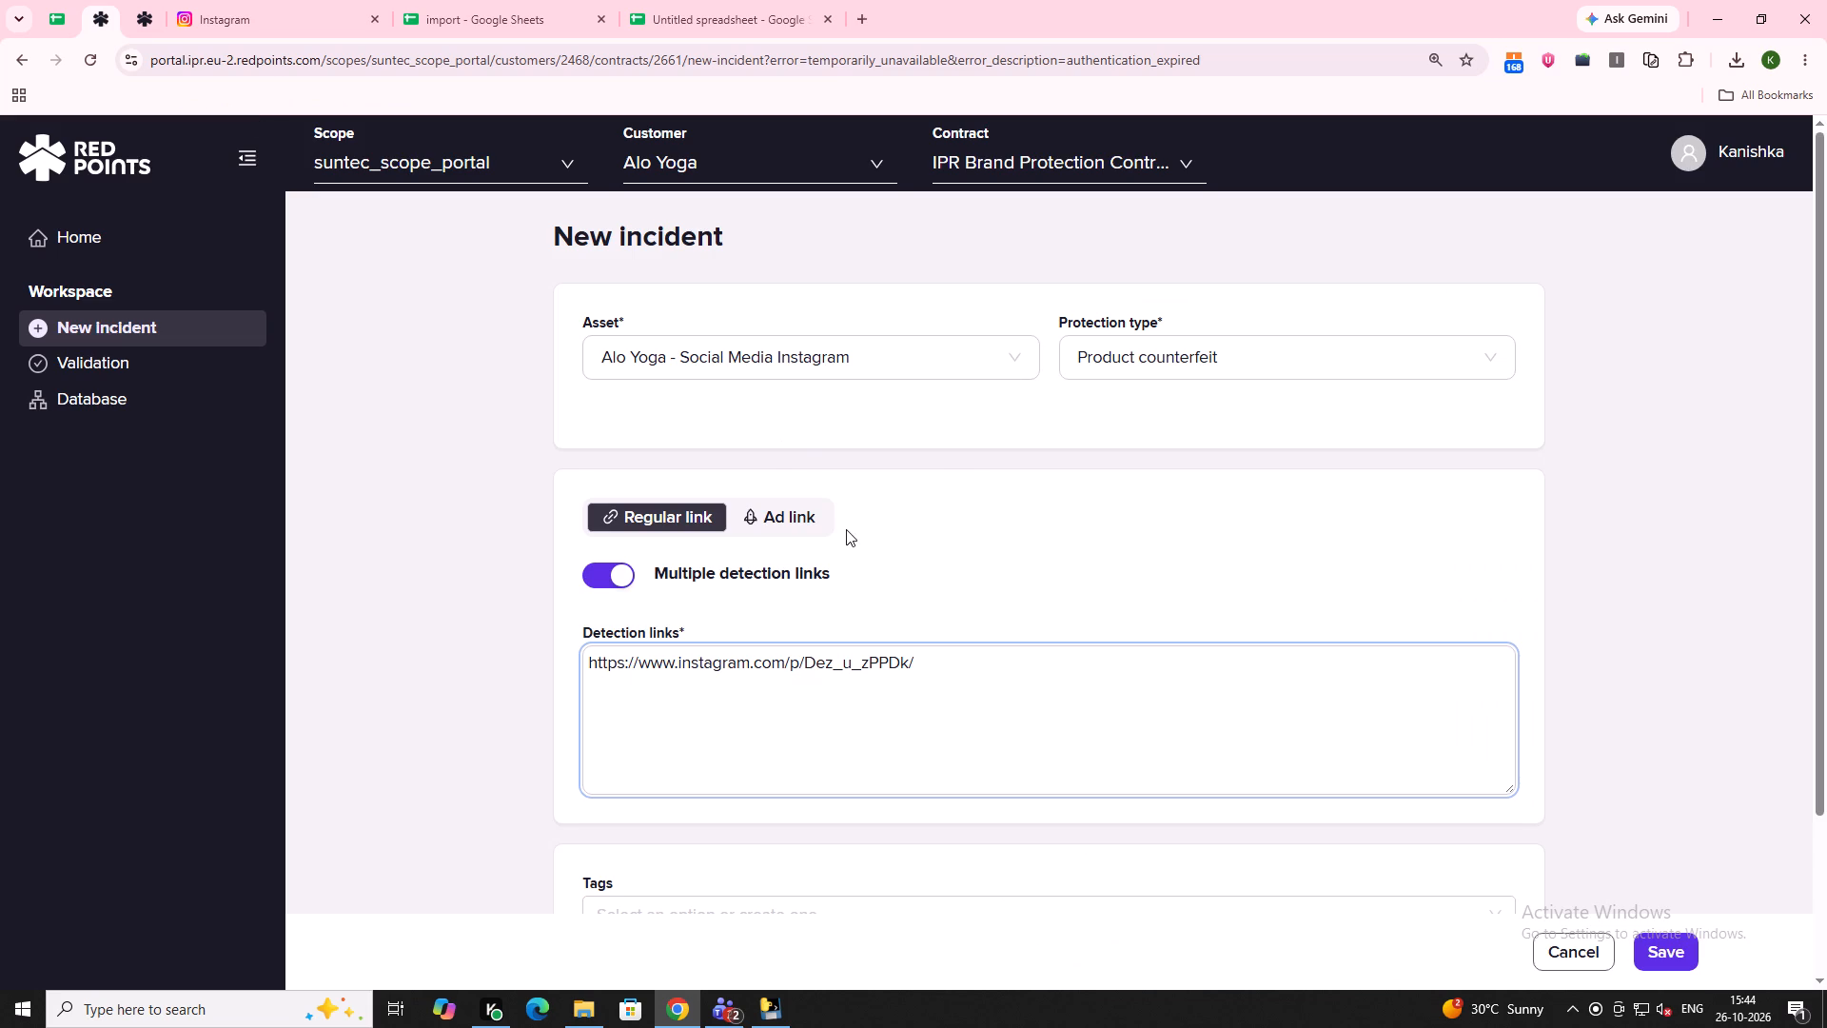
pyautogui.hotkey('ctrl', 'v')
pyautogui.hotkey('shift', 'Return')
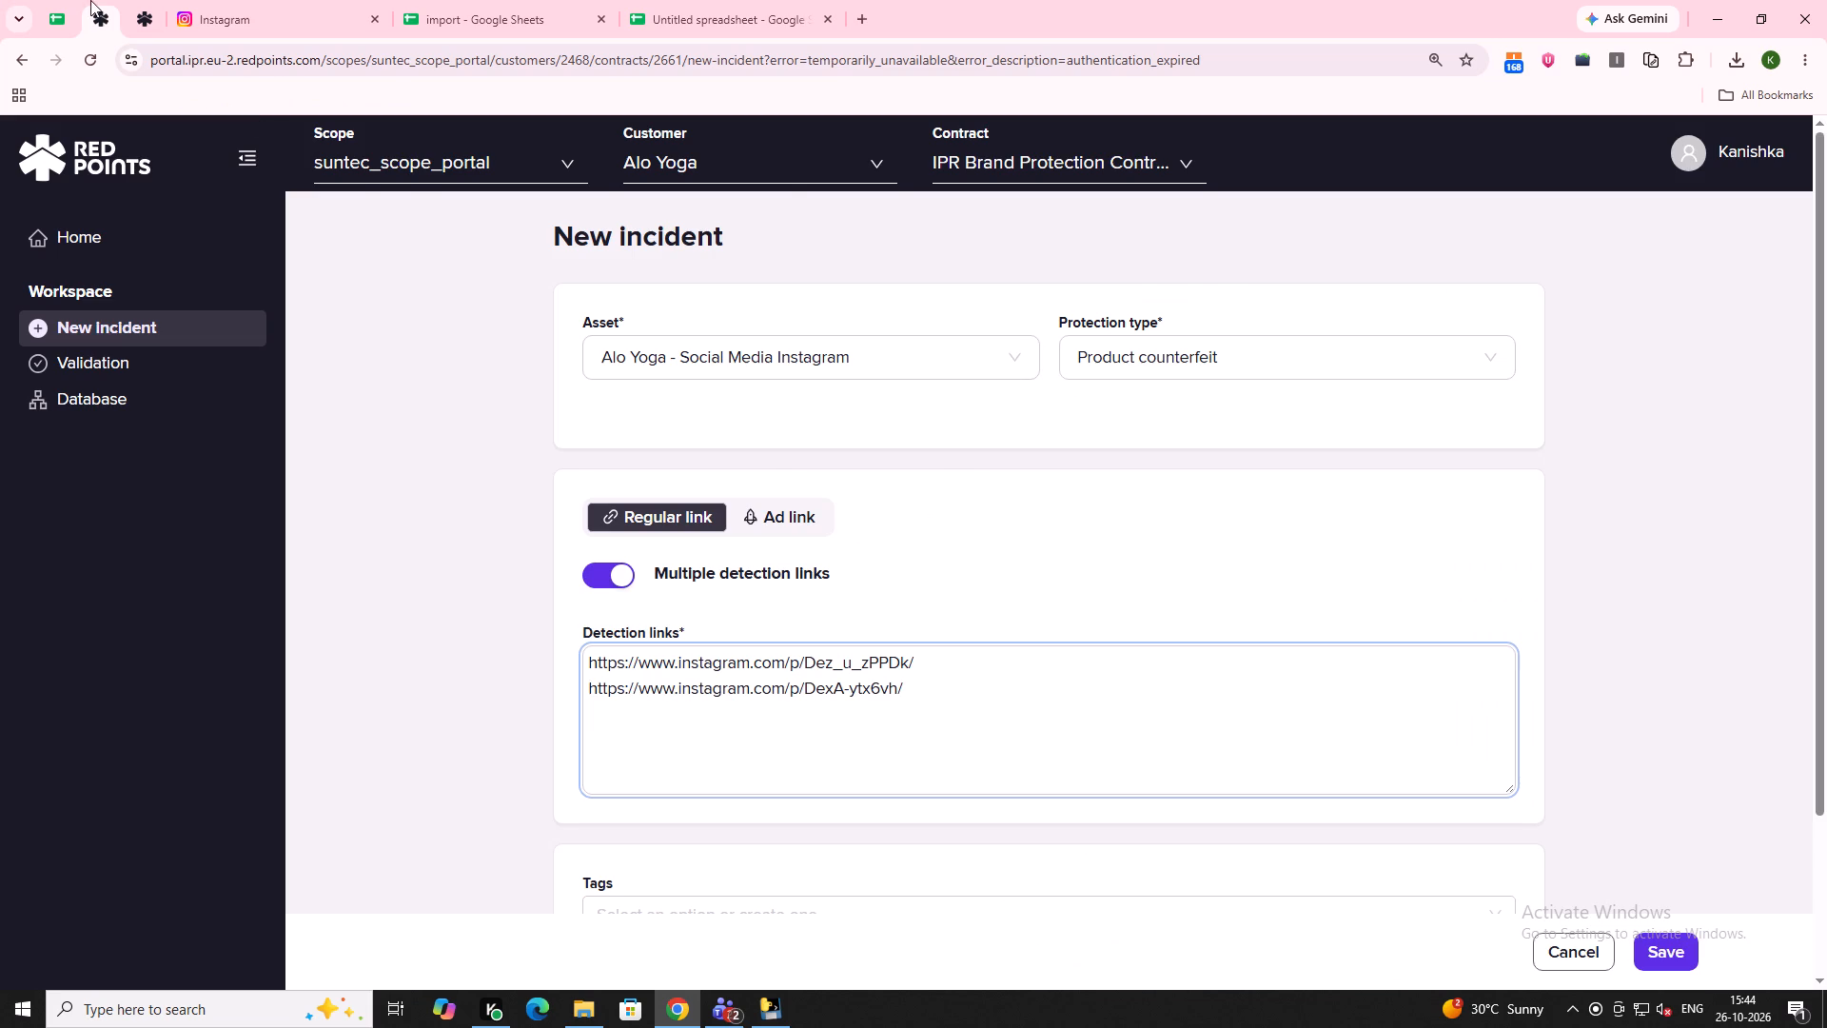
pyautogui.click(240, 0)
pyautogui.click(1513, 504)
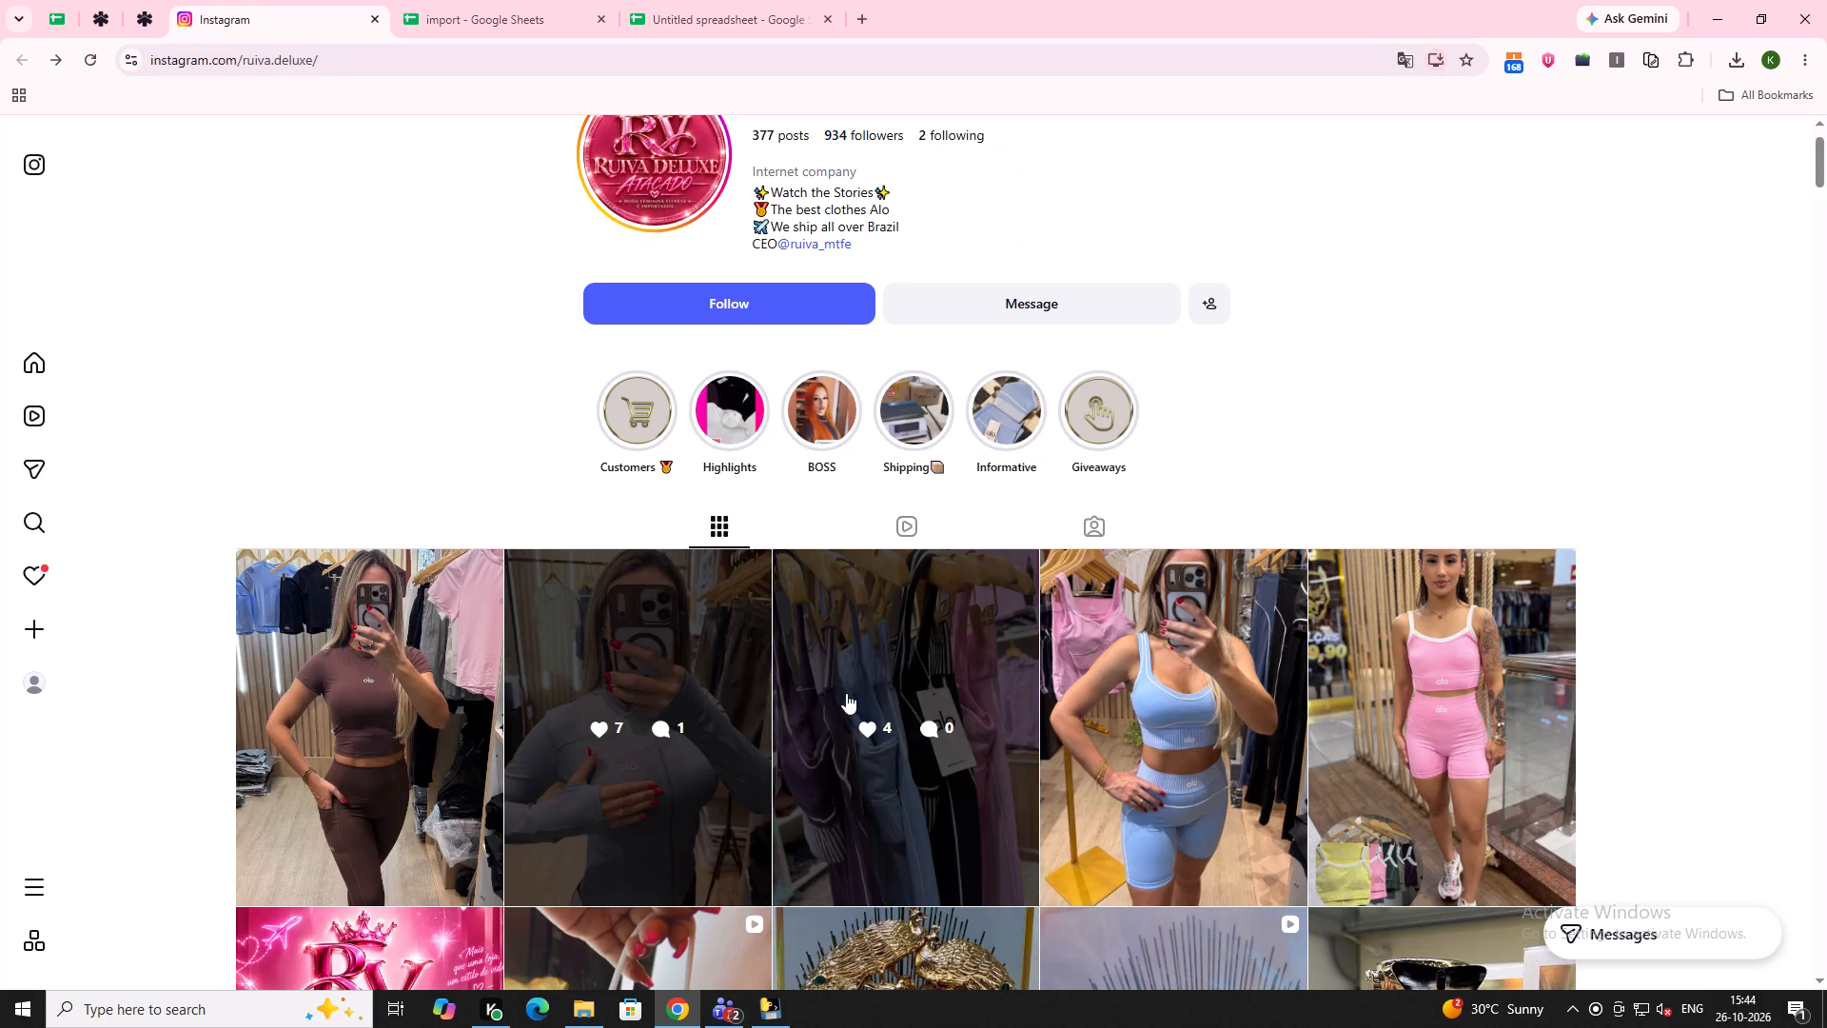
pyautogui.click(846, 693)
pyautogui.hotkey('ctrl', 'l')
pyautogui.hotkey('ctrl', 'c')
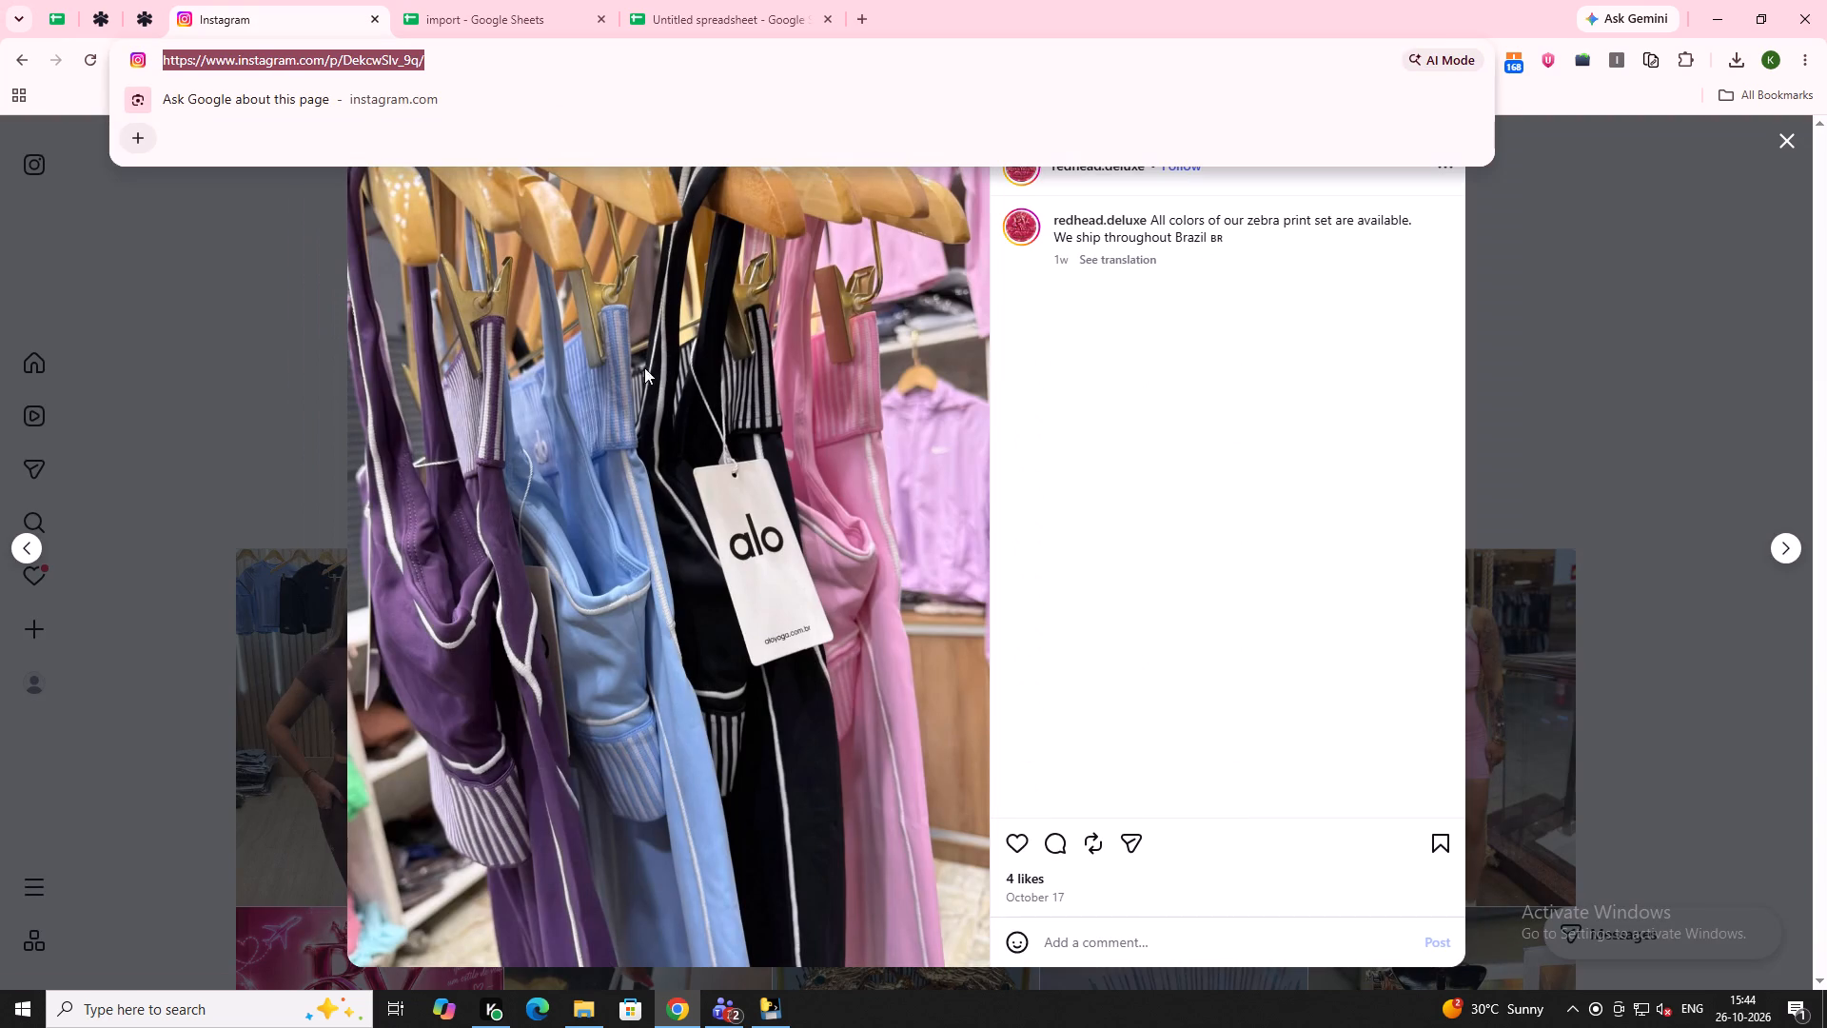
pyautogui.click(108, 0)
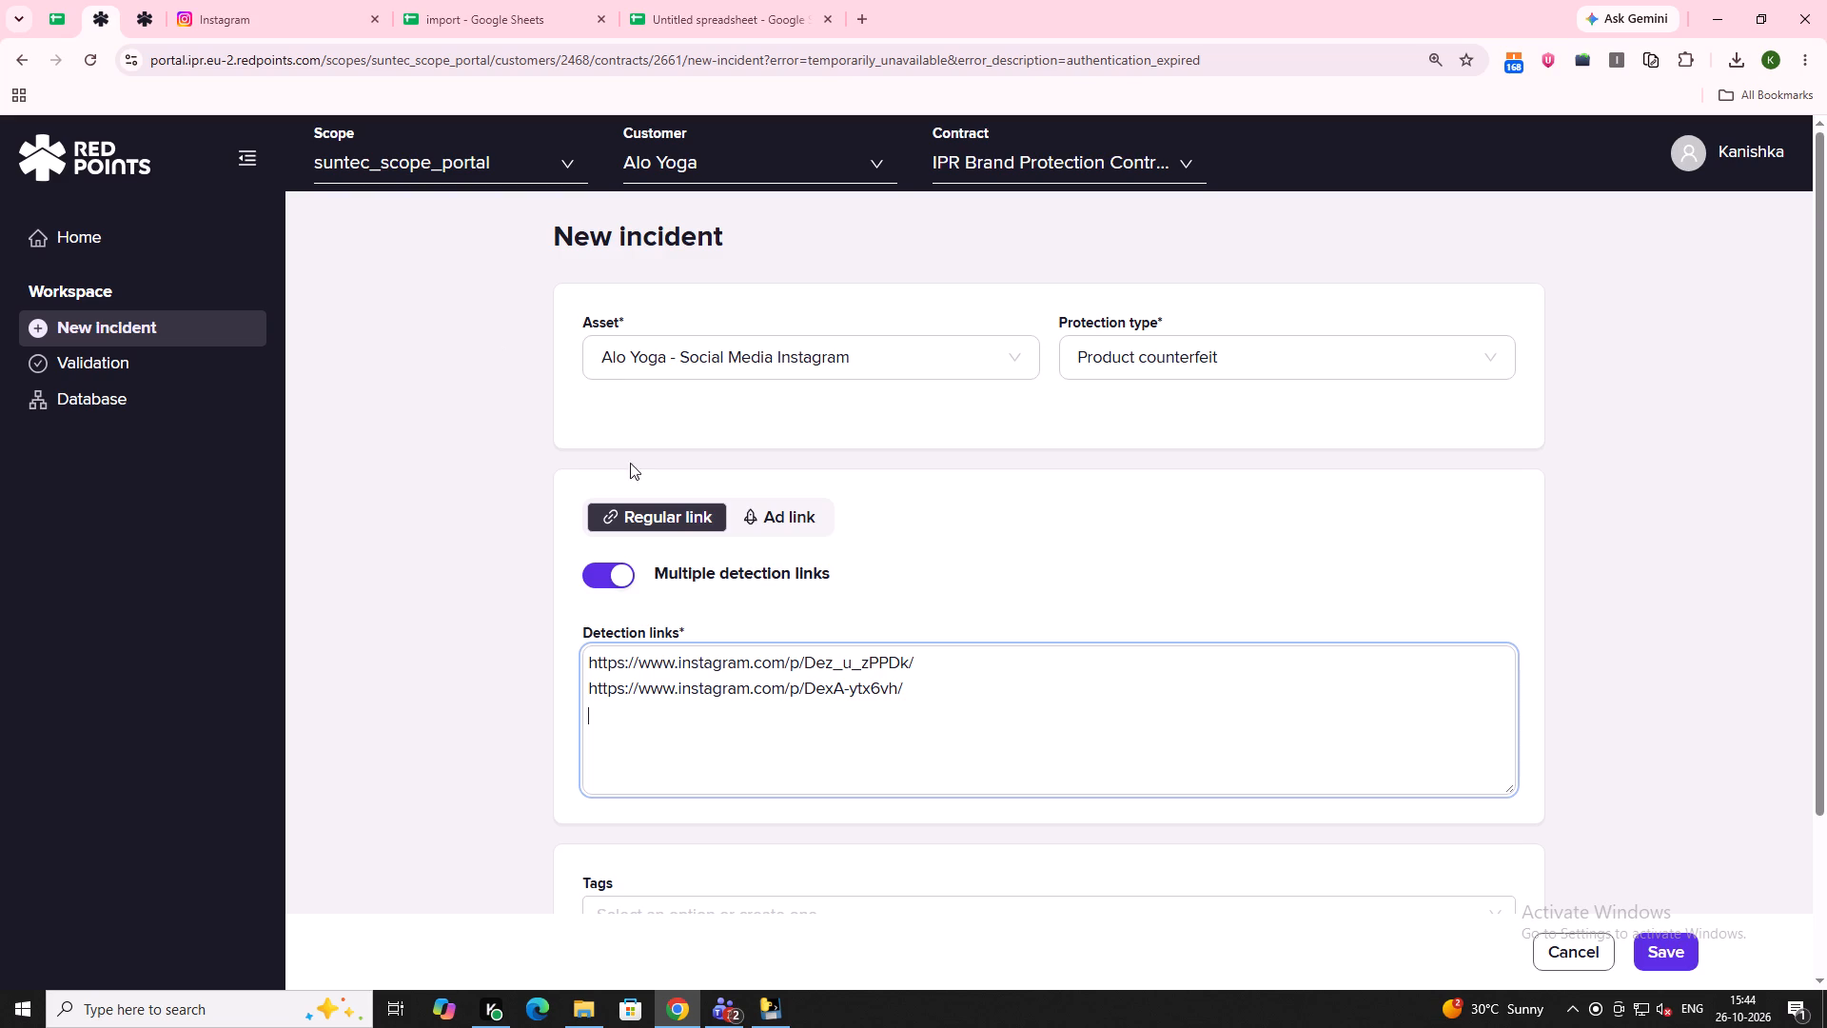
pyautogui.hotkey('ctrl', 'v')
pyautogui.hotkey('shift', 'Return')
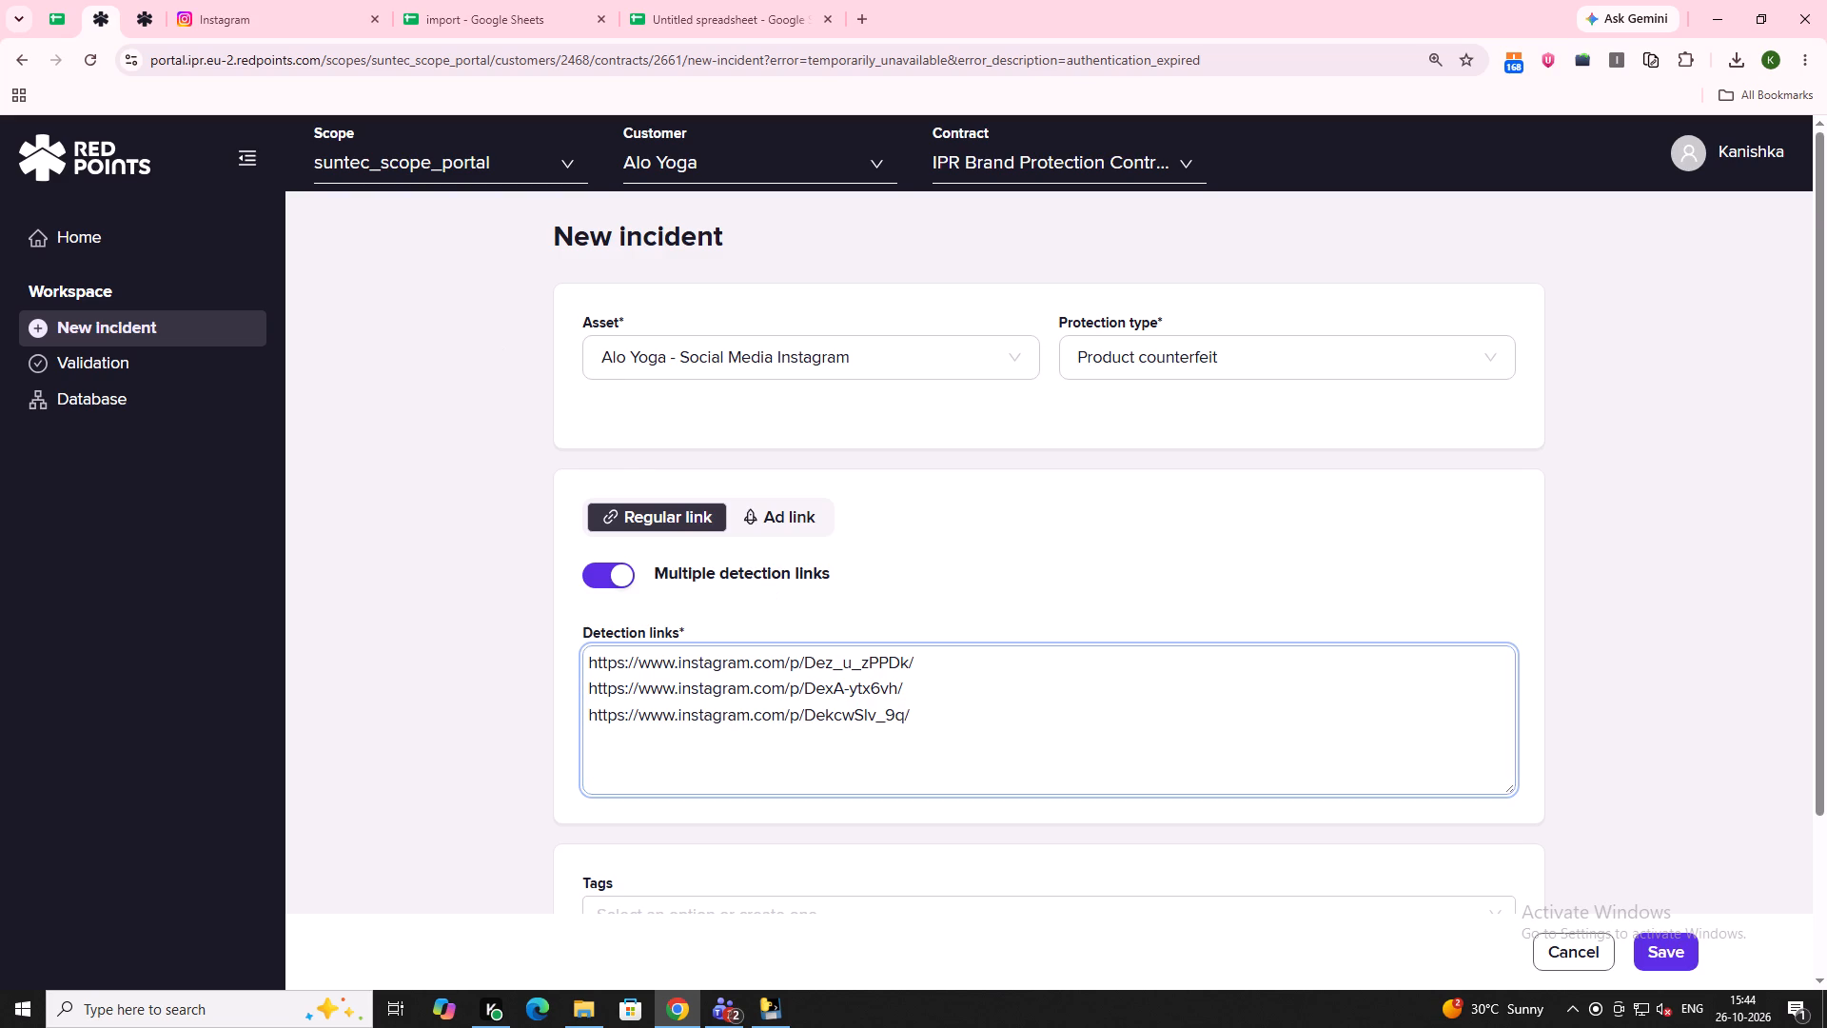
pyautogui.click(293, 0)
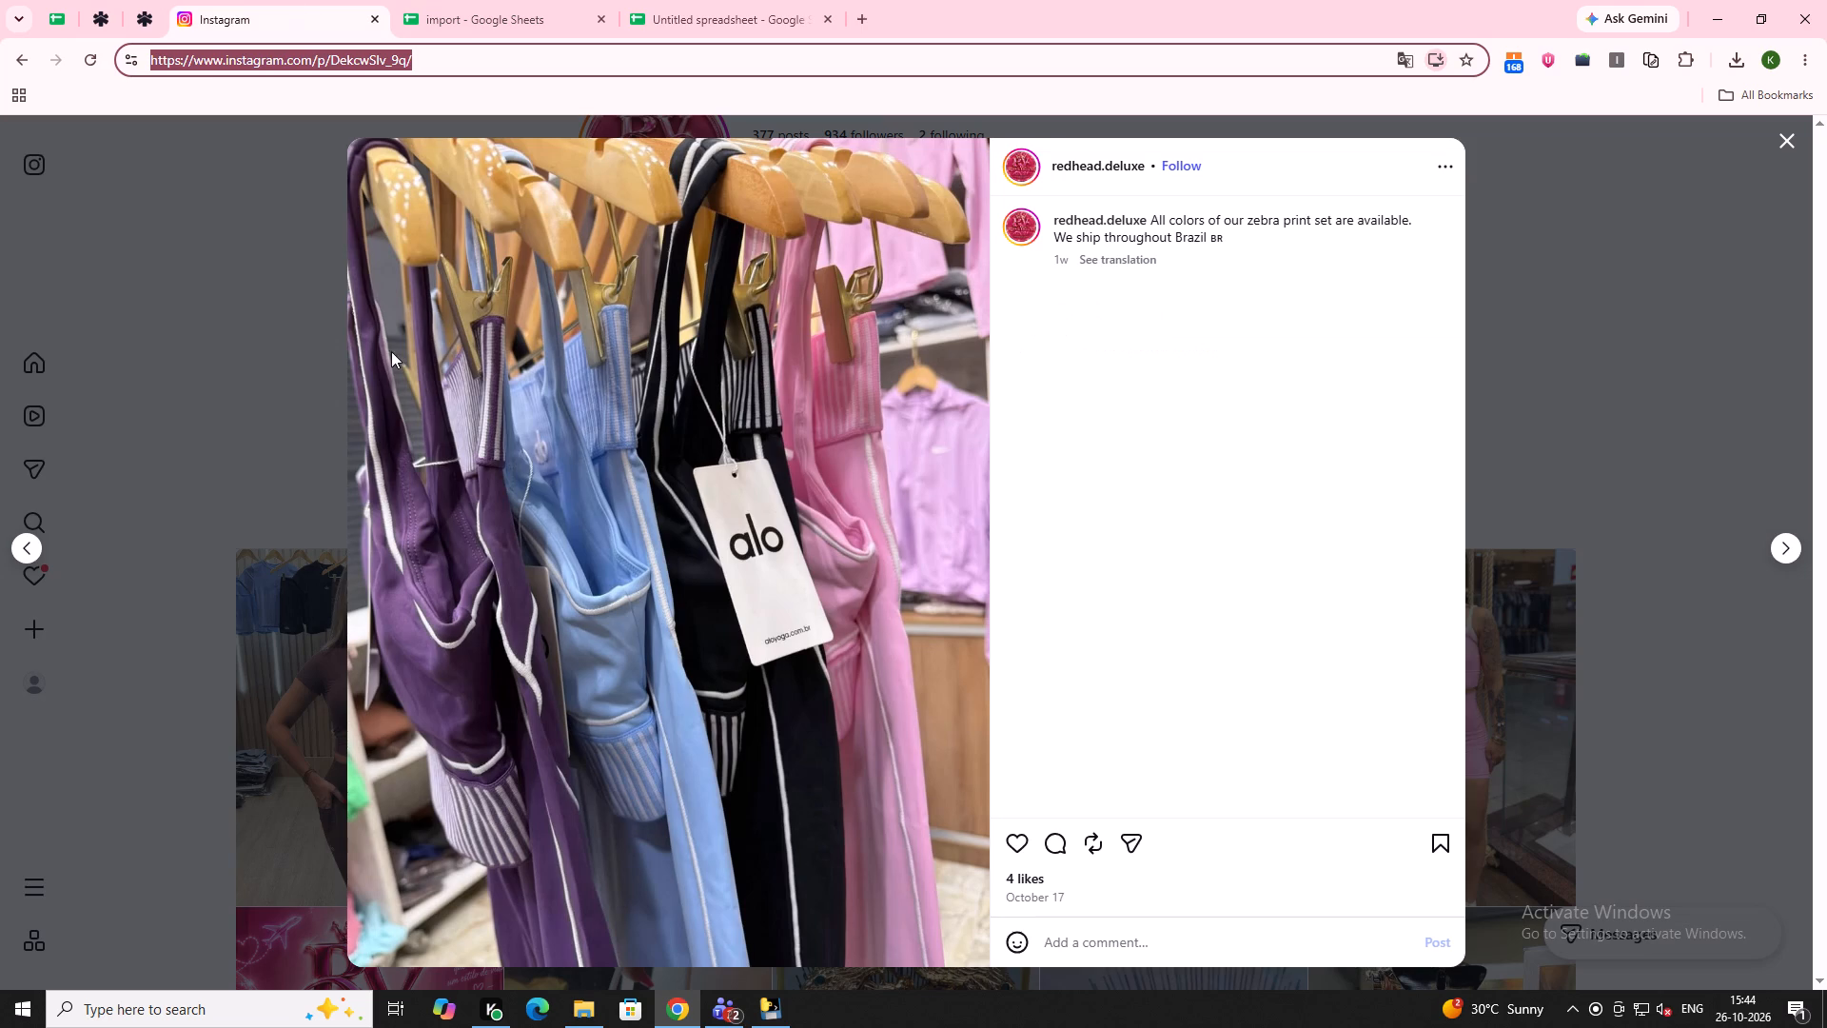
pyautogui.click(1564, 397)
pyautogui.click(1136, 672)
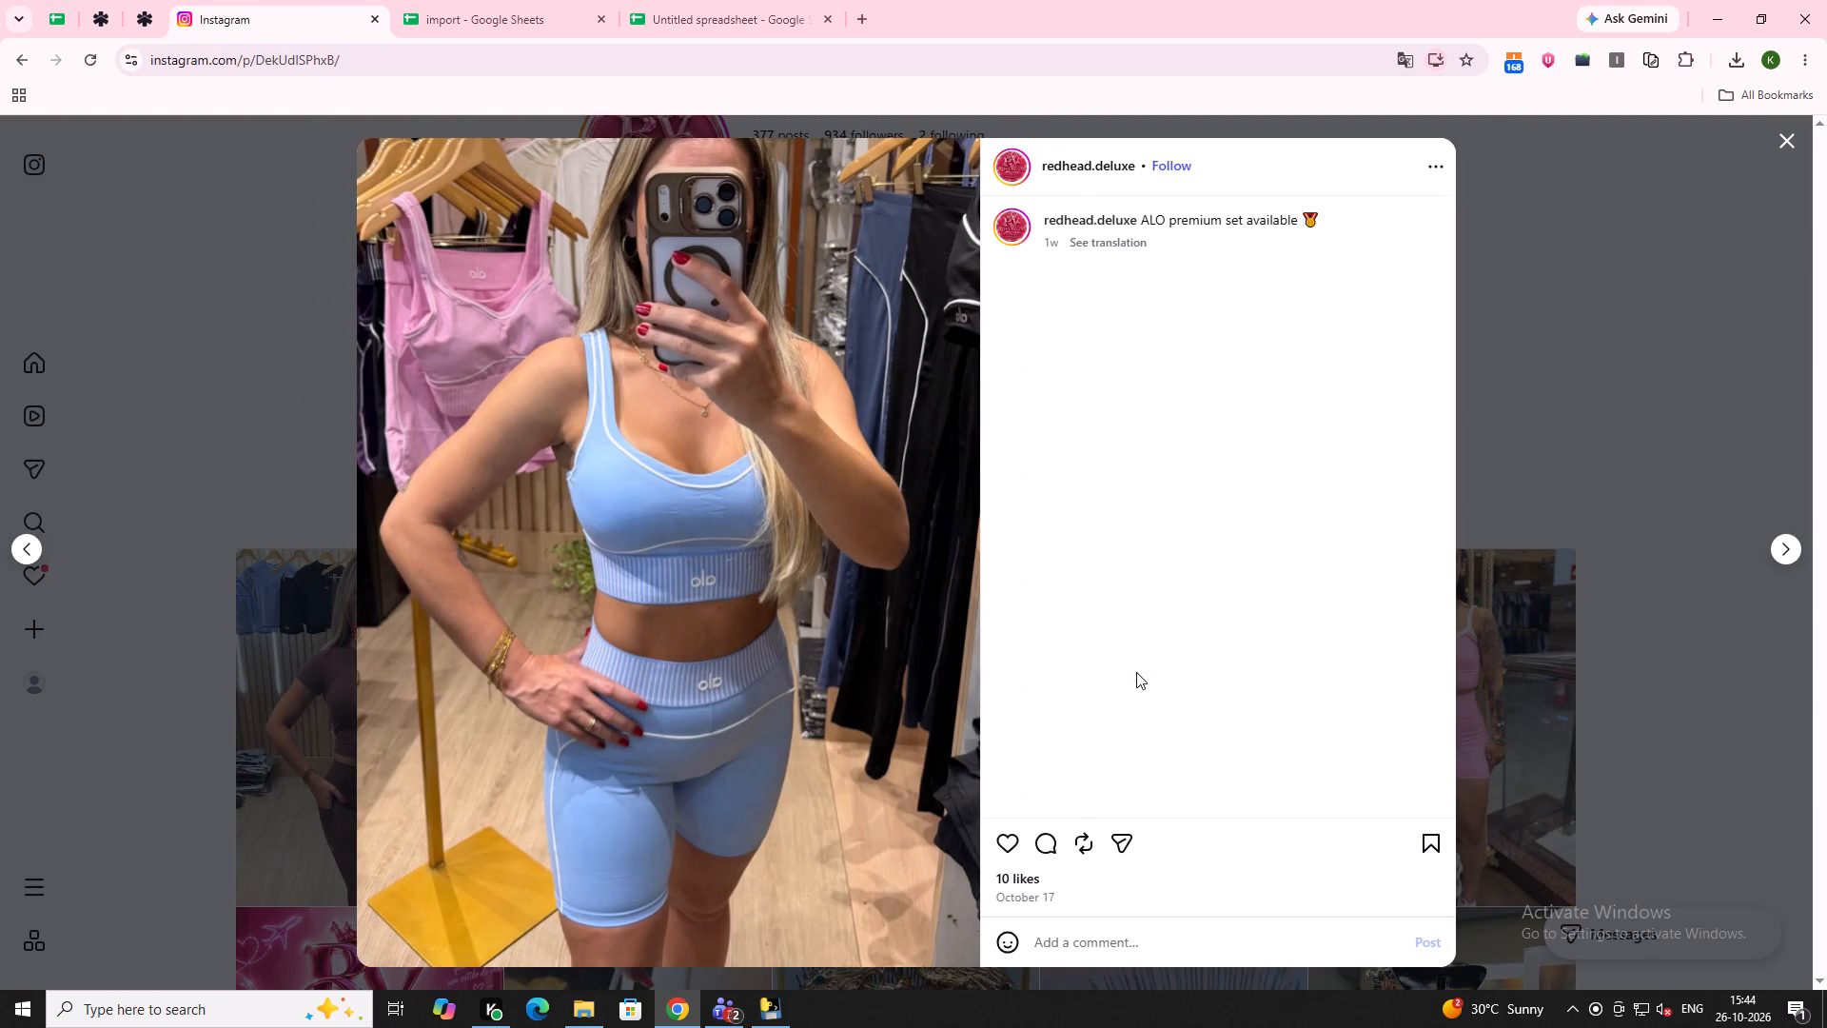
pyautogui.hotkey('ctrl', 'l')
pyautogui.hotkey('ctrl', 'c')
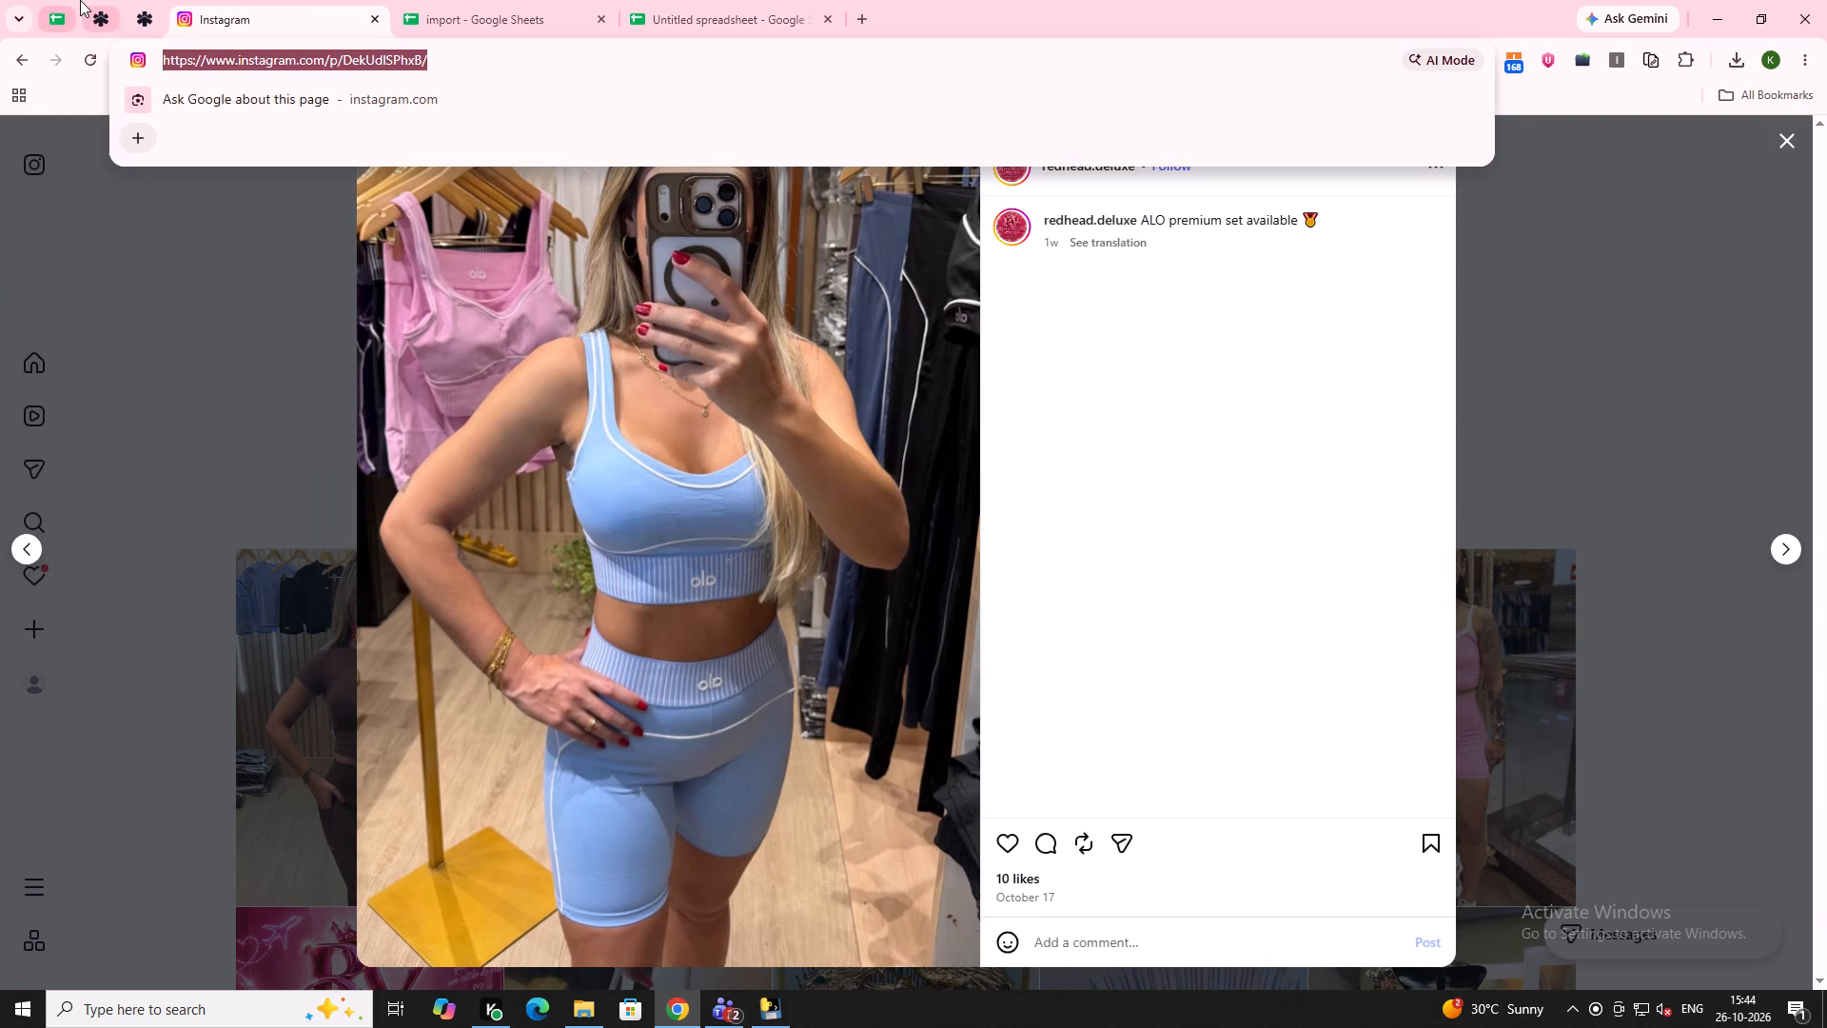
pyautogui.click(80, 0)
pyautogui.hotkey('ctrl', 'v')
pyautogui.hotkey('shift', 'Return')
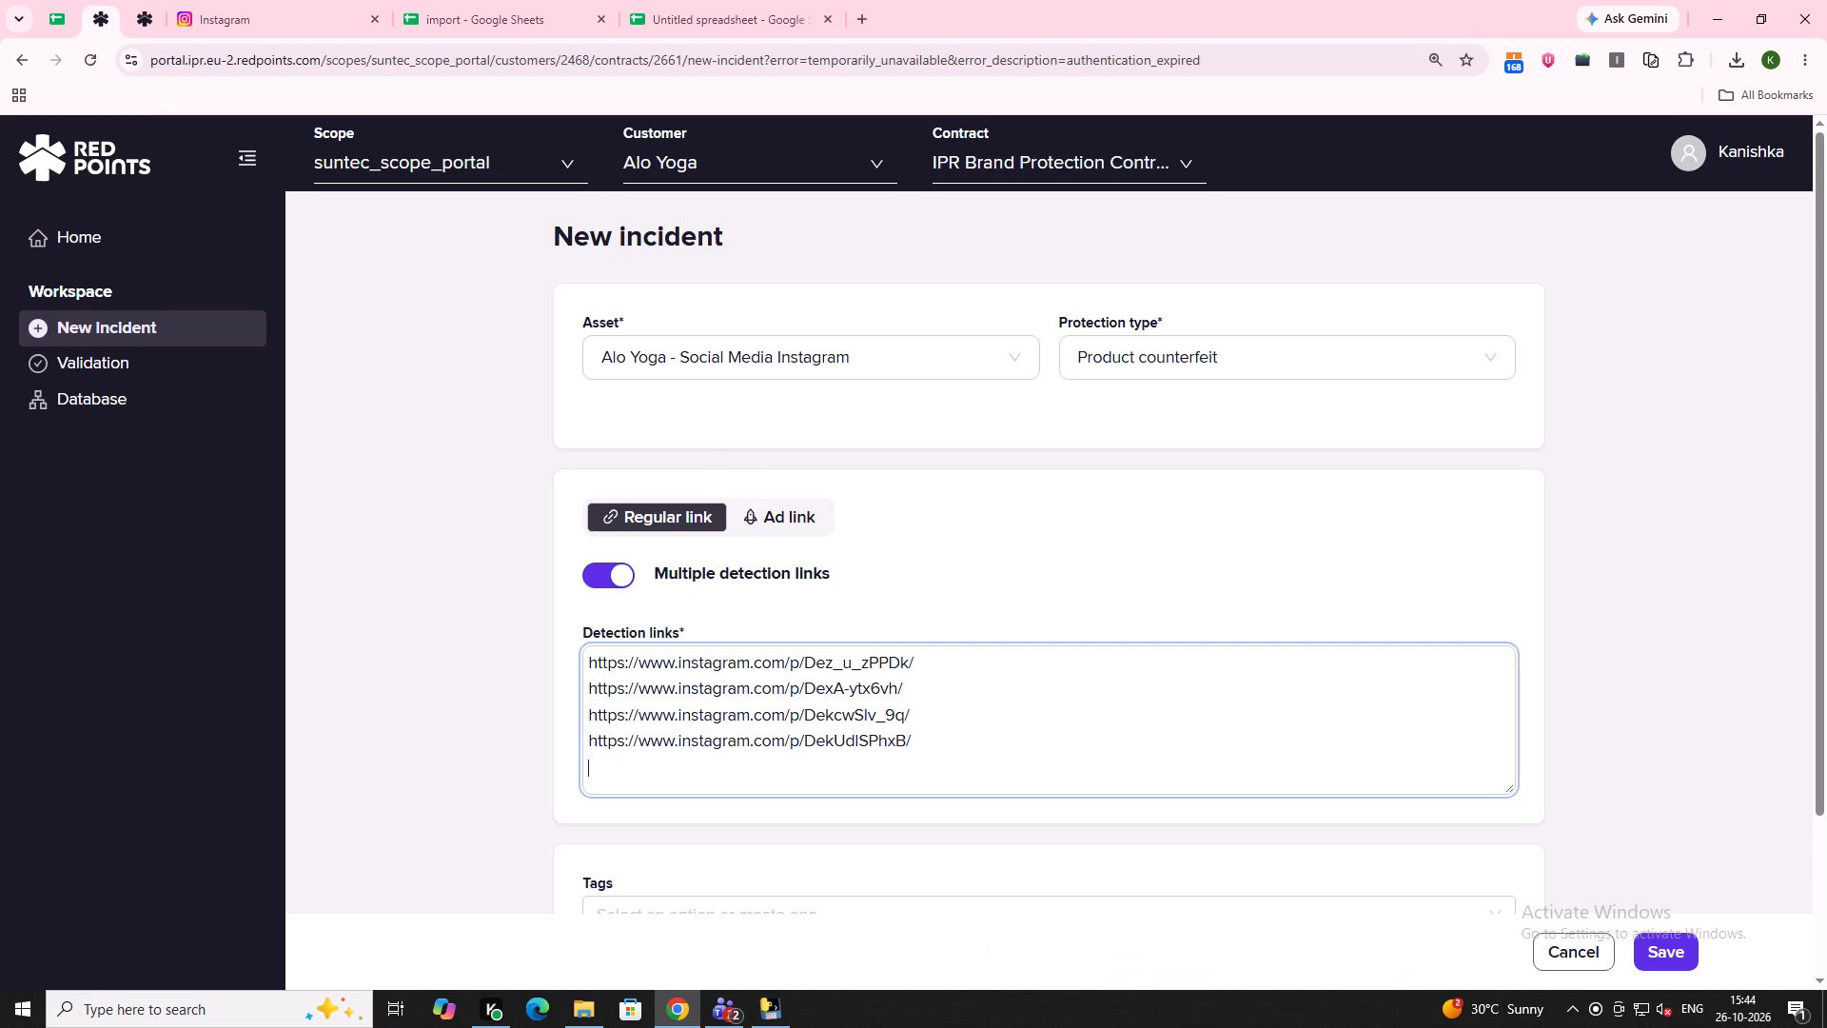
pyautogui.click(263, 0)
pyautogui.click(1660, 585)
pyautogui.click(1437, 823)
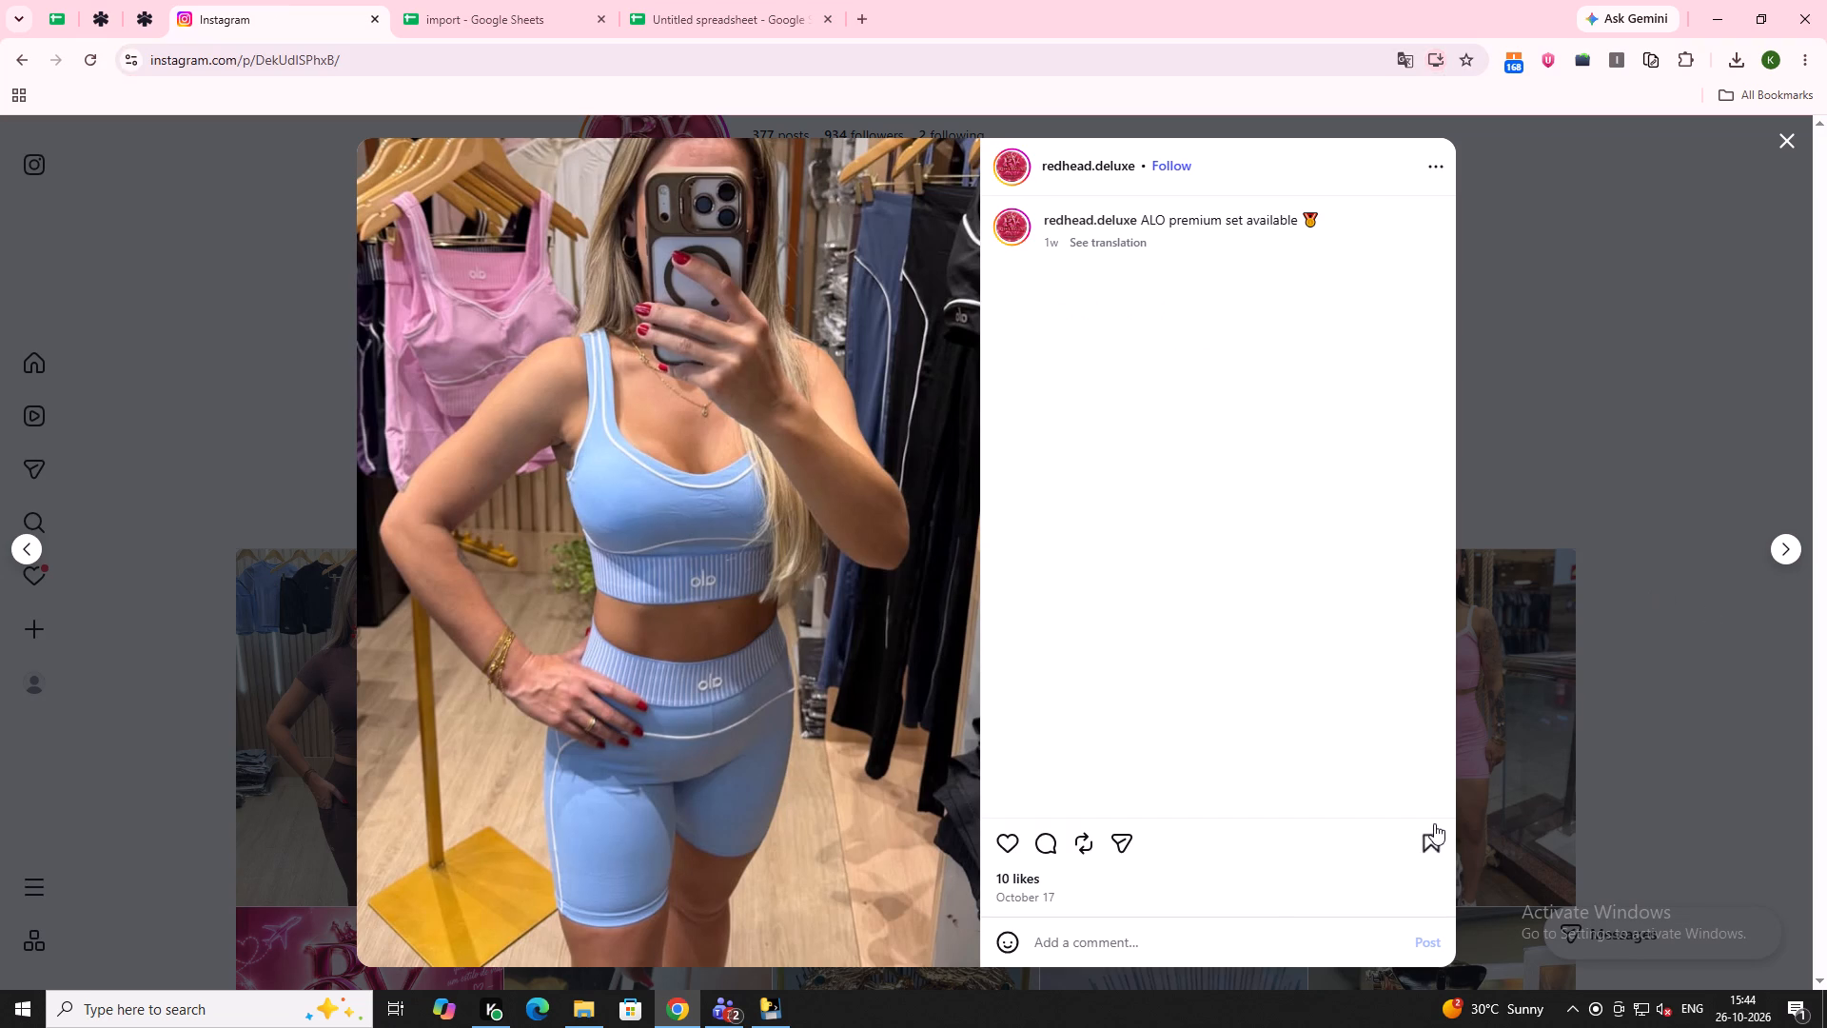
pyautogui.click(1568, 686)
pyautogui.click(1498, 713)
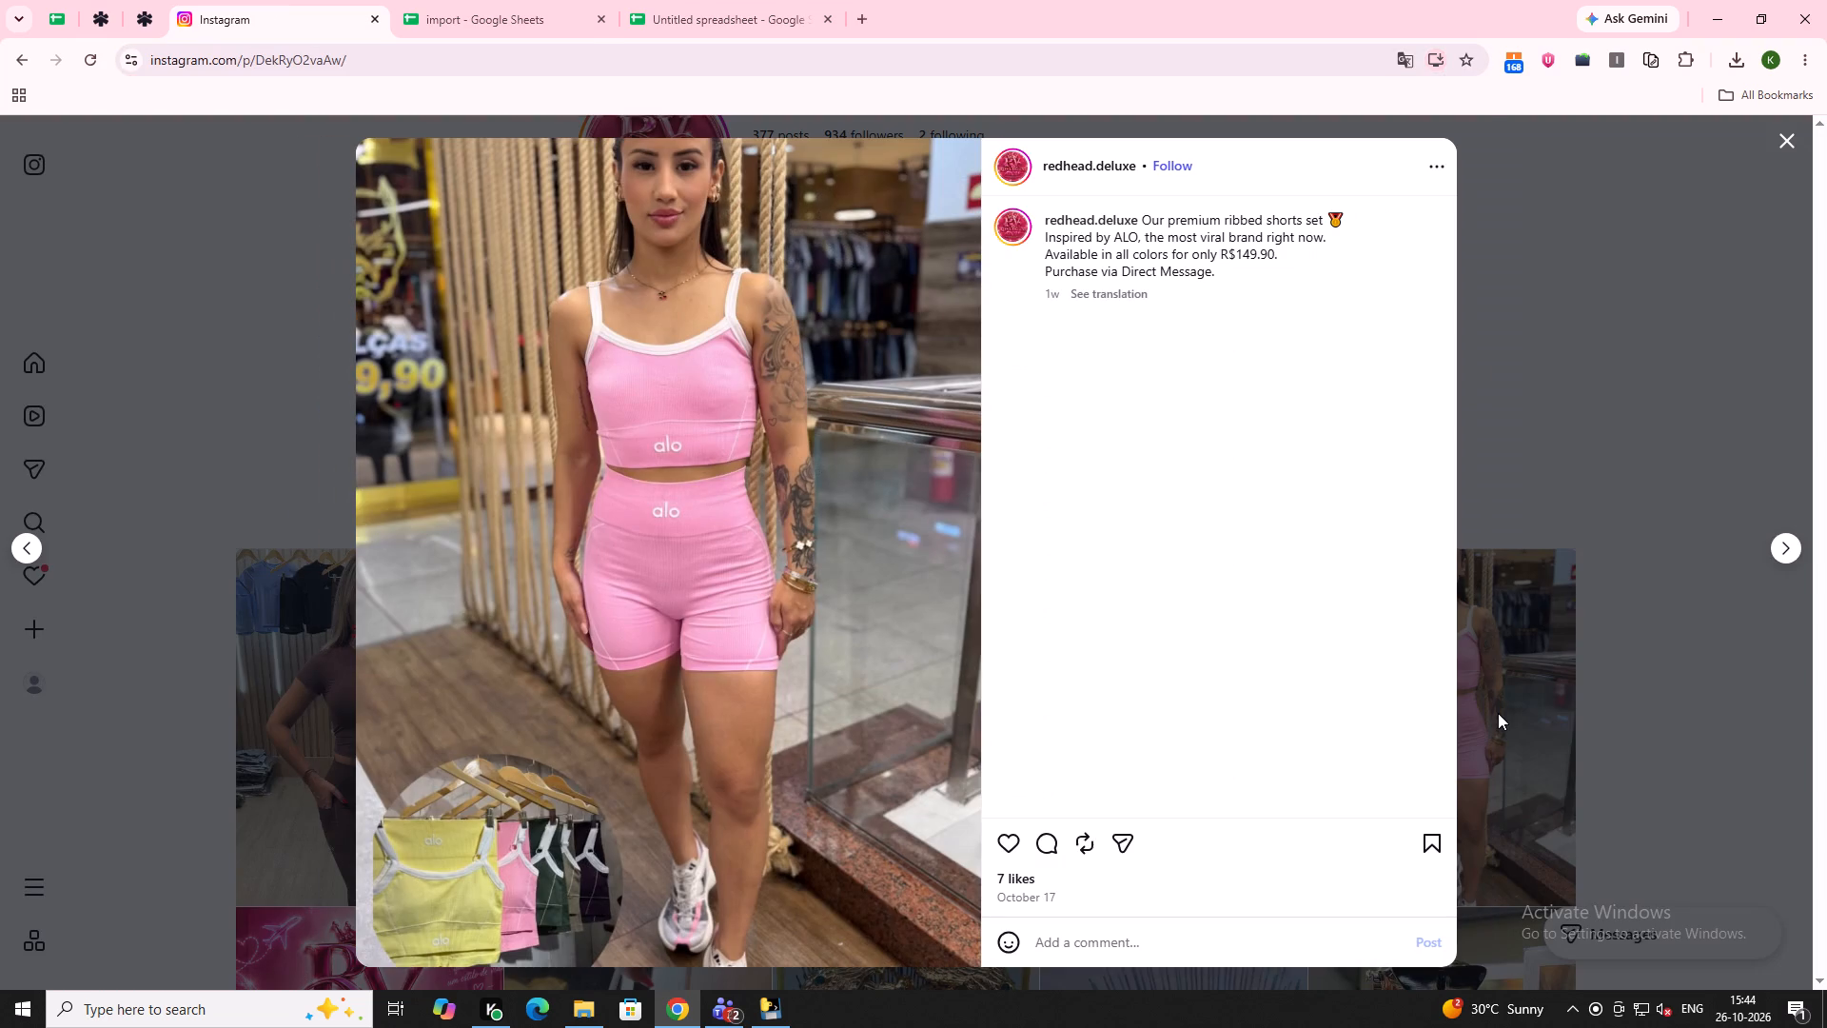
pyautogui.hotkey('ctrl', 'l')
pyautogui.hotkey('ctrl', 'c')
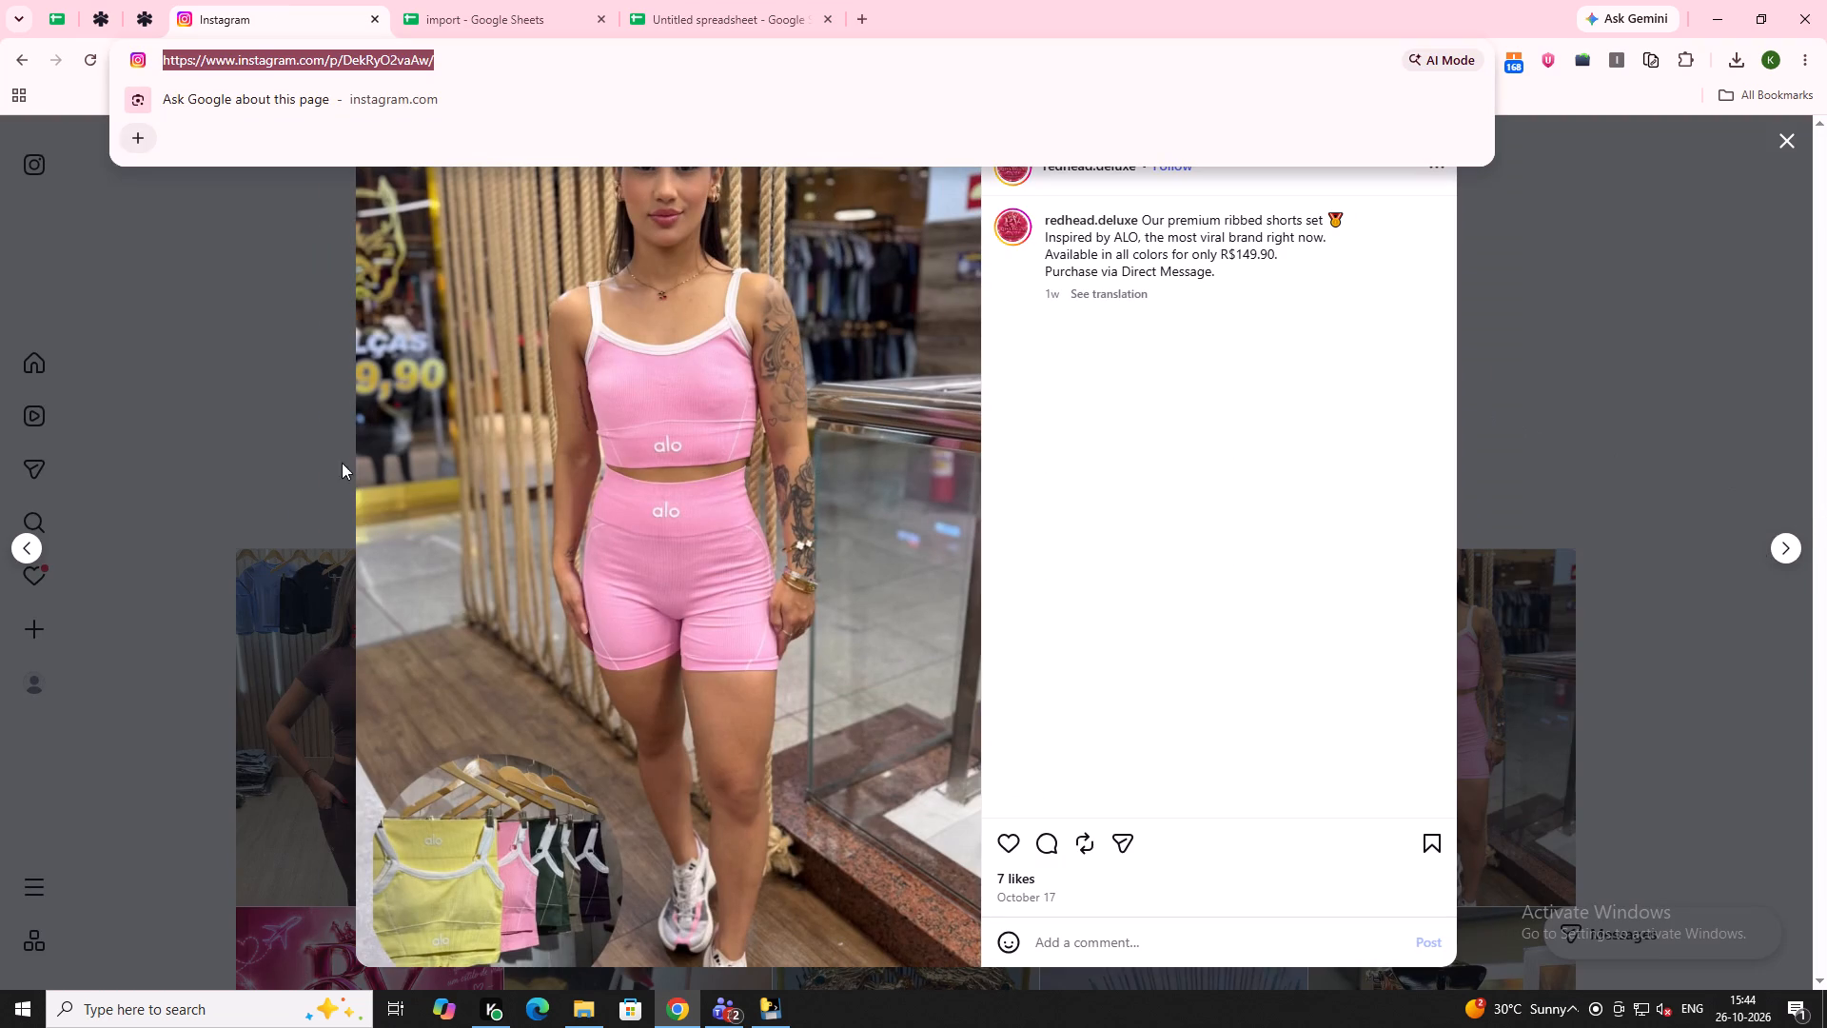
pyautogui.click(98, 0)
pyautogui.hotkey('ctrl', 'c')
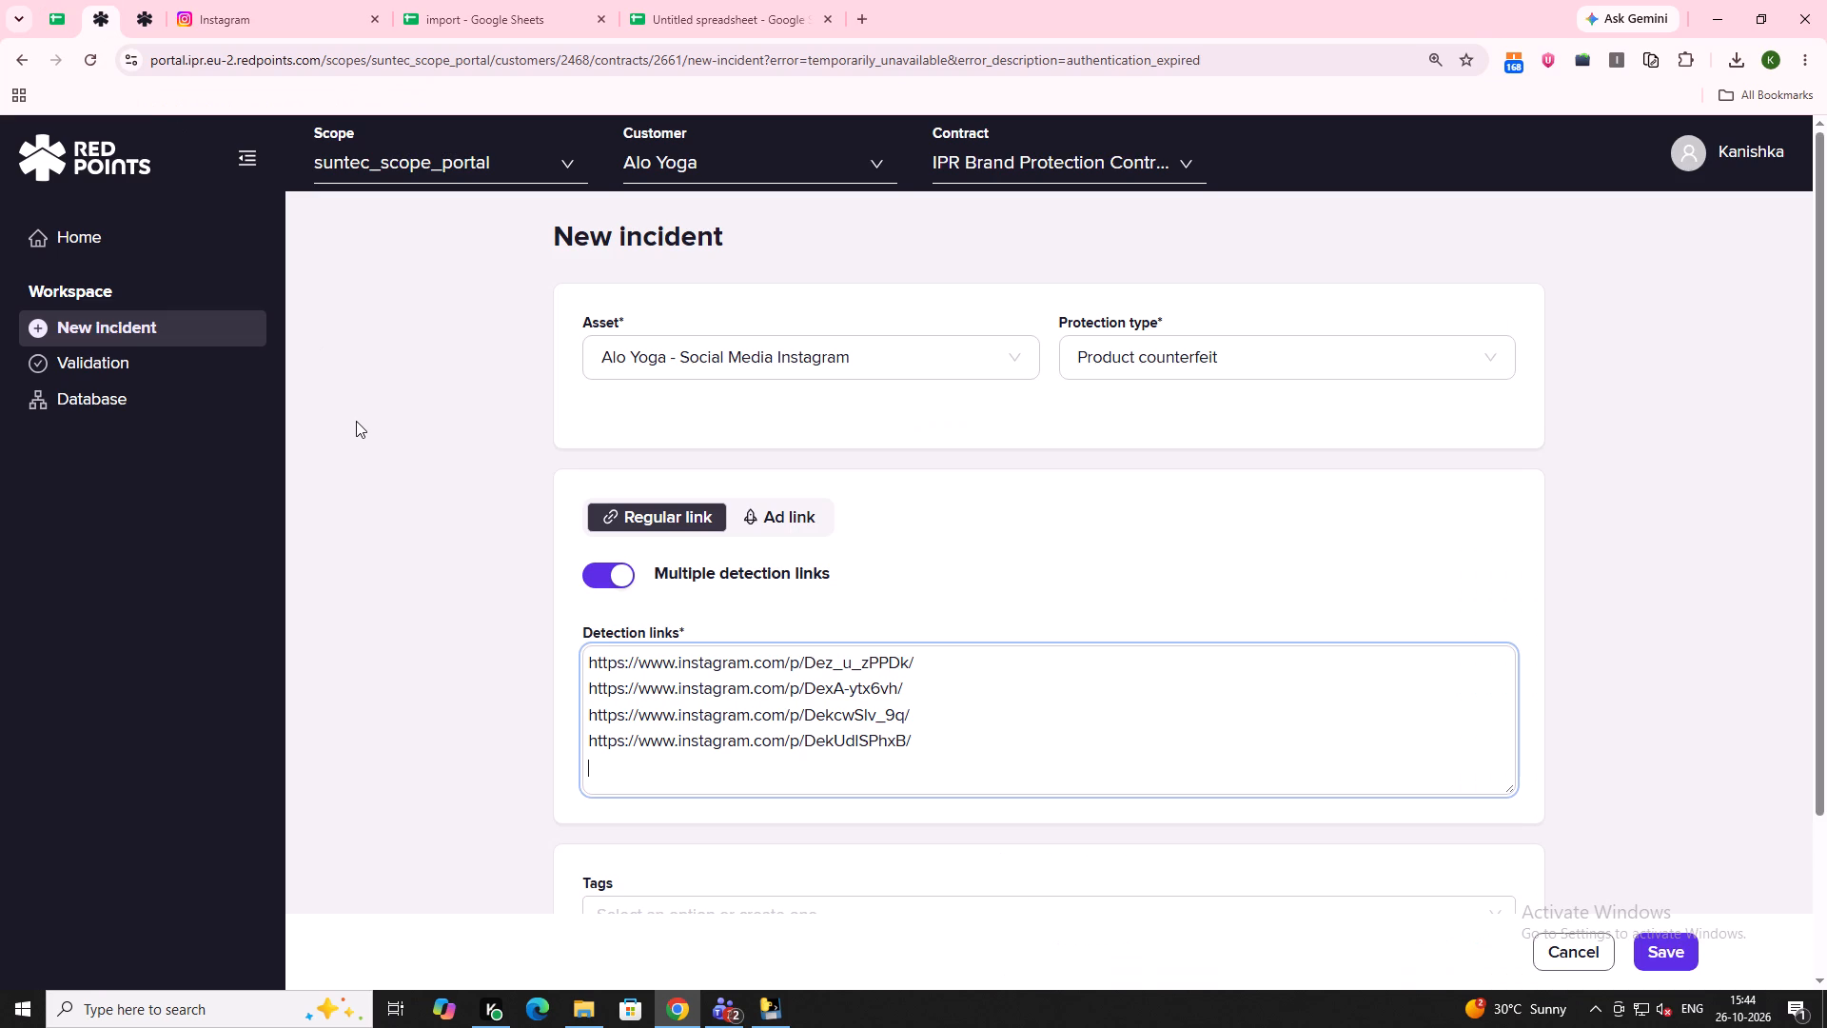
pyautogui.click(302, 0)
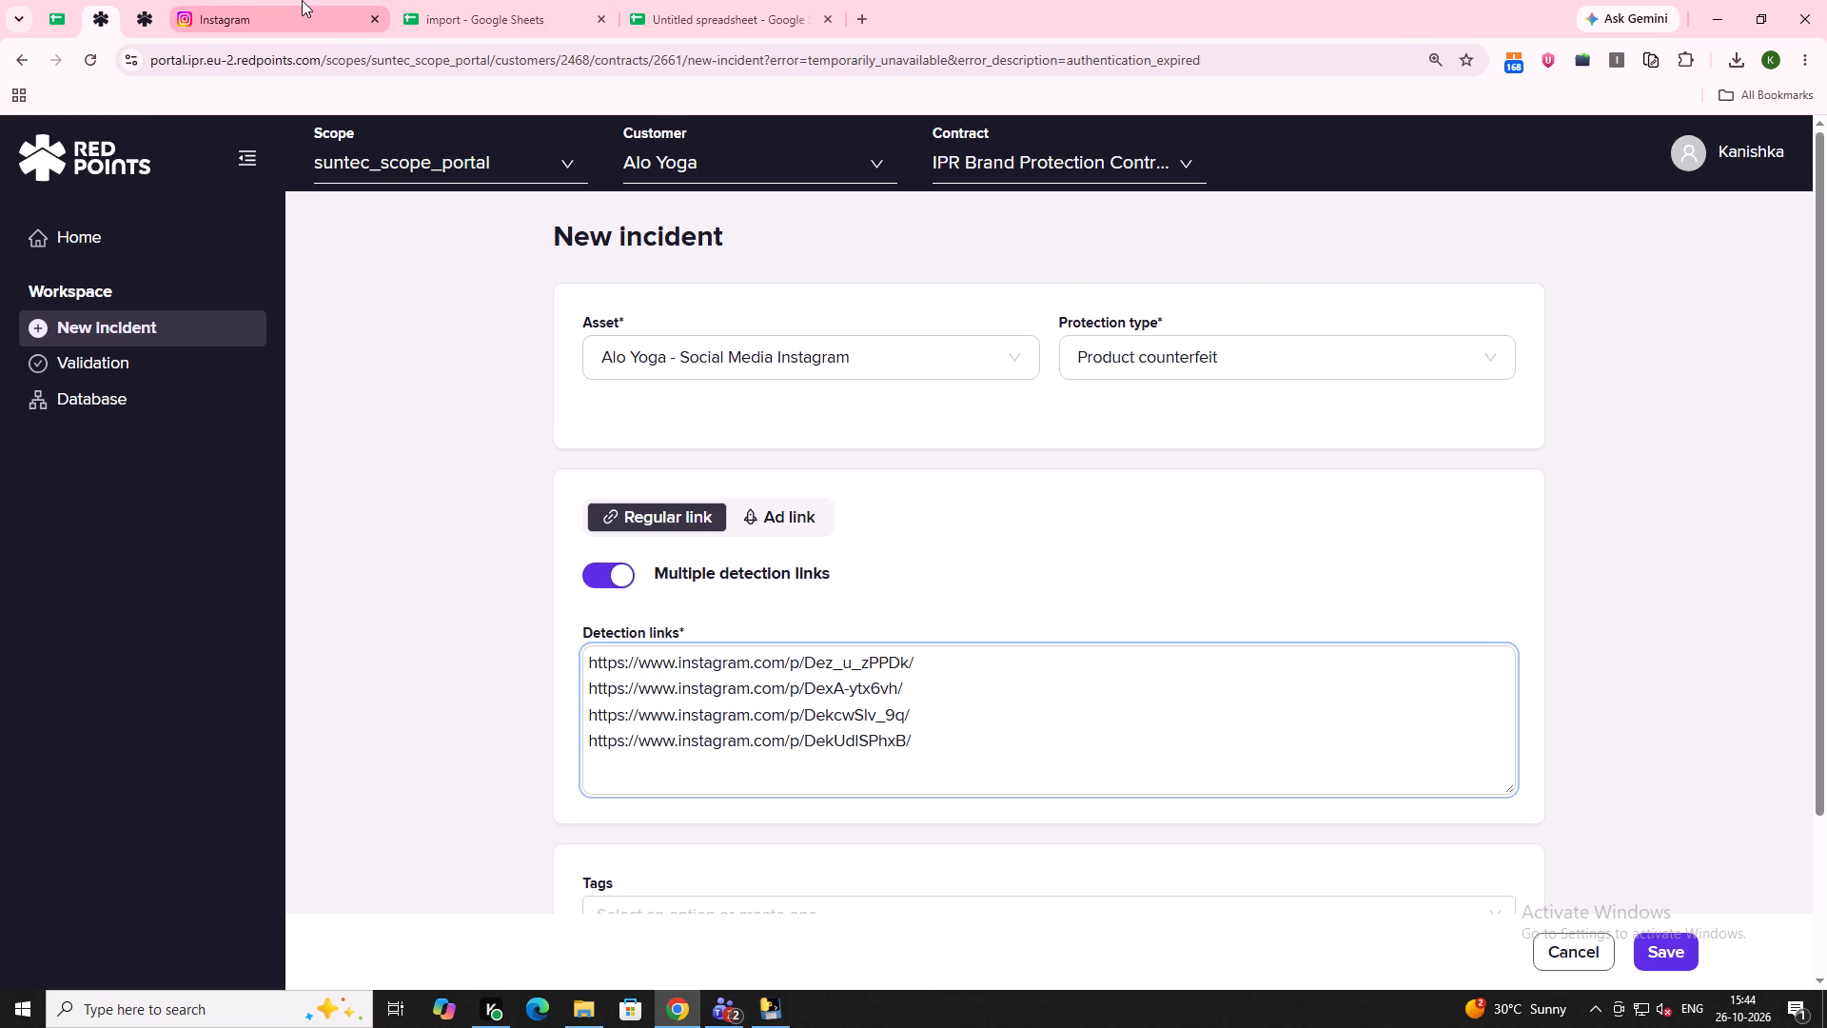
pyautogui.hotkey('ctrl', 'c')
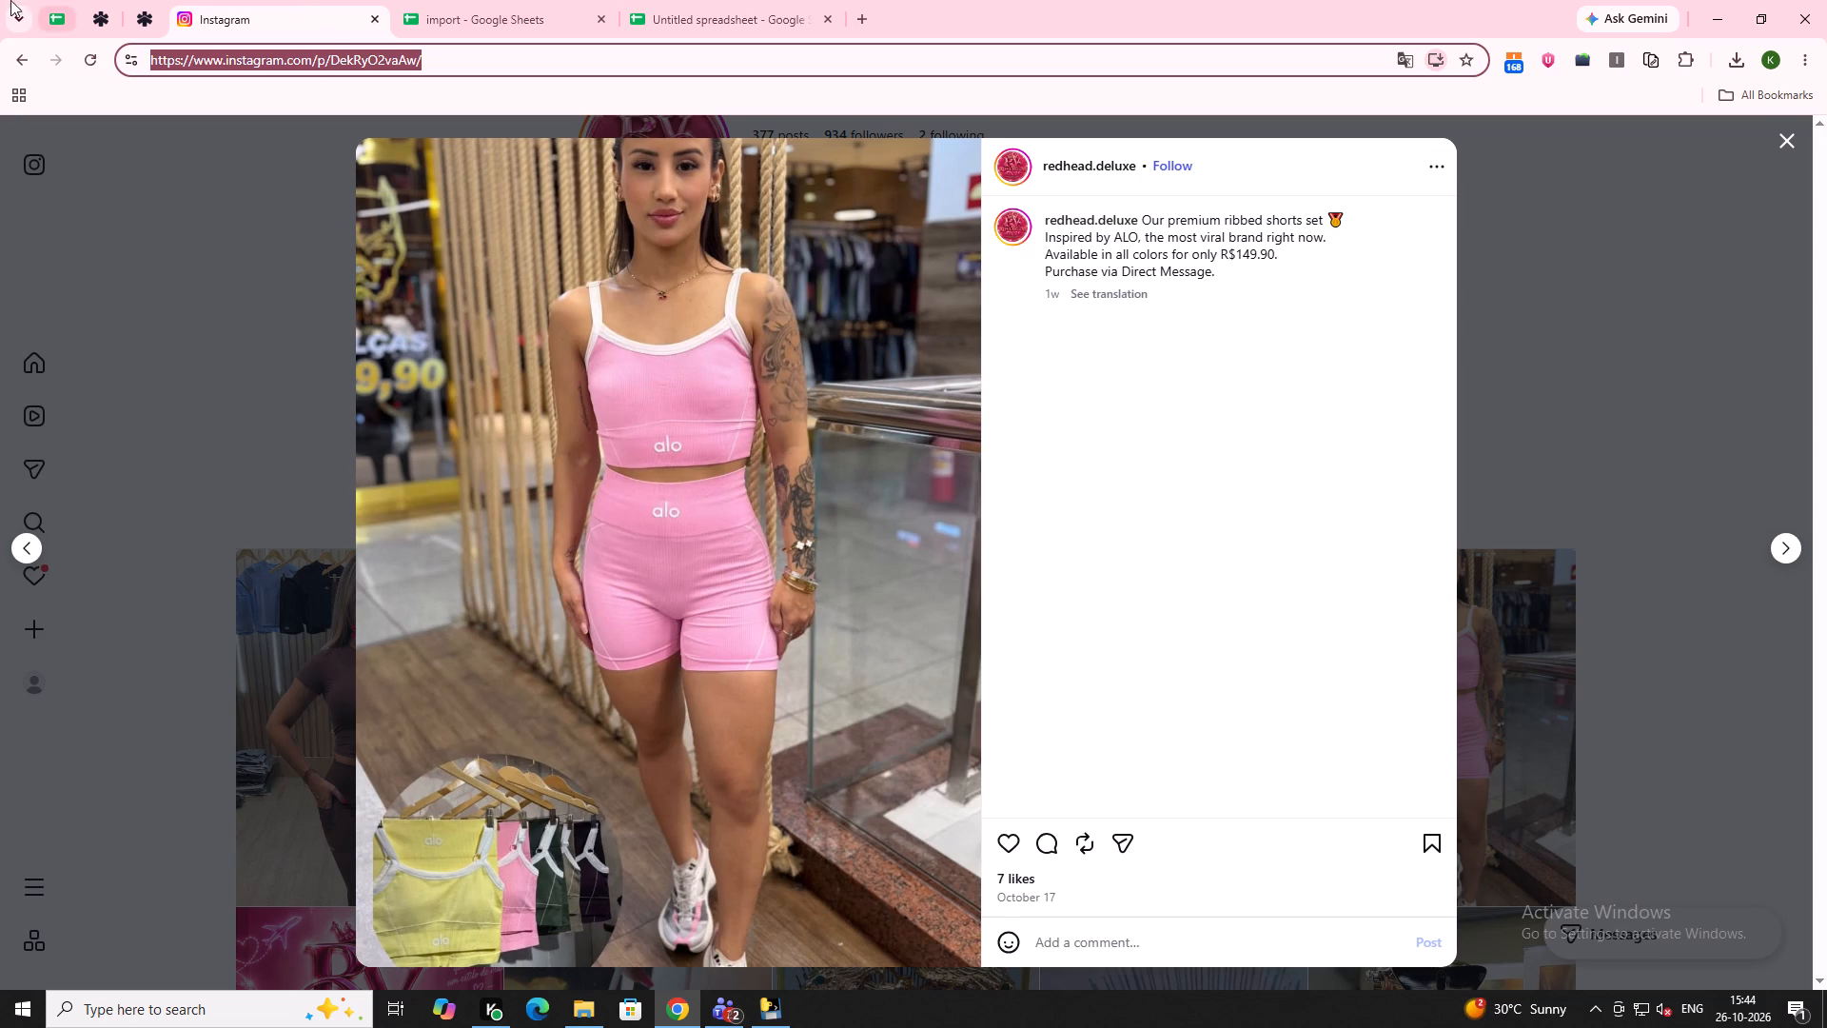
pyautogui.click(91, 15)
pyautogui.hotkey('ctrl', 'v')
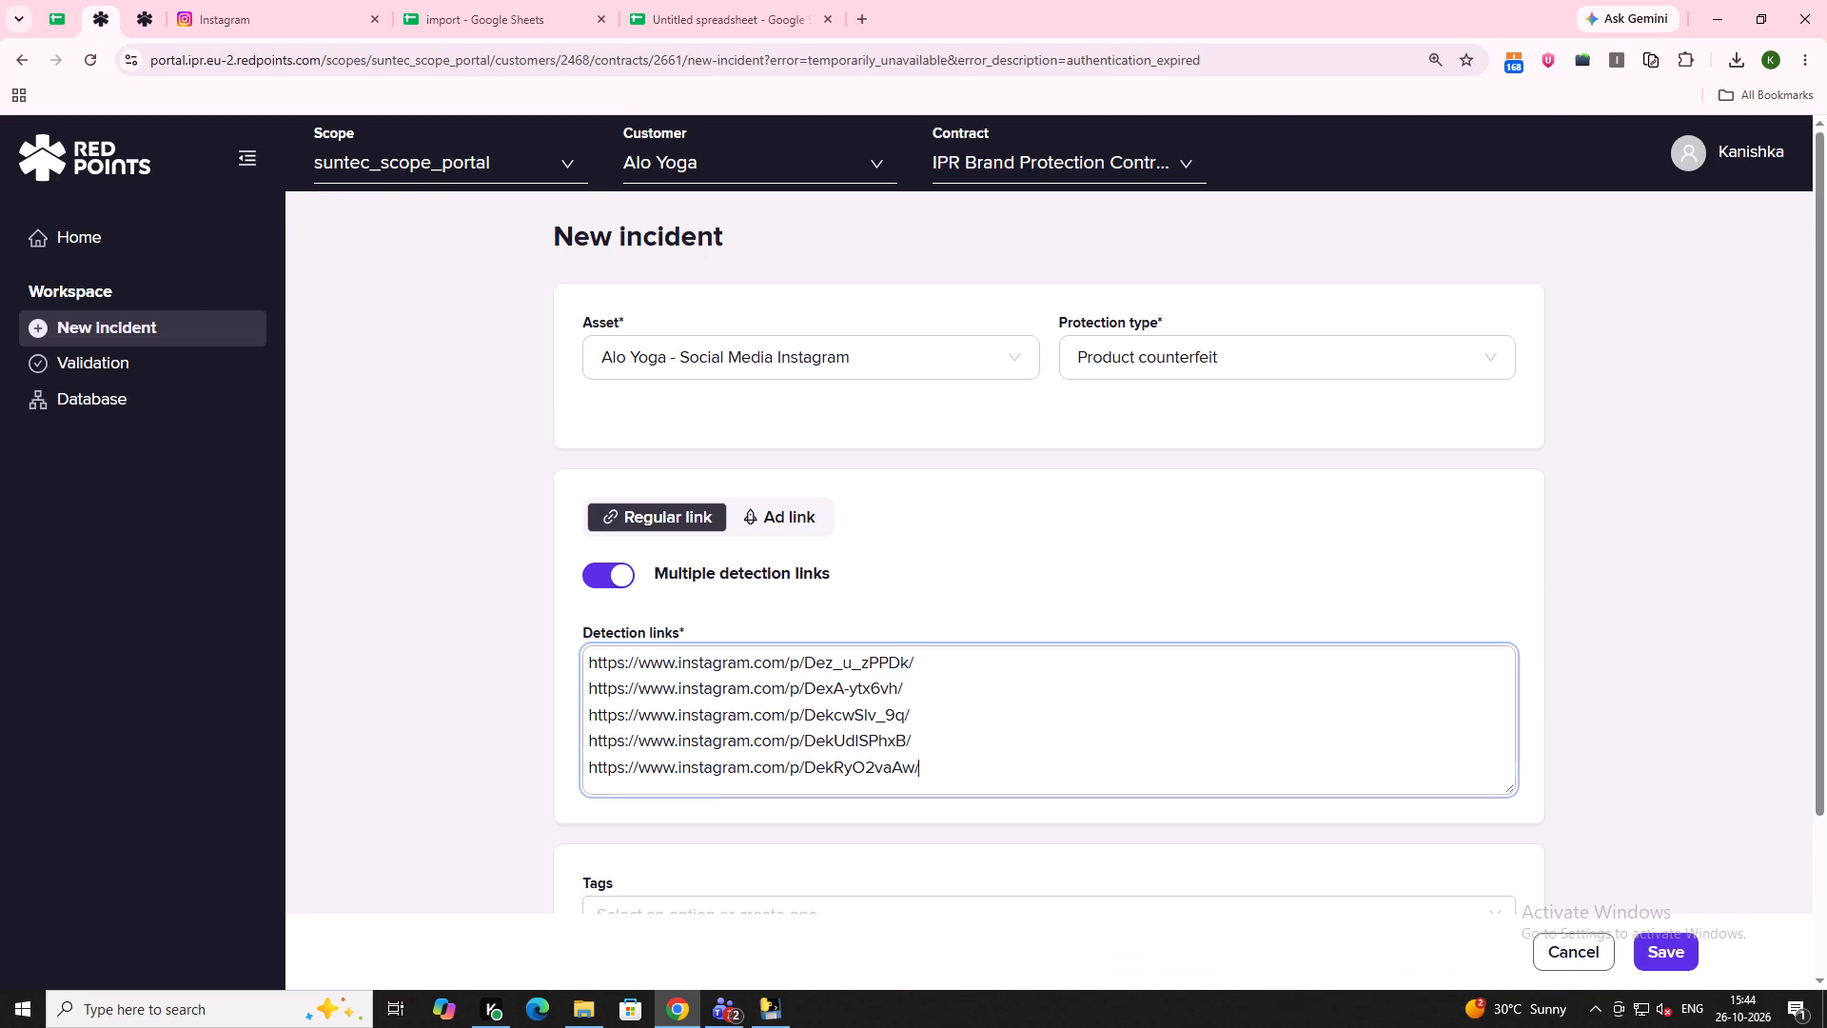
pyautogui.click(230, 0)
pyautogui.click(1749, 378)
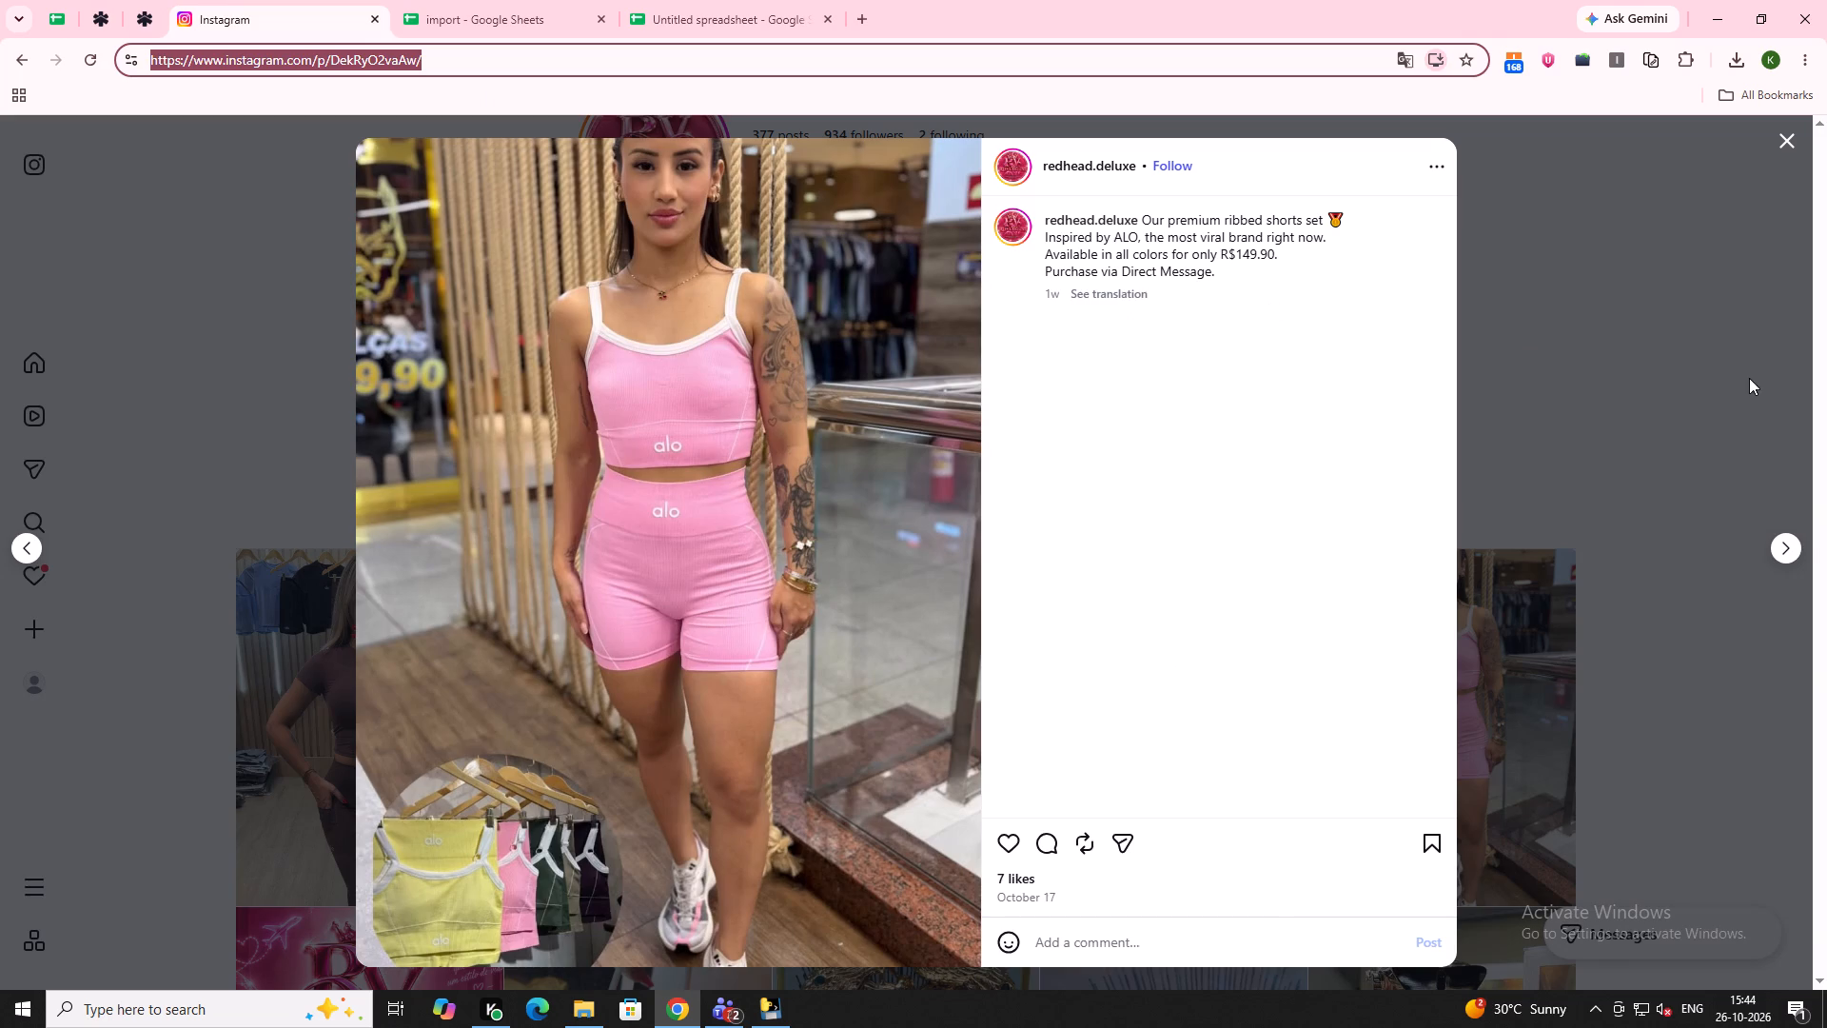
pyautogui.scroll(-6, 1308, 771)
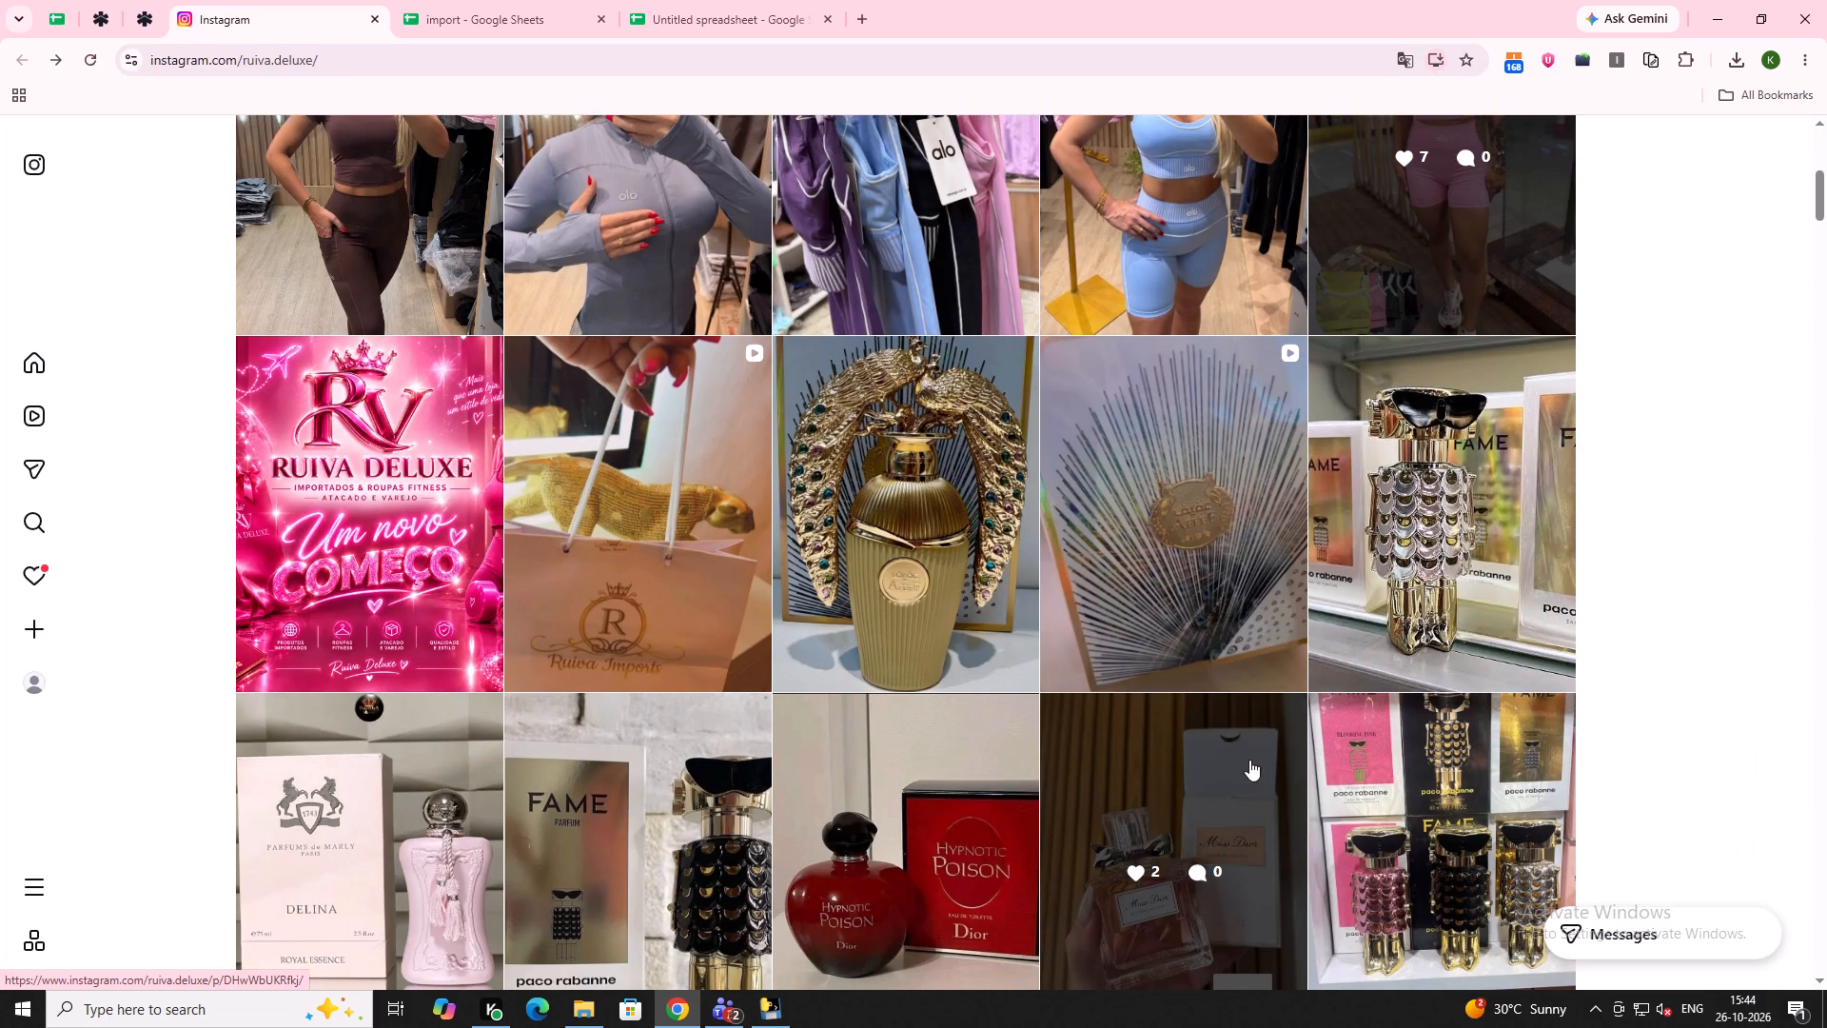
pyautogui.scroll(-2, 1246, 757)
pyautogui.scroll(-7, 1219, 1022)
pyautogui.scroll(-2, 1128, 737)
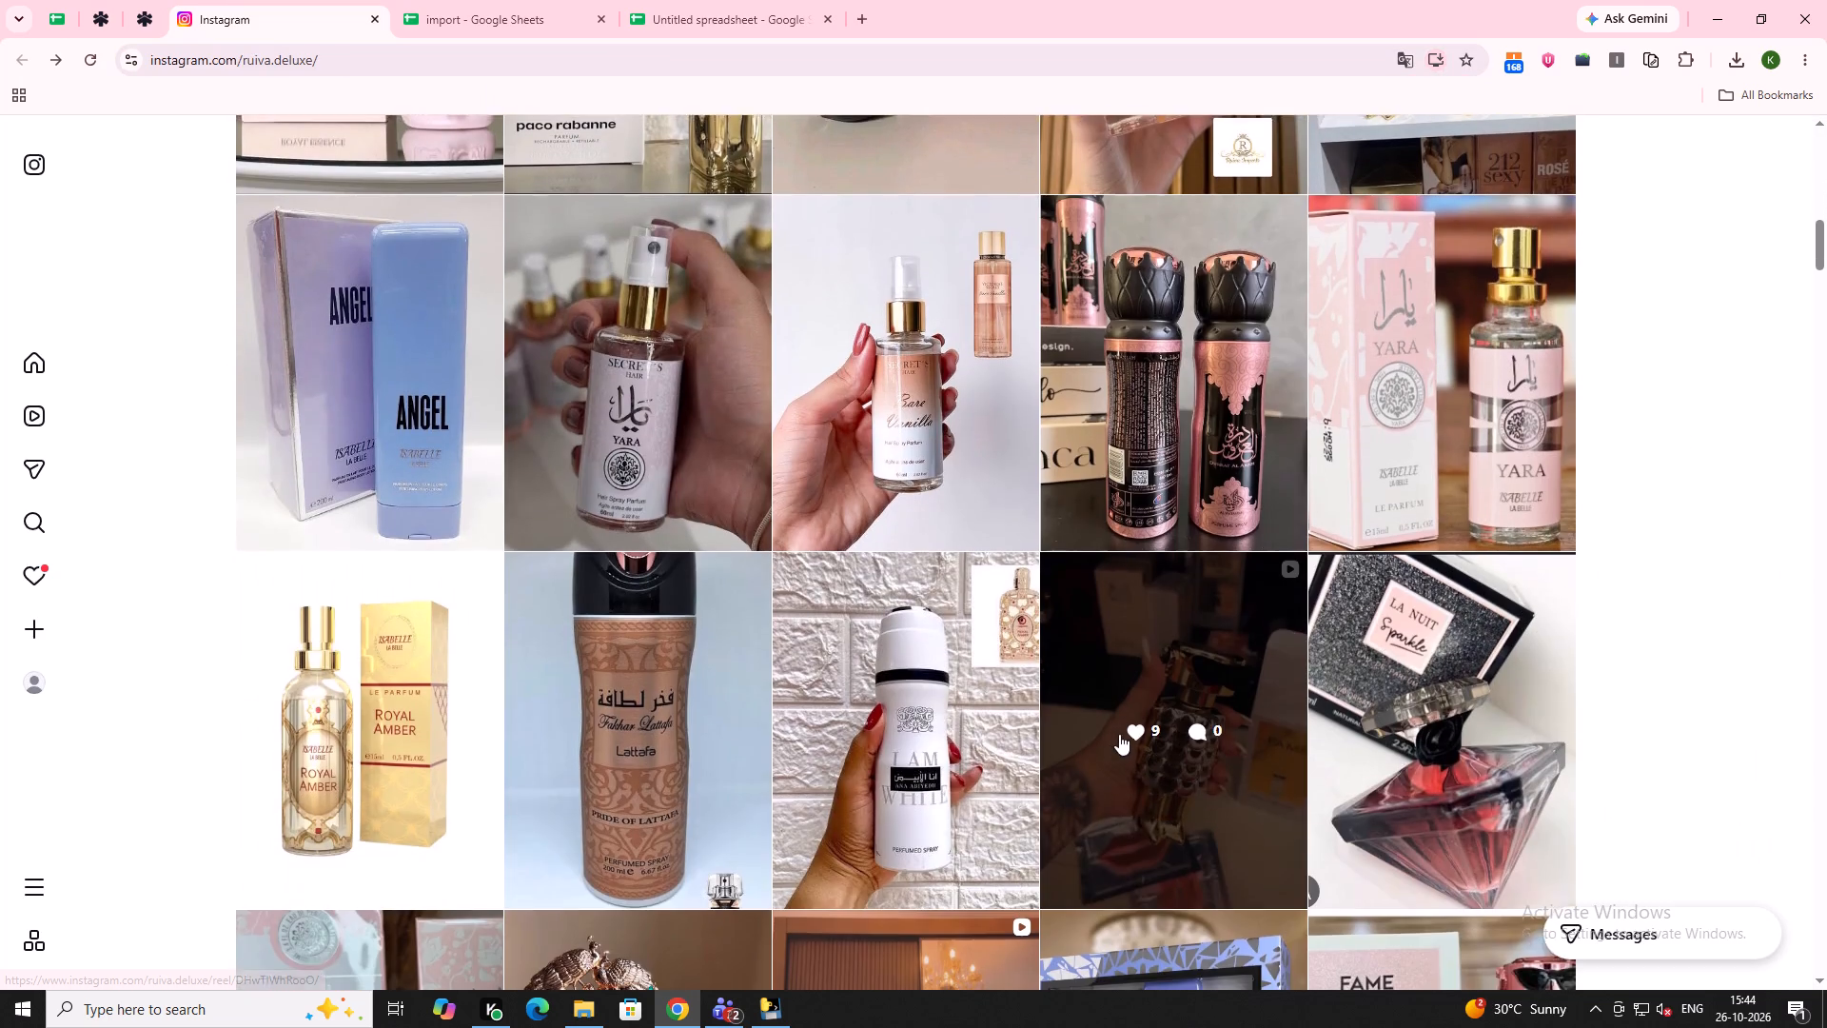
pyautogui.scroll(-2, 1113, 733)
pyautogui.scroll(-6, 959, 1027)
pyautogui.scroll(-4, 461, 603)
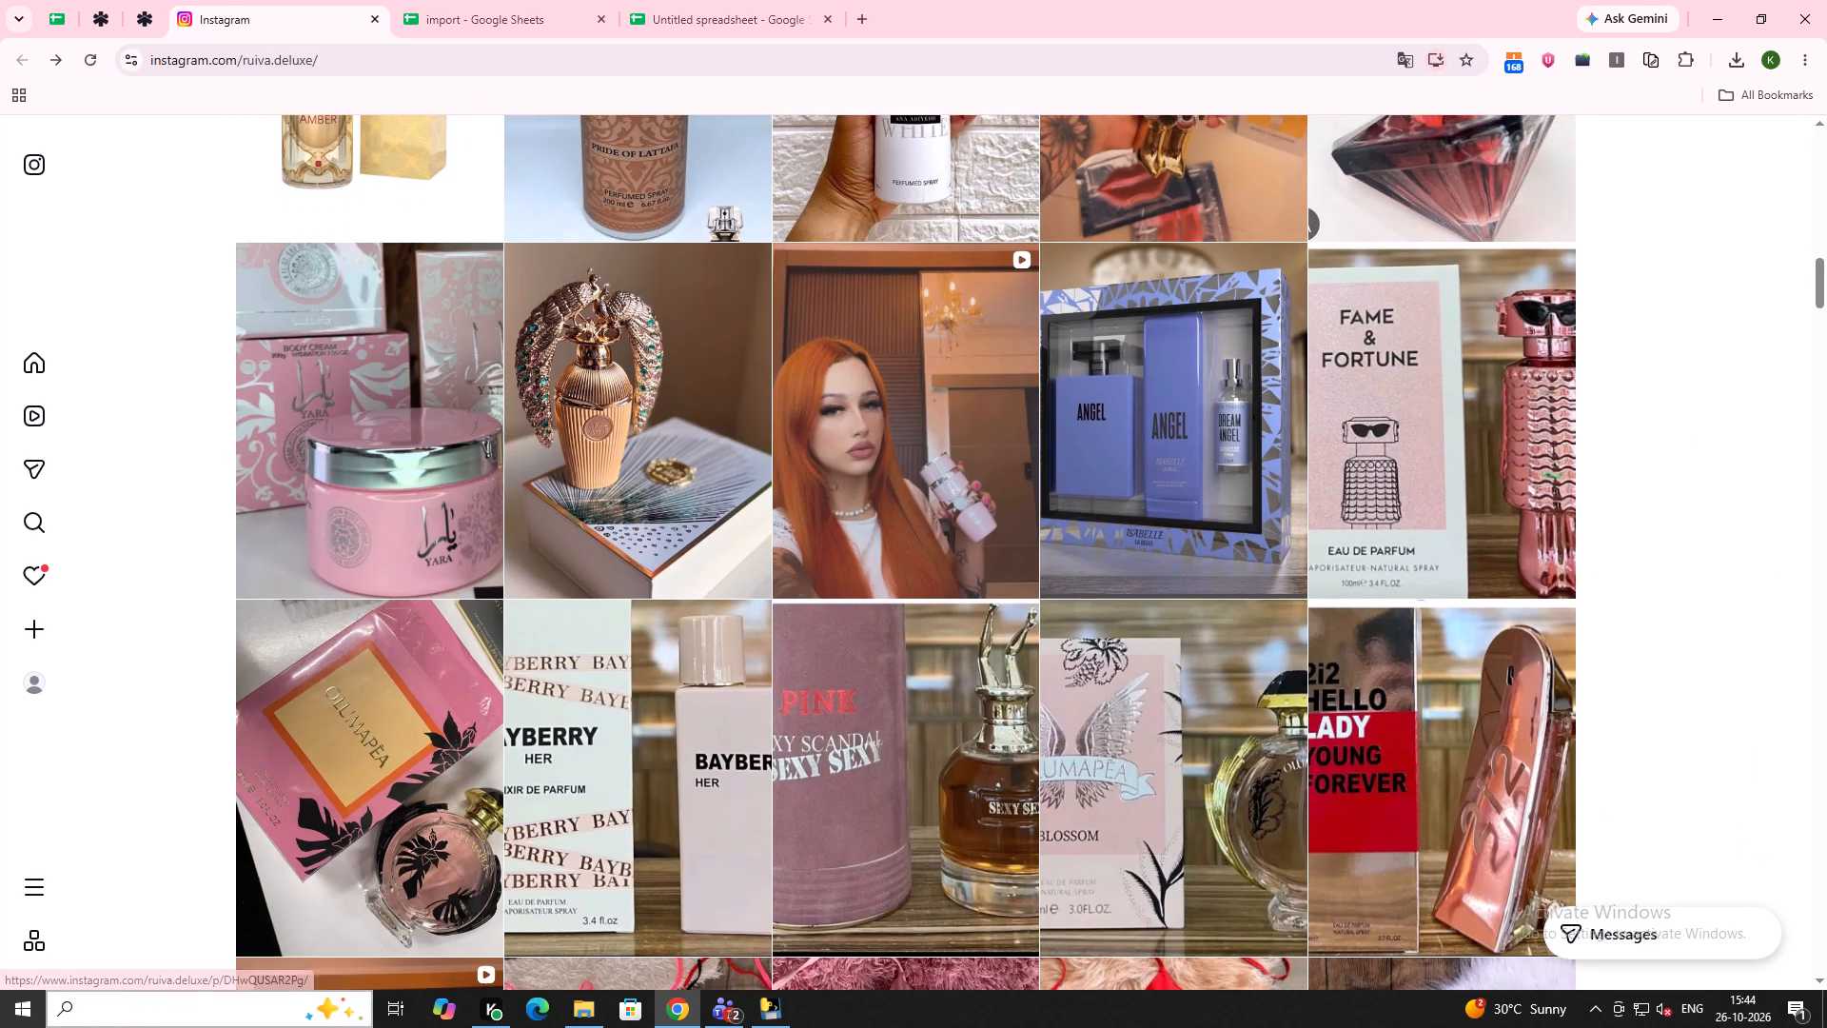
pyautogui.scroll(-9, 1296, 0)
pyautogui.scroll(-3, 1540, 585)
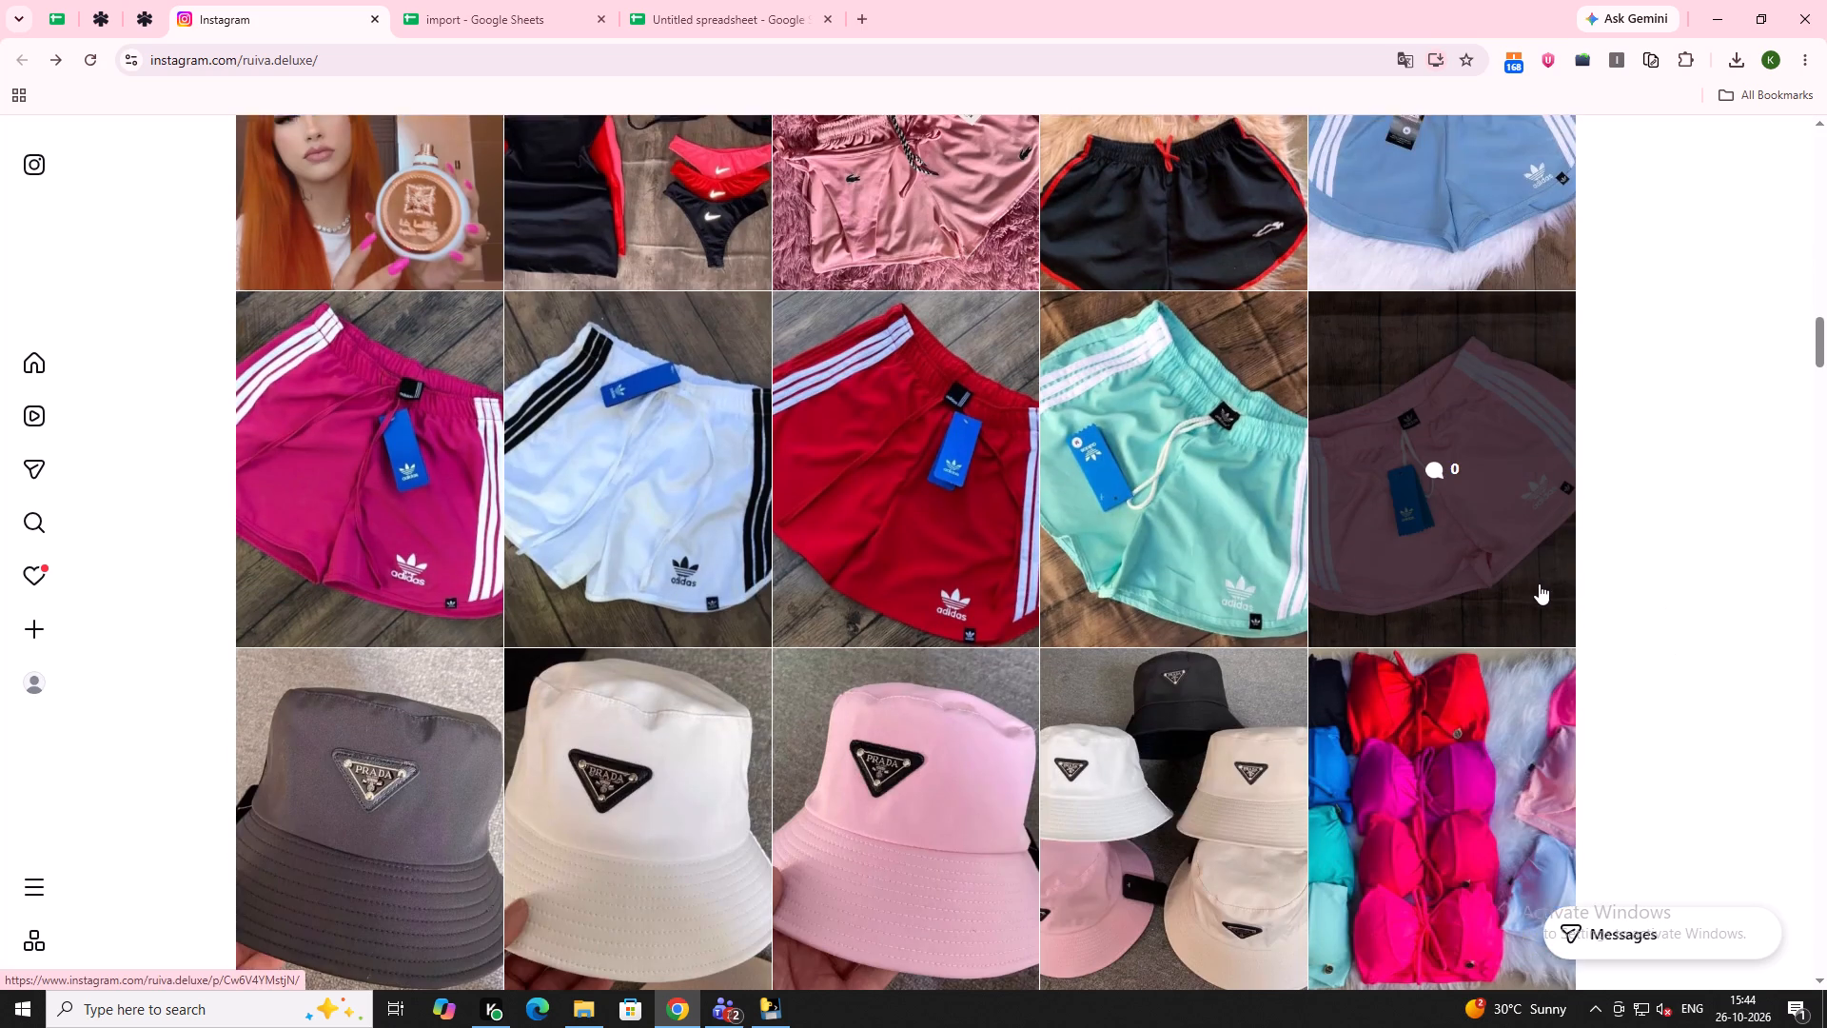
pyautogui.scroll(-5, 336, 623)
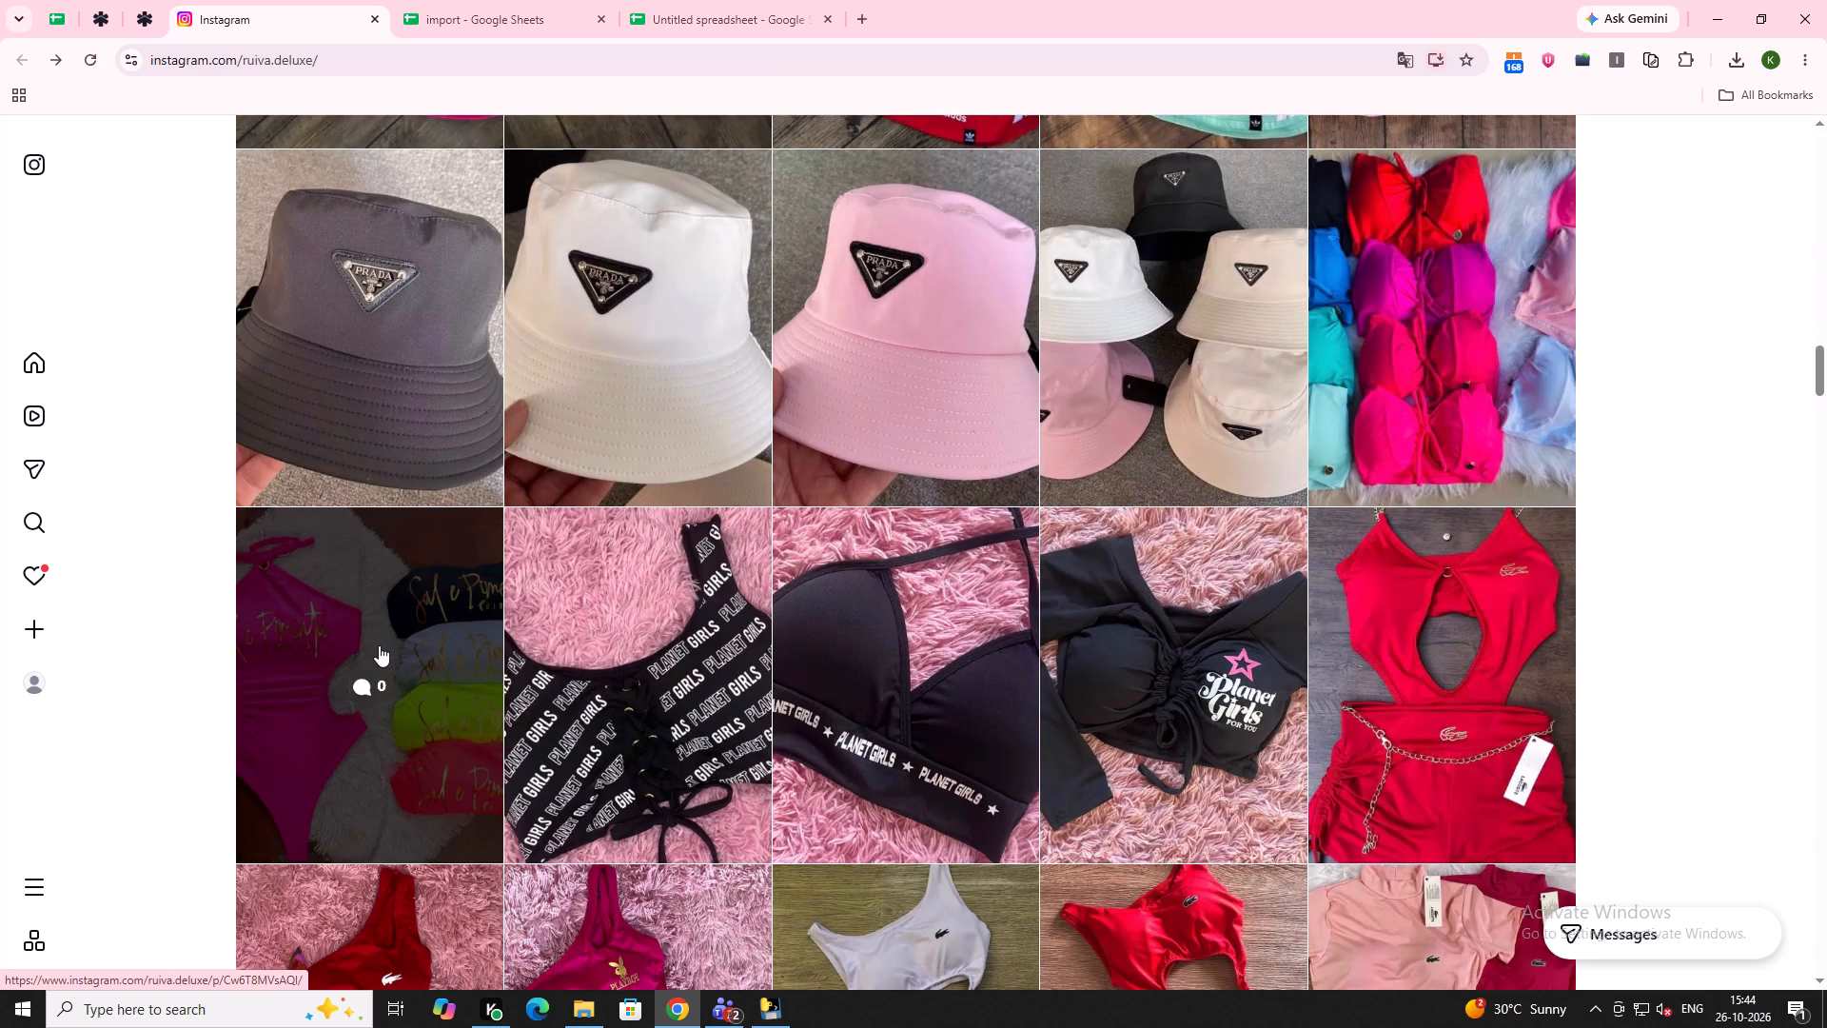
pyautogui.scroll(-7, 379, 645)
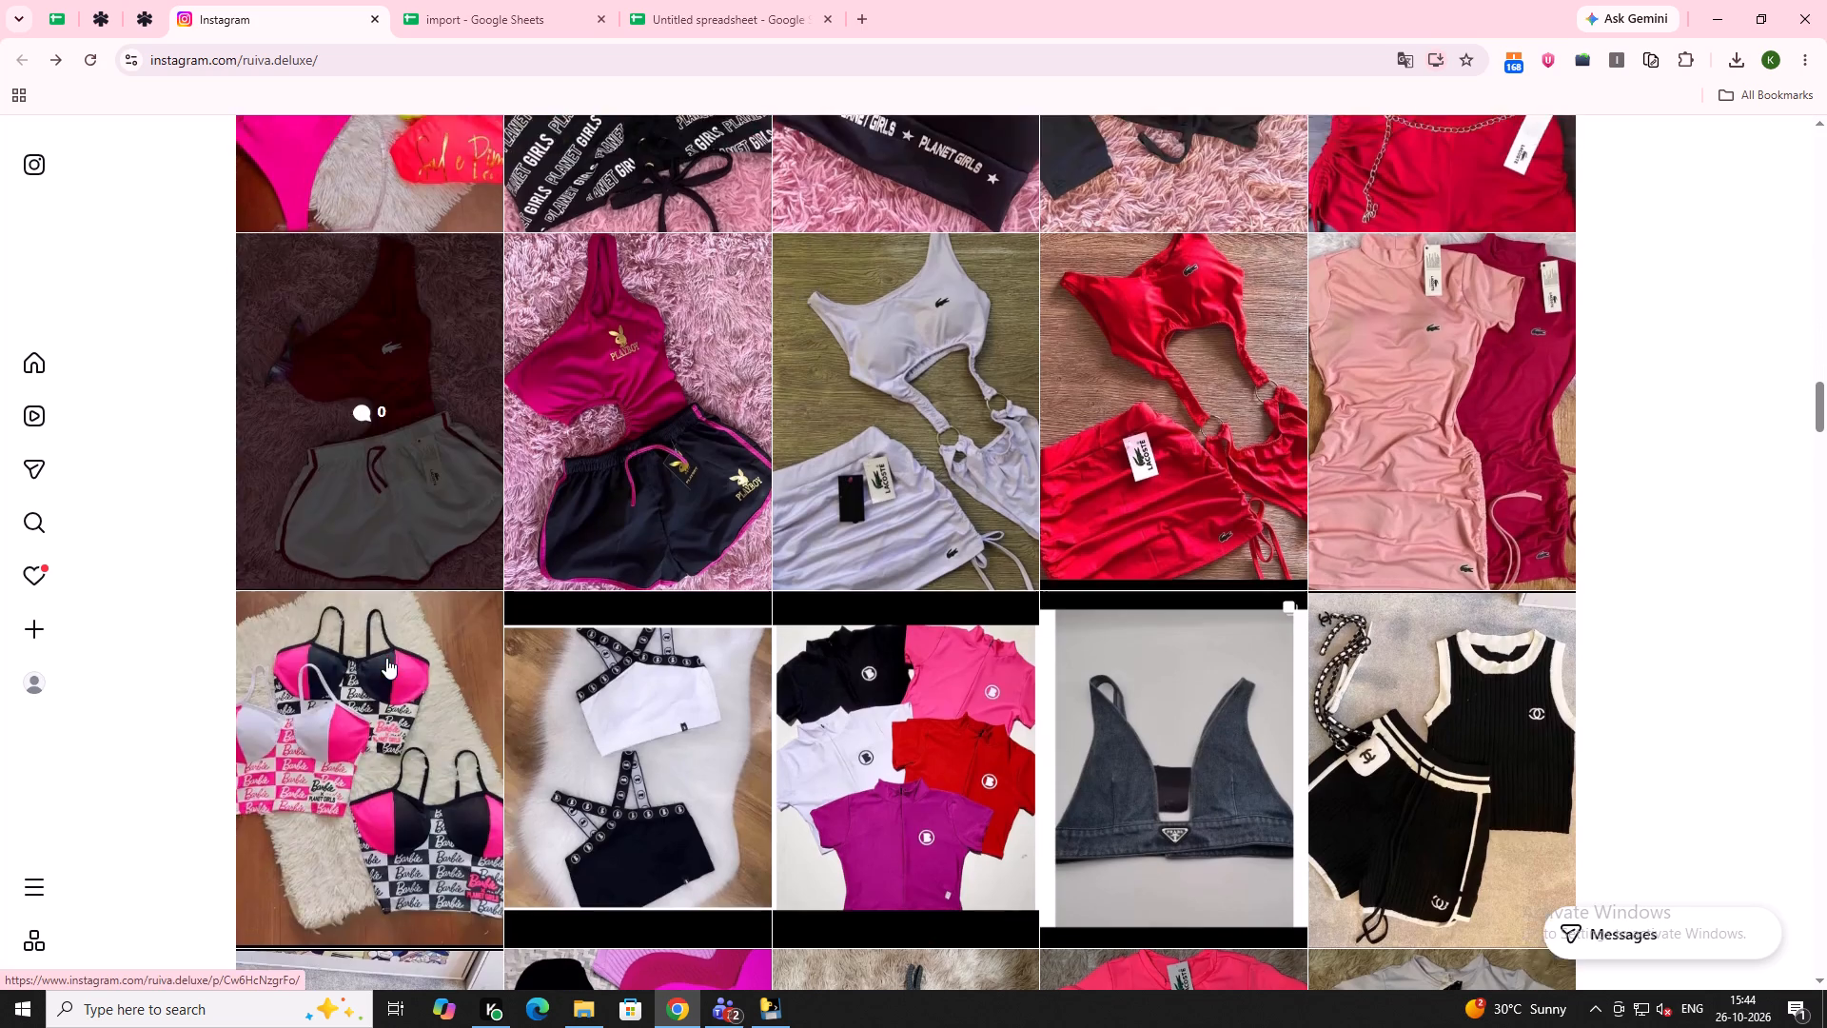
pyautogui.scroll(-19, 393, 651)
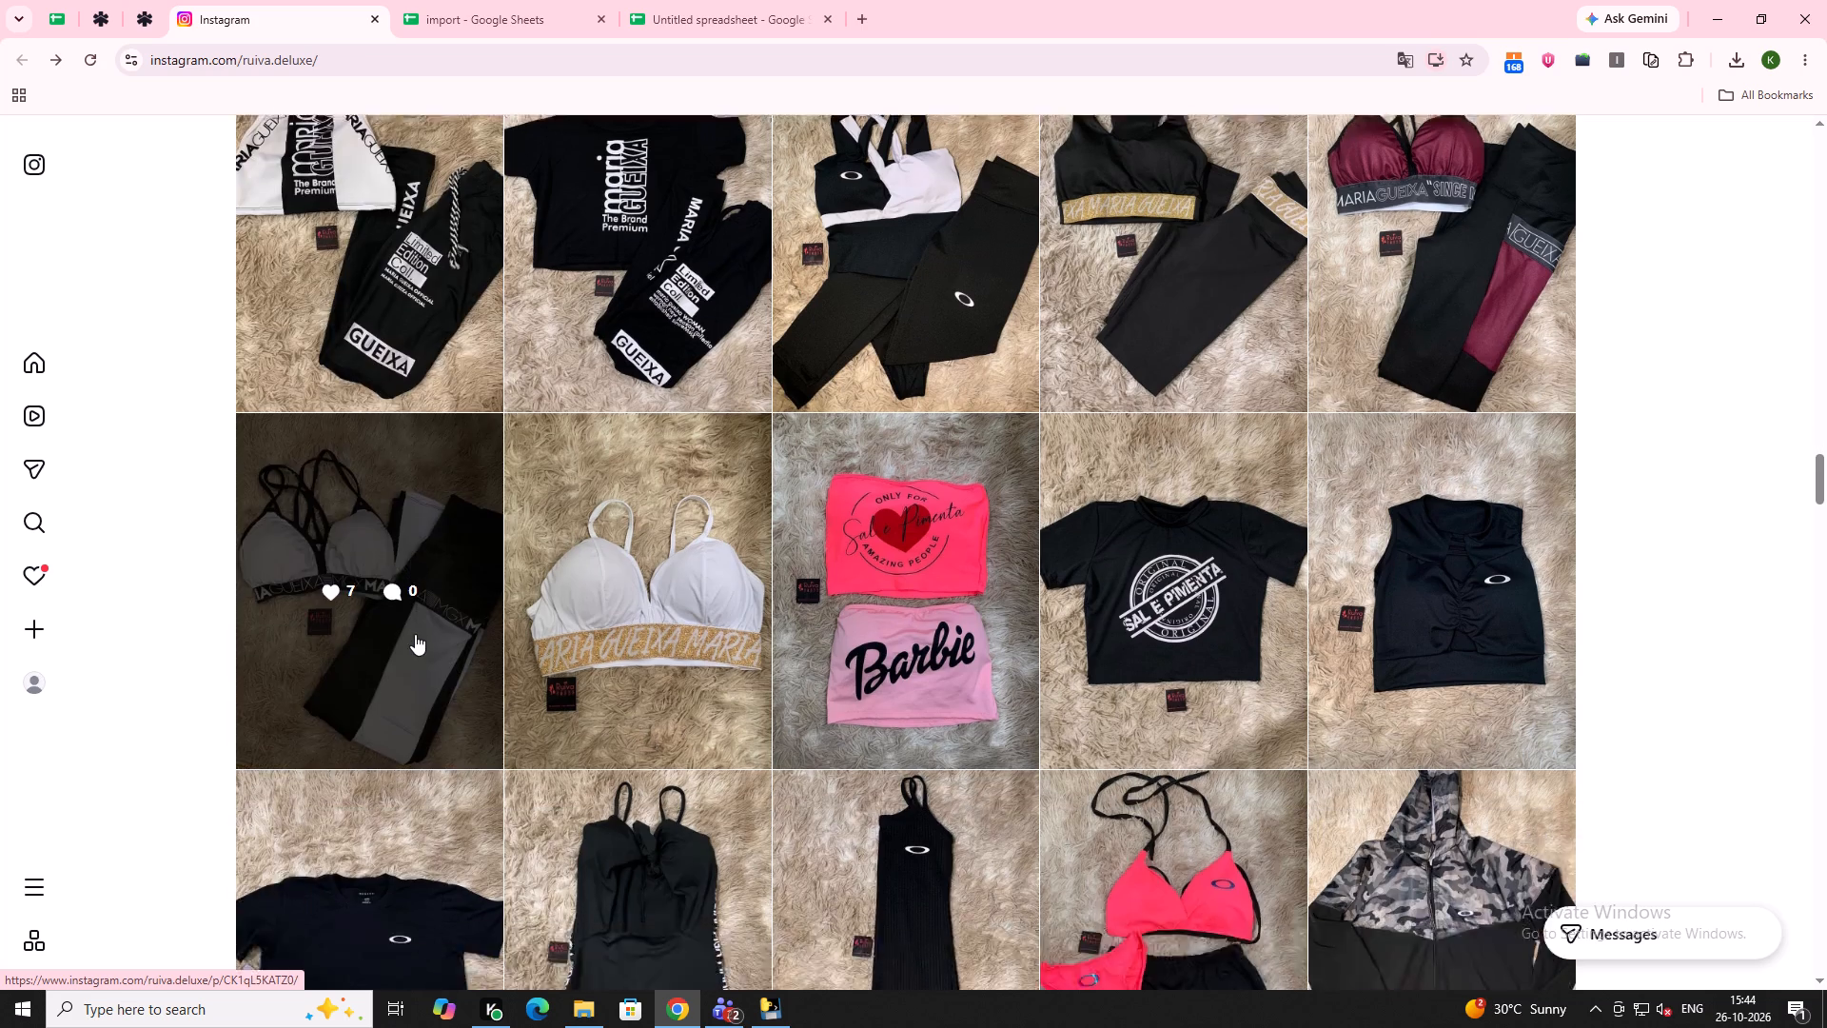
pyautogui.scroll(-15, 415, 634)
pyautogui.scroll(10, 421, 635)
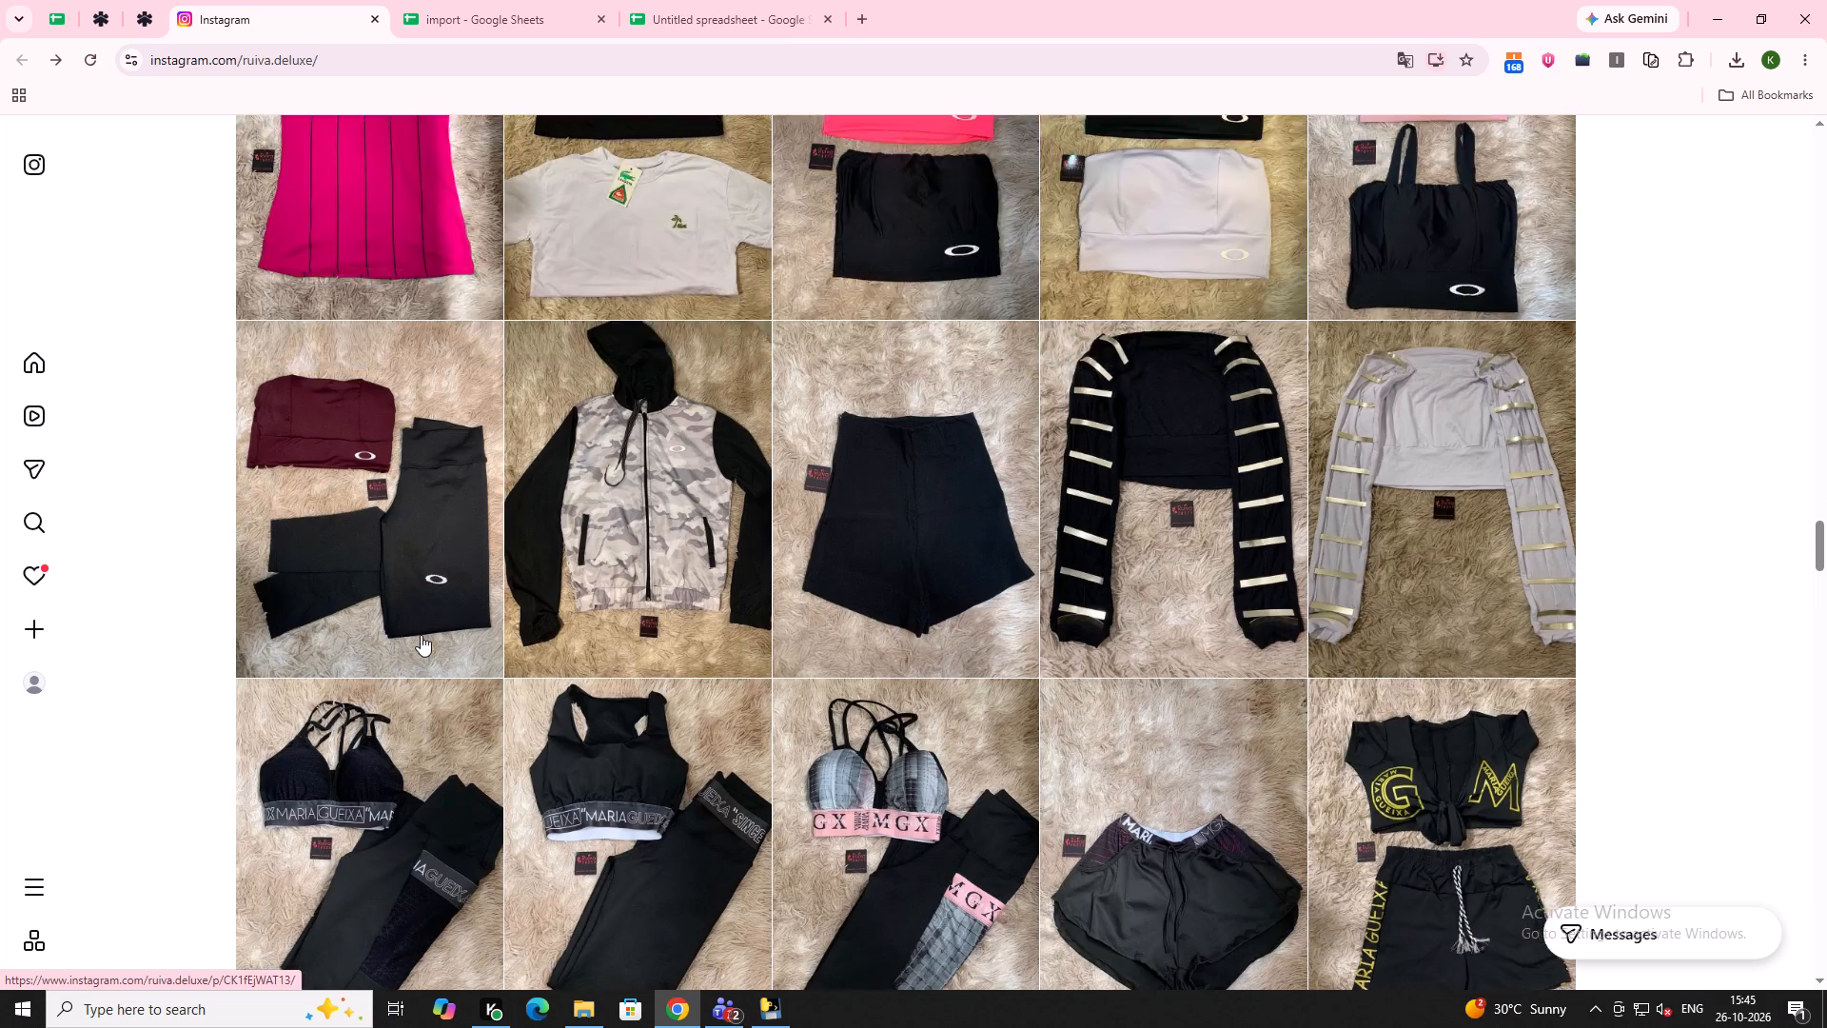
pyautogui.scroll(20, 421, 635)
pyautogui.scroll(20, 421, 635)
pyautogui.scroll(11, 421, 635)
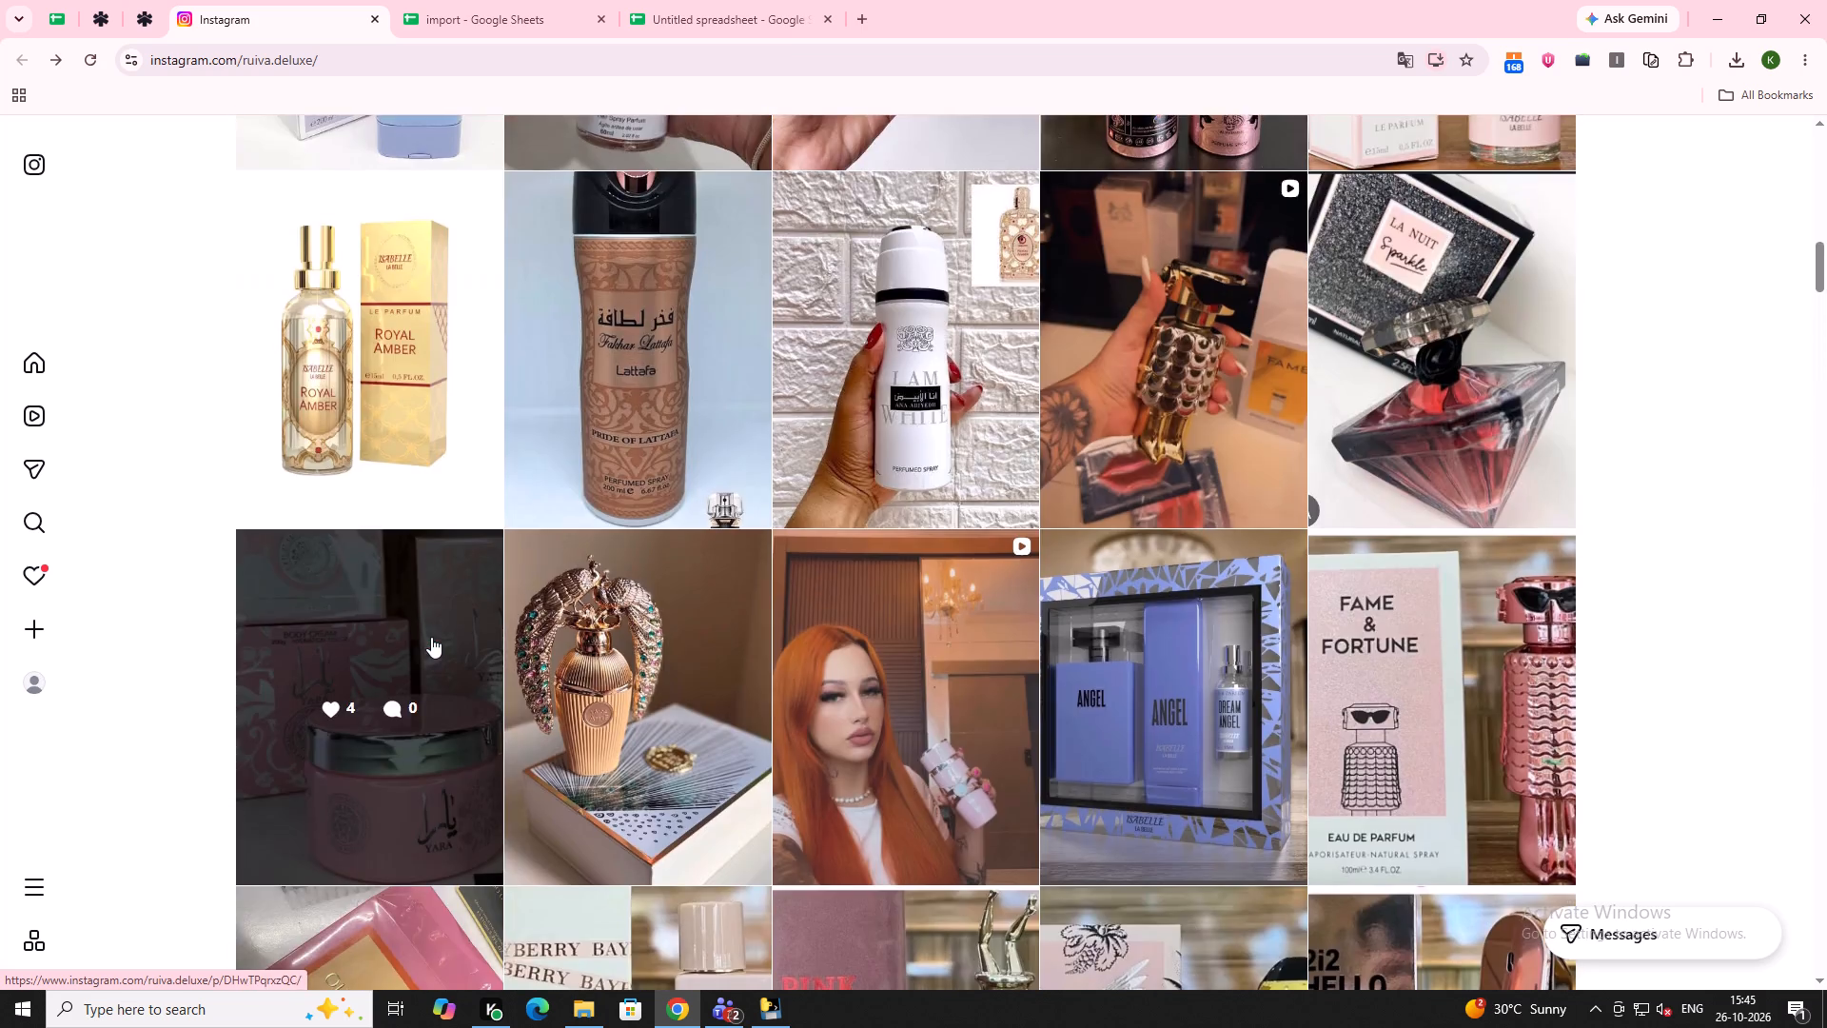
pyautogui.scroll(20, 431, 637)
pyautogui.scroll(9, 431, 637)
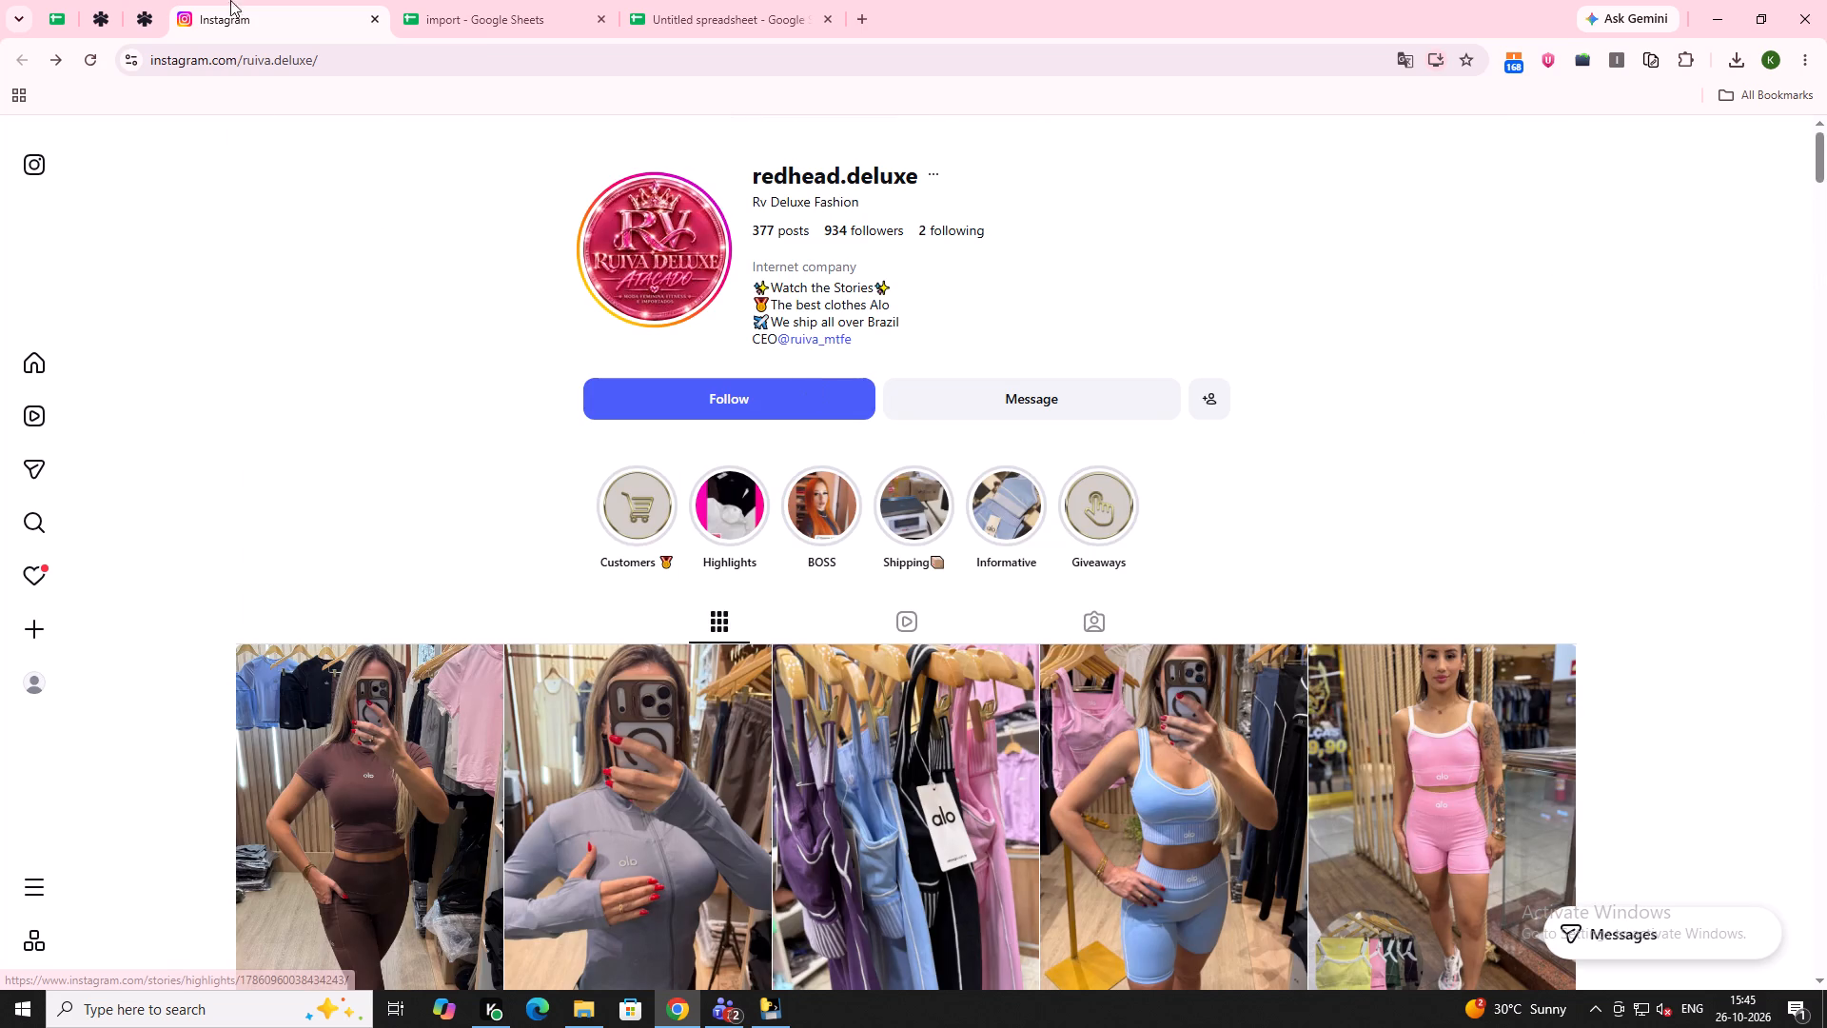
pyautogui.click(47, 0)
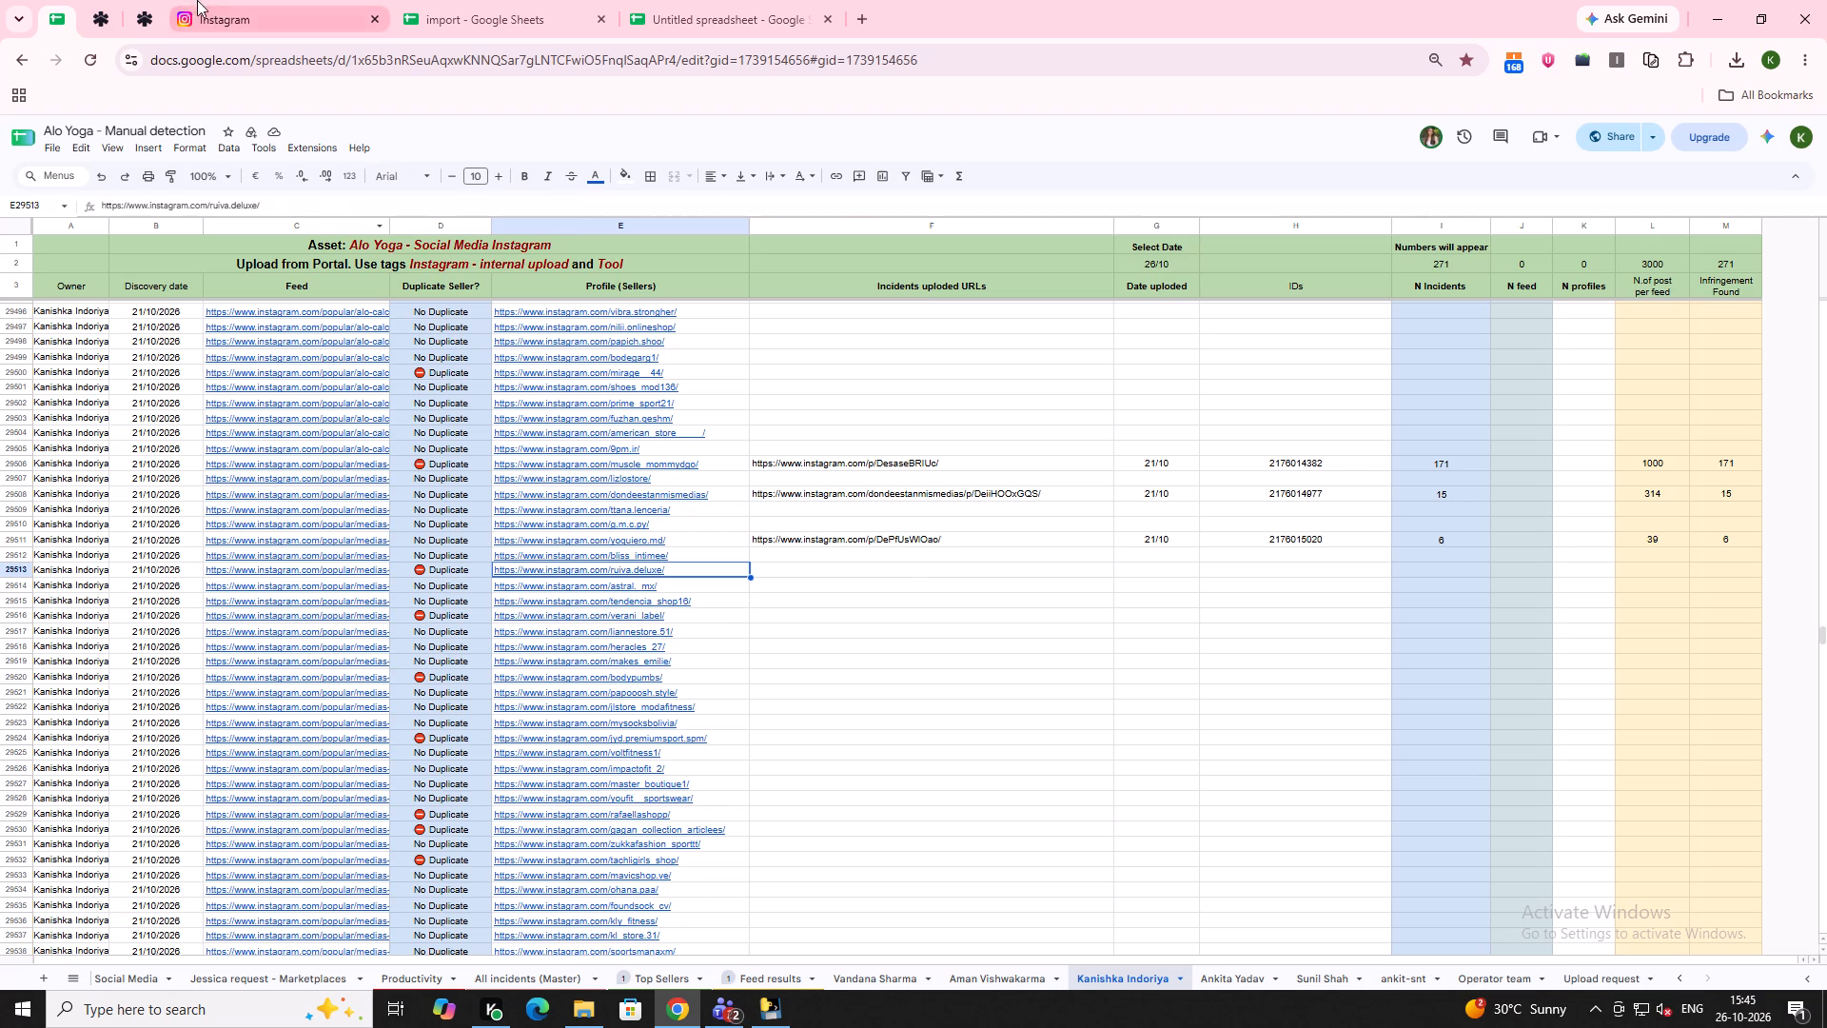
# Tag the five ruiva.deluxe detection links with "Instagram - Internal upload" and "tool", and save the incidents.
pyautogui.click(89, 0)
pyautogui.scroll(-6, 1544, 676)
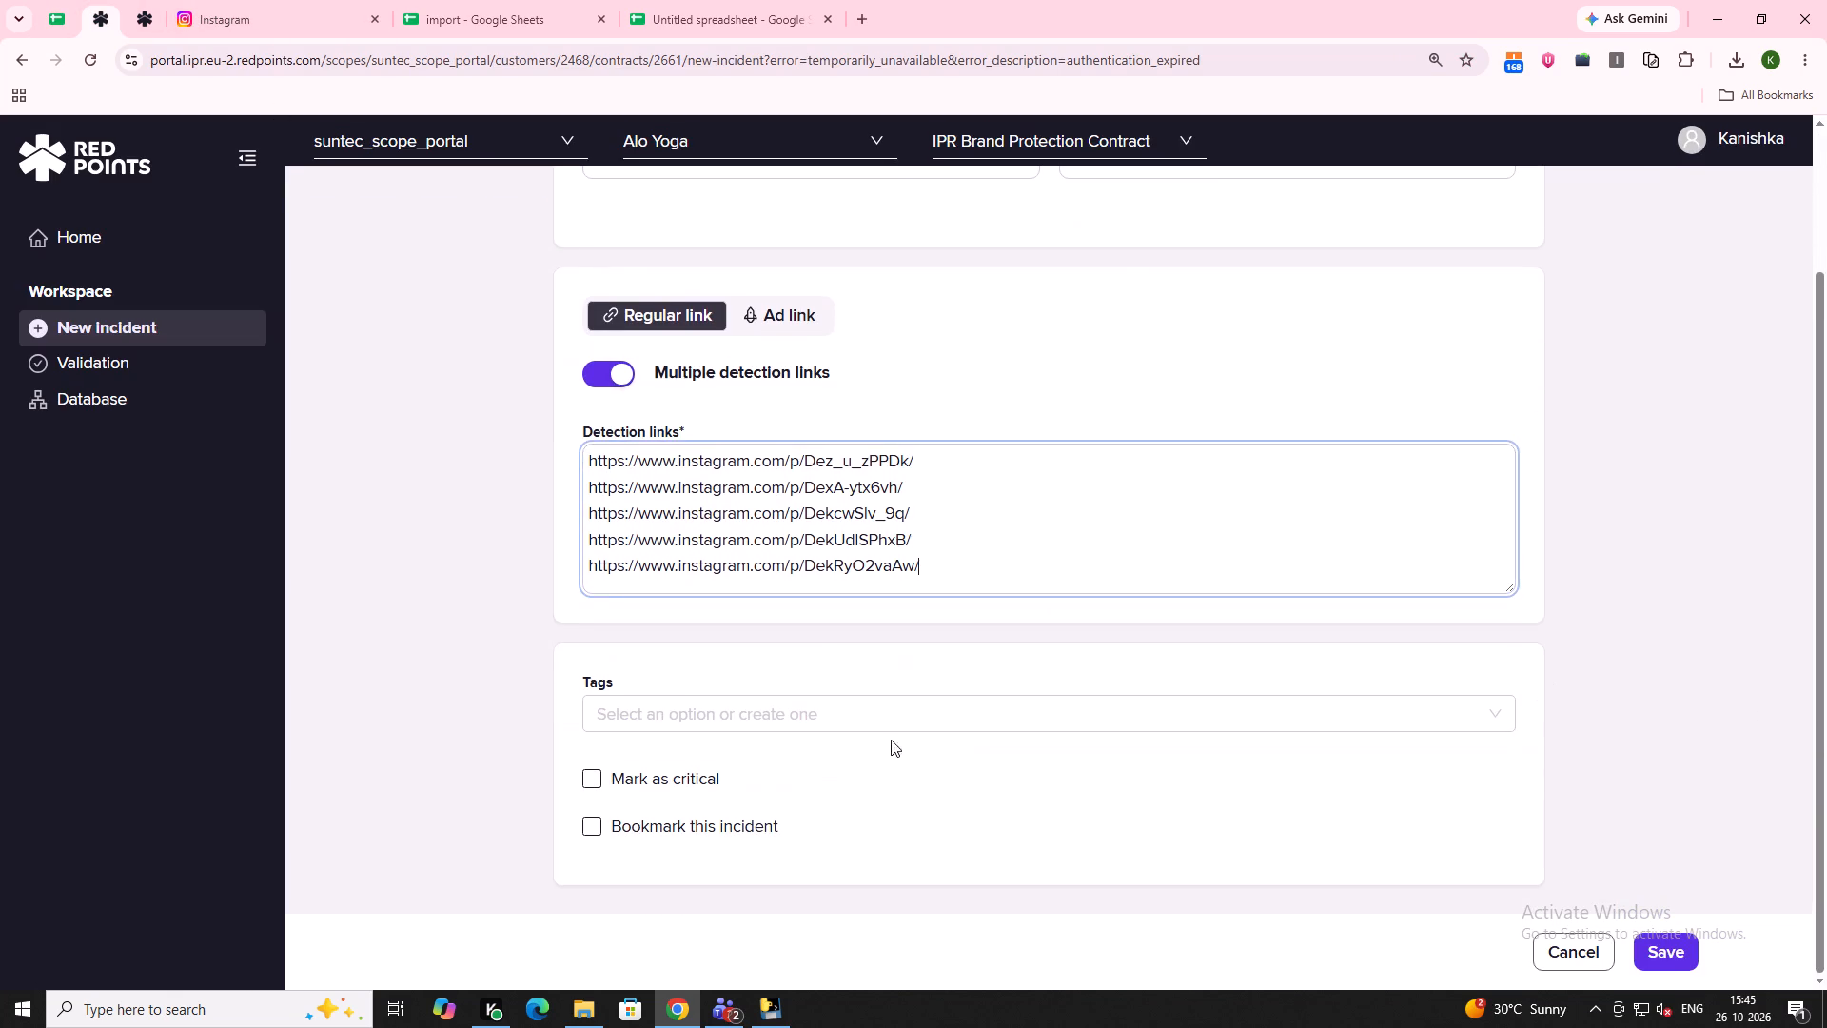
pyautogui.click(860, 710)
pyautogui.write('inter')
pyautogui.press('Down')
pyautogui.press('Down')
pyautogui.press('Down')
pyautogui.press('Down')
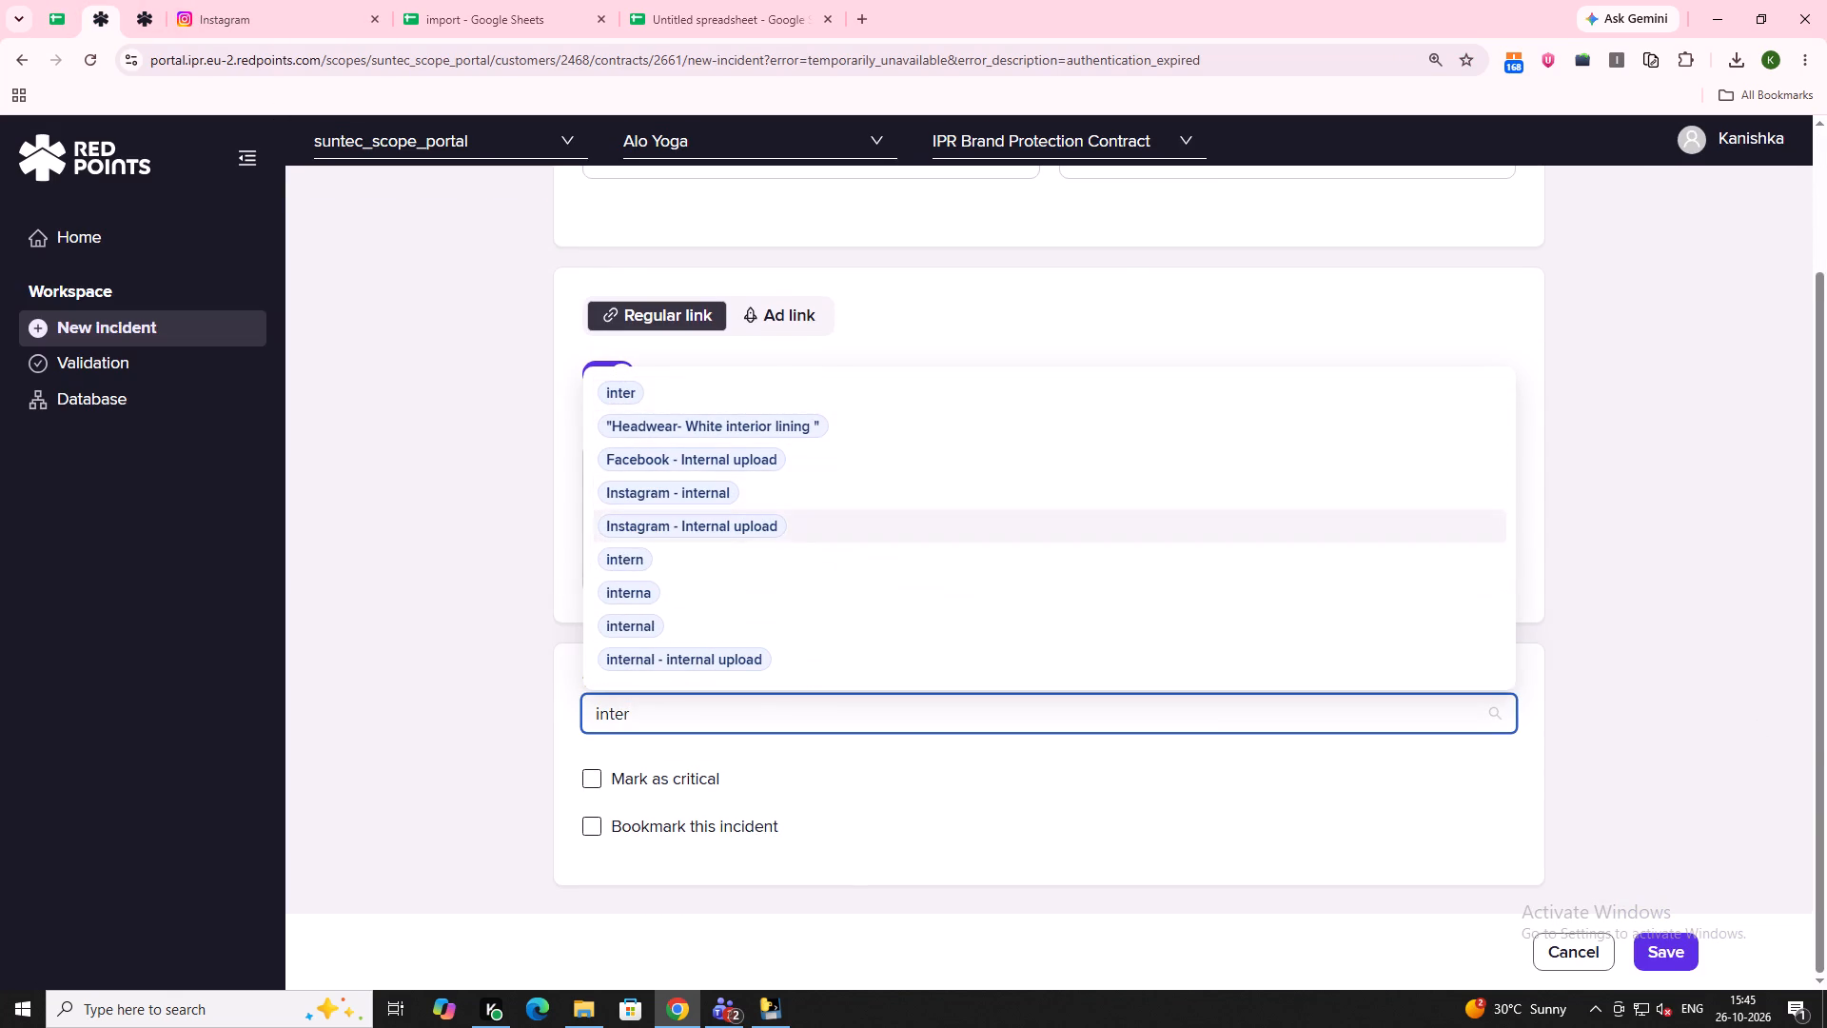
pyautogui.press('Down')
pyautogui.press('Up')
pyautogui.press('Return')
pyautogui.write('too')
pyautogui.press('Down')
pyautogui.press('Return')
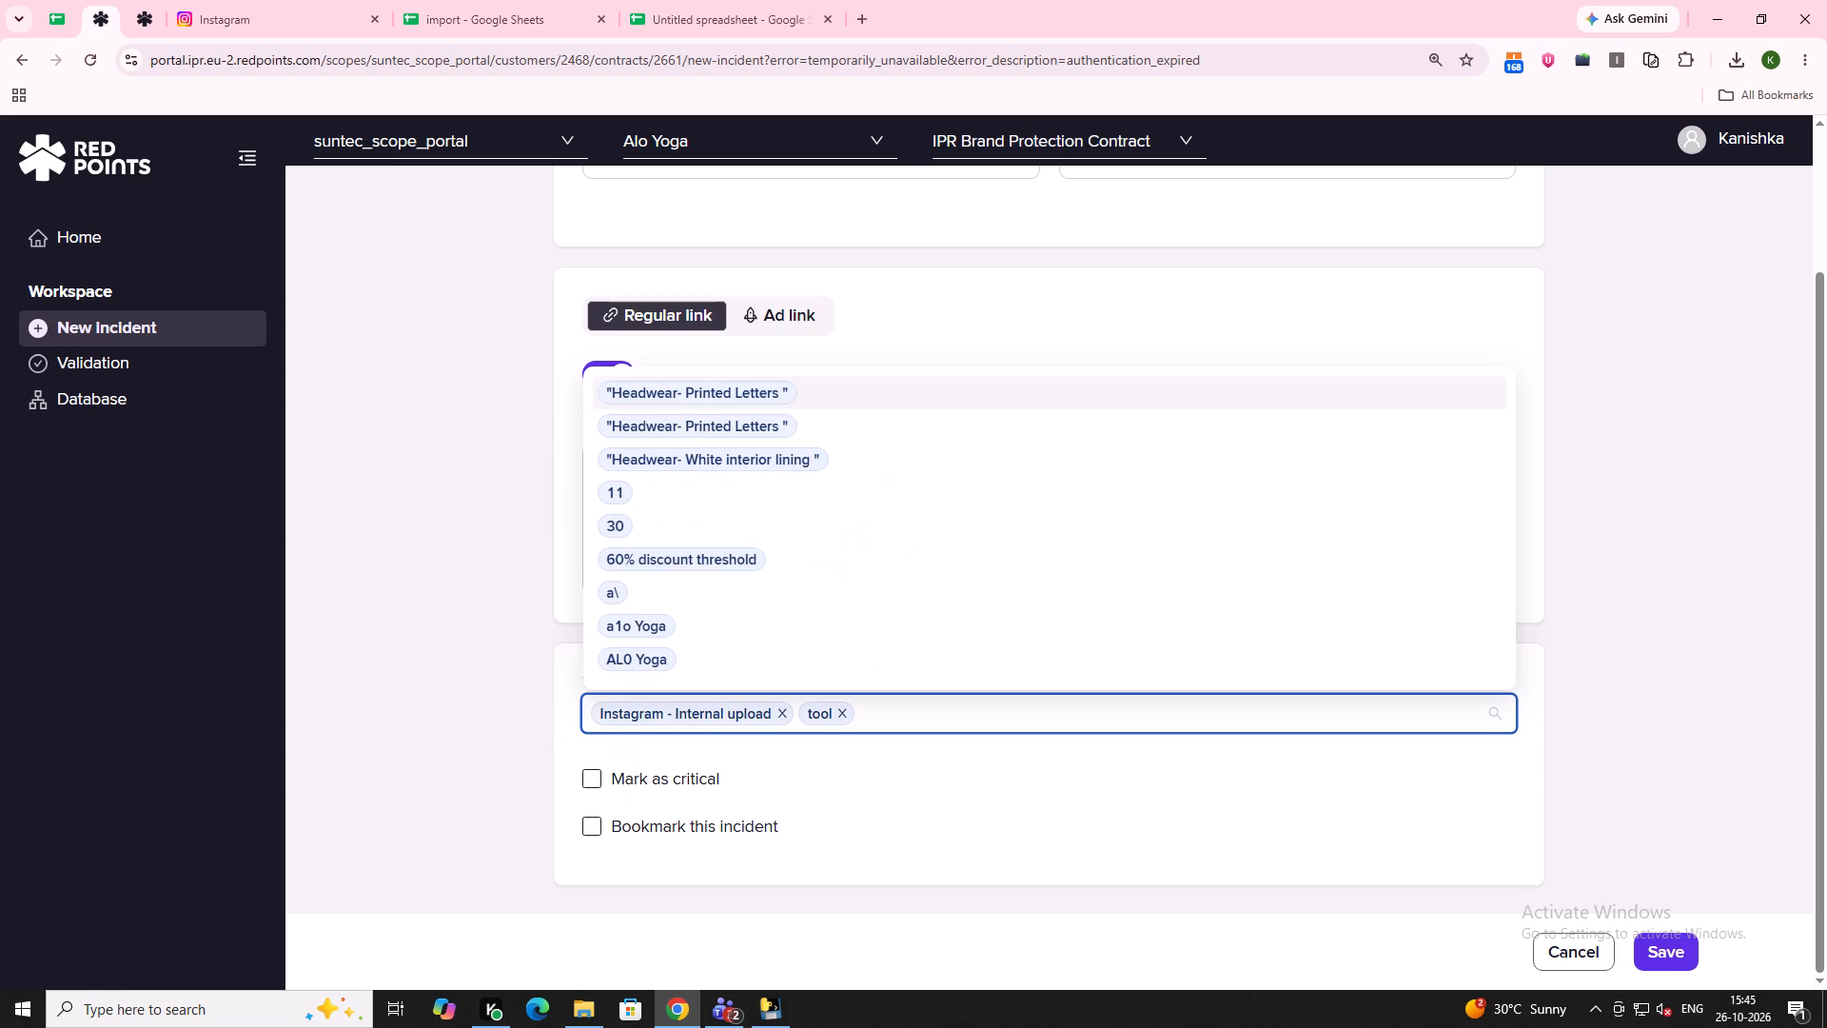
pyautogui.click(1658, 941)
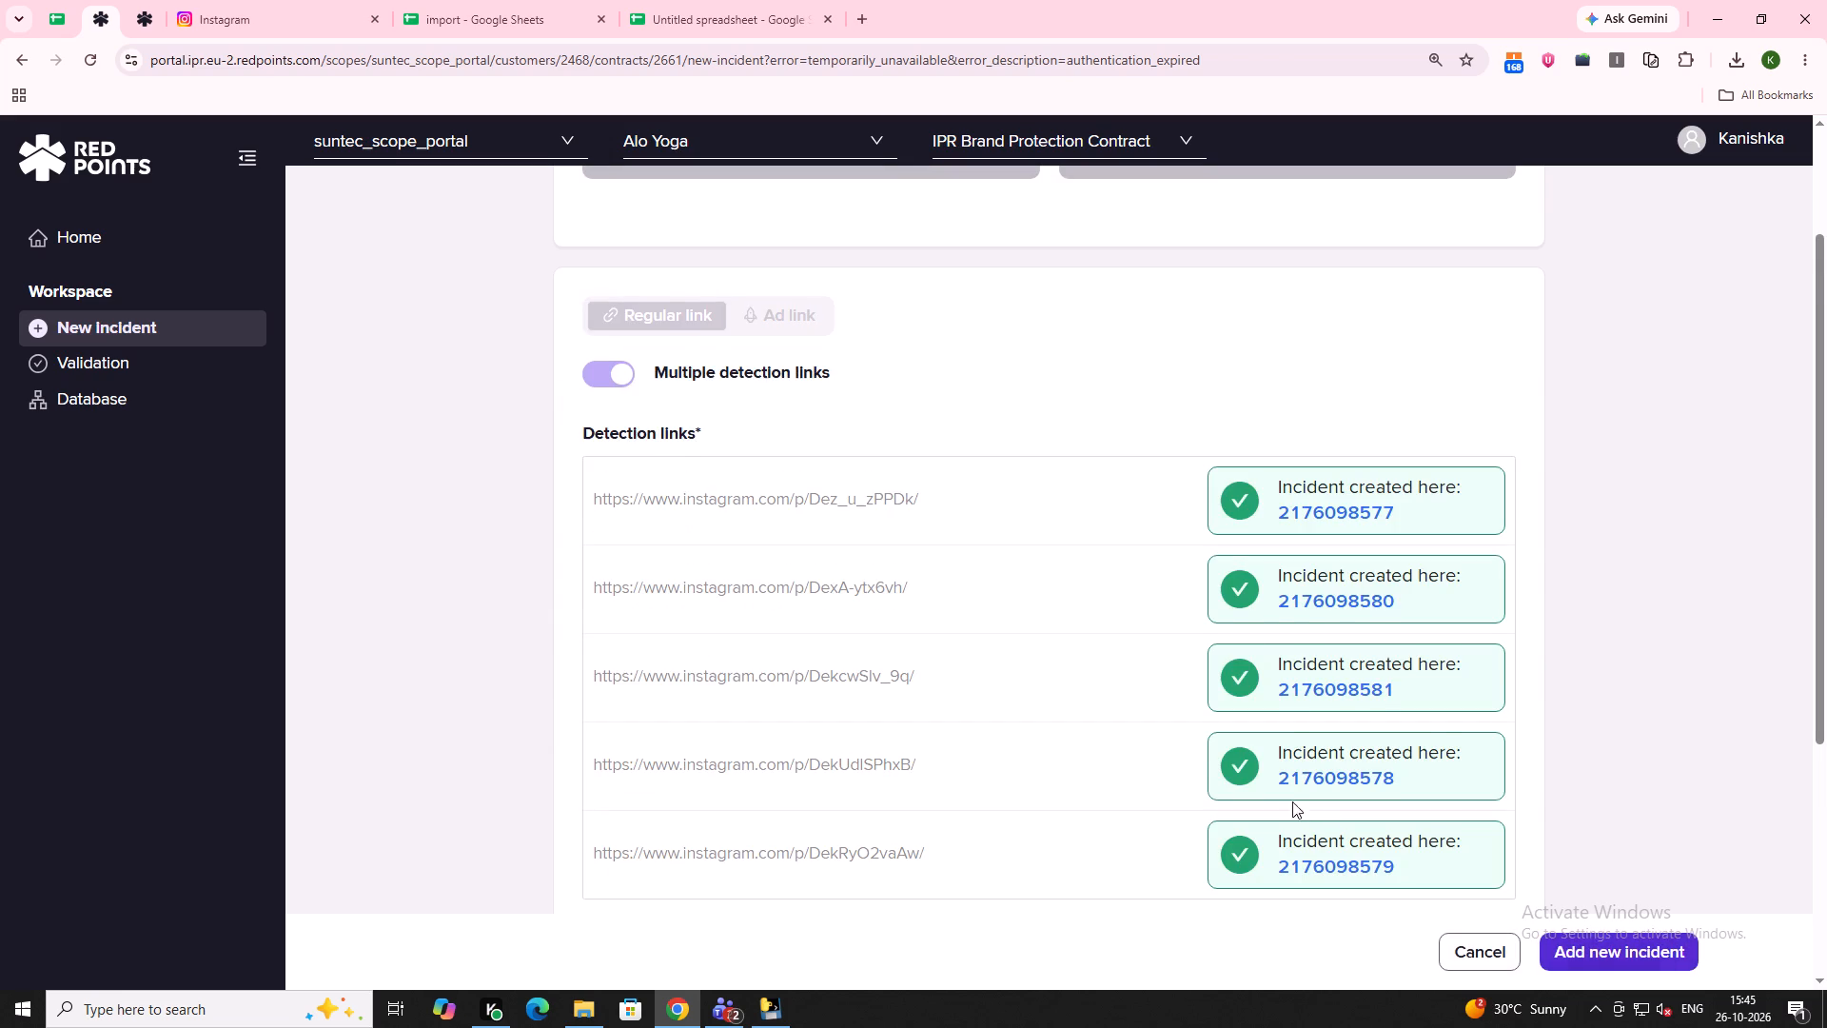
# Replace the old data in the untitled scratch spreadsheet with the created incidents' links and IDs copied from the portal.
pyautogui.scroll(-1, 1294, 802)
pyautogui.moveTo(555, 386); pyautogui.dragTo(1487, 777)
pyautogui.hotkey('ctrl', 'c')
pyautogui.hotkey('ctrl', 'c')
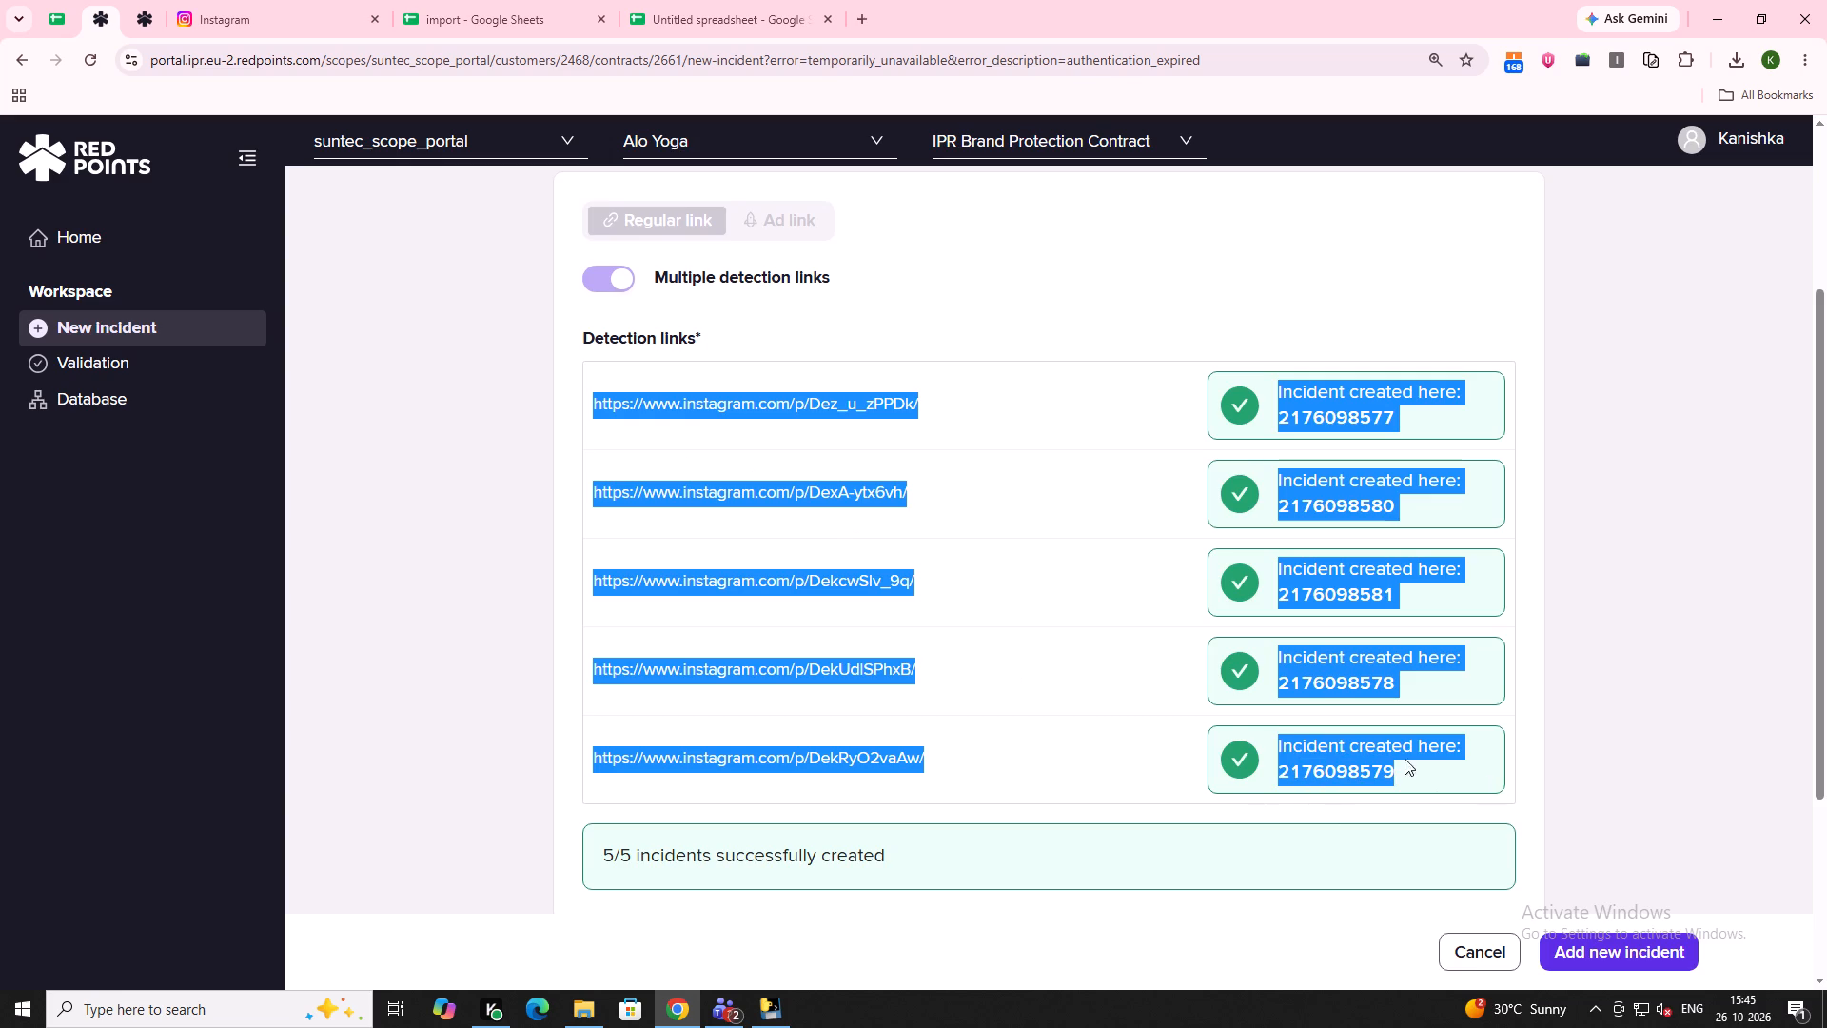
pyautogui.click(637, 0)
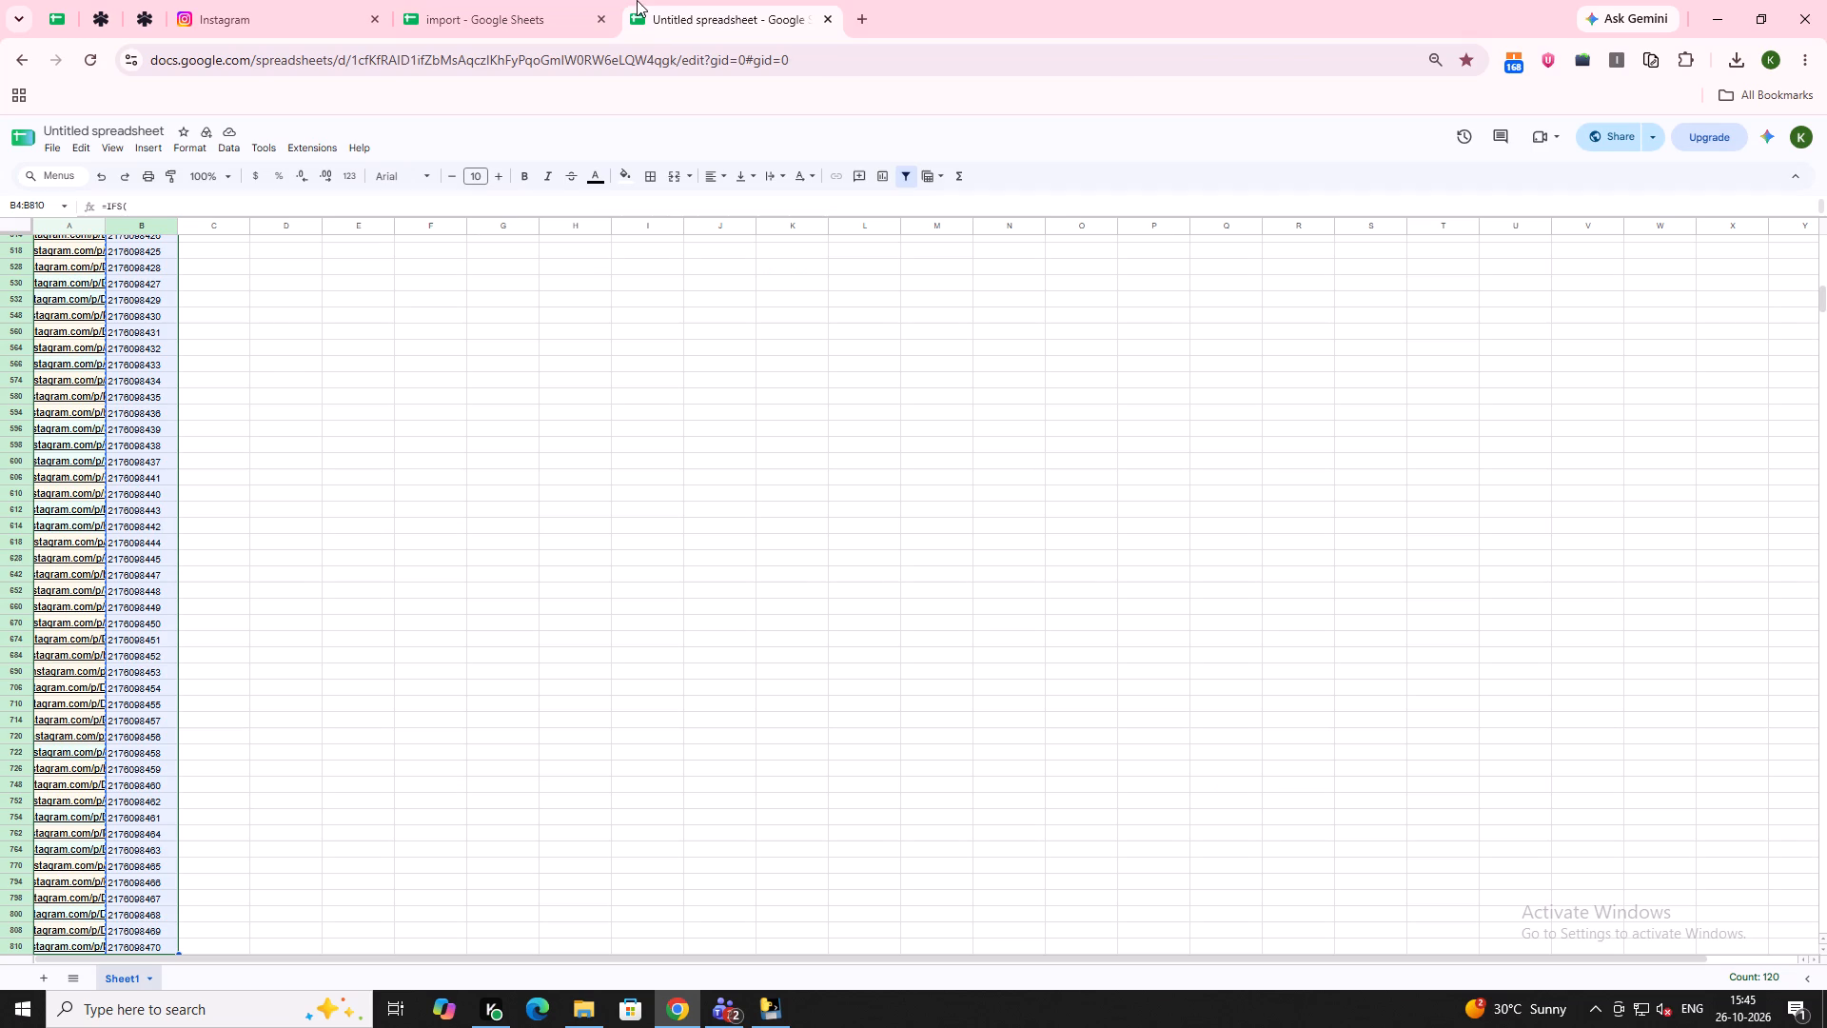
pyautogui.hotkey('ctrl', 'z')
pyautogui.hotkey('ctrl', 'z')
pyautogui.hotkey('ctrl', 'z')
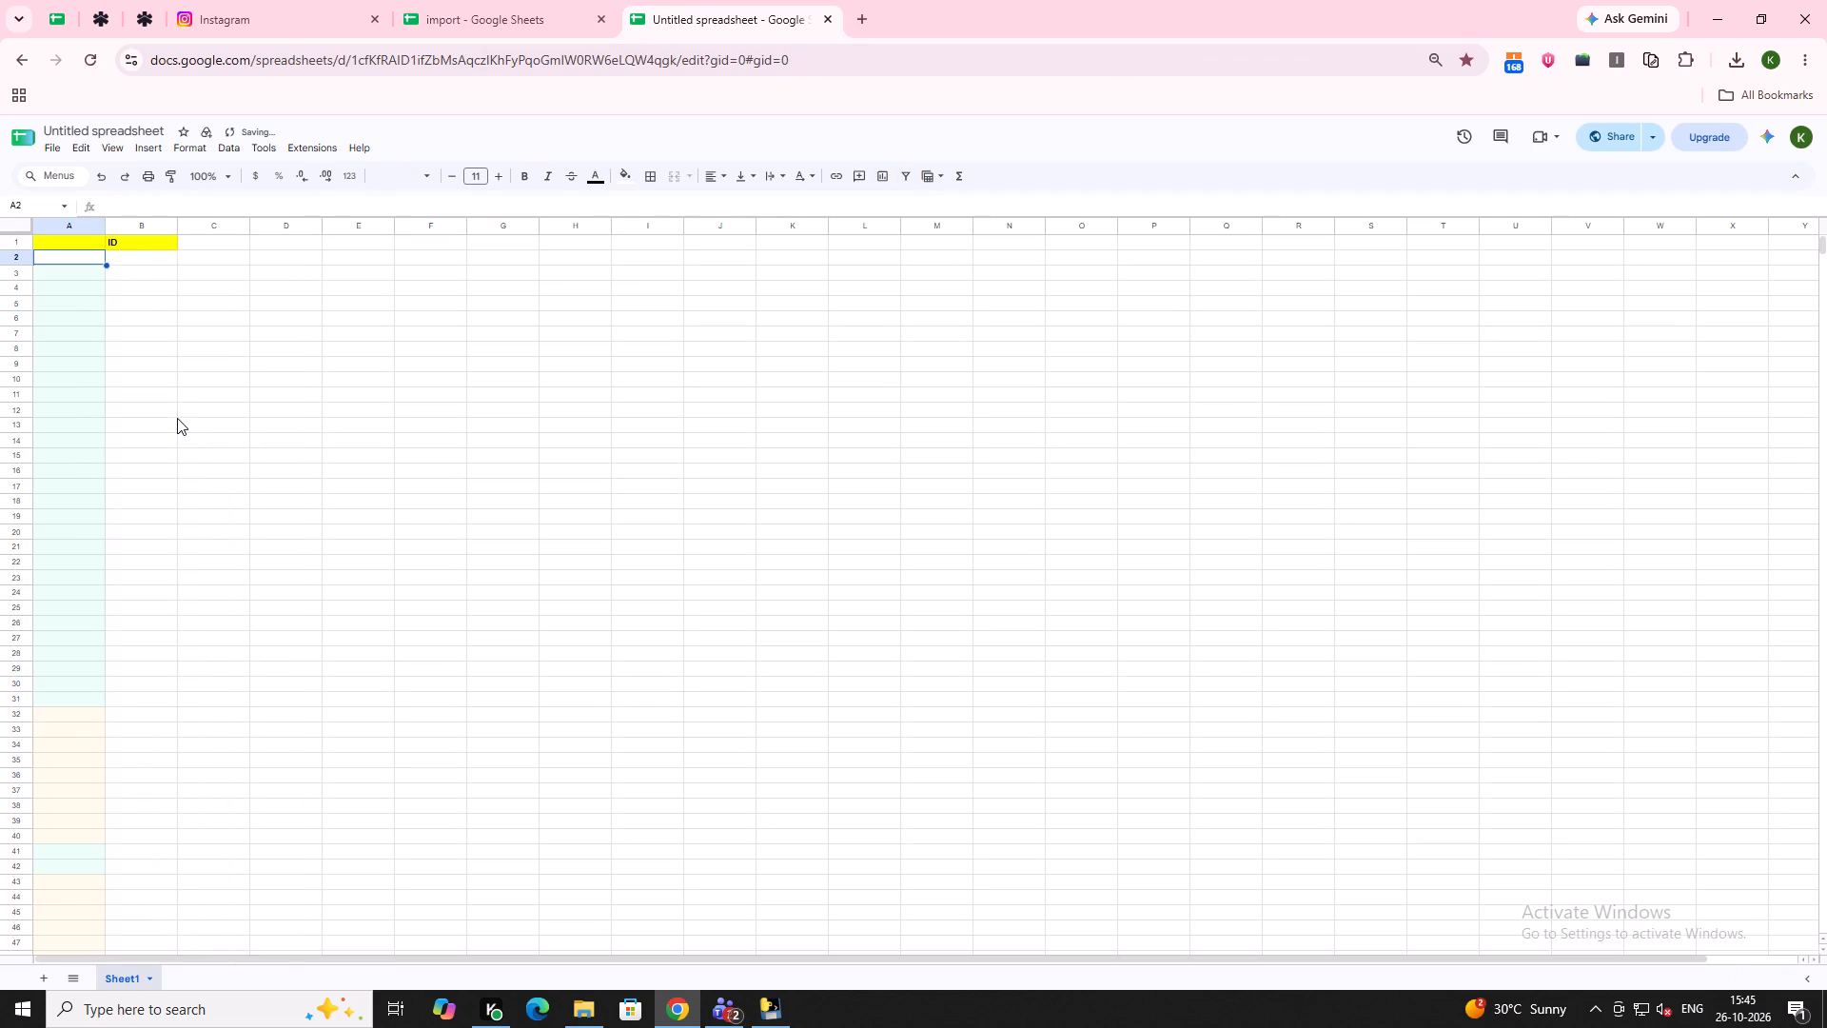
pyautogui.hotkey('ctrl', 'v')
# Filter the scratch sheet's ID column to only the values that match 21.
pyautogui.click(128, 248)
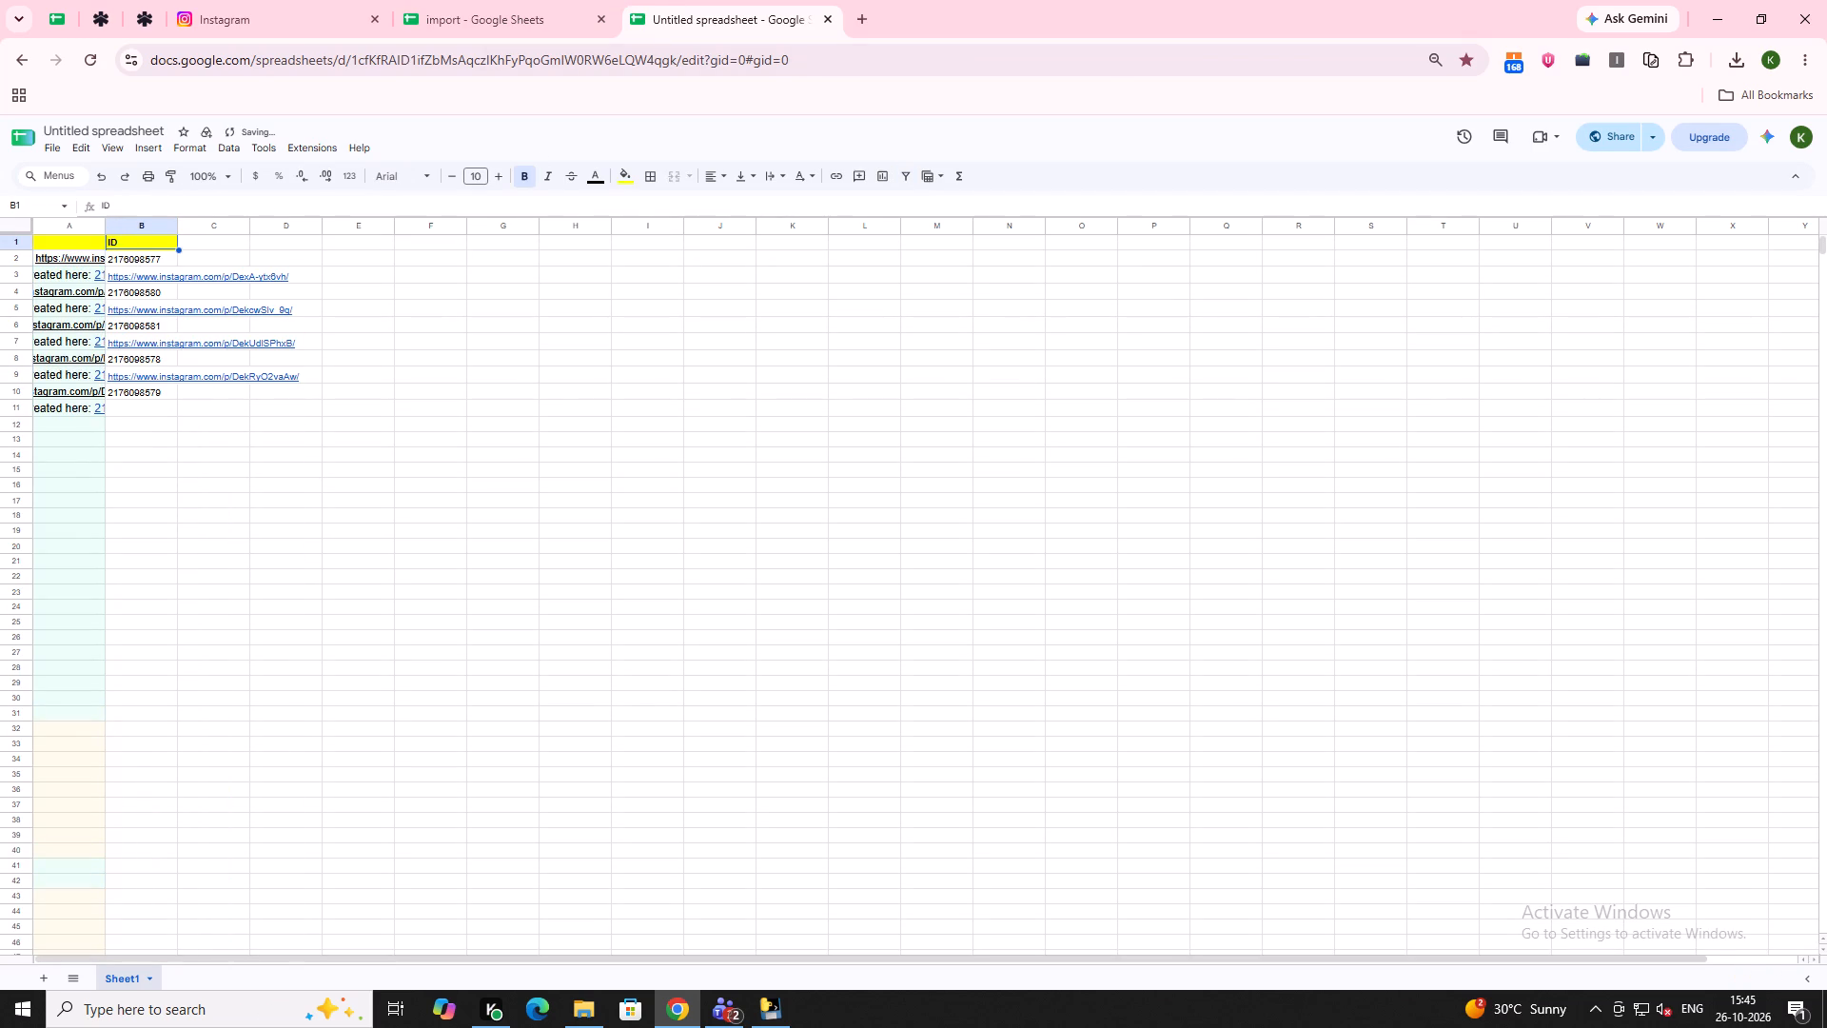
pyautogui.hotkey('alt', 'd')
pyautogui.hotkey('alt', 'f')
pyautogui.click(168, 233)
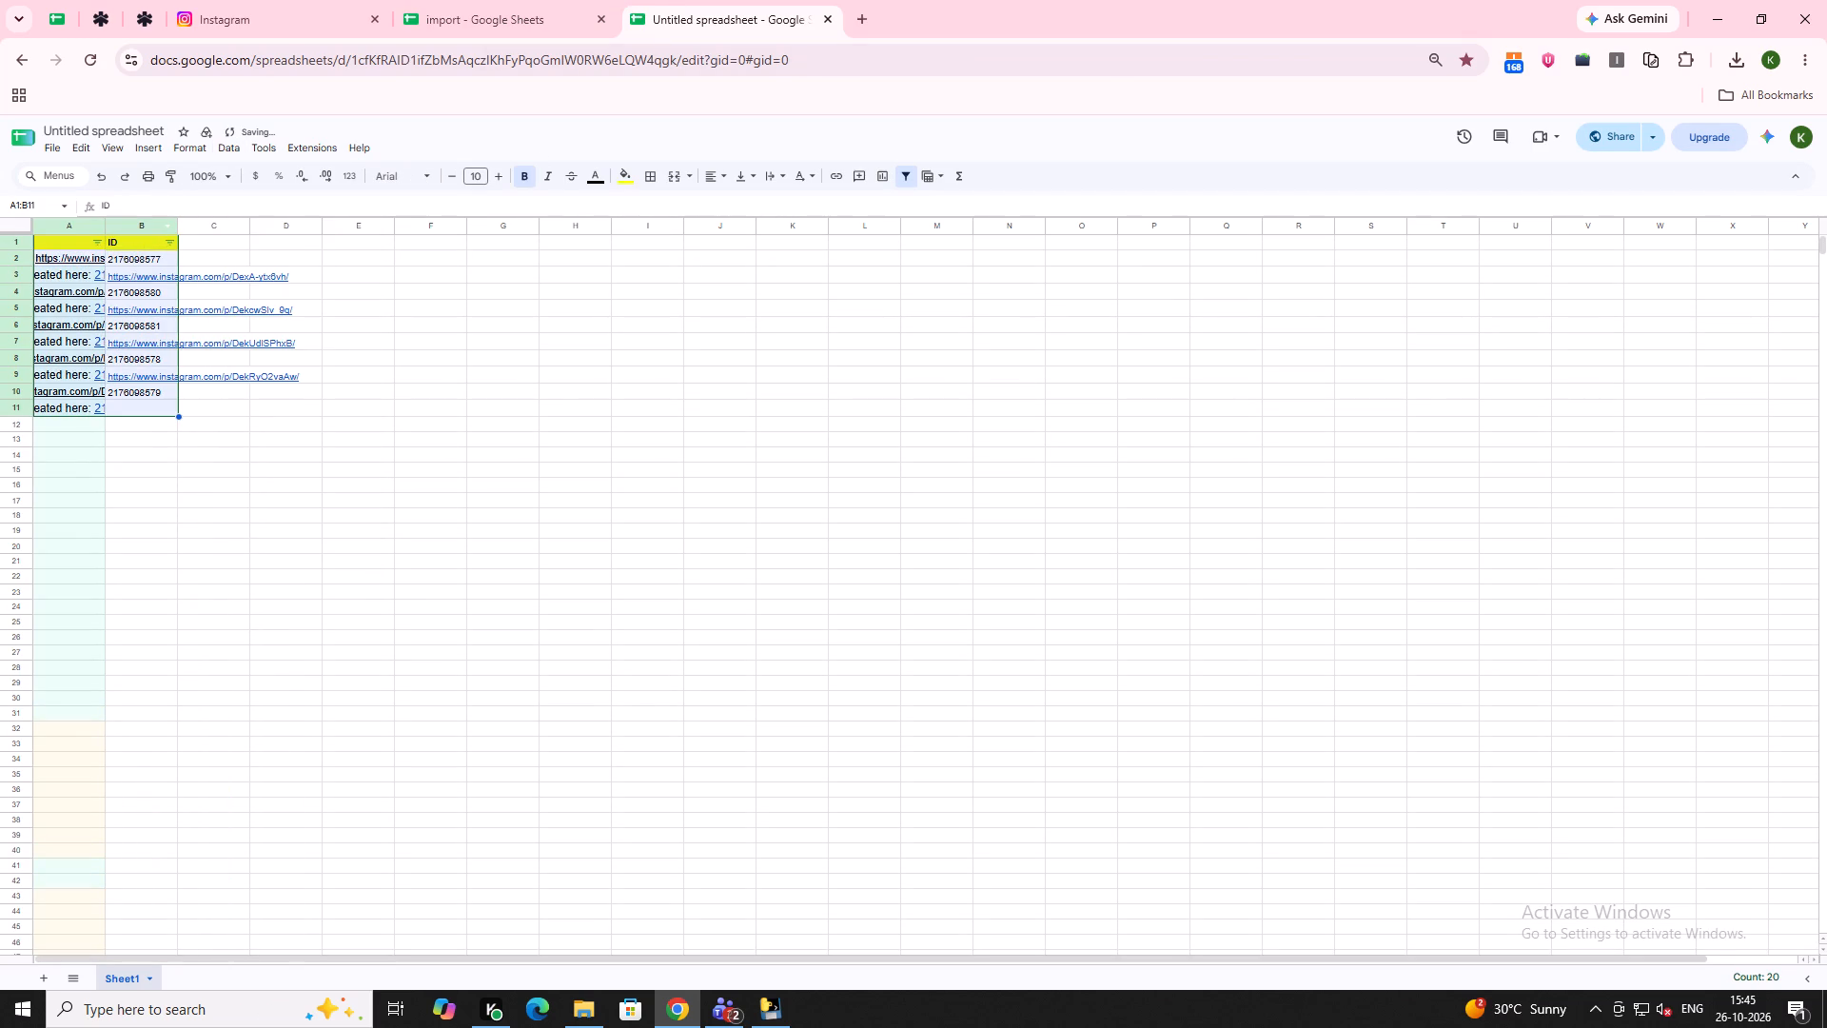
pyautogui.click(166, 236)
pyautogui.click(174, 241)
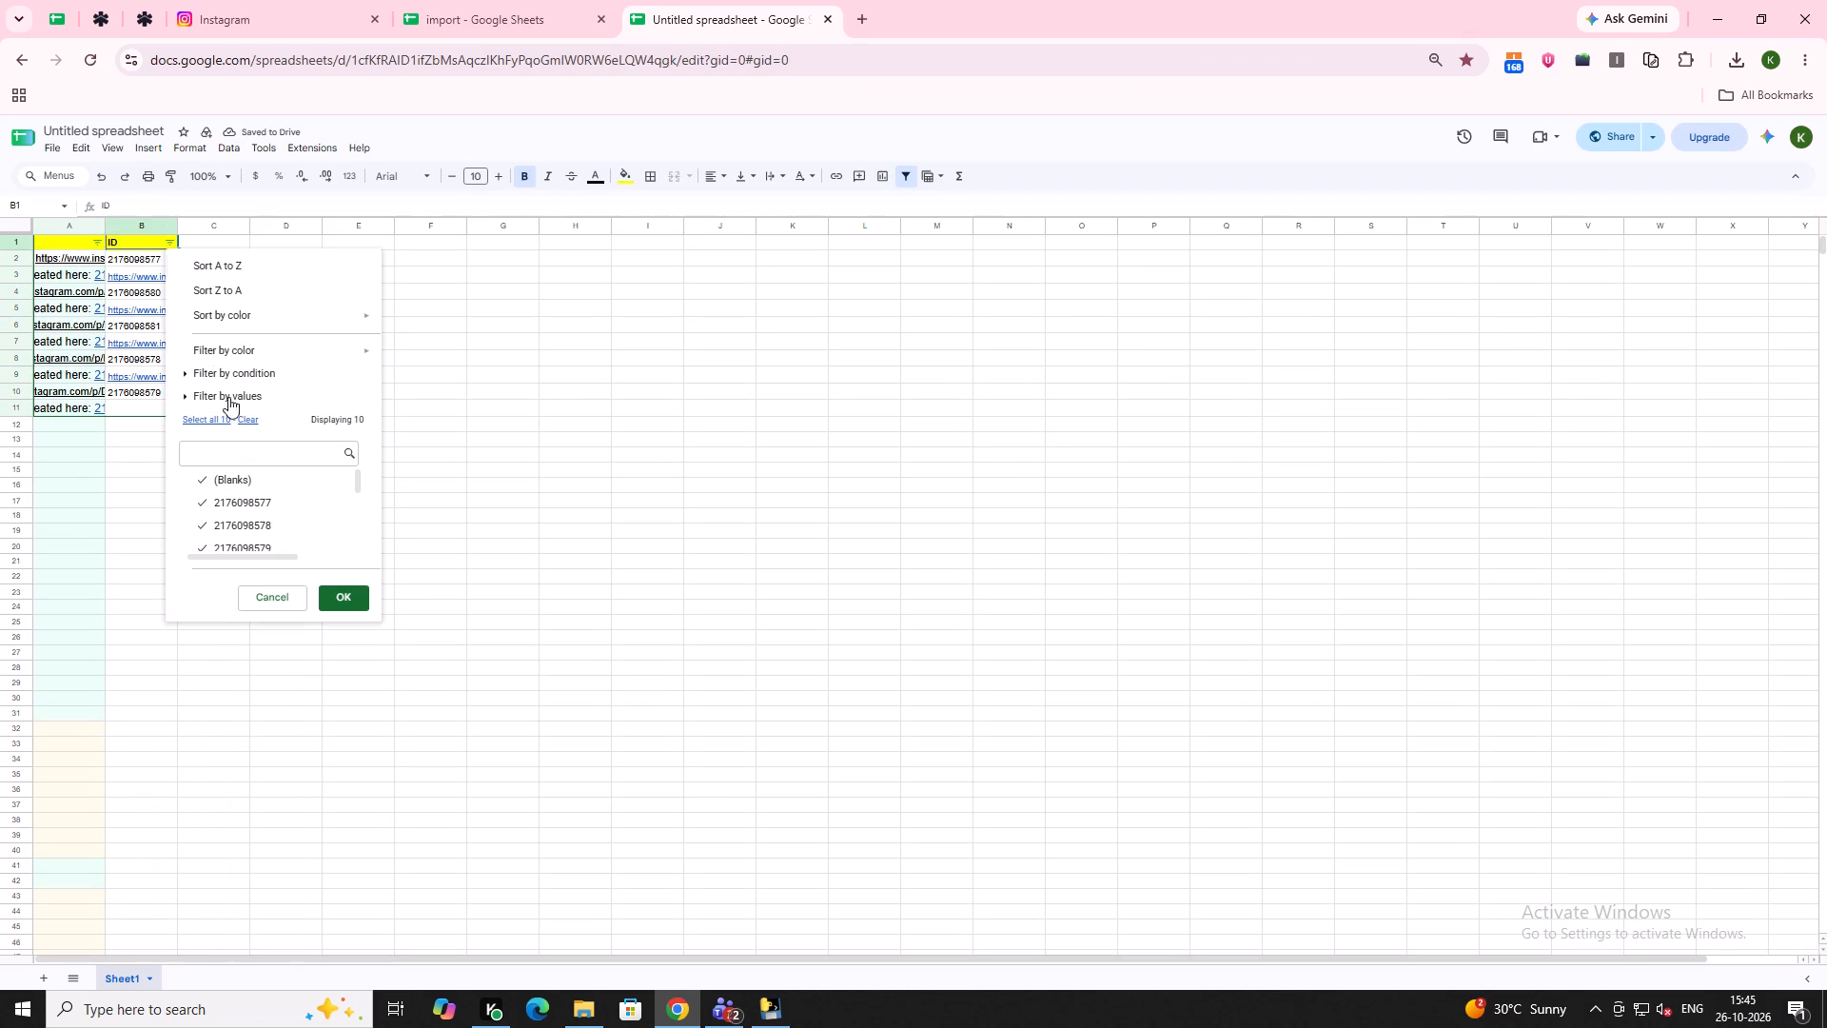
pyautogui.click(251, 416)
pyautogui.click(262, 457)
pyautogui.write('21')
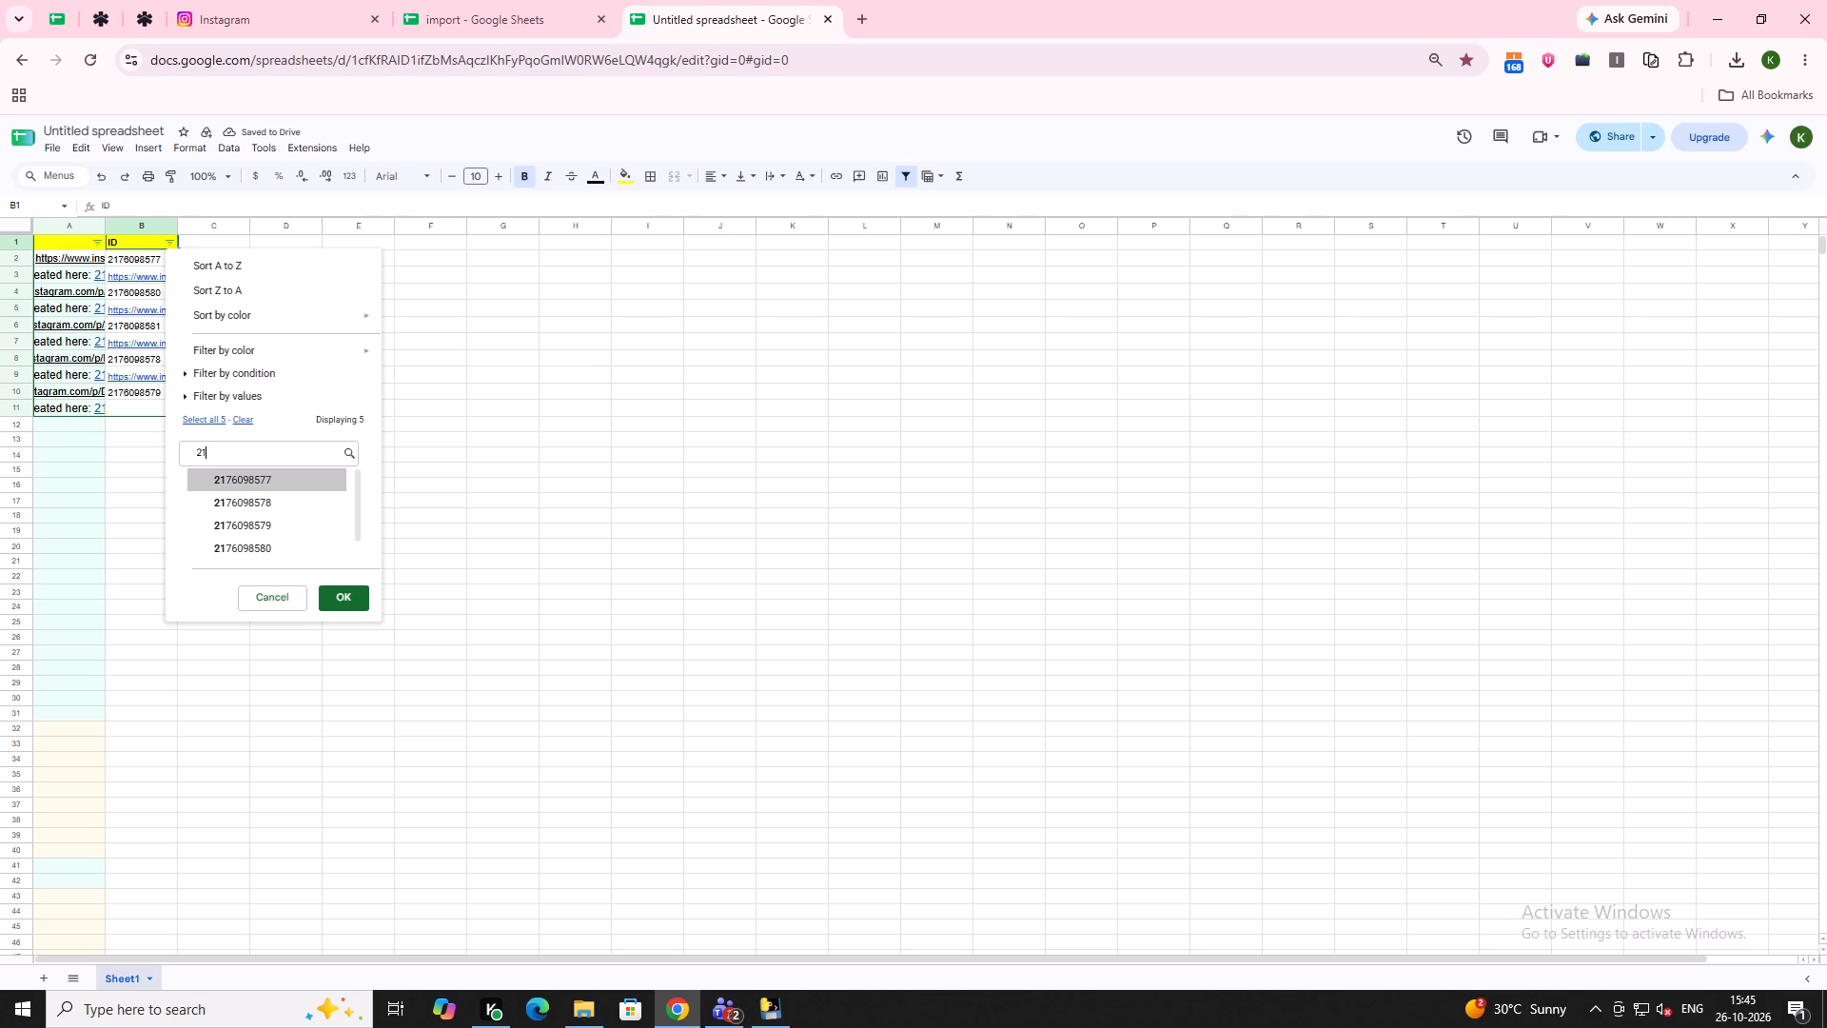
pyautogui.click(196, 414)
pyautogui.click(364, 593)
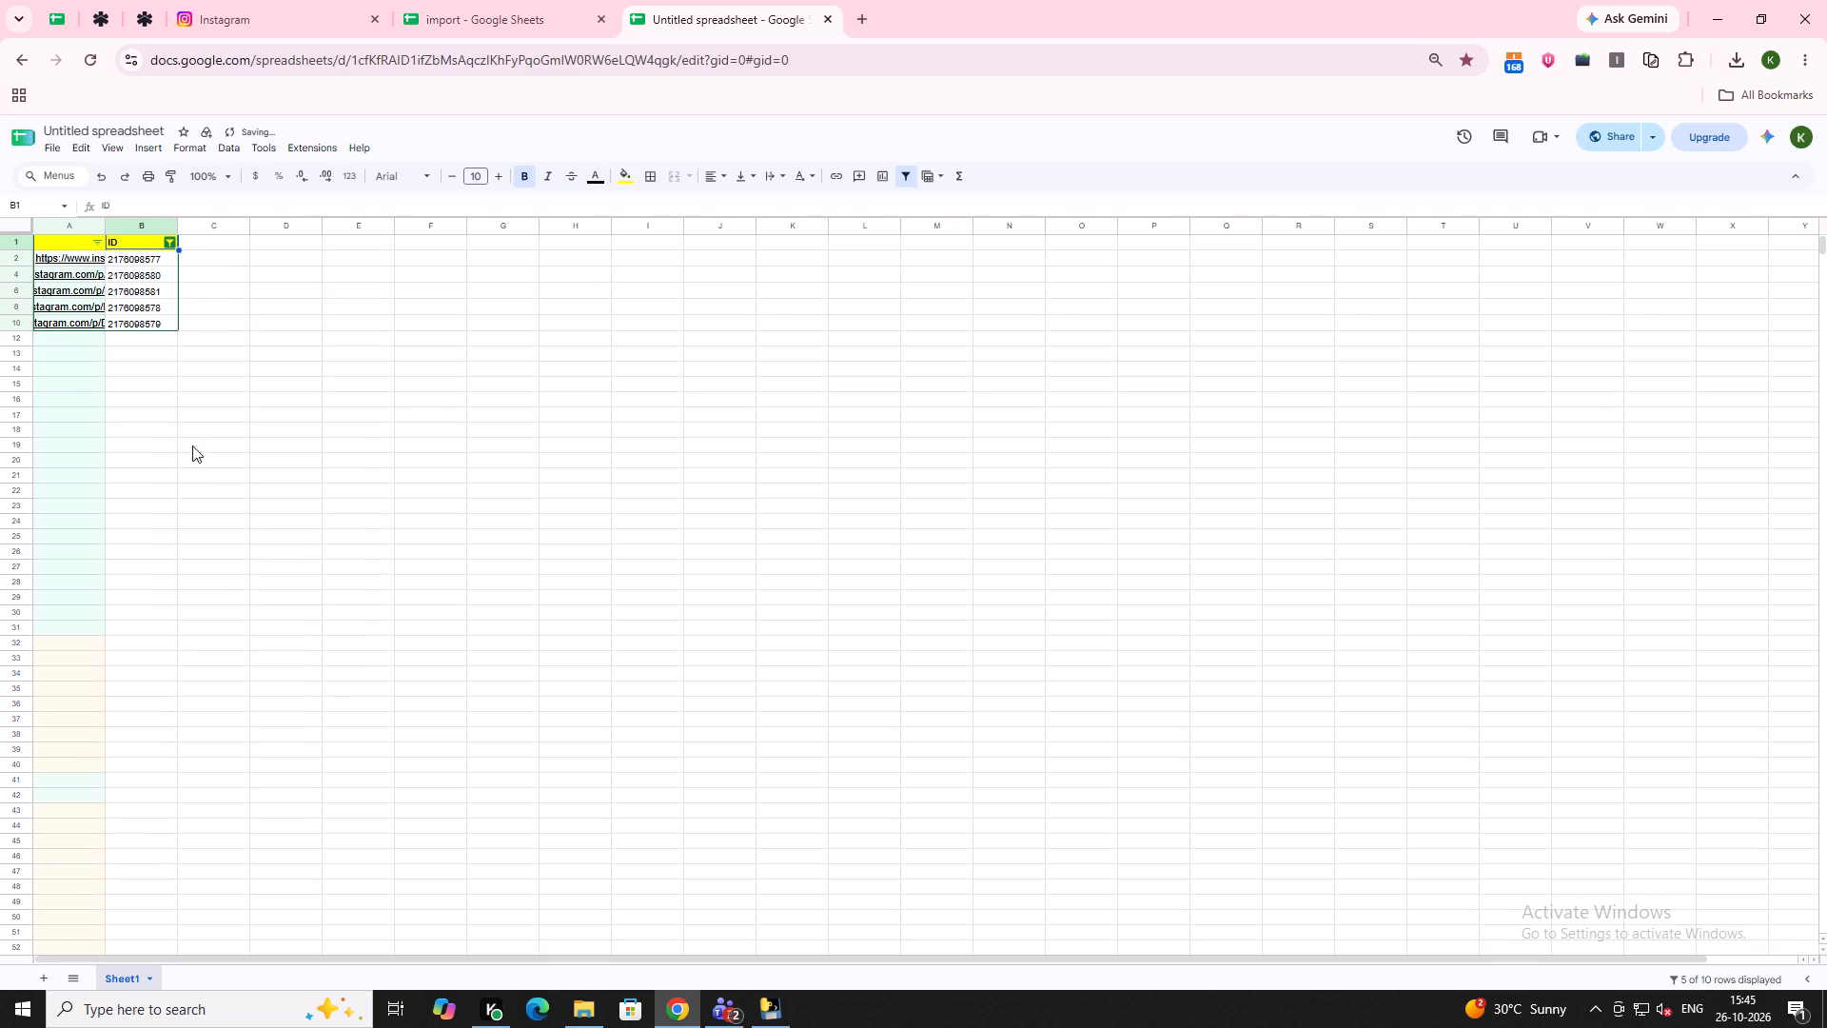
pyautogui.click(89, 256)
pyautogui.hotkey('ctrl', 'shift', 'Down')
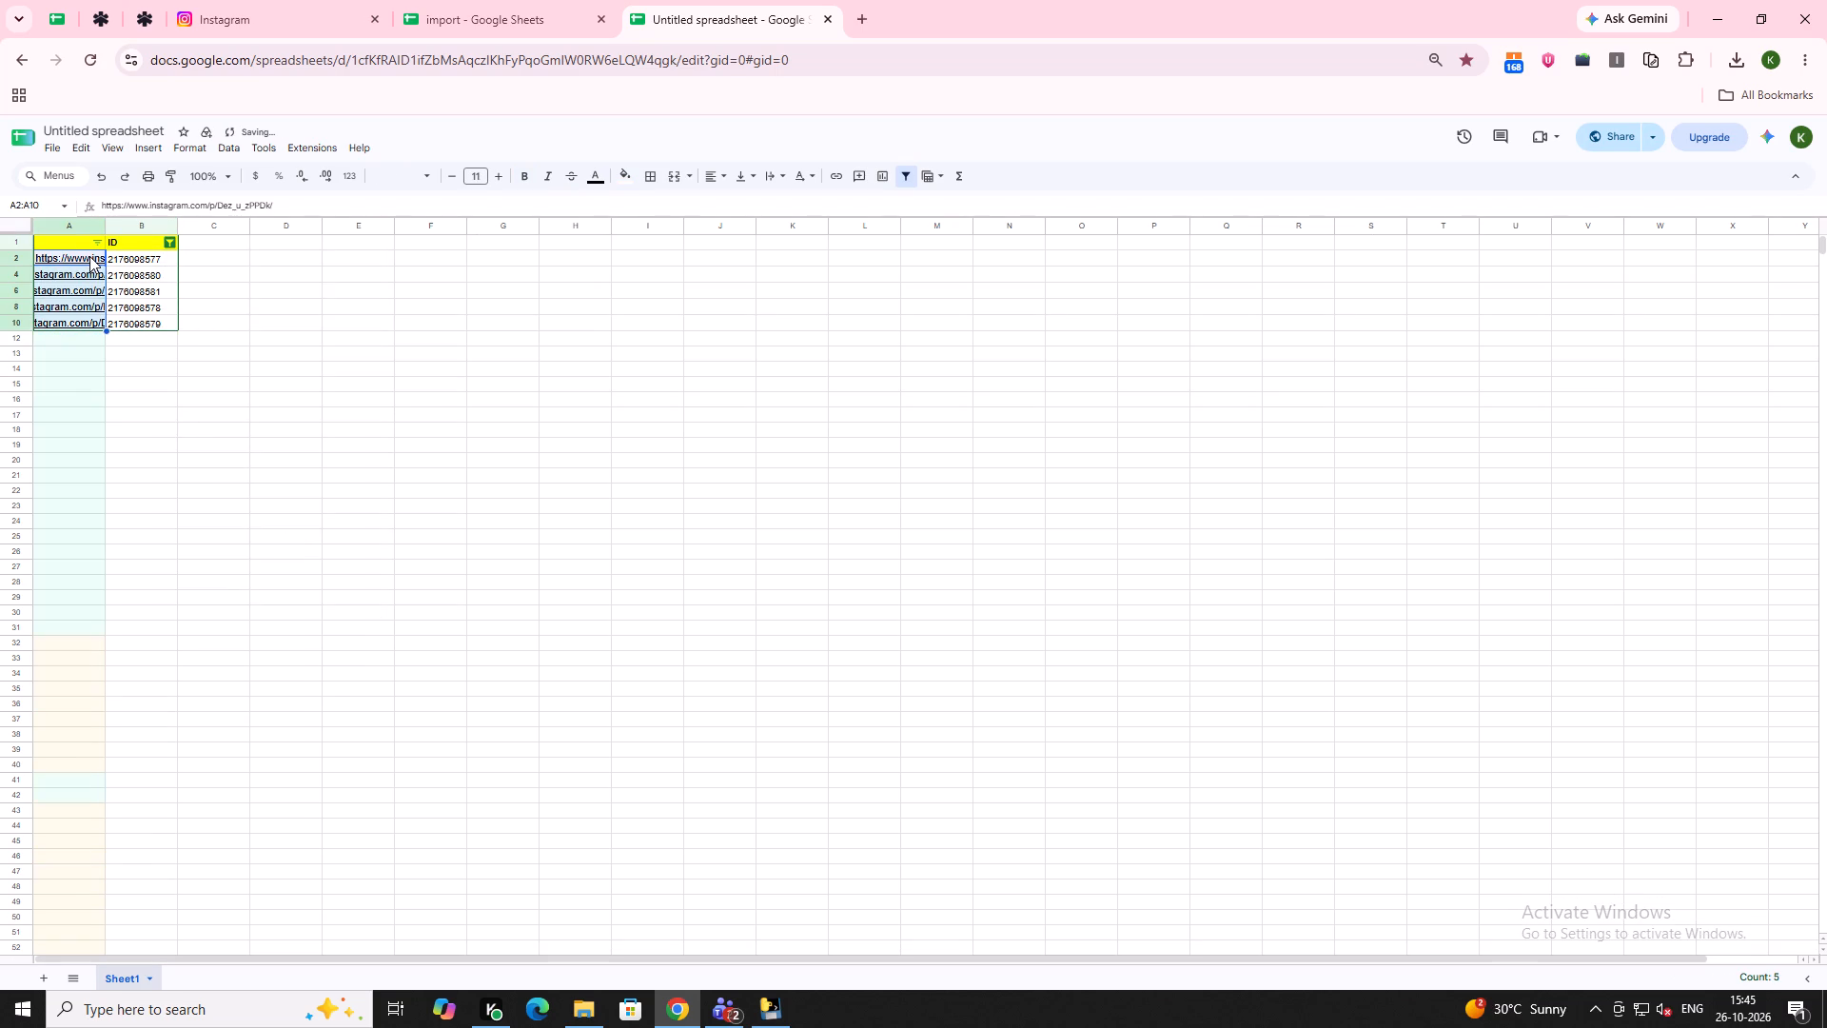
pyautogui.hotkey('ctrl', 'c')
pyautogui.click(46, 0)
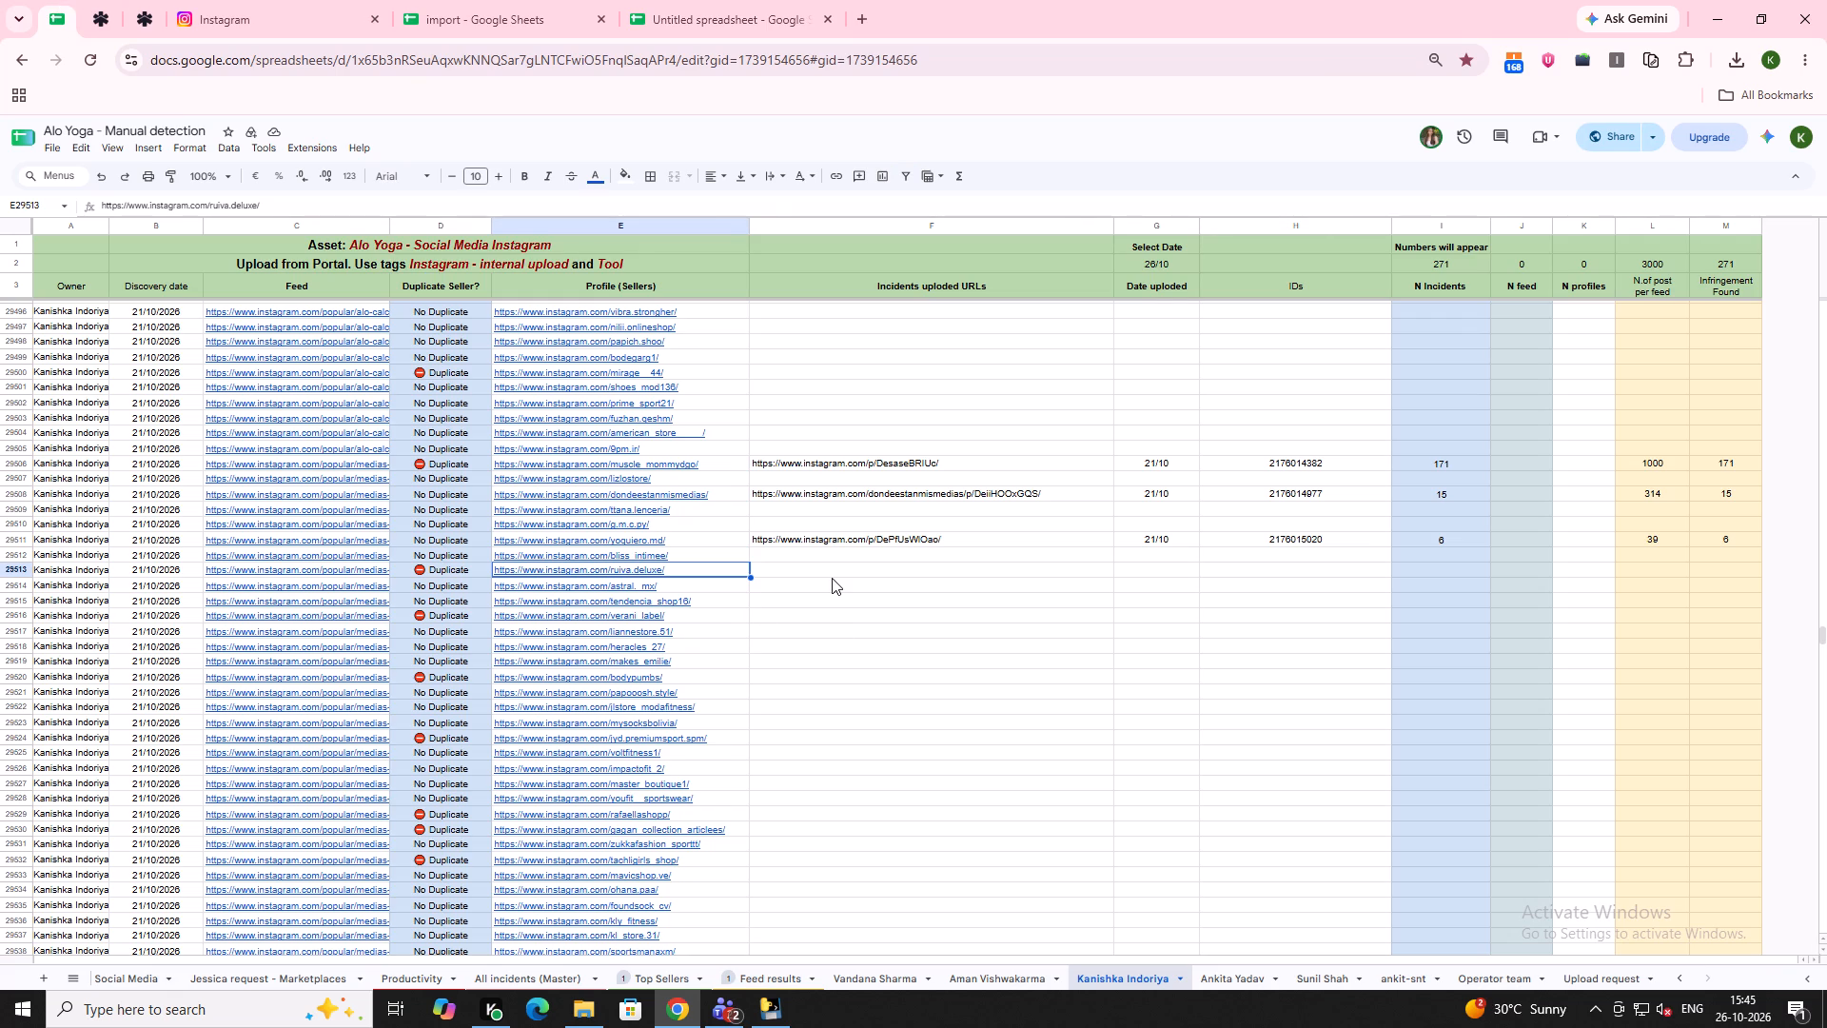
pyautogui.doubleClick(826, 572)
pyautogui.hotkey('ctrl', 'v')
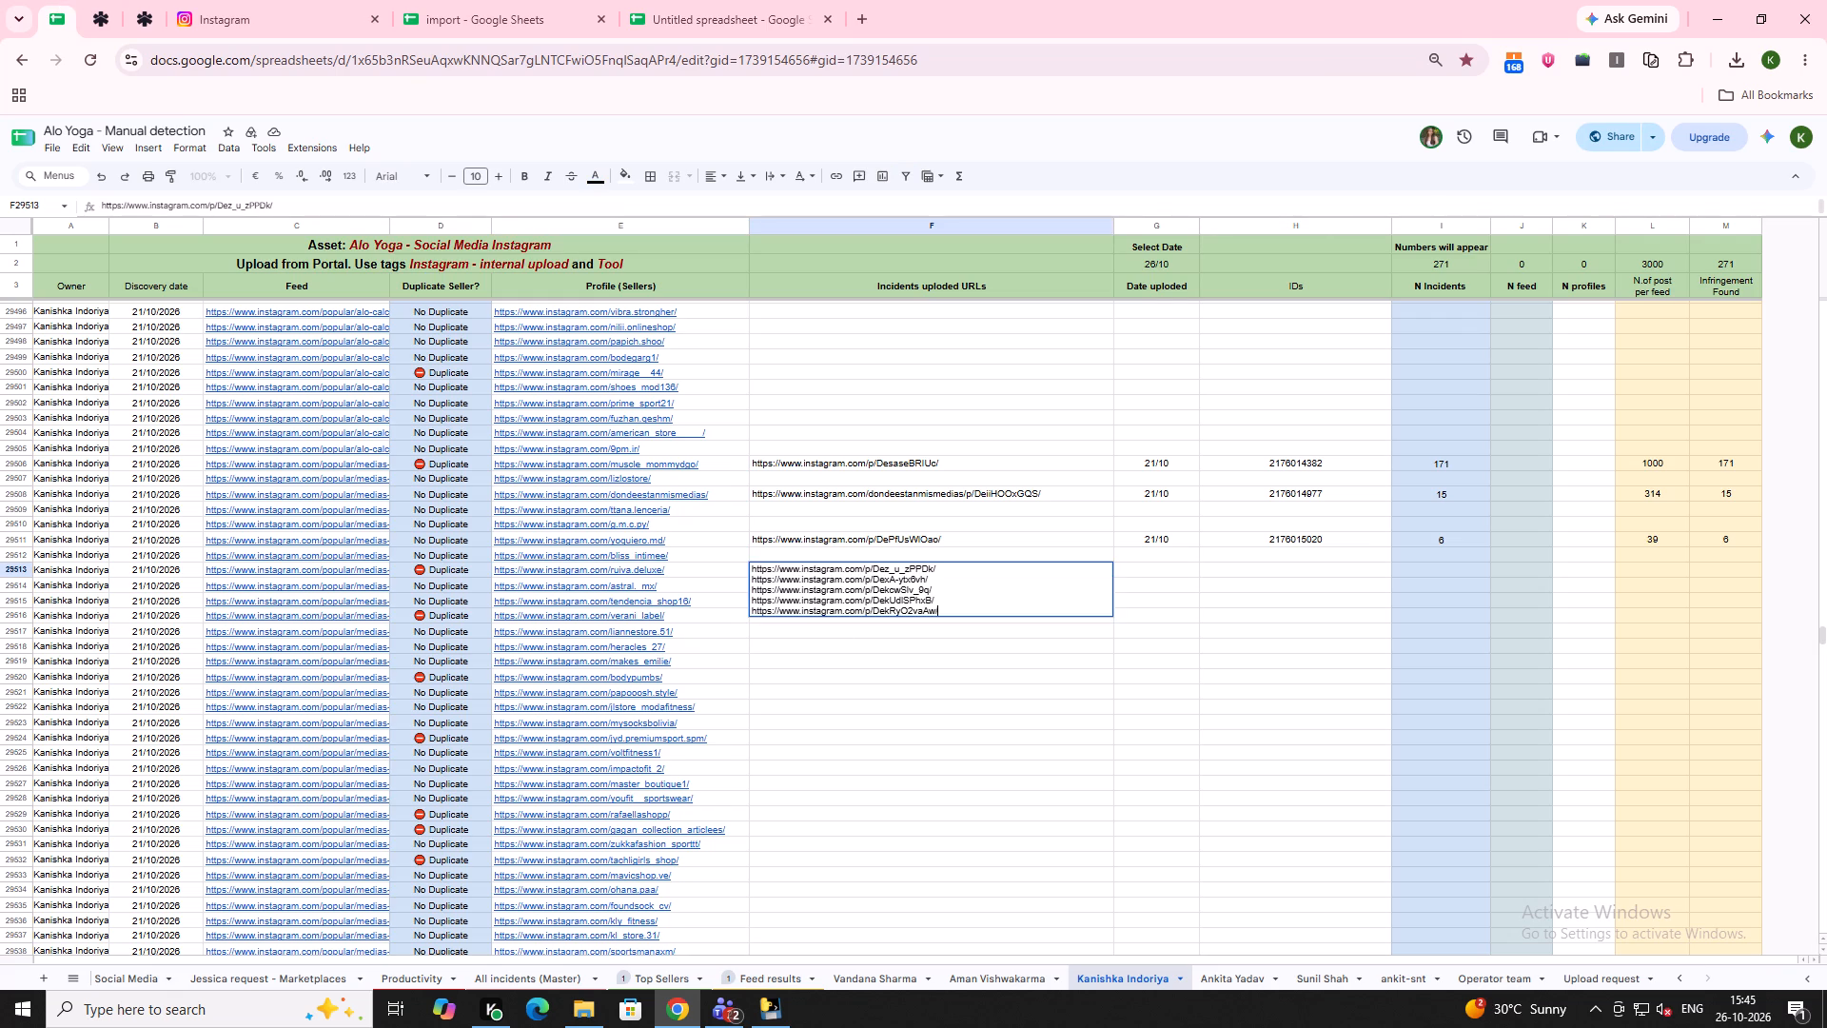
# Enter today's date, 26/10, as the upload date in the ruiva.deluxe row.
pyautogui.click(1153, 578)
pyautogui.click(1163, 580)
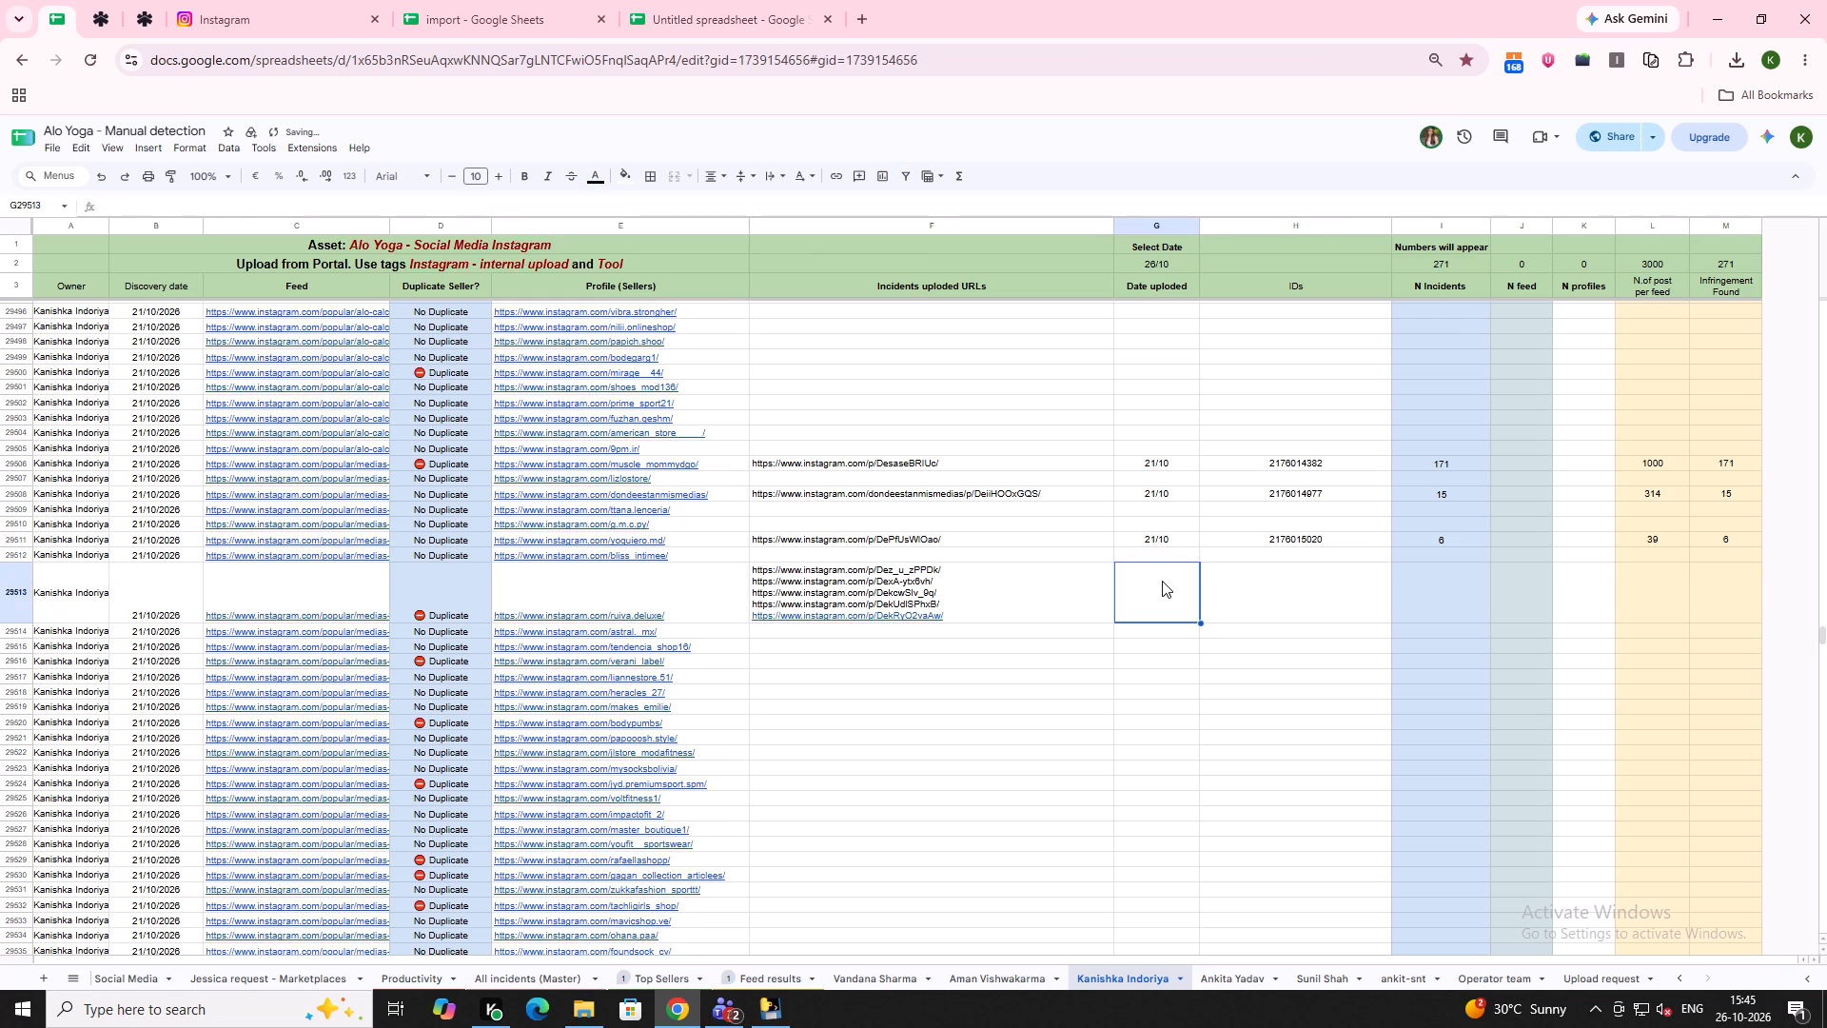
pyautogui.hotkey('ctrl', ';')
pyautogui.doubleClick(1244, 614)
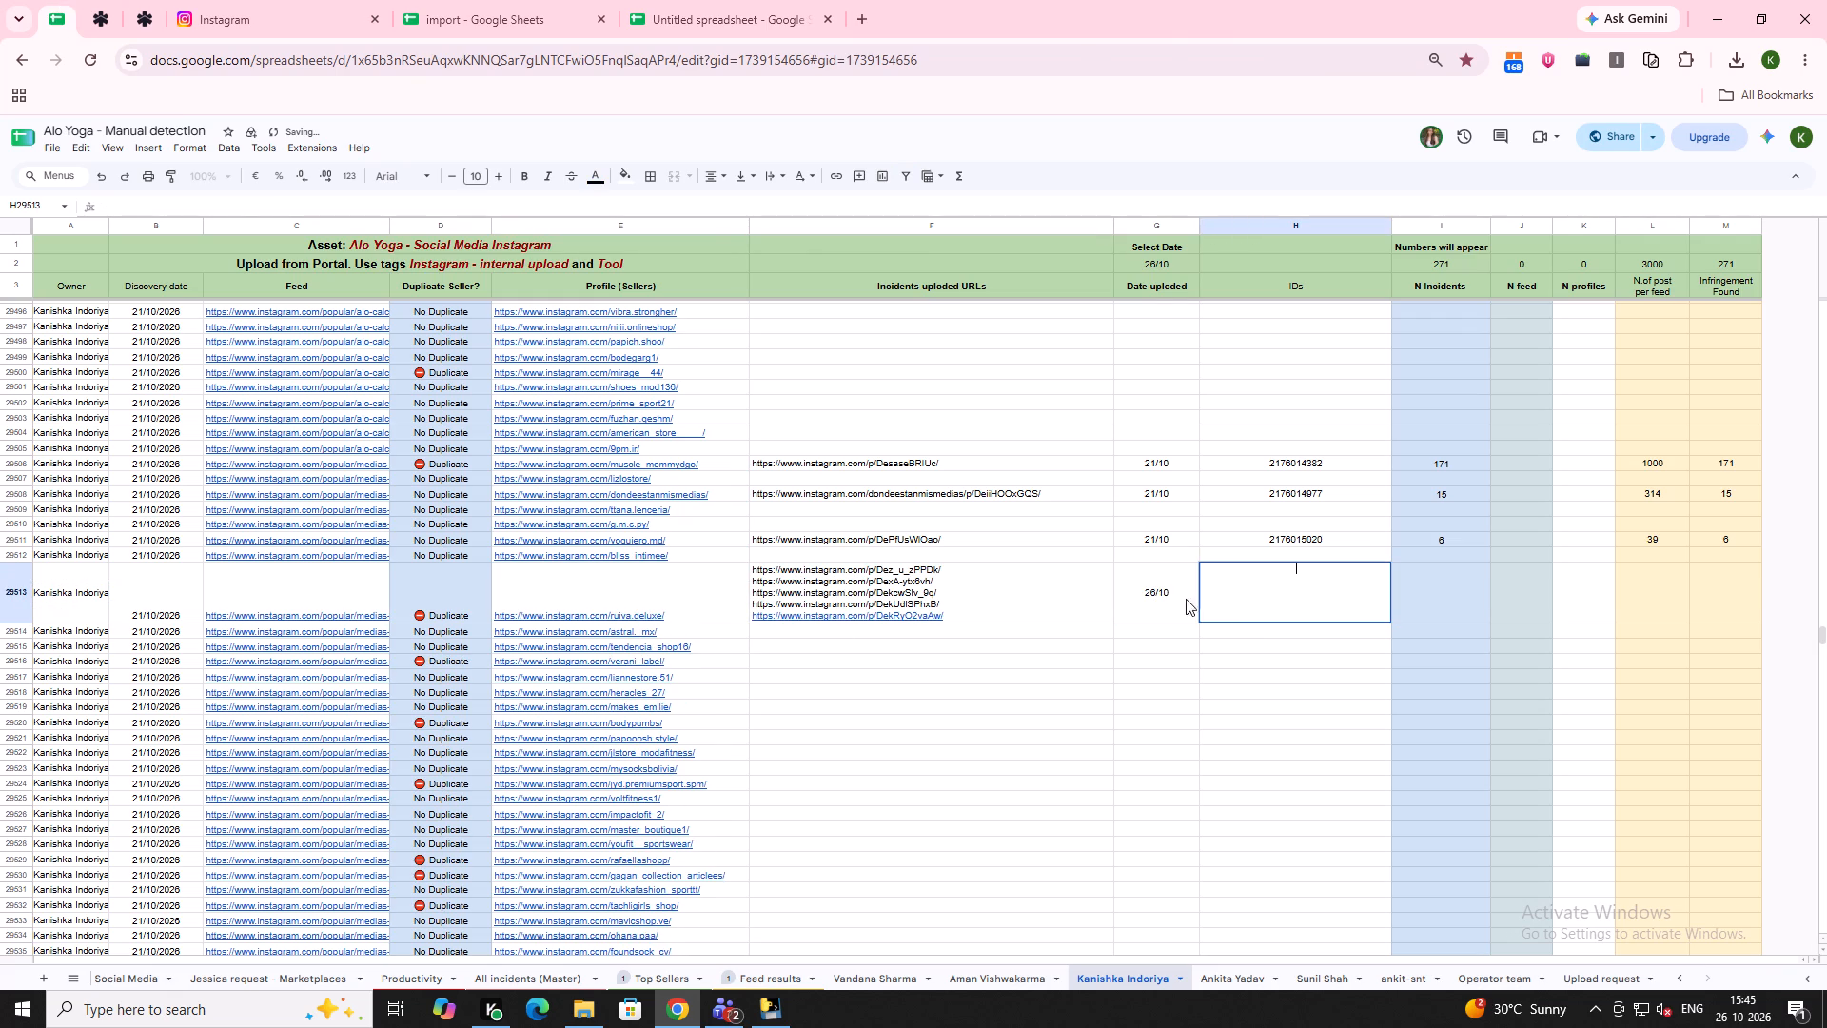
pyautogui.click(660, 0)
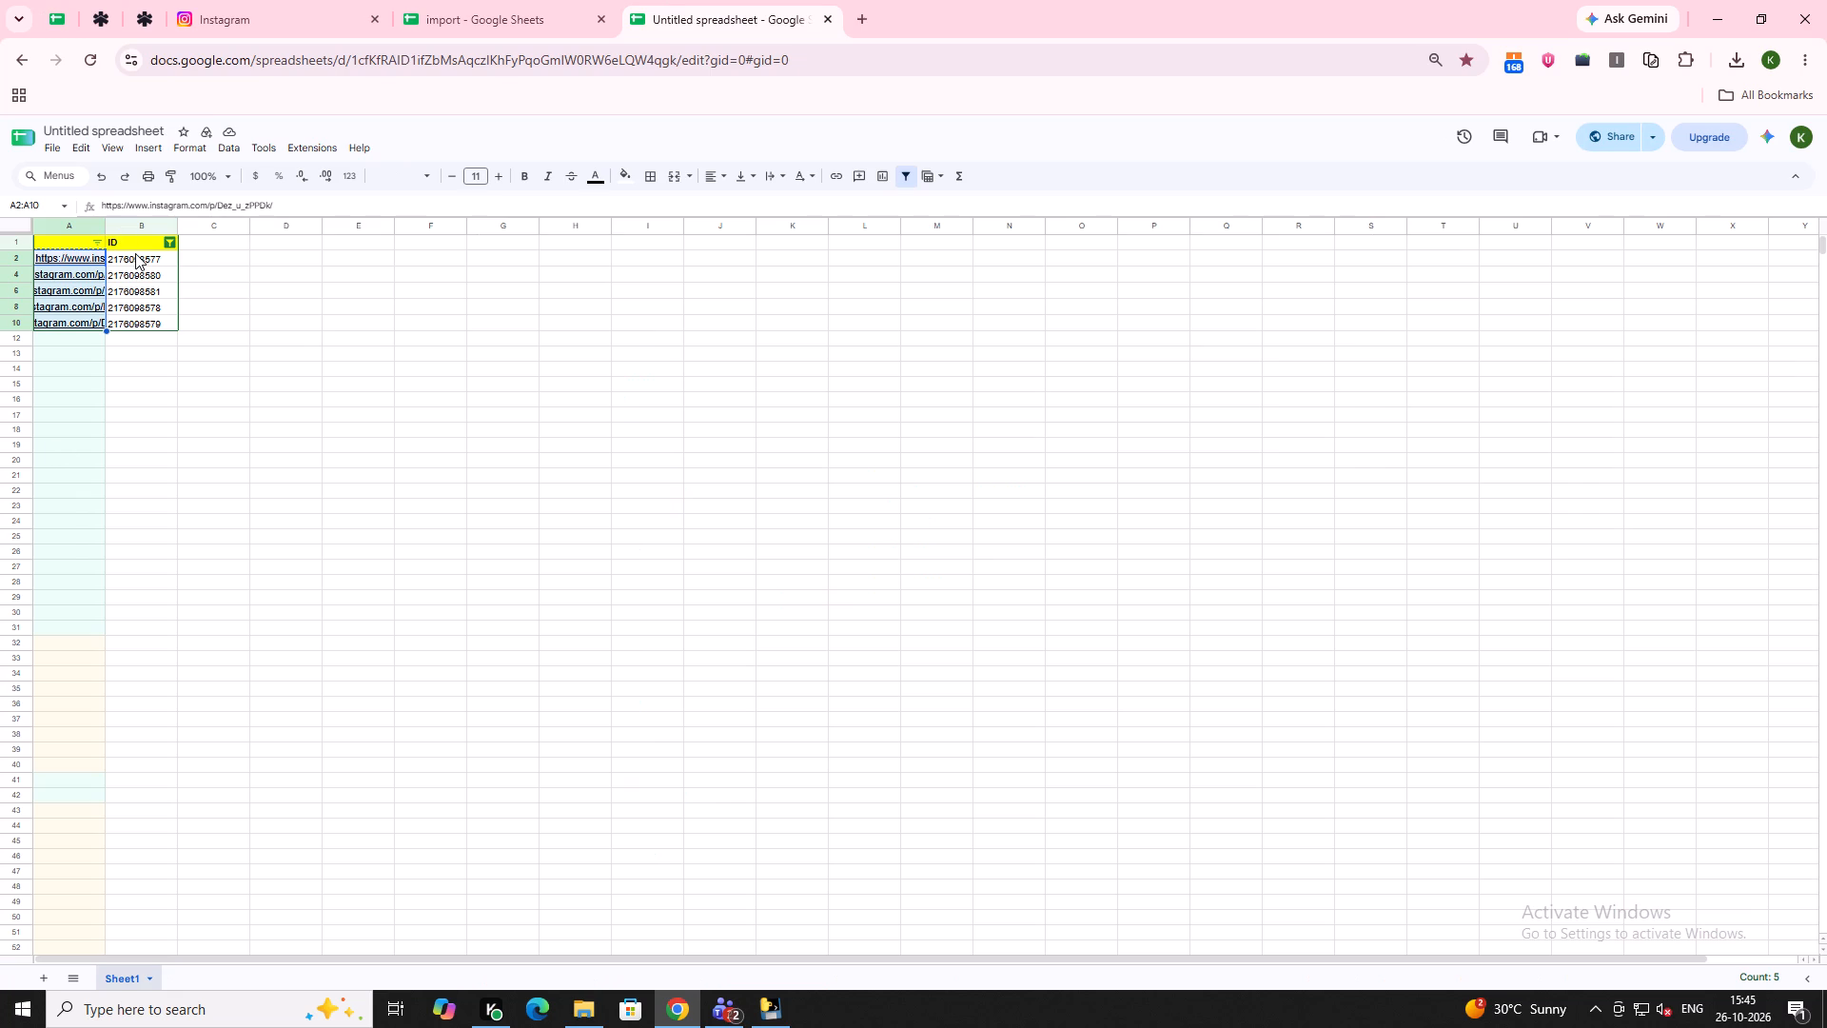
pyautogui.click(135, 253)
pyautogui.hotkey('ctrl', 'shift', 'Down')
pyautogui.hotkey('ctrl', 'c')
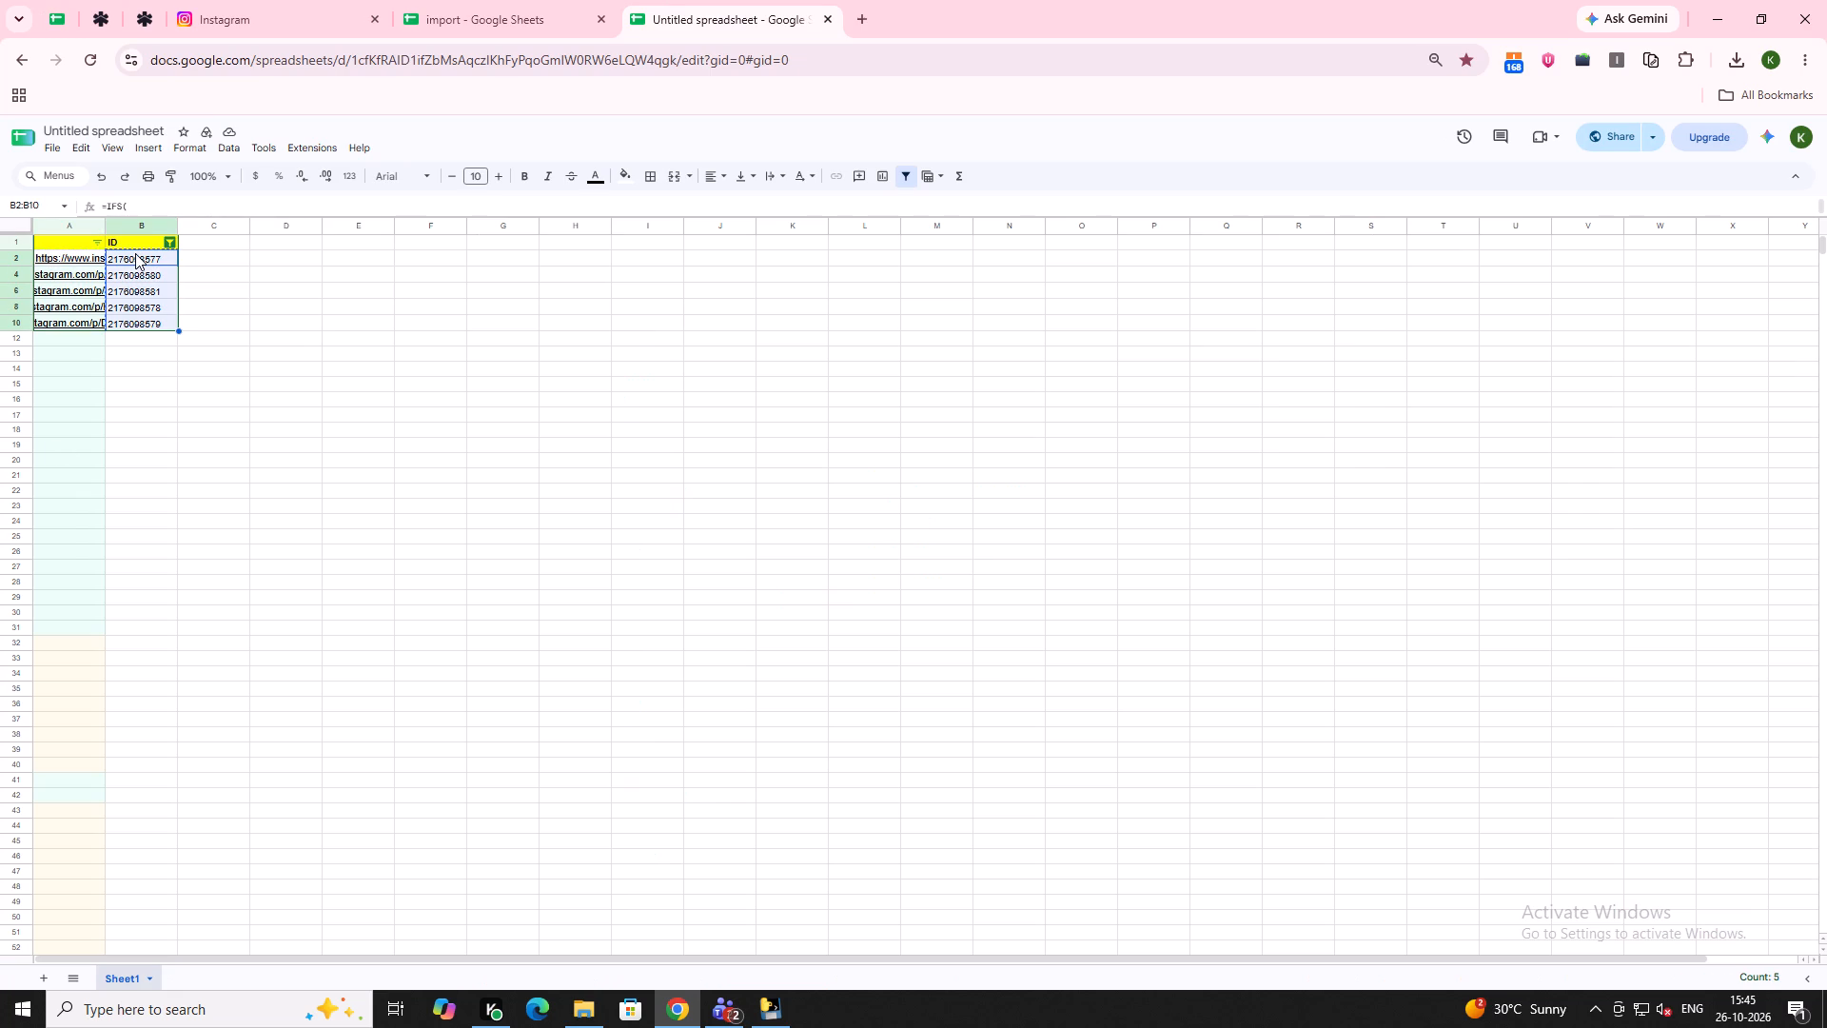
pyautogui.click(53, 0)
pyautogui.hotkey('ctrl', 'v')
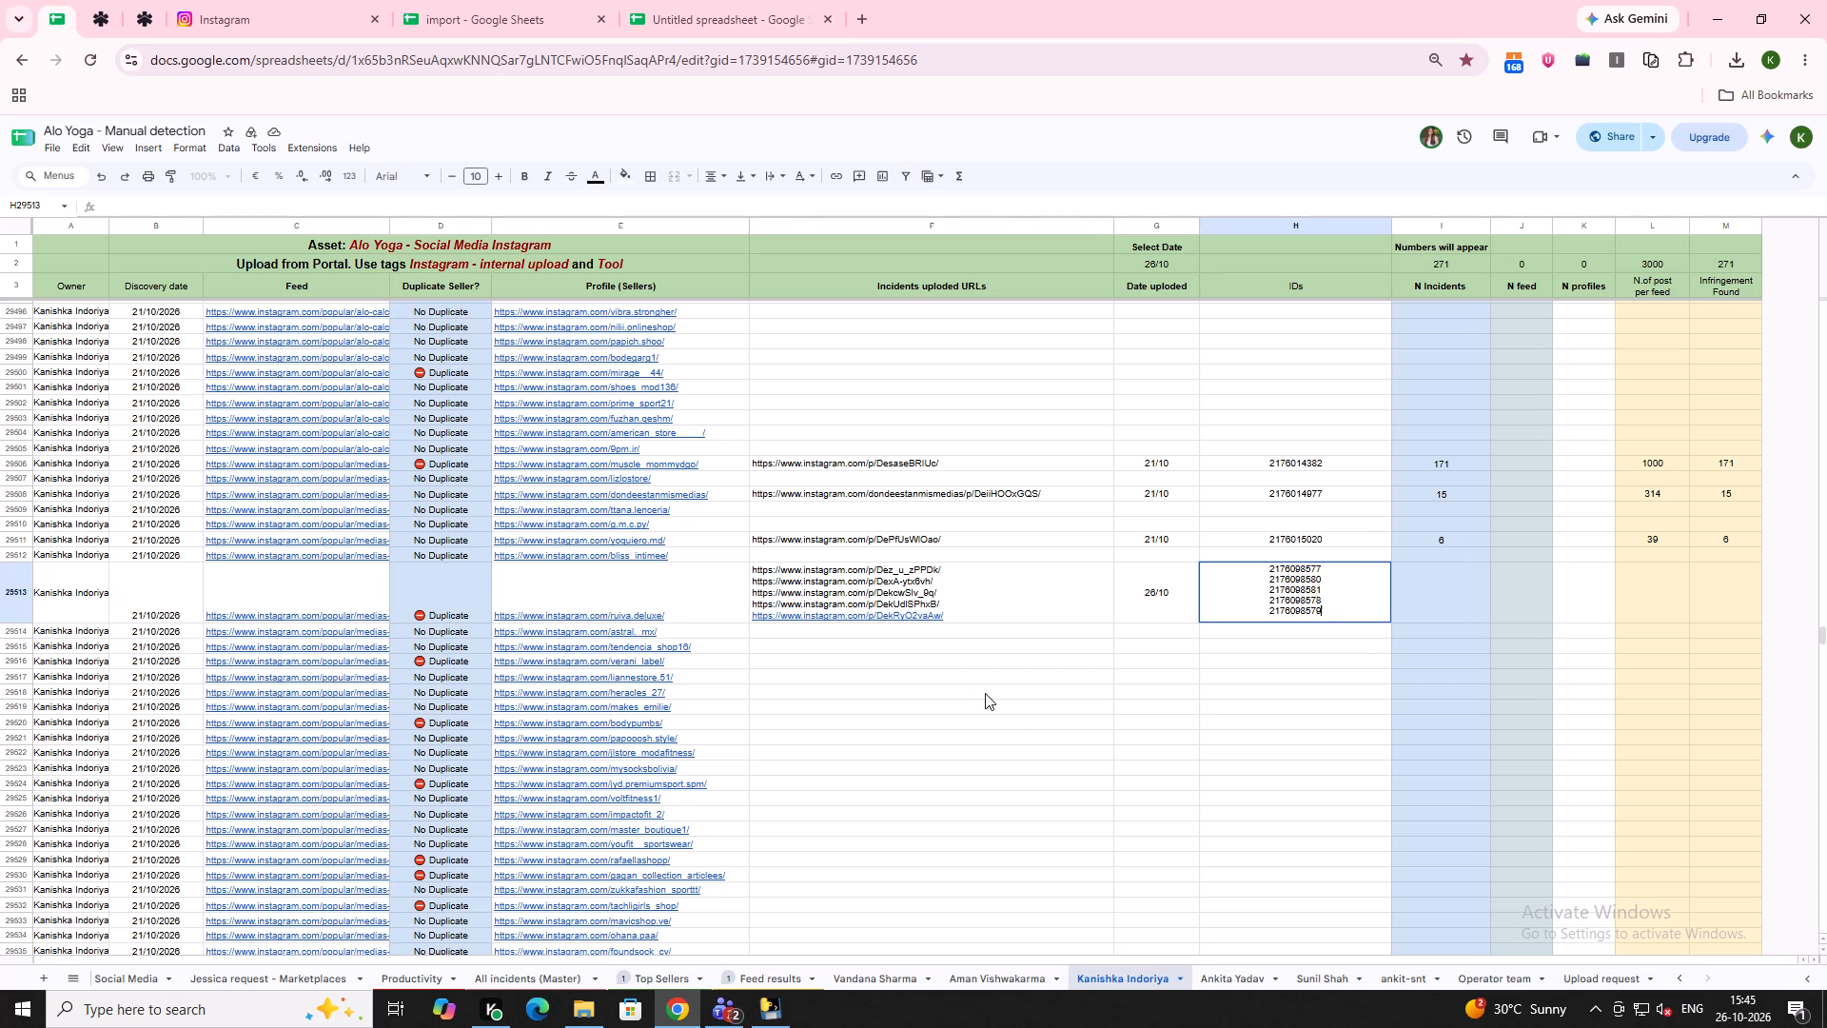
# Log 5 incidents, 100 posts per feed and 5 infringements found in the ruiva.deluxe row.
pyautogui.click(1437, 586)
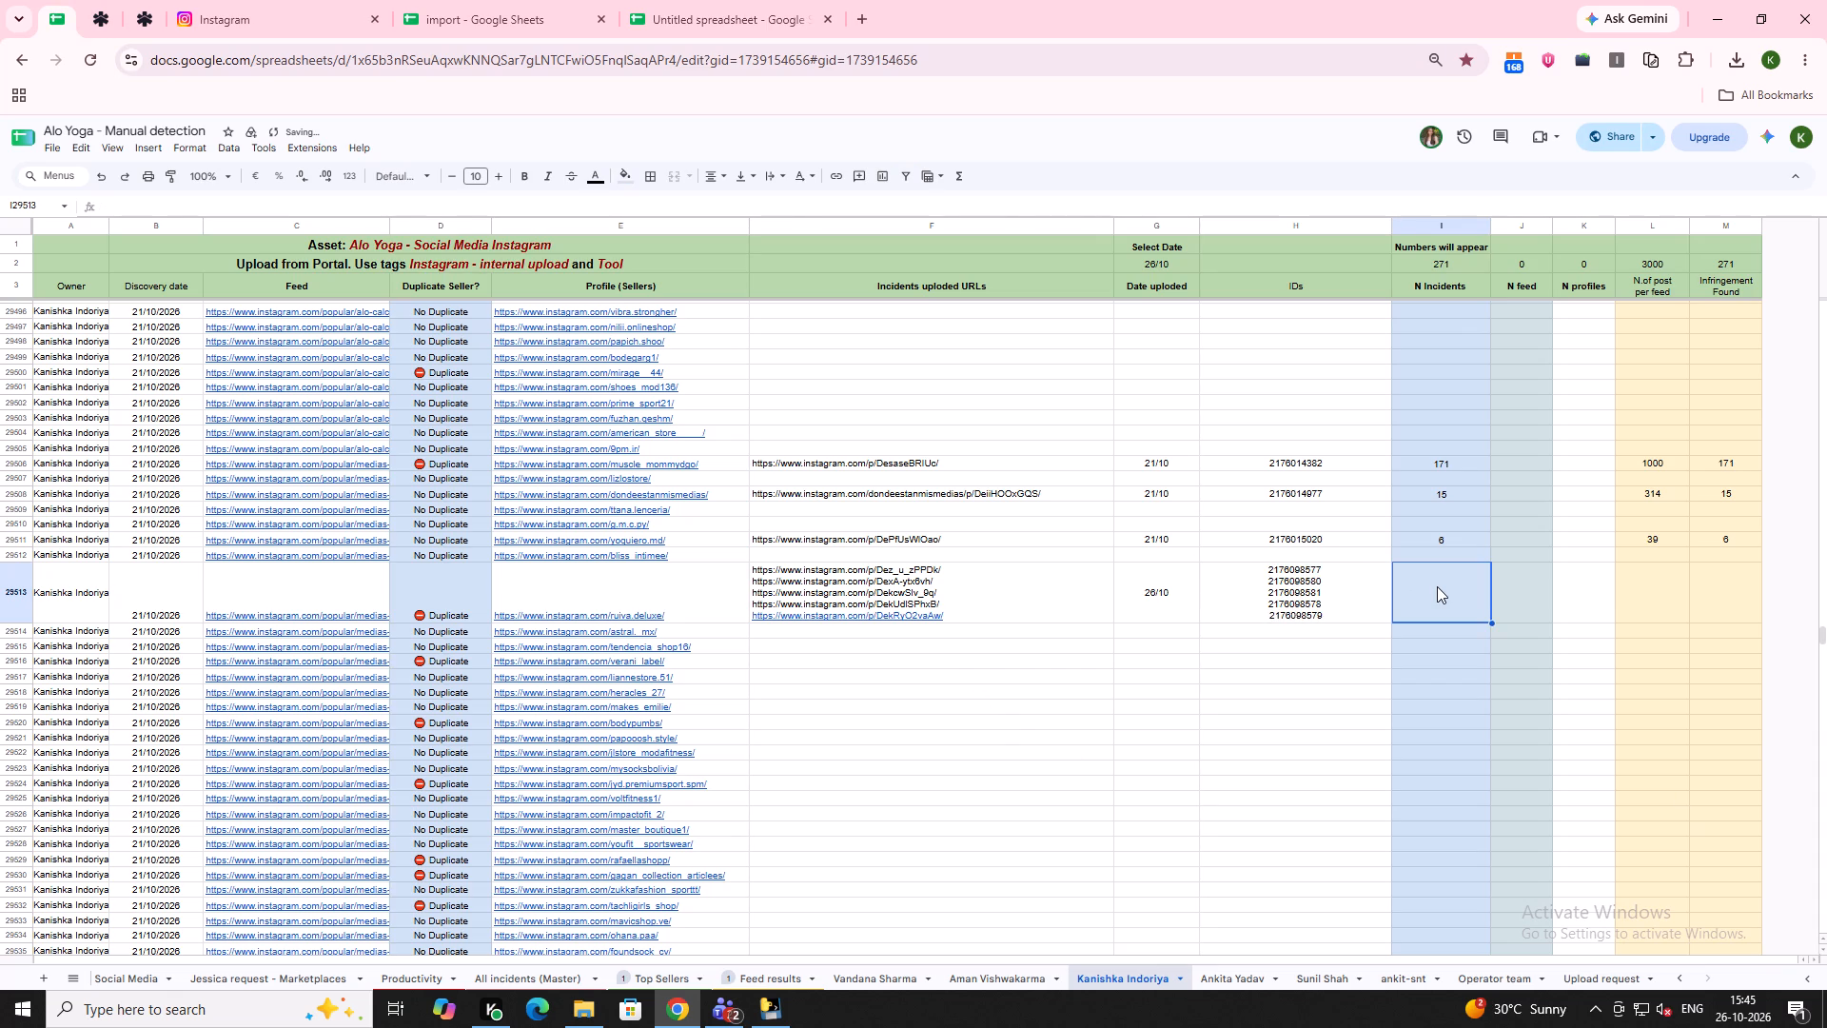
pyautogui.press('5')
pyautogui.press('Right')
pyautogui.press('Right')
pyautogui.press('Right')
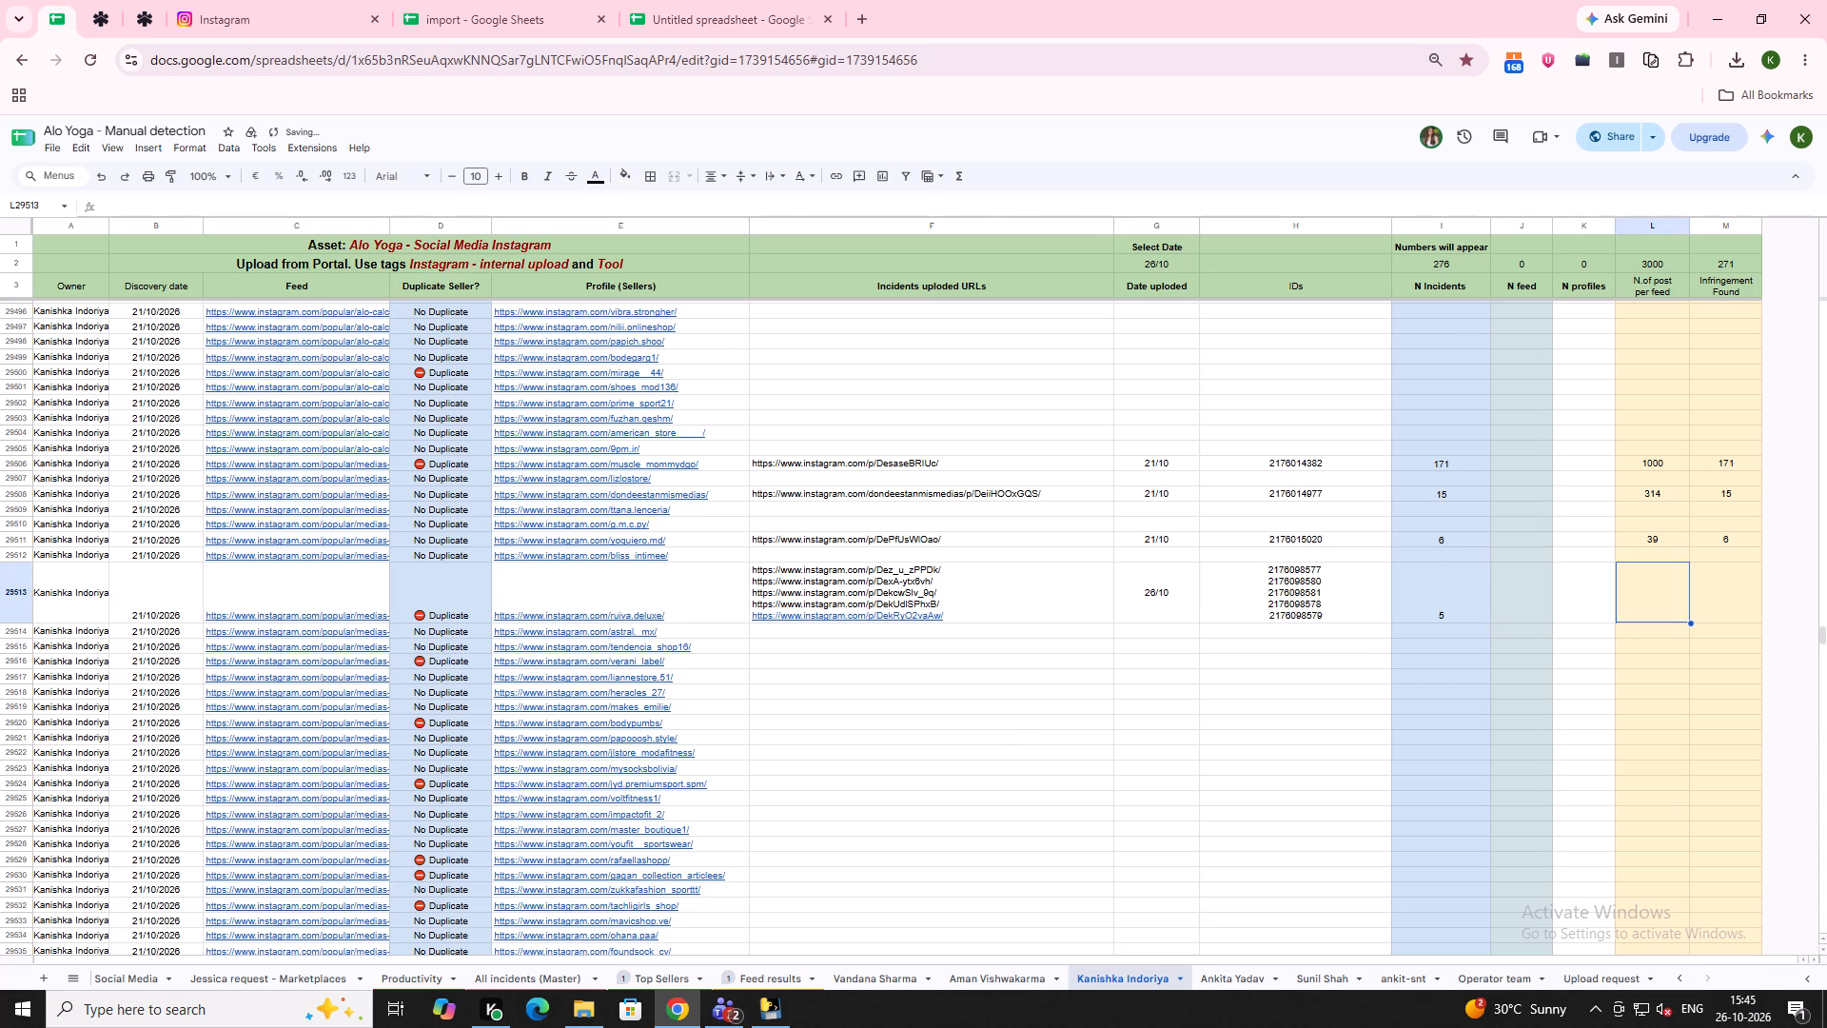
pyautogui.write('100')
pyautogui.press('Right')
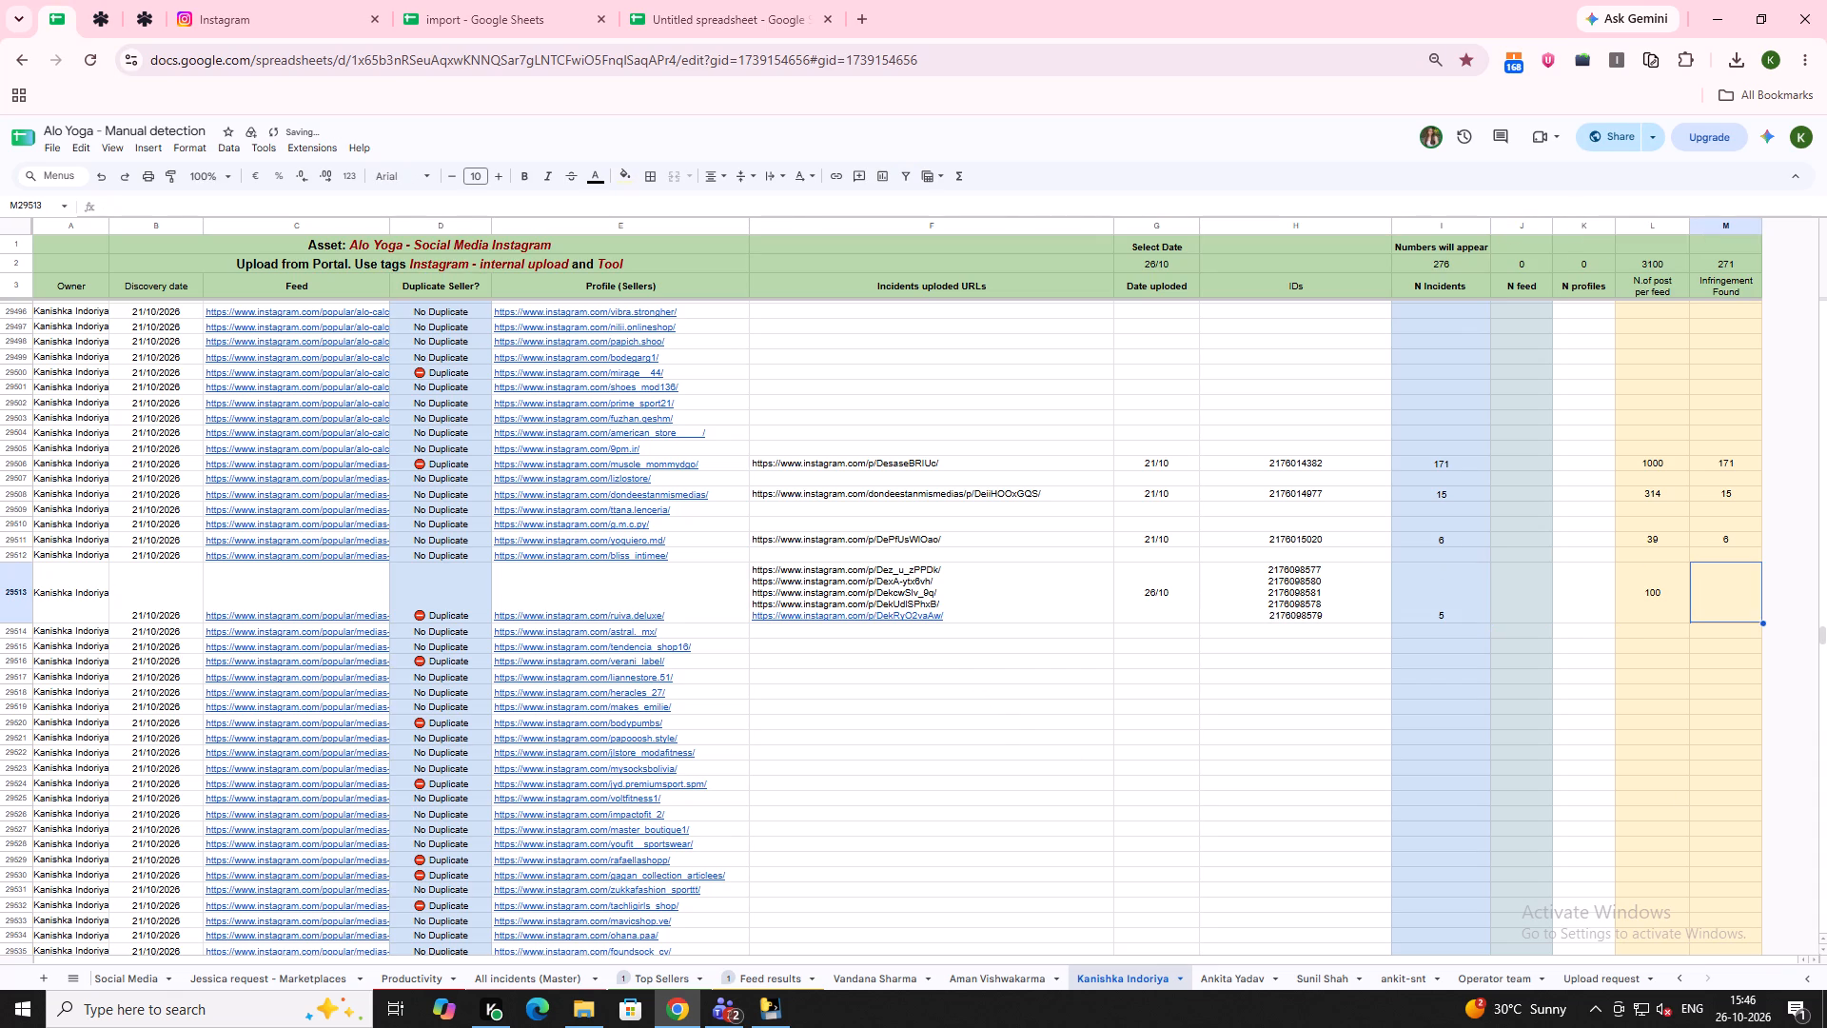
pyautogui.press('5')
pyautogui.click(1208, 695)
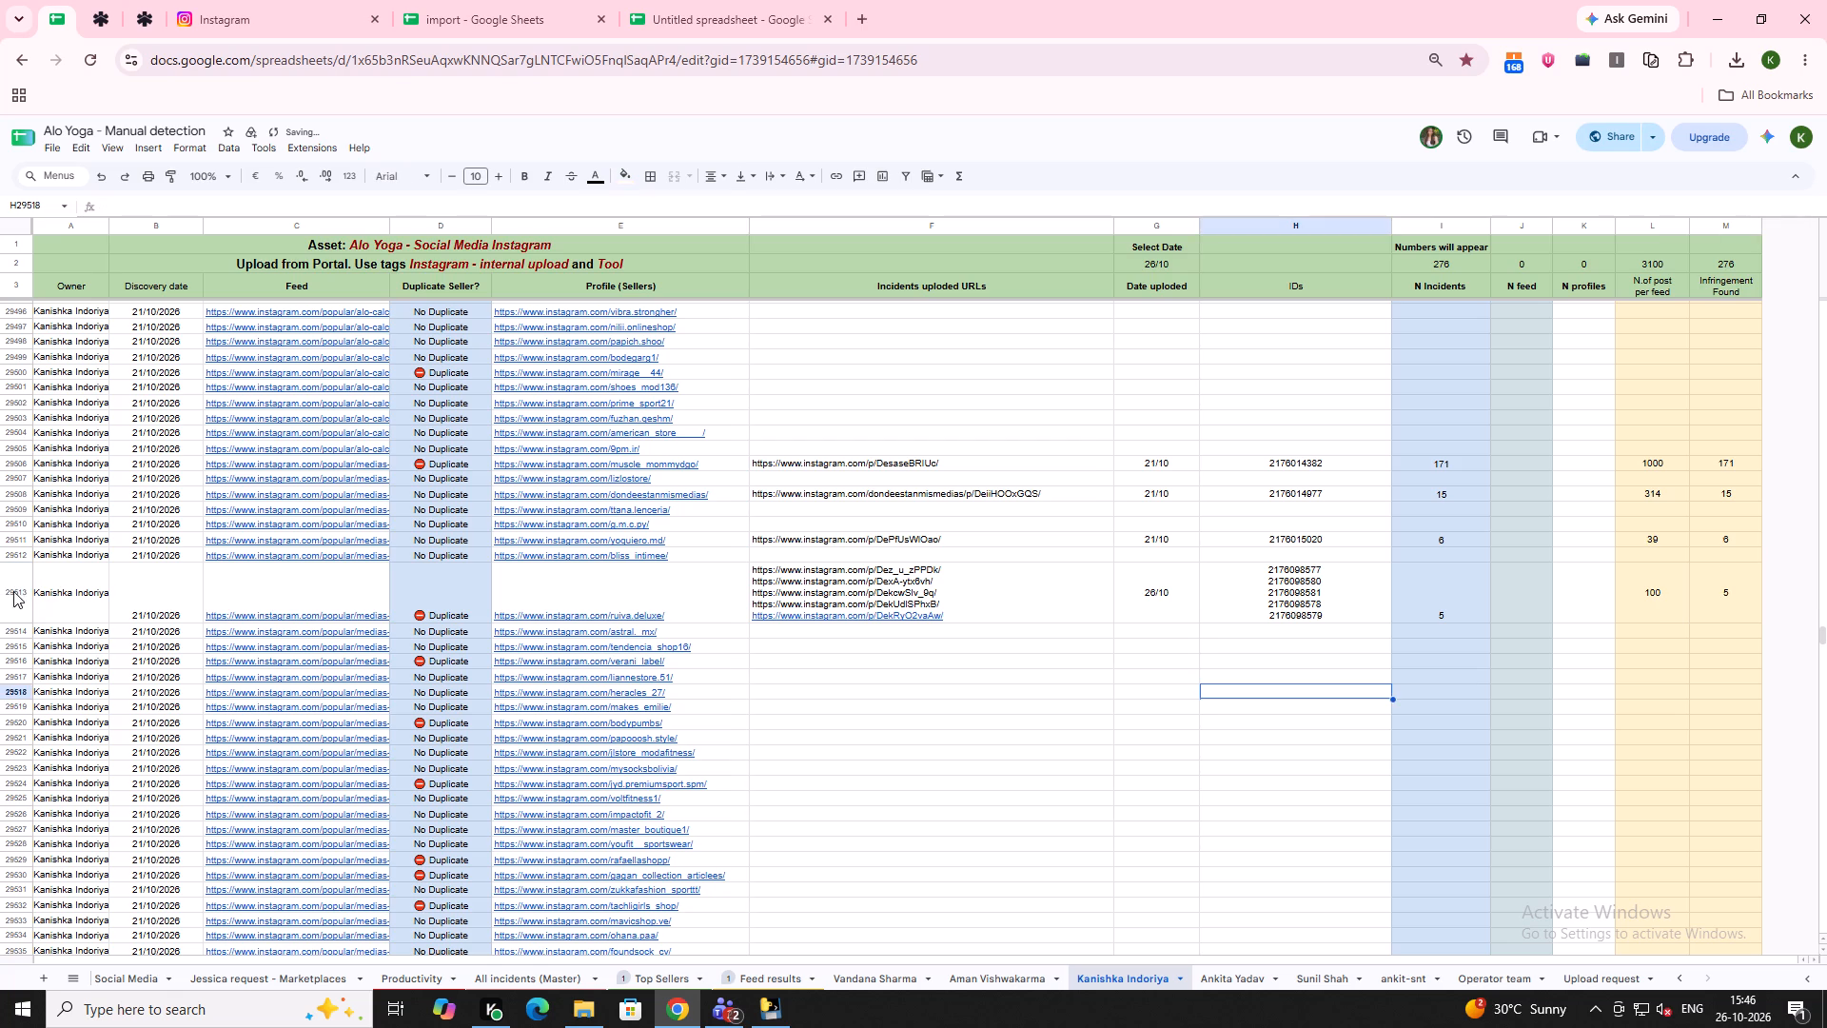
pyautogui.rightClick(13, 585)
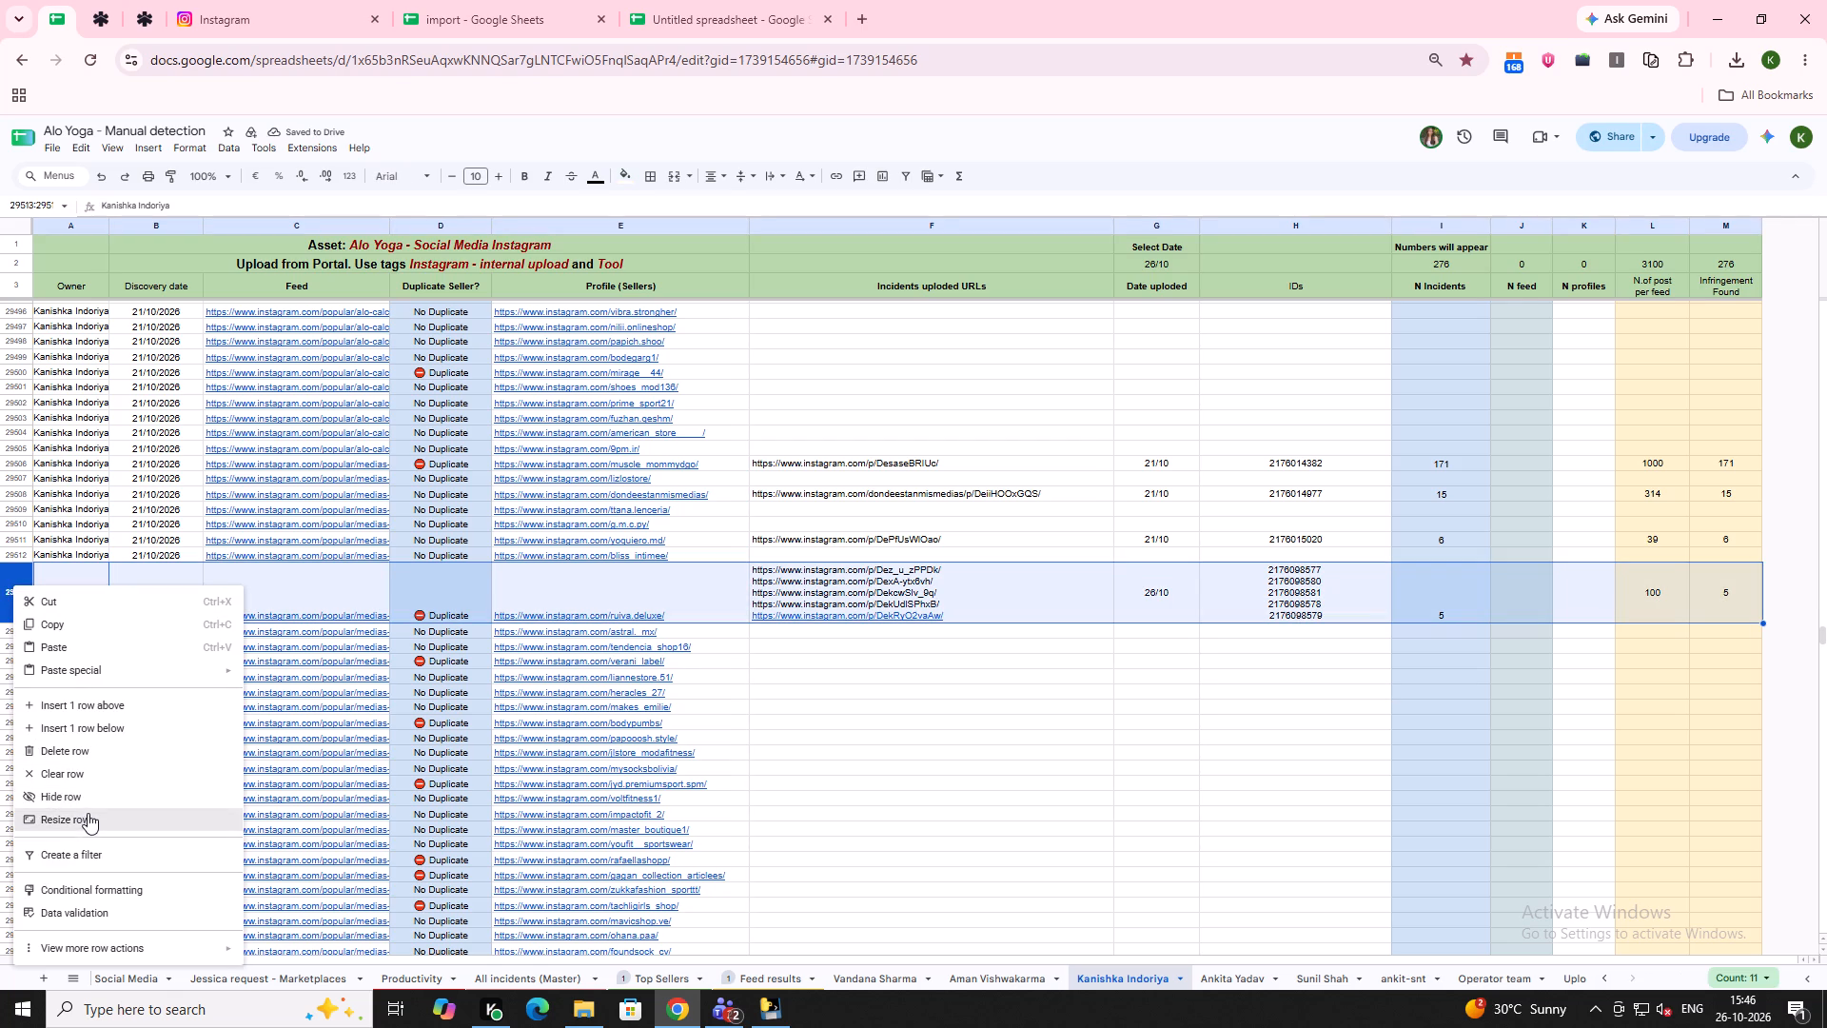
pyautogui.click(88, 813)
pyautogui.click(876, 515)
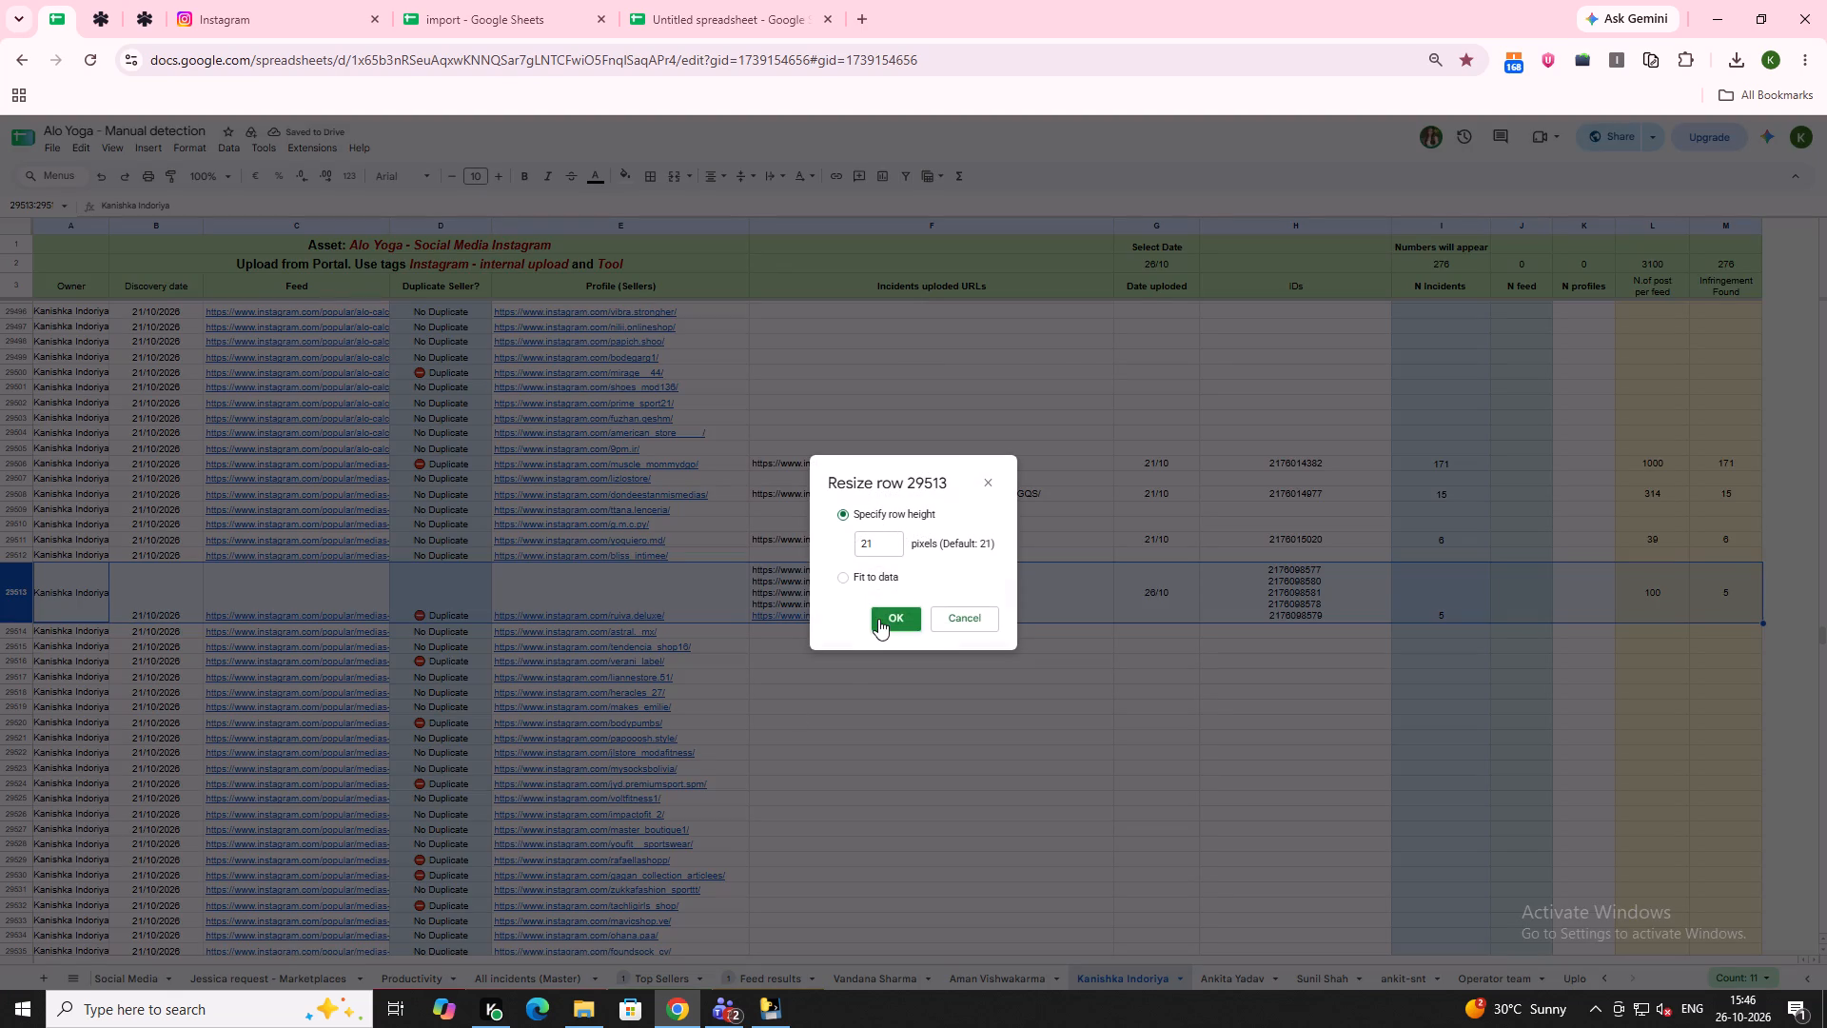
pyautogui.click(884, 618)
pyautogui.click(722, 583)
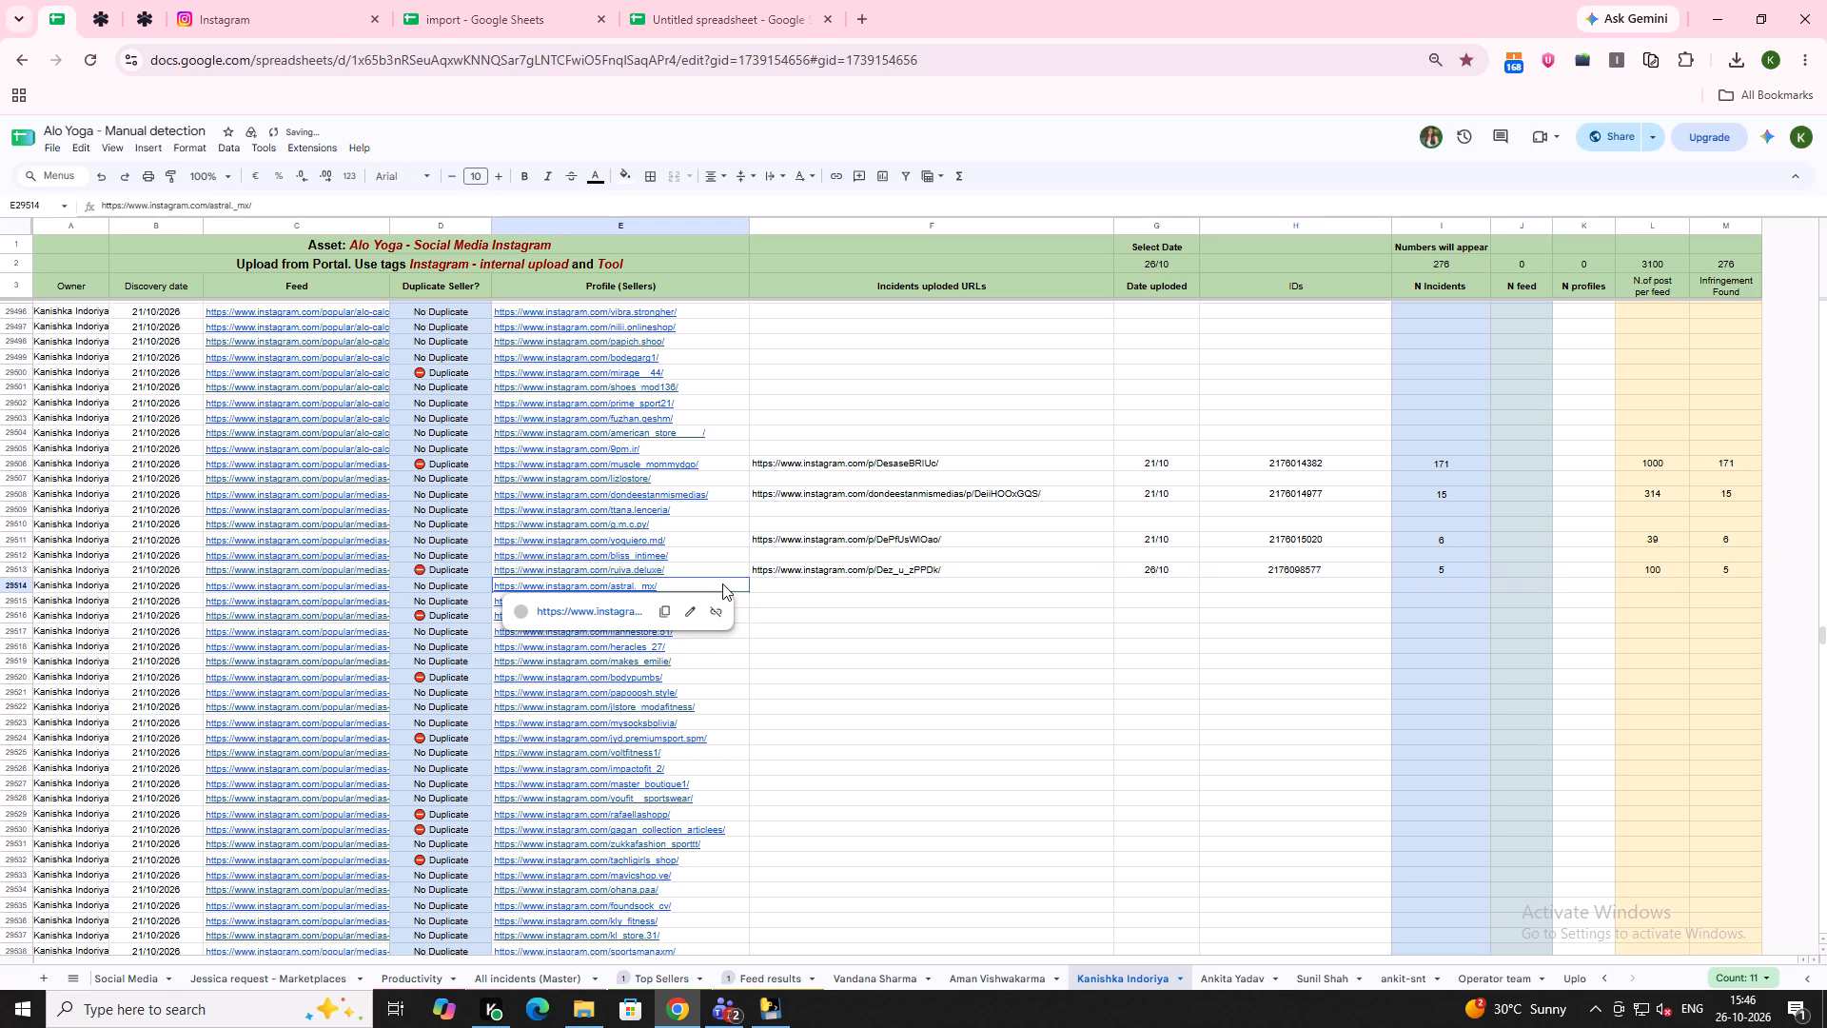
pyautogui.click(626, 606)
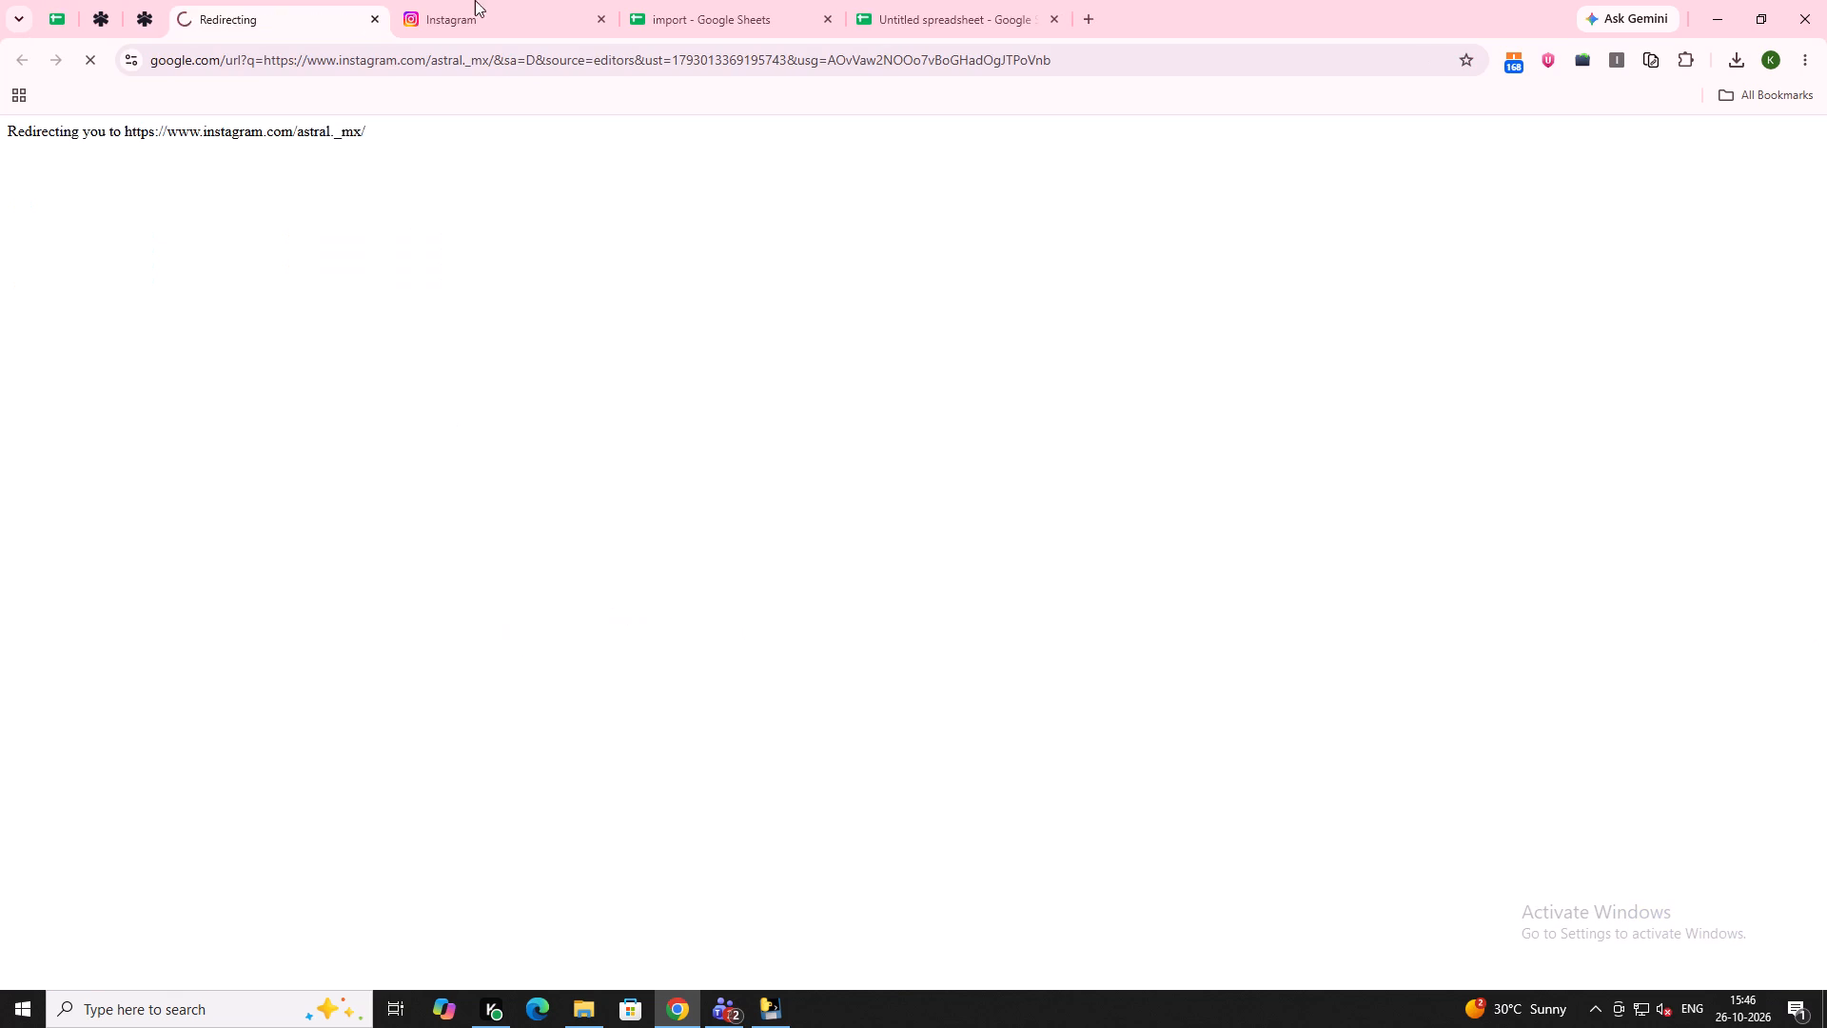
pyautogui.click(605, 18)
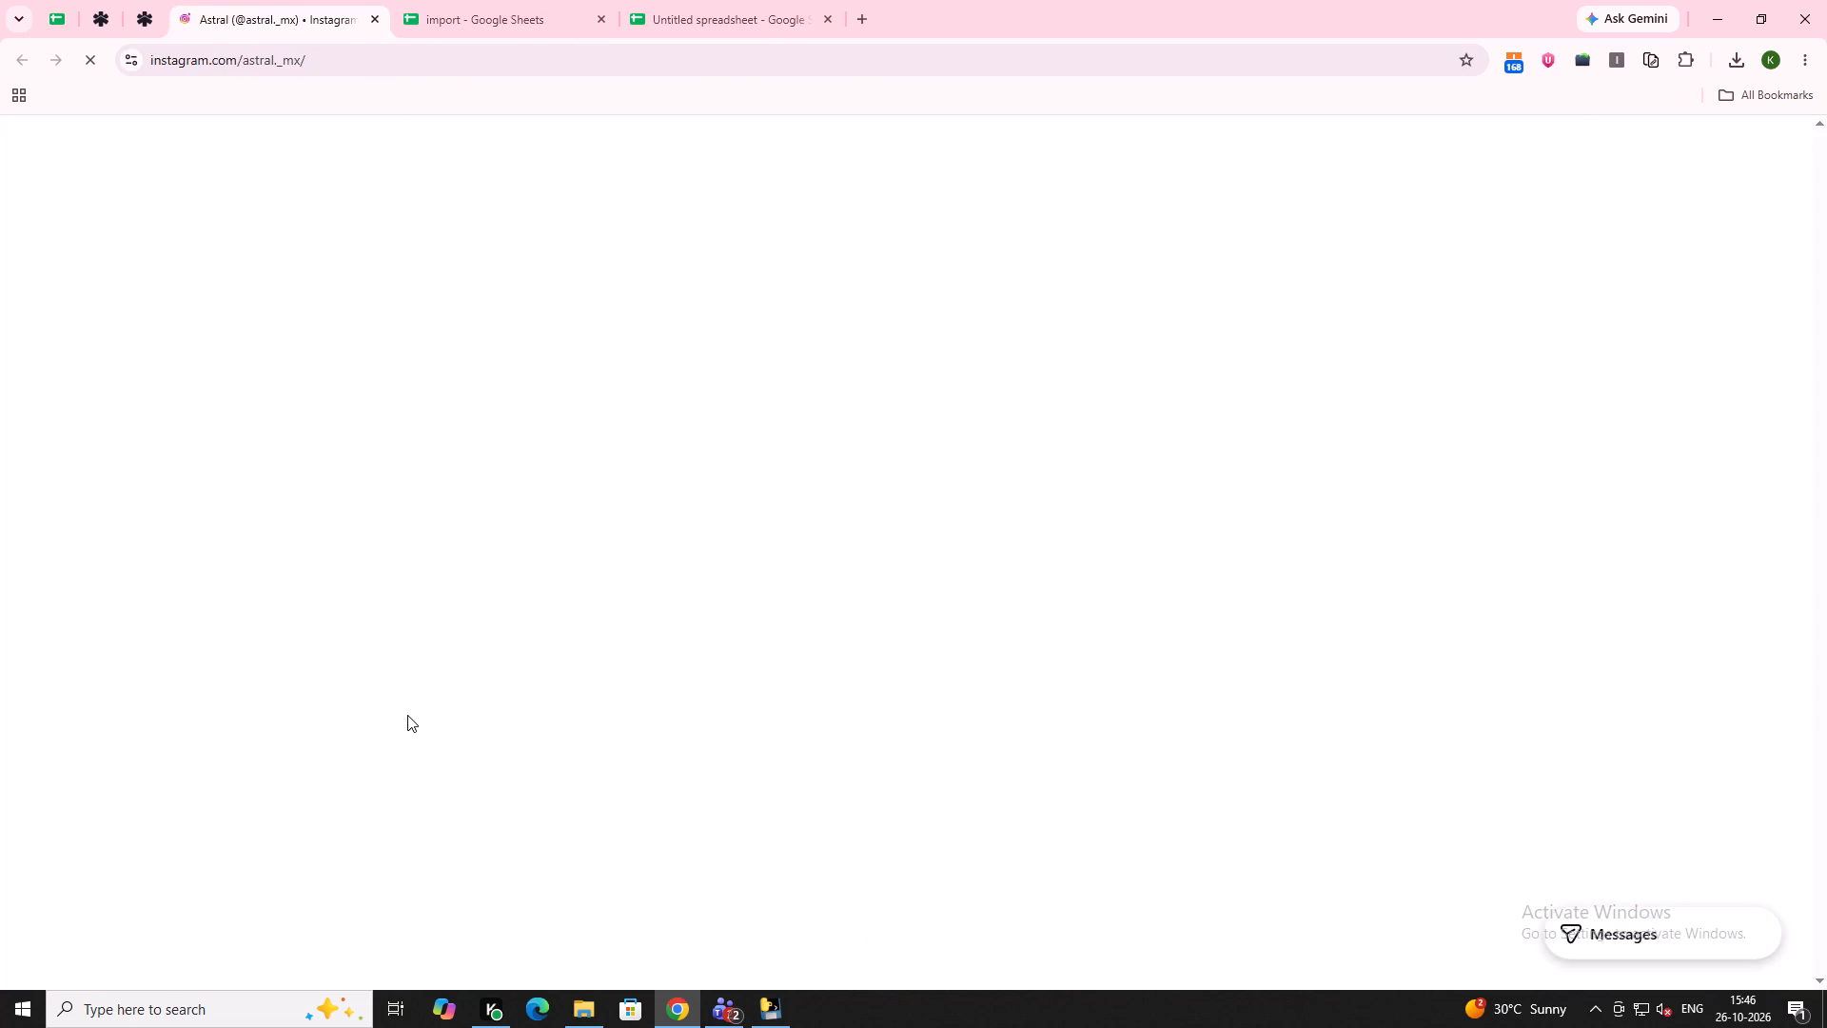
pyautogui.scroll(-4, 781, 677)
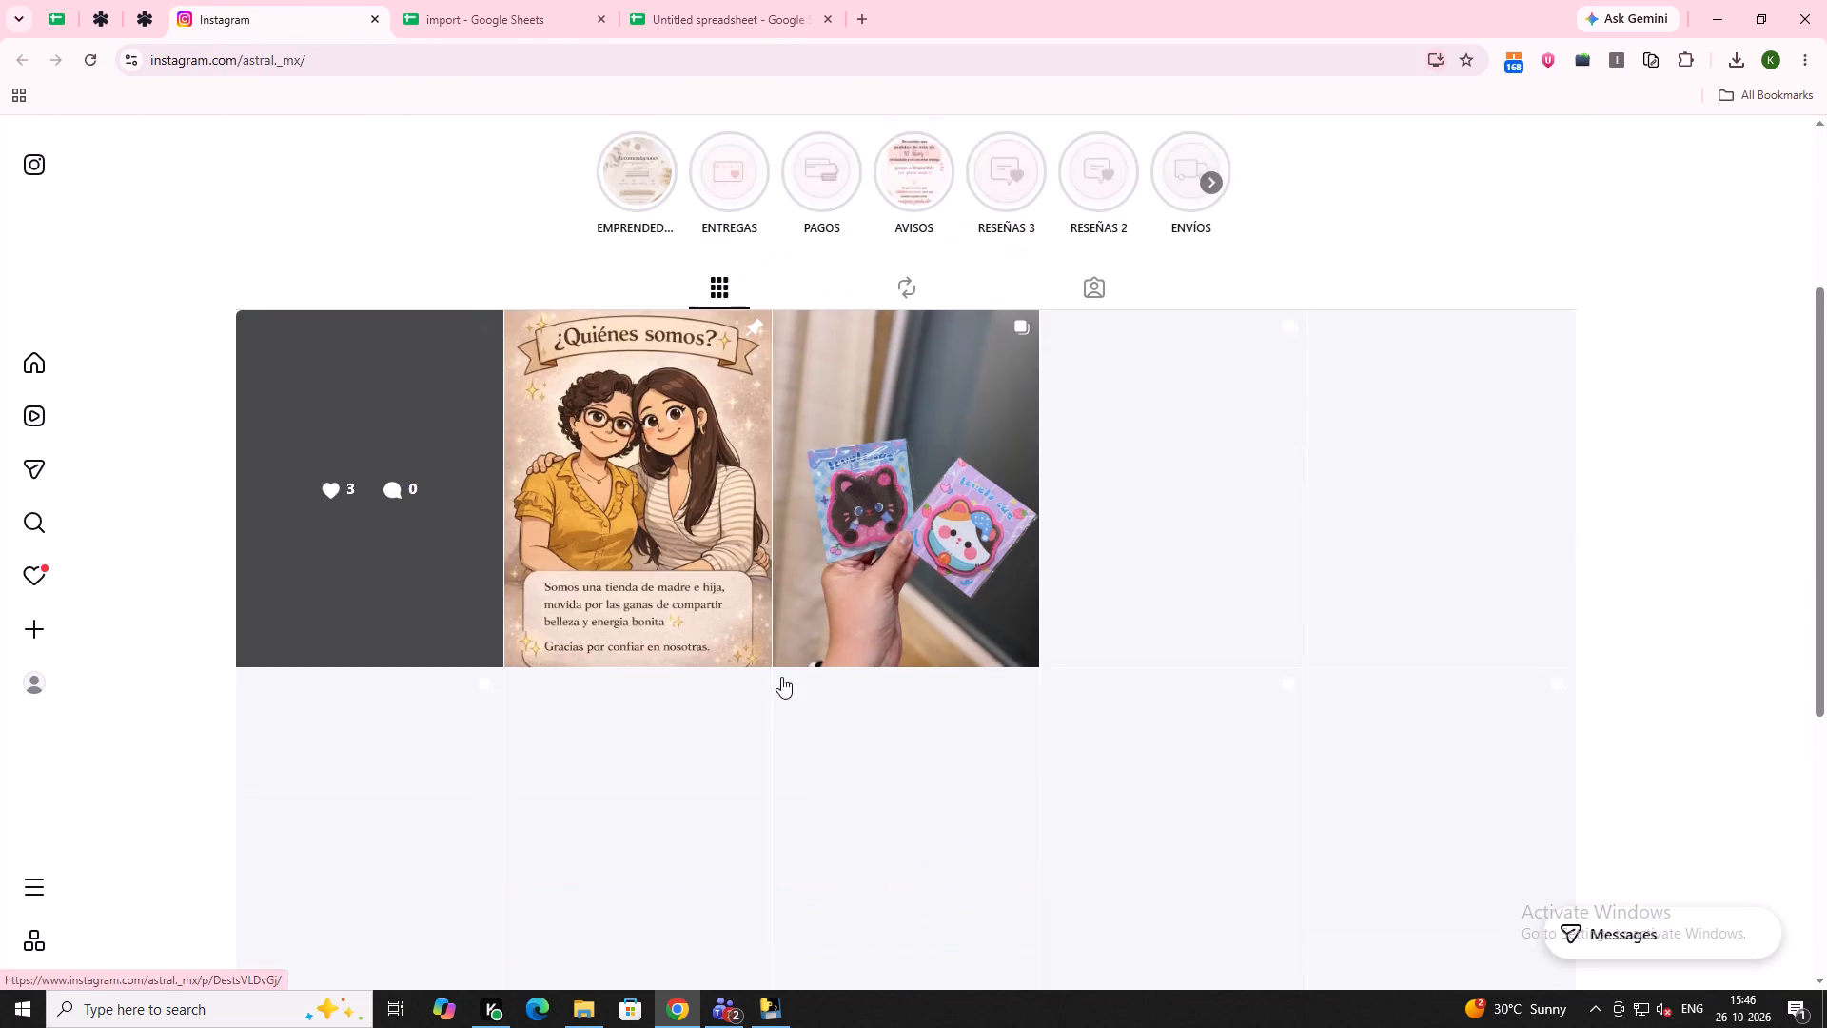
pyautogui.scroll(-18, 796, 666)
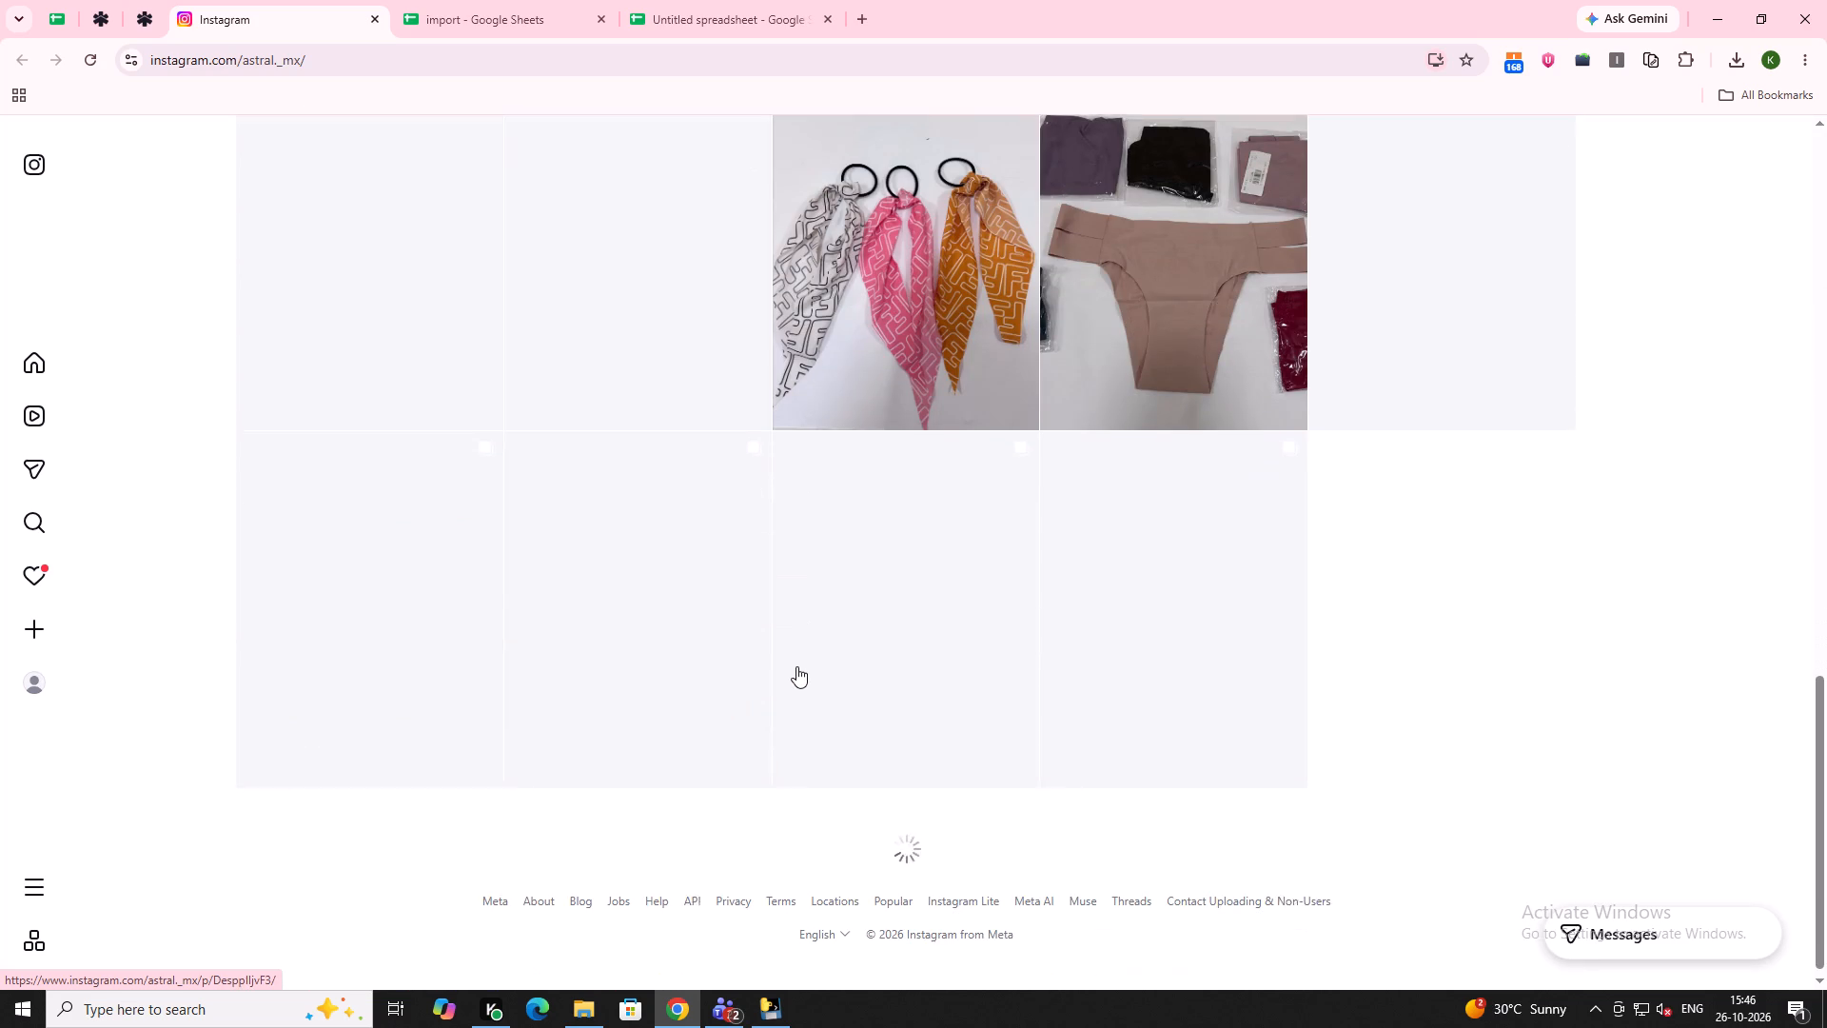
pyautogui.scroll(-16, 796, 666)
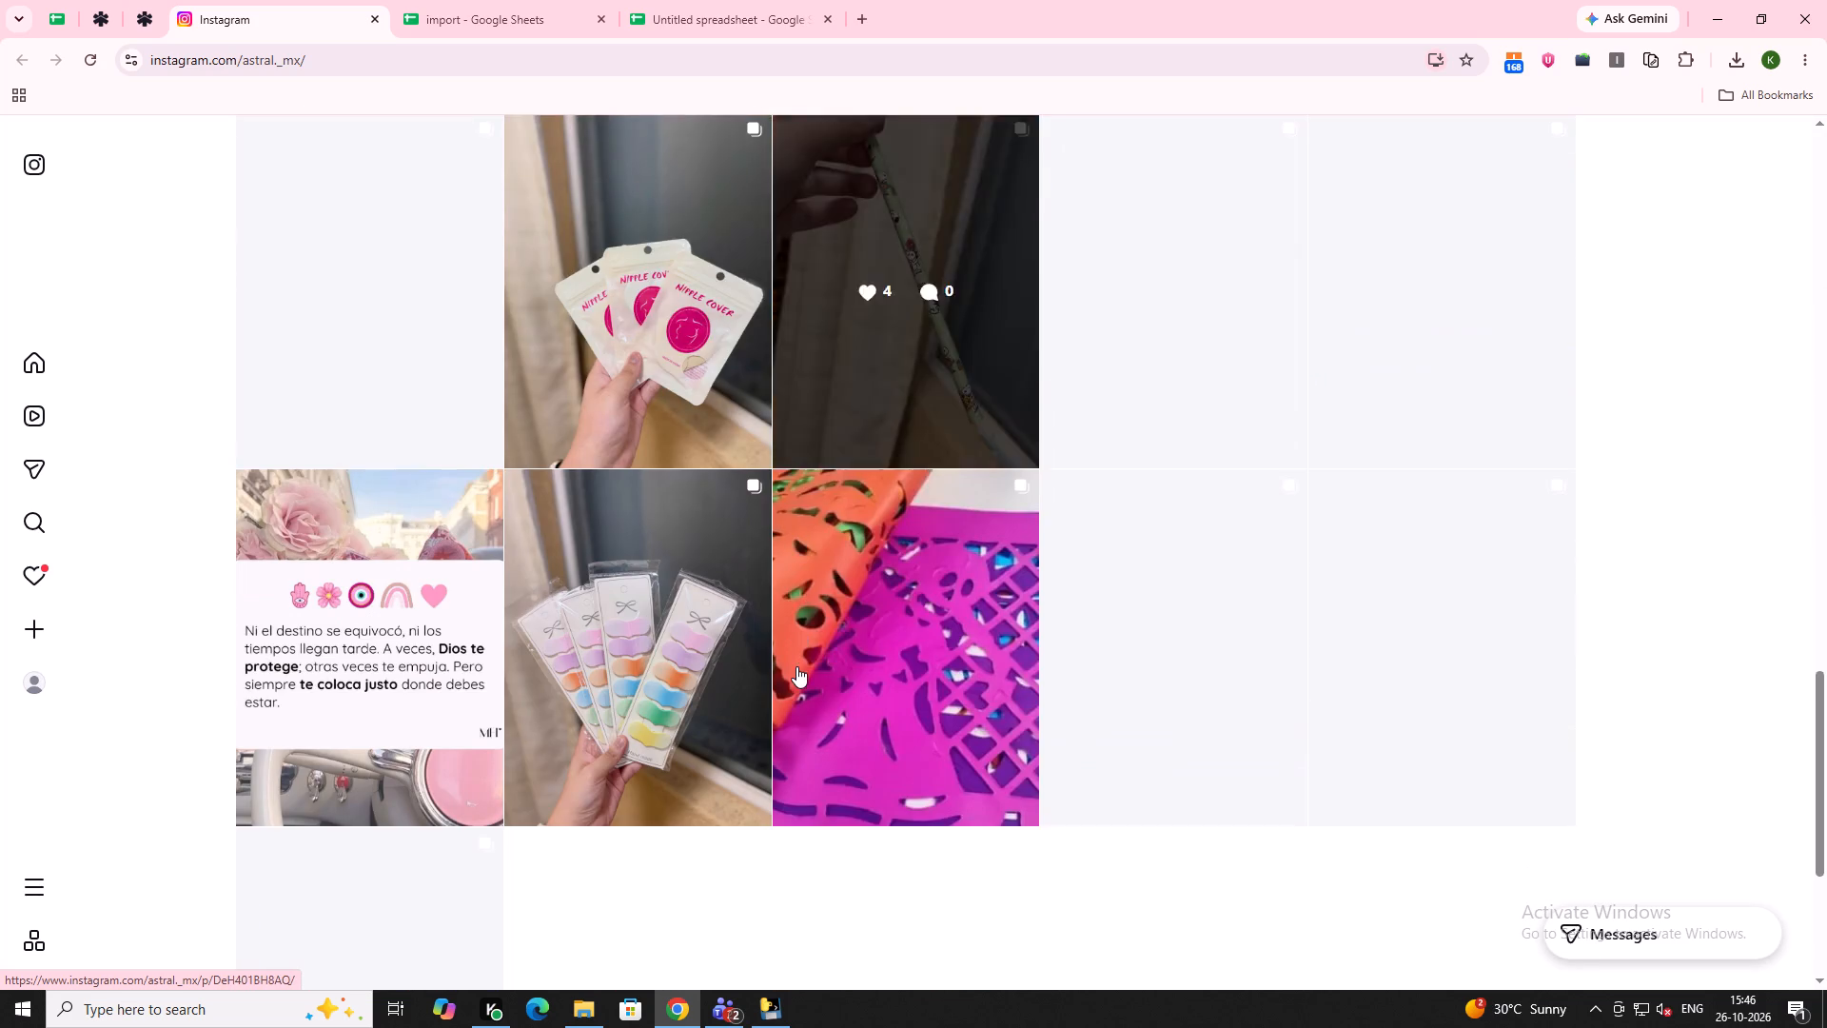
pyautogui.scroll(-20, 796, 666)
pyautogui.hotkey('ctrl', 'w')
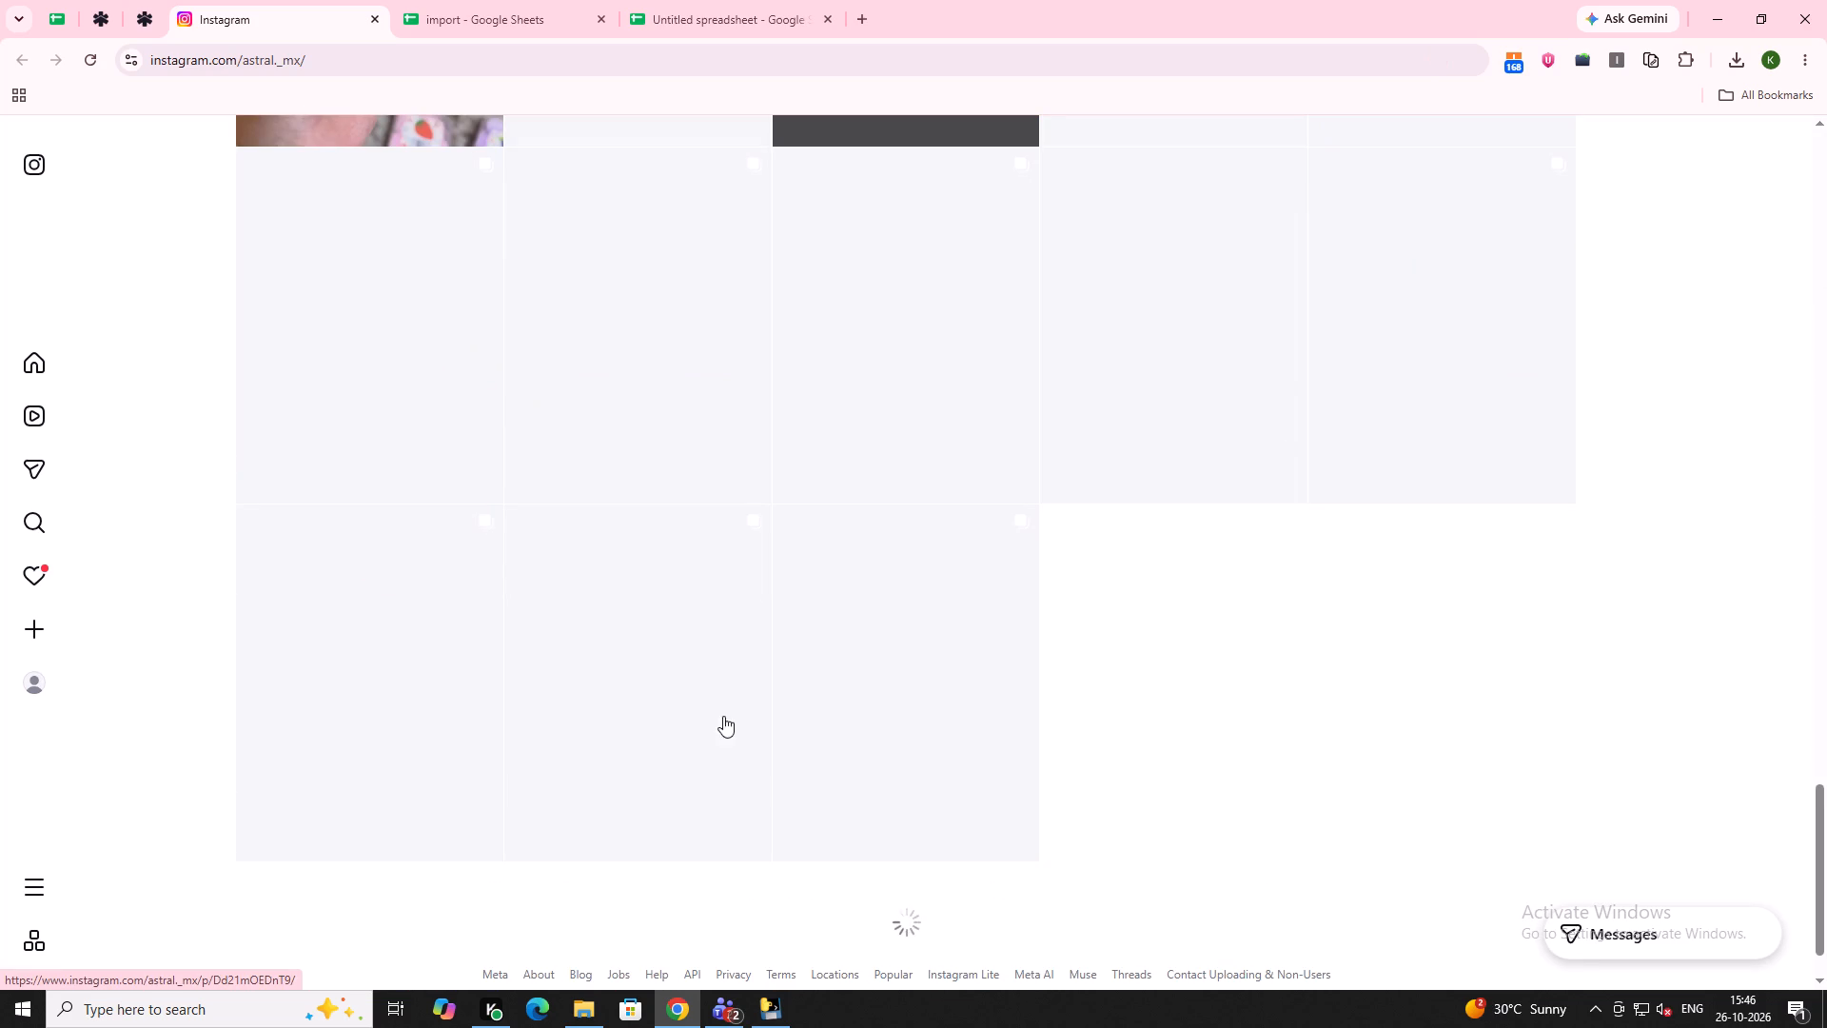
# Open the tendencia_shop16 seller's Instagram profile and examine its post grid for Alo items.
pyautogui.click(681, 601)
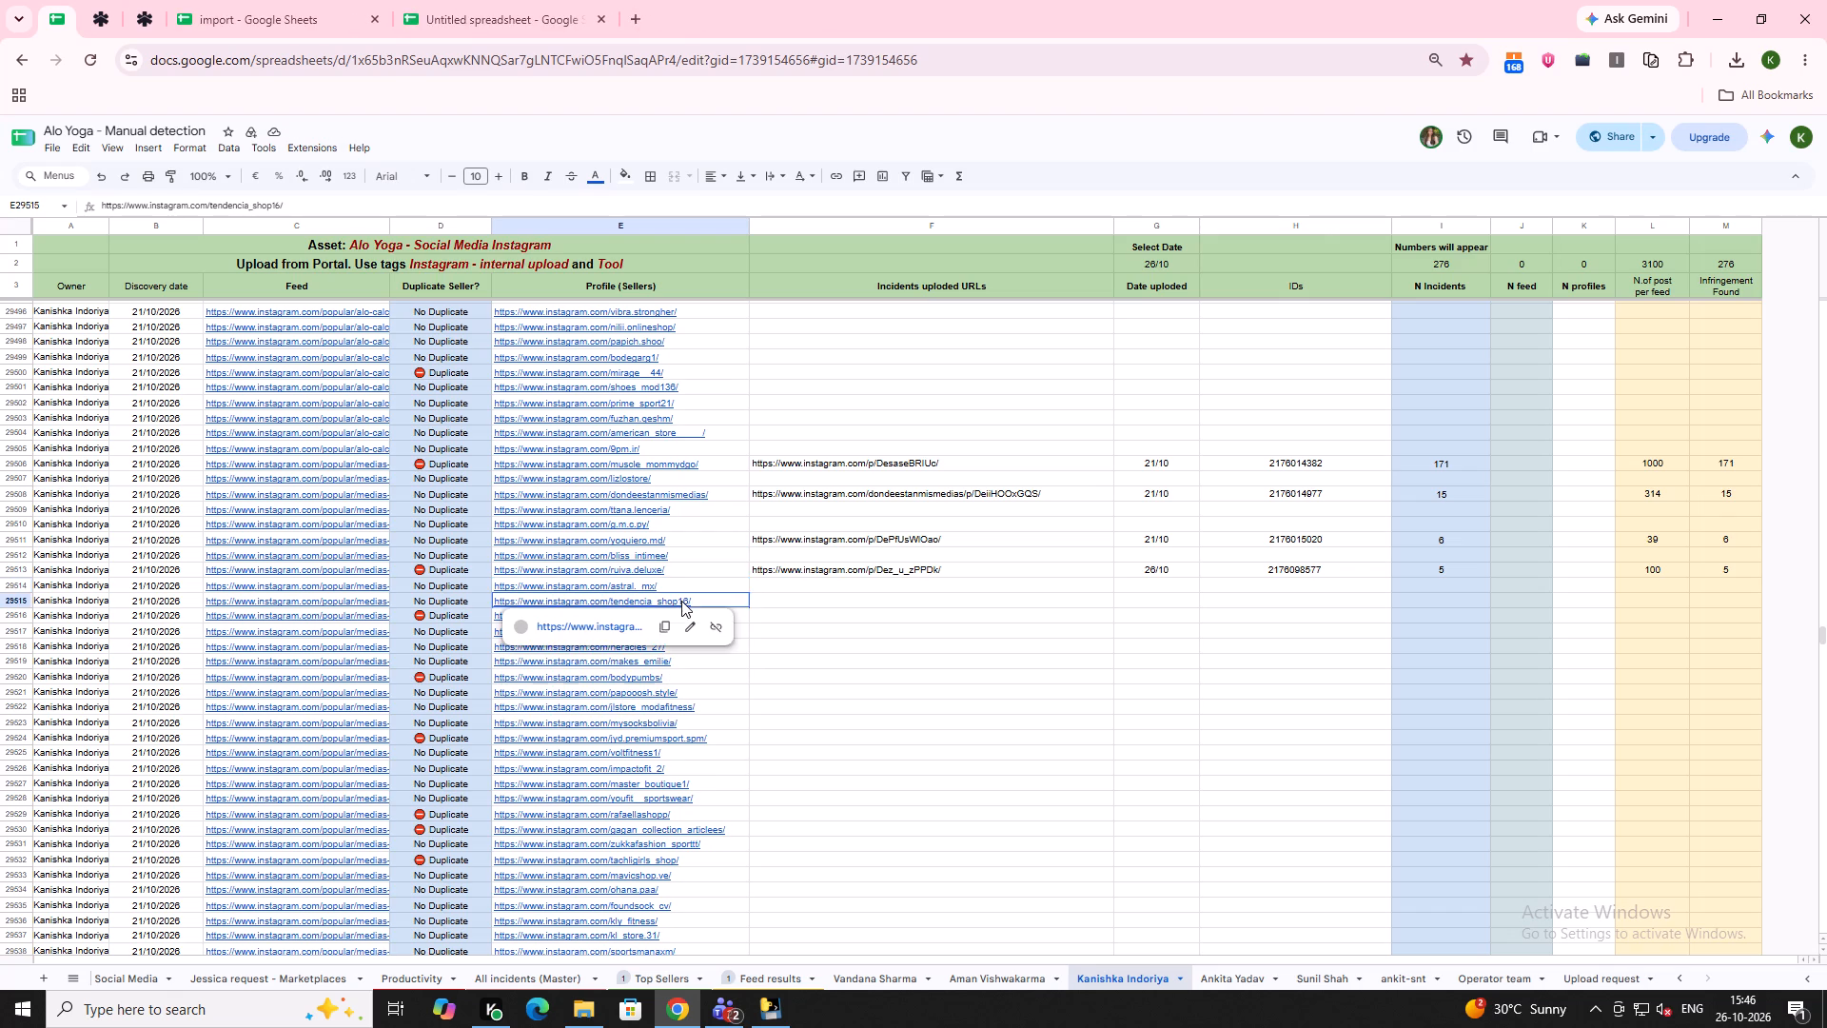
pyautogui.click(588, 623)
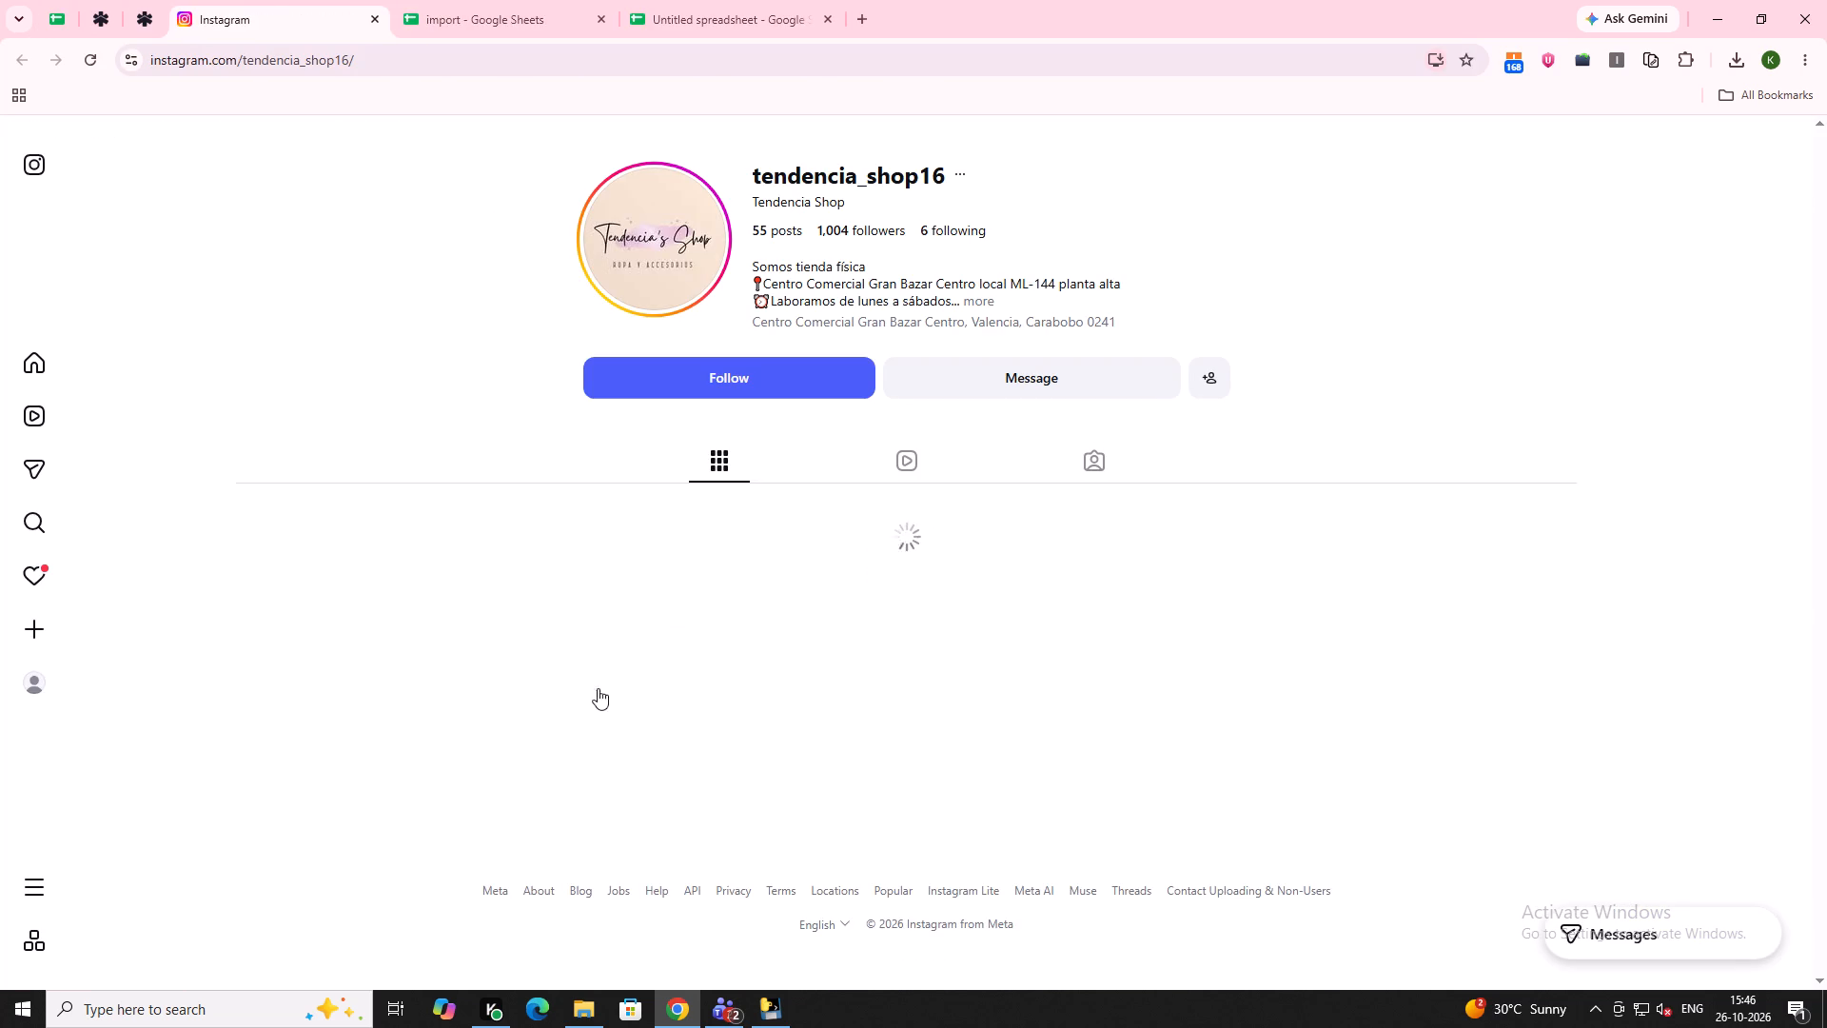
pyautogui.scroll(-7, 1065, 769)
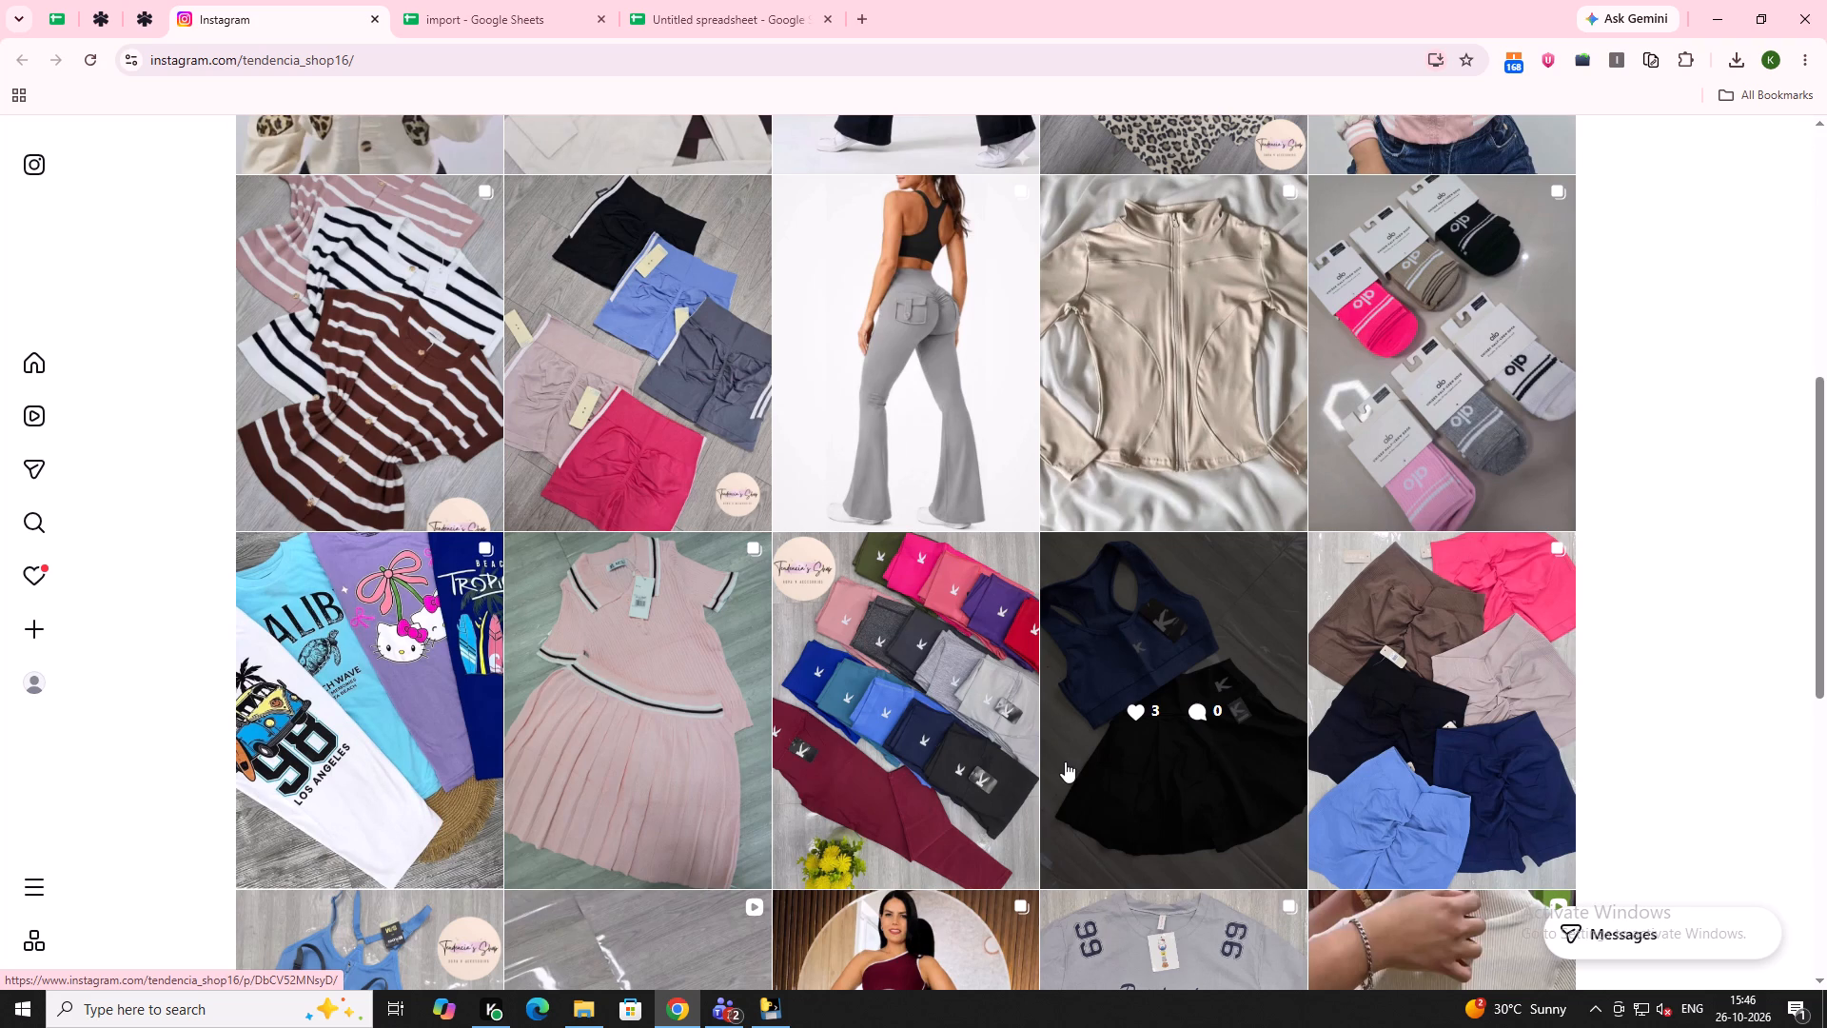
pyautogui.scroll(-8, 1065, 761)
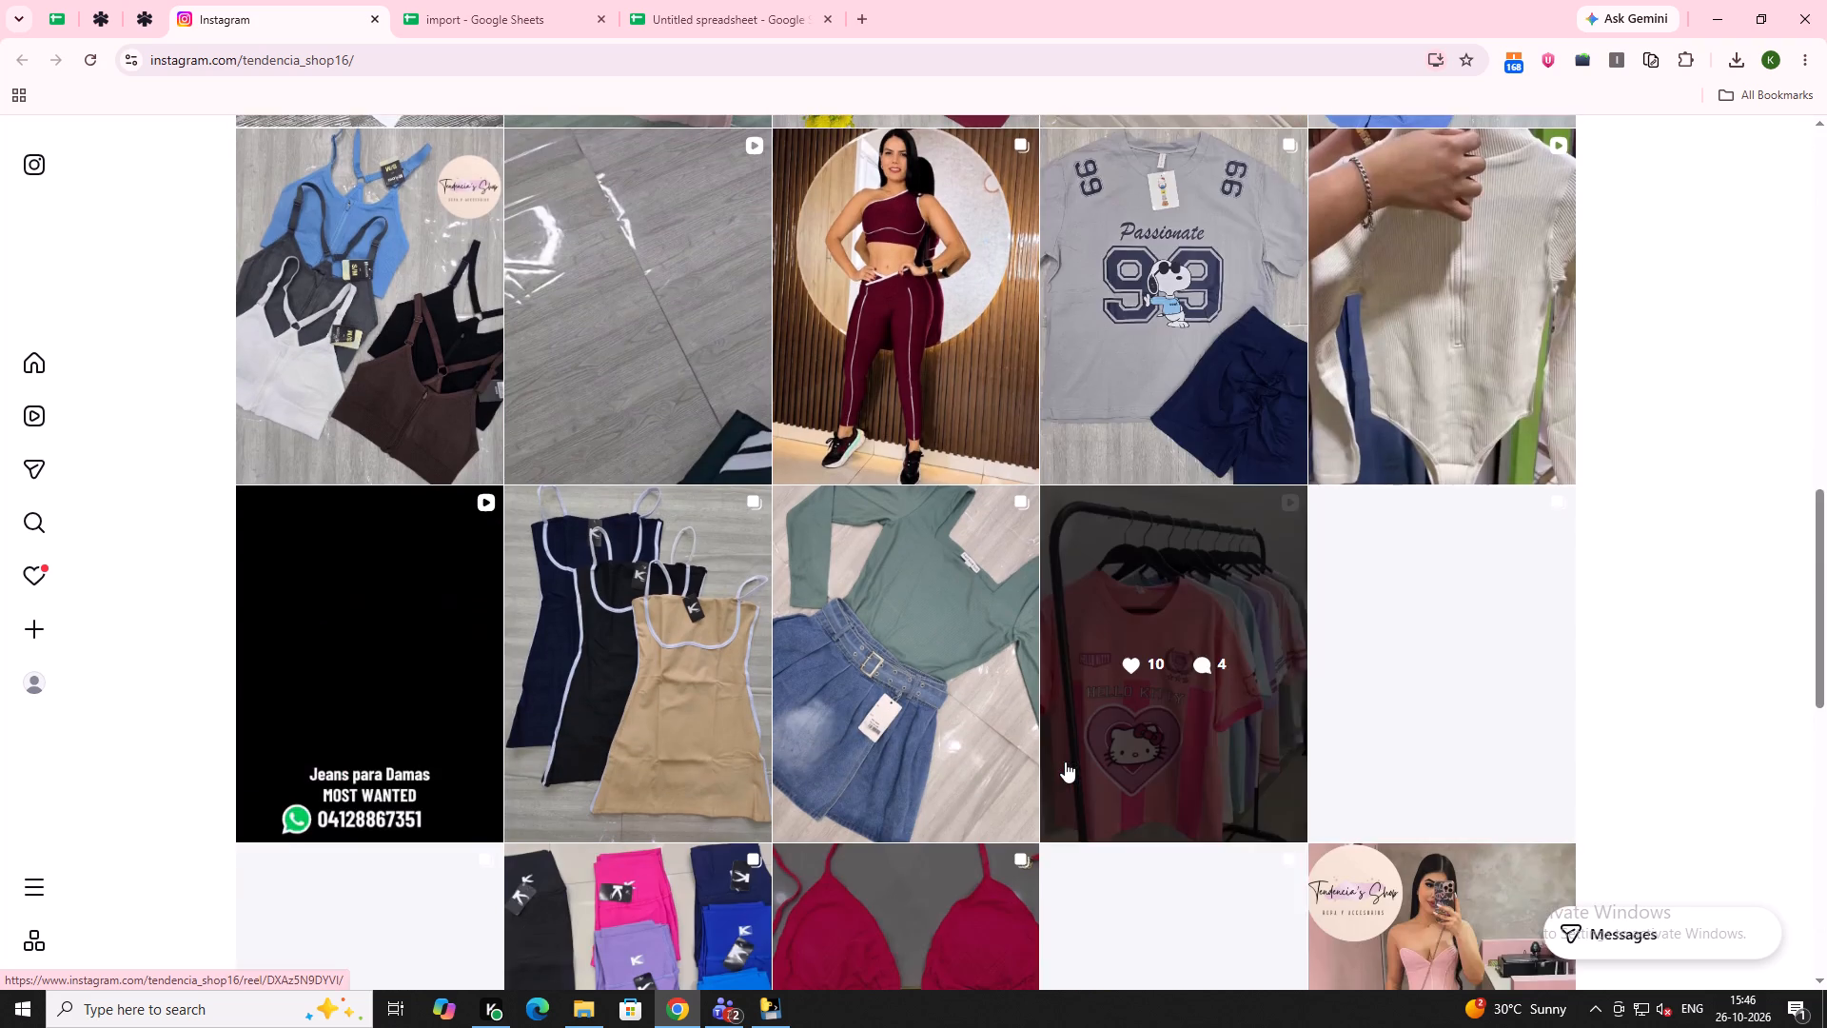
pyautogui.scroll(-8, 1065, 761)
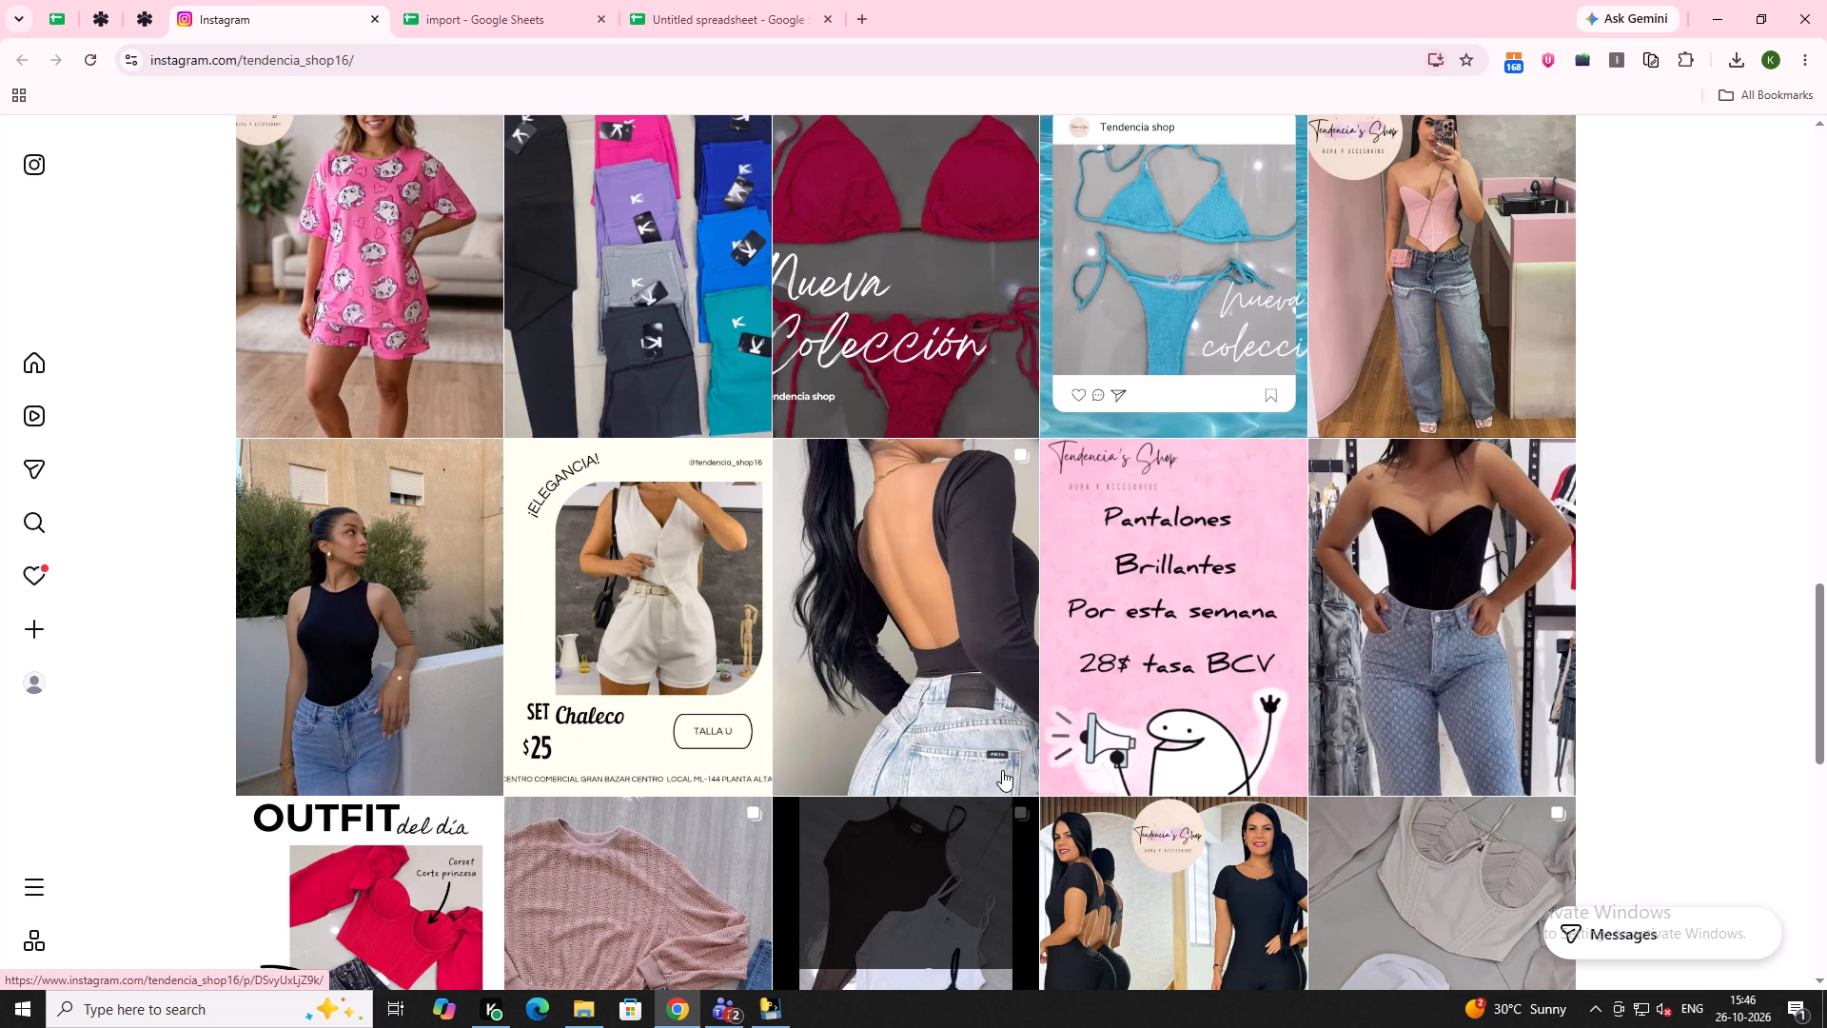
pyautogui.scroll(-5, 964, 701)
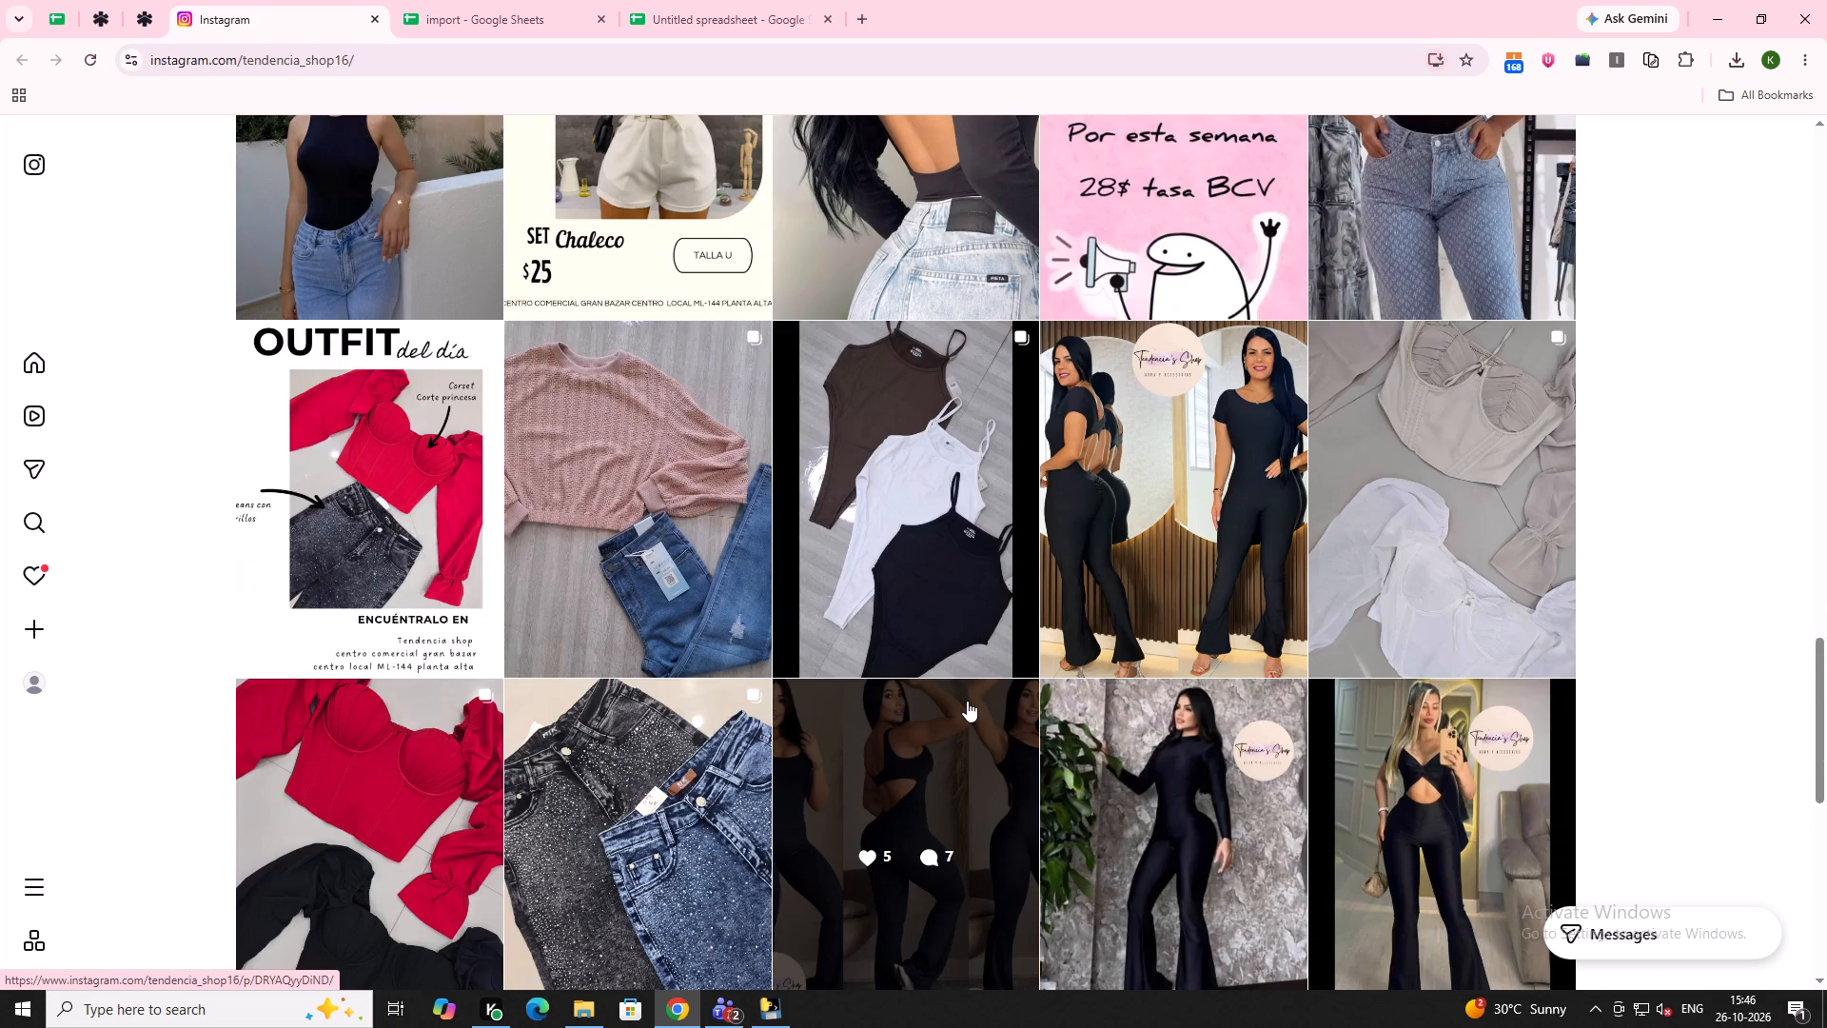
pyautogui.scroll(-7, 967, 701)
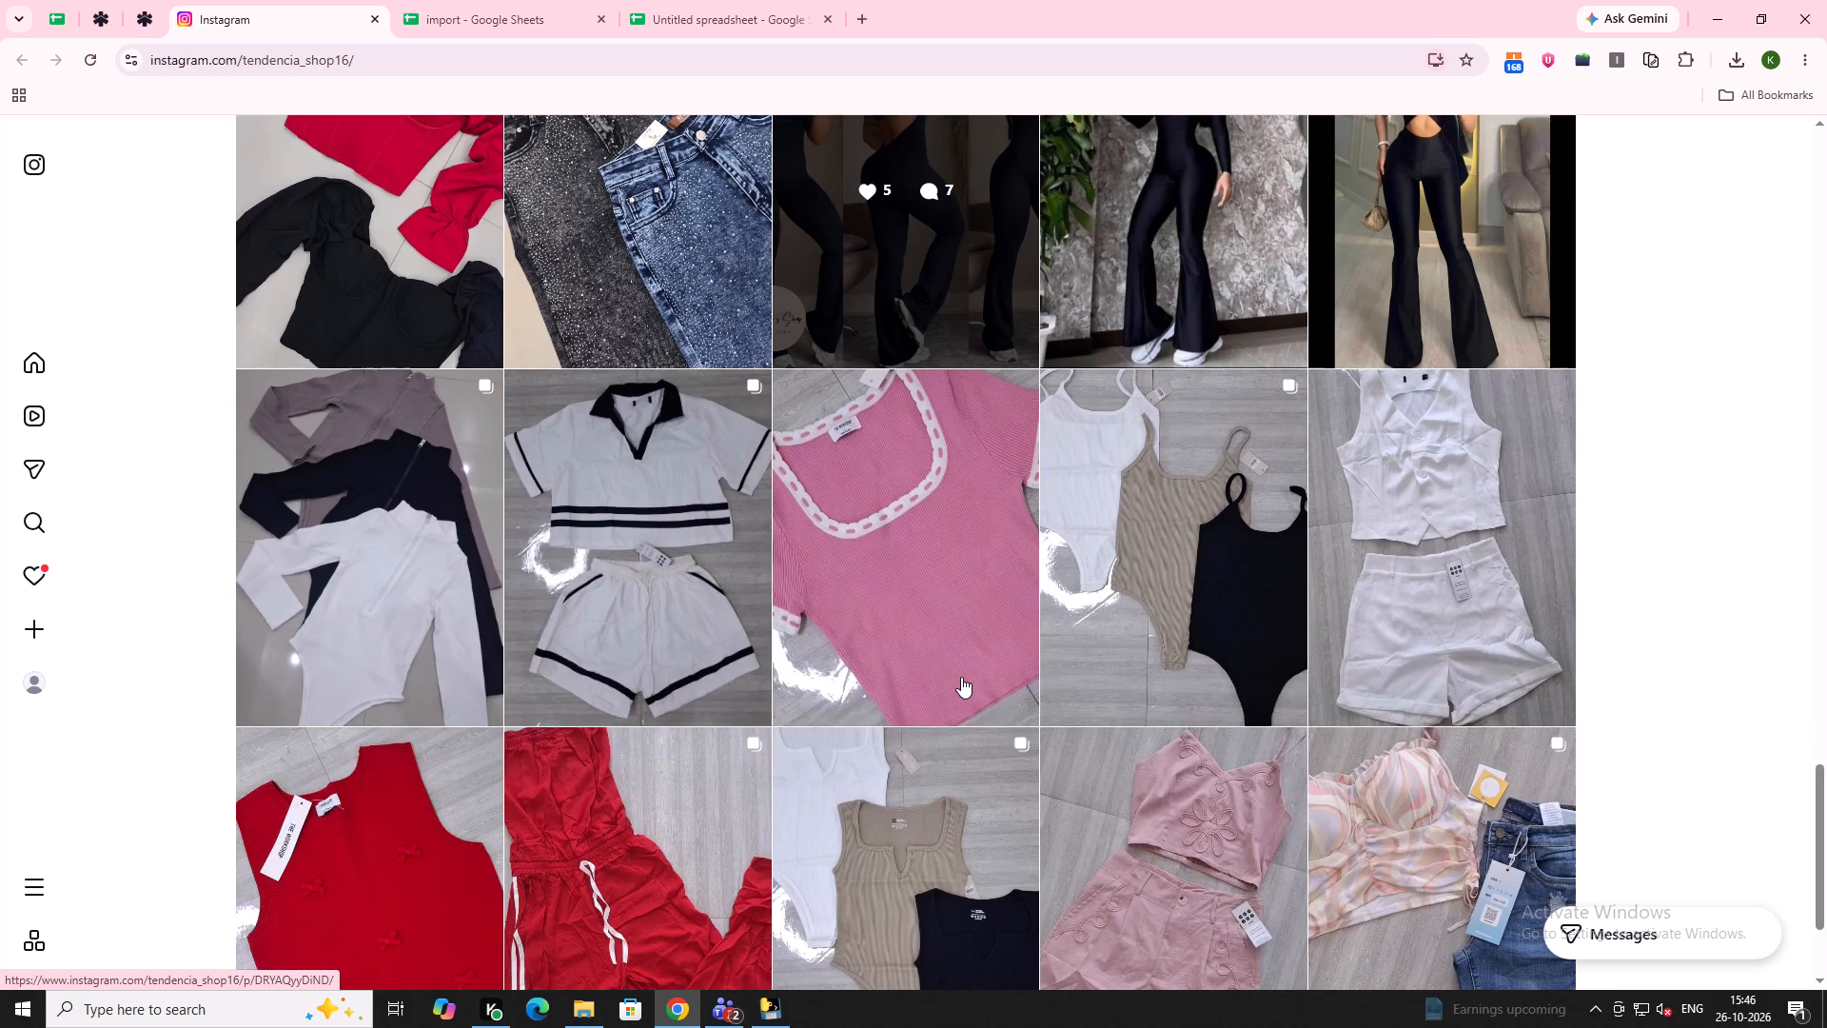
pyautogui.scroll(-5, 961, 677)
# Inspect the tendencia_shop16 post showing an open-back black bodysuit with light jeans, and close it.
pyautogui.scroll(6, 961, 681)
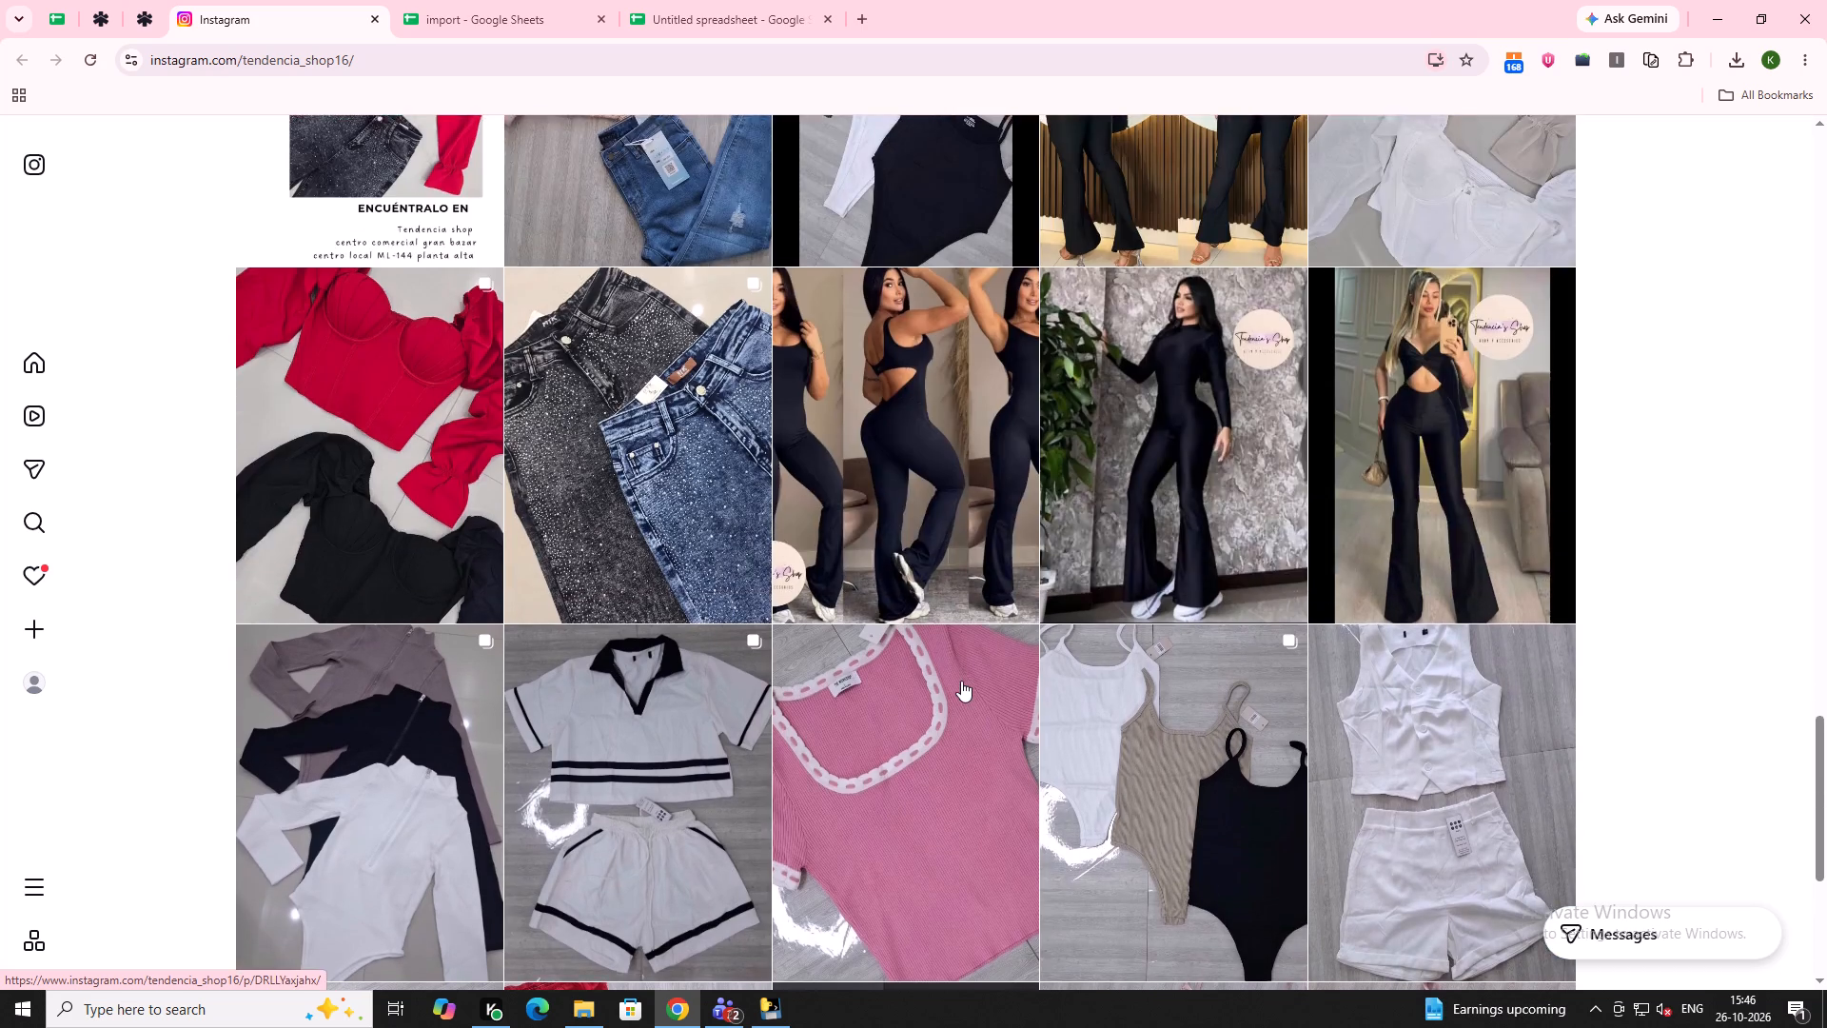
pyautogui.scroll(8, 961, 681)
pyautogui.click(961, 682)
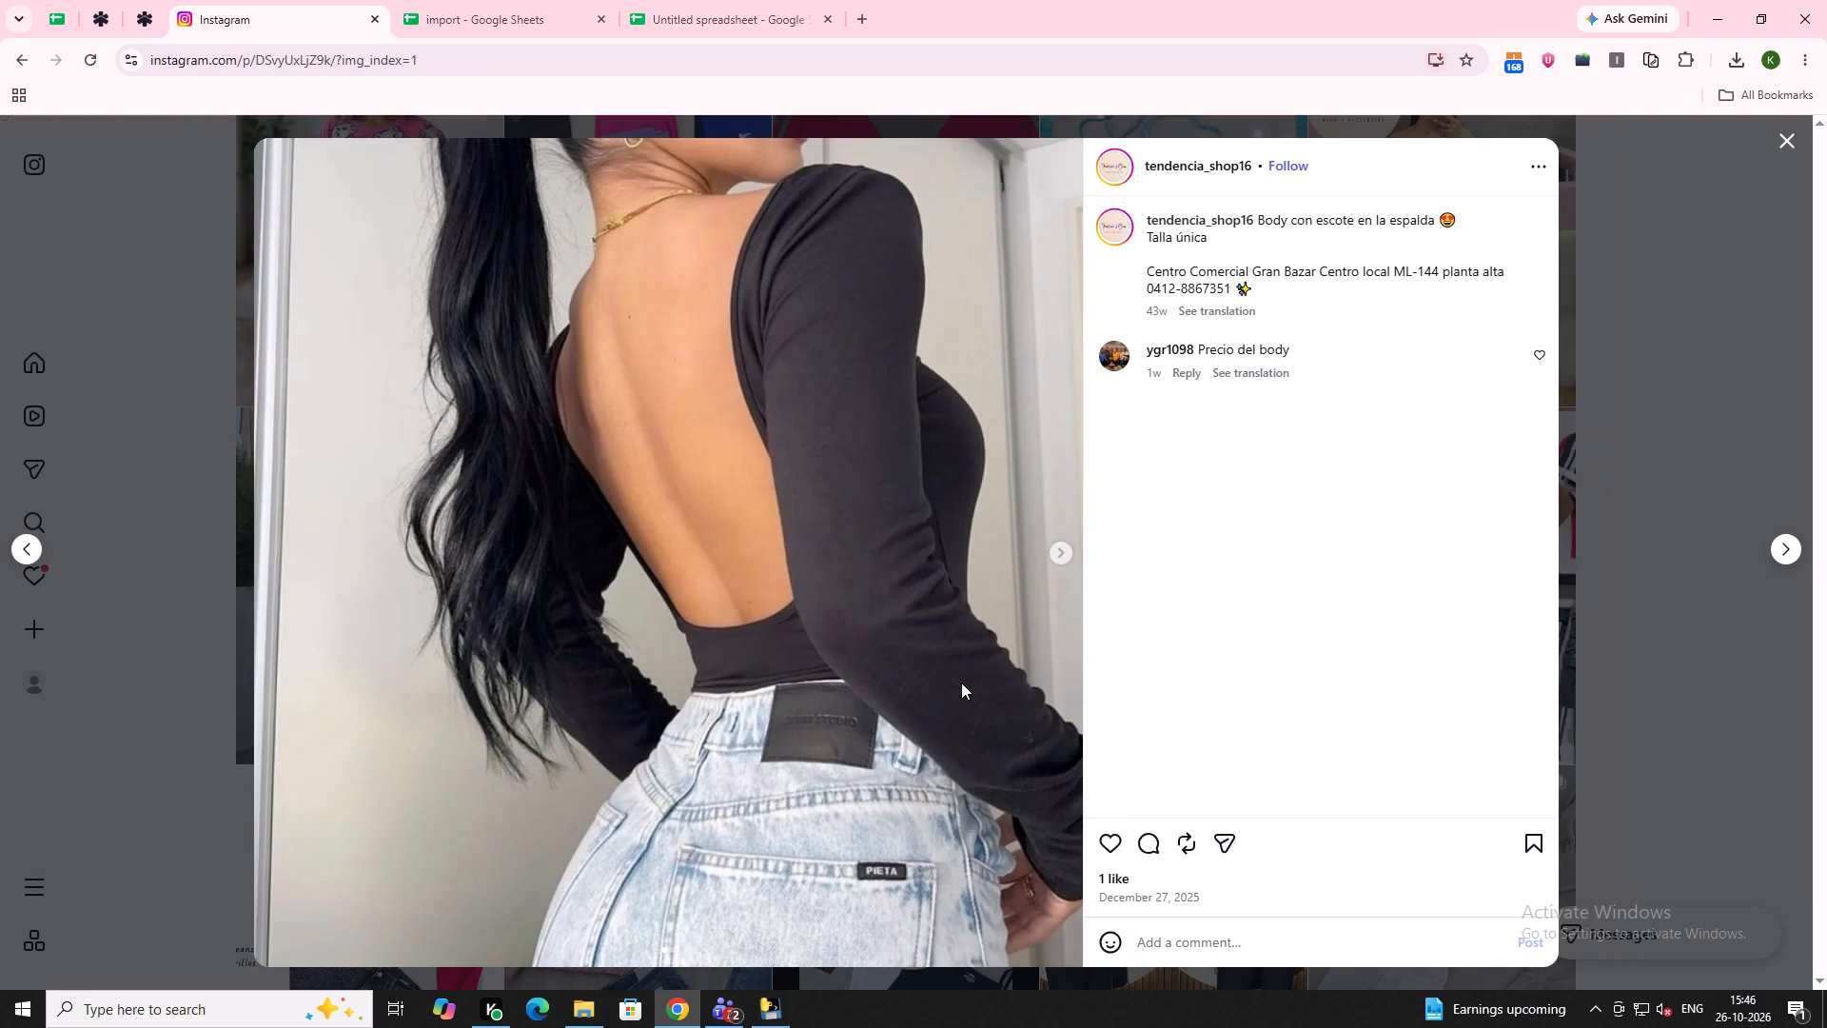
pyautogui.click(1723, 341)
pyautogui.scroll(-4, 1105, 728)
pyautogui.scroll(-3, 985, 688)
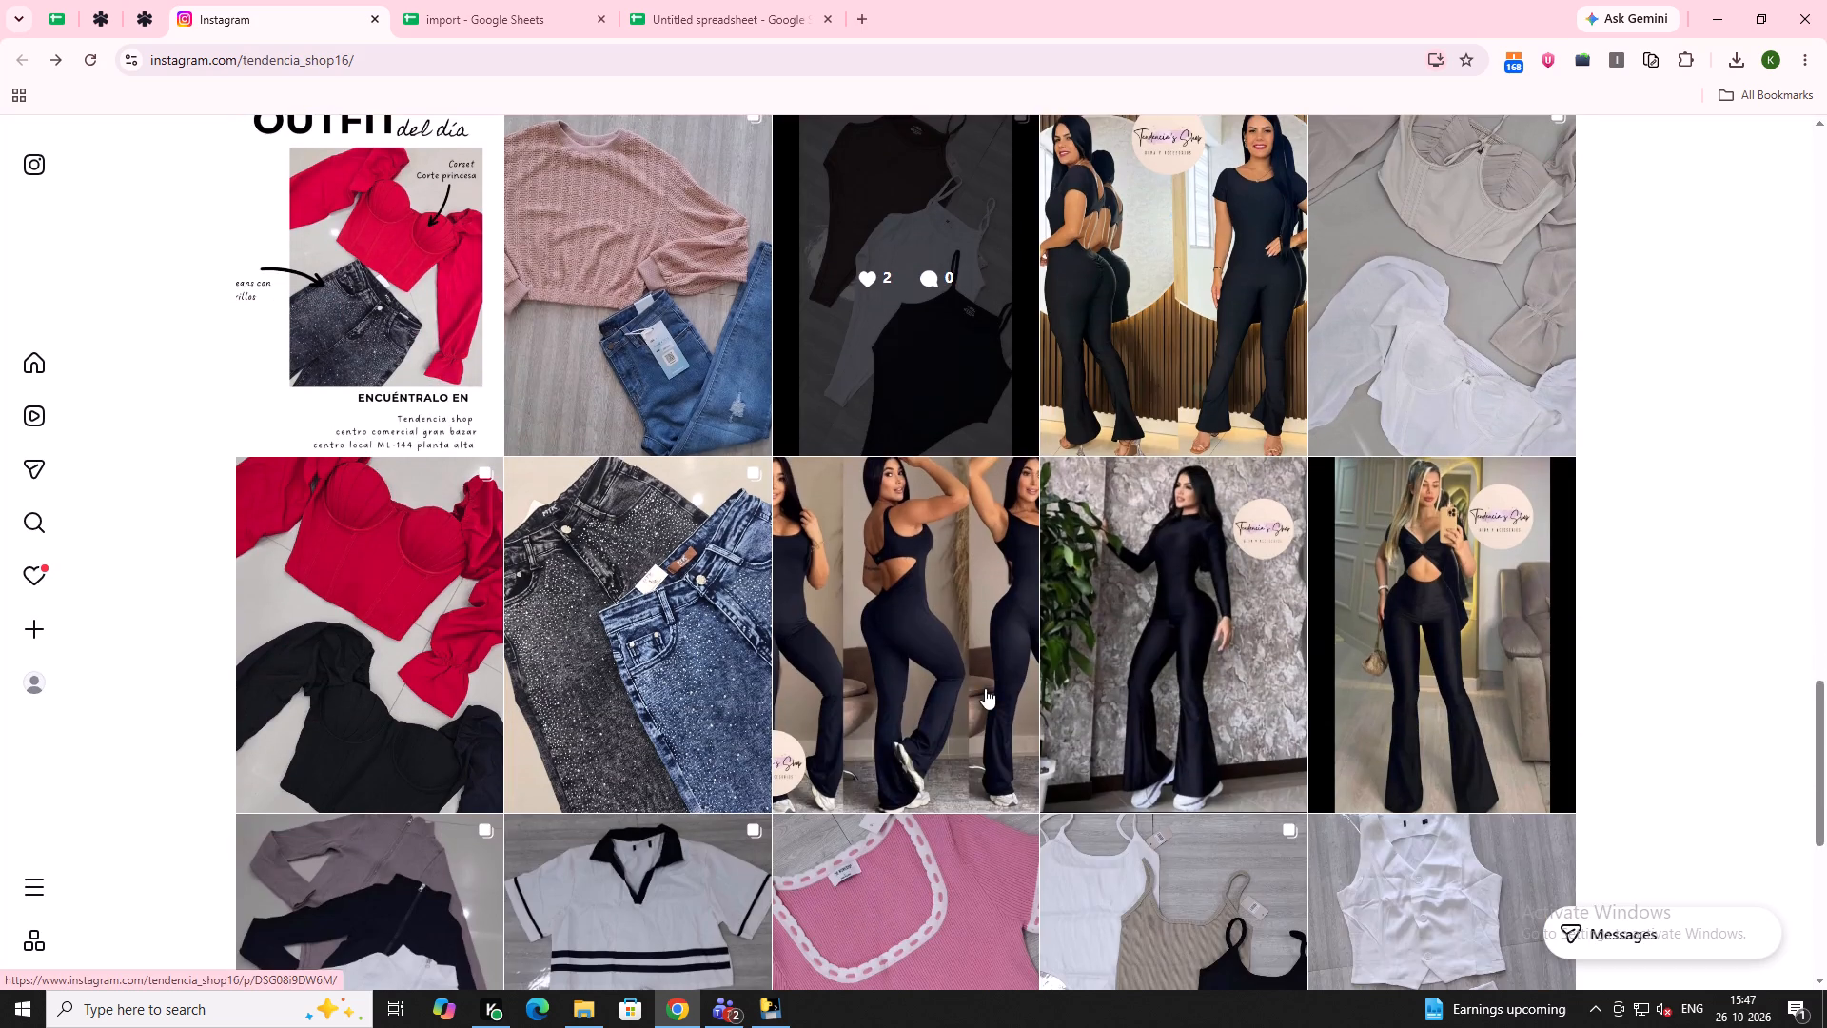
pyautogui.scroll(-4, 985, 688)
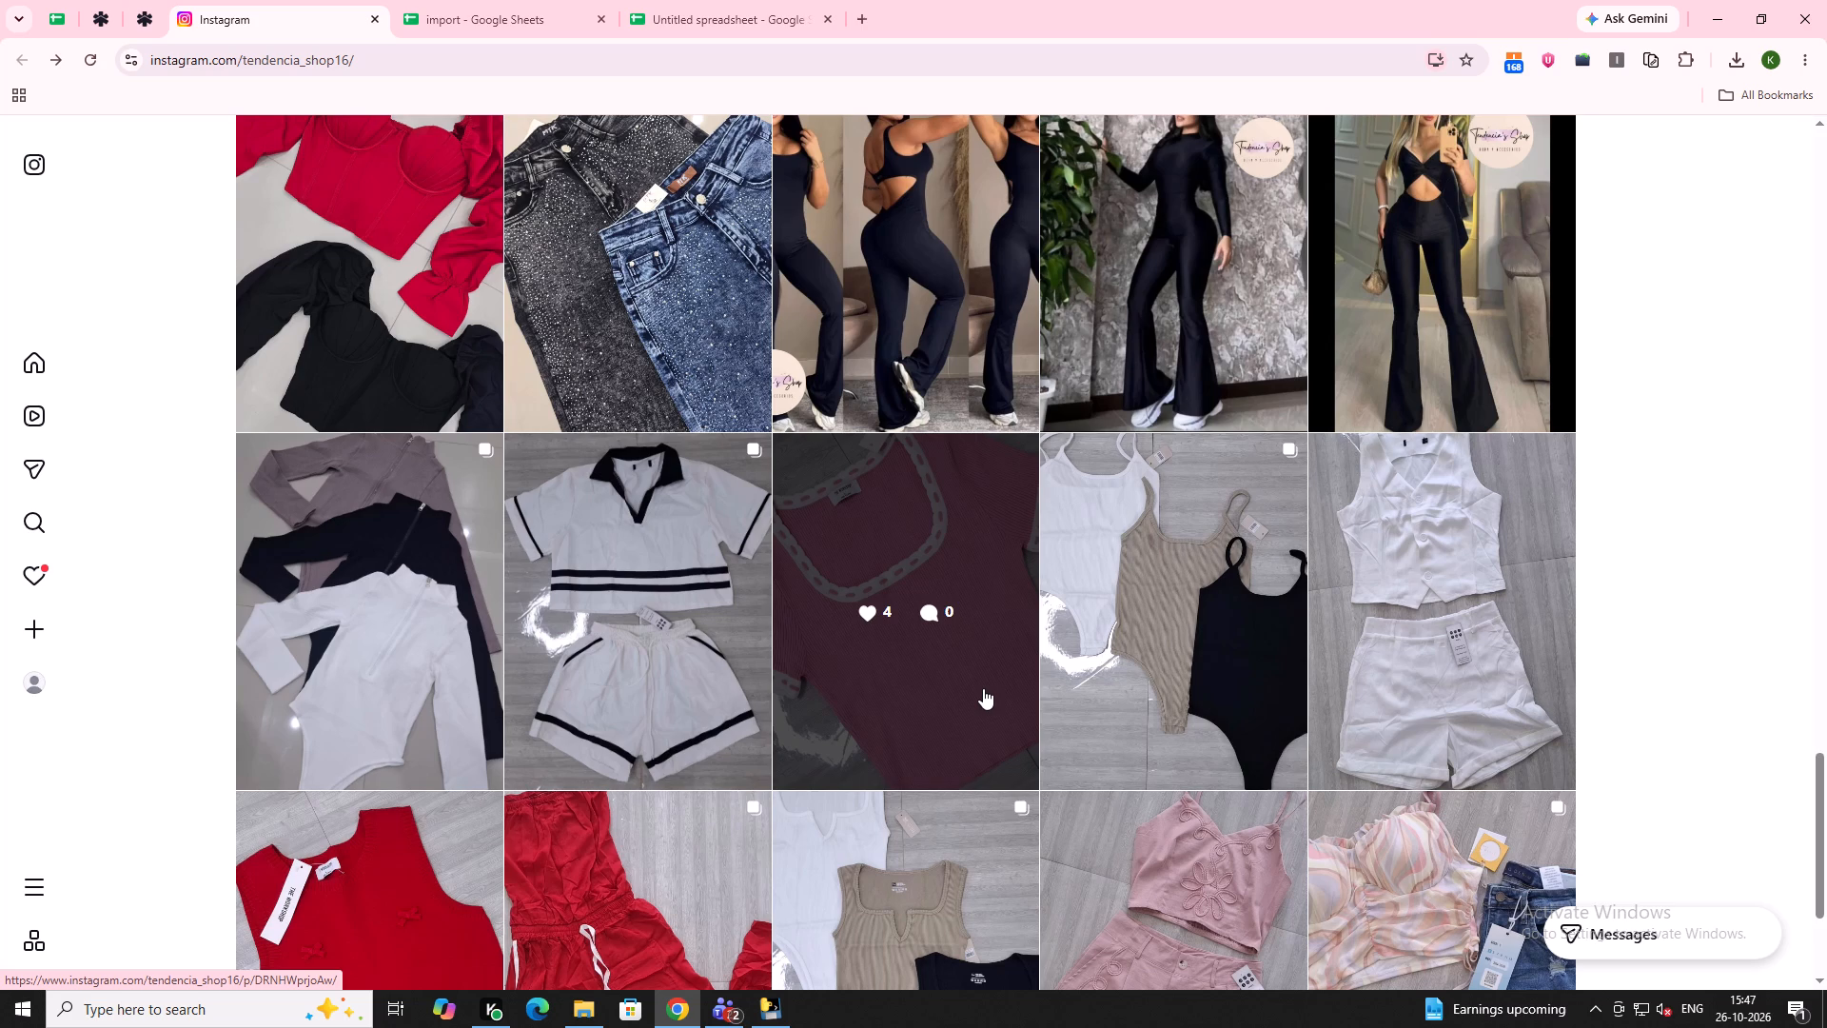
pyautogui.scroll(-4, 1034, 769)
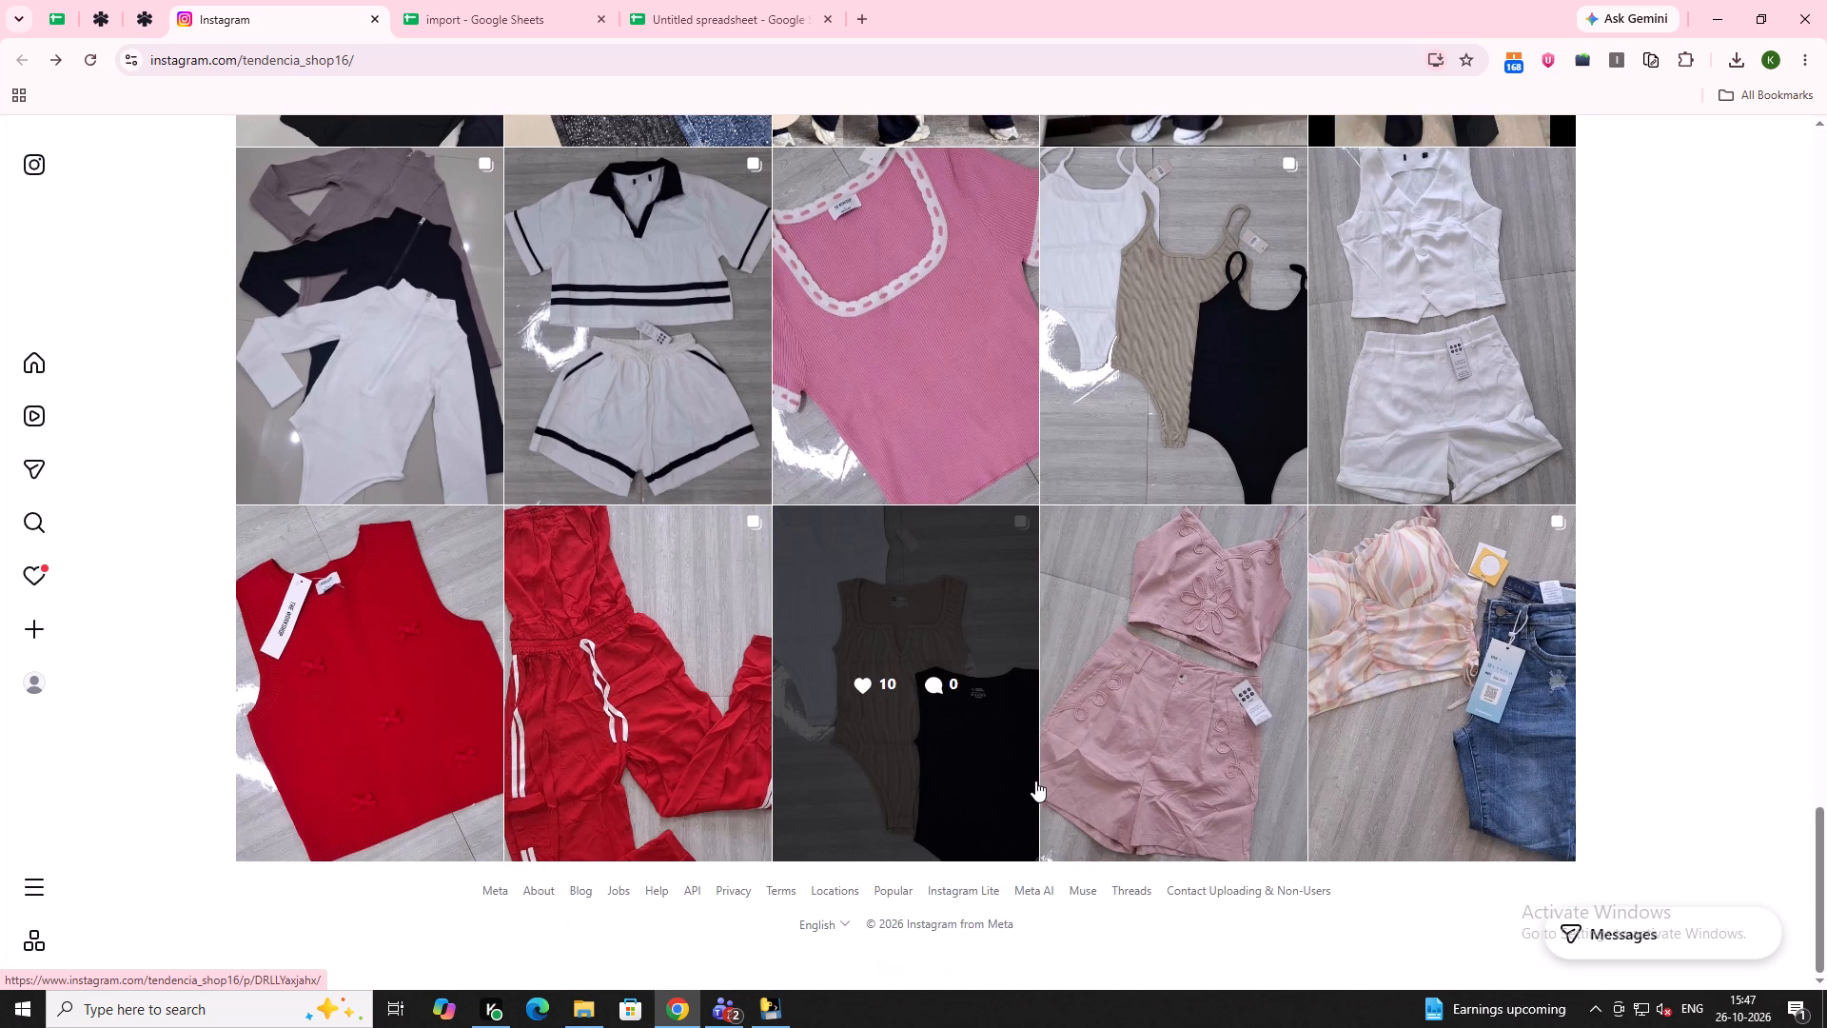
pyautogui.scroll(3, 1027, 785)
pyautogui.scroll(-14, 1027, 785)
pyautogui.scroll(5, 1027, 785)
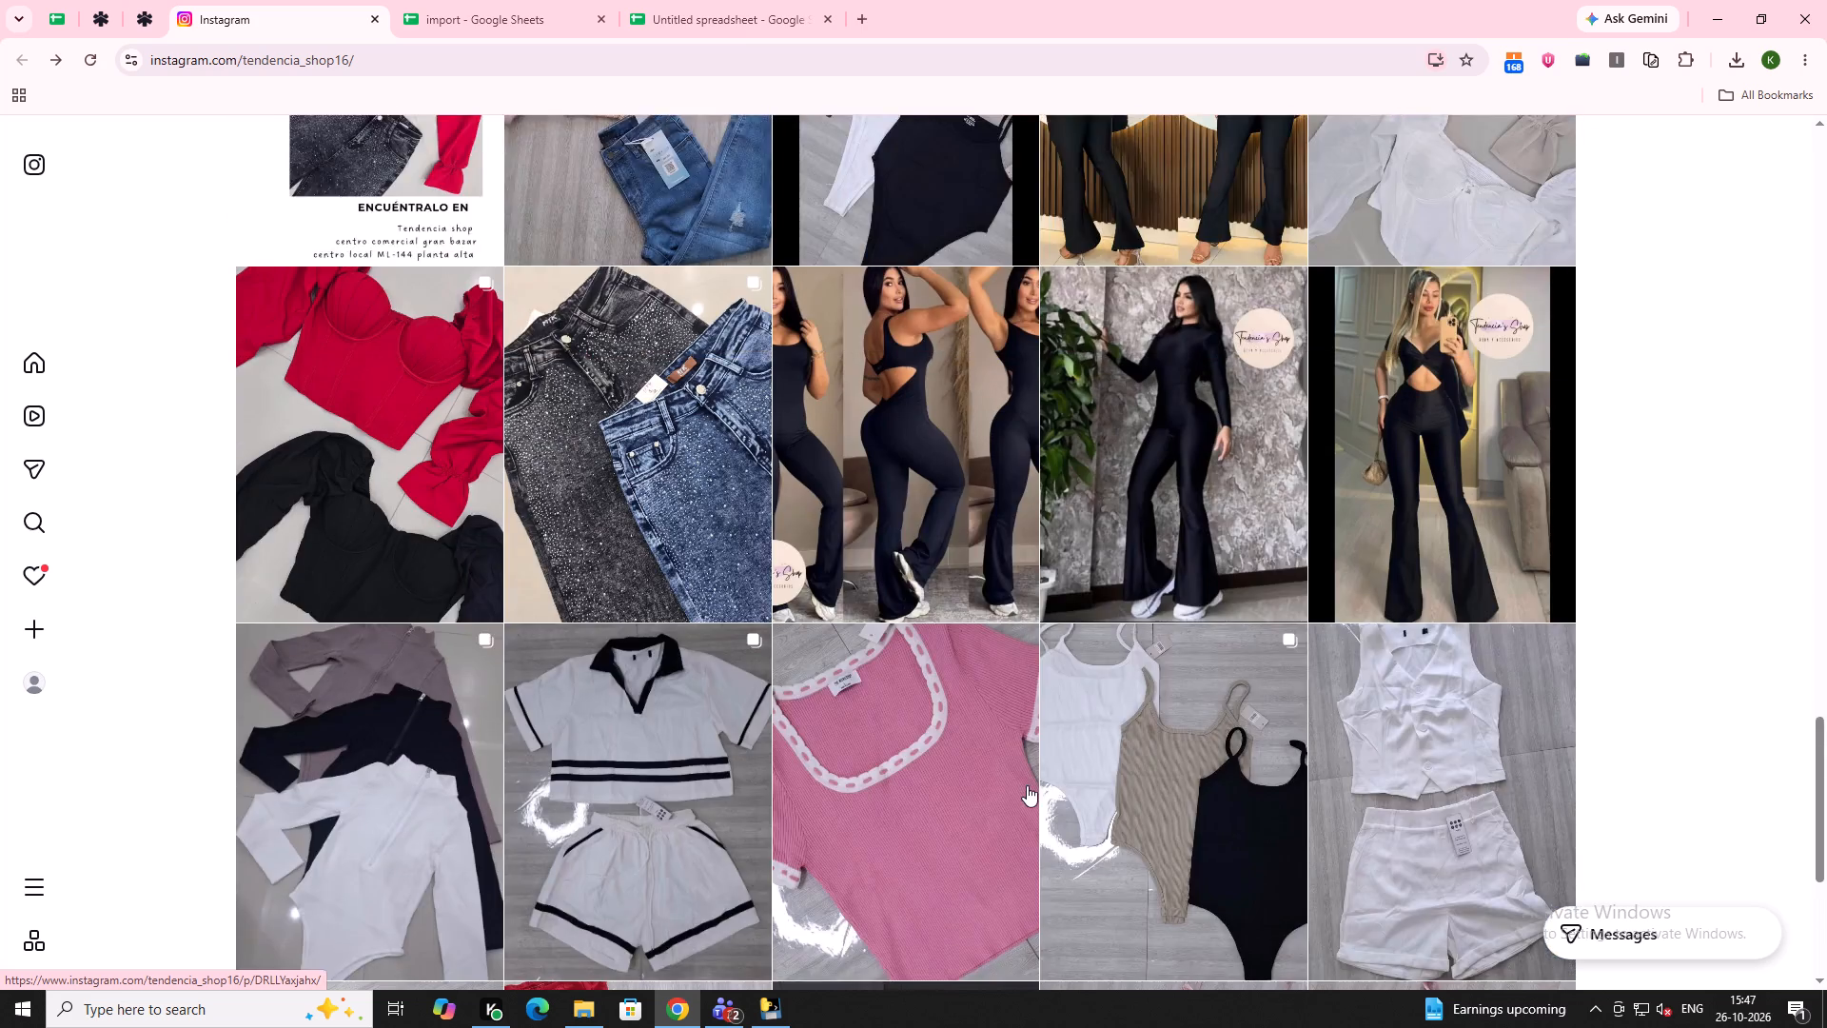
pyautogui.scroll(11, 1027, 785)
pyautogui.hotkey('ctrl', 'w')
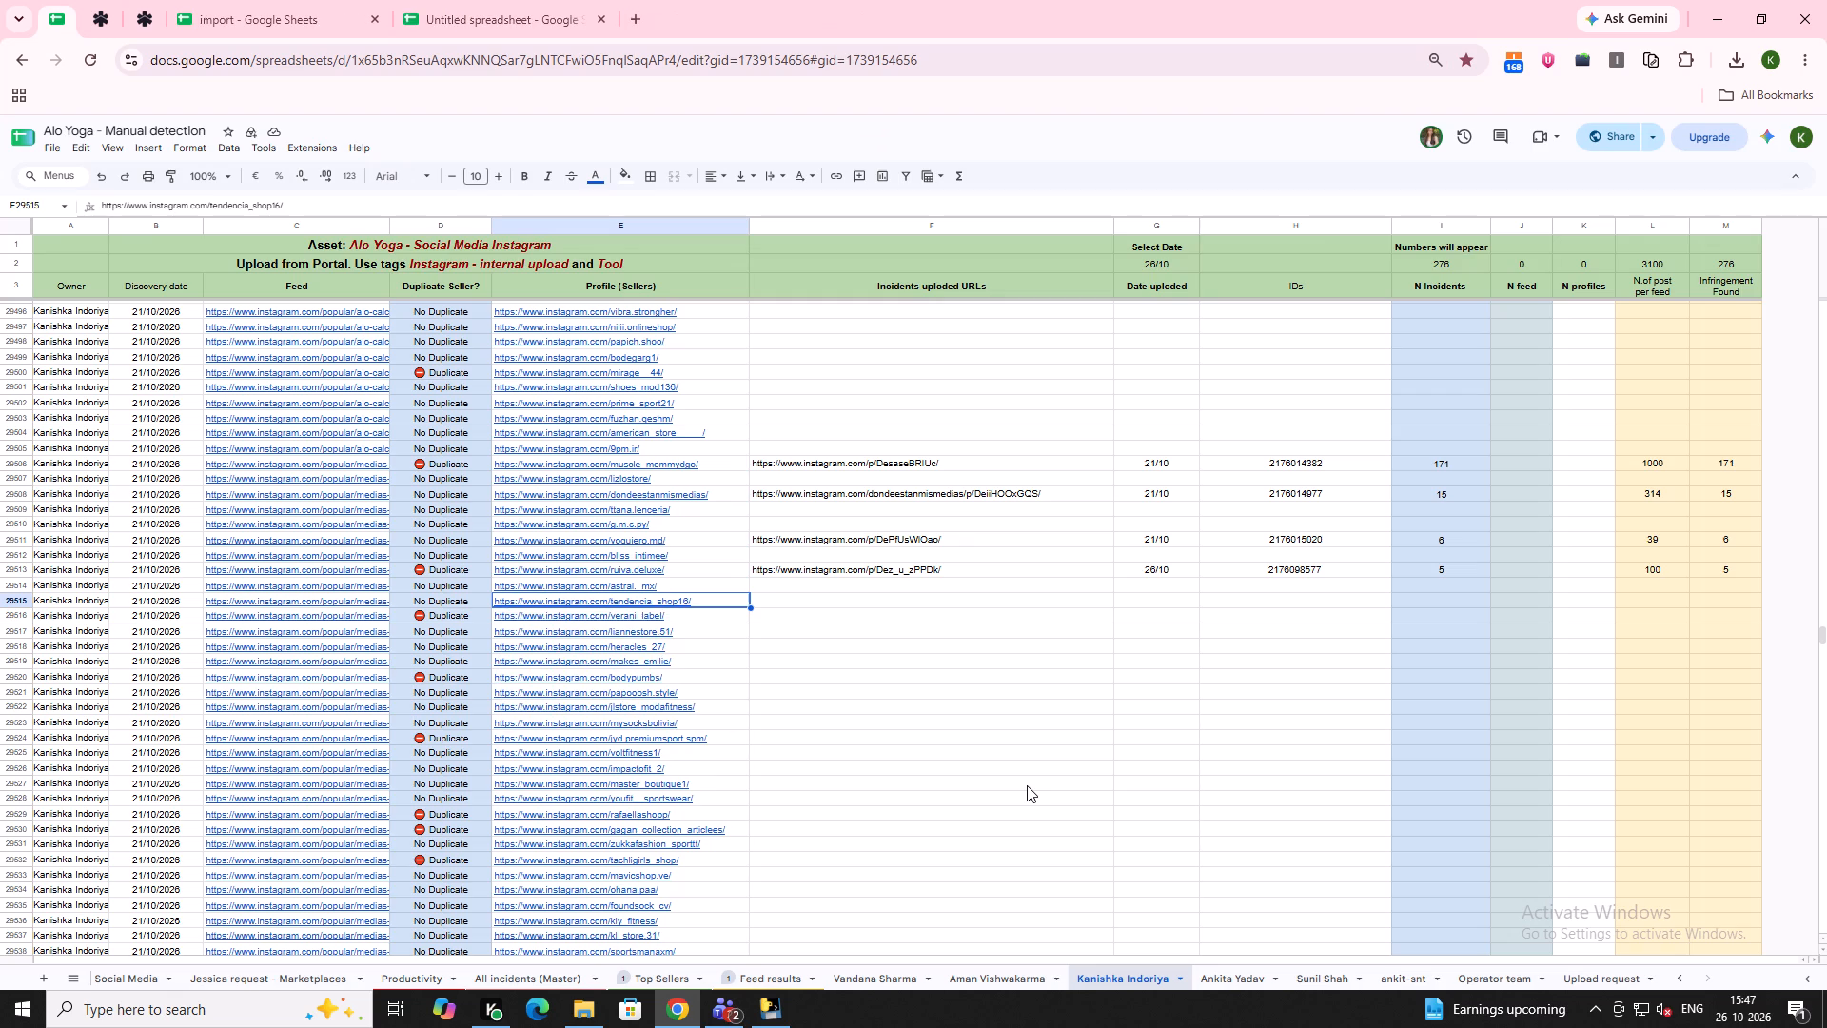
# Open the verani_label seller's Instagram profile and examine its newer posts for Alo items.
pyautogui.click(696, 612)
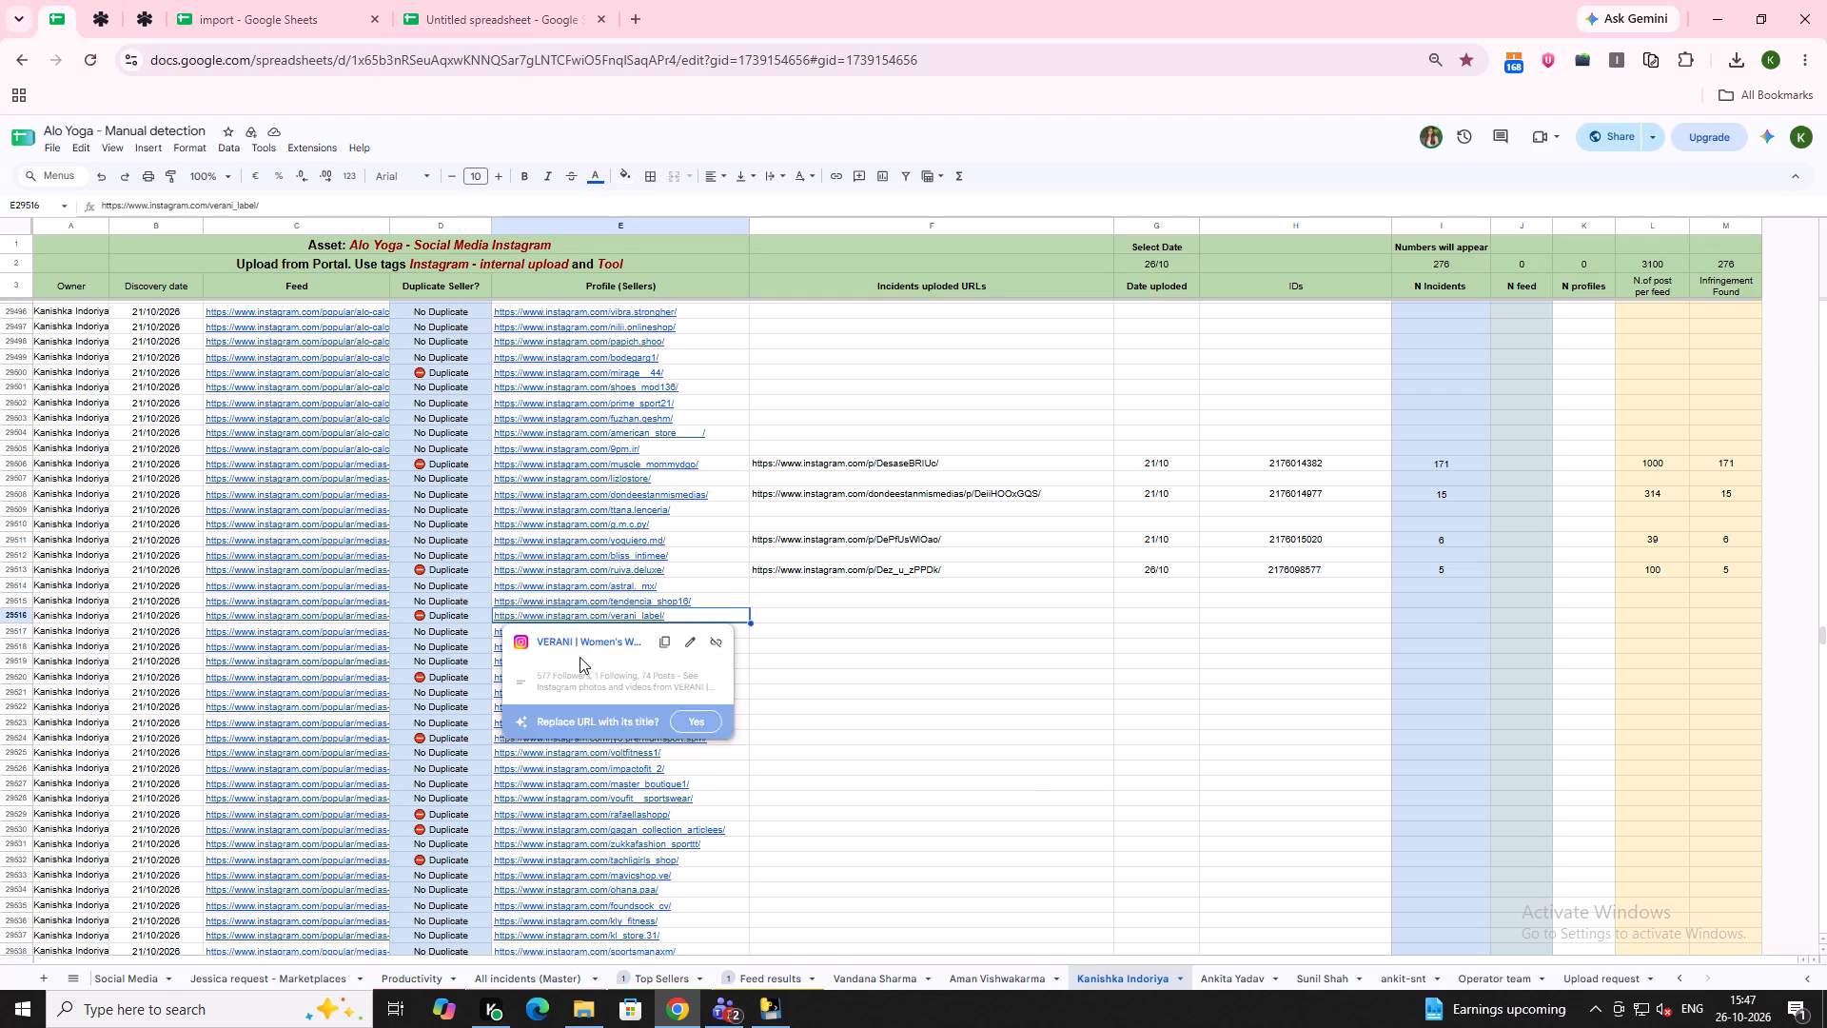
pyautogui.click(572, 633)
pyautogui.click(580, 642)
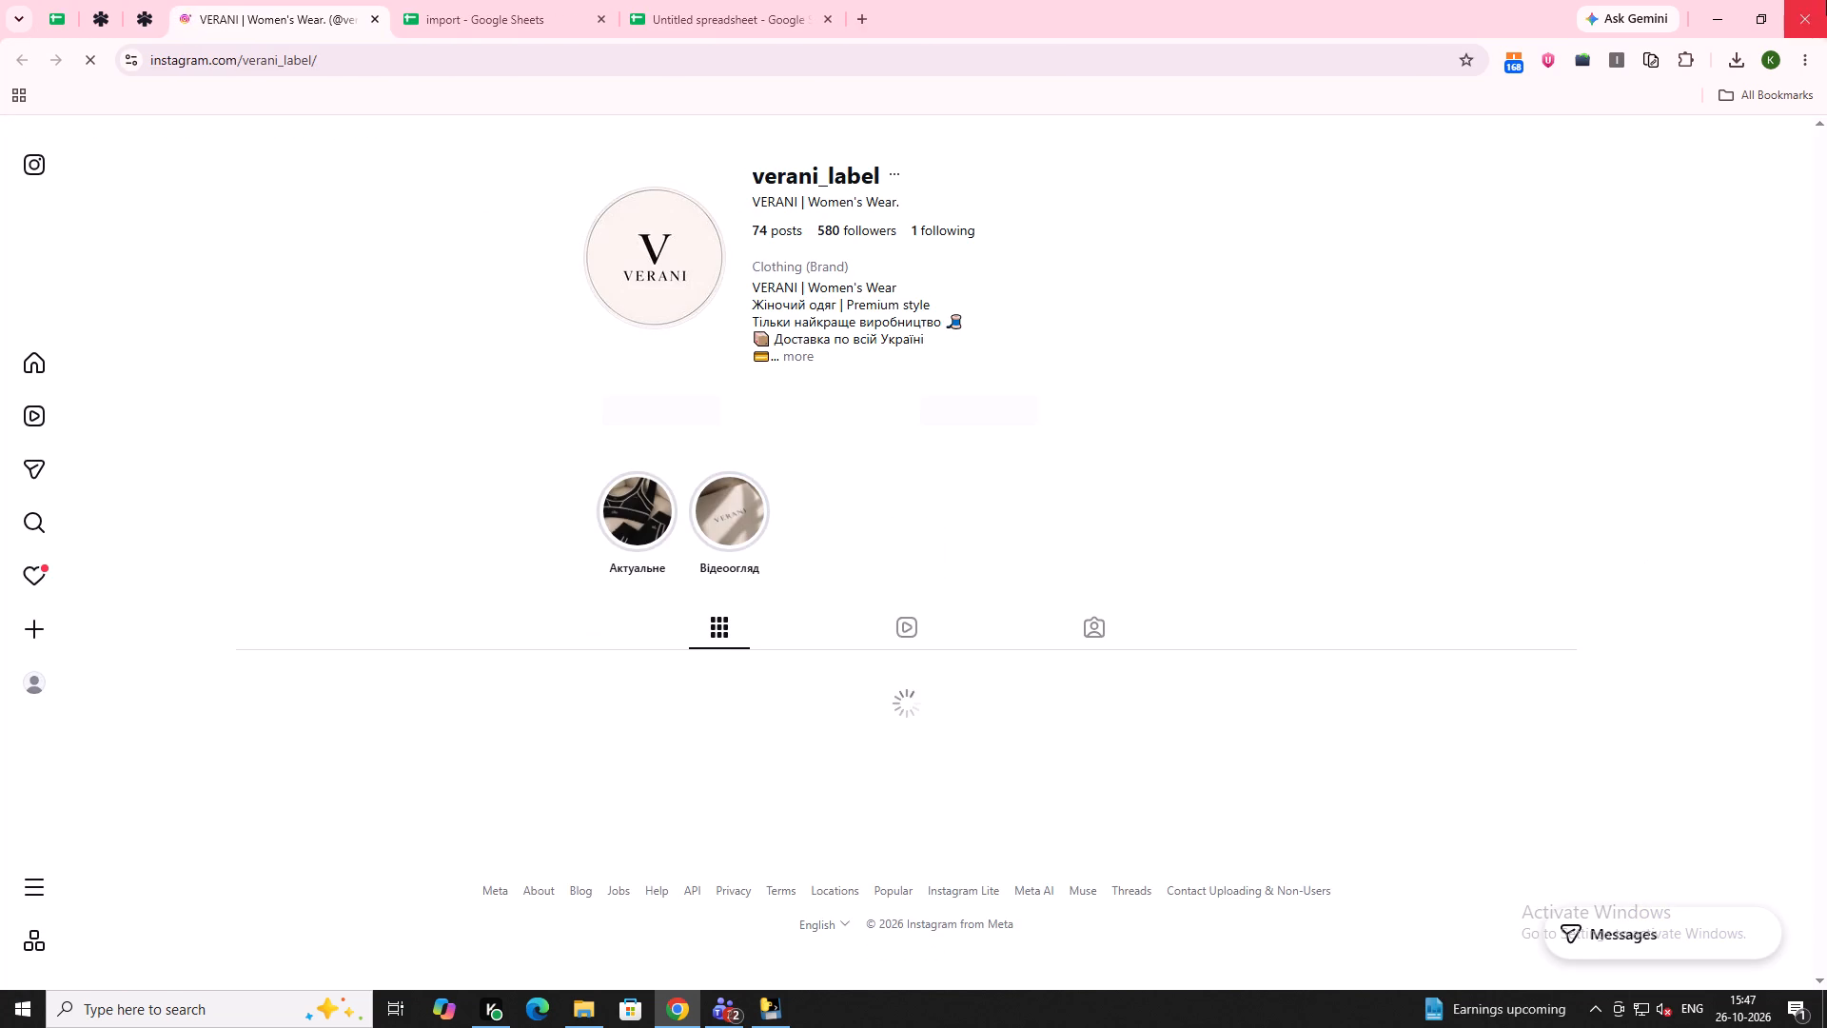
pyautogui.scroll(-5, 646, 514)
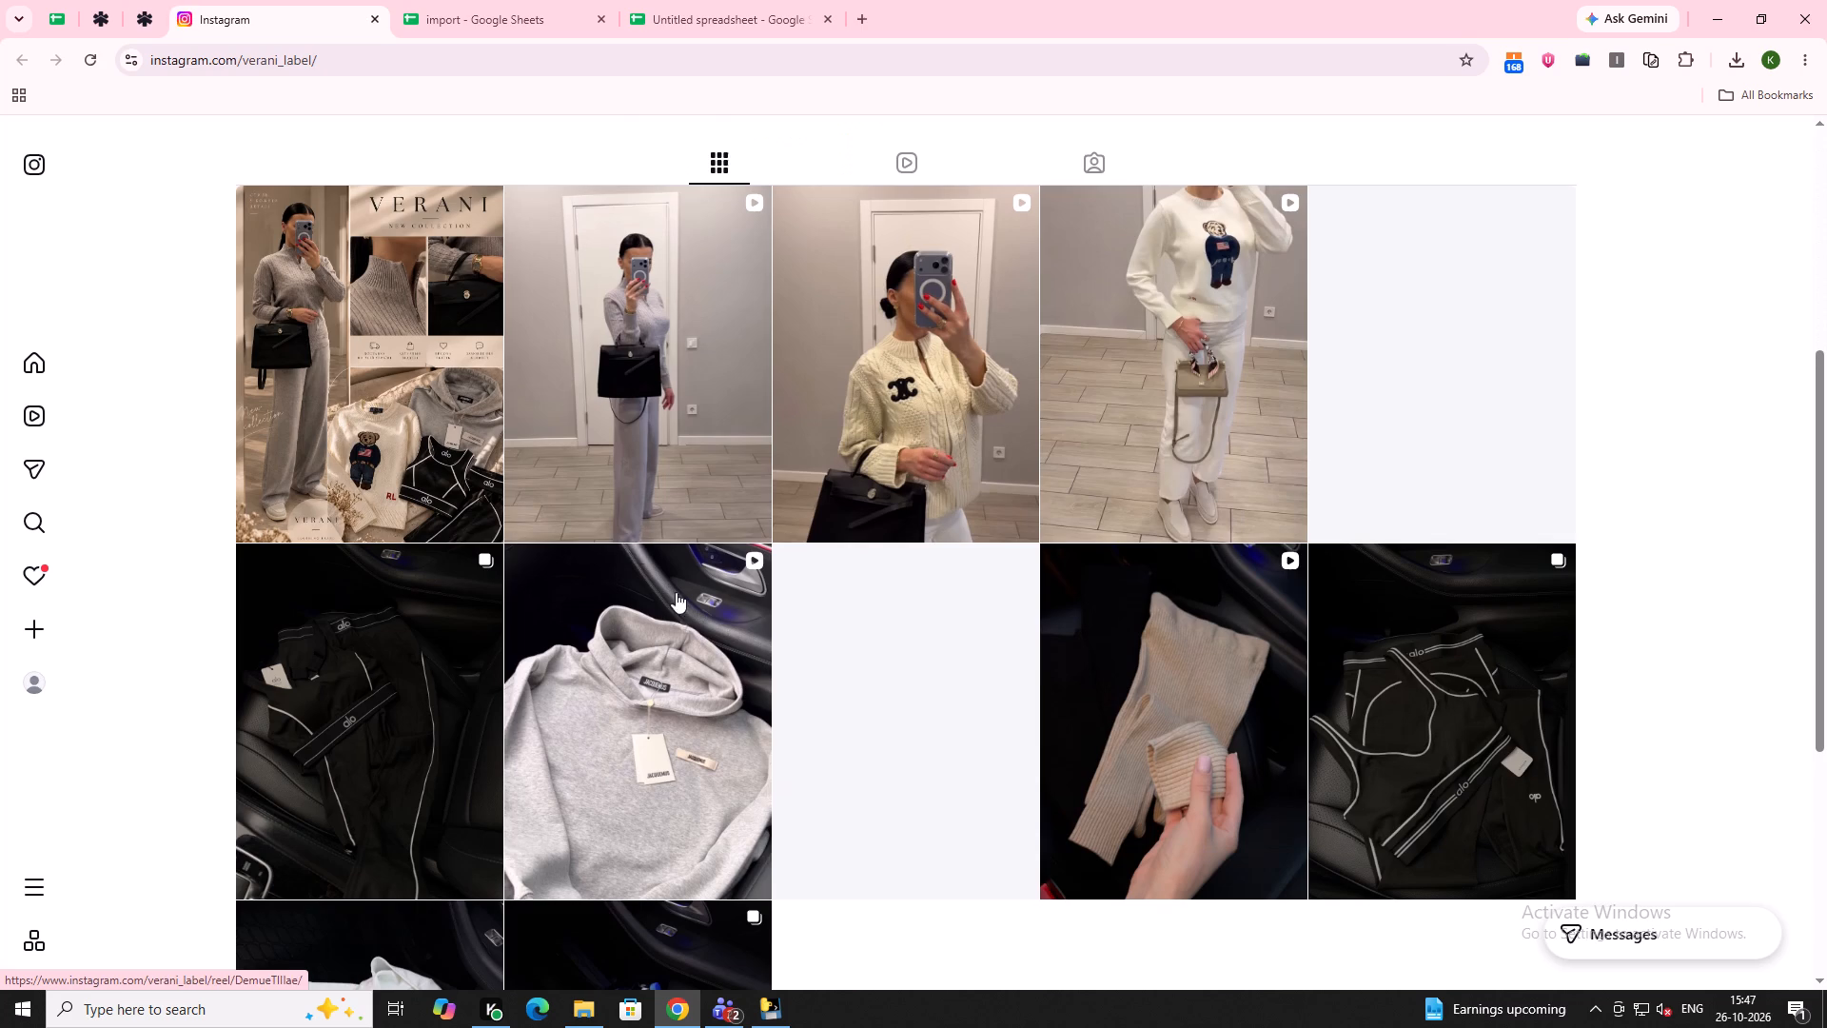
pyautogui.scroll(-7, 938, 593)
pyautogui.scroll(-5, 744, 537)
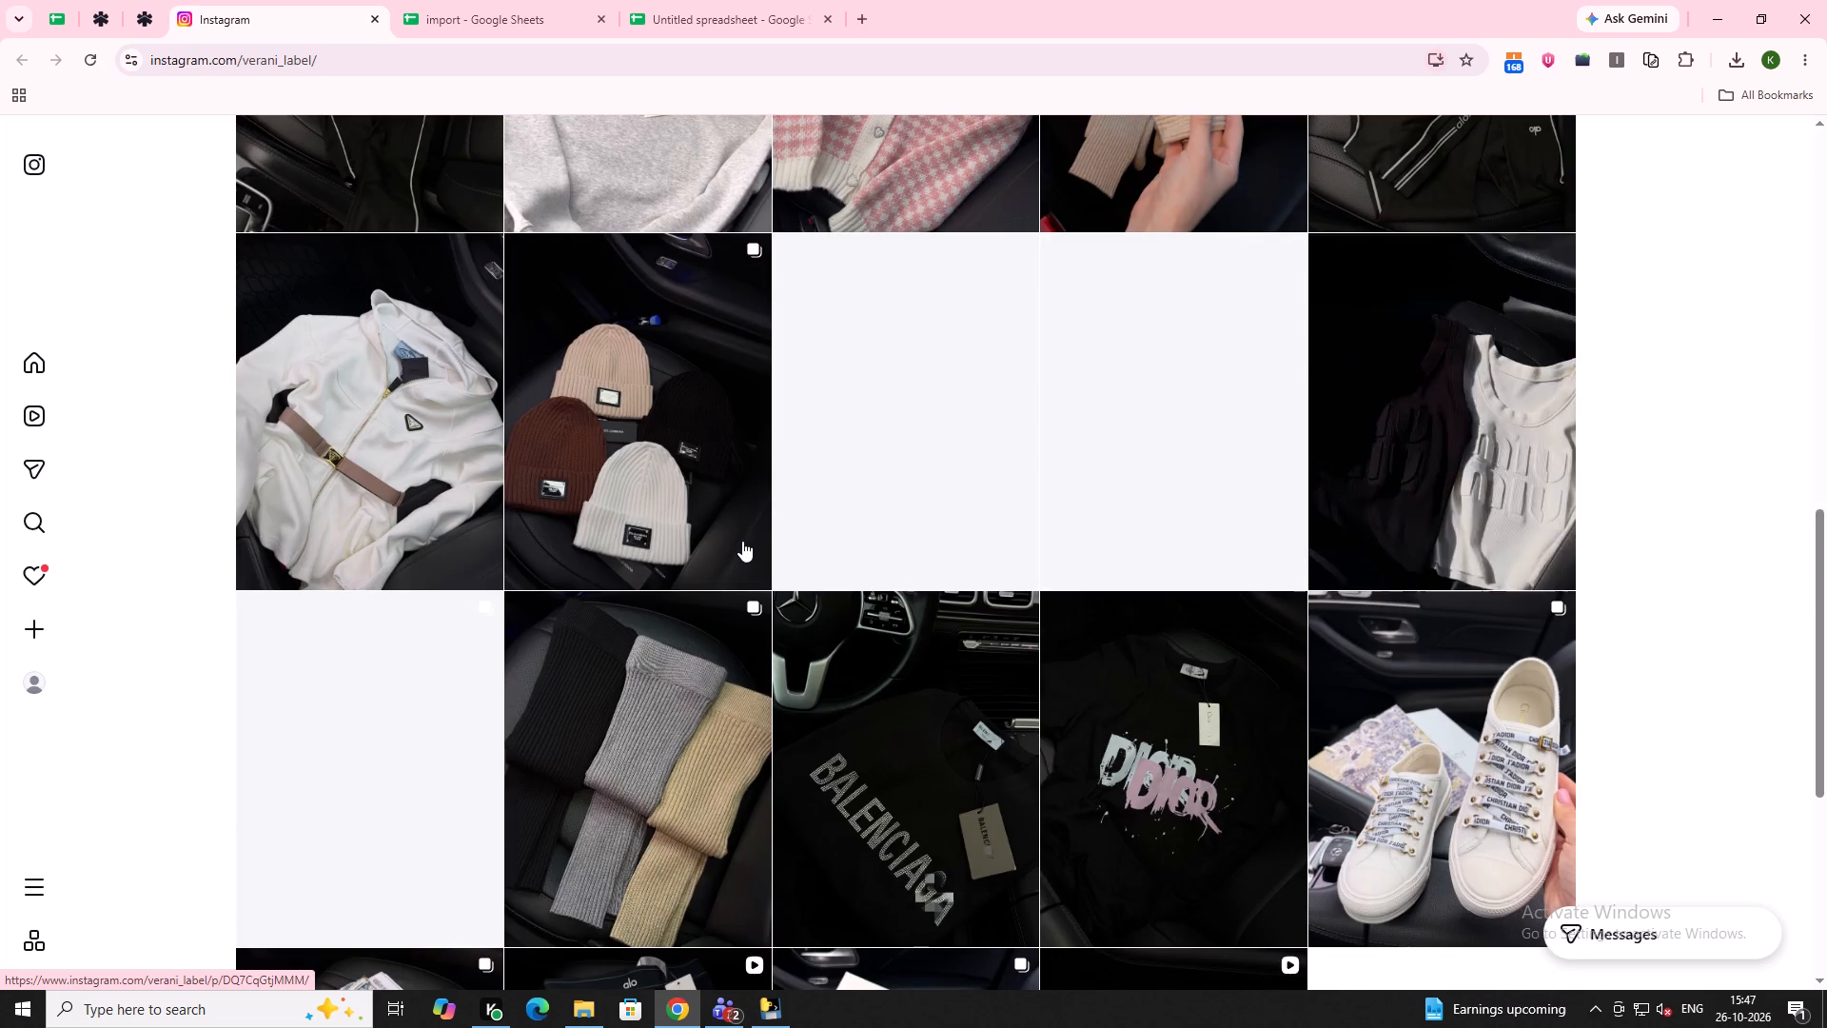
pyautogui.scroll(-12, 742, 541)
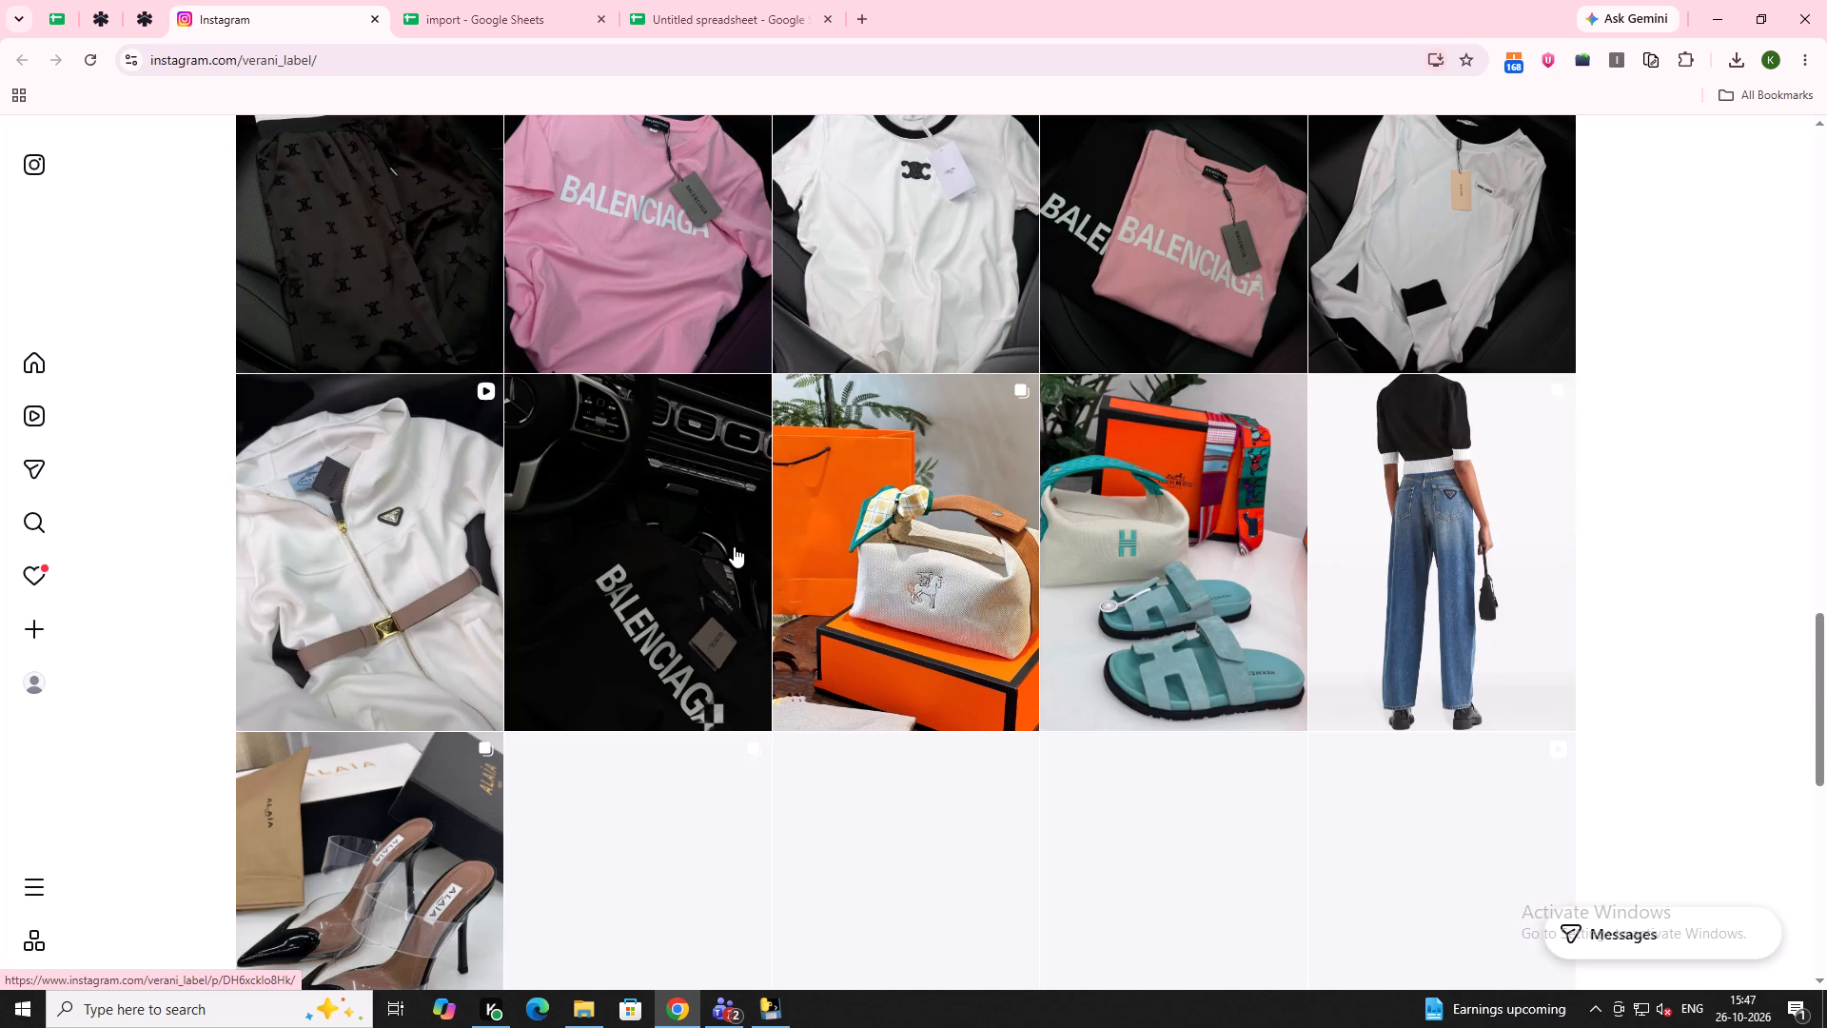
pyautogui.scroll(-7, 730, 548)
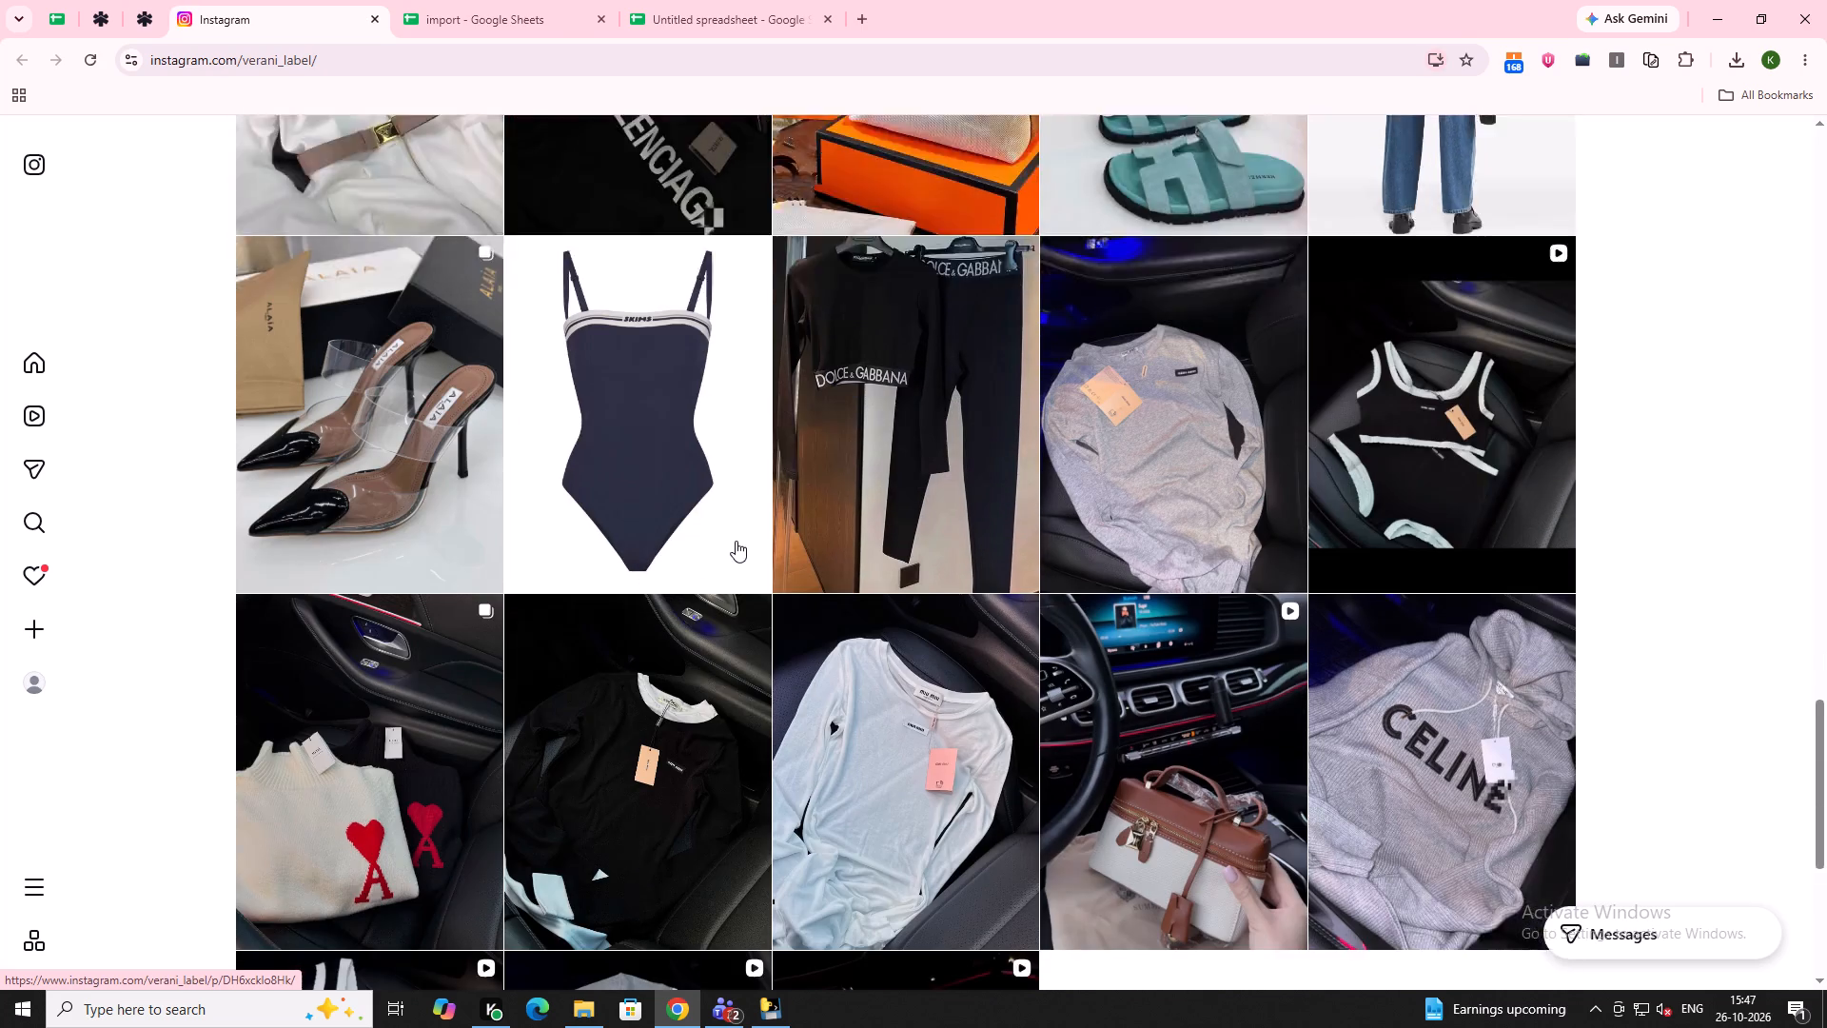
# Examine the remaining older verani_label posts for Alo items and close the profile.
pyautogui.scroll(-8, 736, 541)
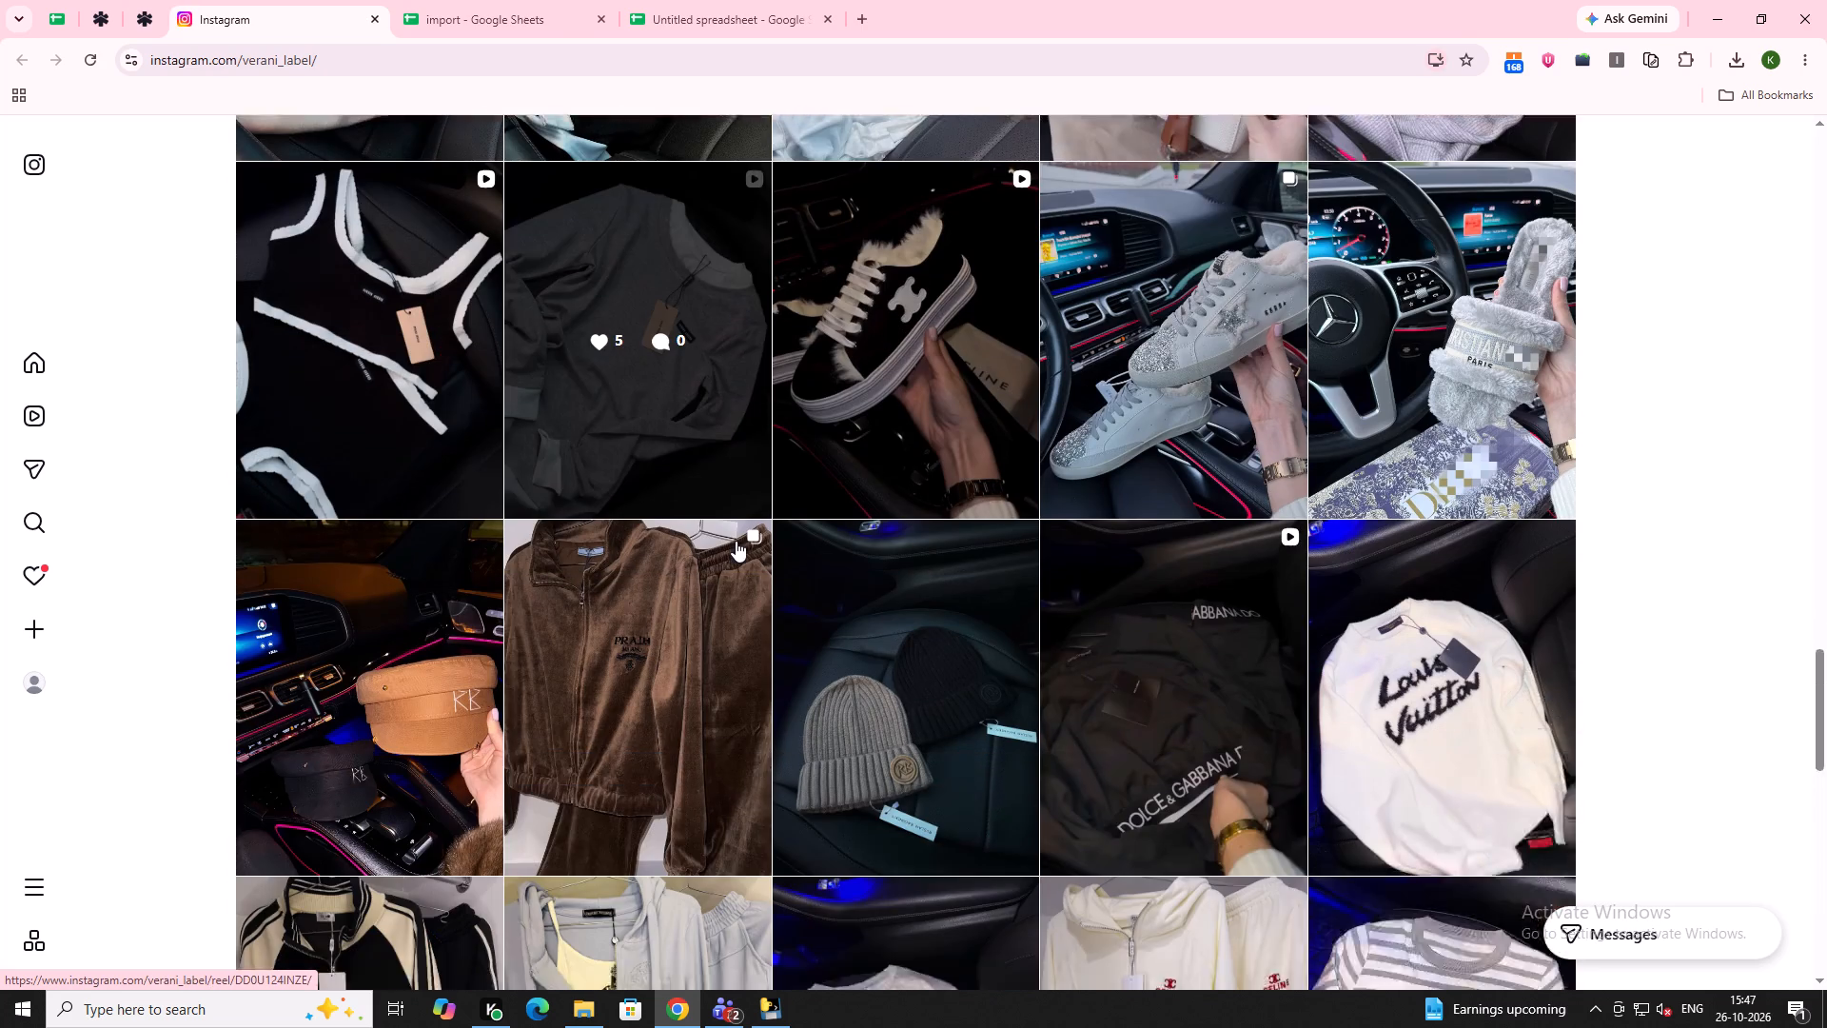
pyautogui.scroll(-9, 736, 541)
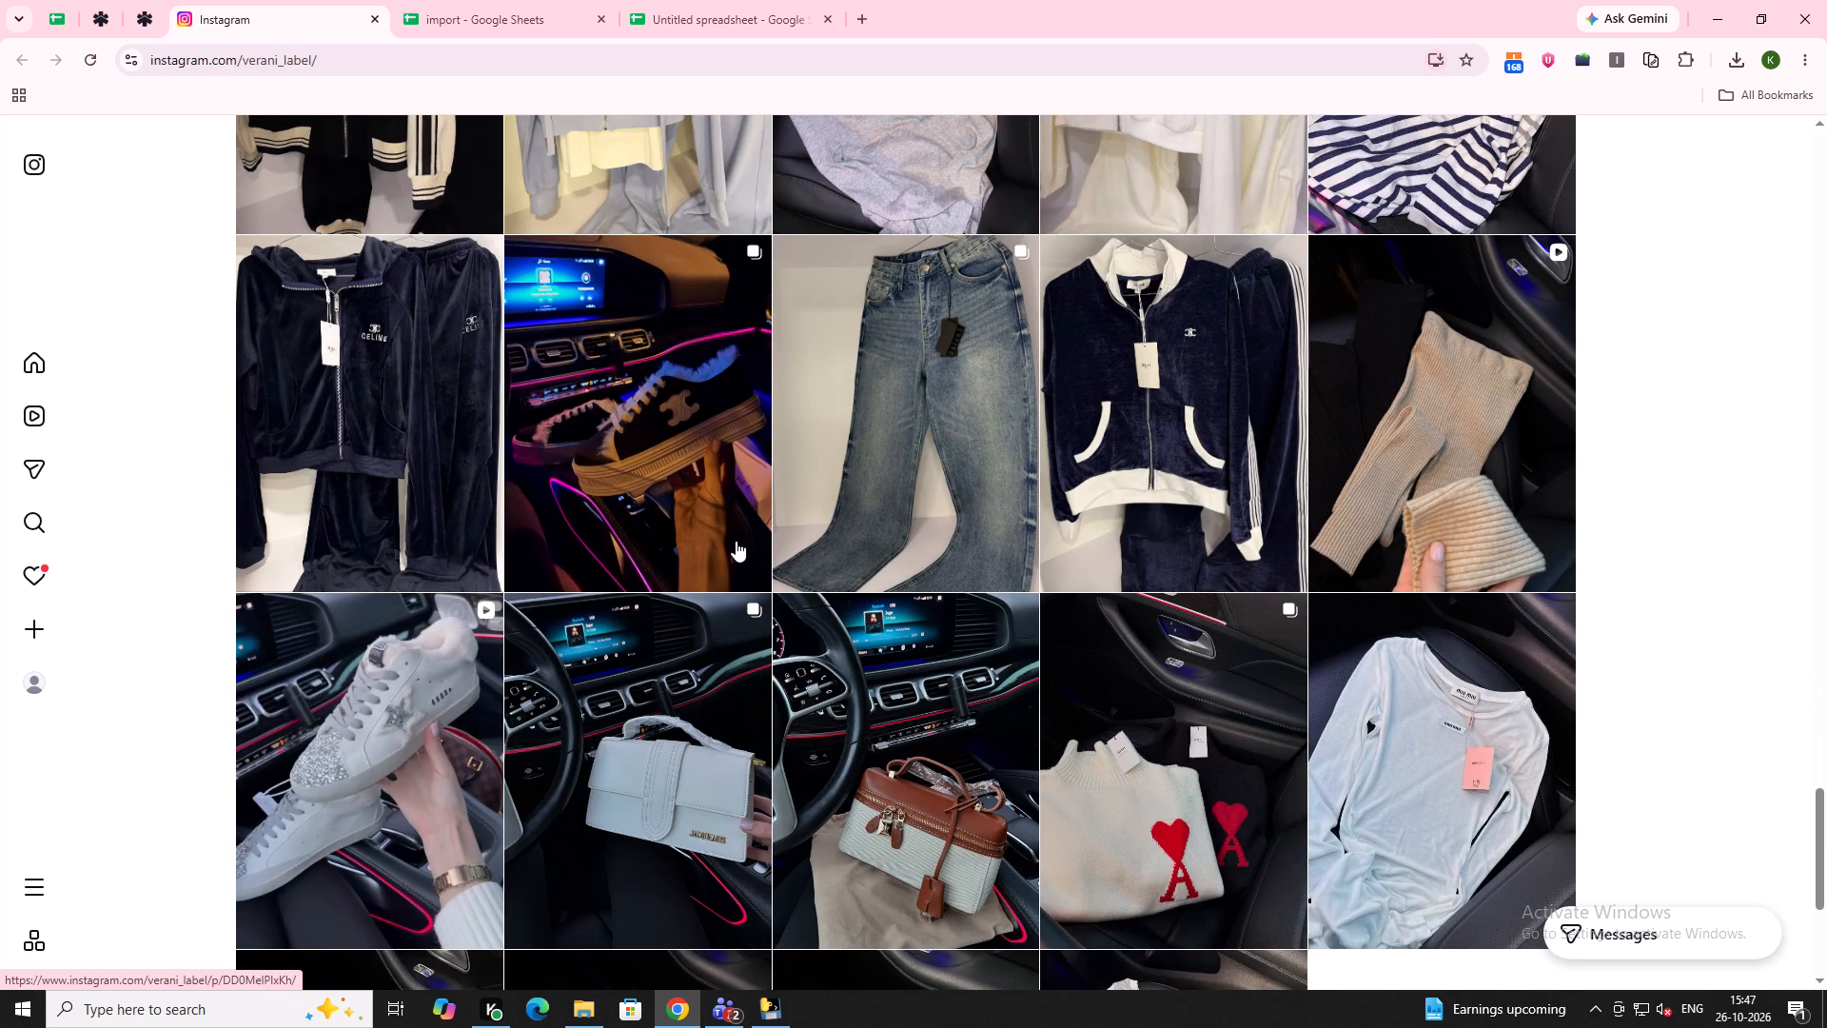
pyautogui.scroll(-8, 731, 544)
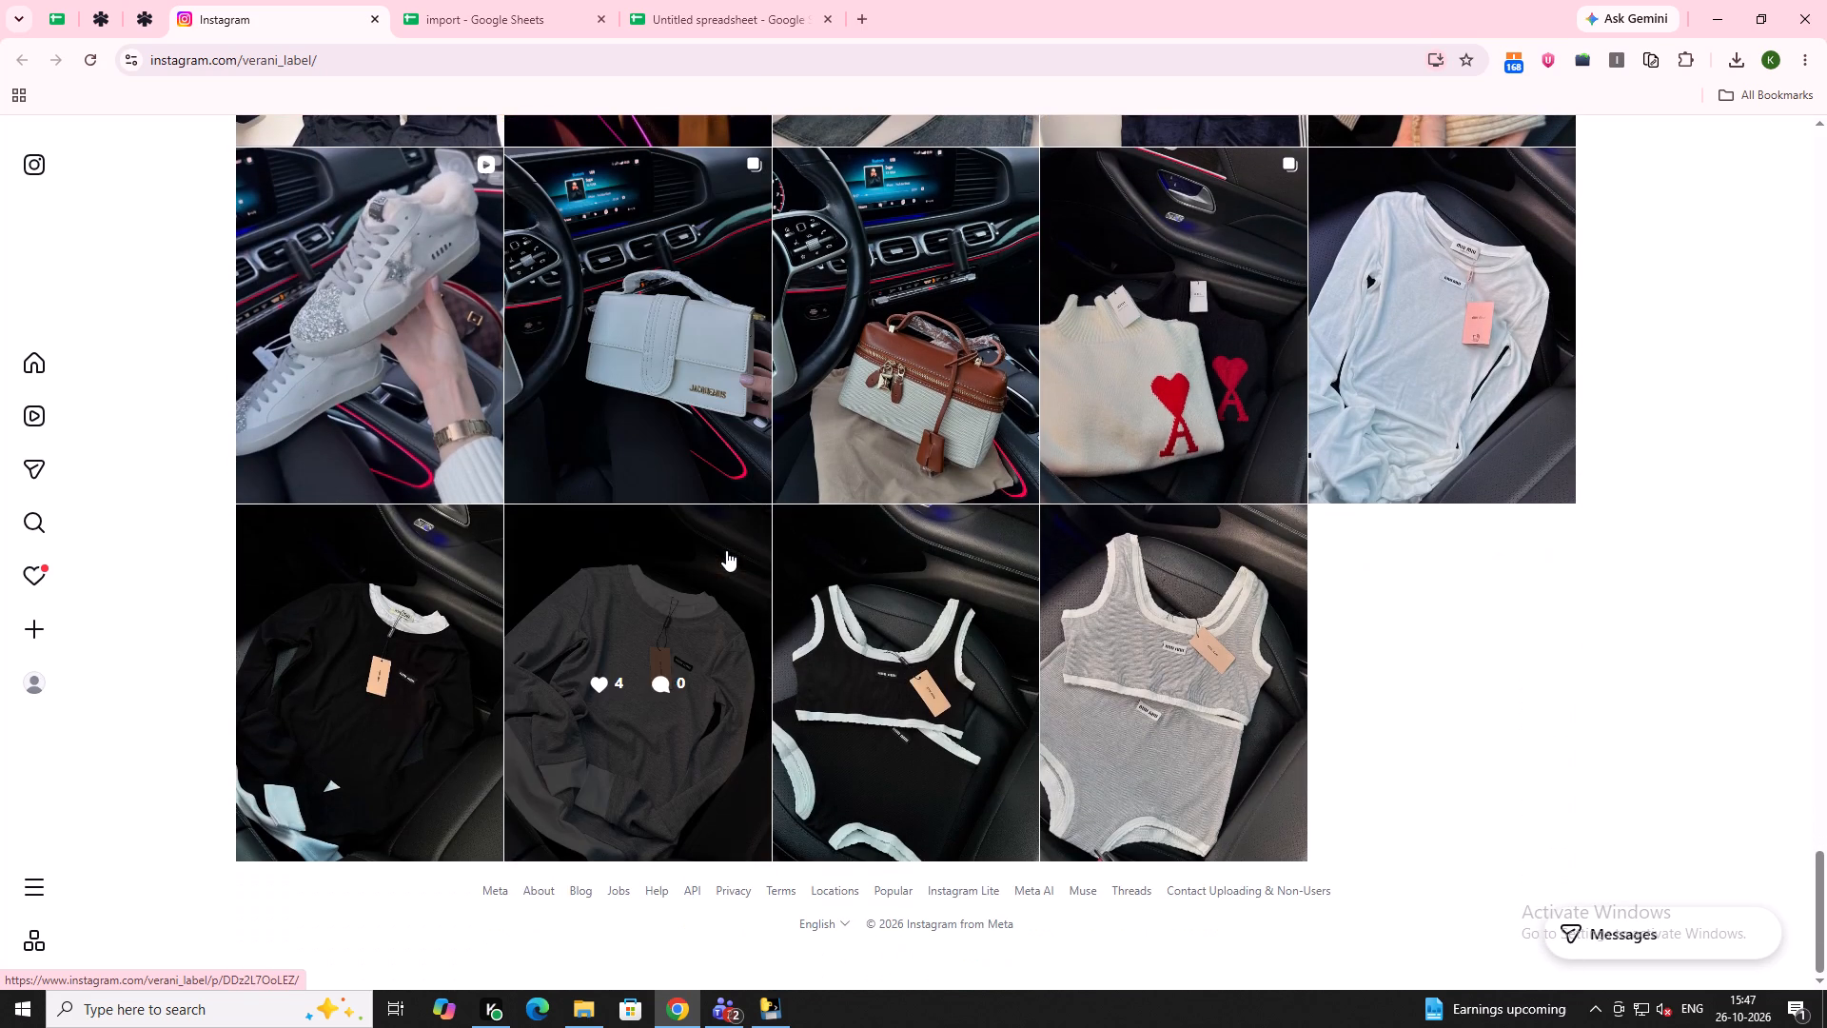
pyautogui.scroll(-12, 722, 552)
pyautogui.hotkey('ctrl', 'w')
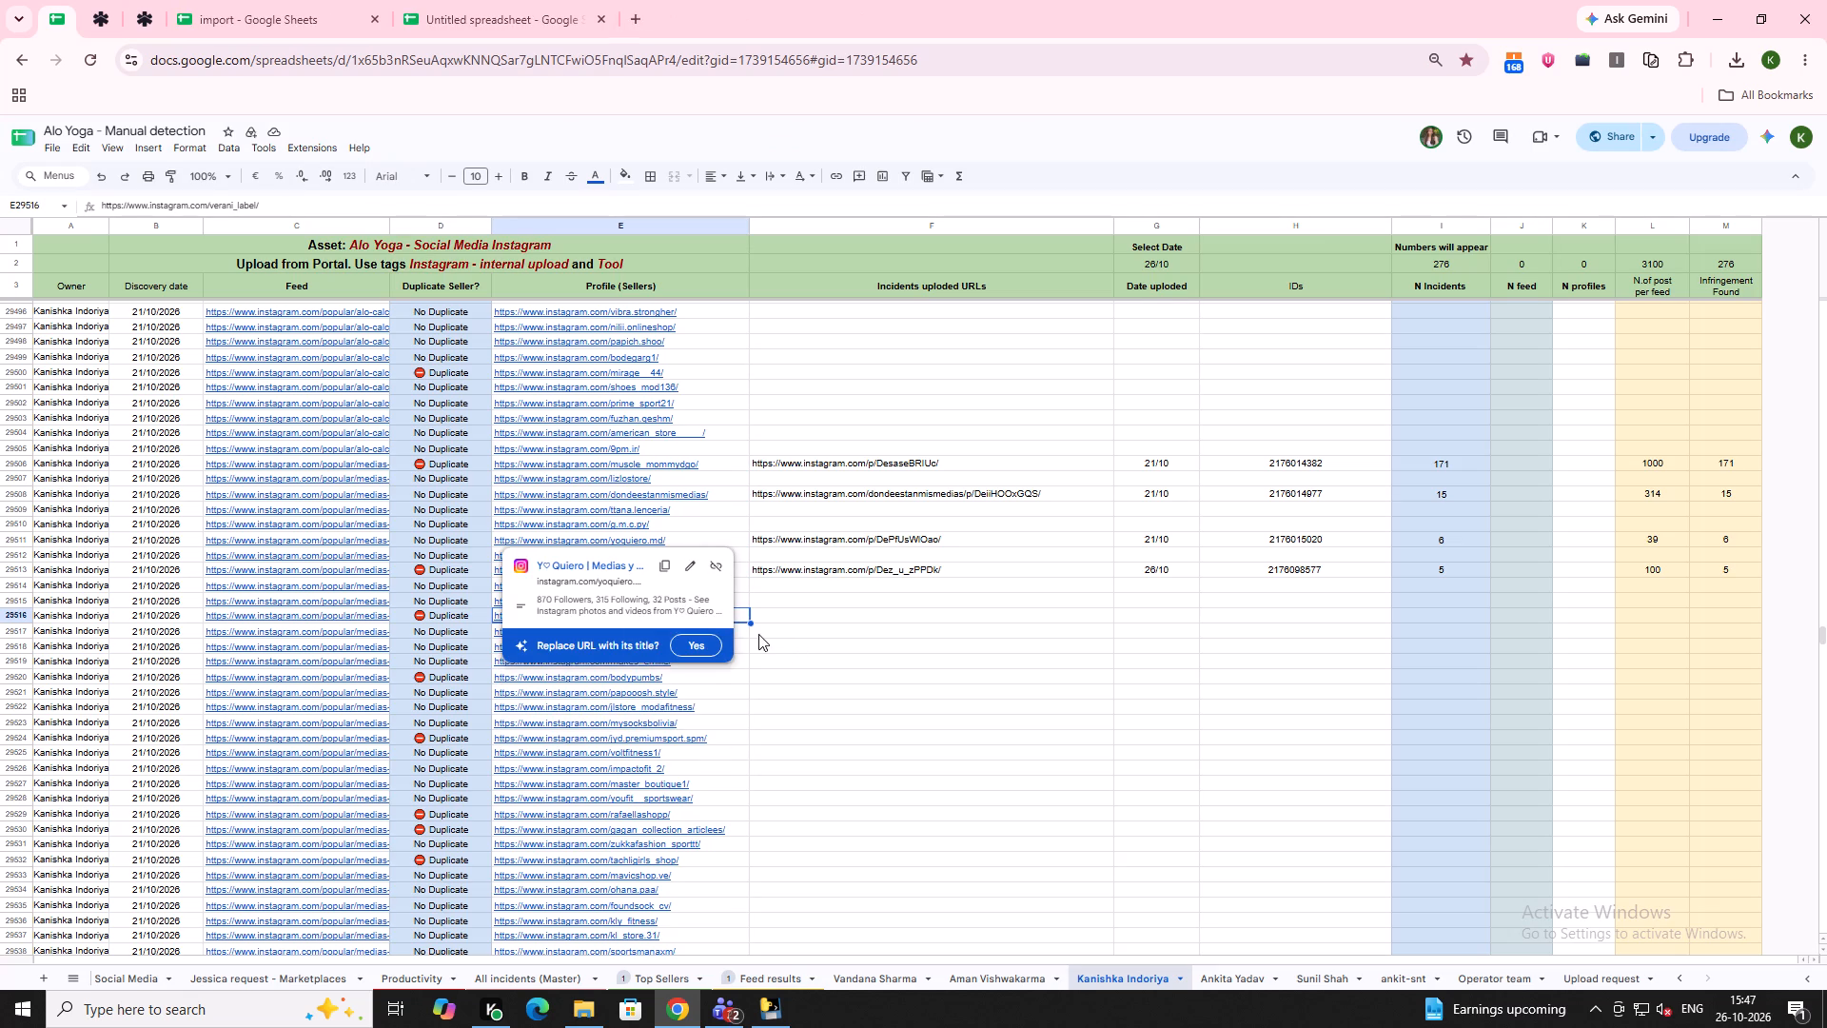
# Open the liannestore.51 seller's Instagram profile and examine its whole post grid for Alo items.
pyautogui.click(739, 632)
pyautogui.click(643, 631)
pyautogui.click(579, 647)
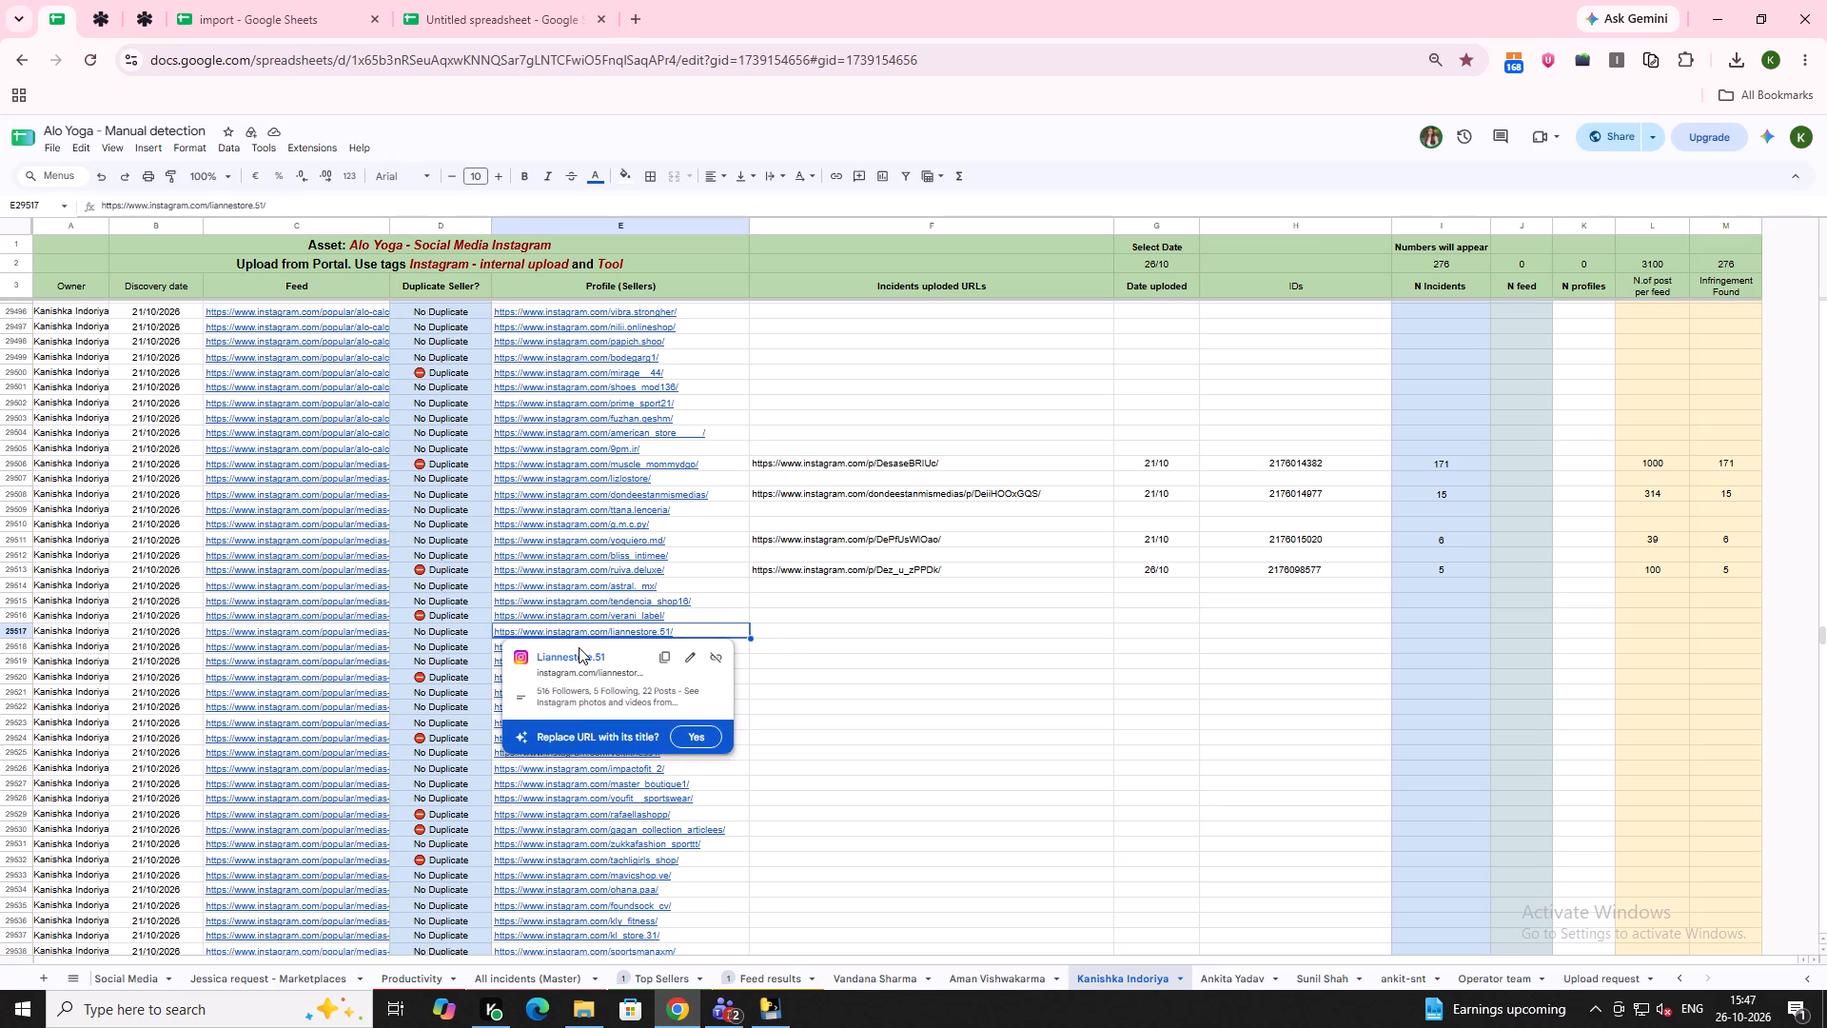
pyautogui.click(574, 654)
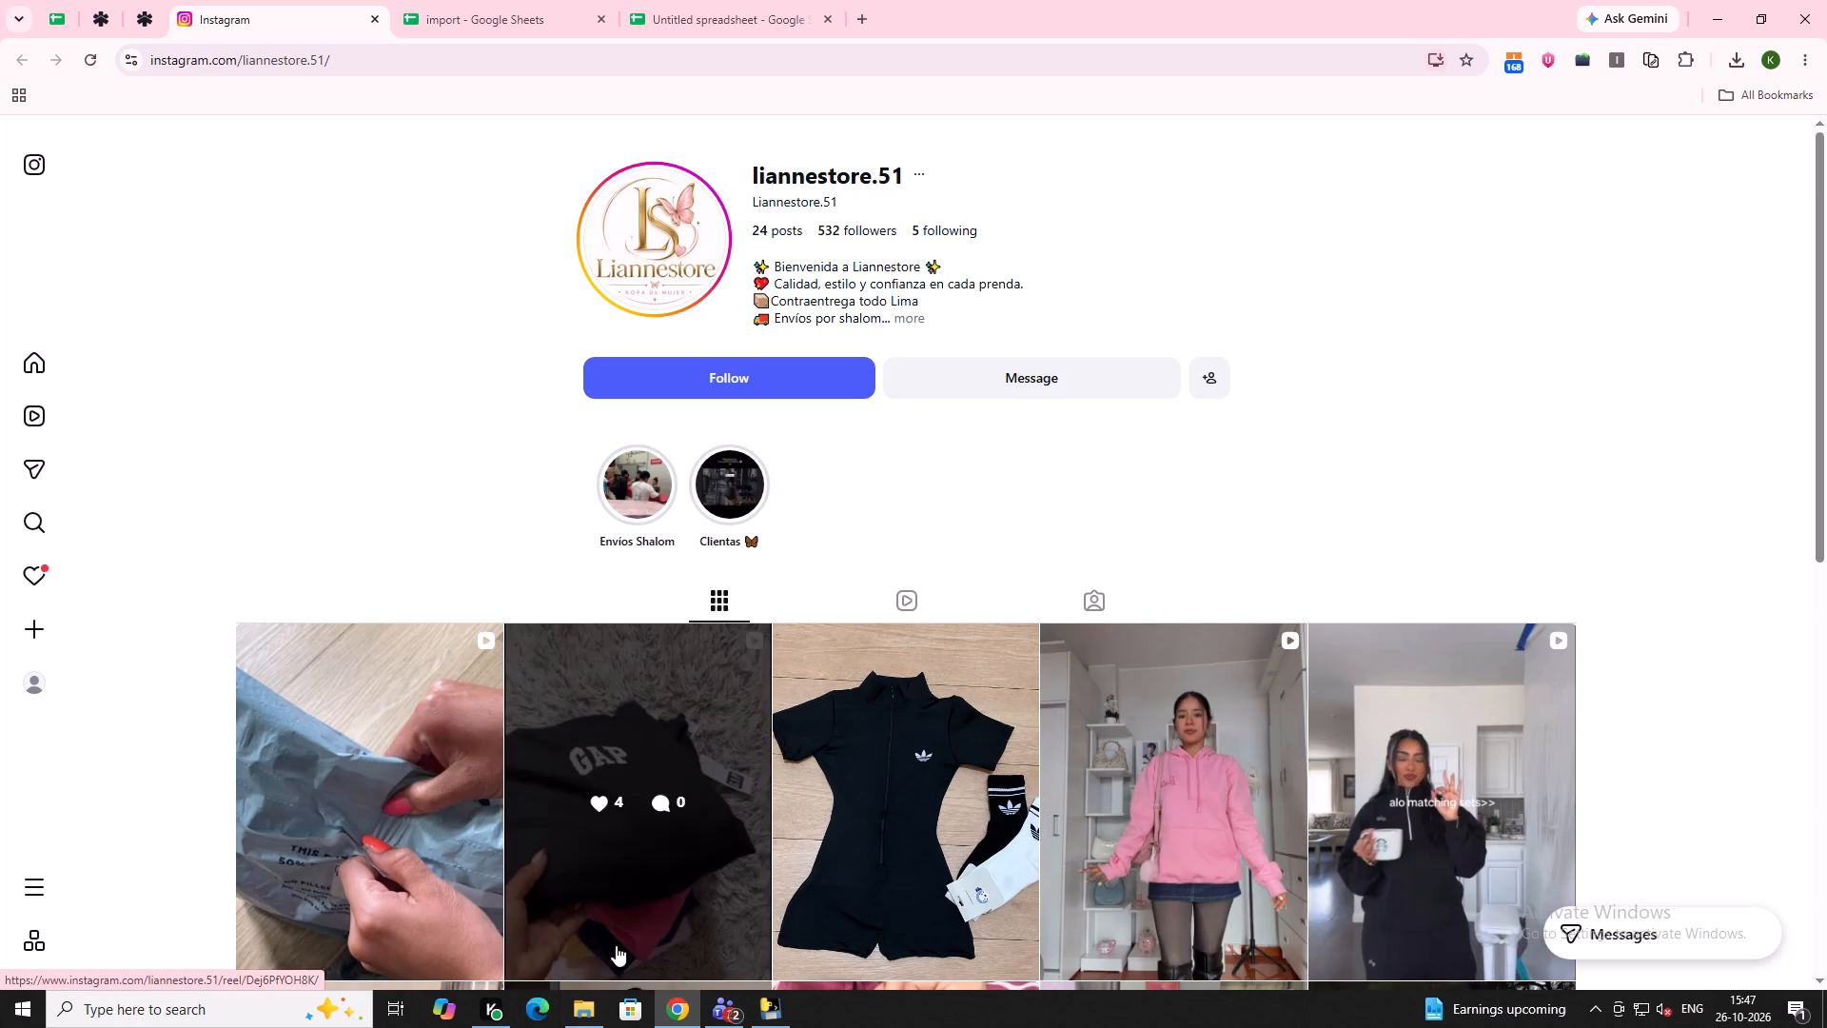
pyautogui.scroll(-6, 802, 780)
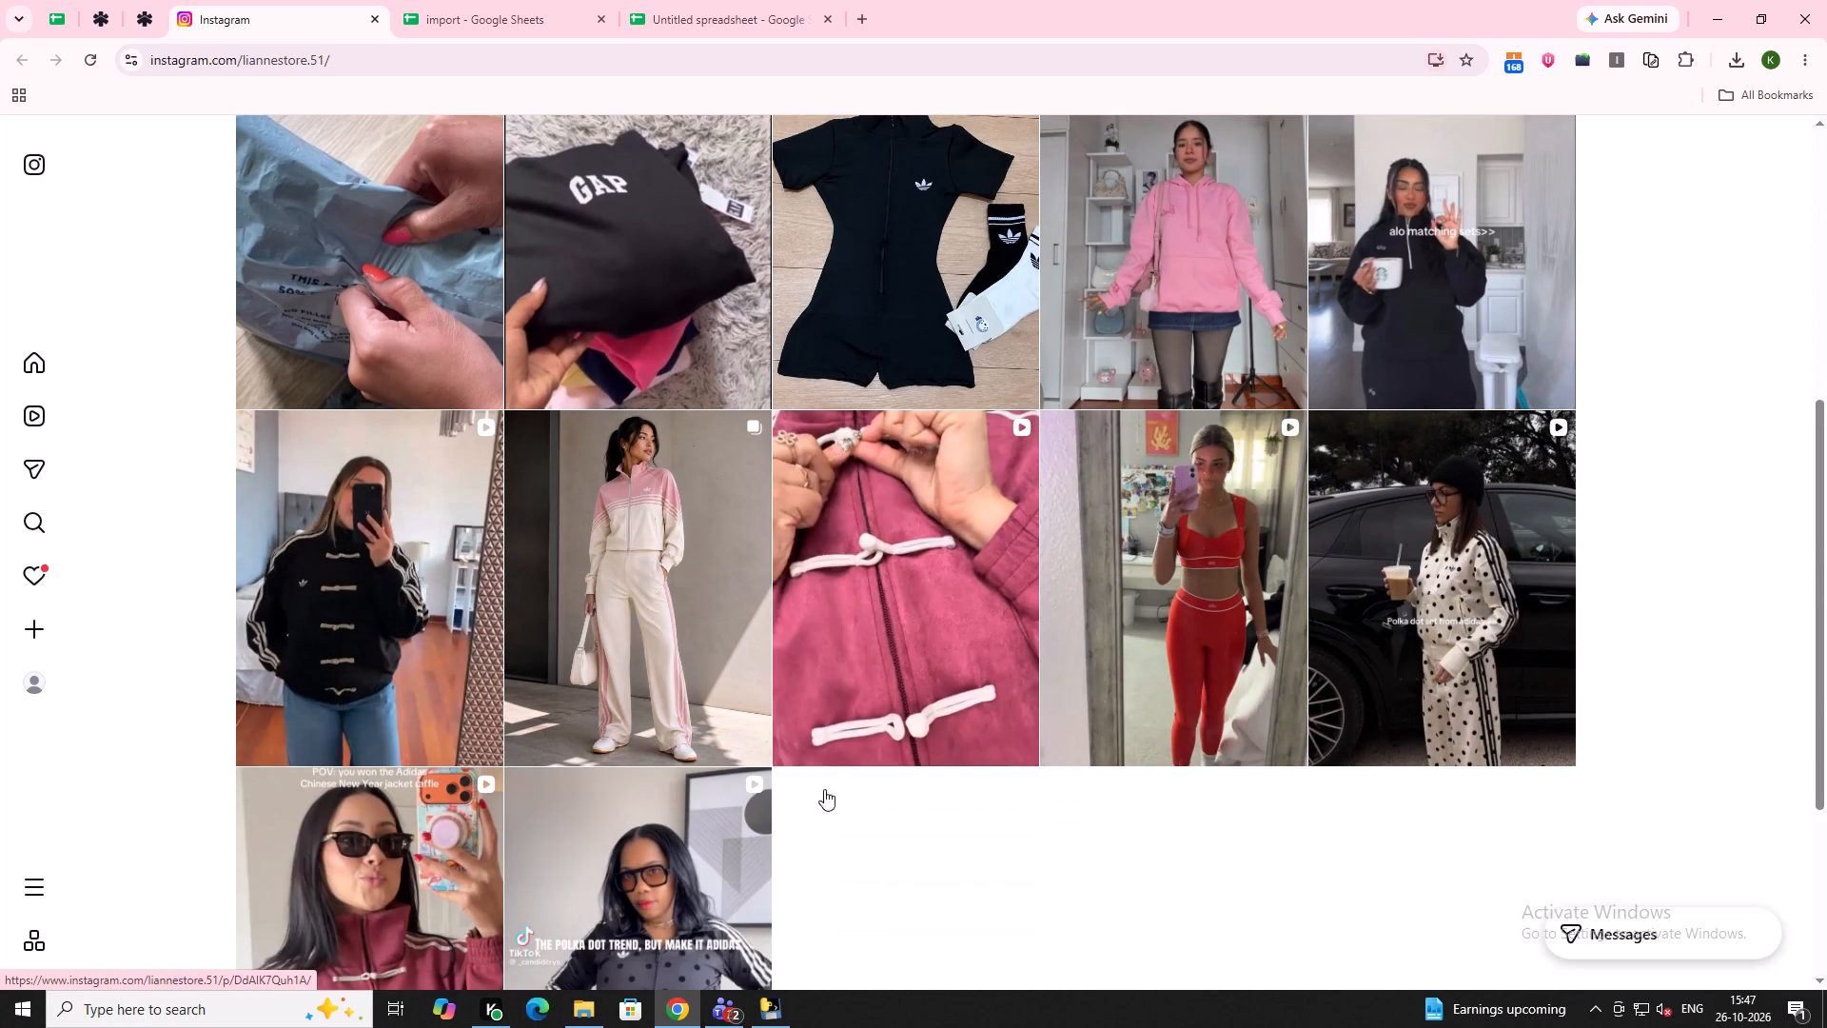
pyautogui.scroll(-7, 909, 709)
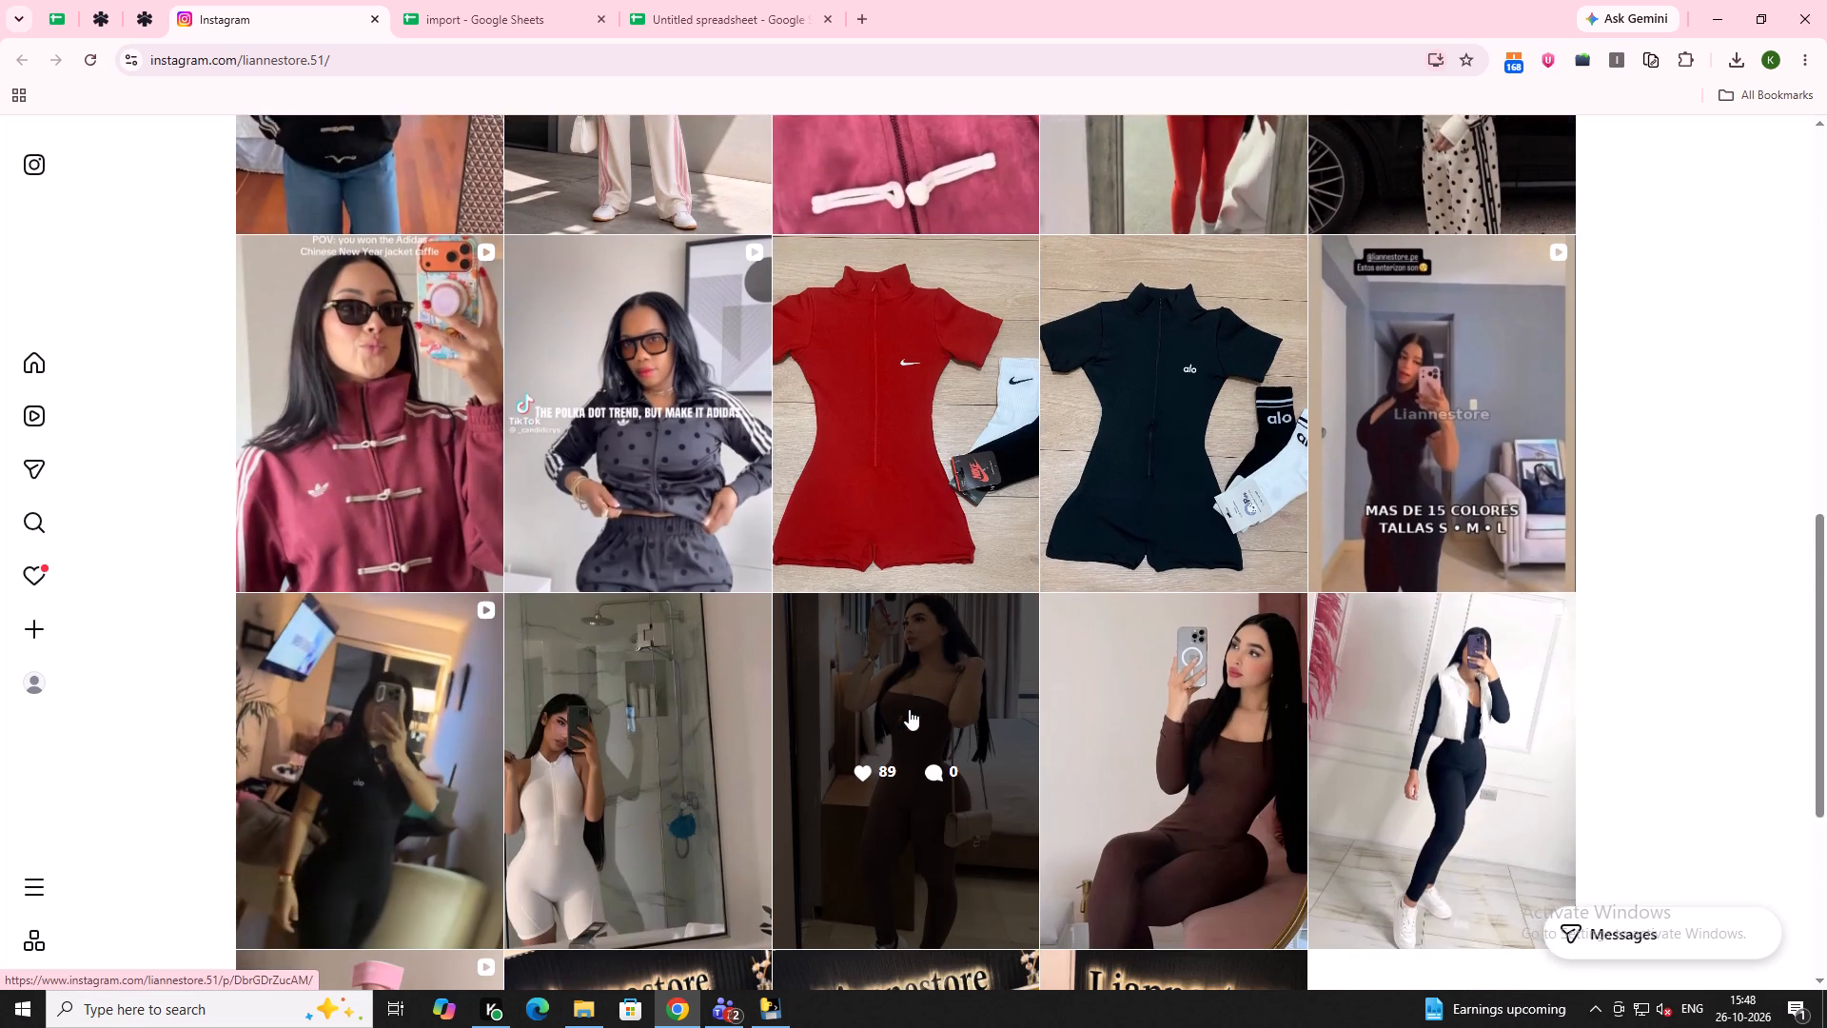
pyautogui.scroll(-3, 909, 709)
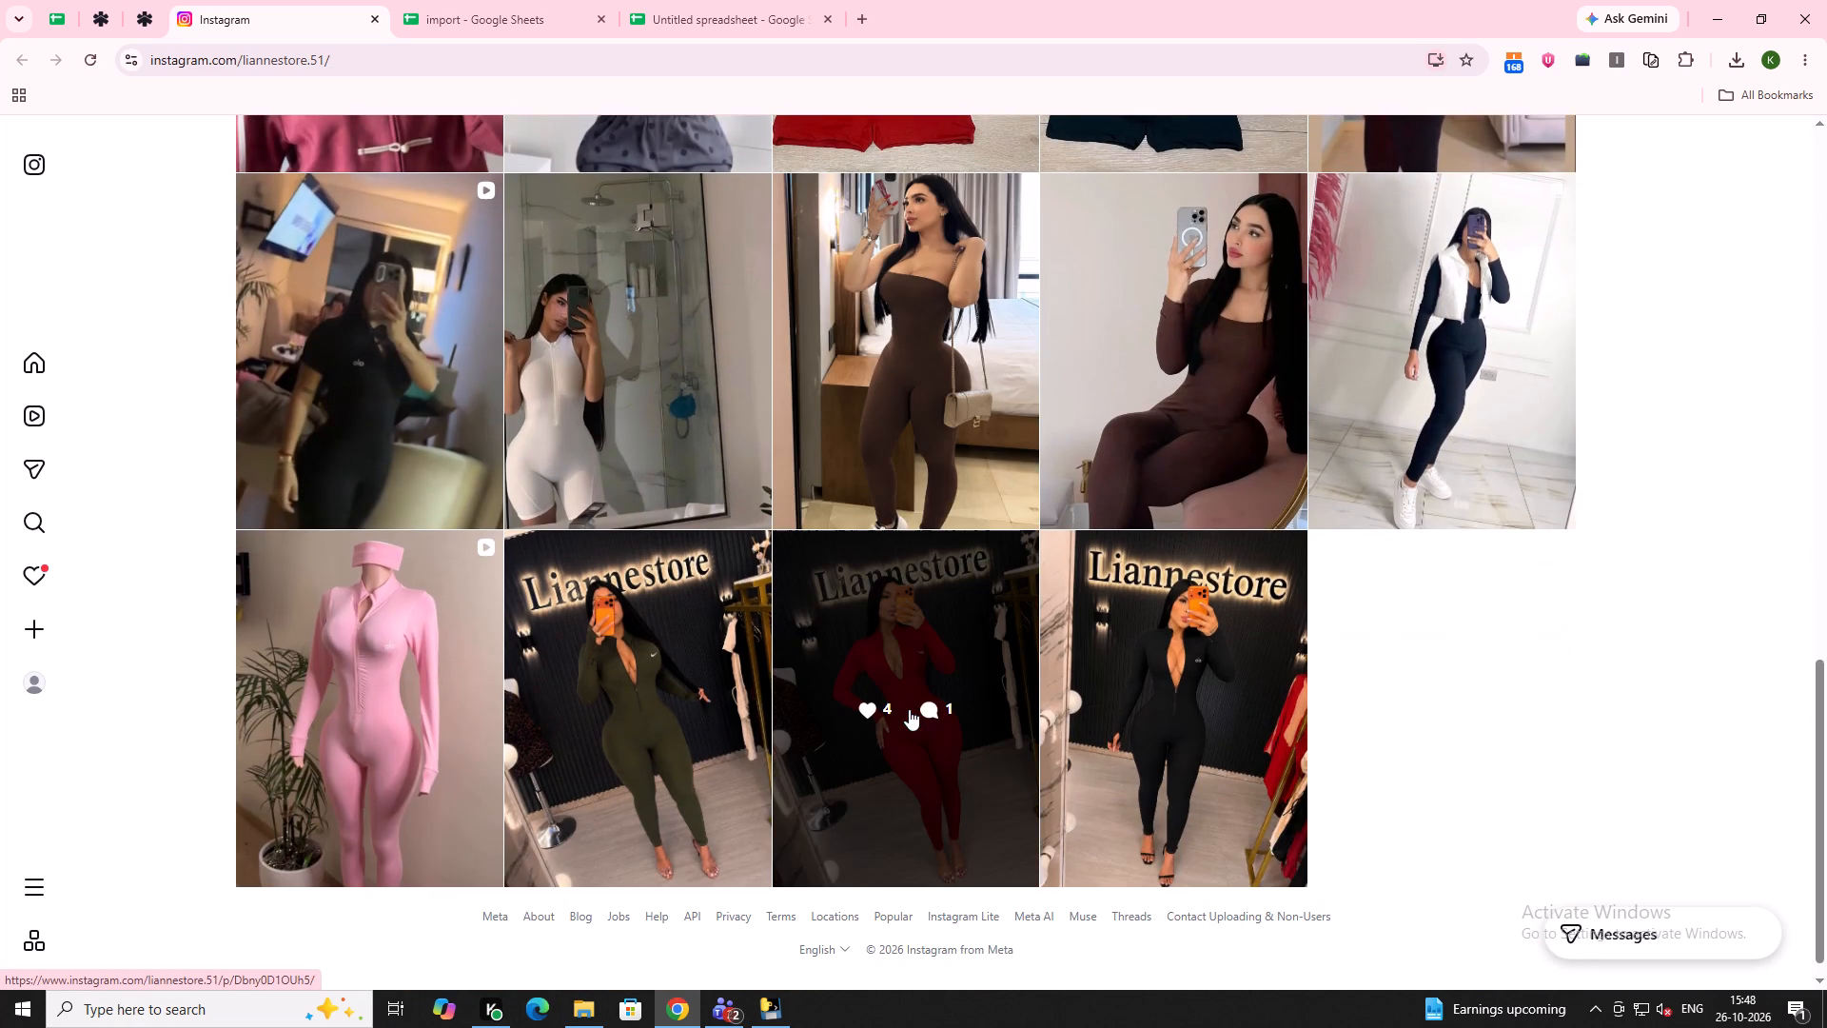
pyautogui.scroll(-7, 909, 709)
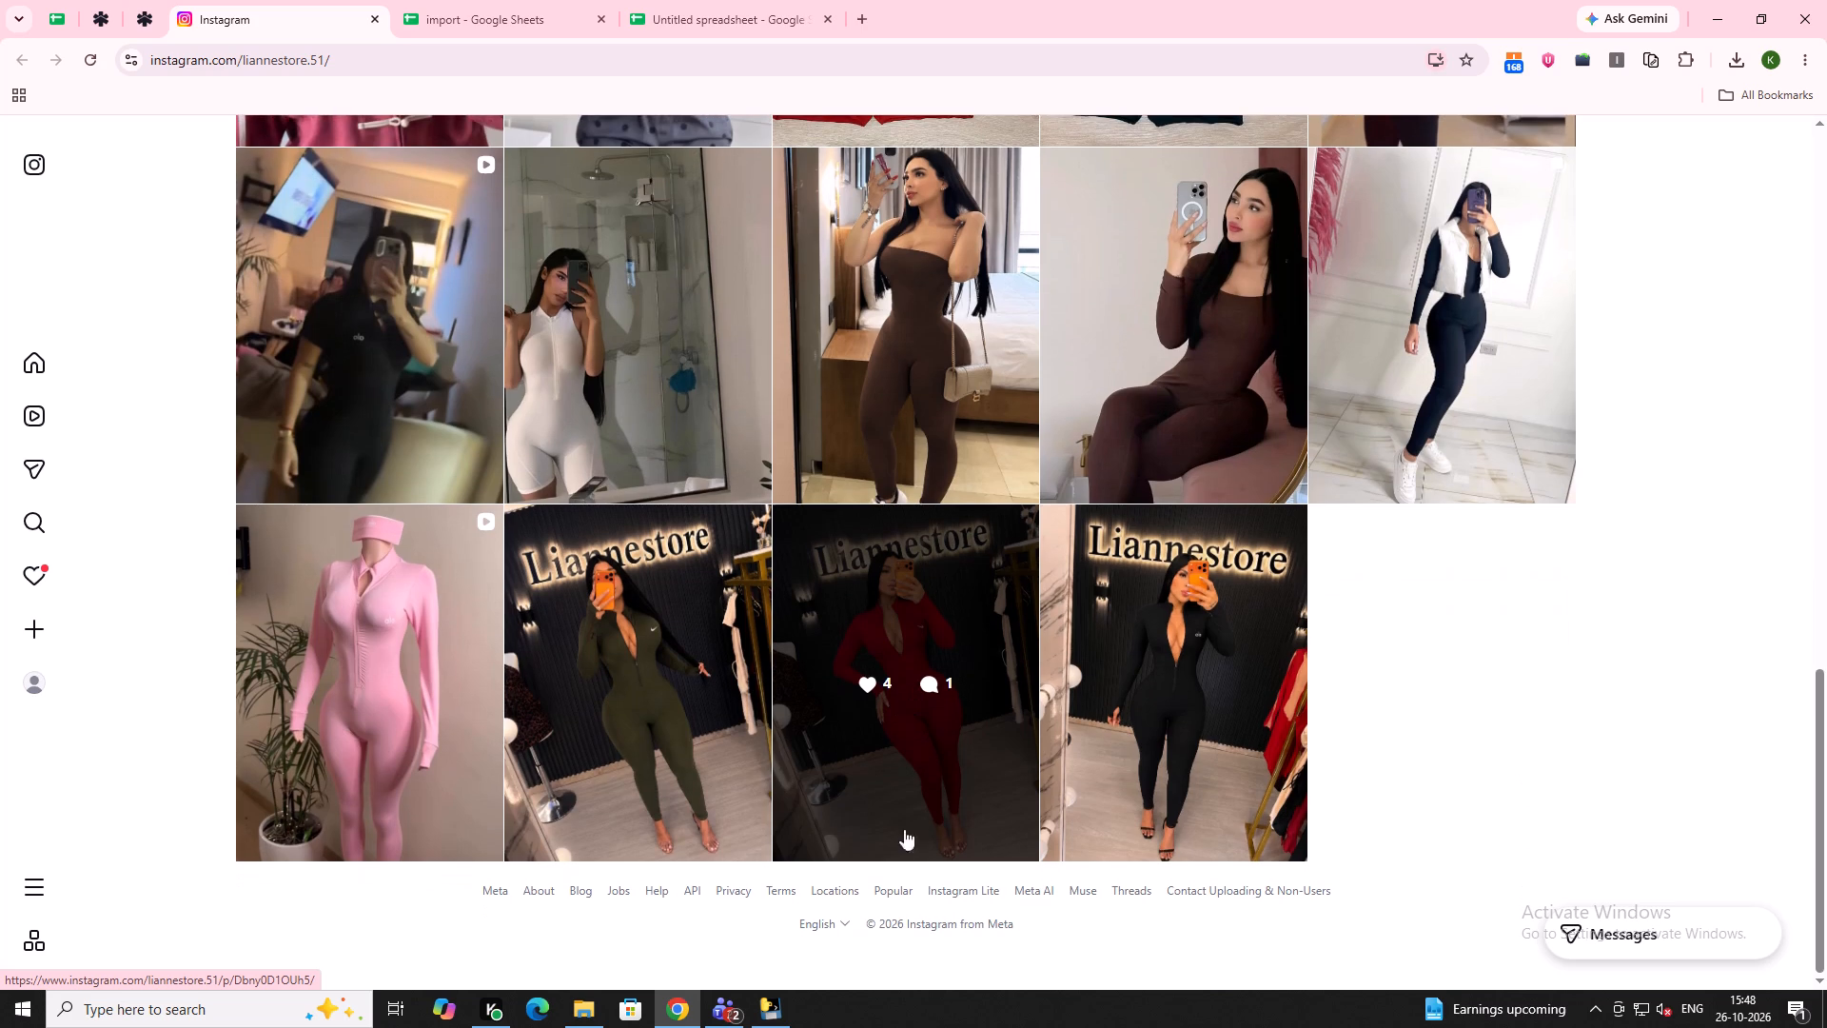
pyautogui.scroll(18, 901, 100)
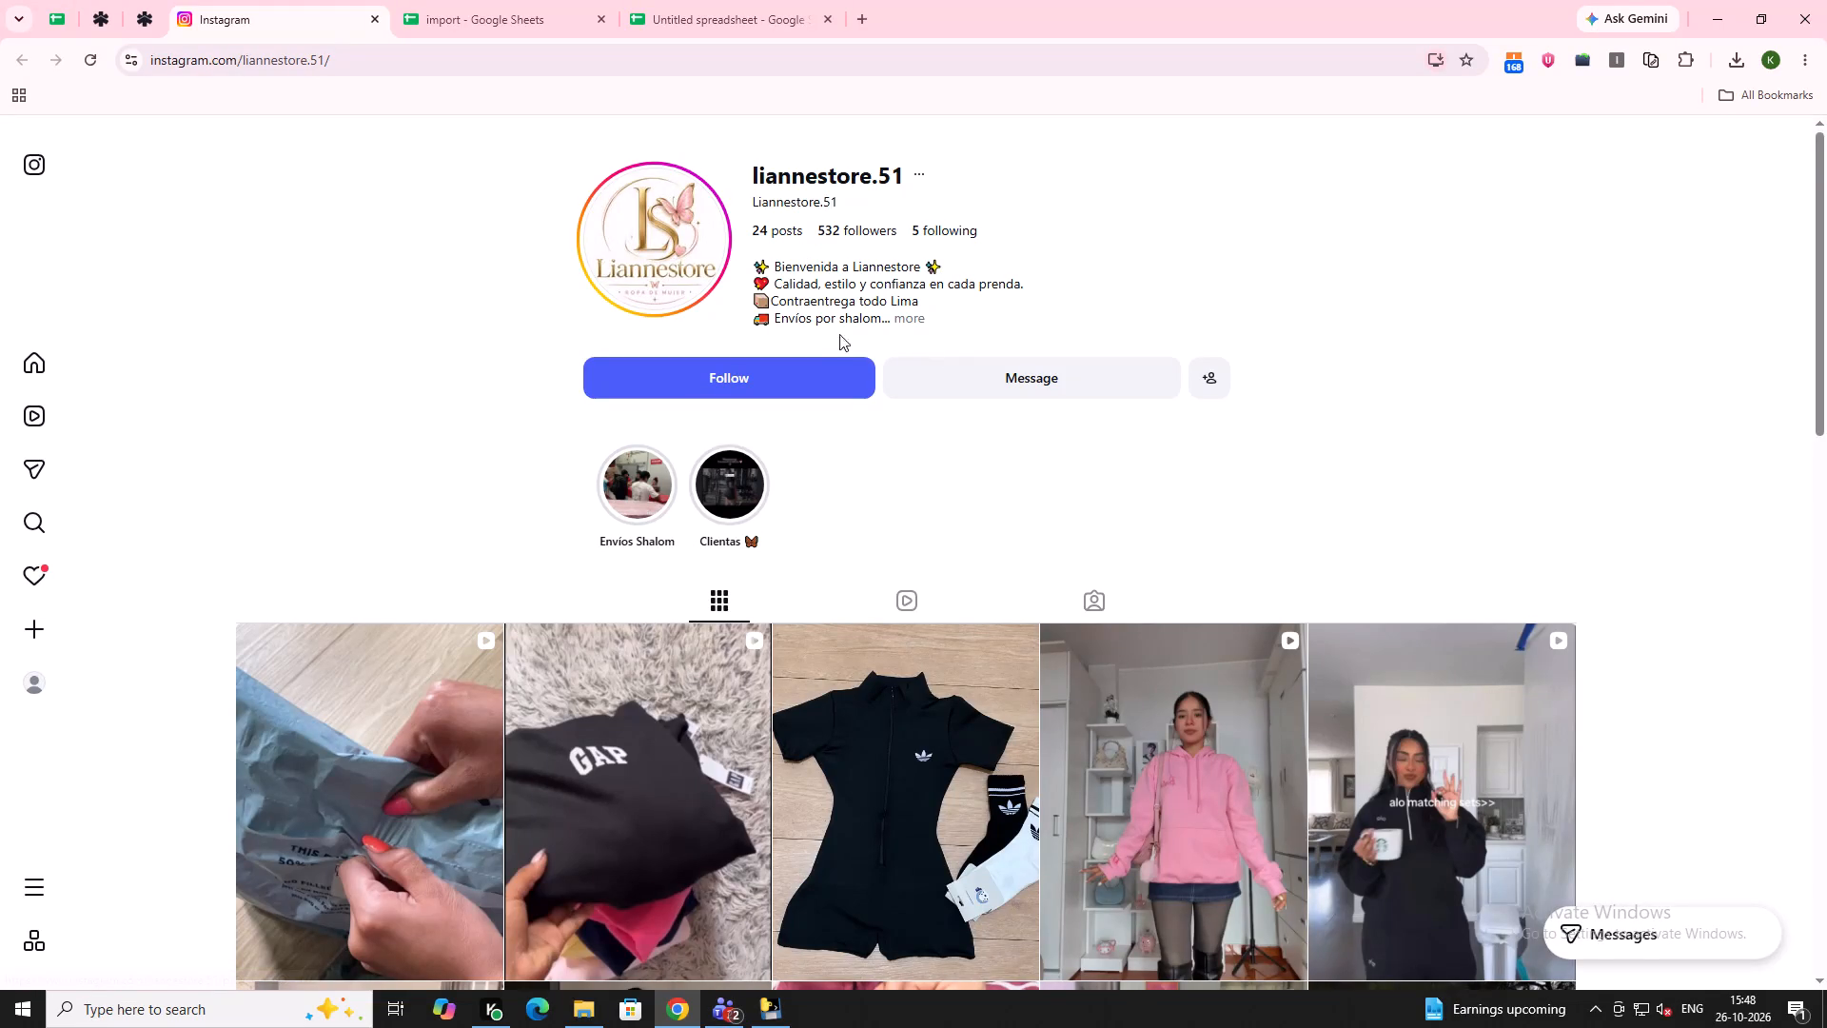
# Start a new Red Points incident for asset Alo Yoga - Social Media Instagram, protection type Product counterfeit, with multiple detection links enabled.
pyautogui.click(108, 0)
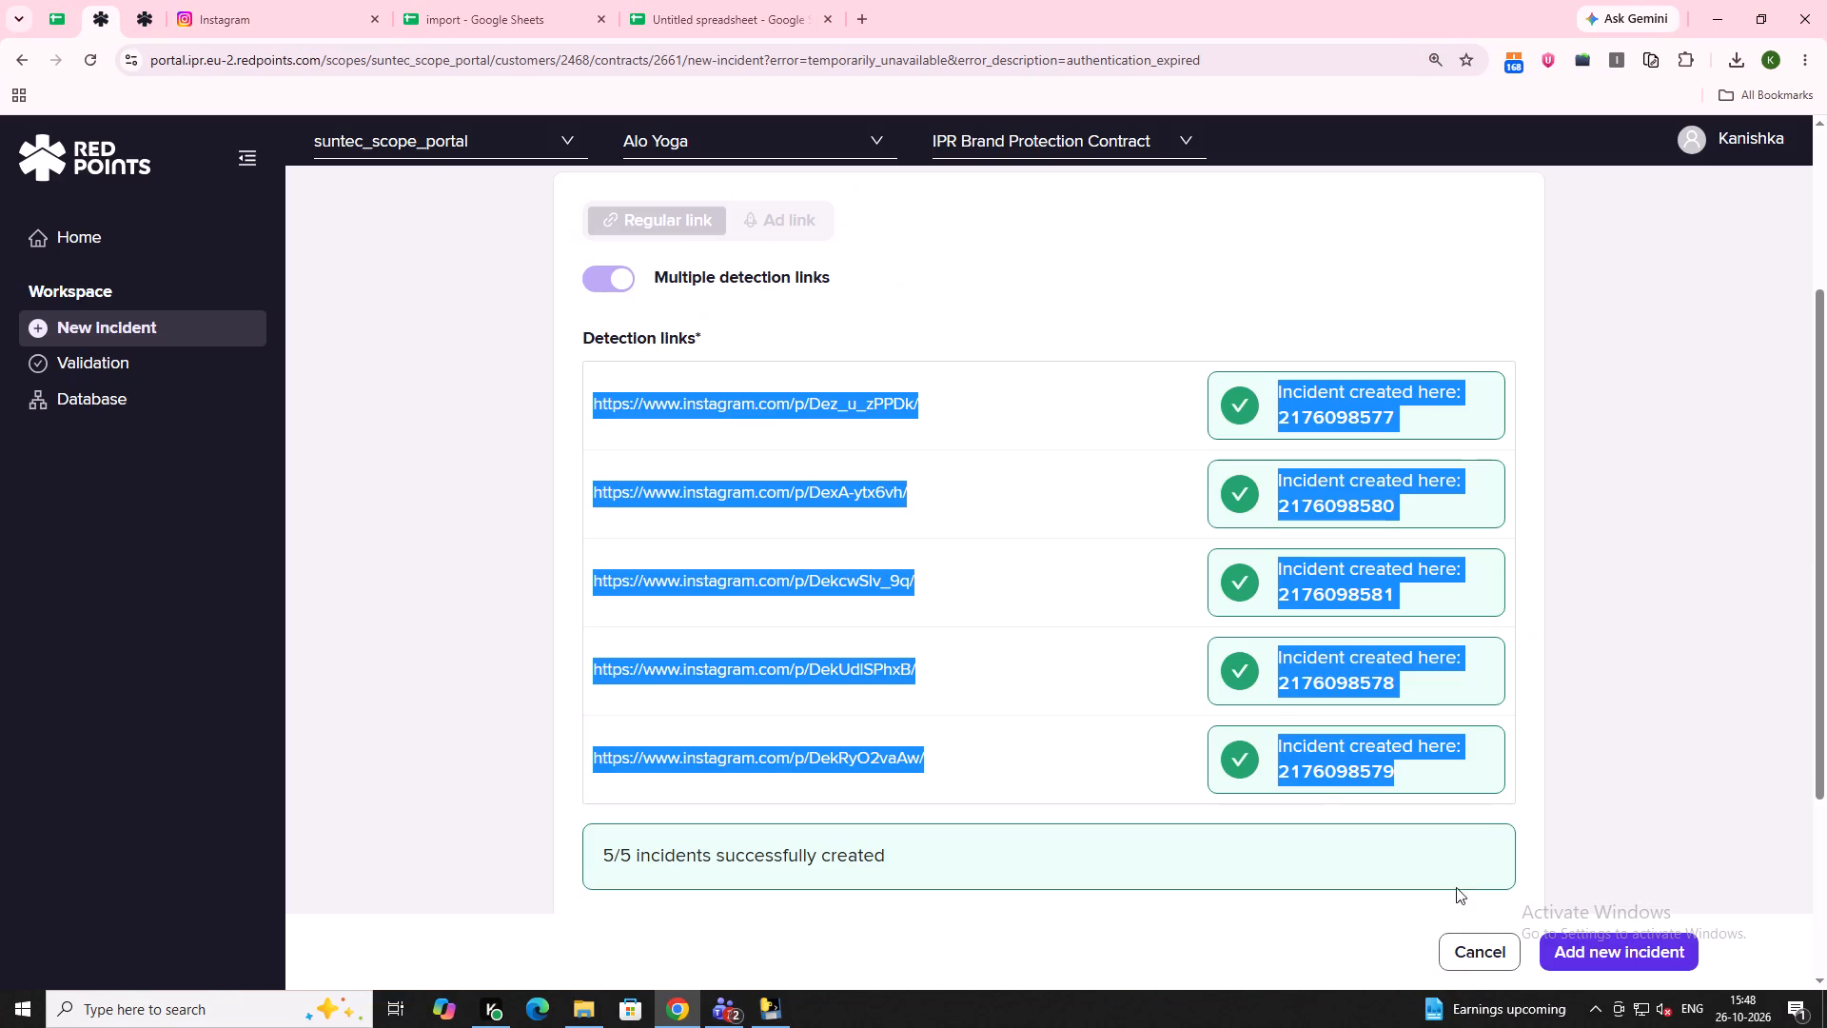
pyautogui.click(1673, 954)
pyautogui.scroll(5, 757, 415)
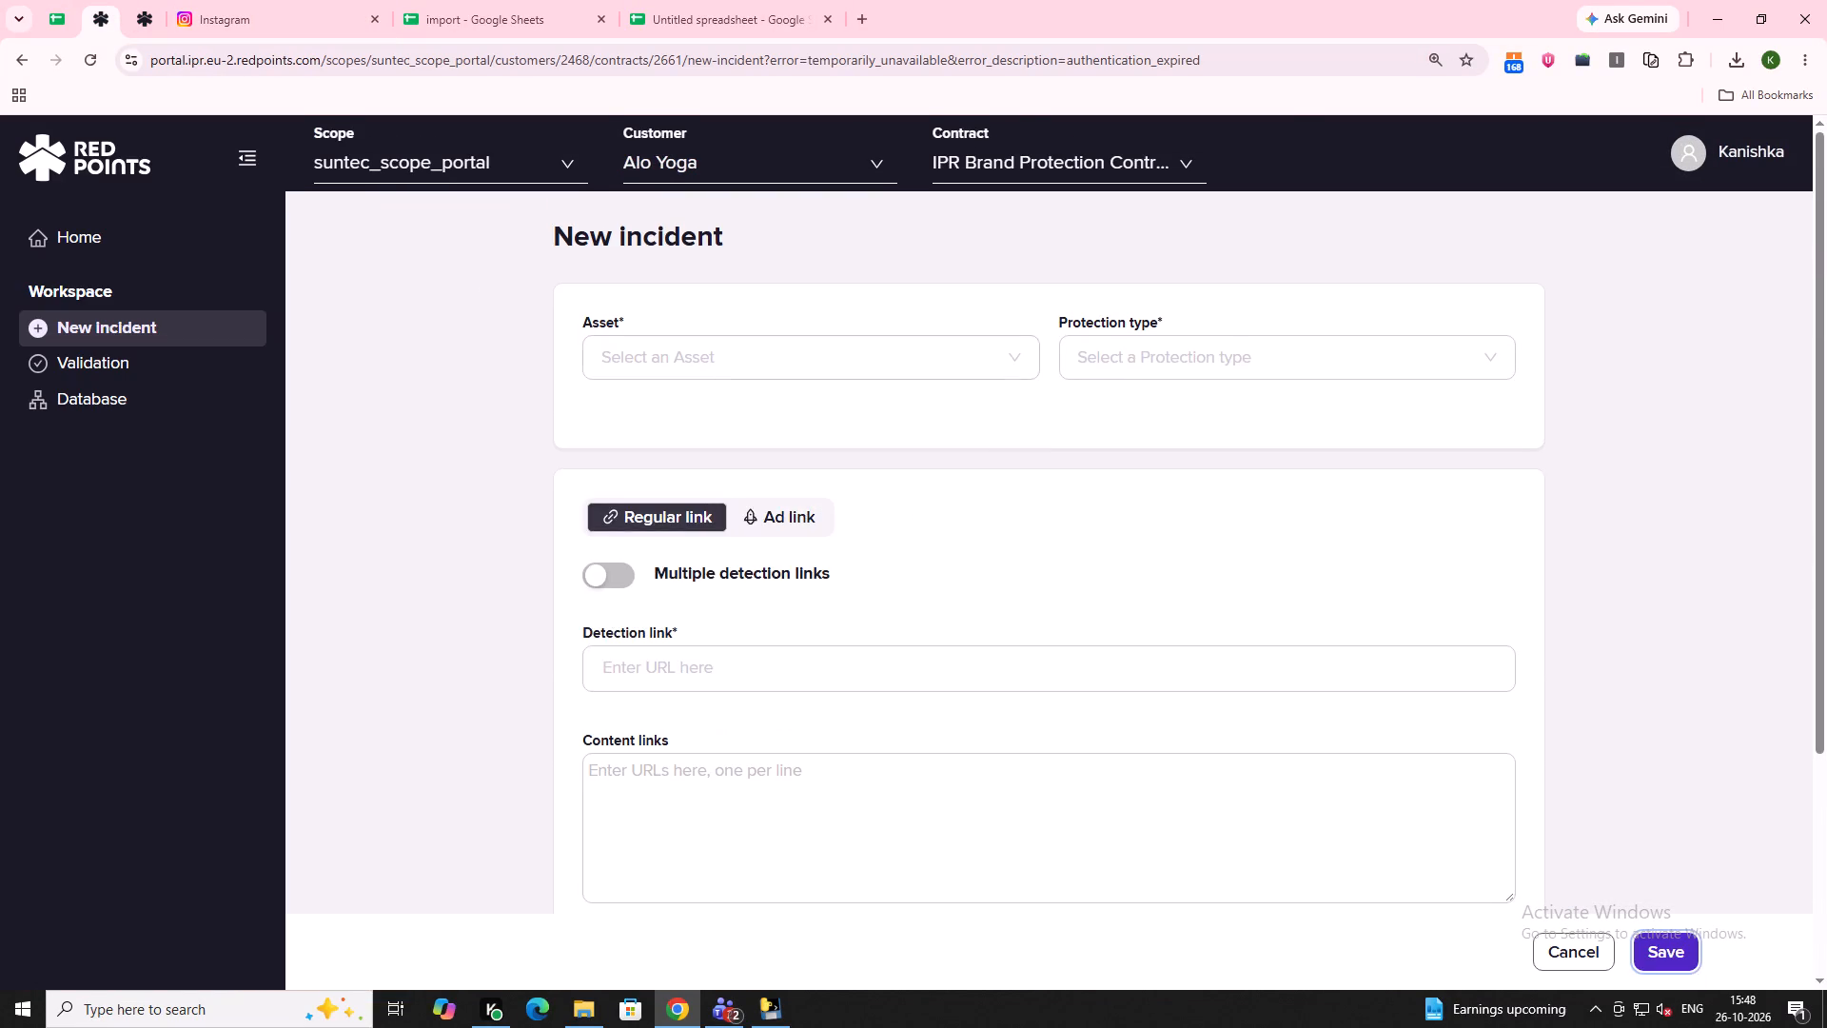
pyautogui.click(702, 338)
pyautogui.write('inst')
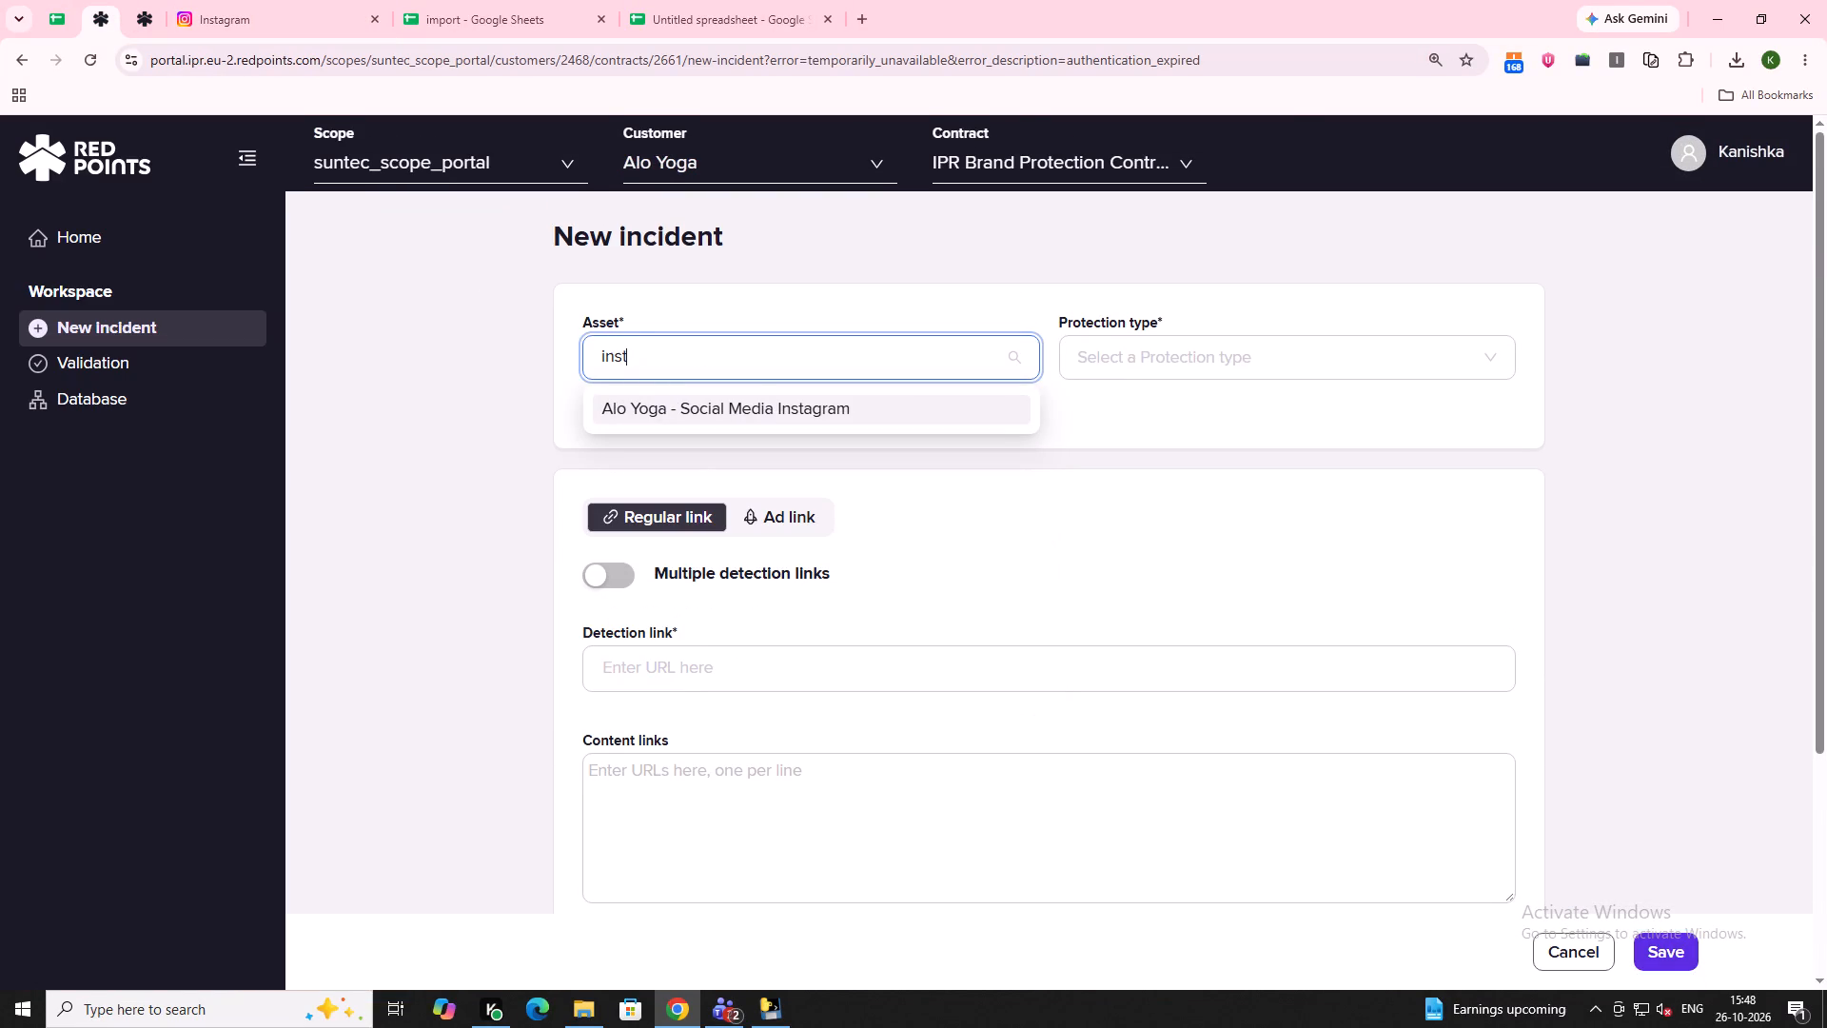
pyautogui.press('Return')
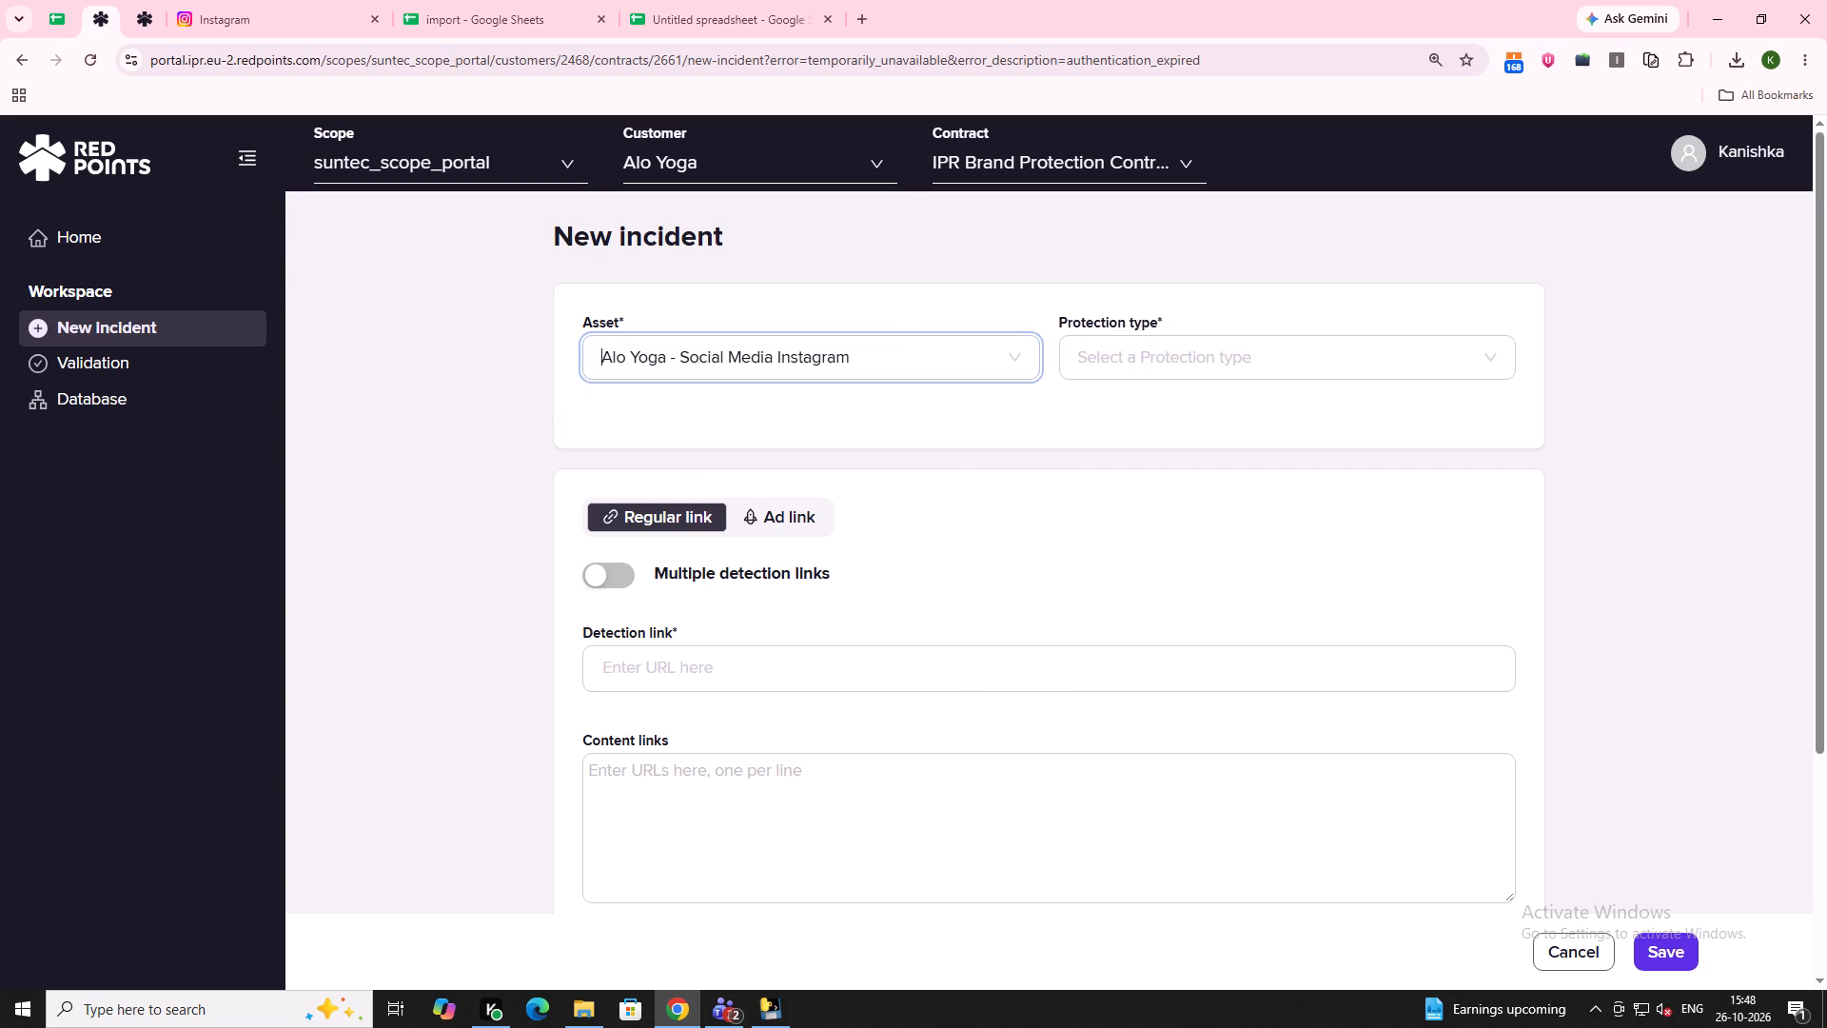
pyautogui.click(1124, 348)
pyautogui.click(1152, 394)
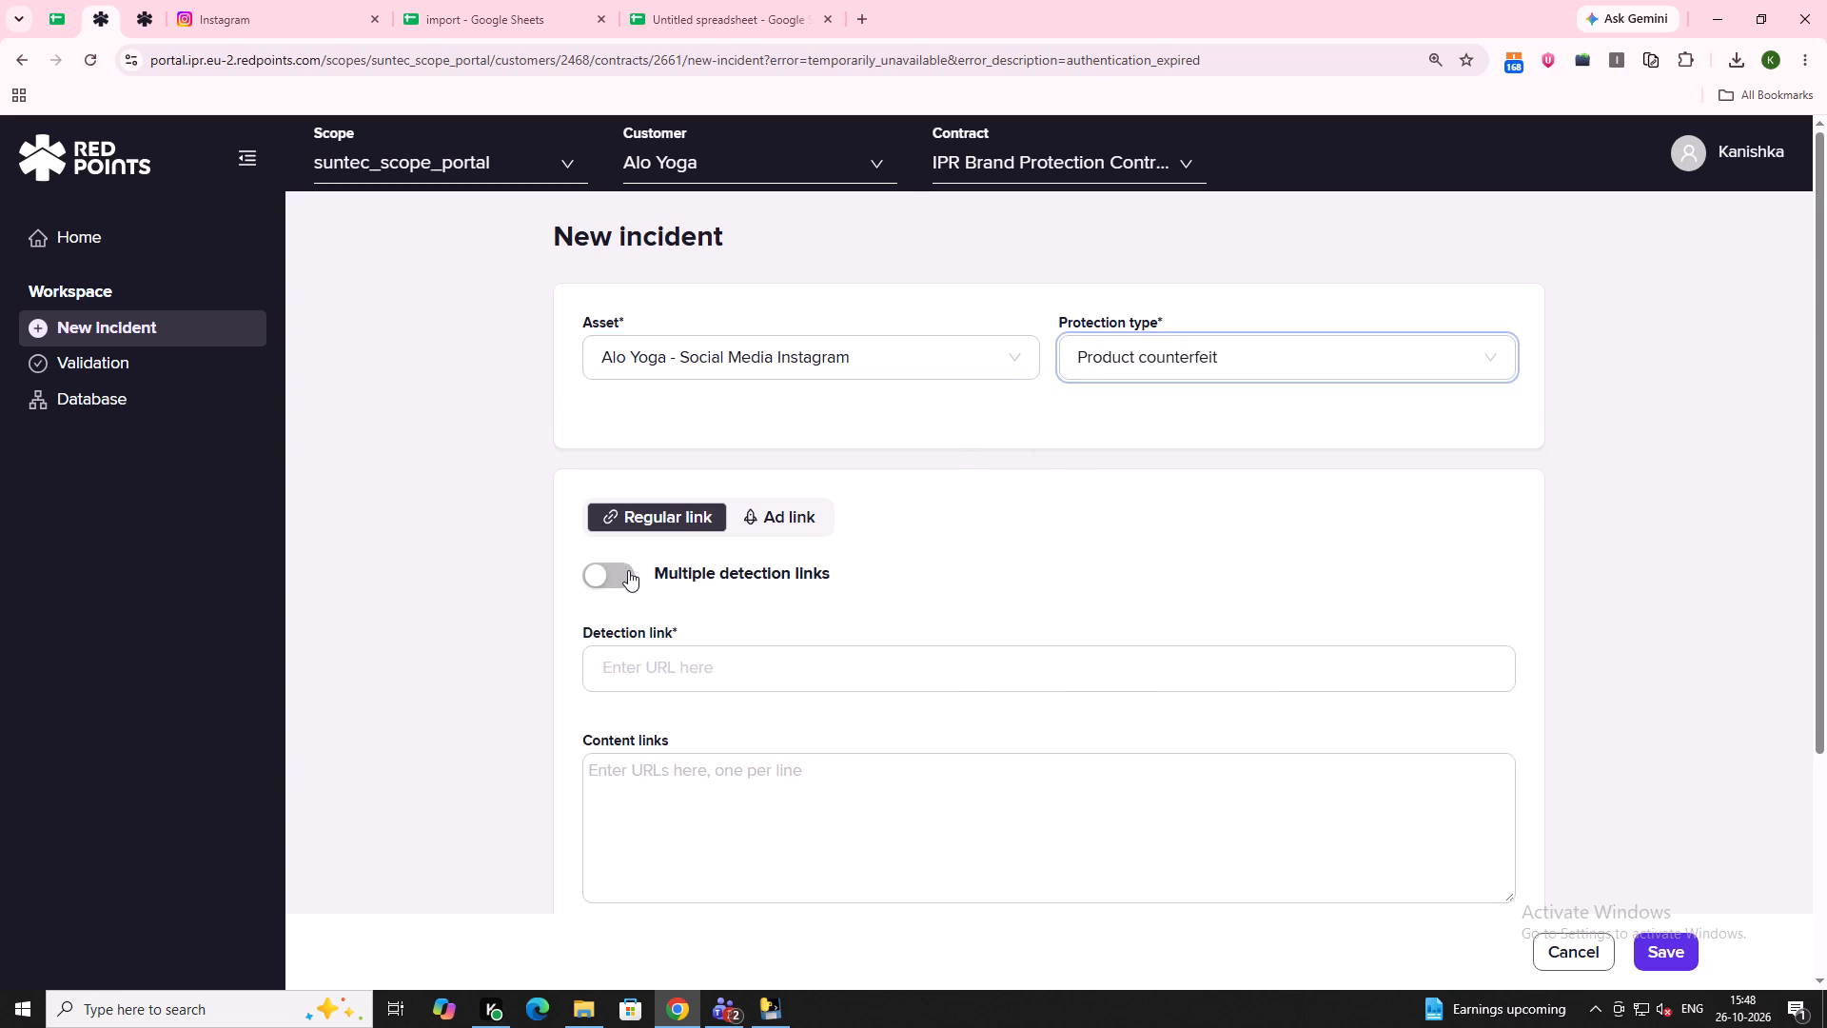
pyautogui.click(628, 570)
pyautogui.click(661, 691)
pyautogui.click(205, 0)
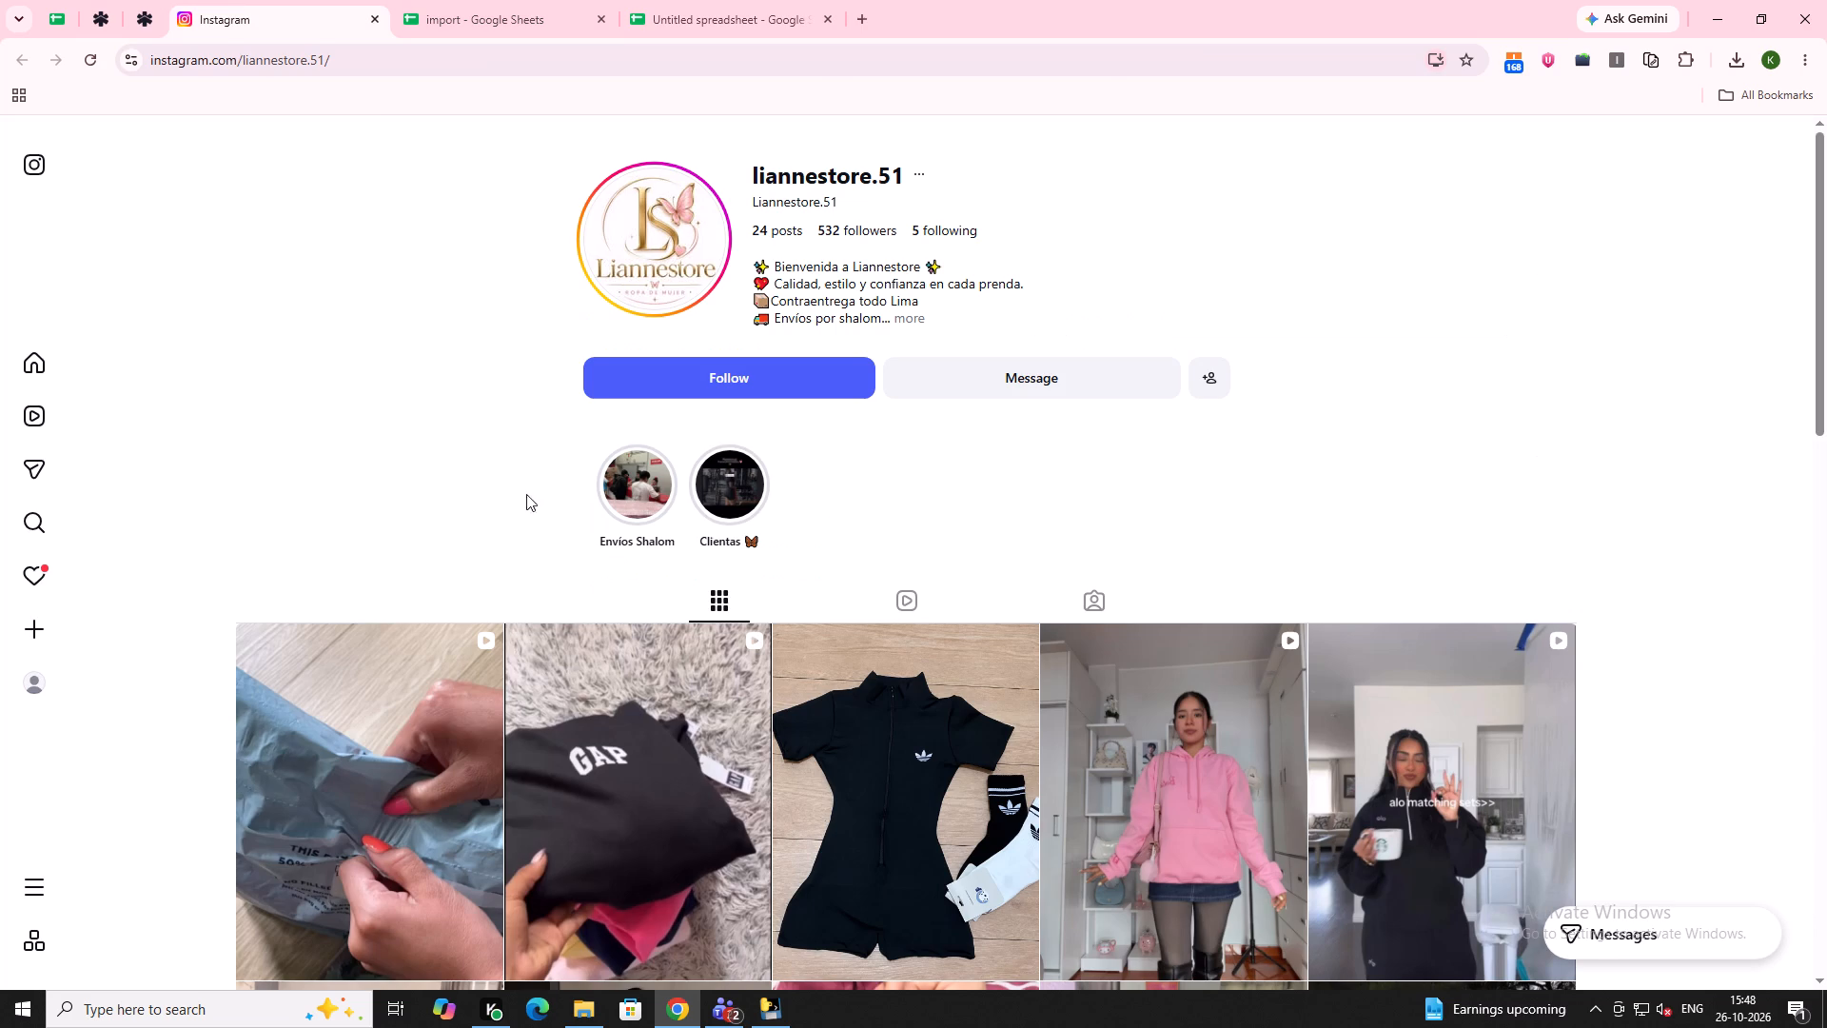
pyautogui.click(312, 781)
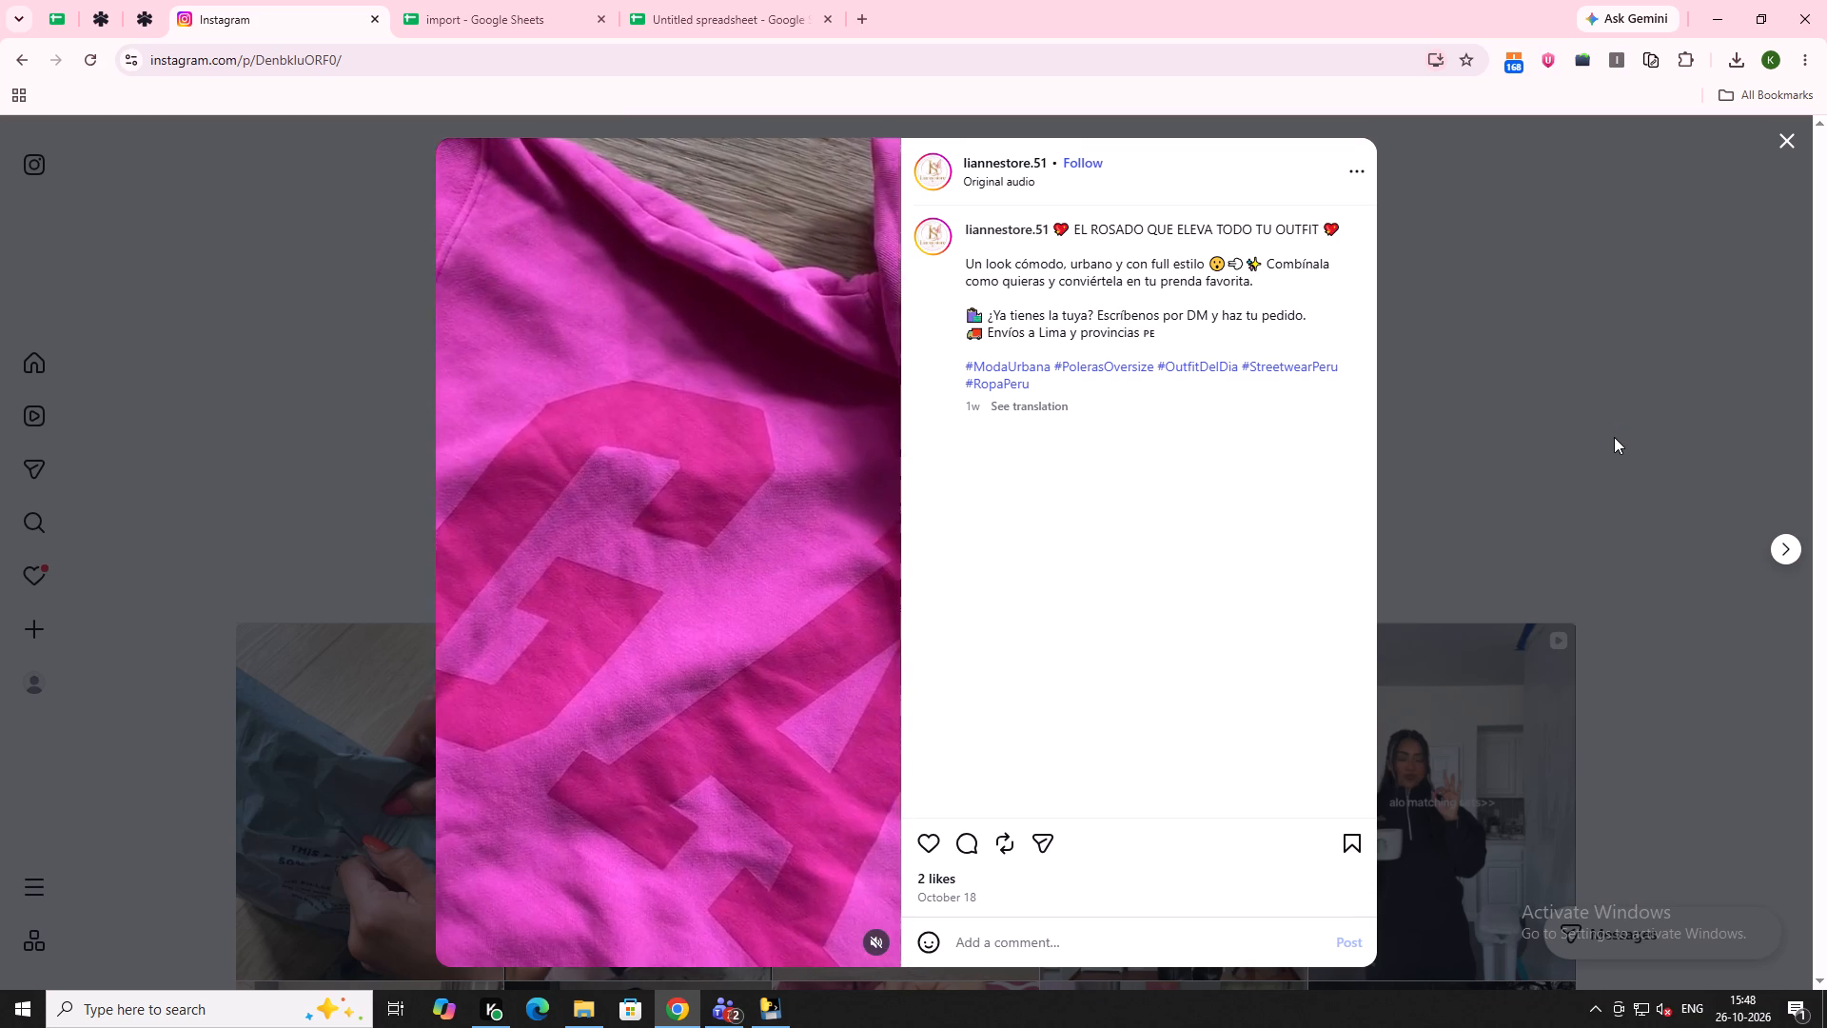
pyautogui.click(1603, 447)
pyautogui.scroll(-2, 953, 712)
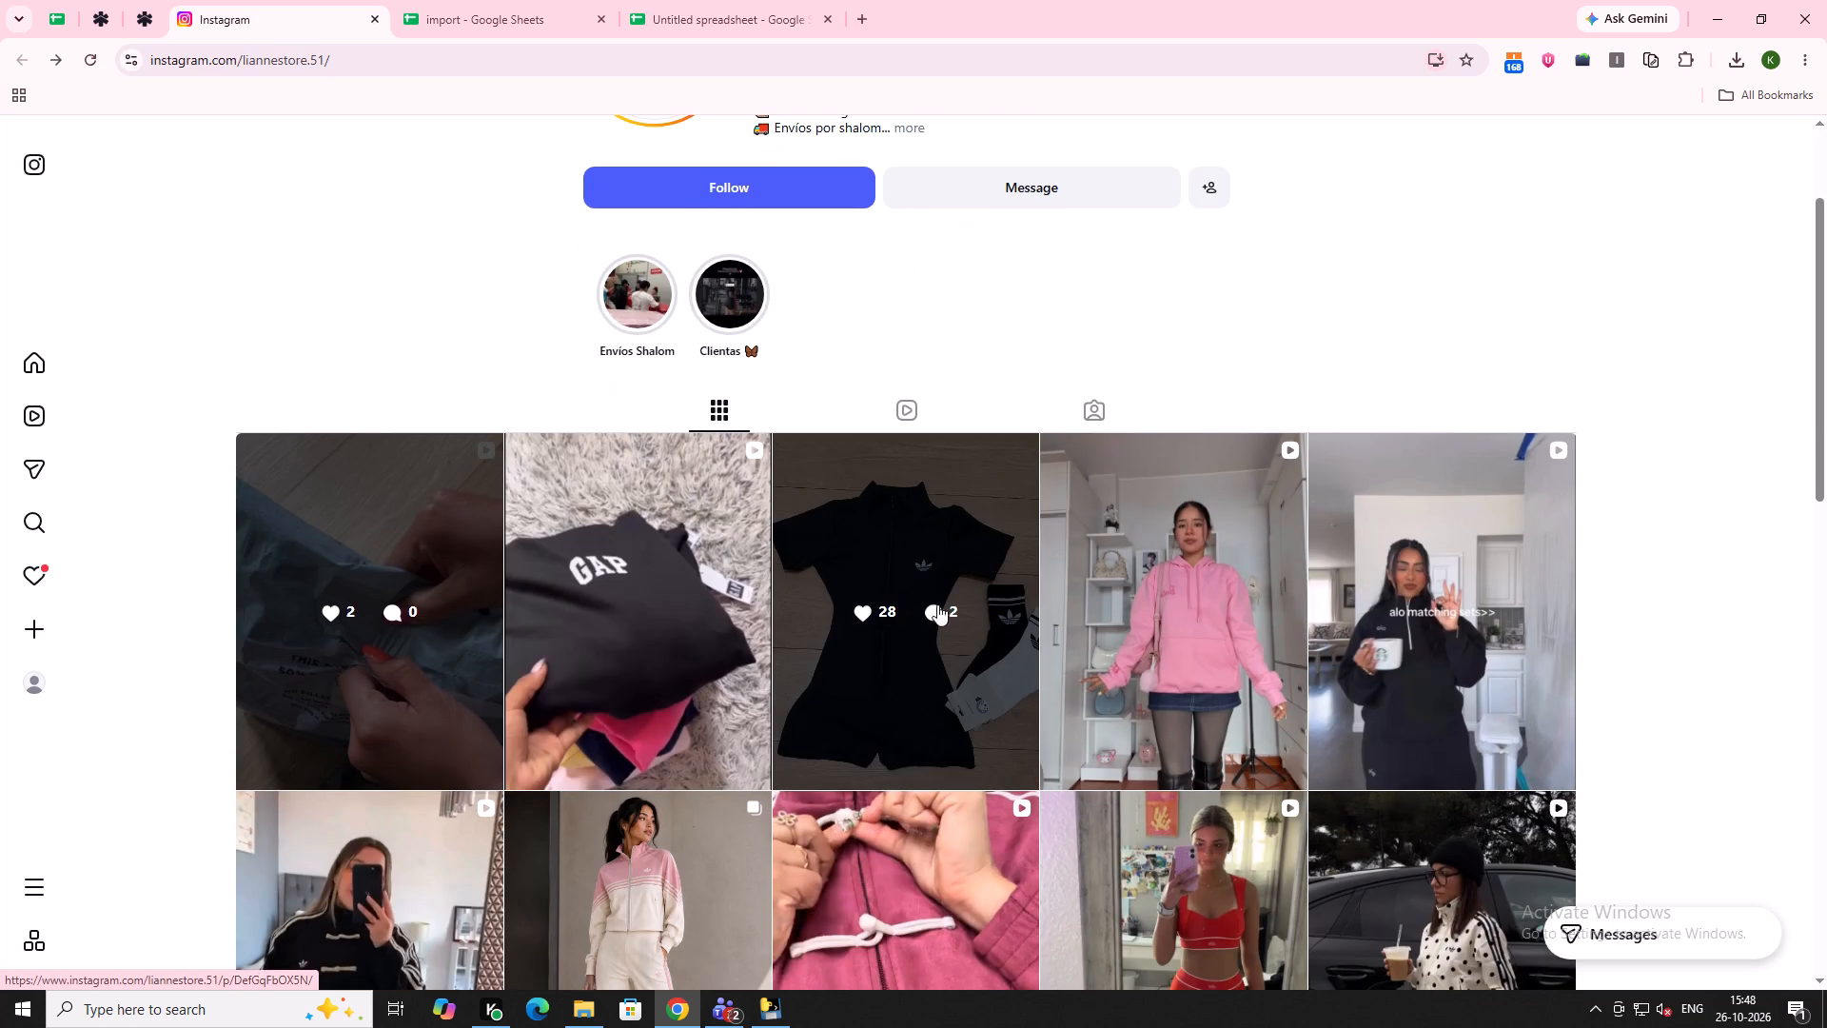
pyautogui.click(1135, 667)
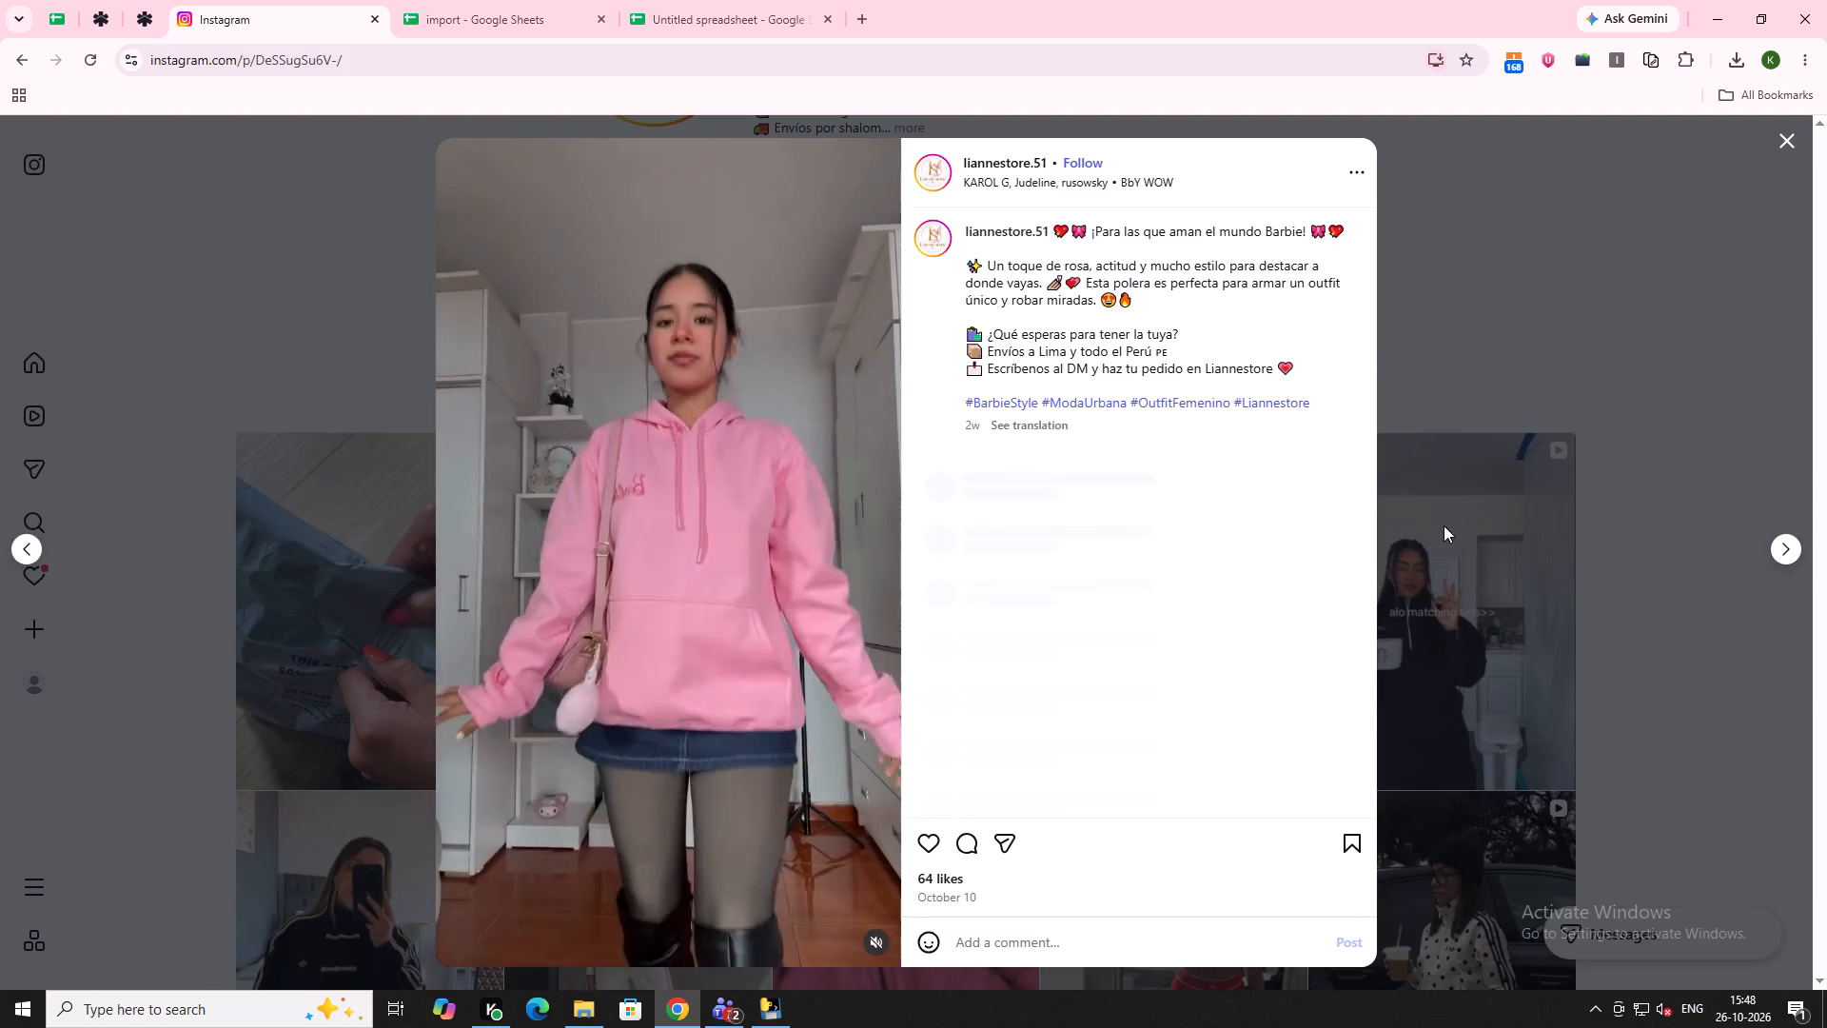
pyautogui.click(1593, 436)
pyautogui.click(1485, 561)
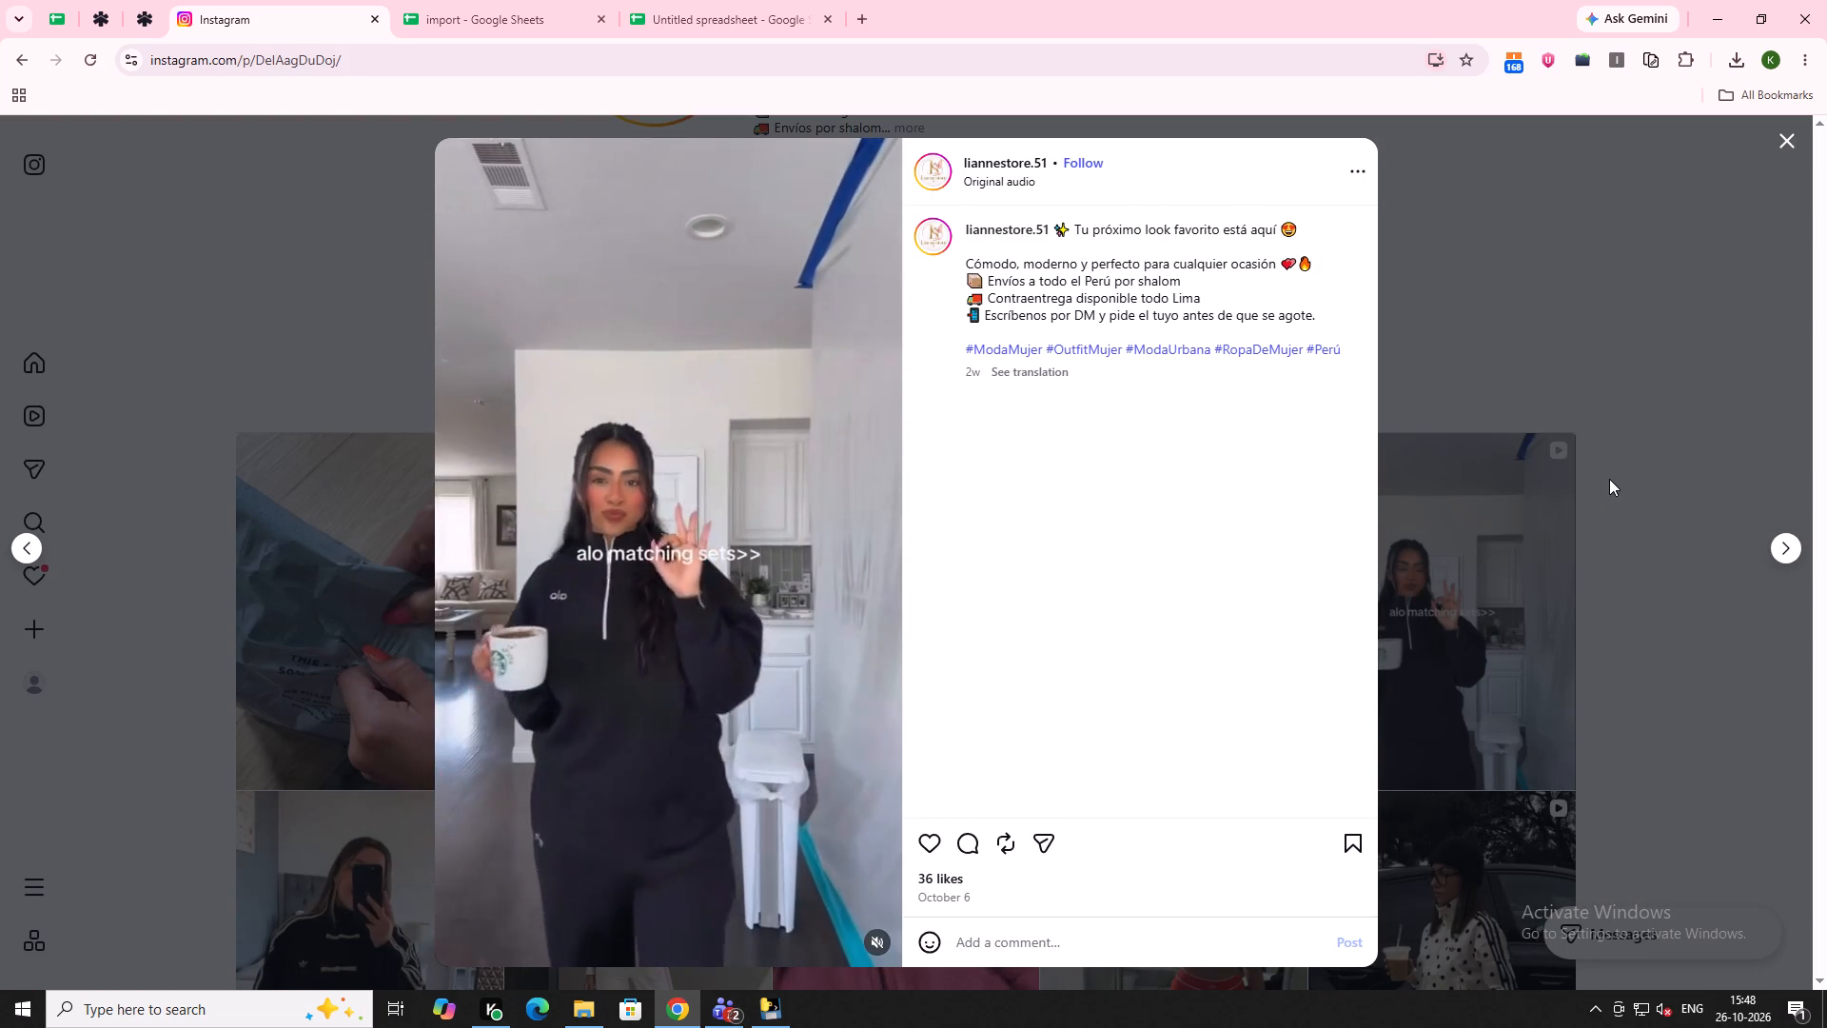
pyautogui.hotkey('ctrl', 'l')
pyautogui.hotkey('ctrl', 'c')
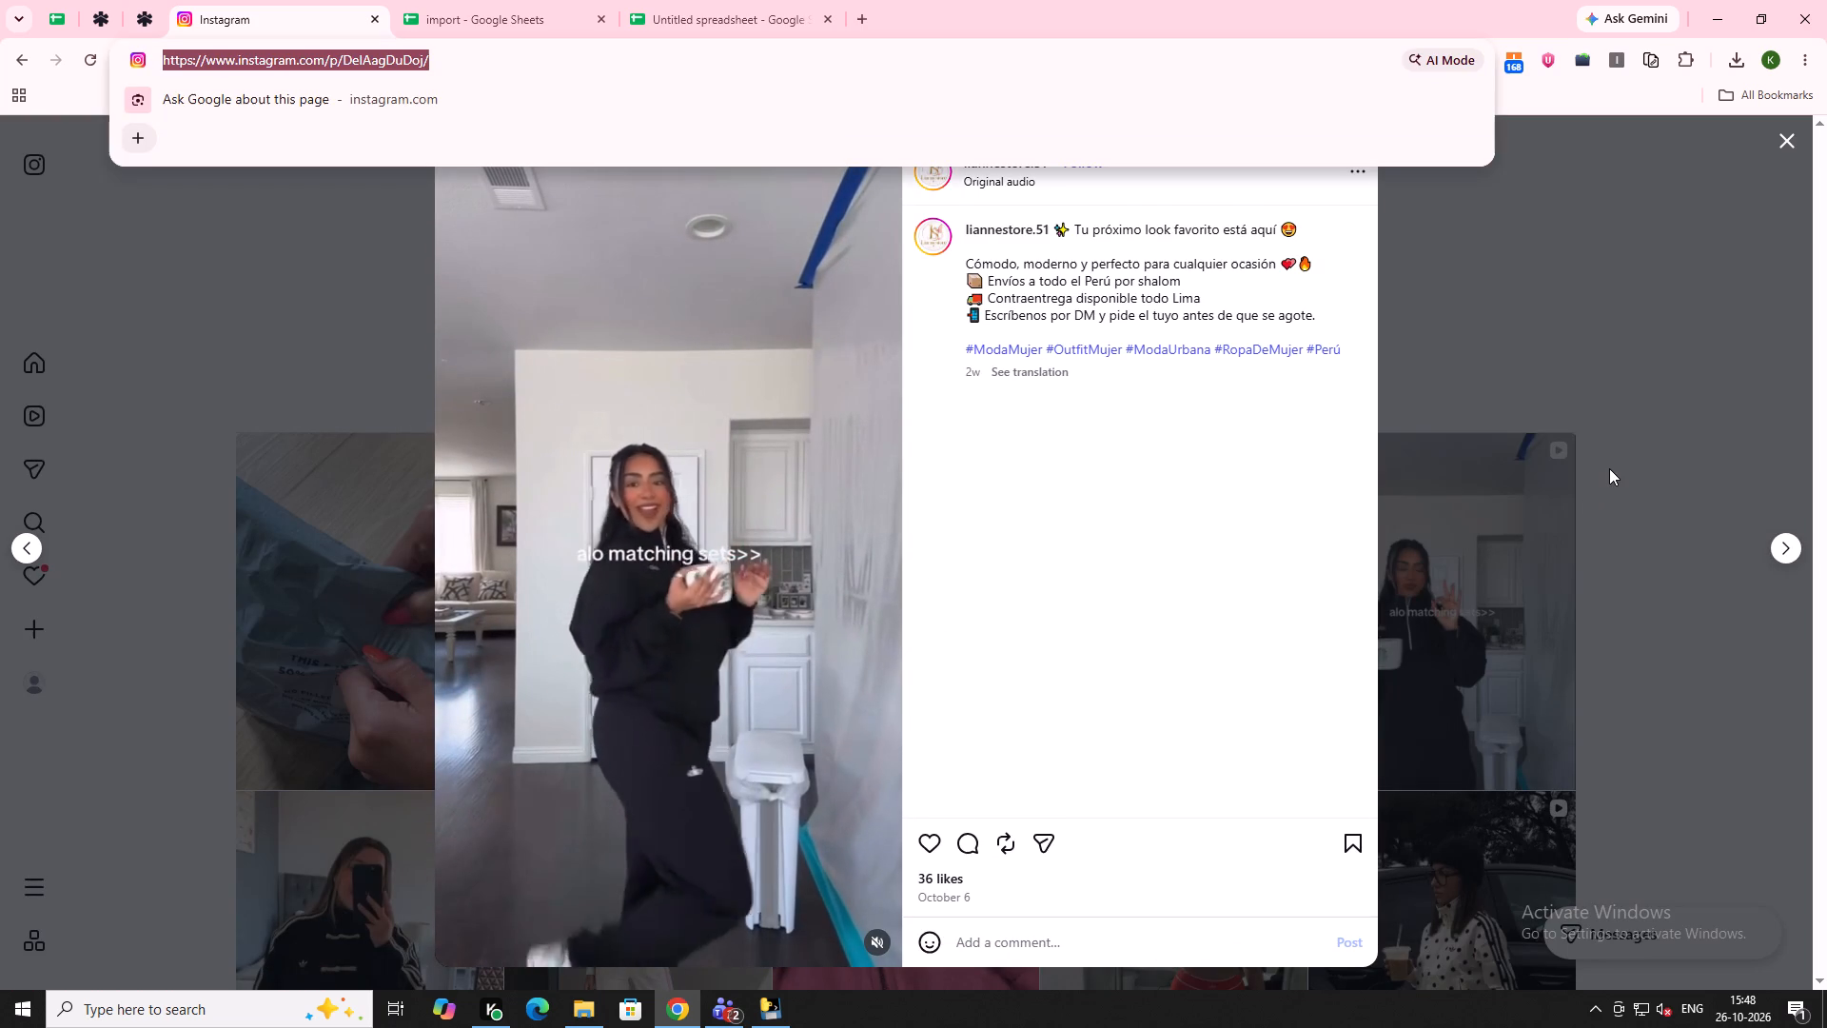
pyautogui.click(98, 0)
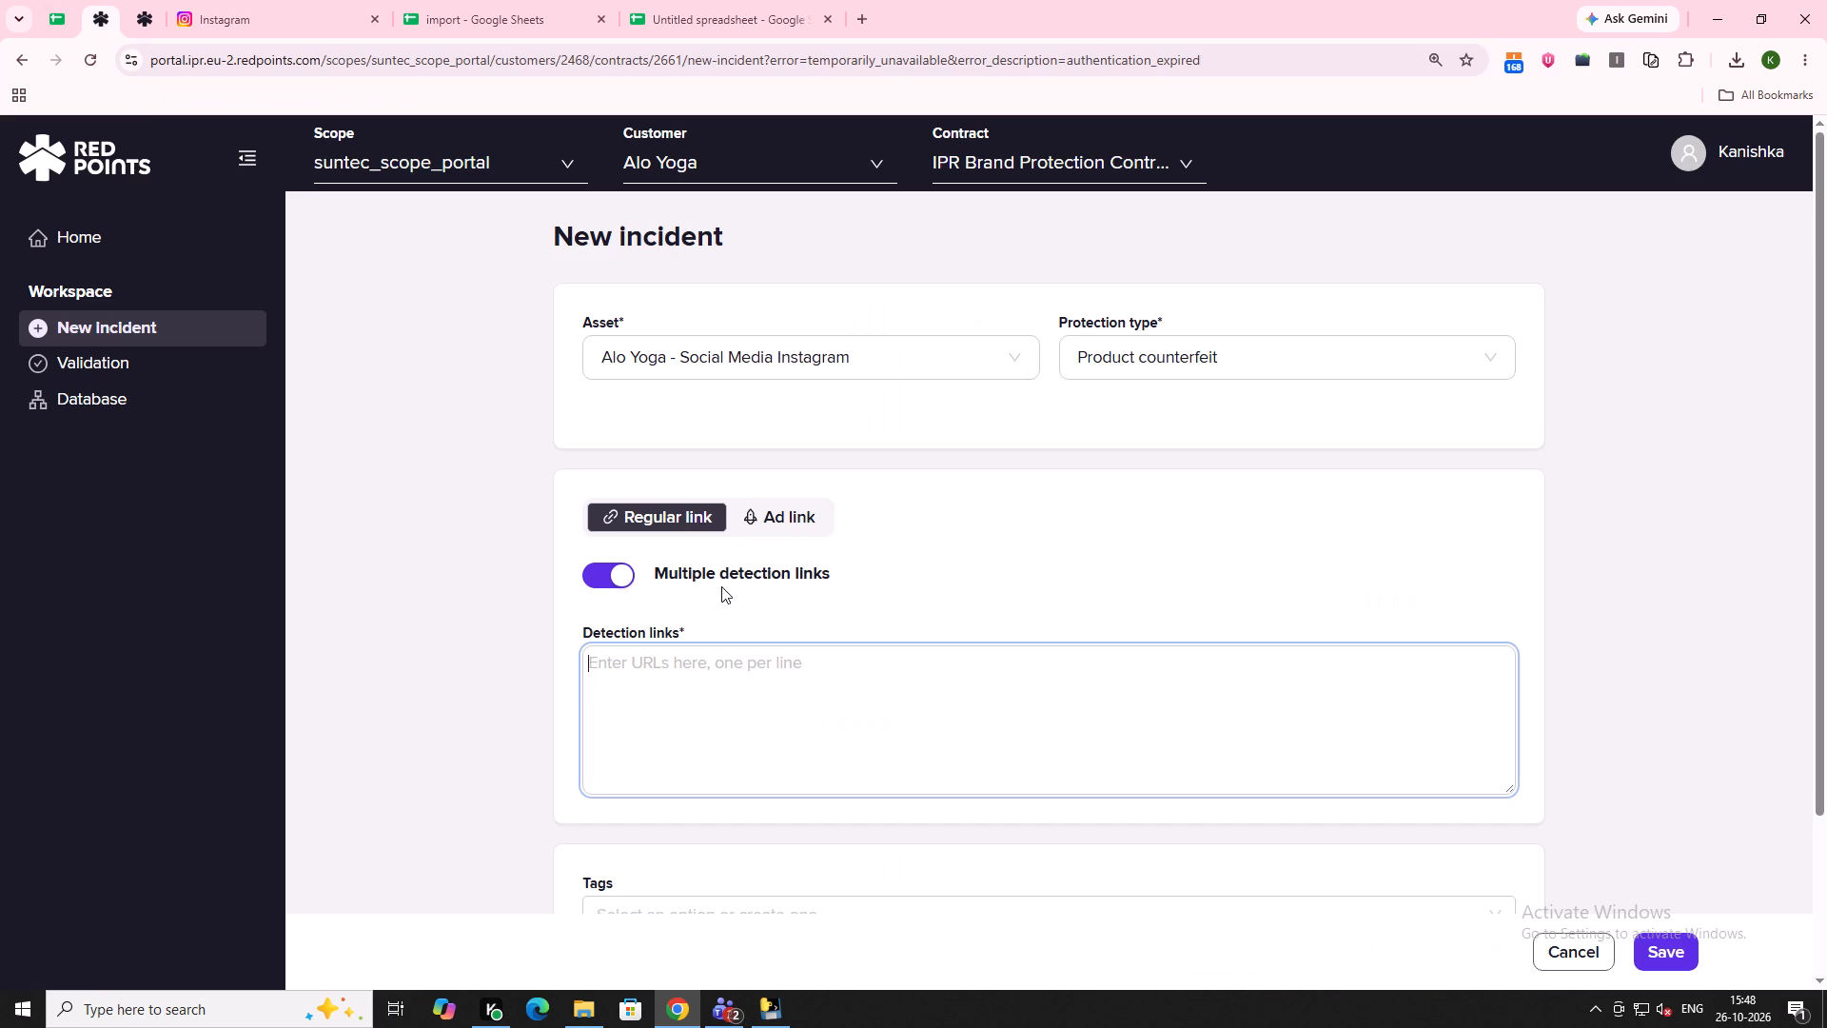
pyautogui.hotkey('ctrl', 'v')
pyautogui.hotkey('shift', 'Return')
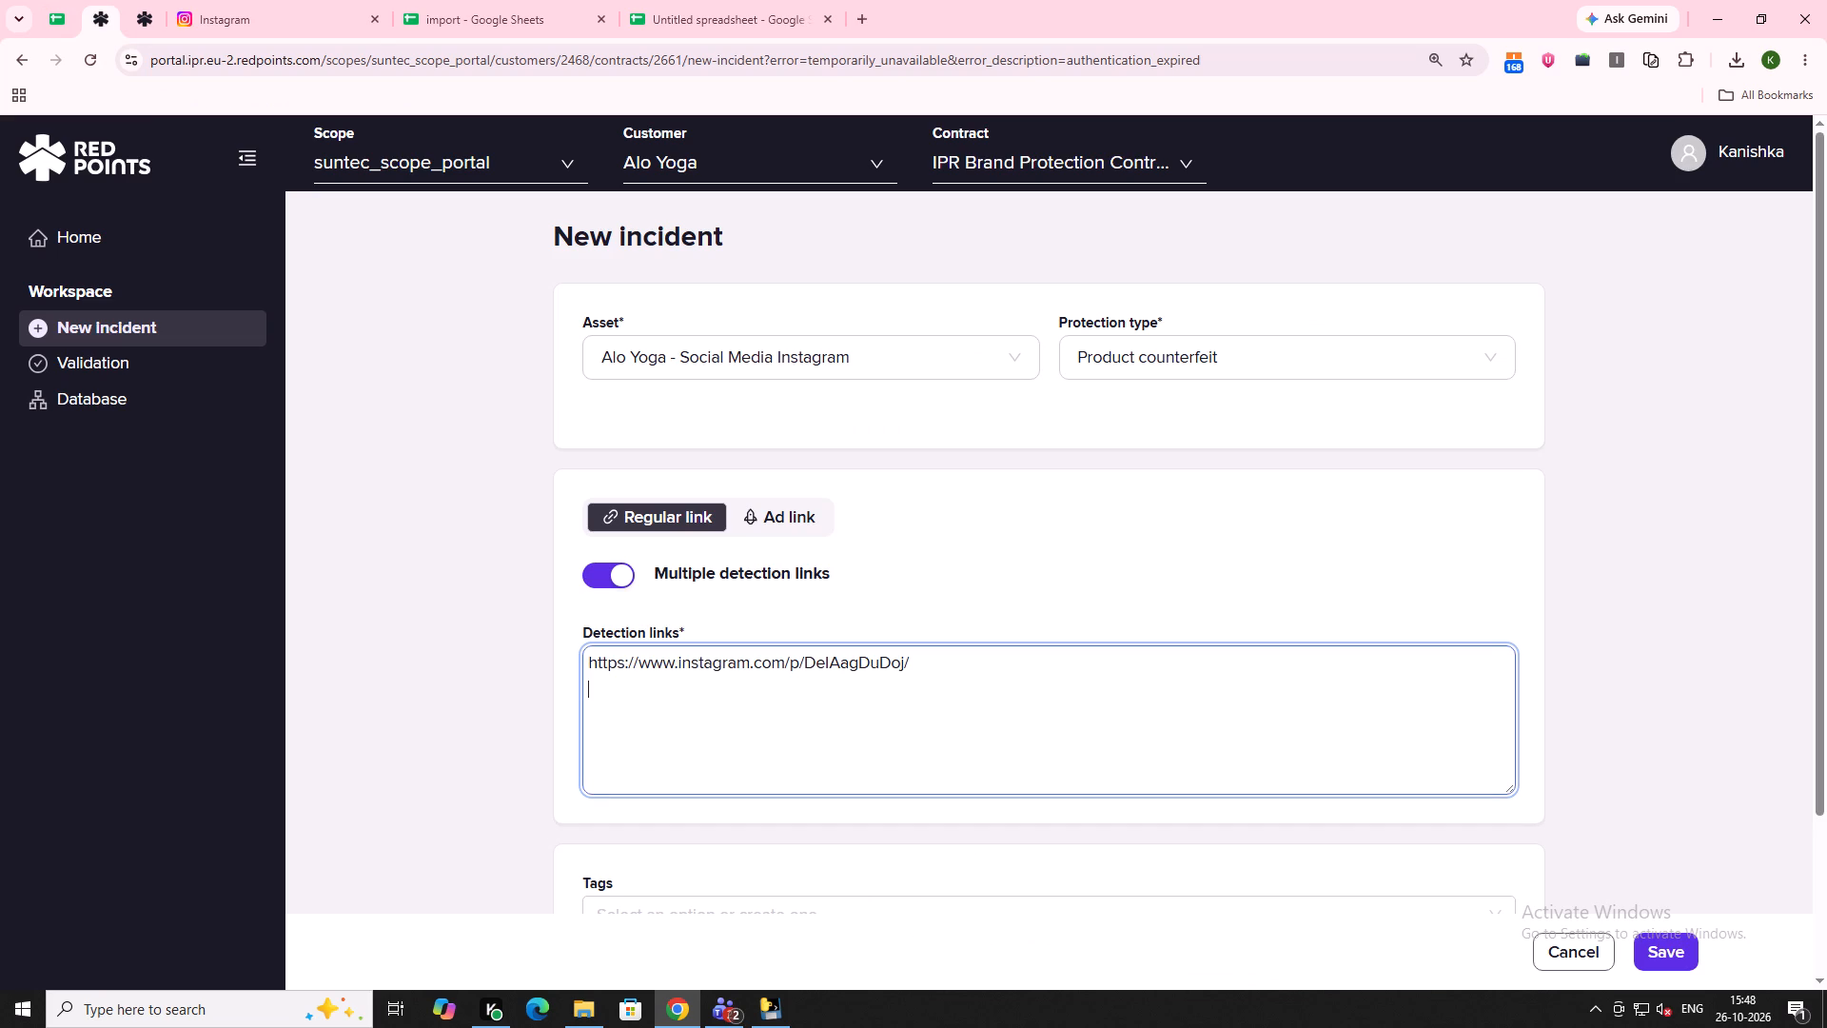
pyautogui.click(185, 0)
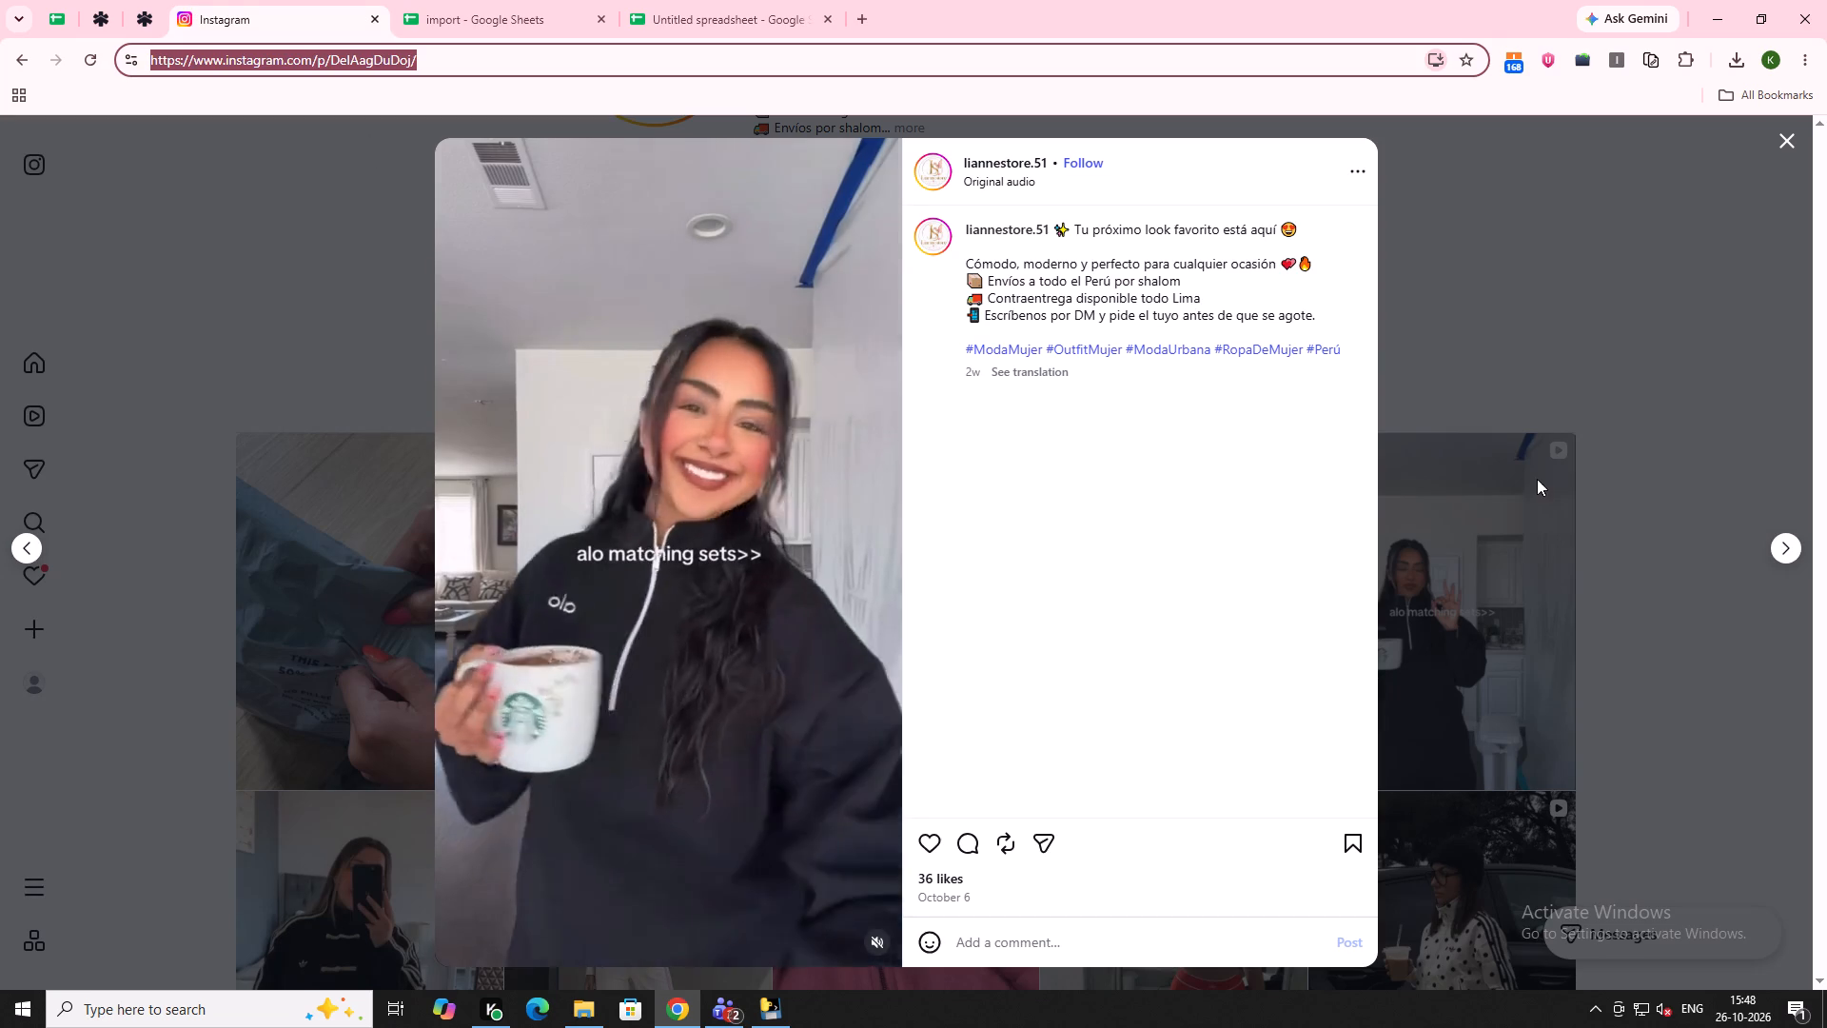
pyautogui.click(1541, 478)
pyautogui.scroll(-2, 905, 883)
pyautogui.click(348, 832)
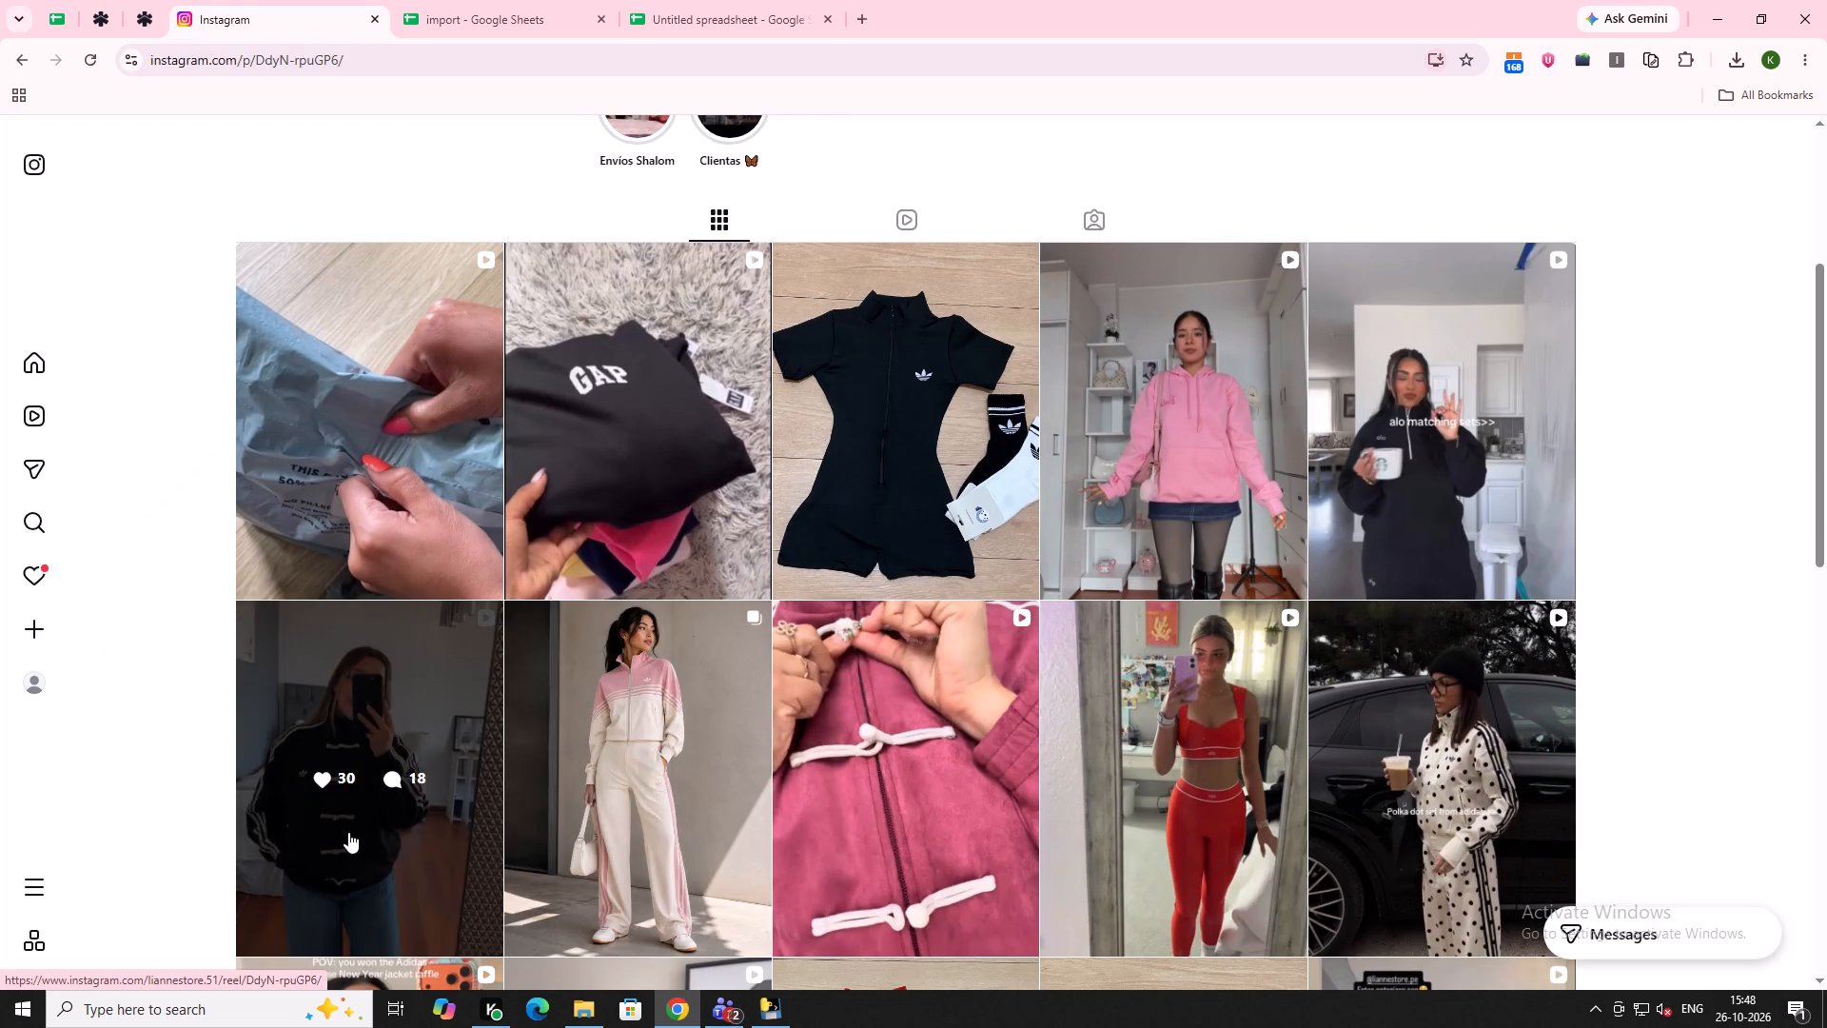
pyautogui.click(1729, 535)
pyautogui.scroll(-1, 645, 858)
pyautogui.click(605, 790)
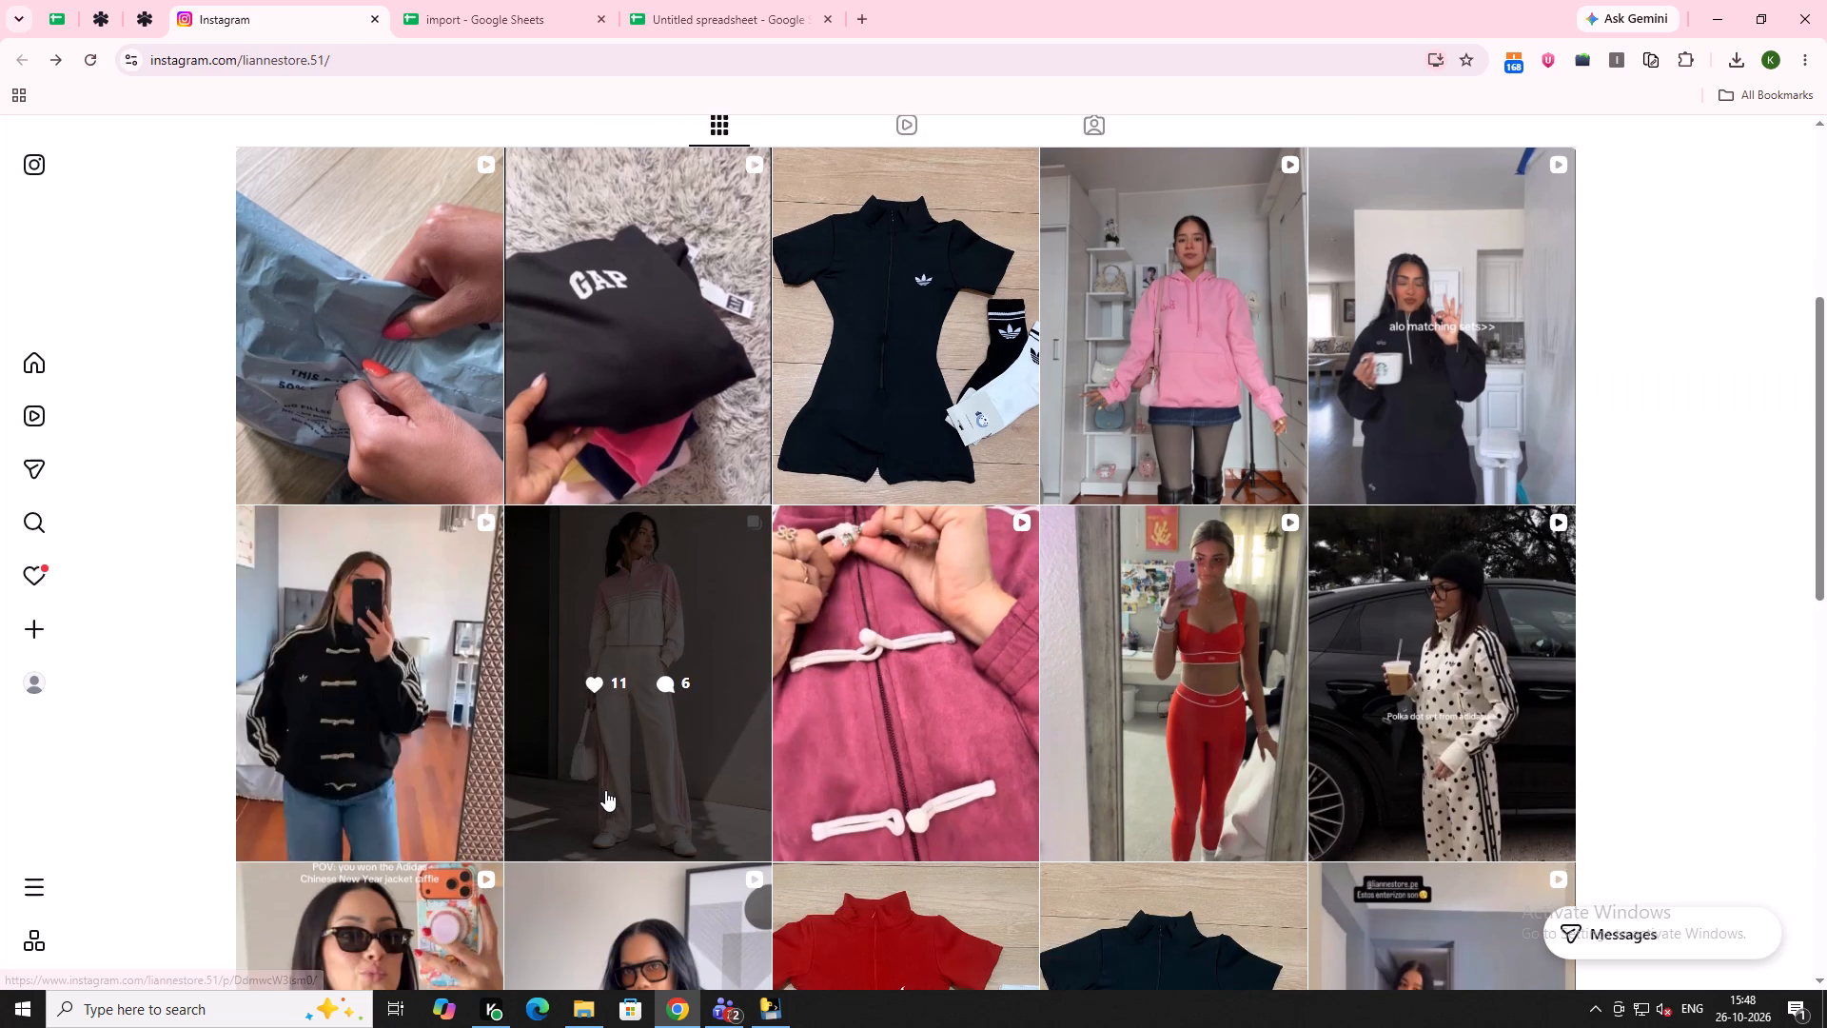
pyautogui.click(1784, 621)
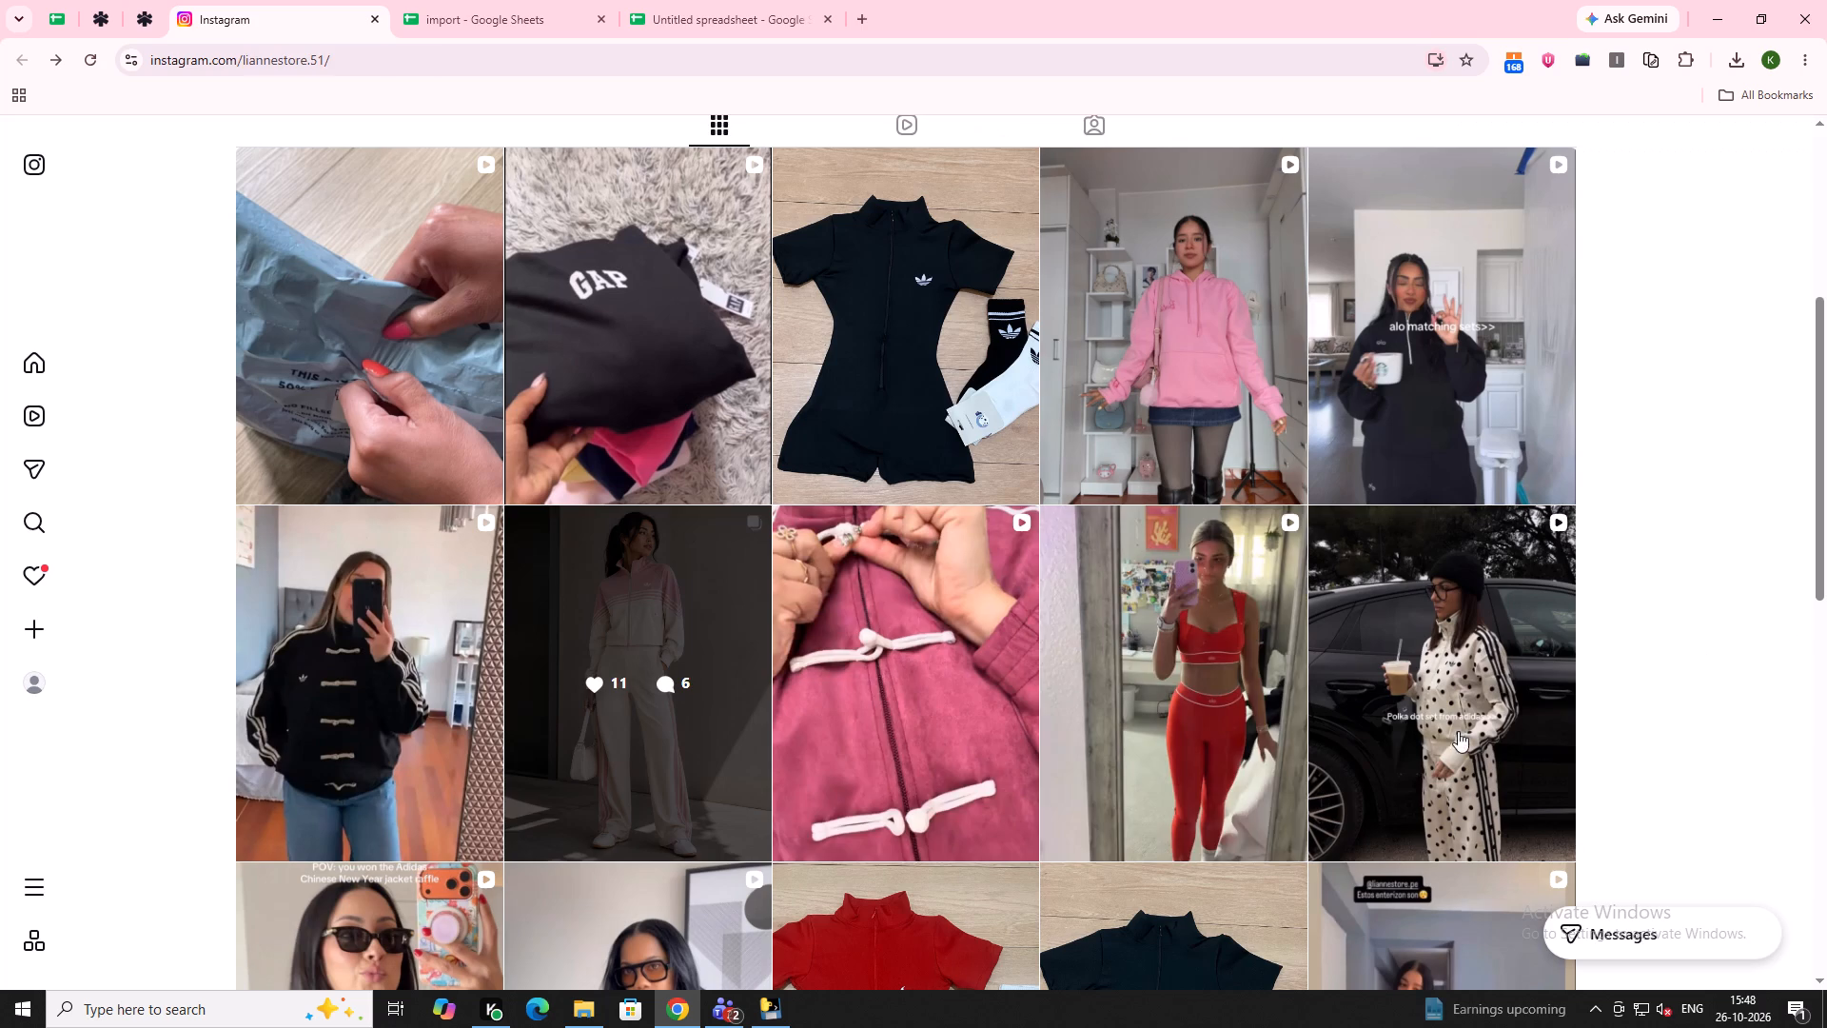
# Add the link of liannestore.51's maroon toggle jacket close-up post to the incident's detection links, and close the post.
pyautogui.click(1005, 740)
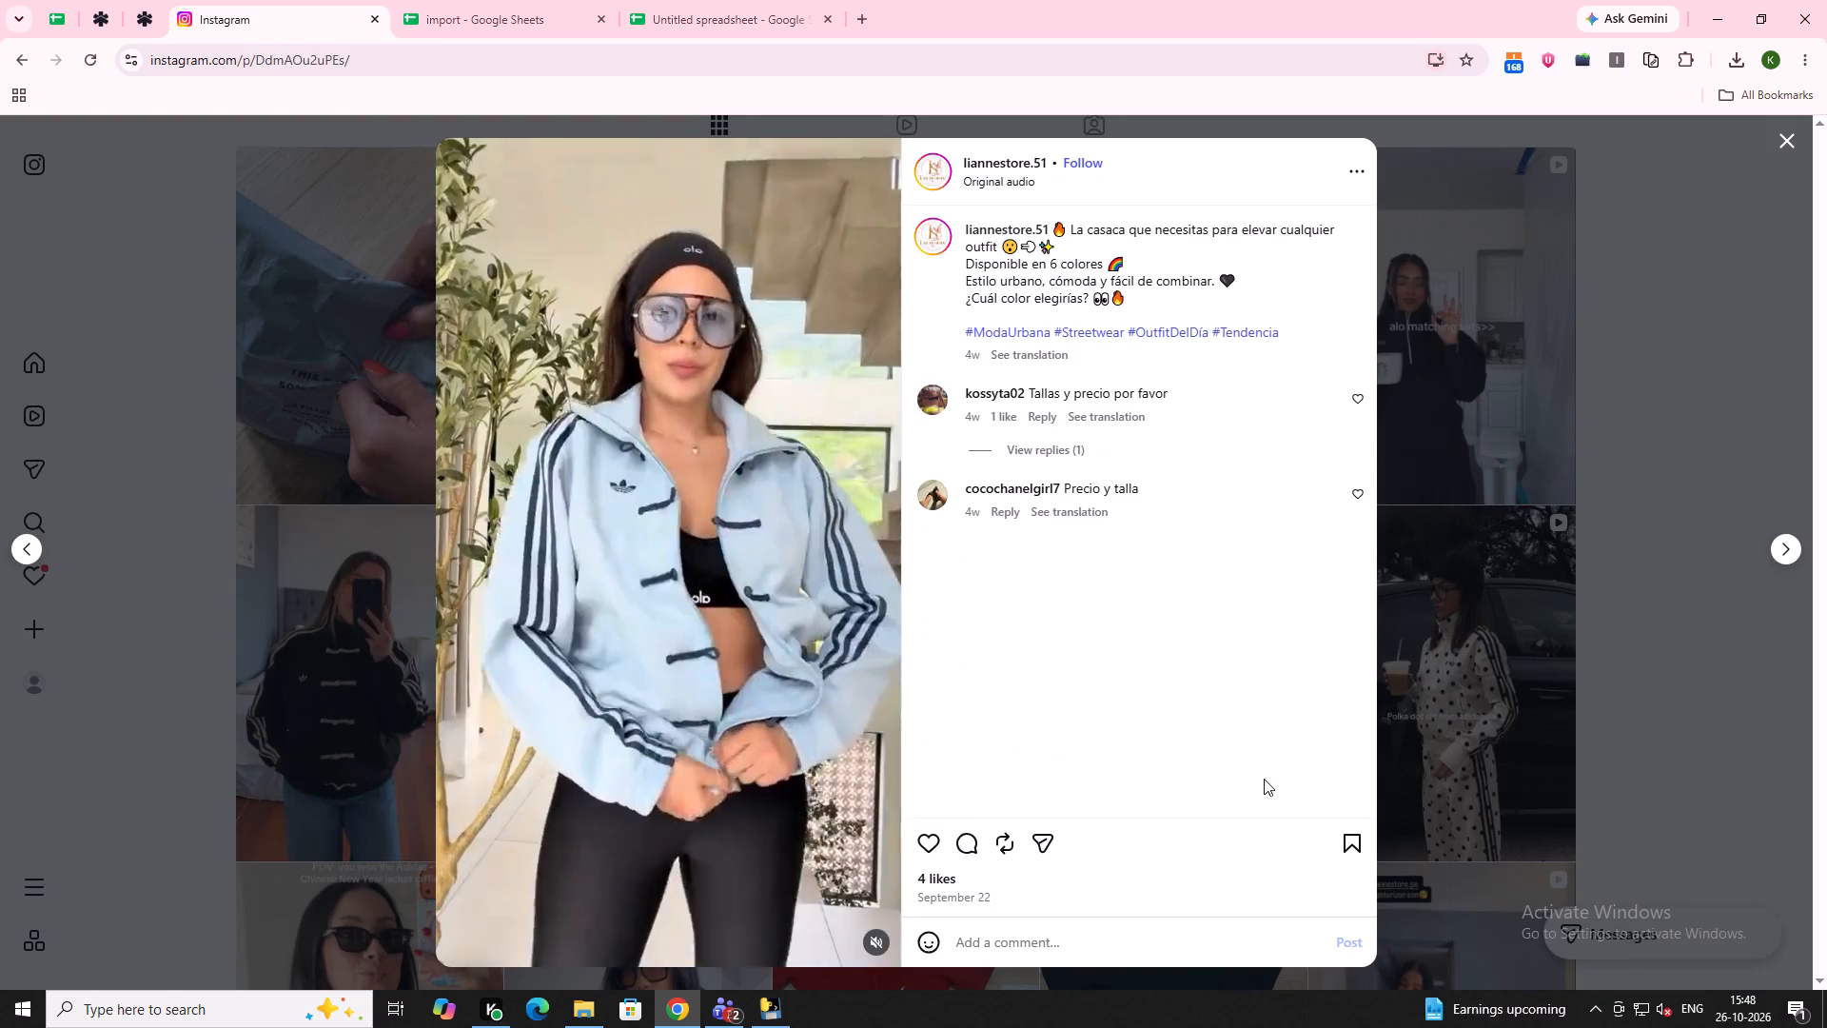
pyautogui.hotkey('ctrl', 'l')
pyautogui.hotkey('ctrl', 'c')
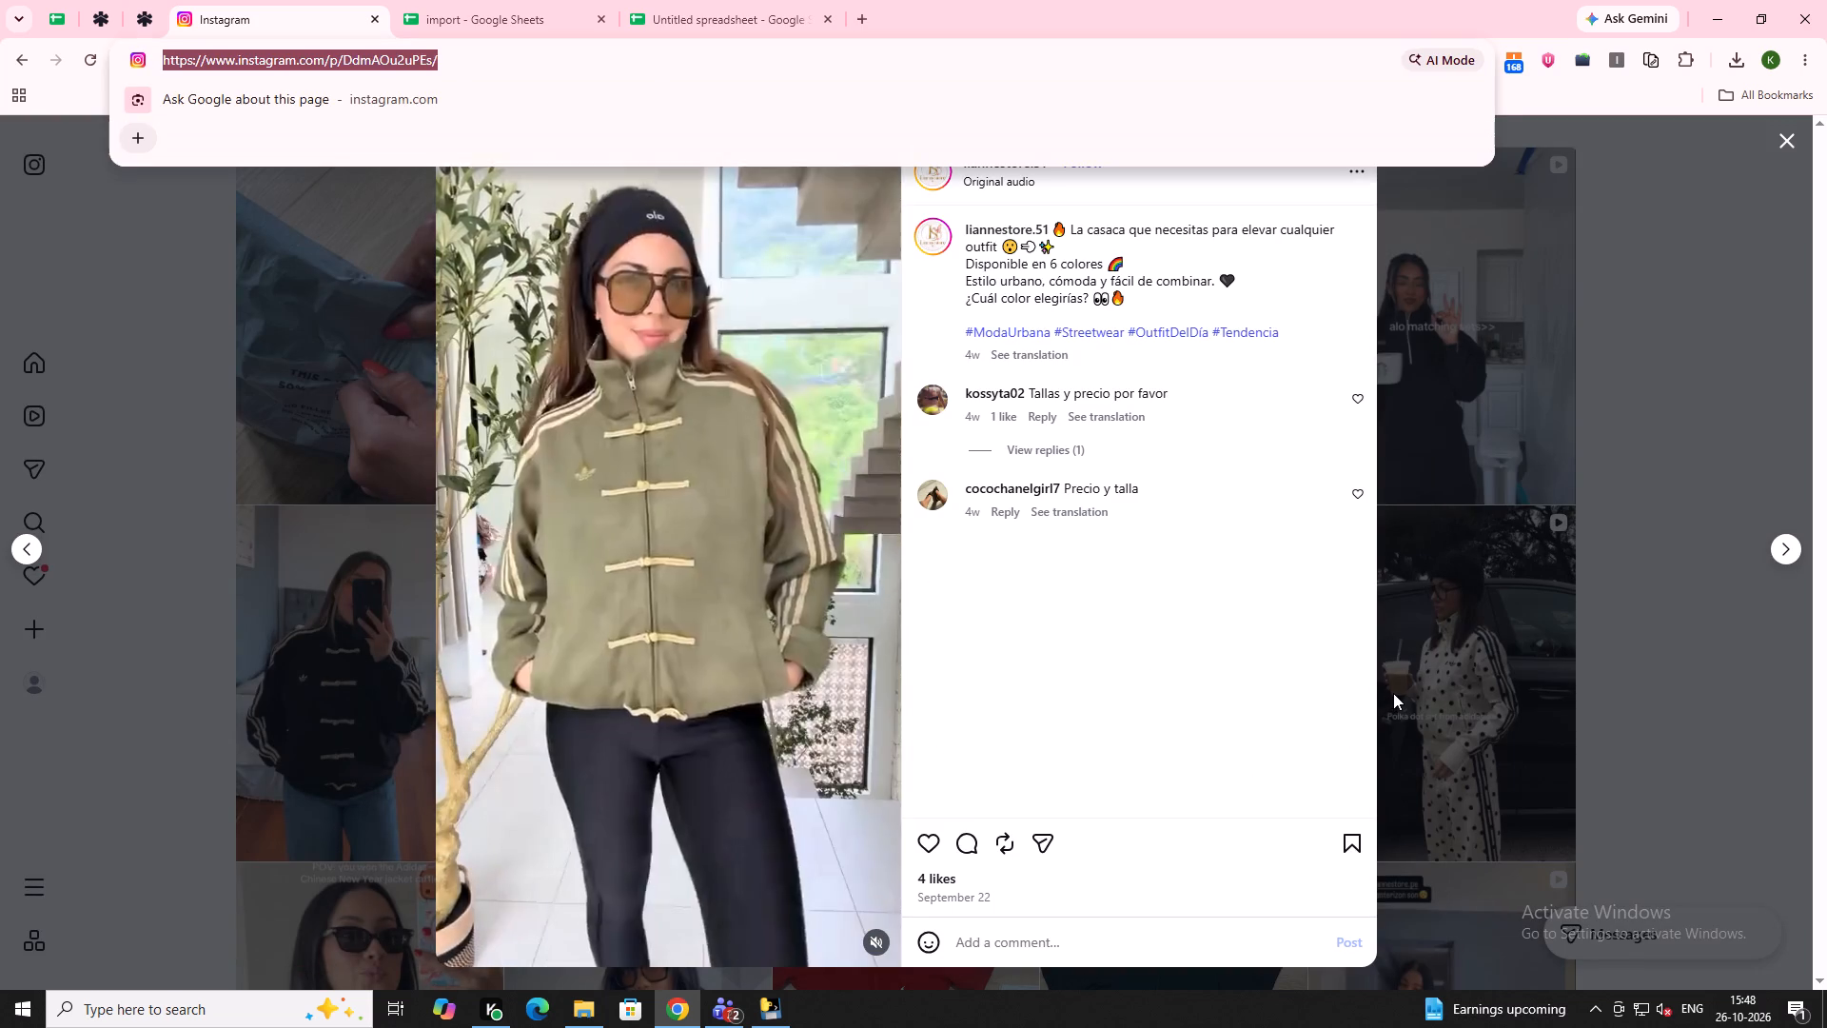
pyautogui.scroll(1, 1393, 693)
pyautogui.click(93, 8)
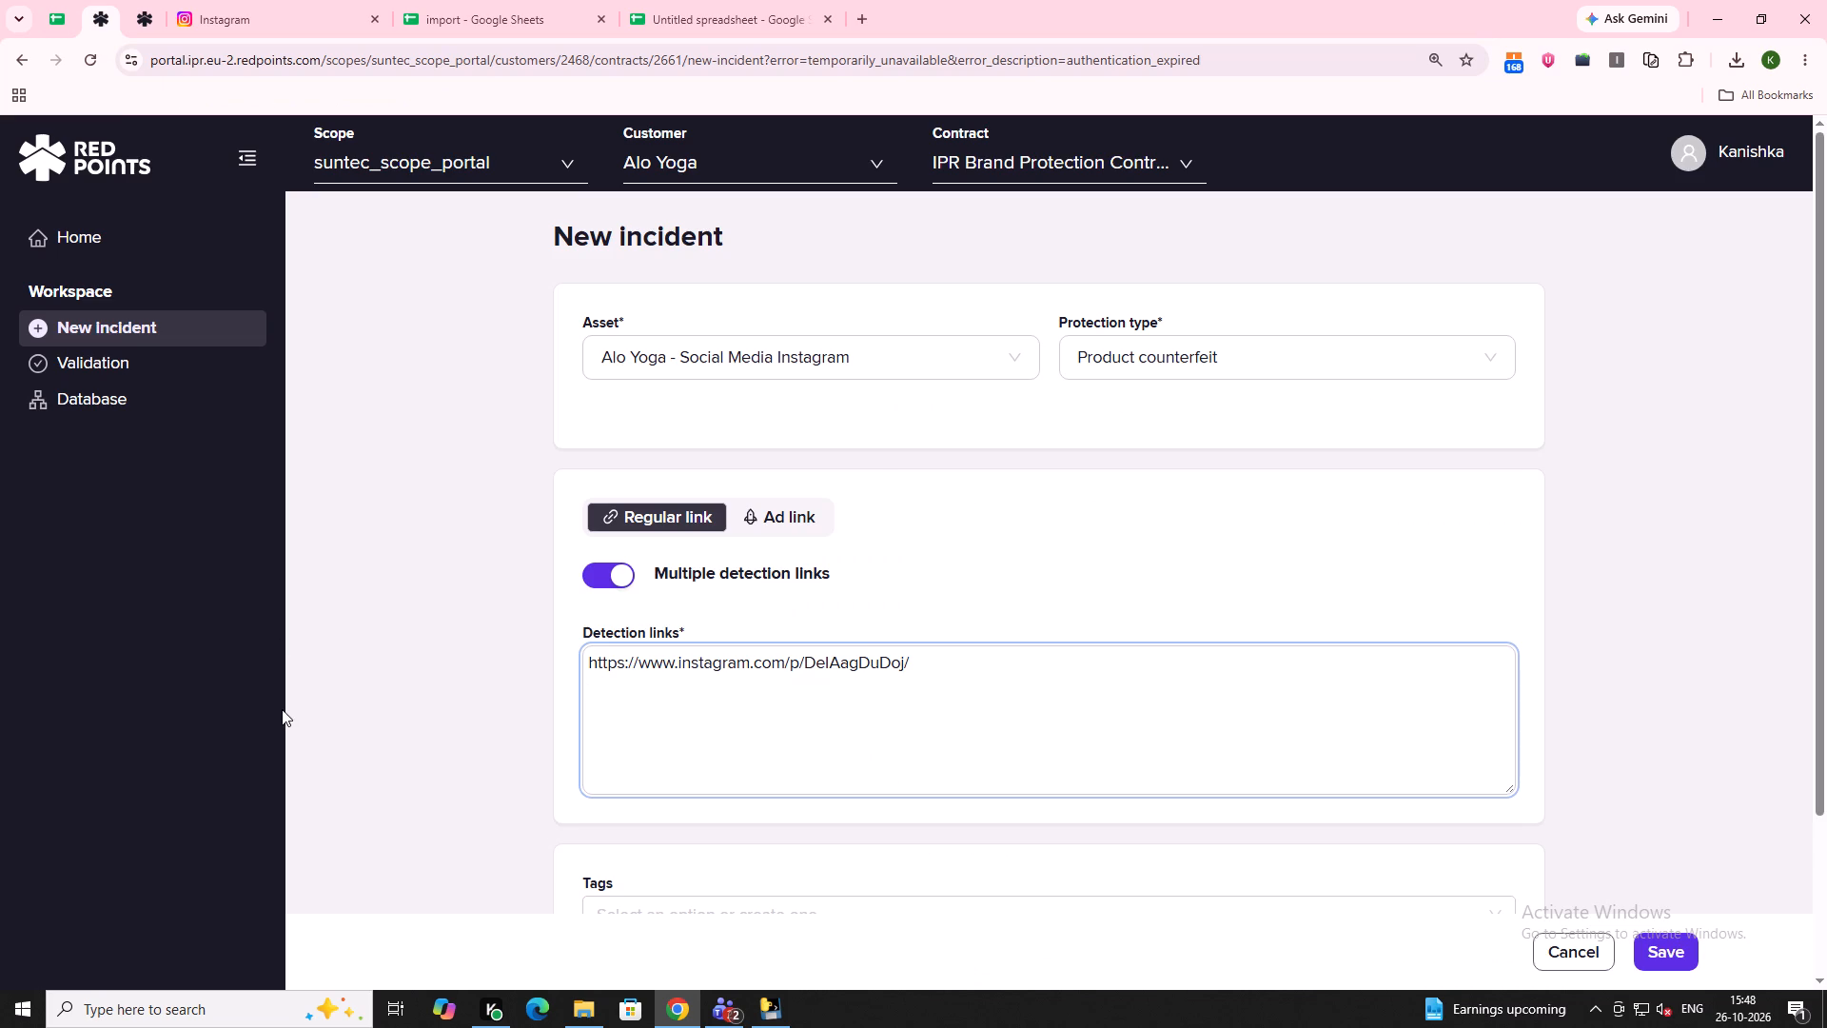
pyautogui.hotkey('ctrl', 'v')
pyautogui.hotkey('shift', 'Return')
pyautogui.click(237, 3)
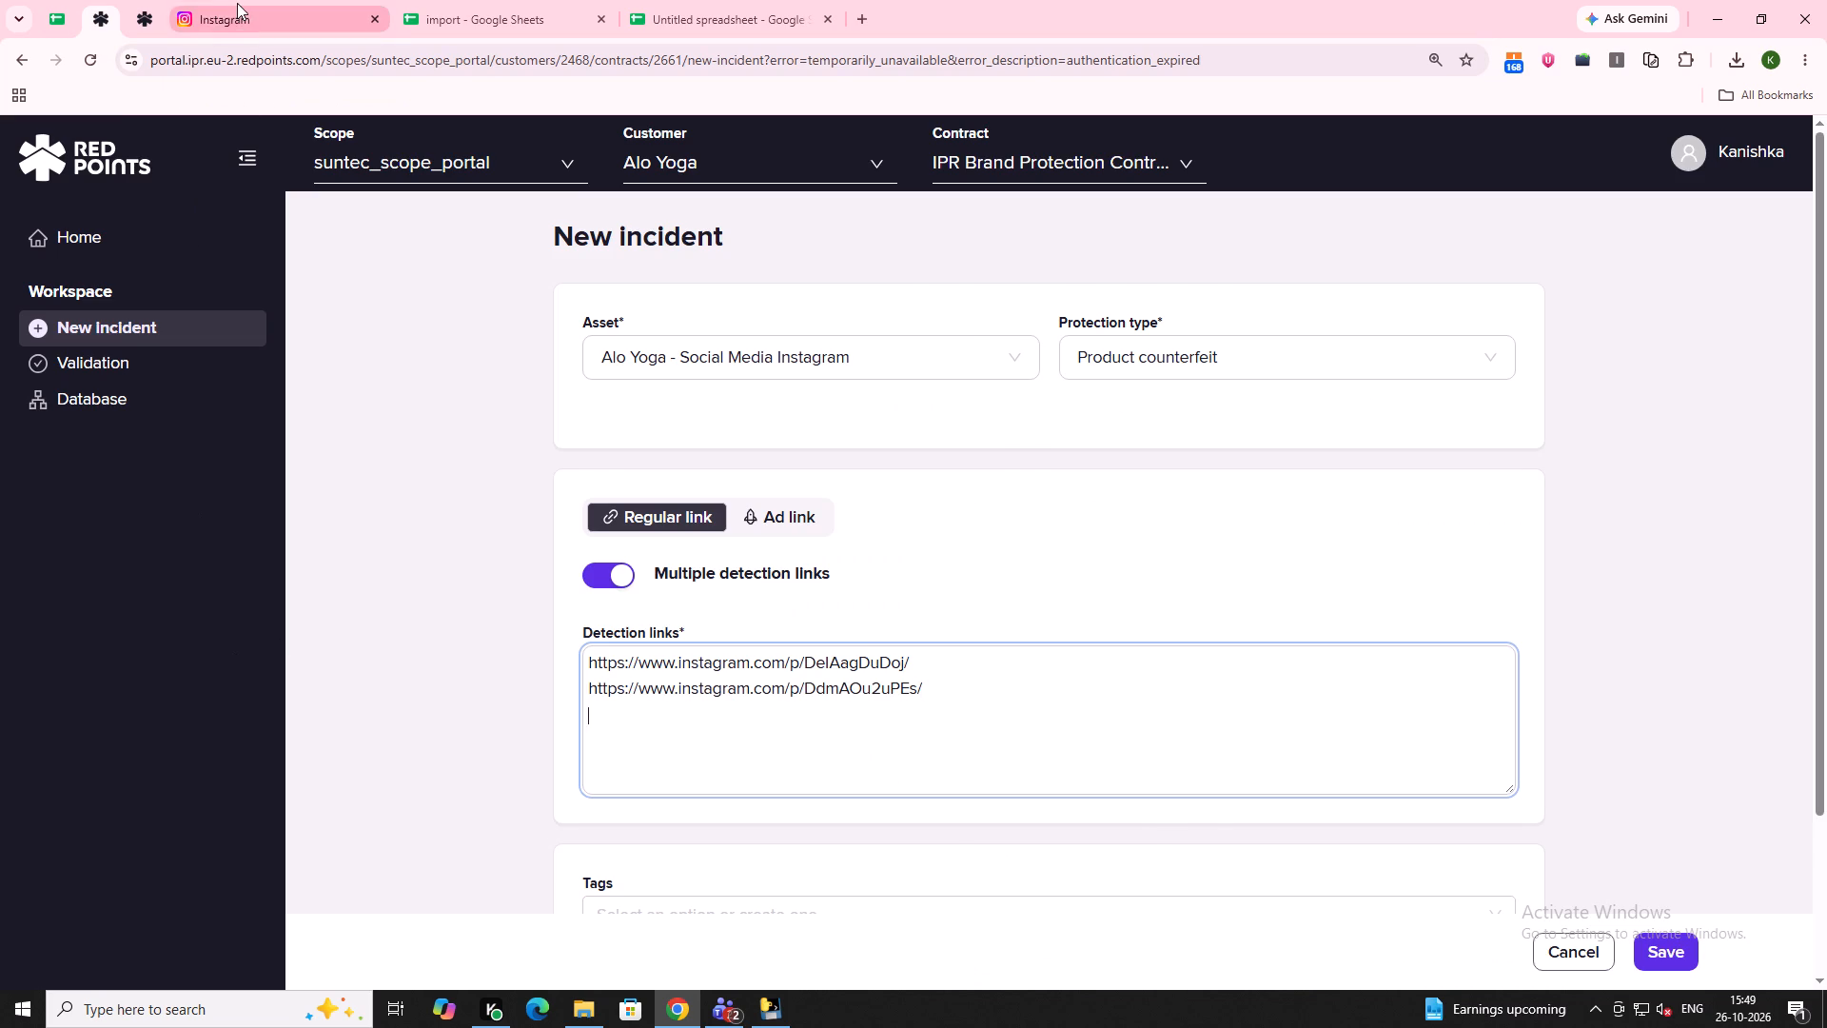
pyautogui.click(1648, 524)
pyautogui.scroll(-2, 1367, 699)
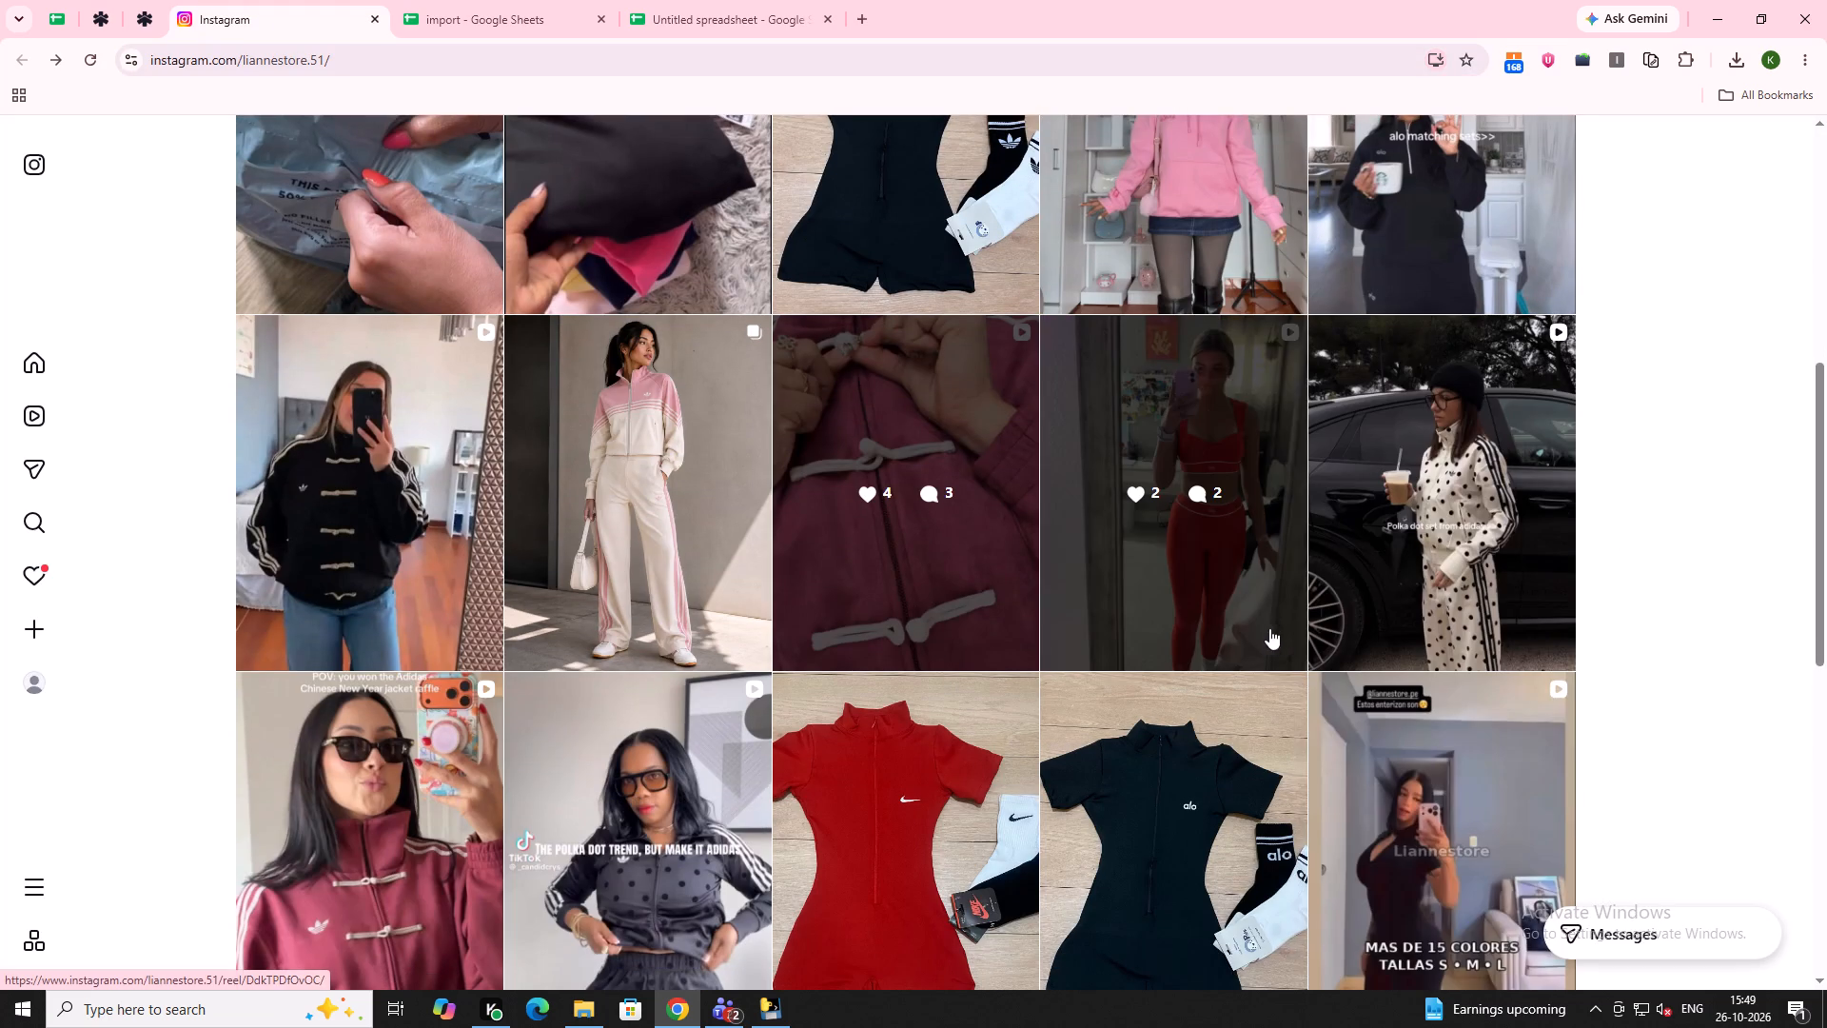
pyautogui.click(1259, 609)
pyautogui.hotkey('ctrl', 'l')
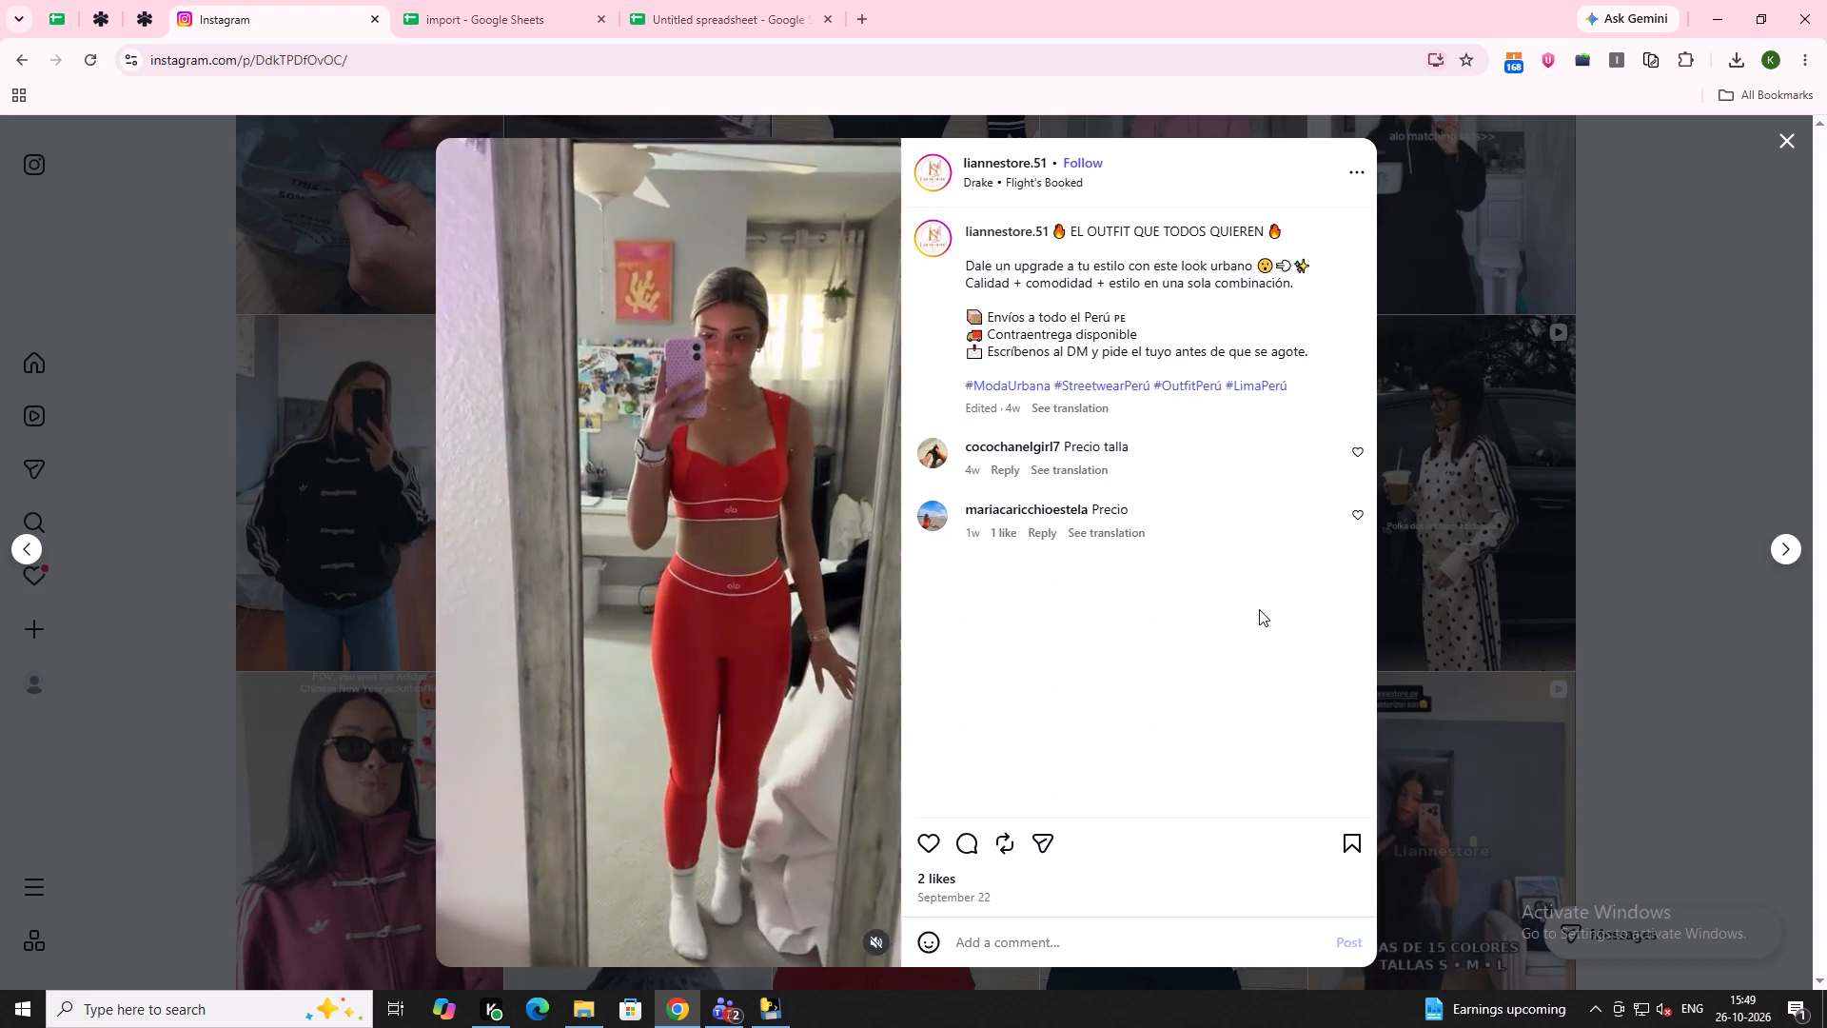
pyautogui.hotkey('ctrl', 'c')
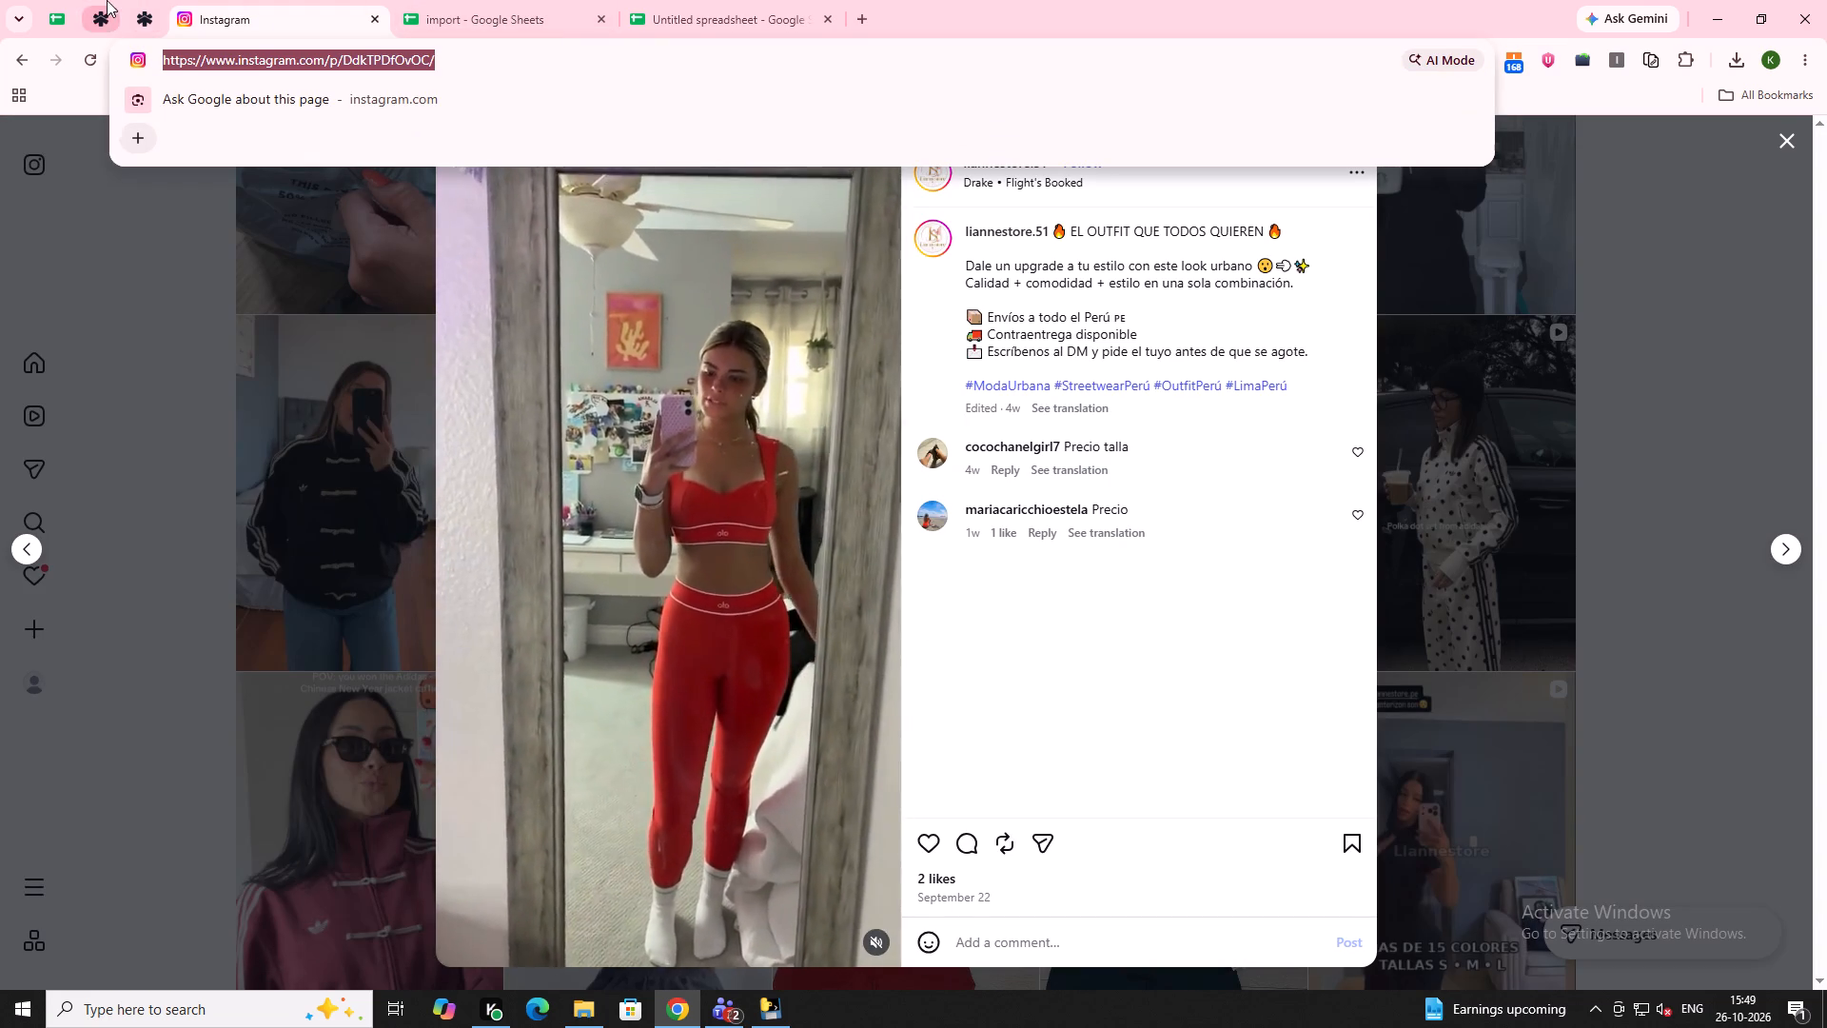
pyautogui.click(107, 0)
pyautogui.hotkey('ctrl', 'v')
pyautogui.hotkey('shift', 'Return')
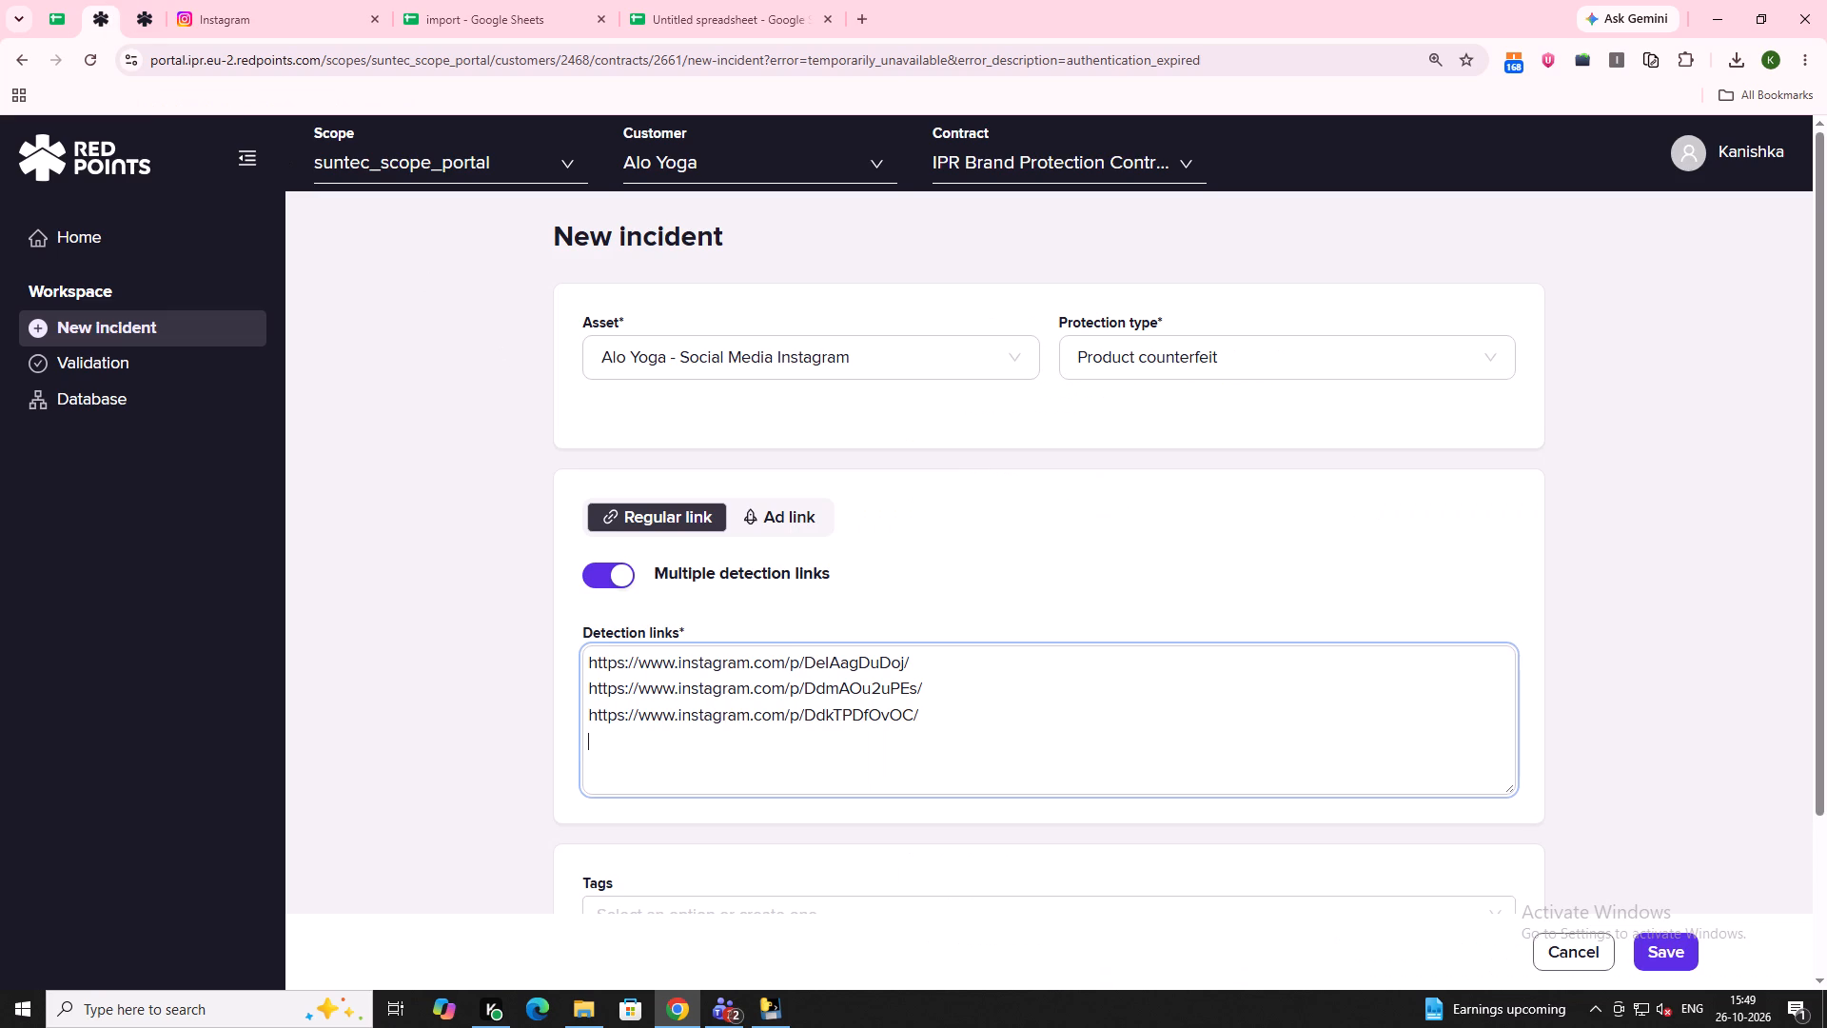
pyautogui.click(304, 0)
pyautogui.click(1574, 436)
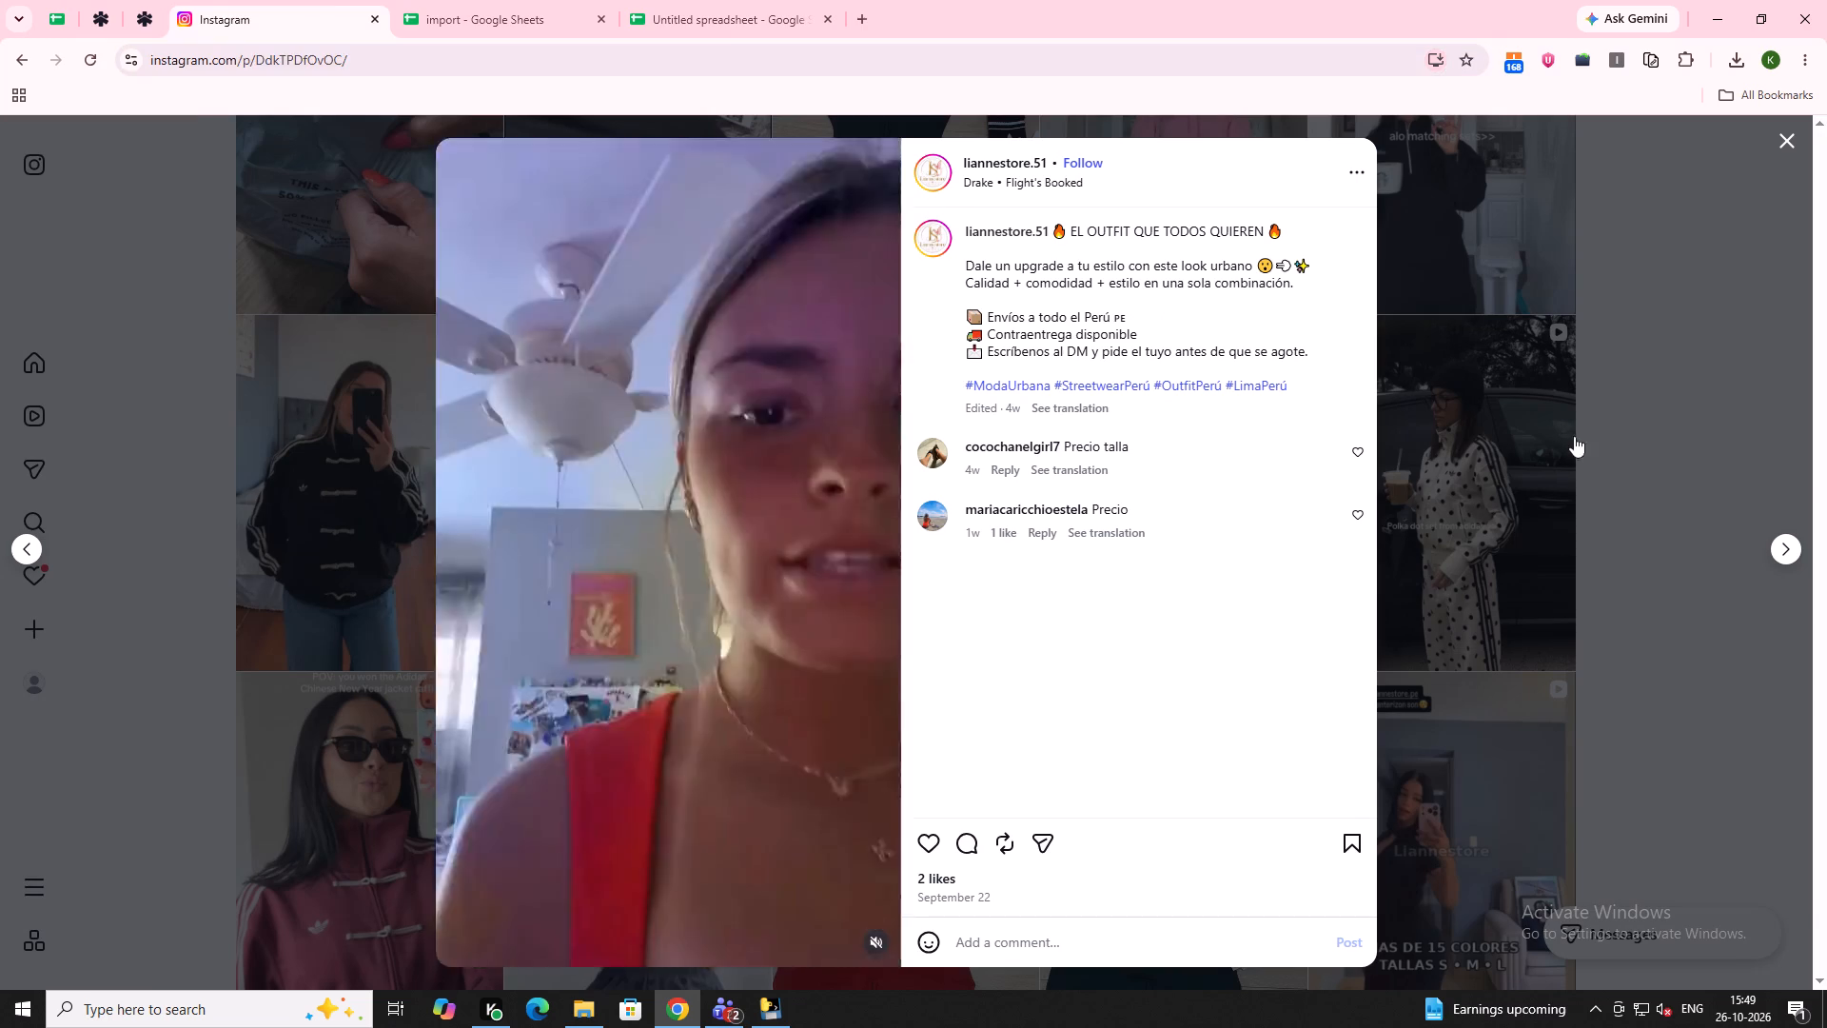
# Check the liannestore.51 posts showing the white polka dot set, maroon Adidas jacket and grey polka dot set for Alo items, closing each.
pyautogui.click(1498, 620)
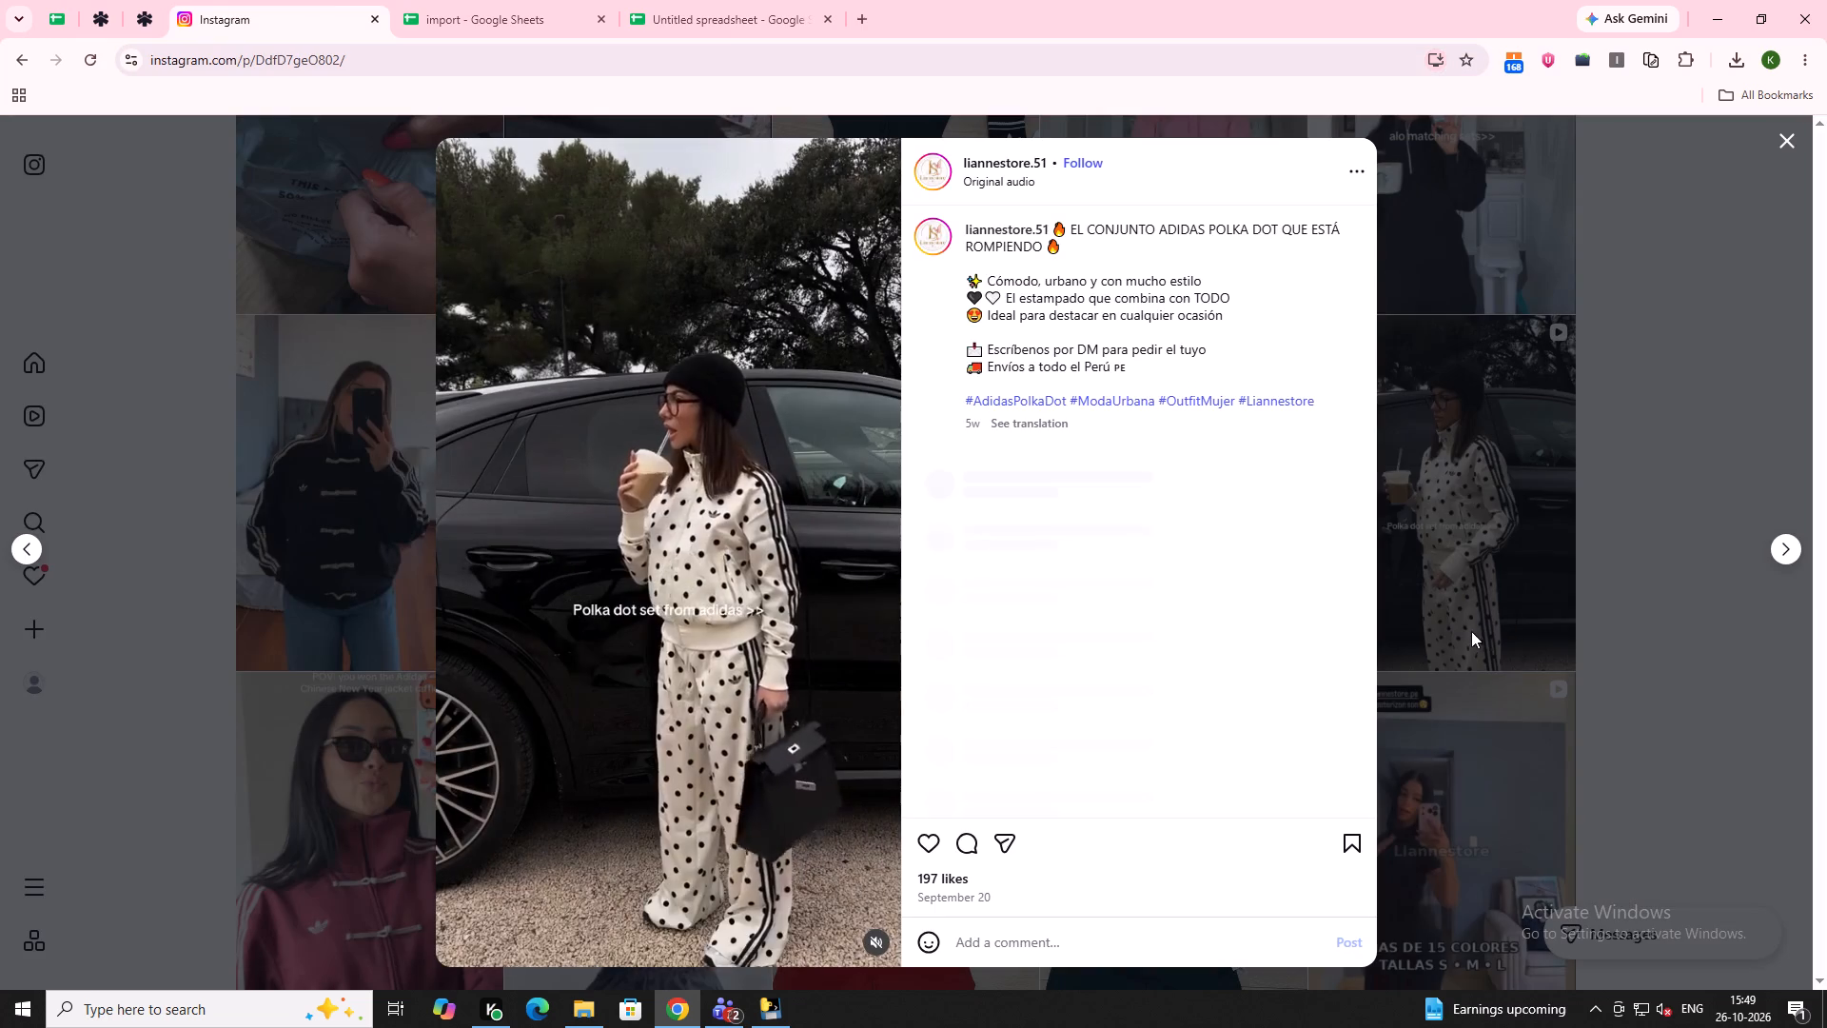
pyautogui.click(1809, 602)
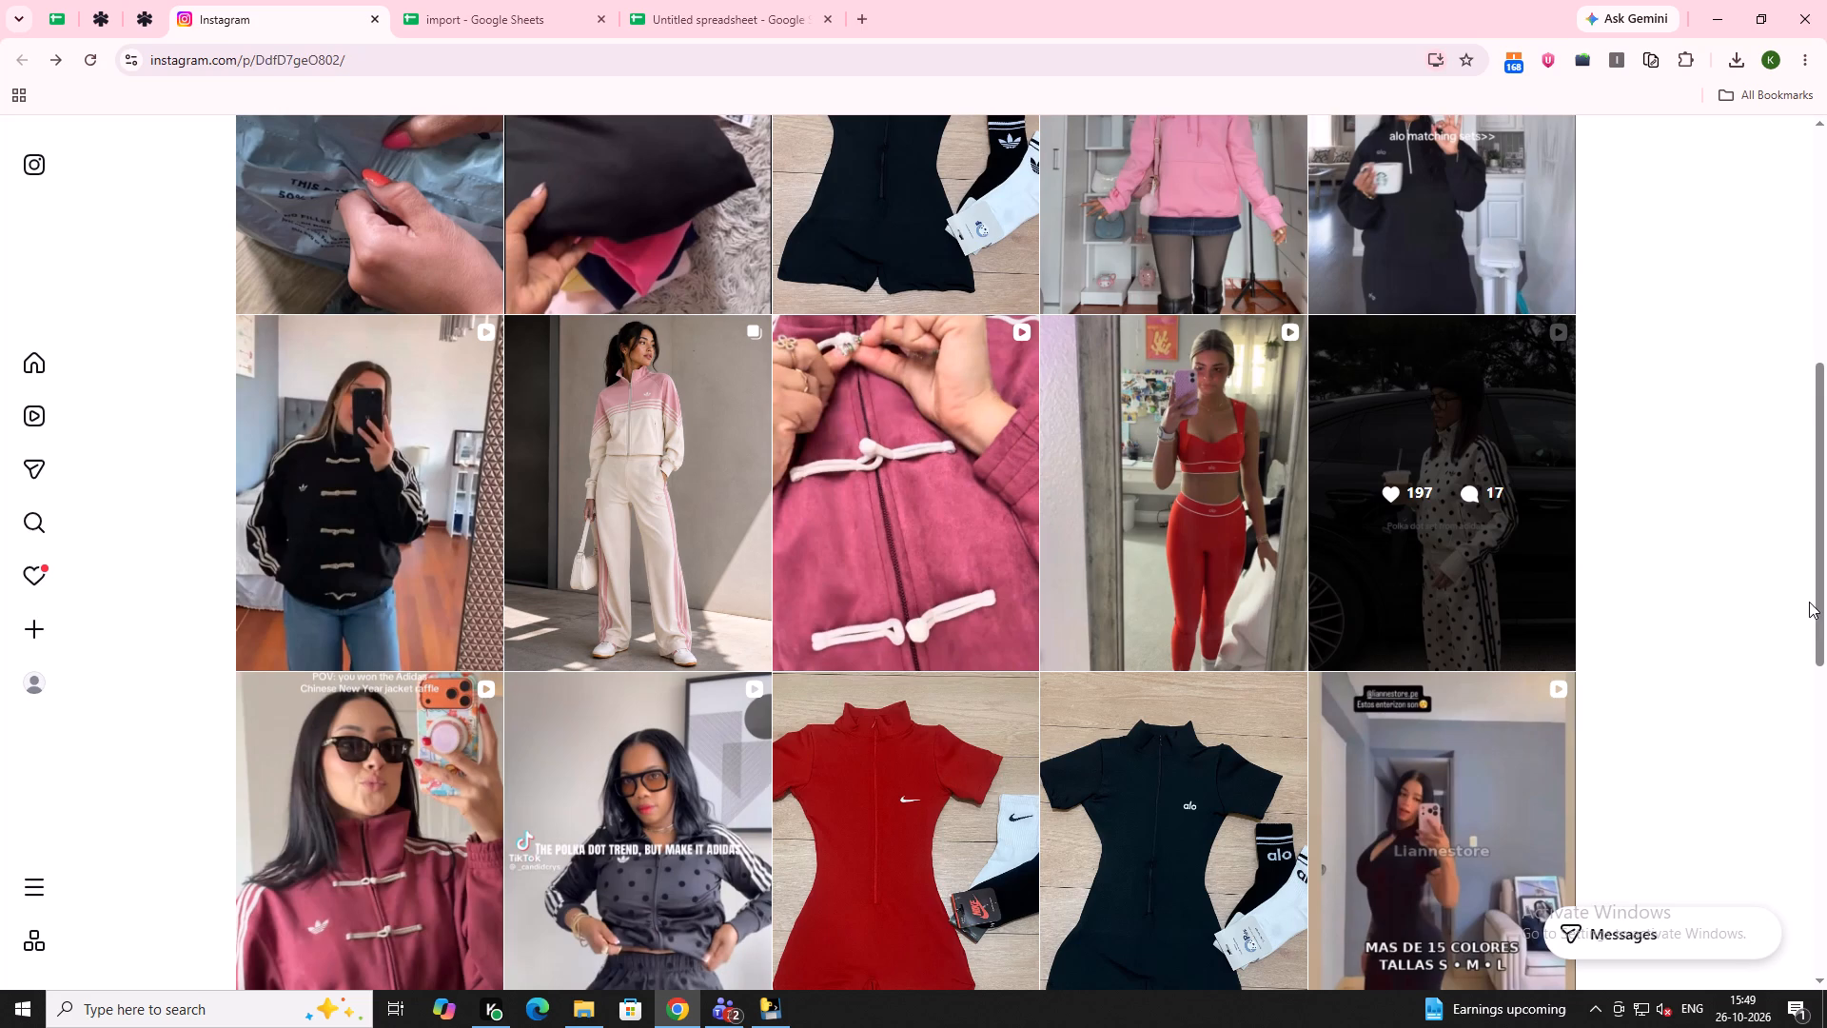
pyautogui.scroll(-2, 351, 807)
pyautogui.click(386, 686)
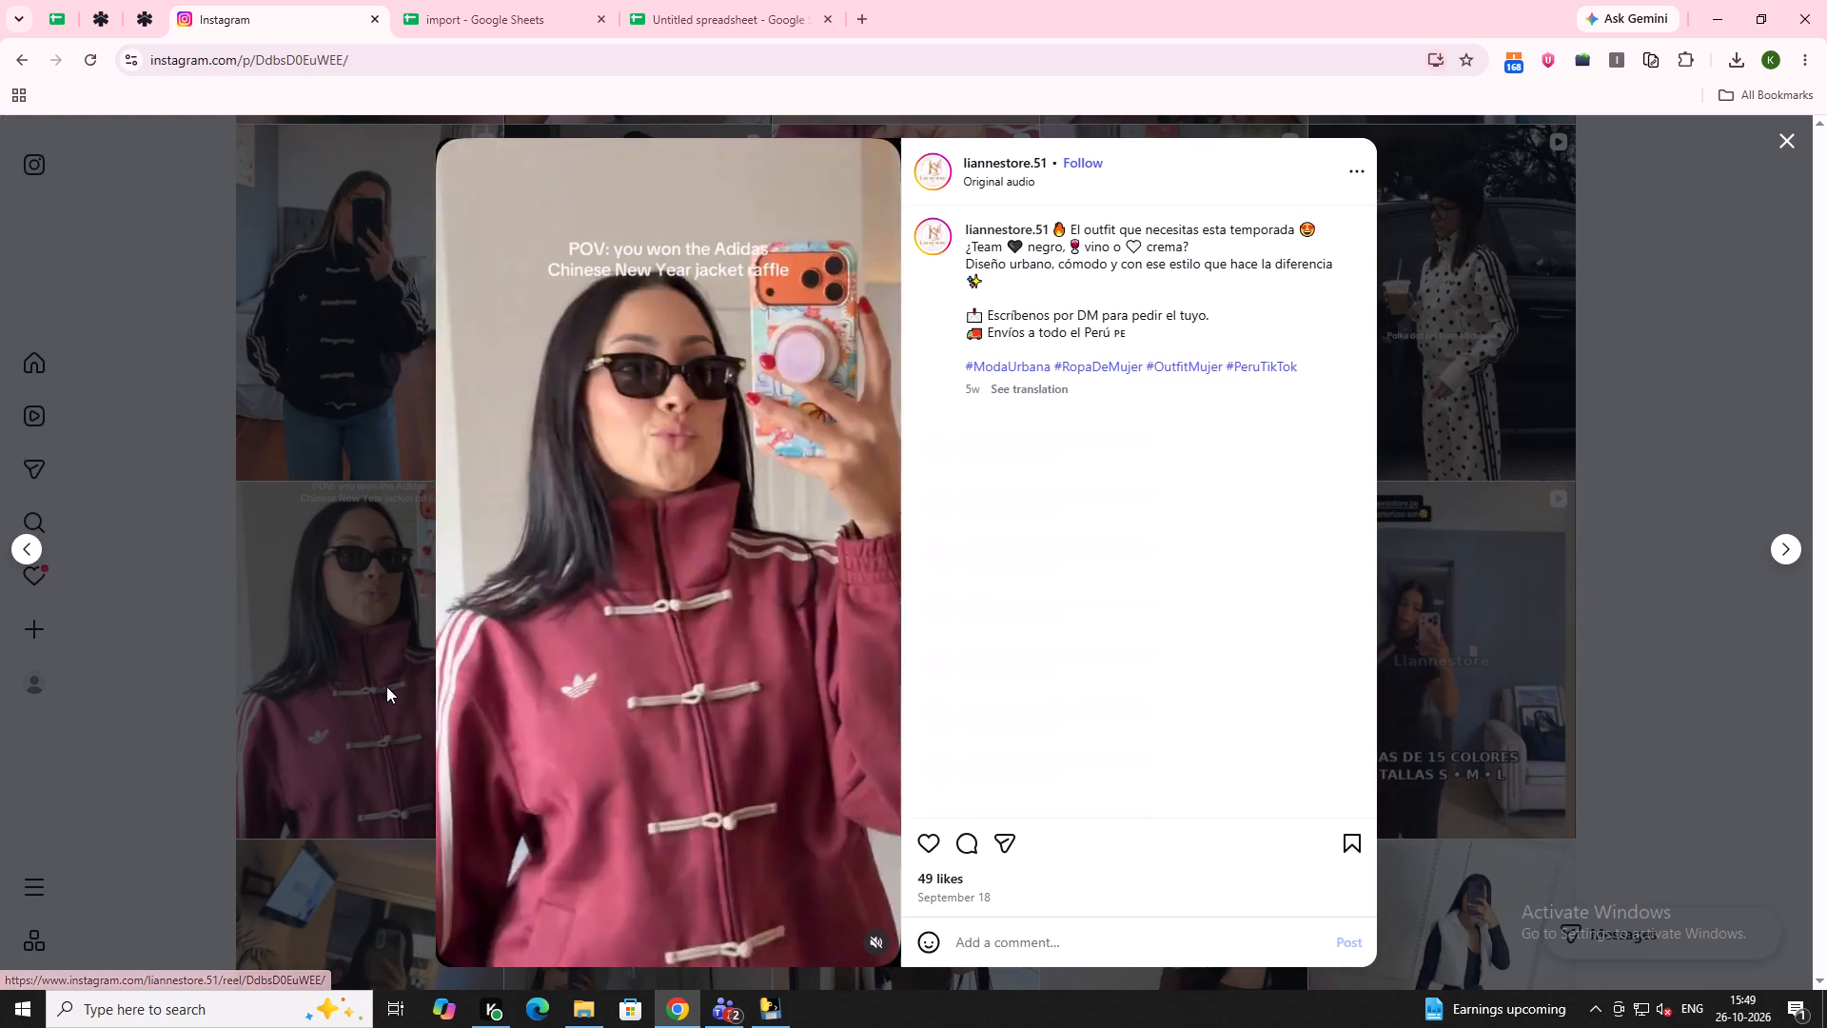
pyautogui.click(1642, 343)
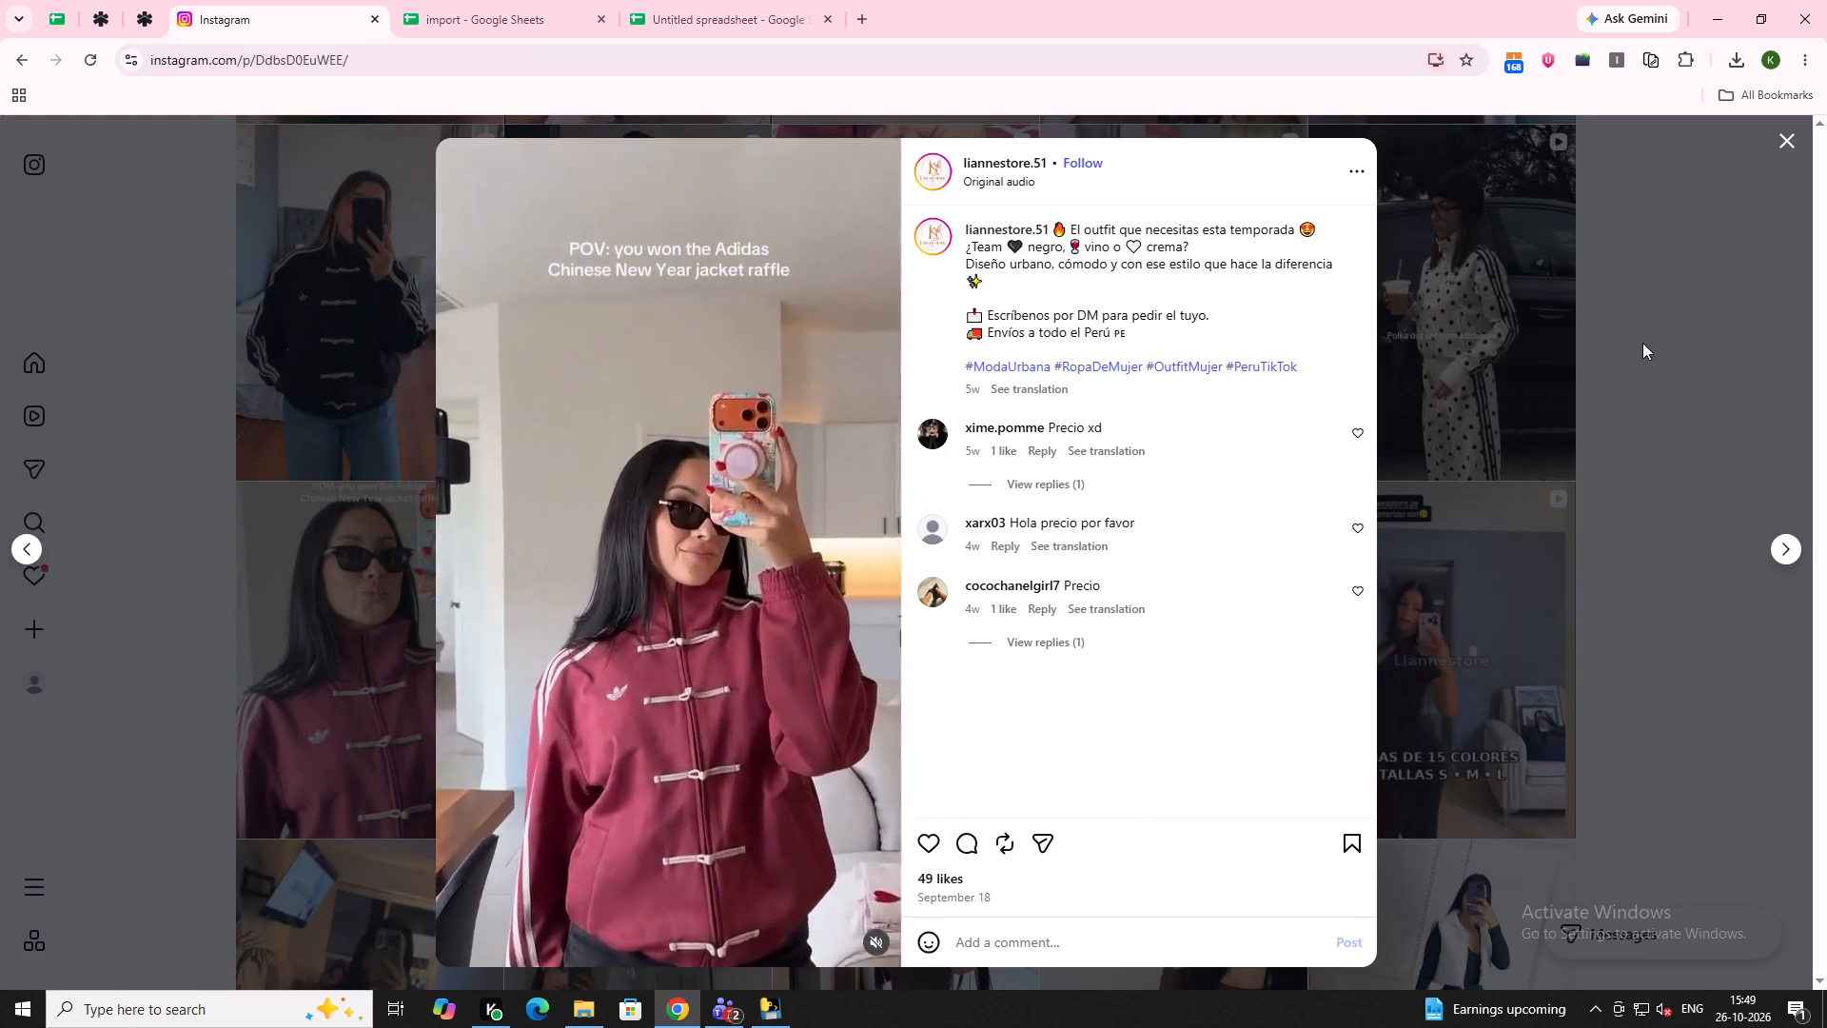
pyautogui.click(564, 726)
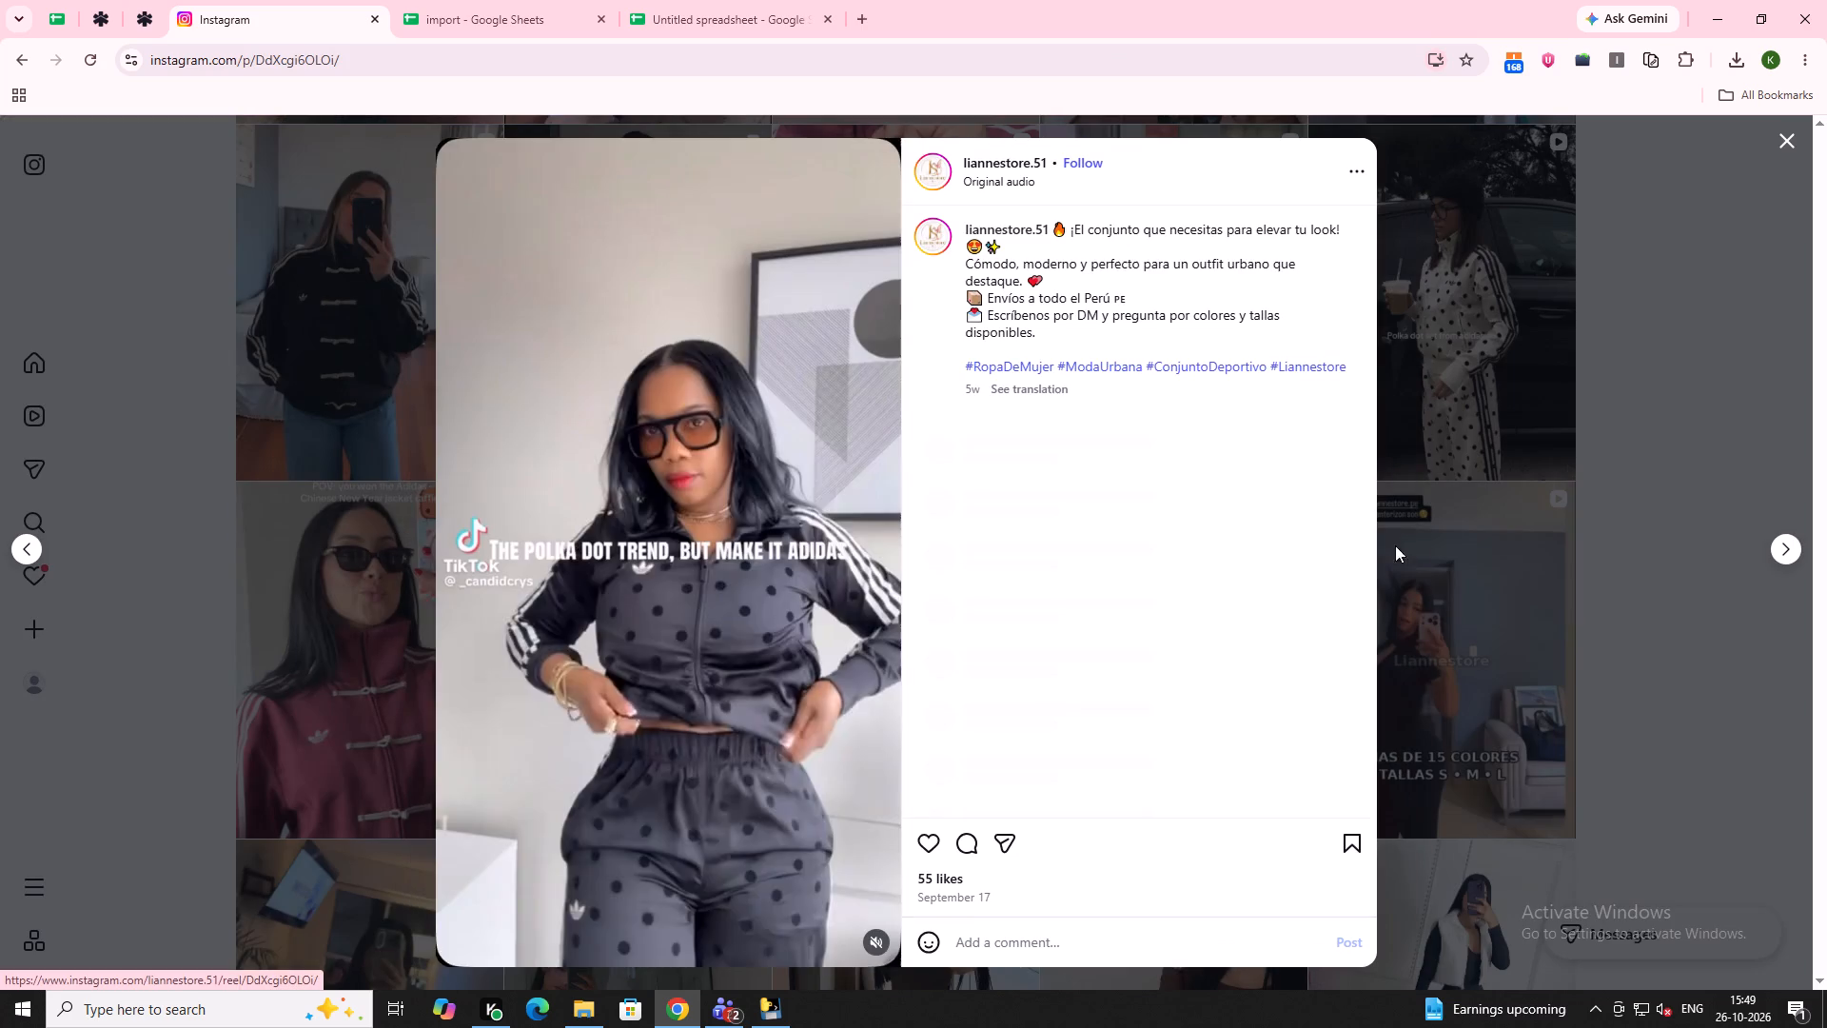
pyautogui.click(1636, 397)
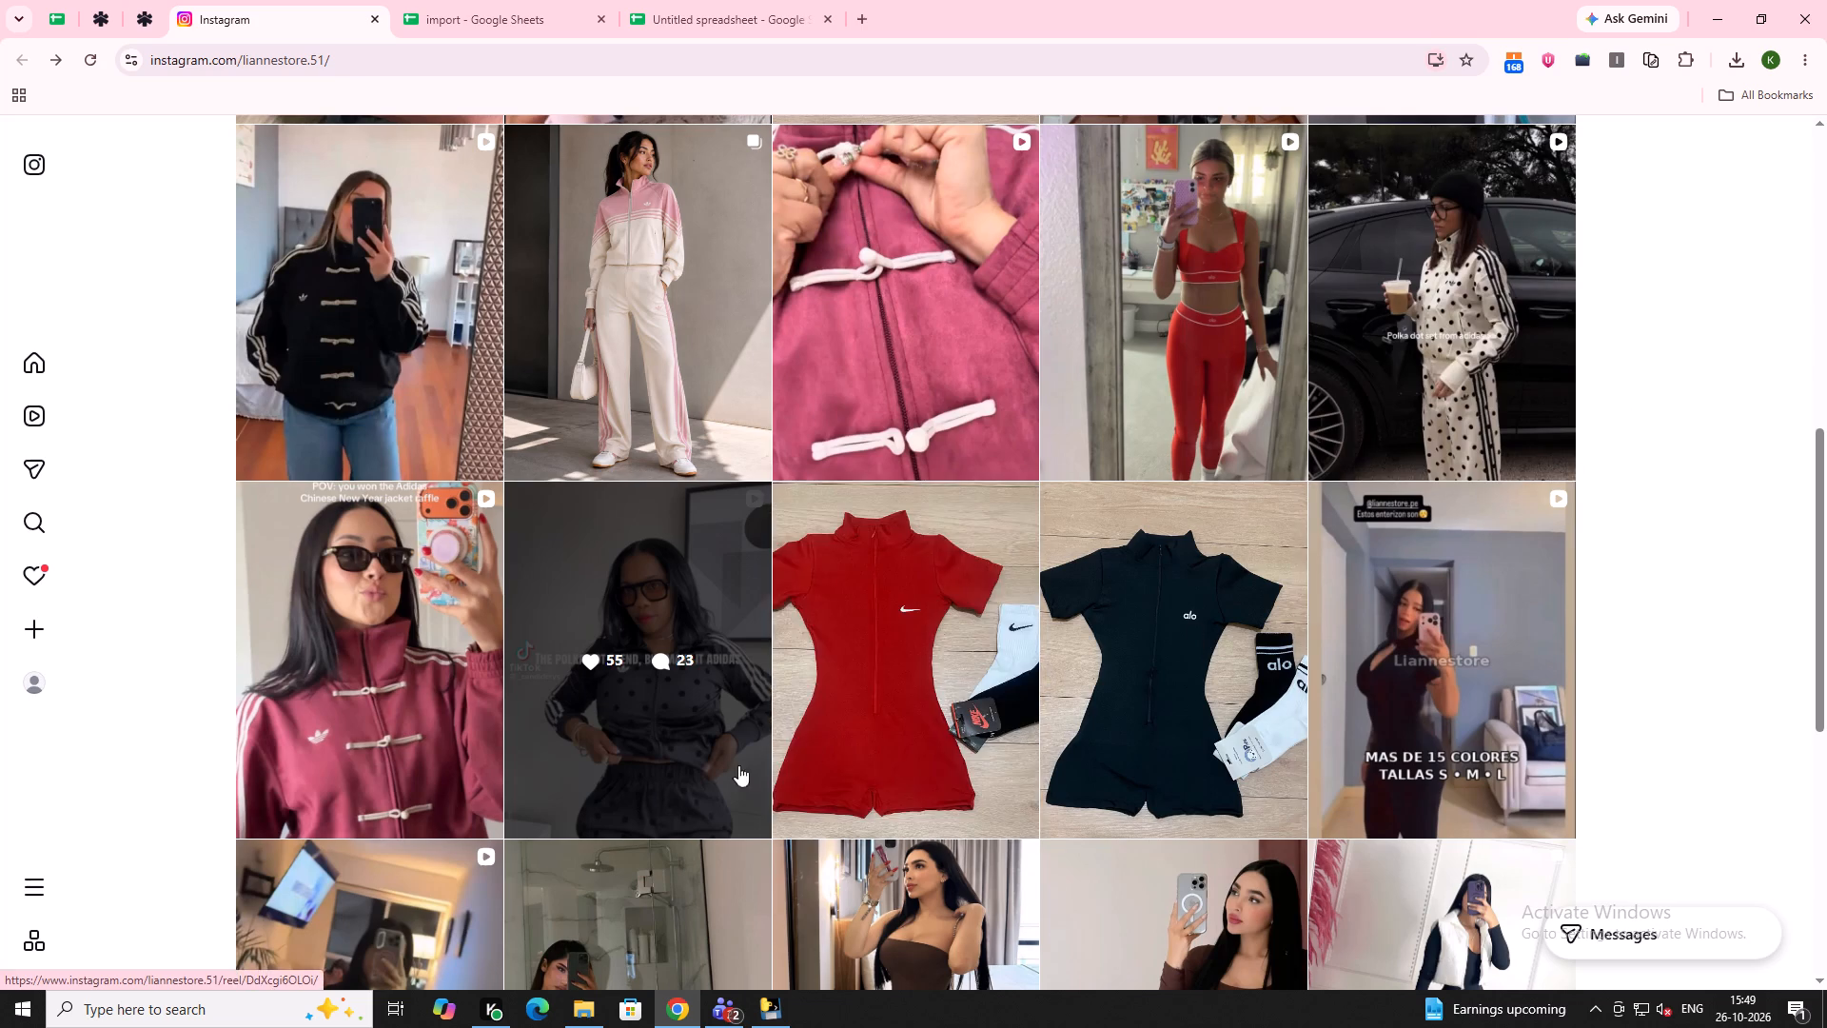
pyautogui.click(1130, 675)
pyautogui.hotkey('ctrl', 'l')
pyautogui.hotkey('ctrl', 'c')
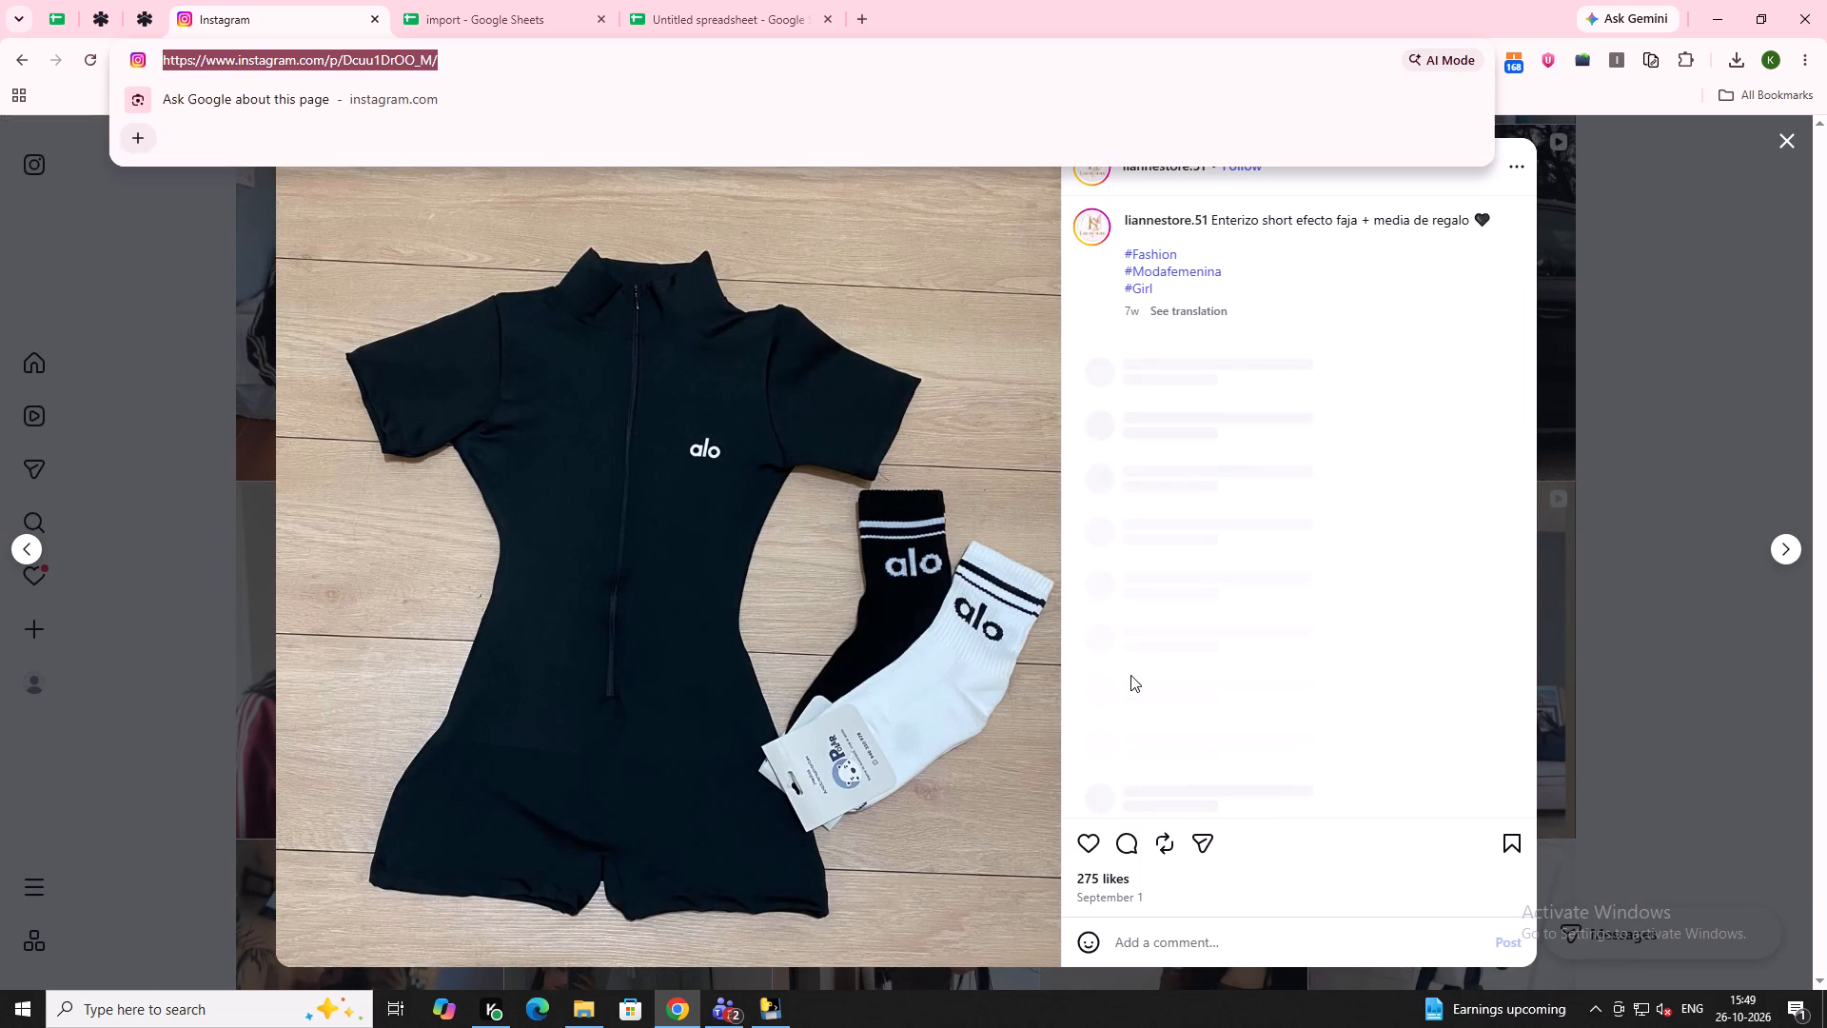
pyautogui.click(97, 0)
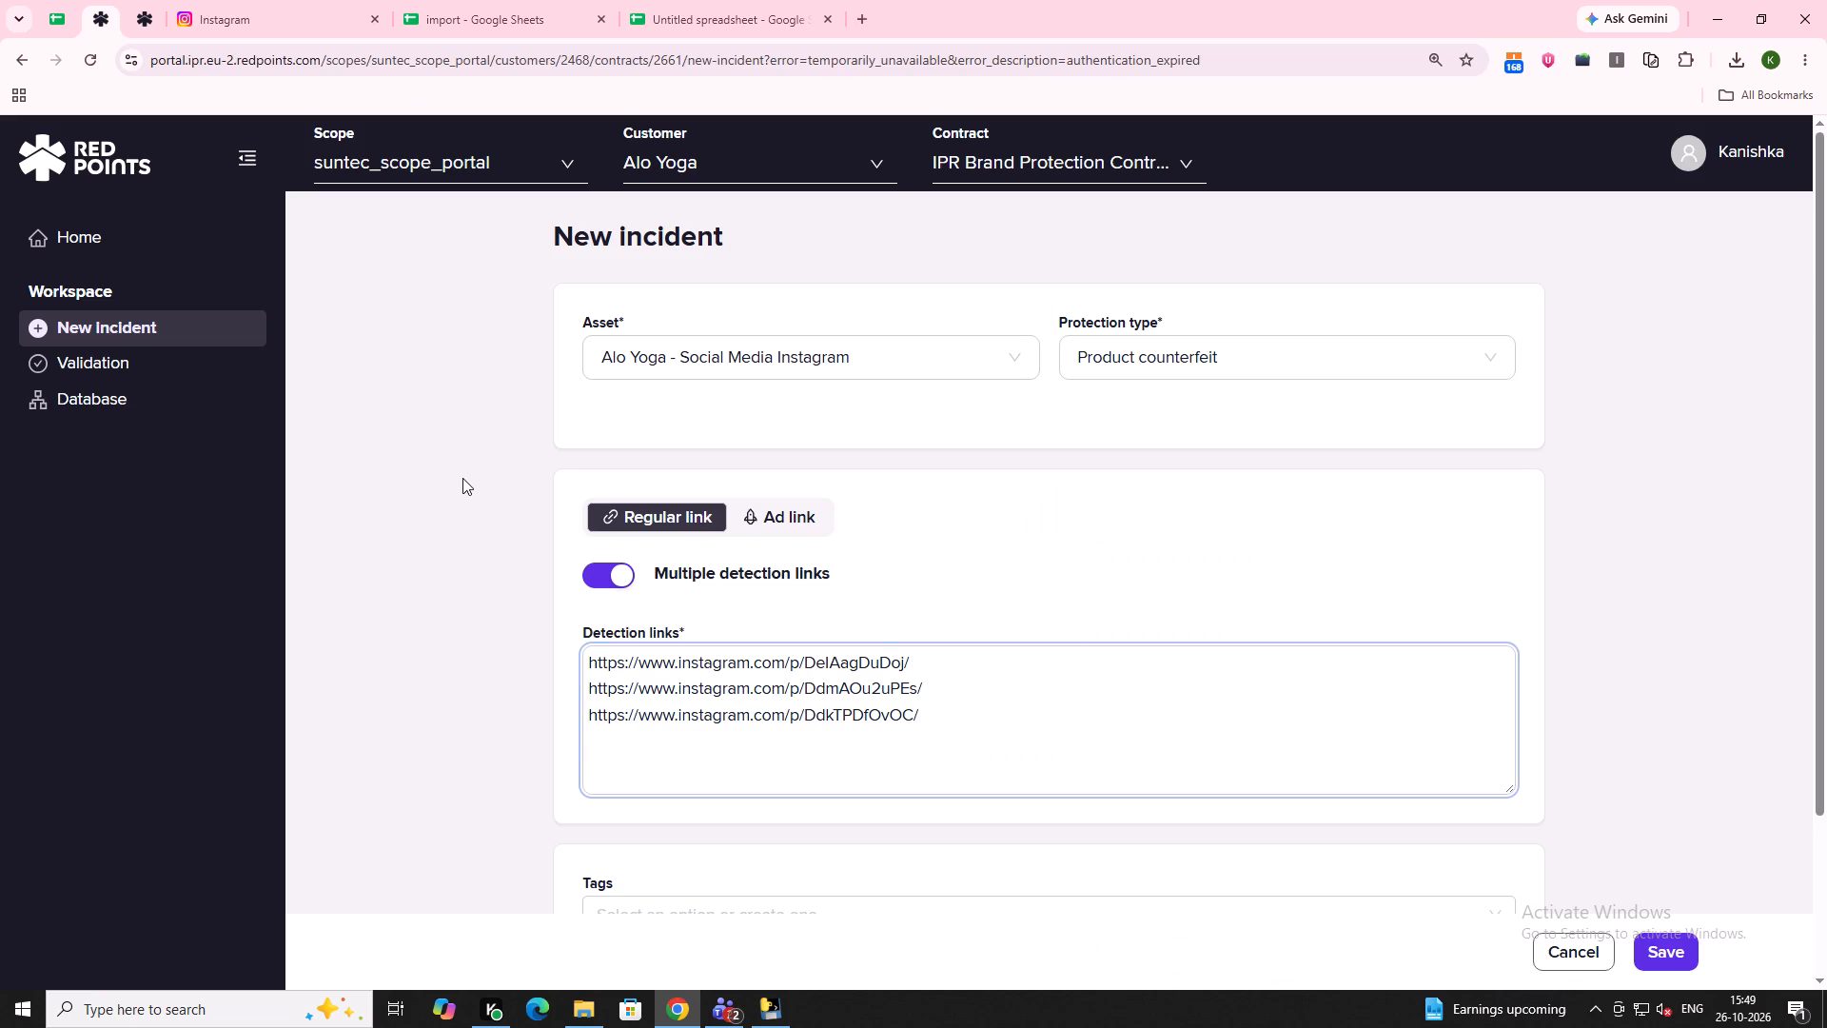
pyautogui.hotkey('ctrl', 'v')
pyautogui.hotkey('shift', 'Return')
pyautogui.click(323, 0)
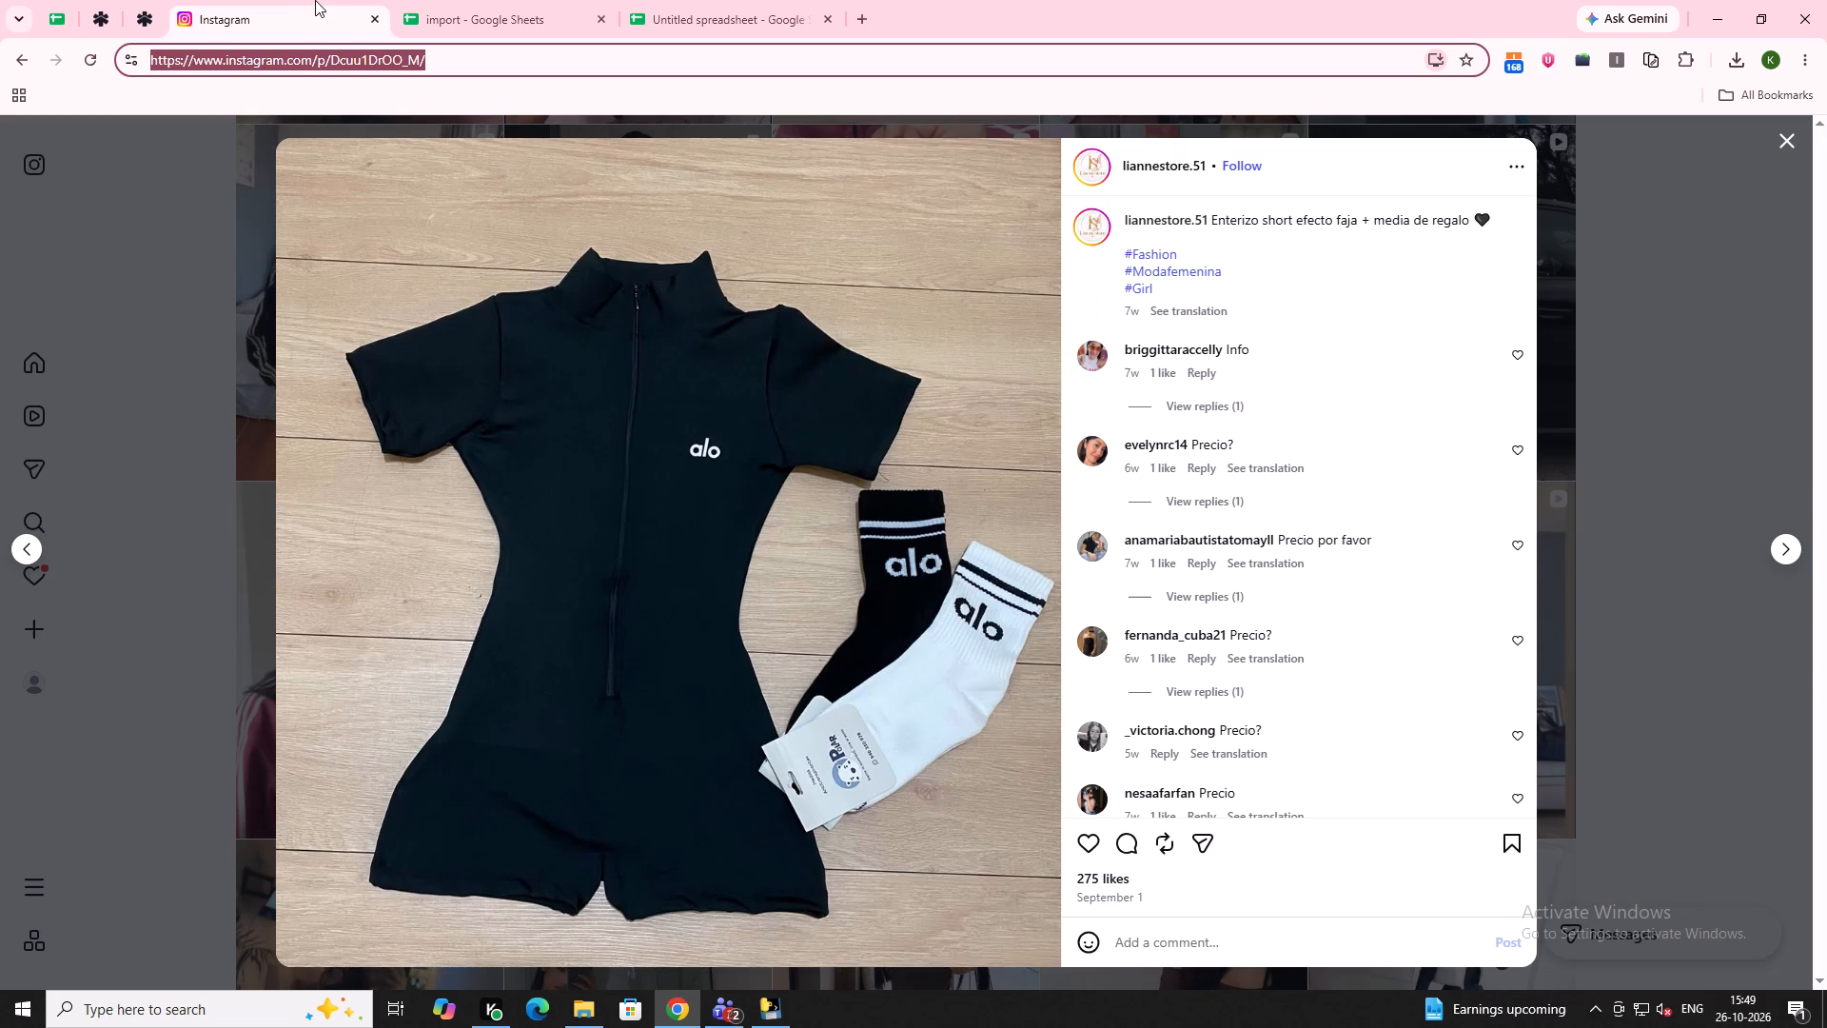
pyautogui.click(1621, 578)
# Check the liannestore.51 video captioned "Mas de 15 colores" for Alo branding, and close it.
pyautogui.scroll(-2, 1421, 684)
pyautogui.click(1413, 558)
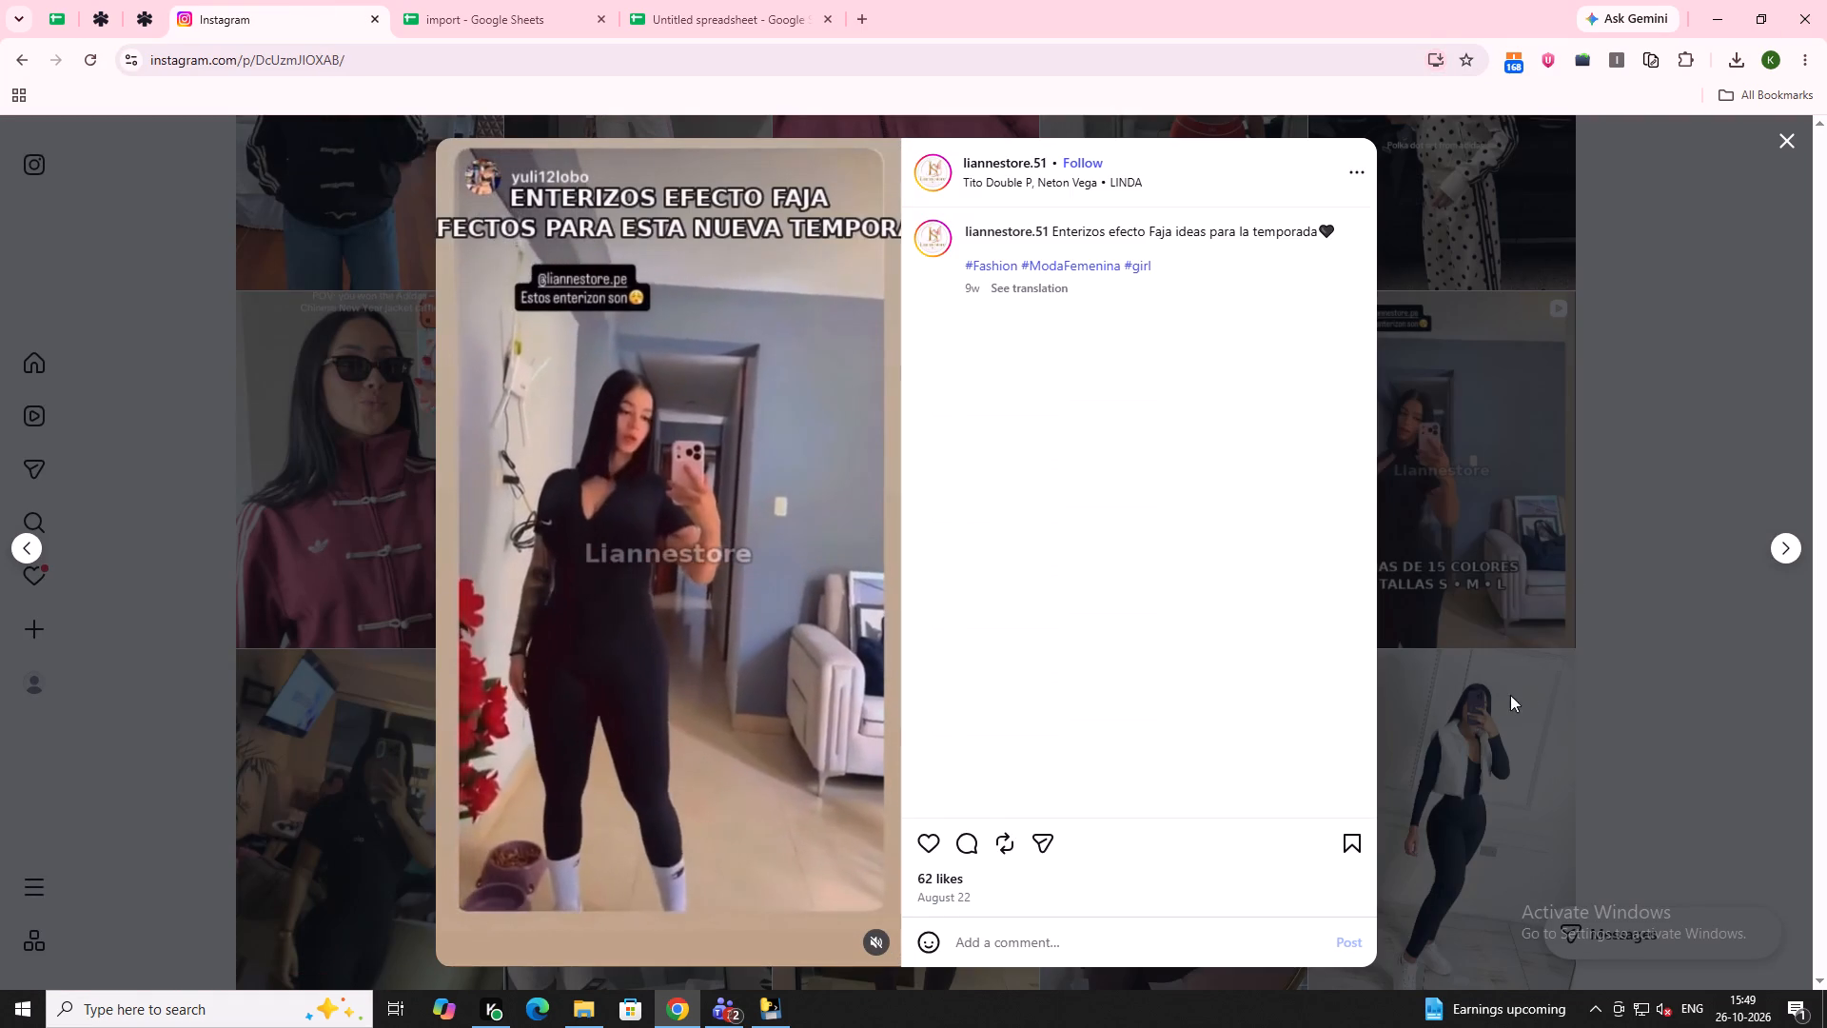
pyautogui.click(1603, 375)
pyautogui.scroll(-4, 696, 668)
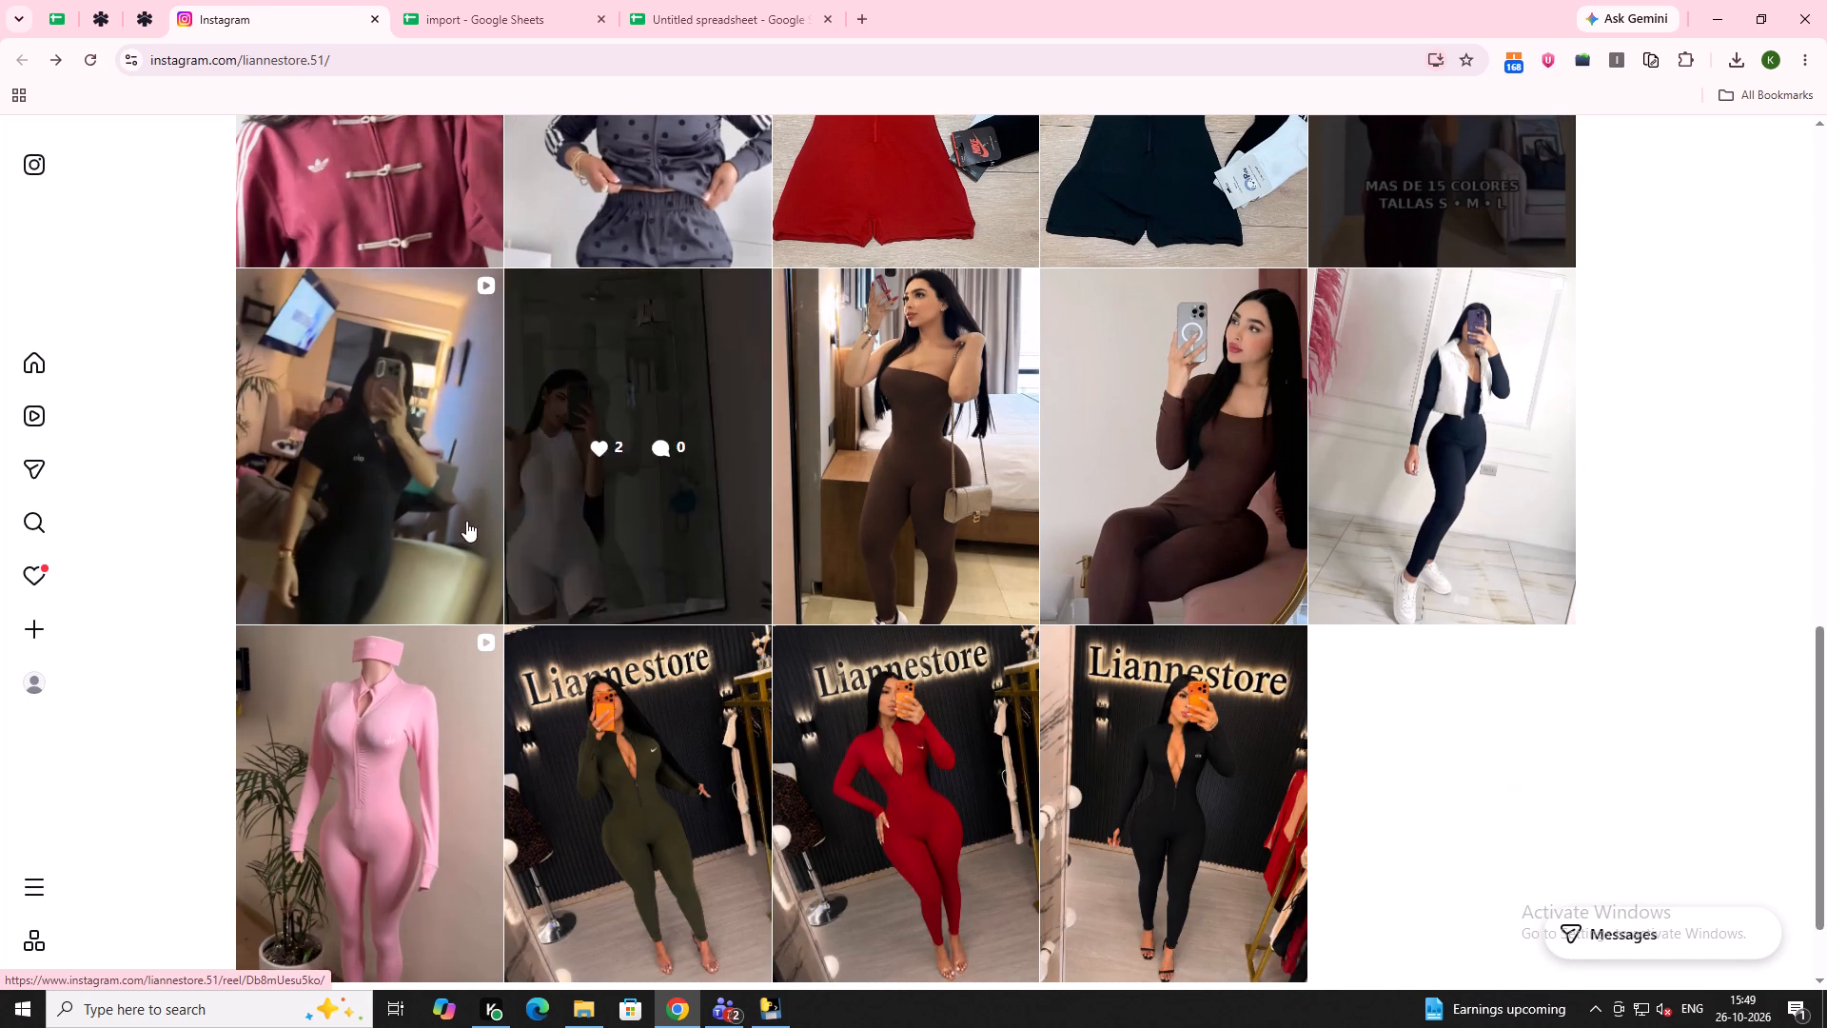
pyautogui.click(451, 496)
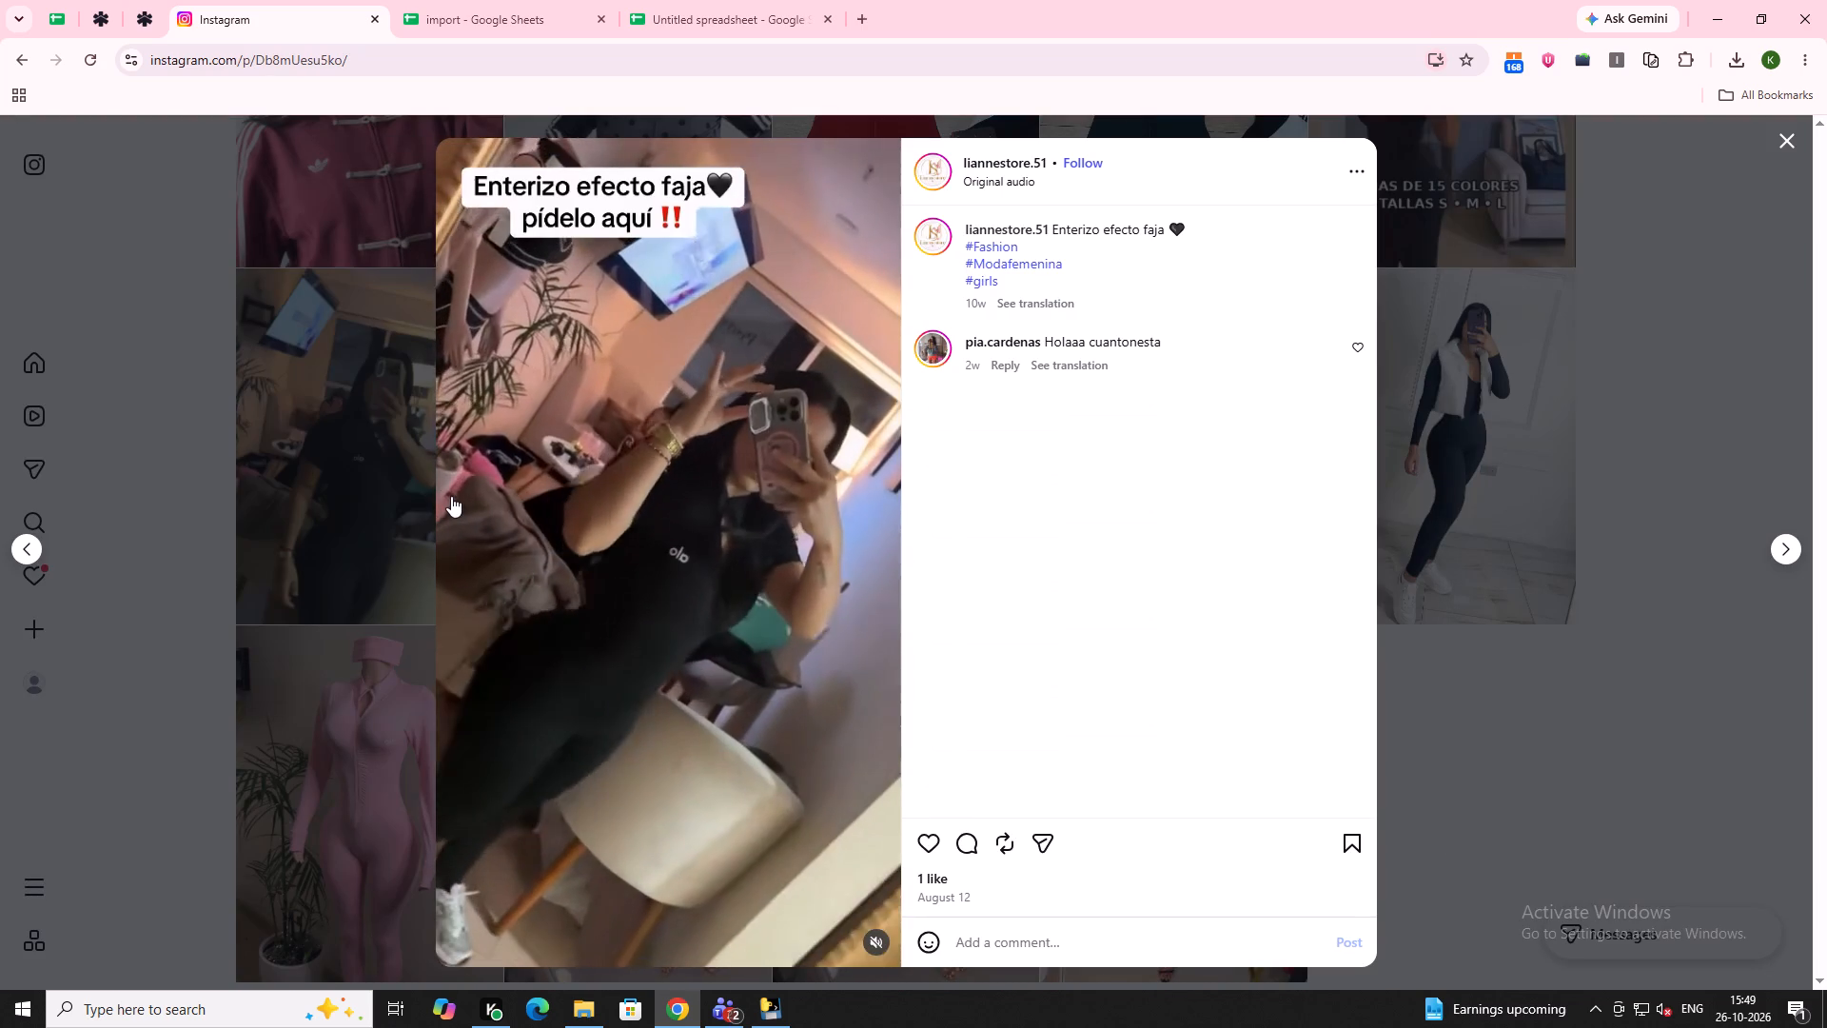
pyautogui.hotkey('ctrl', 'l')
pyautogui.hotkey('ctrl', 'c')
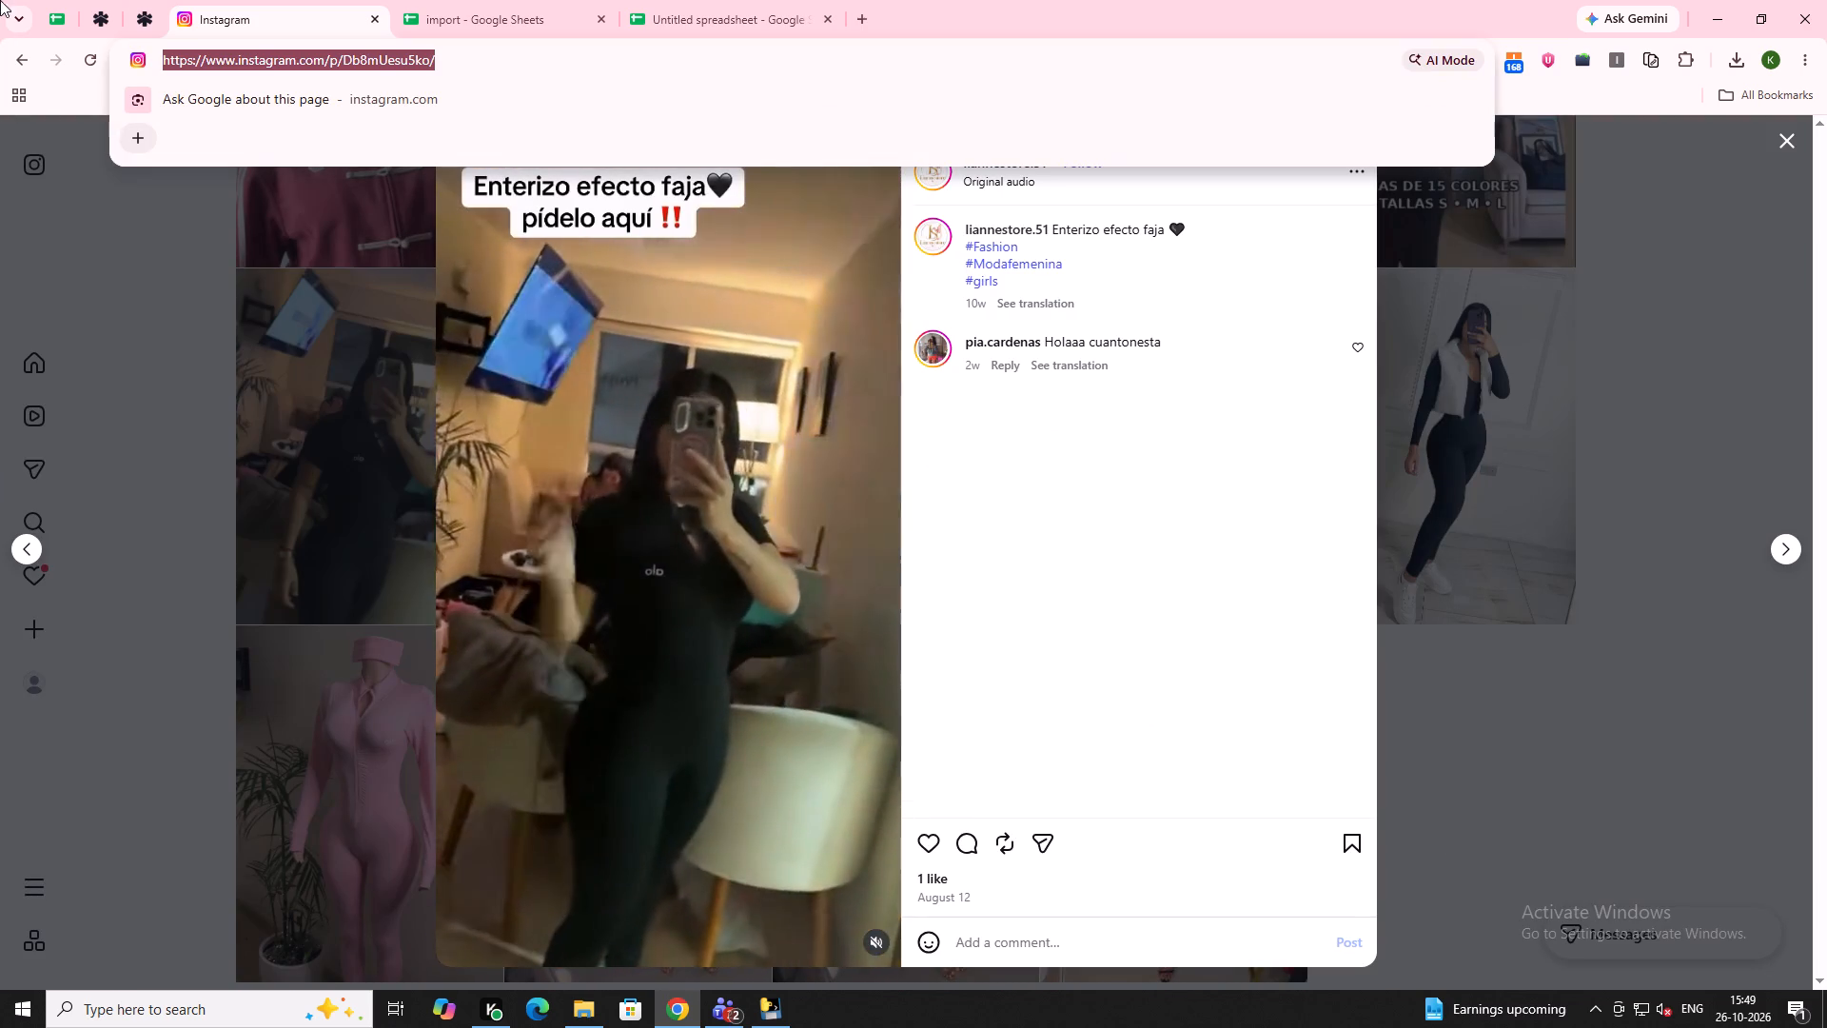
pyautogui.click(96, 1)
pyautogui.hotkey('ctrl', 'v')
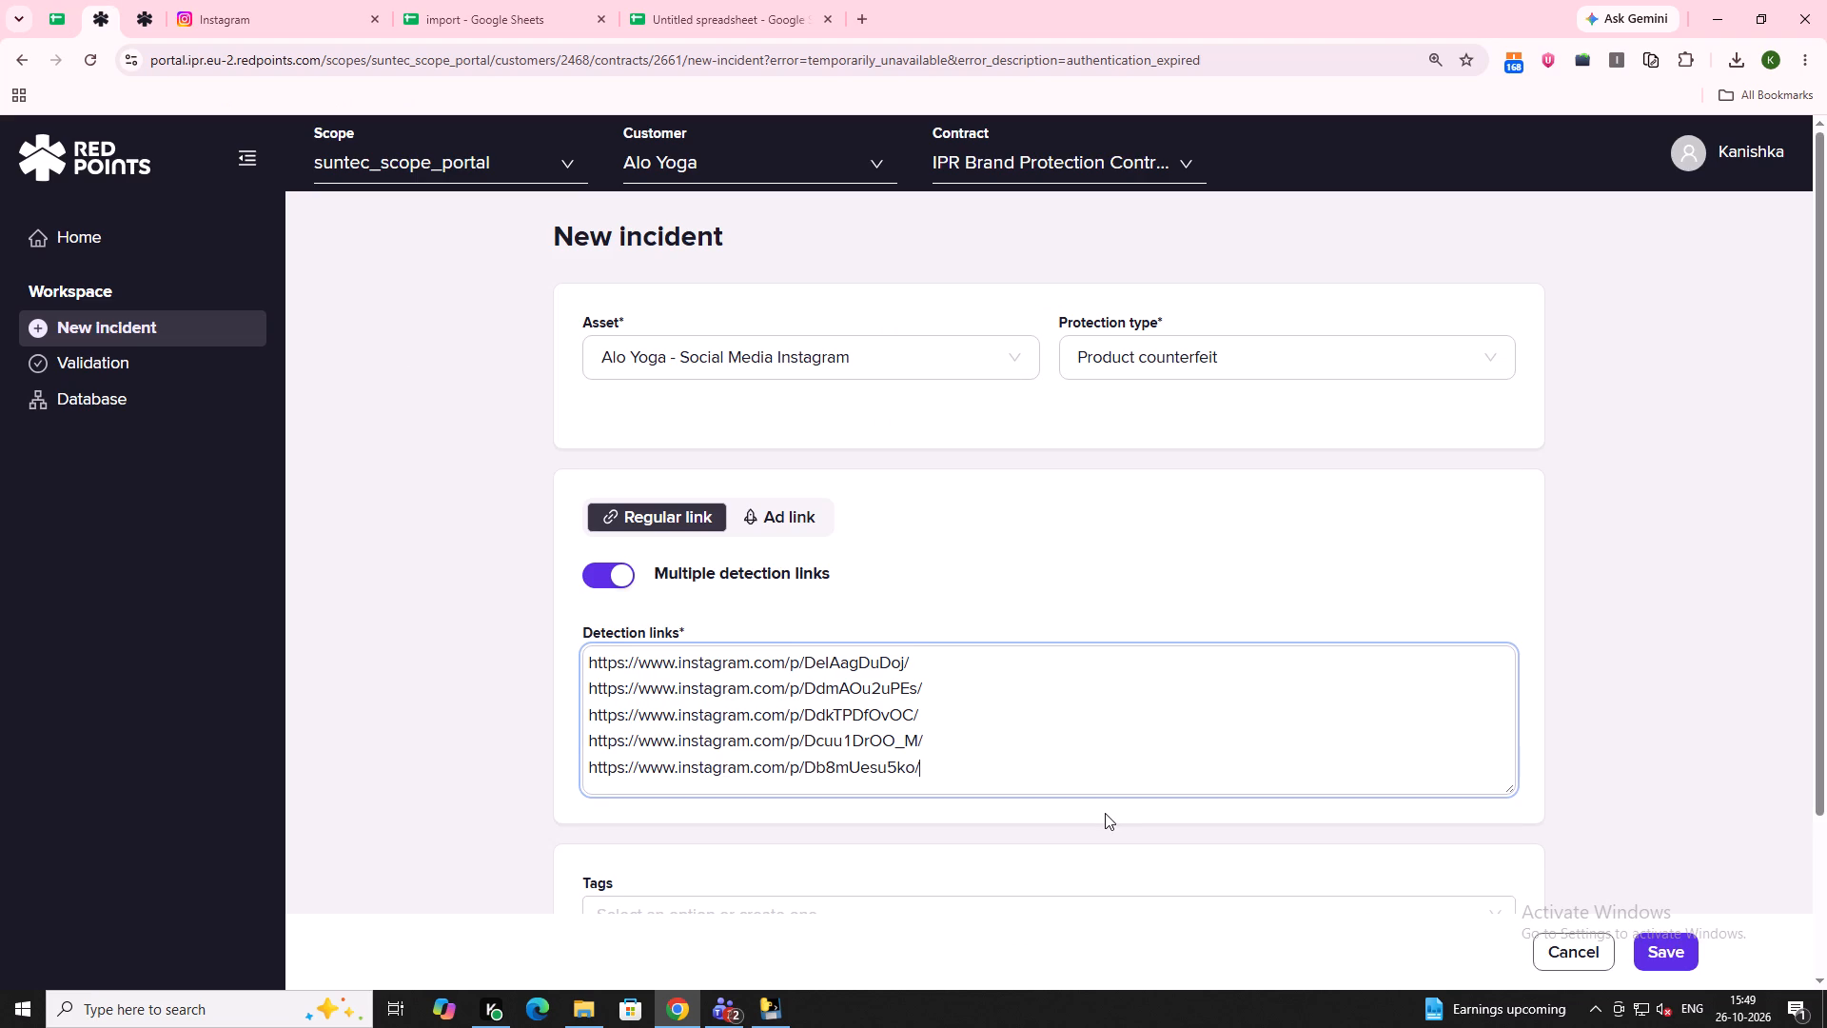
pyautogui.hotkey('shift', 'Return')
pyautogui.click(301, 0)
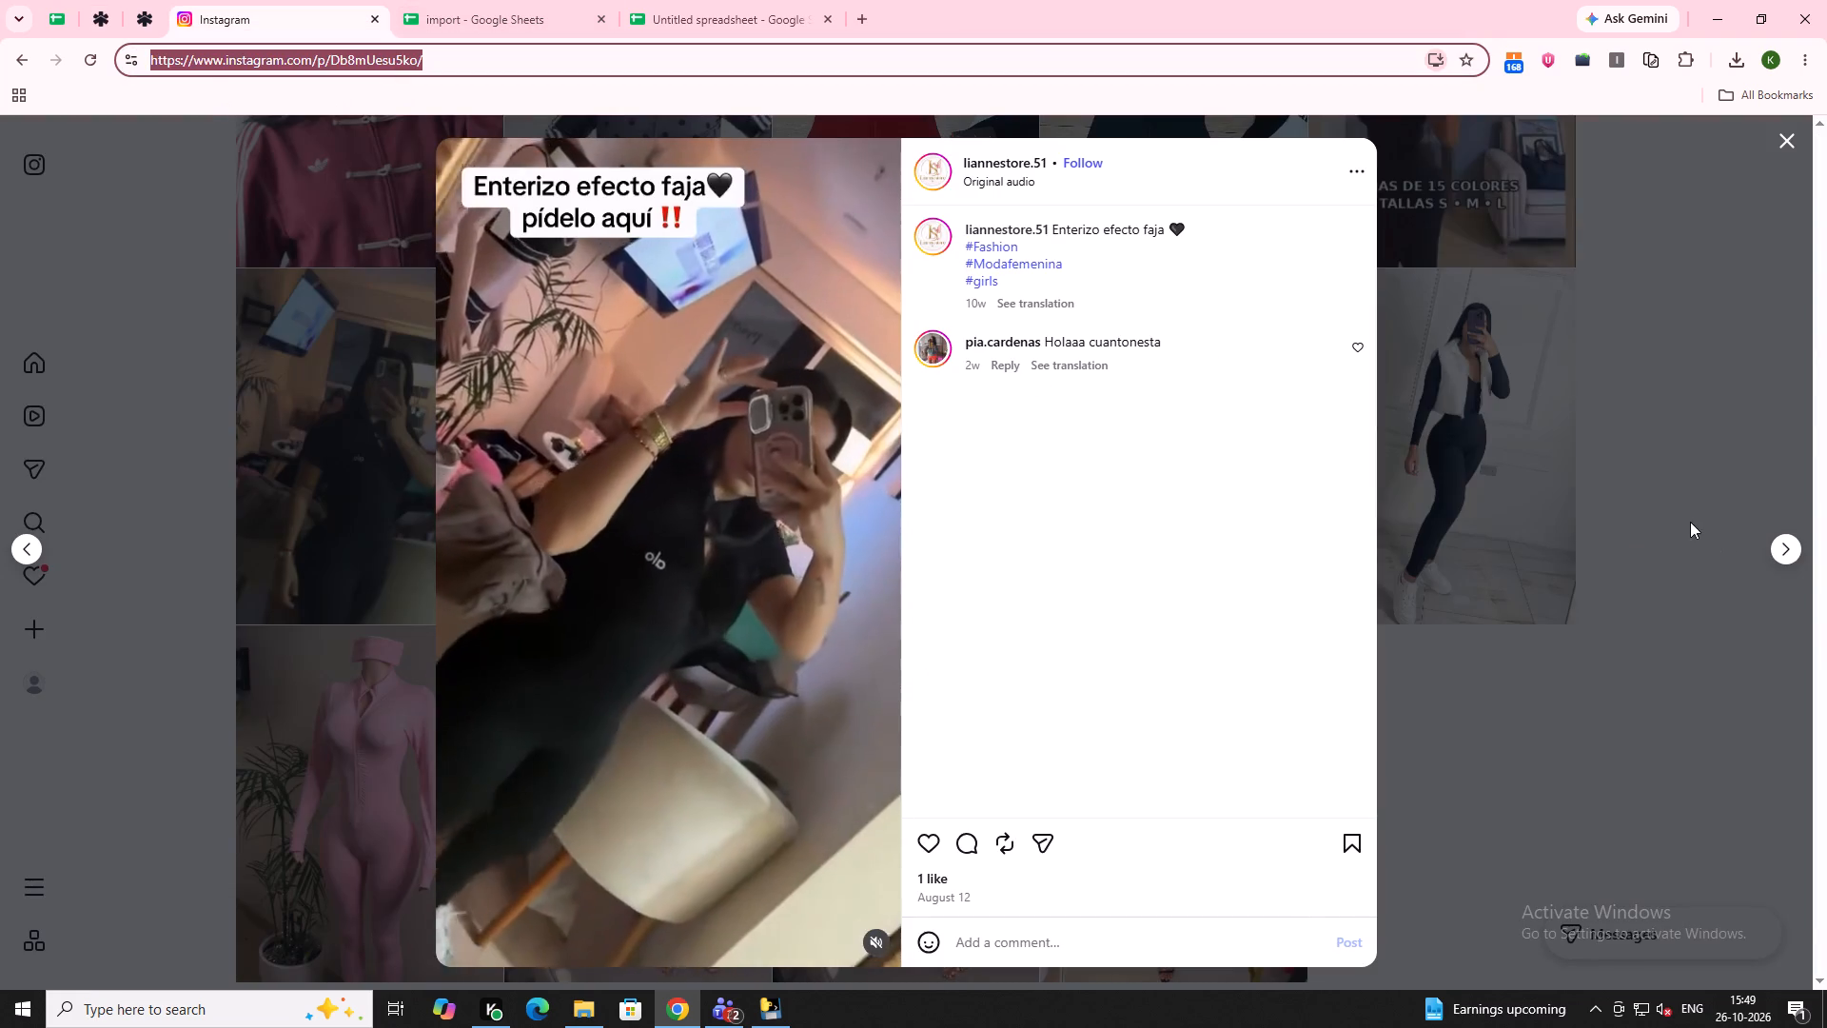
pyautogui.click(1687, 516)
# Inspect the liannestore.51 posts showing the white sleeveless short jumpsuit and the strapless brown jumpsuit for Alo branding, closing each.
pyautogui.click(680, 525)
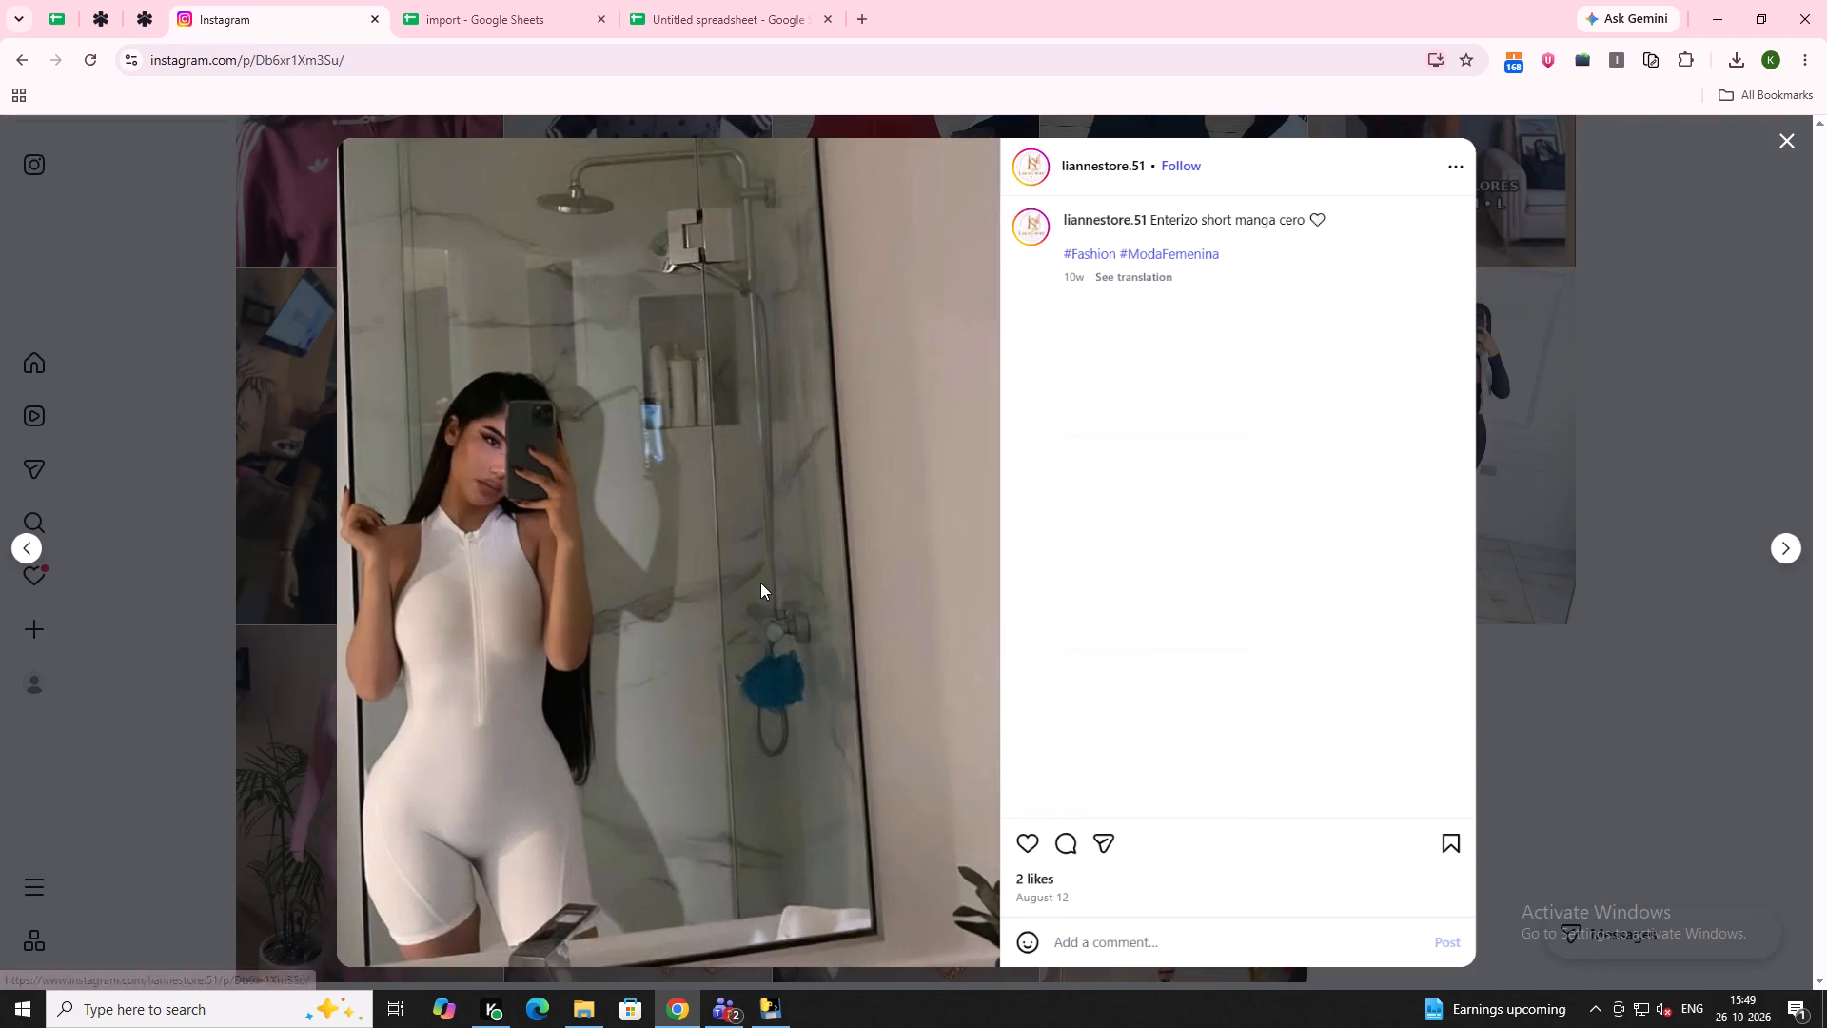
pyautogui.click(1660, 405)
pyautogui.click(977, 550)
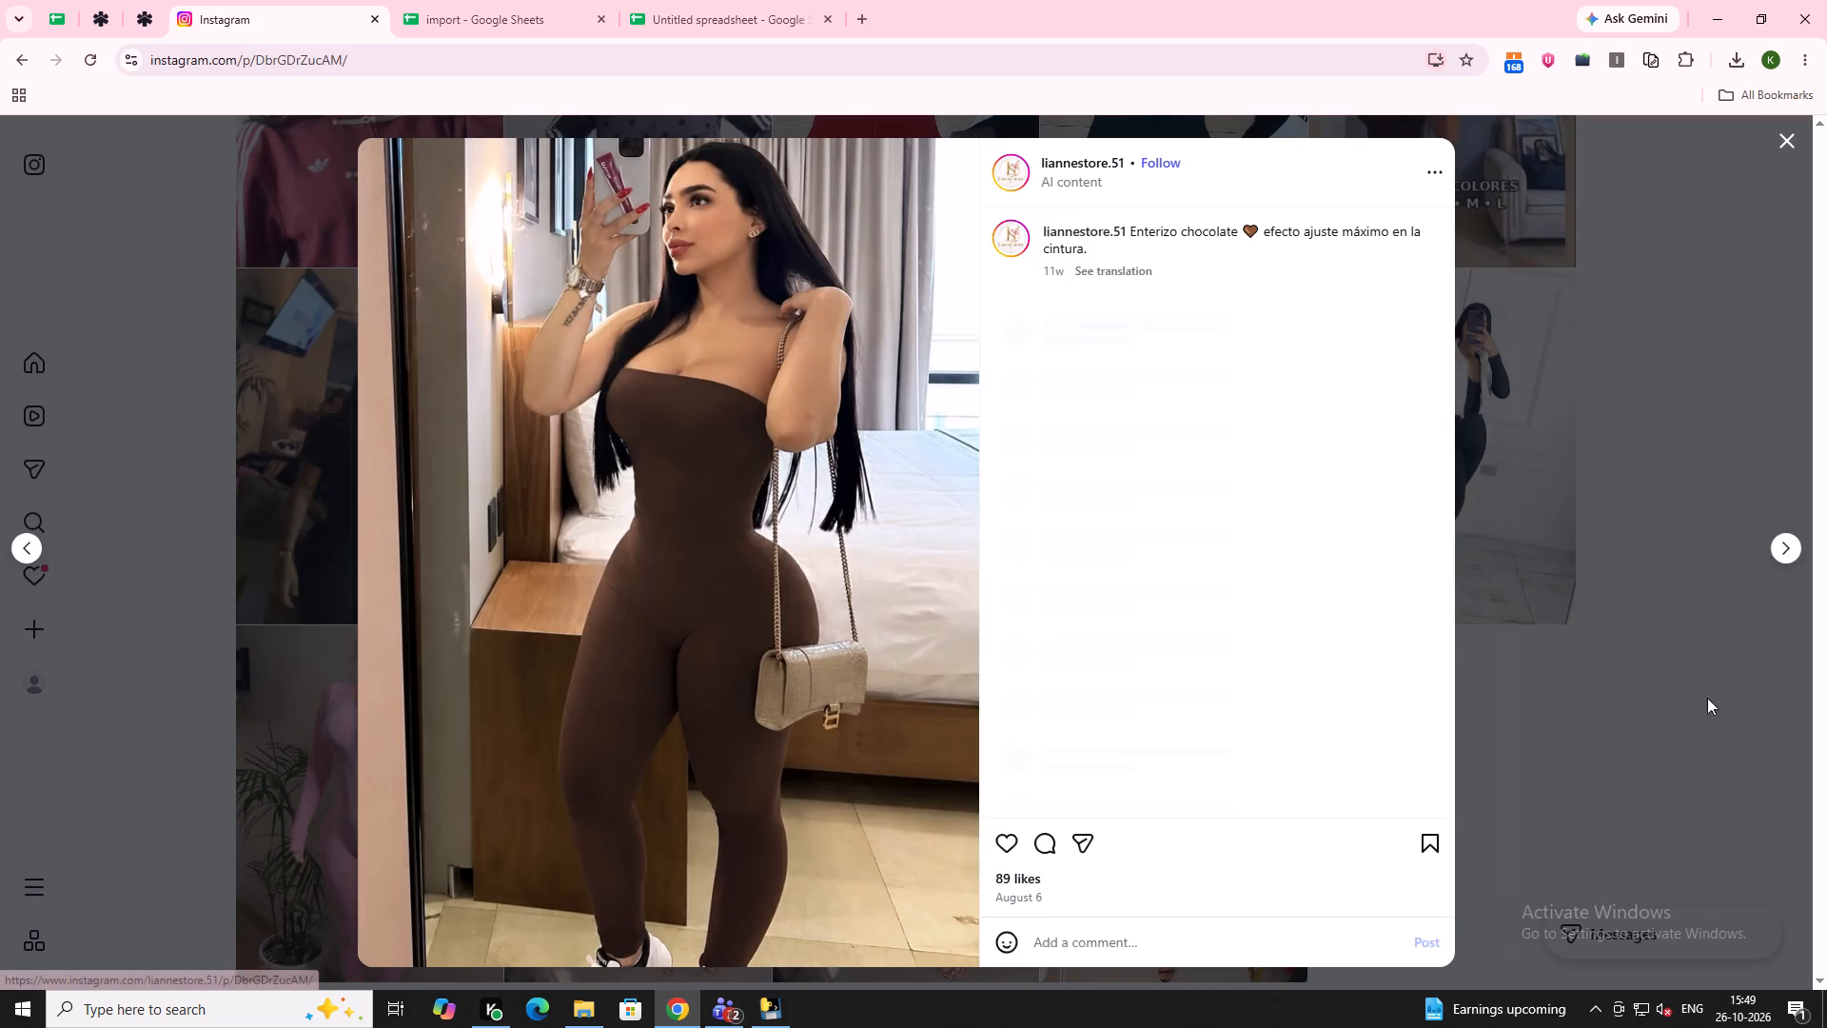
pyautogui.click(1640, 583)
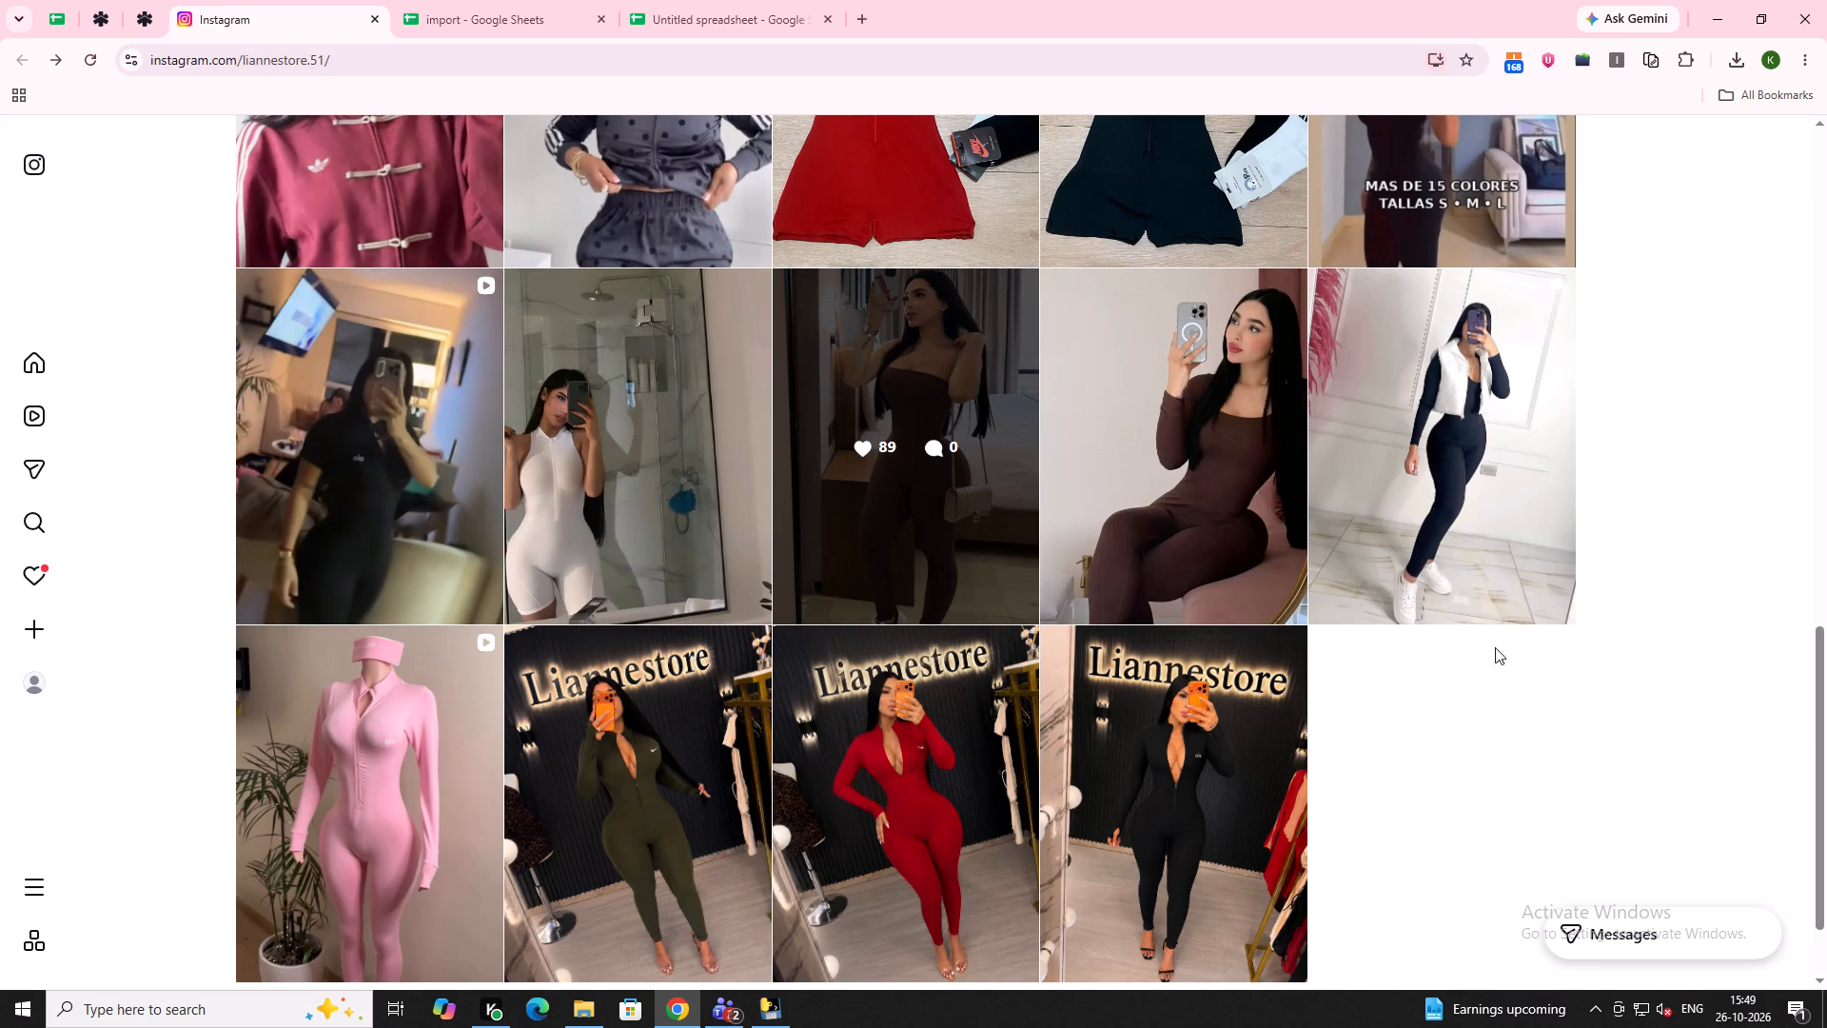
pyautogui.scroll(-3, 849, 791)
pyautogui.click(351, 684)
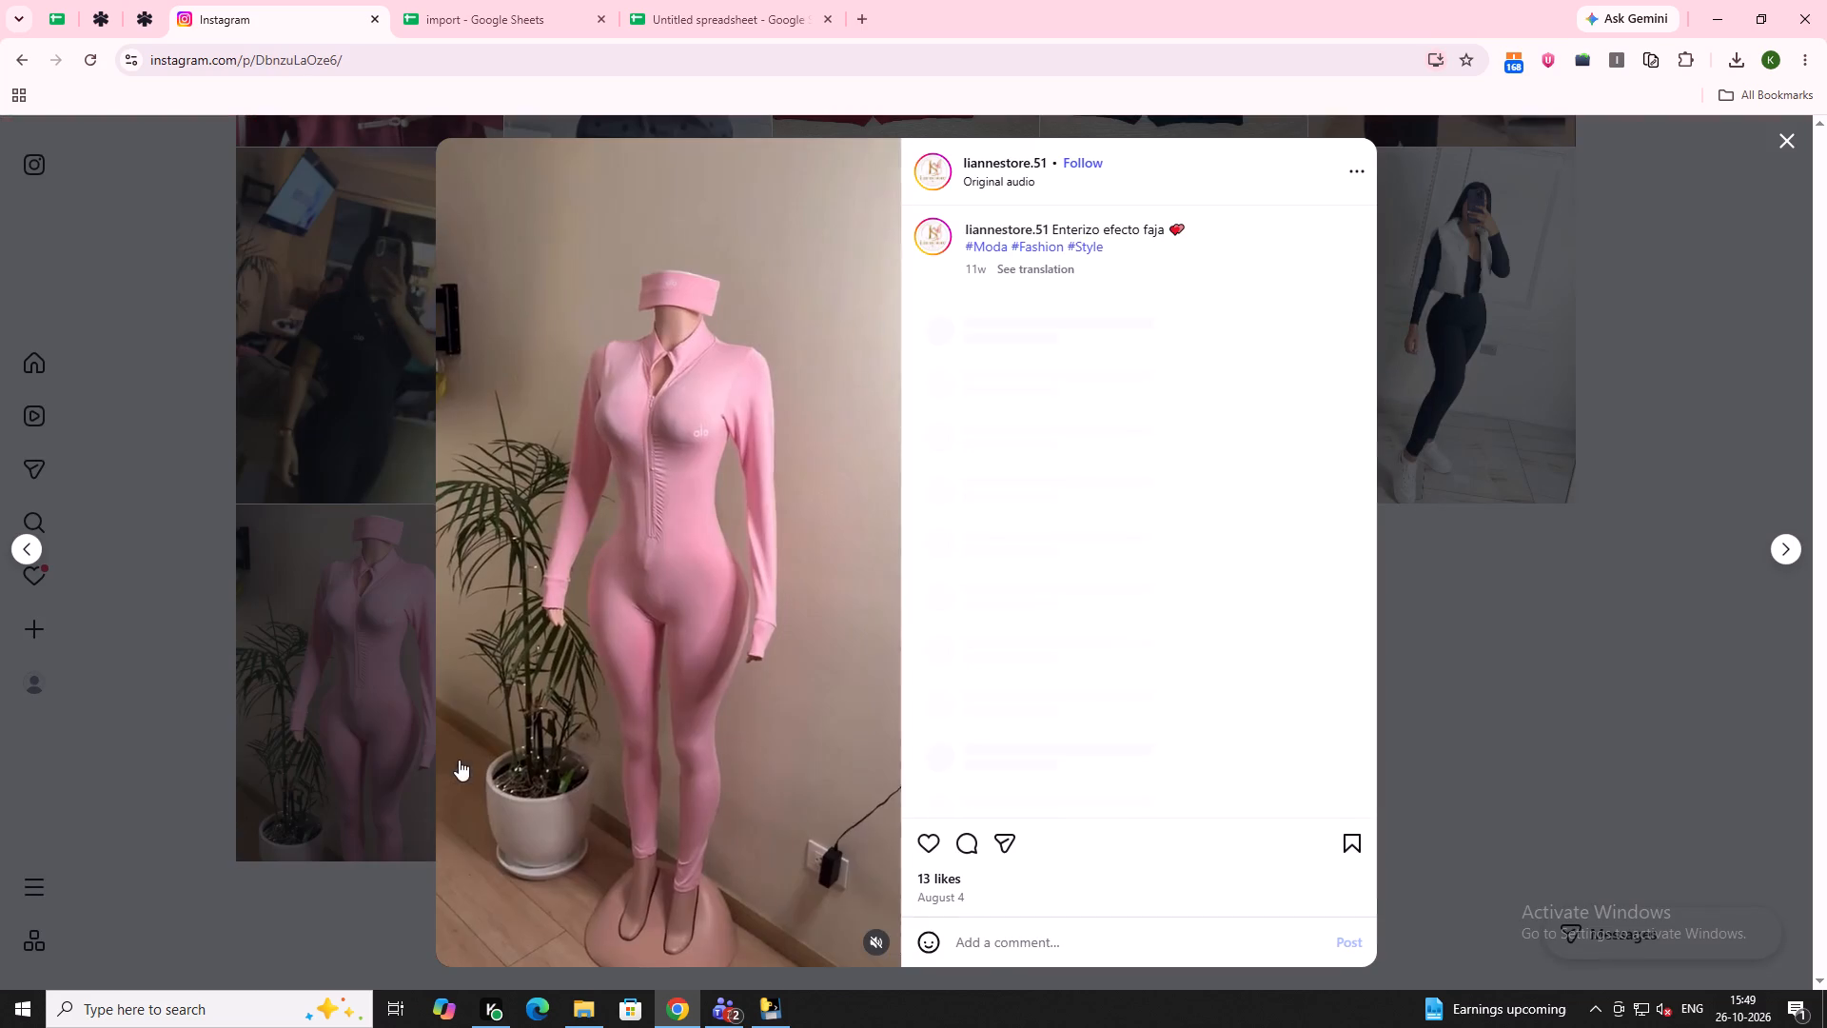
pyautogui.hotkey('ctrl', 'l')
pyautogui.hotkey('ctrl', 'c')
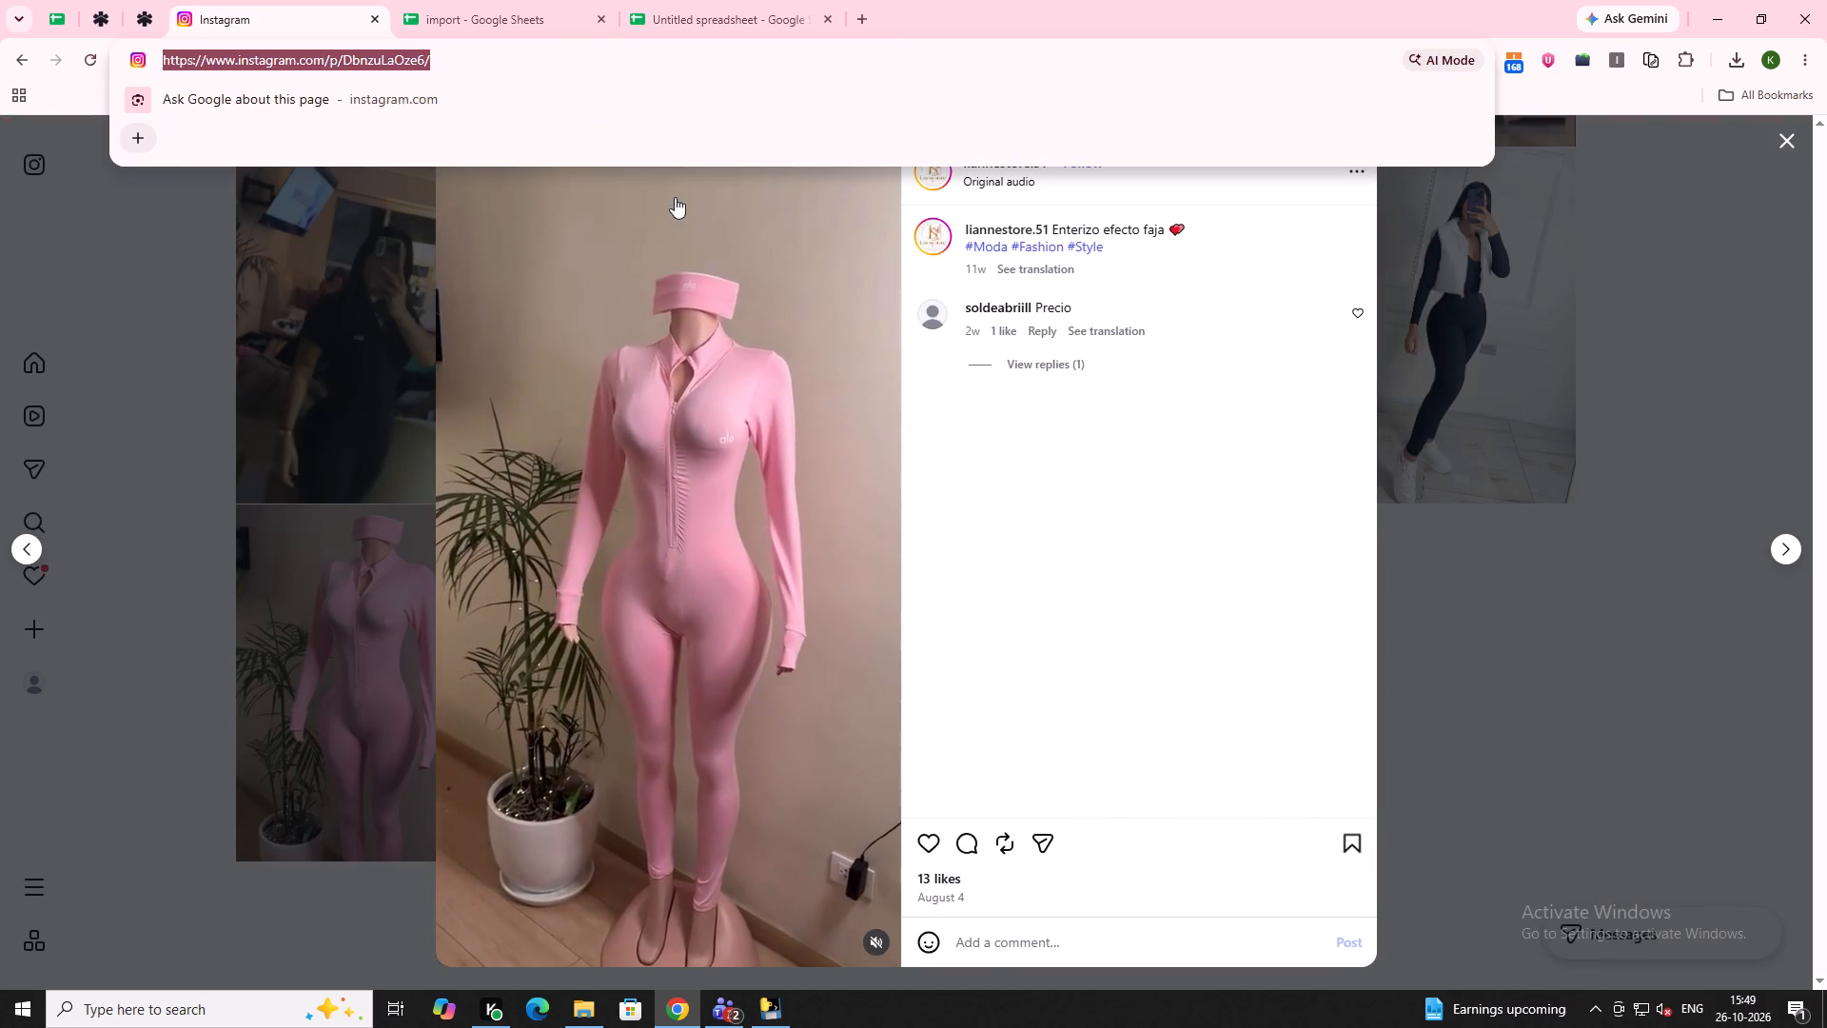
pyautogui.click(89, 0)
pyautogui.hotkey('ctrl', 'v')
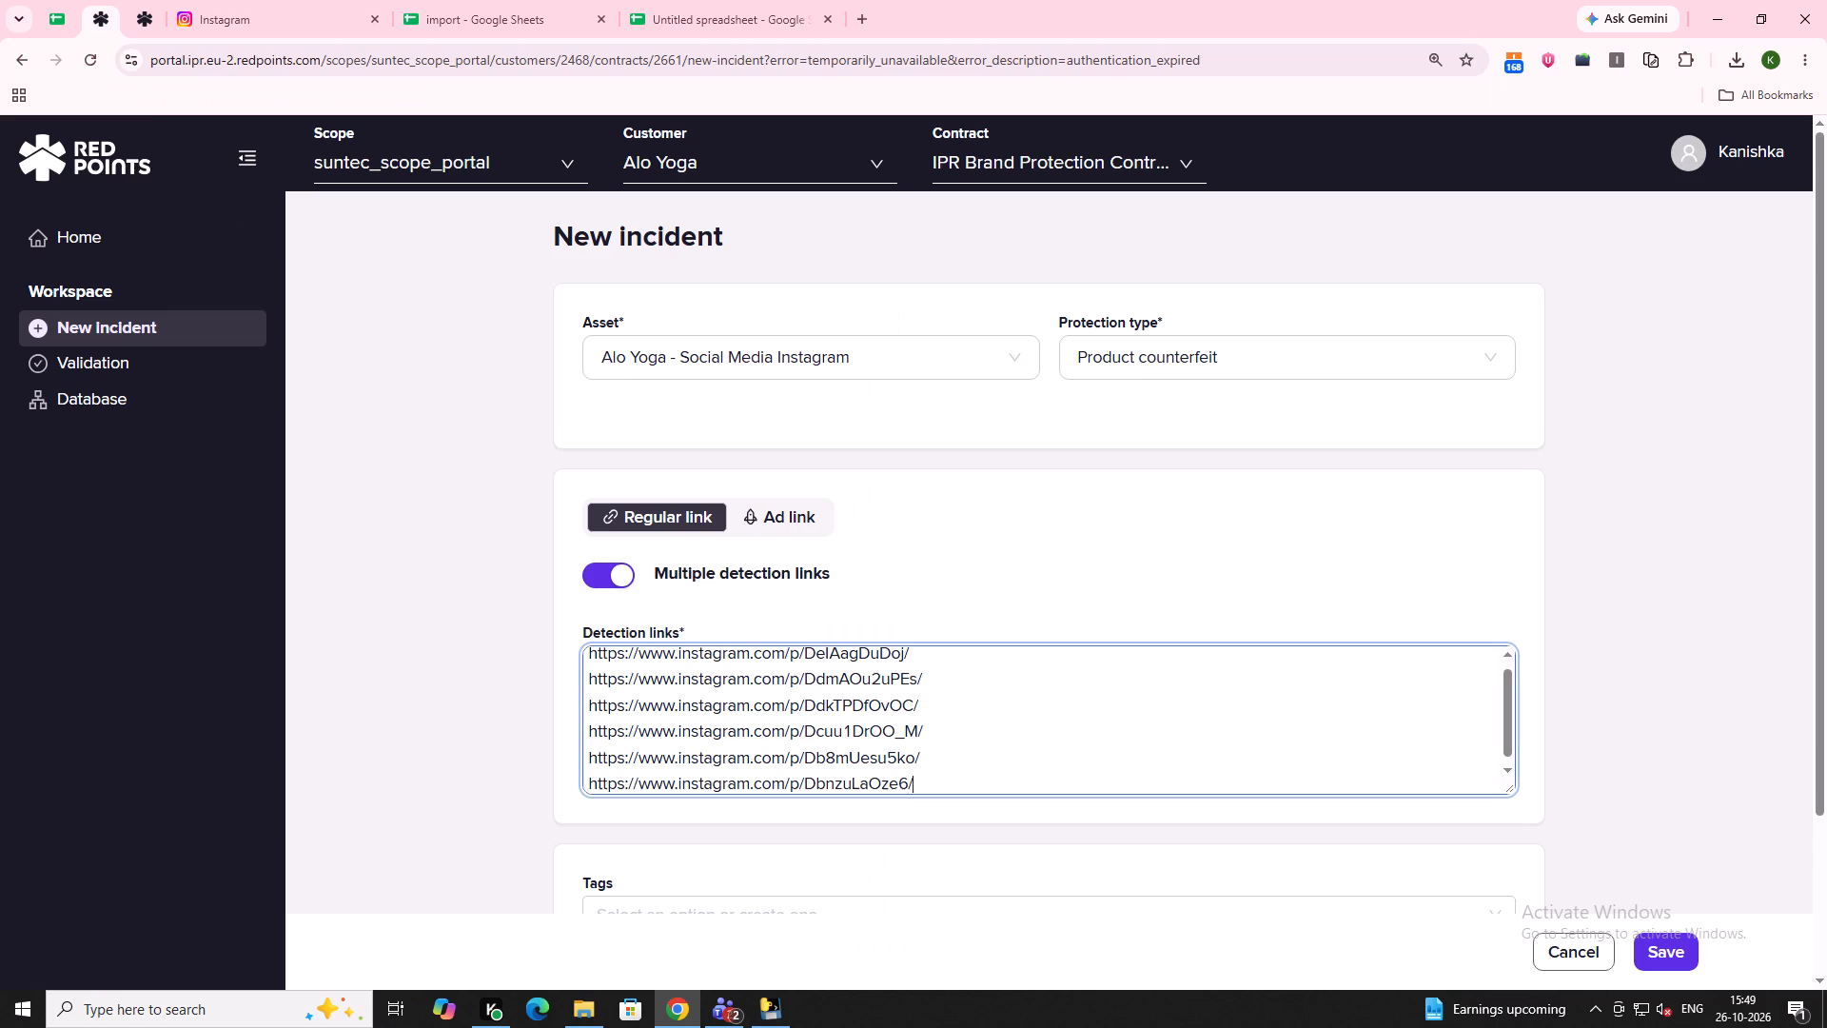
pyautogui.hotkey('shift', 'Return')
pyautogui.scroll(1, 648, 719)
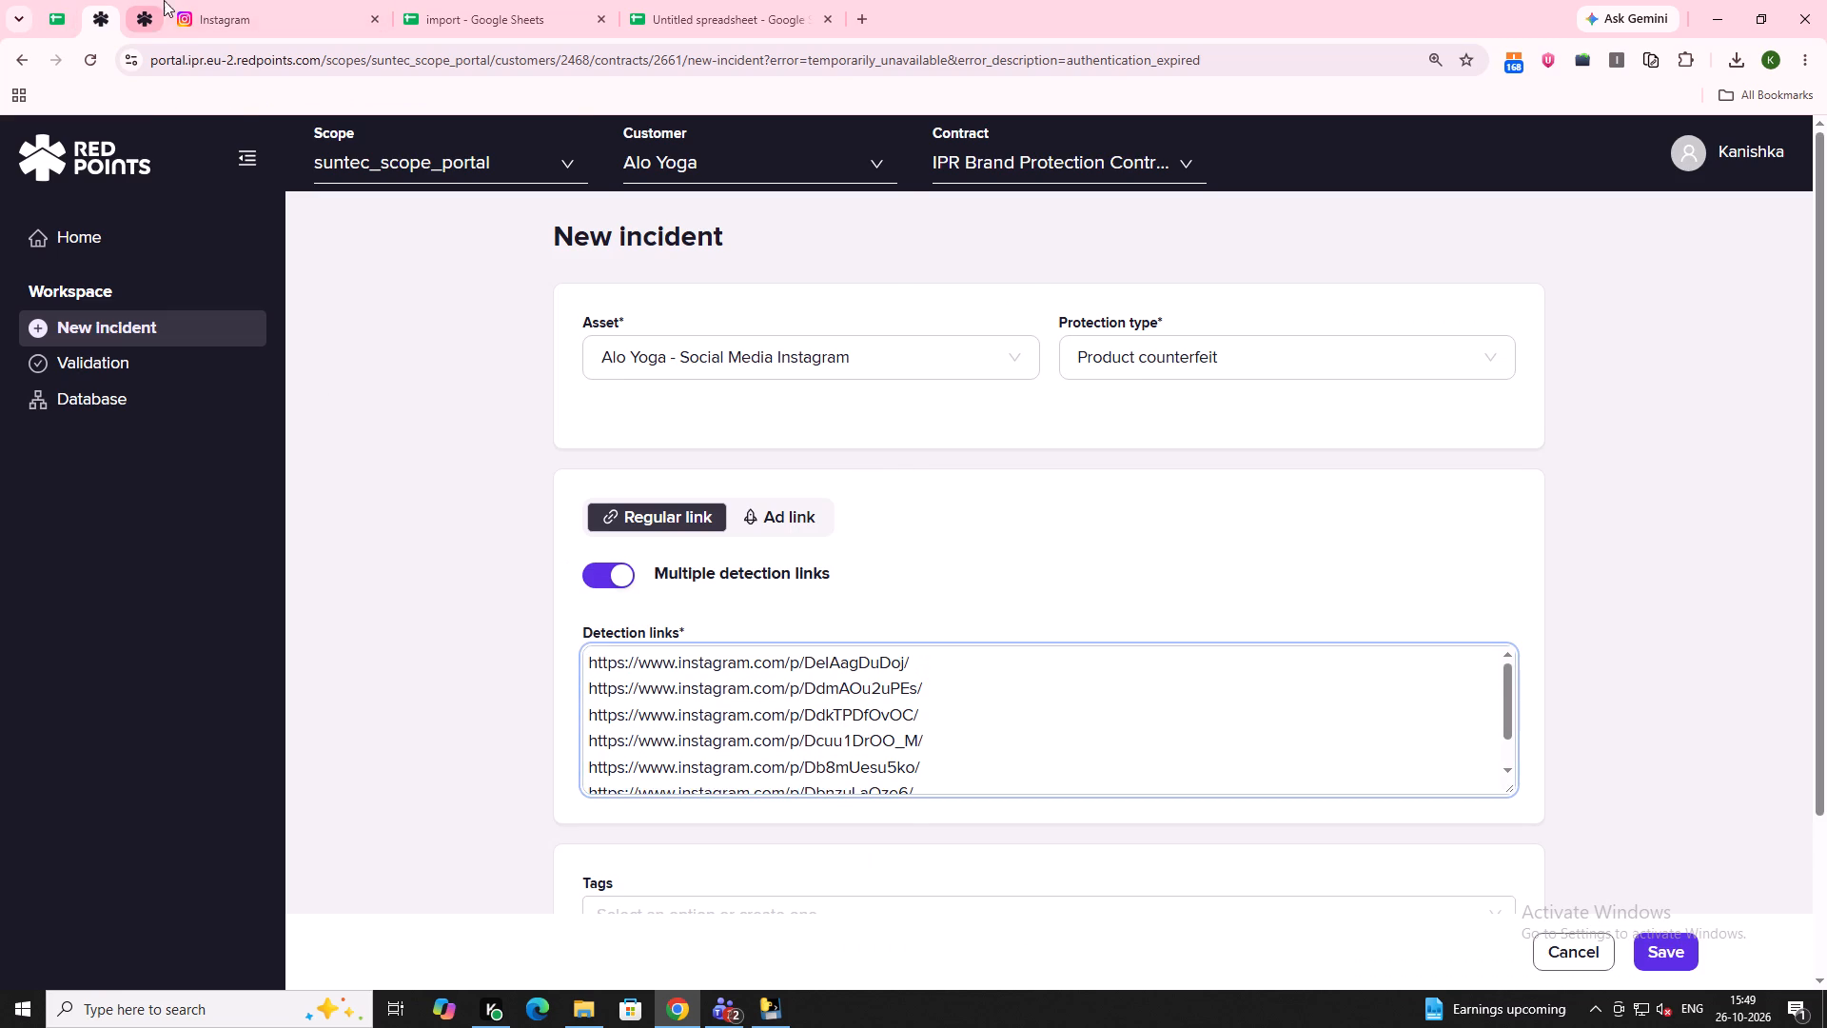
pyautogui.click(169, 0)
pyautogui.click(1596, 468)
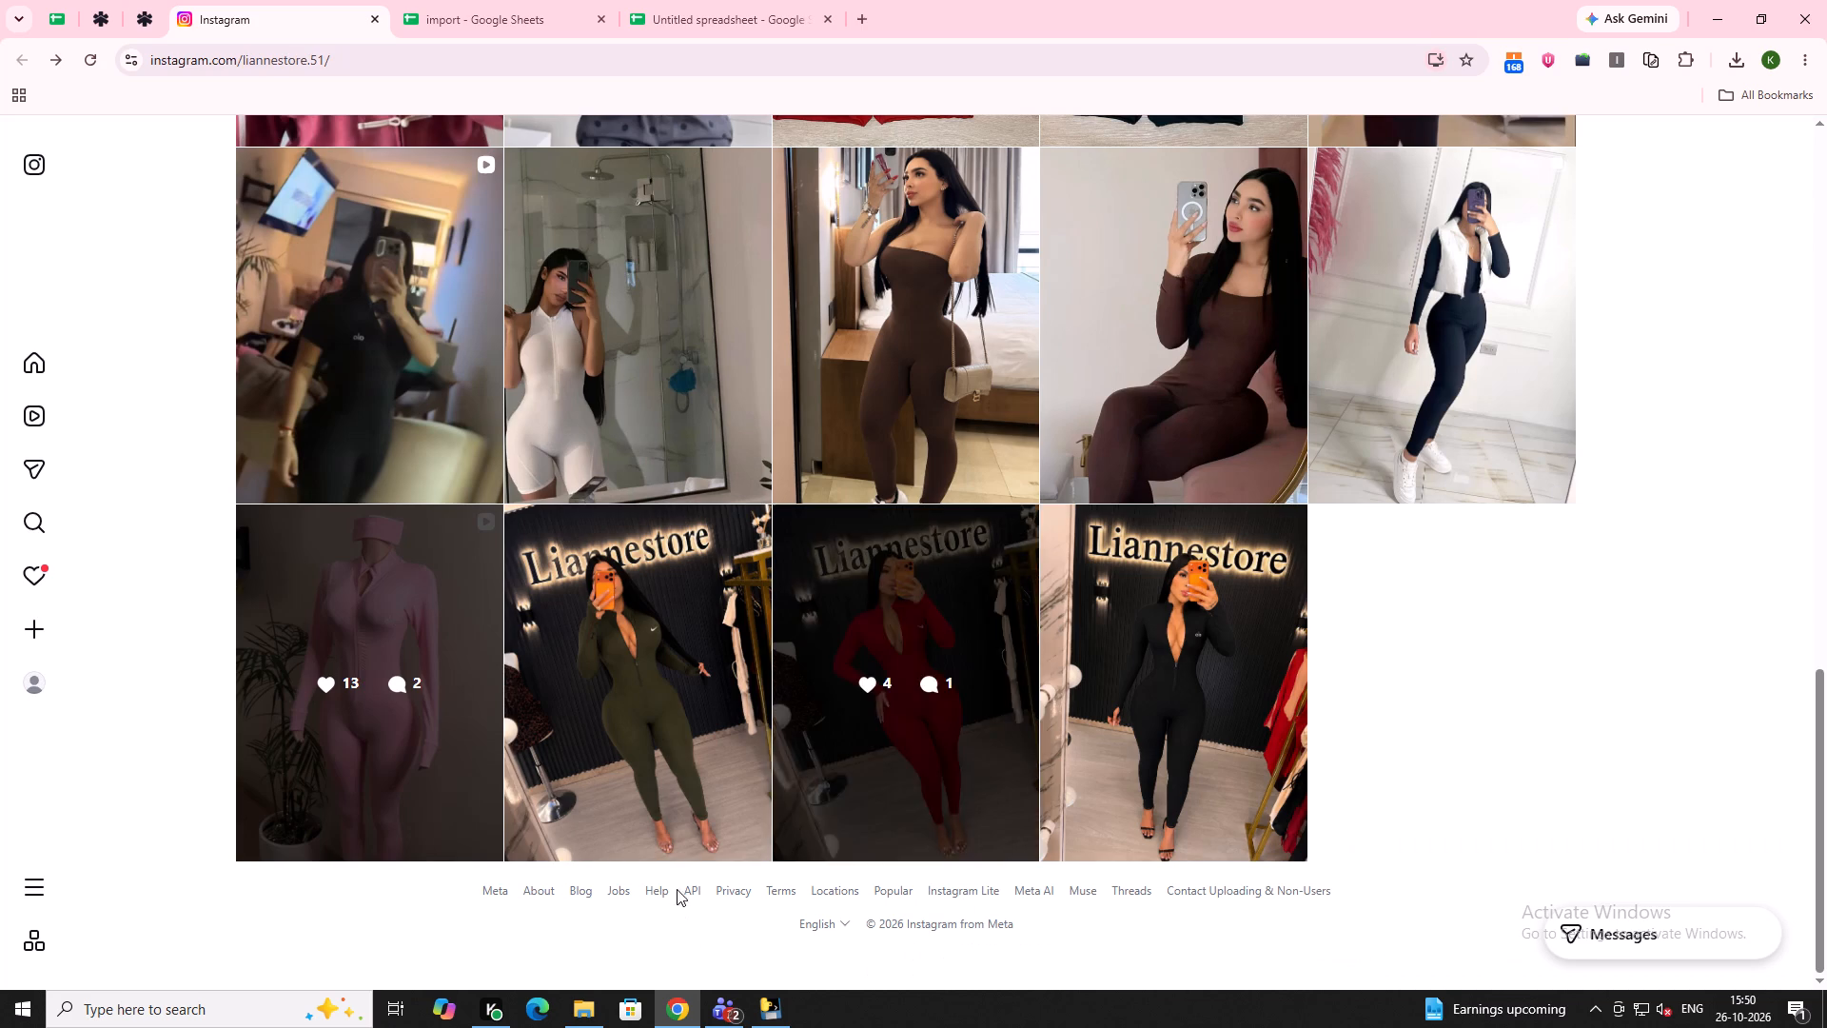
# Check the liannestore.51 post showing the red jumpsuit under the Liannestore sign for Alo branding, and close it.
pyautogui.scroll(-3, 685, 796)
pyautogui.click(958, 750)
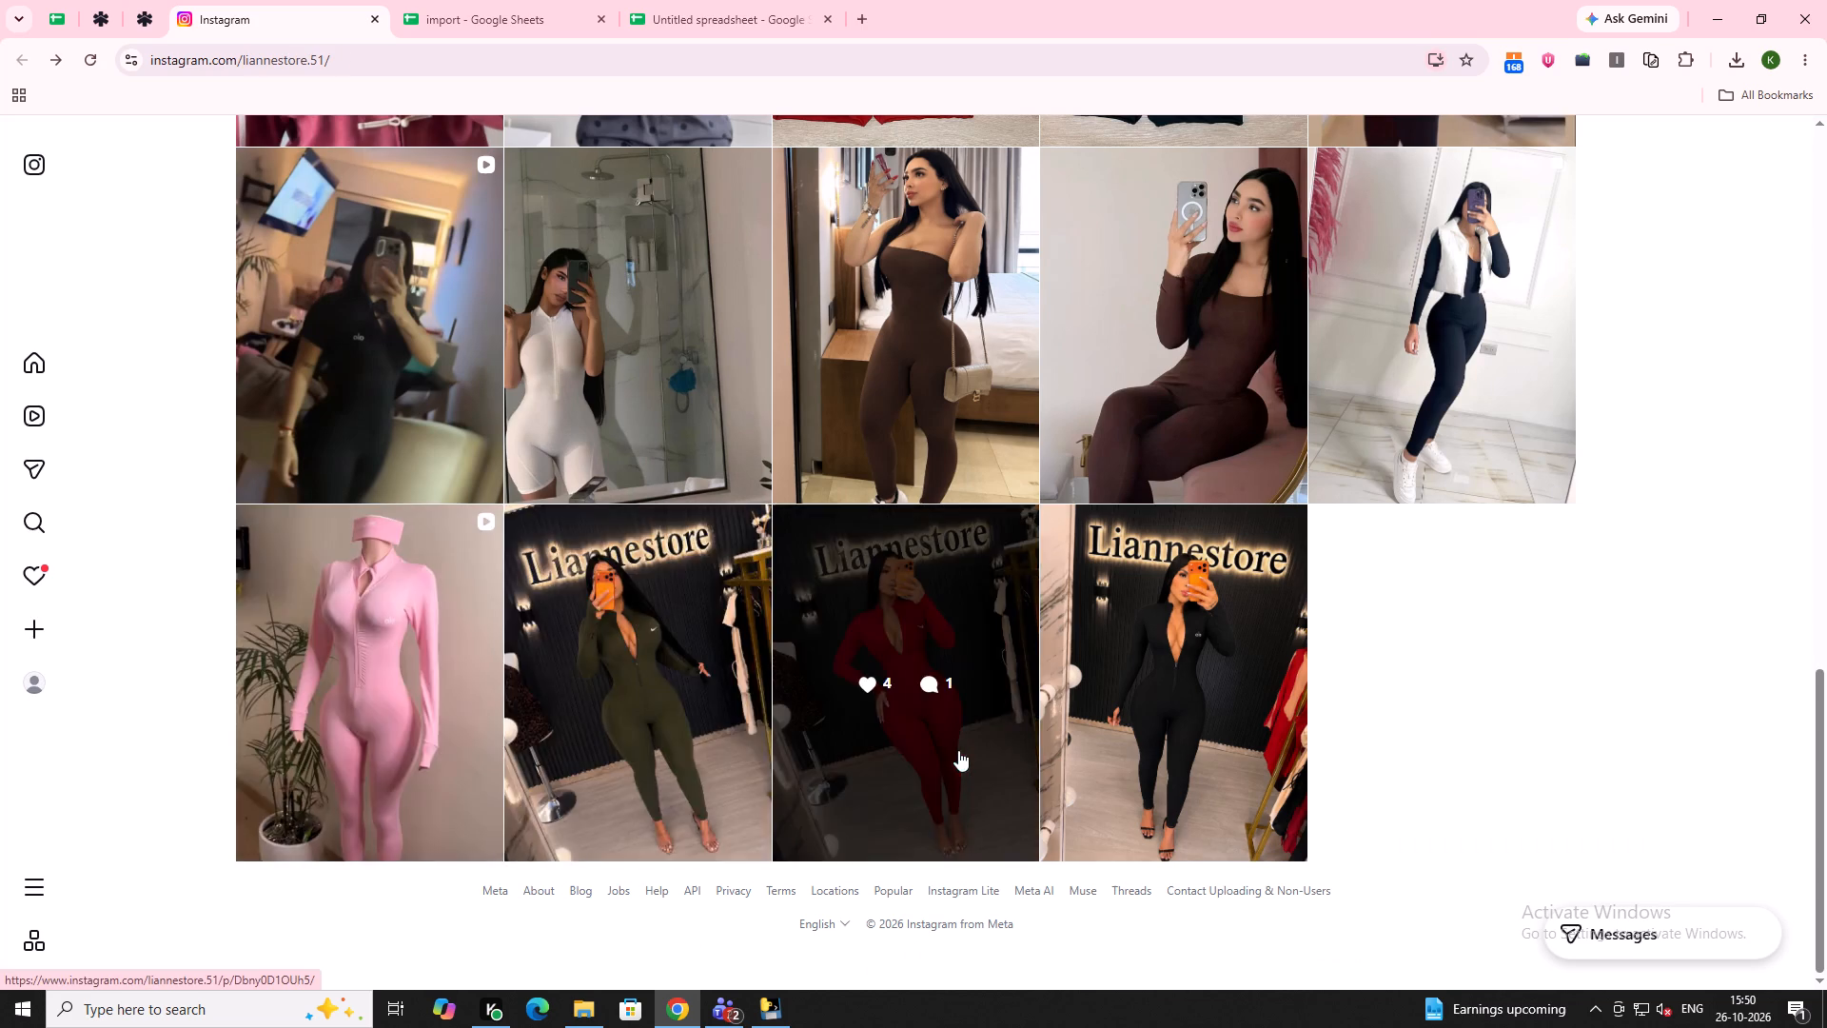
pyautogui.click(1595, 614)
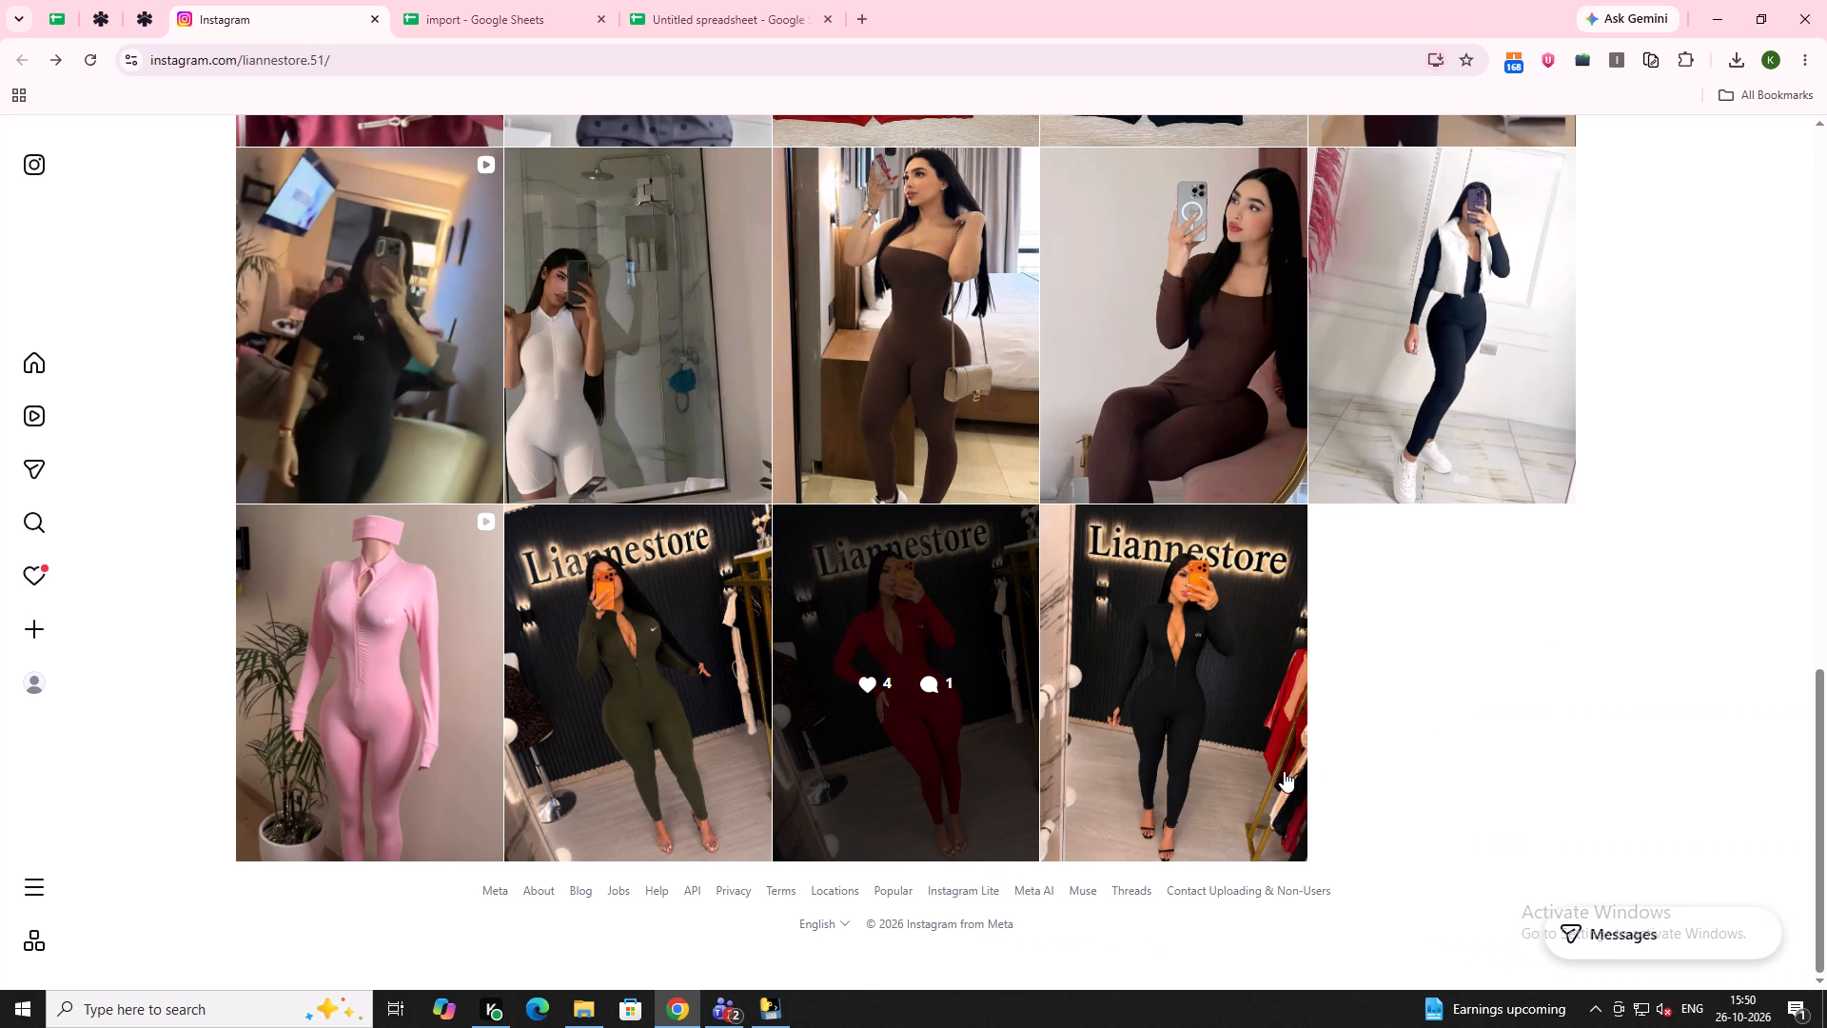
# Add the link of liannestore.51's post showing the black long-sleeved jumpsuit under the Liannestore sign to the incident's detection links.
pyautogui.scroll(-4, 1280, 771)
pyautogui.click(1251, 751)
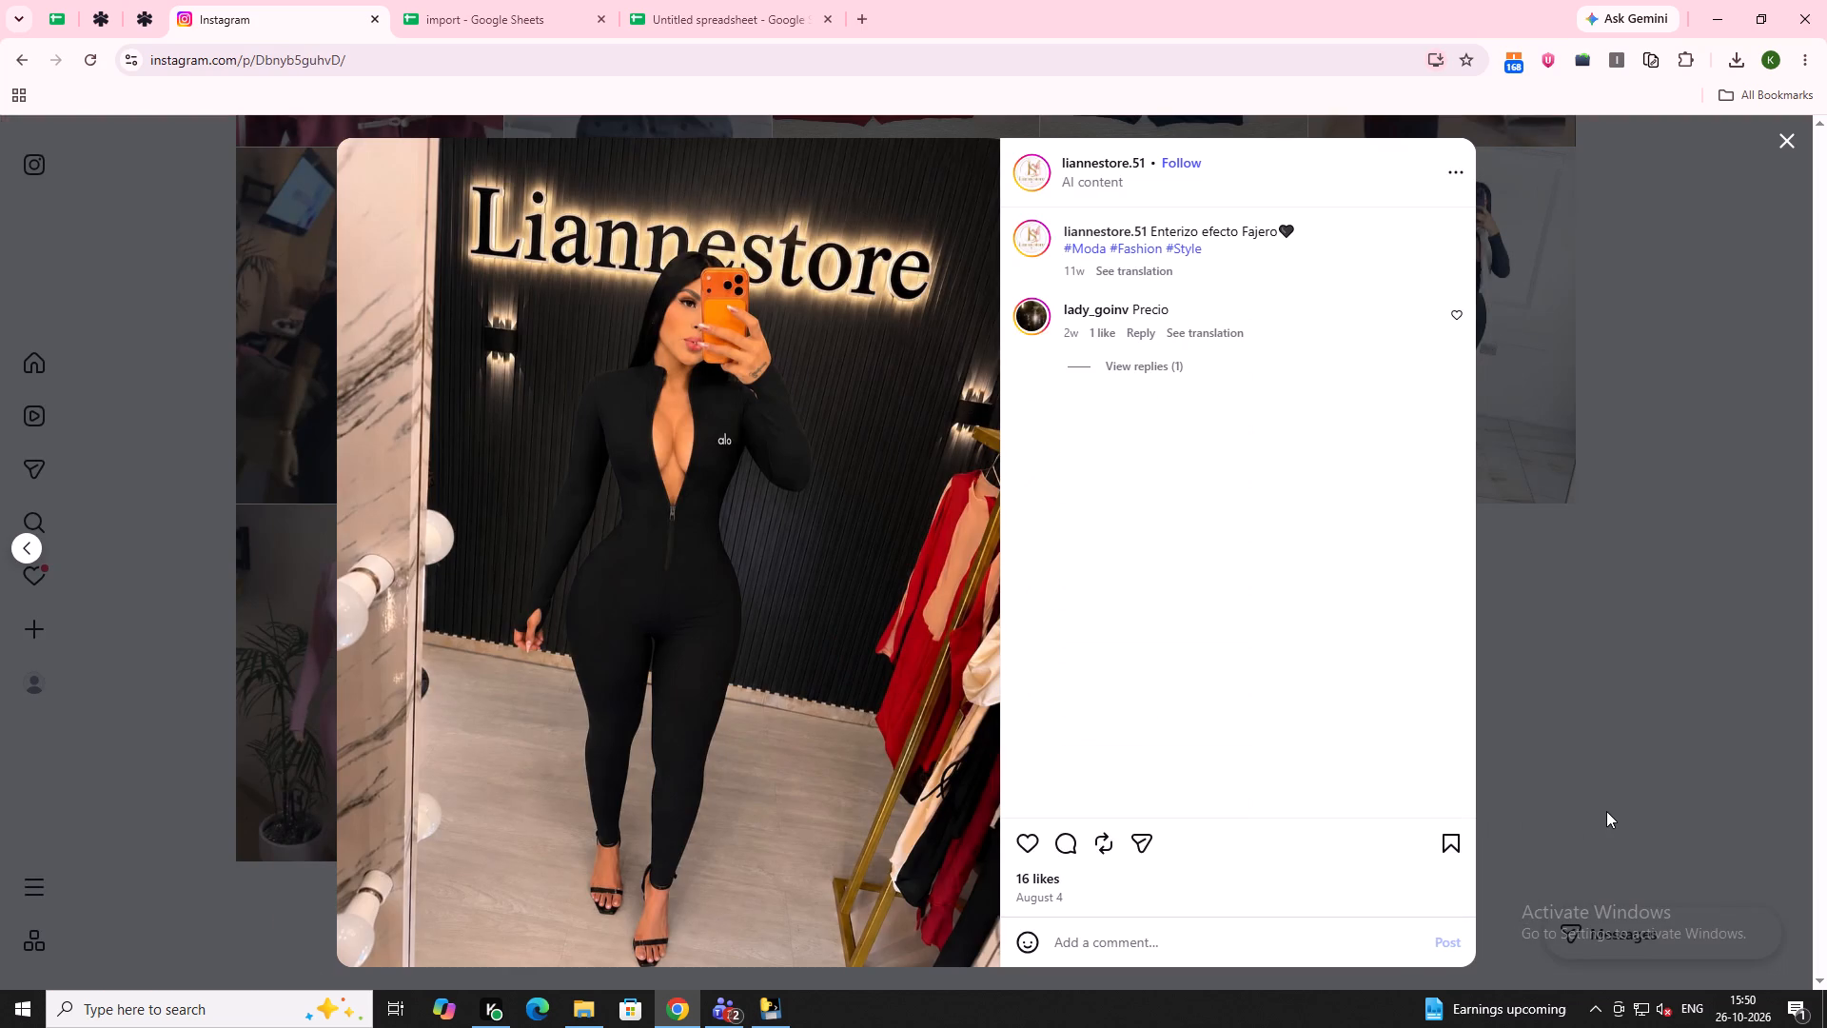
pyautogui.hotkey('ctrl', 'l')
pyautogui.hotkey('ctrl', 'c')
pyautogui.click(106, 0)
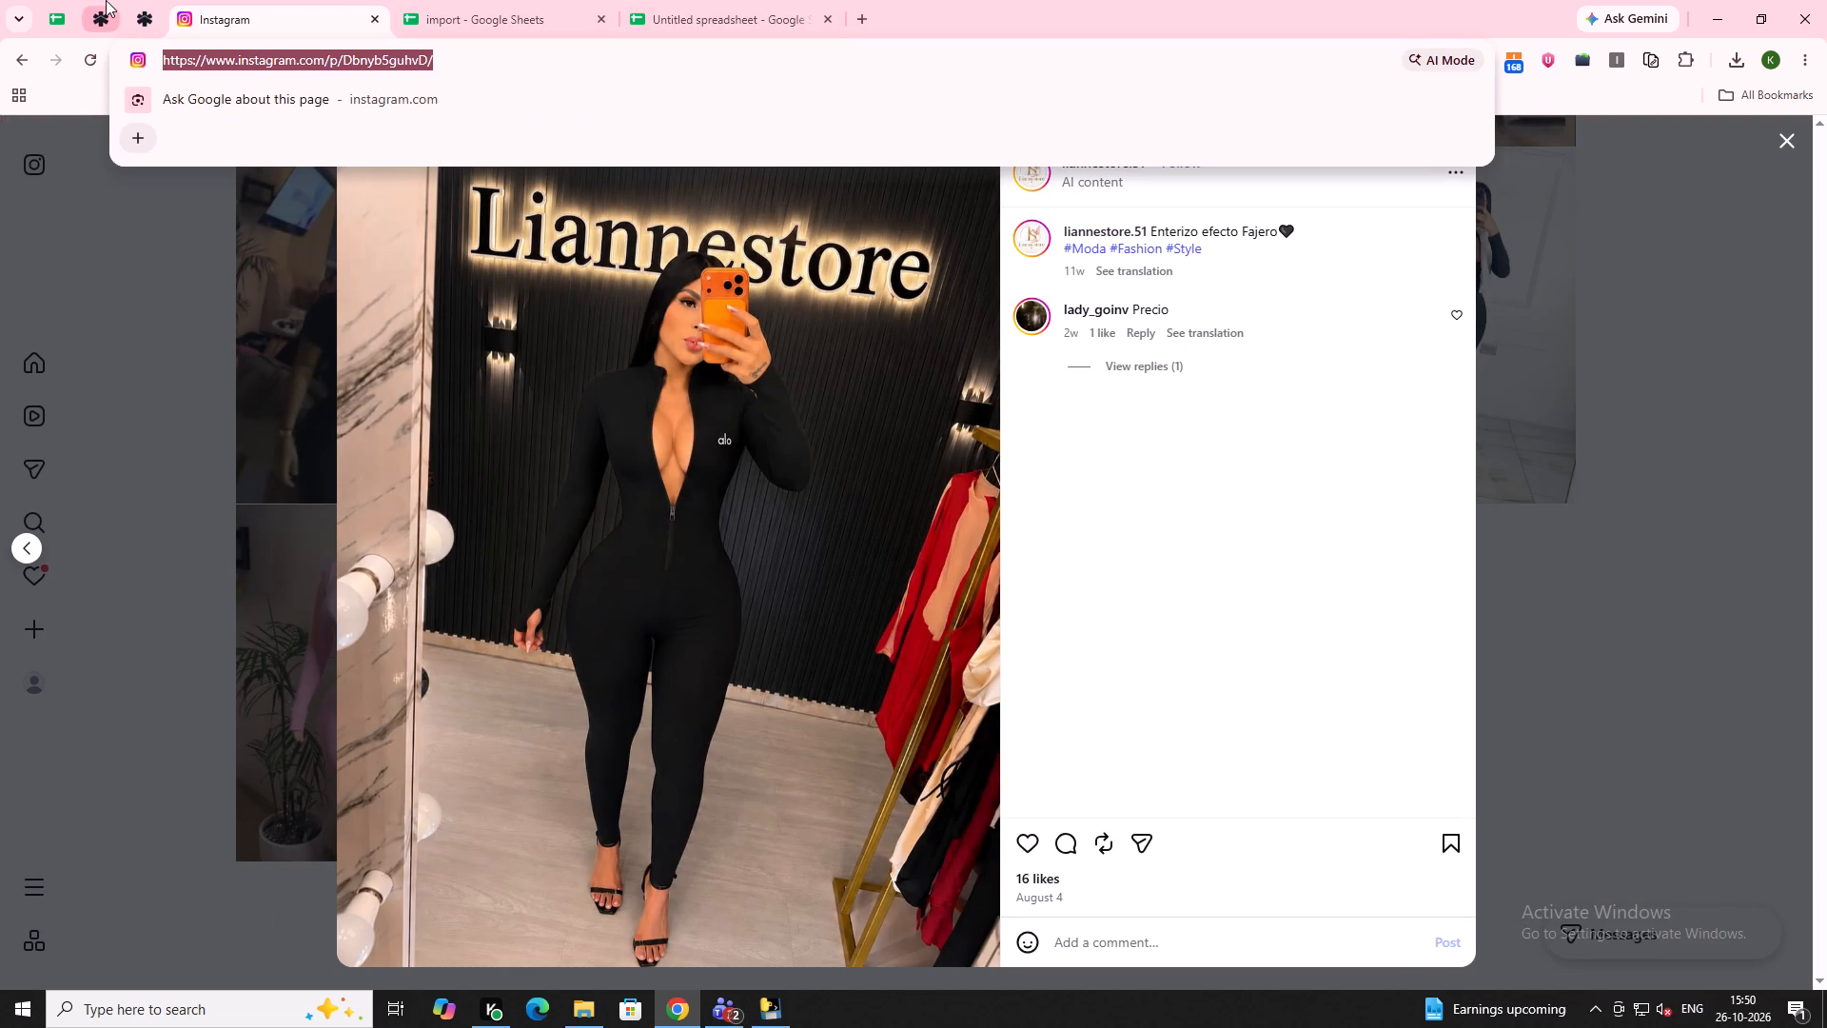
pyautogui.hotkey('ctrl', 'v')
# Tag the incident with "Instagram - Internal upload" and "tool", and save it.
pyautogui.scroll(-4, 860, 437)
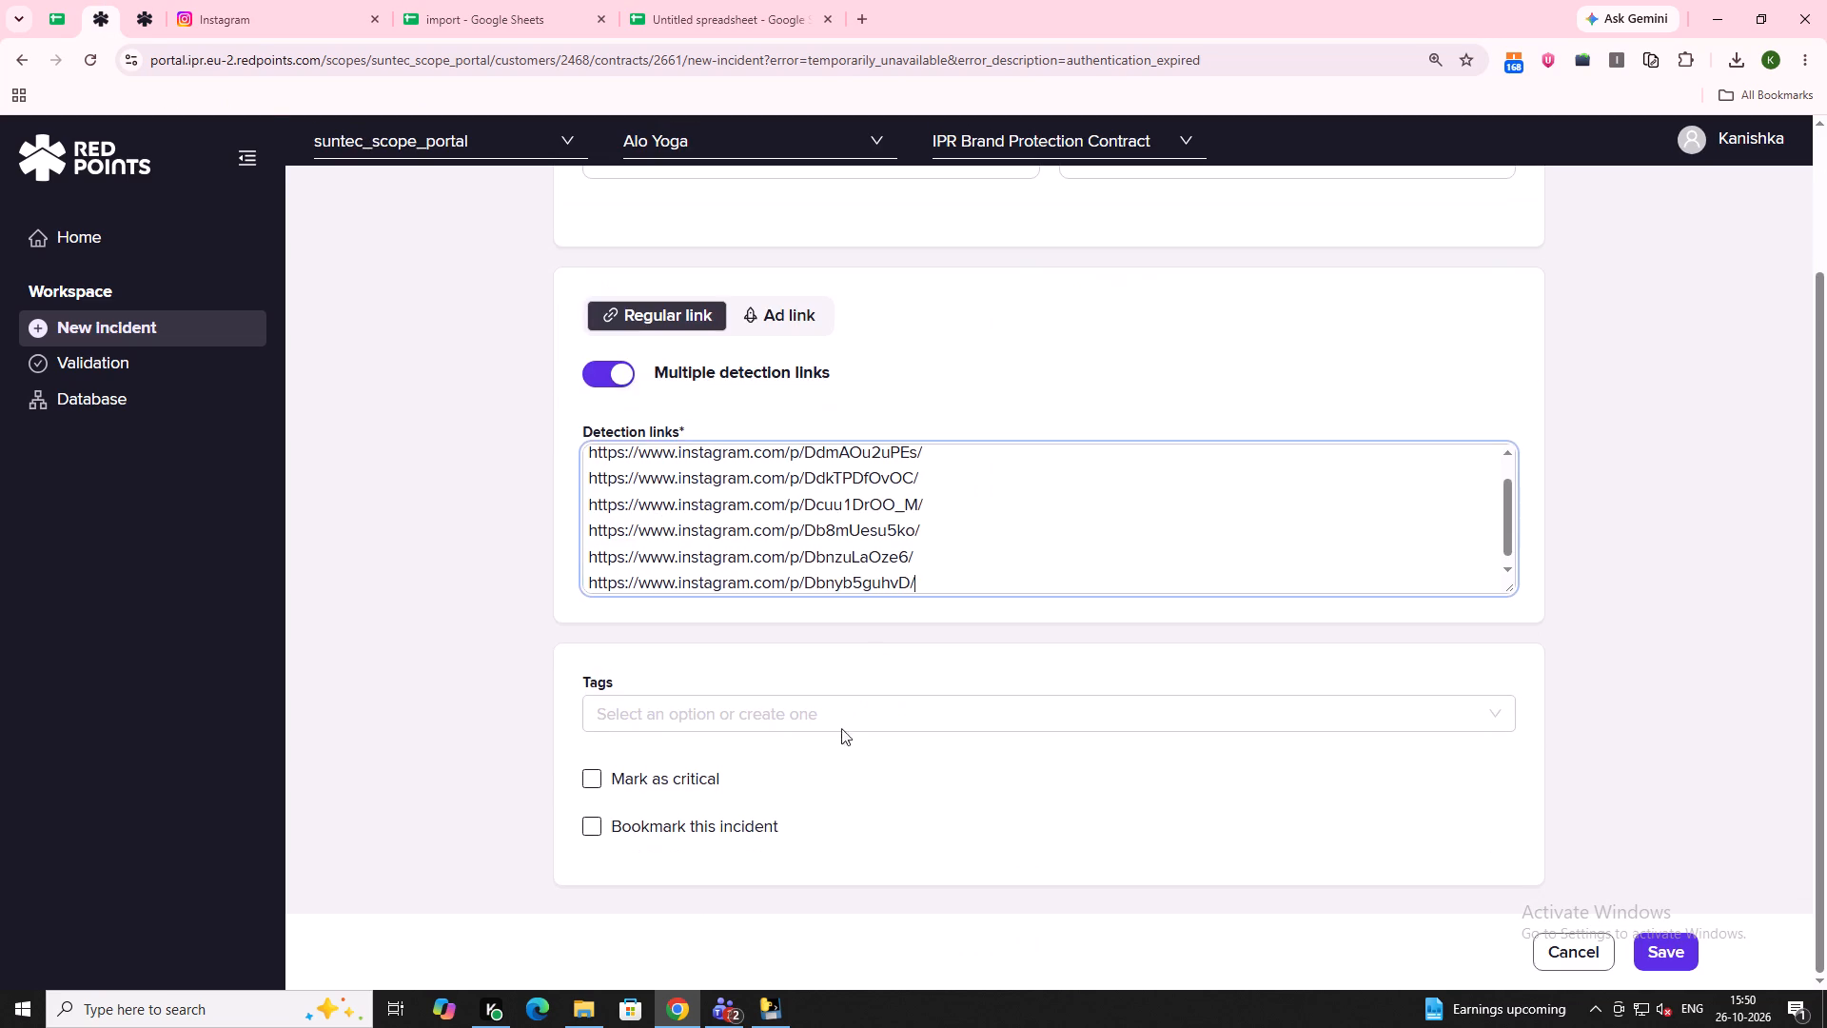
pyautogui.click(839, 697)
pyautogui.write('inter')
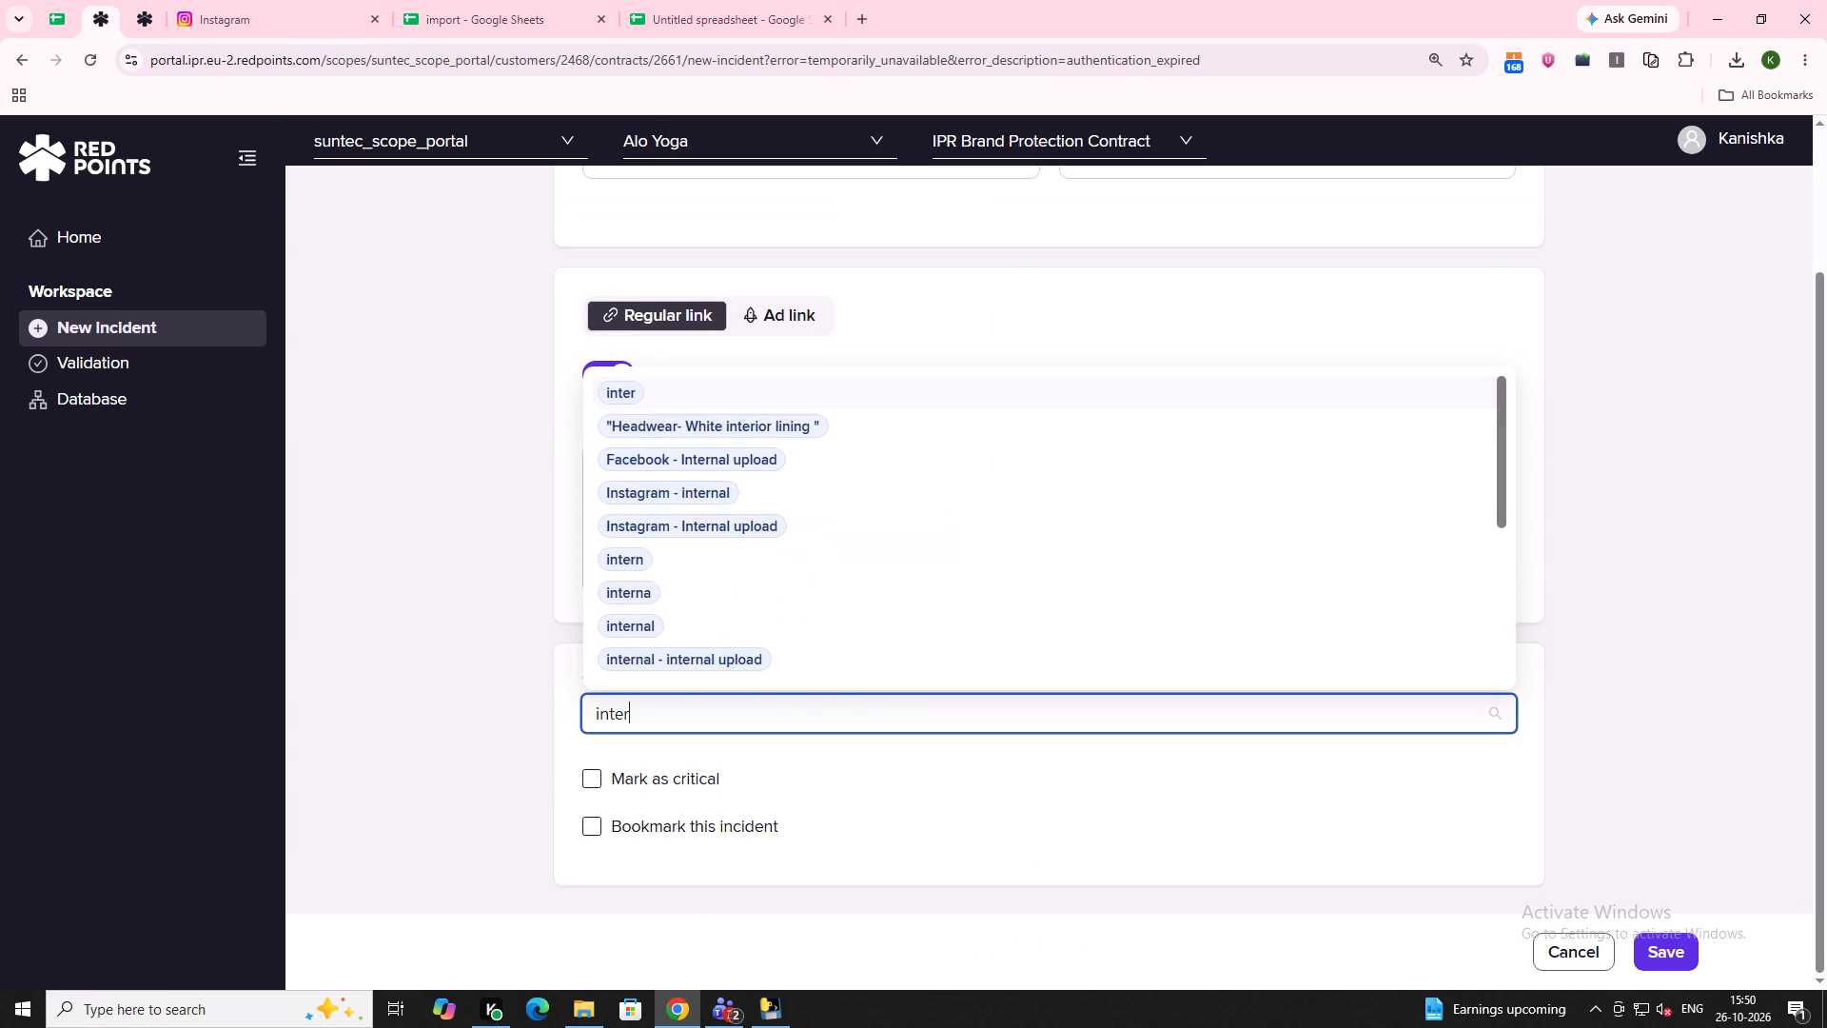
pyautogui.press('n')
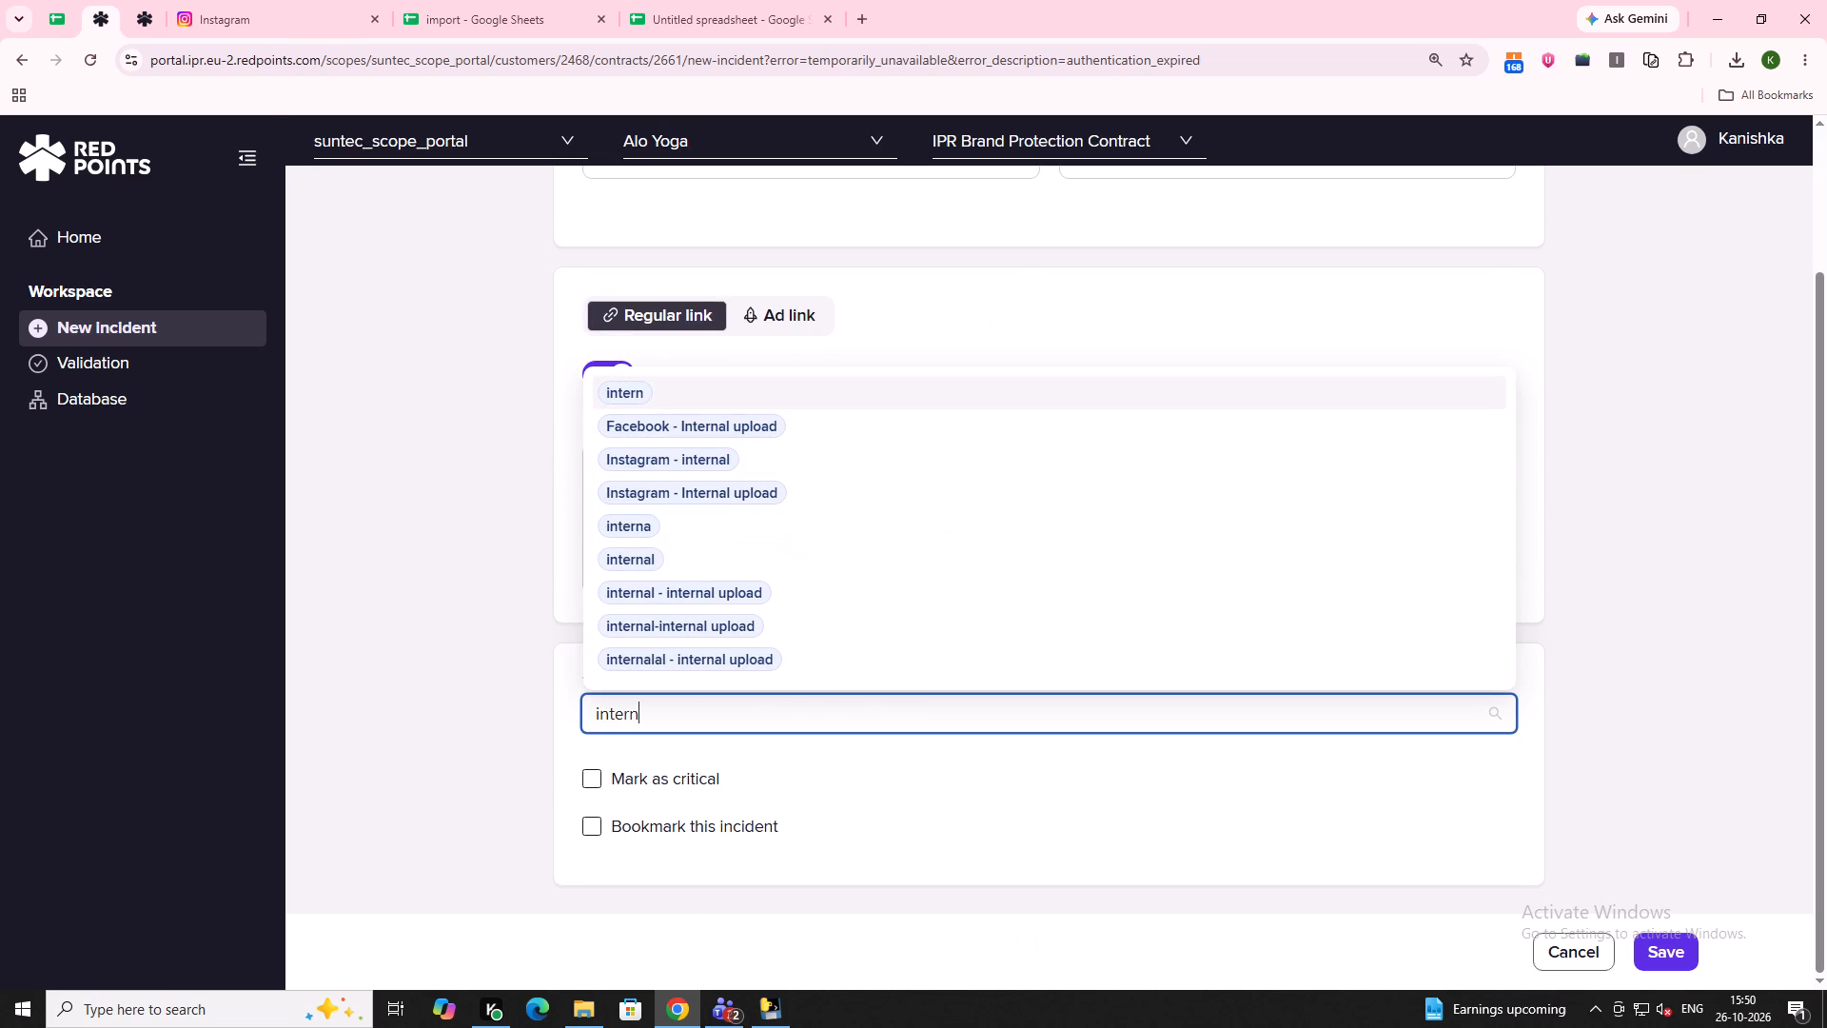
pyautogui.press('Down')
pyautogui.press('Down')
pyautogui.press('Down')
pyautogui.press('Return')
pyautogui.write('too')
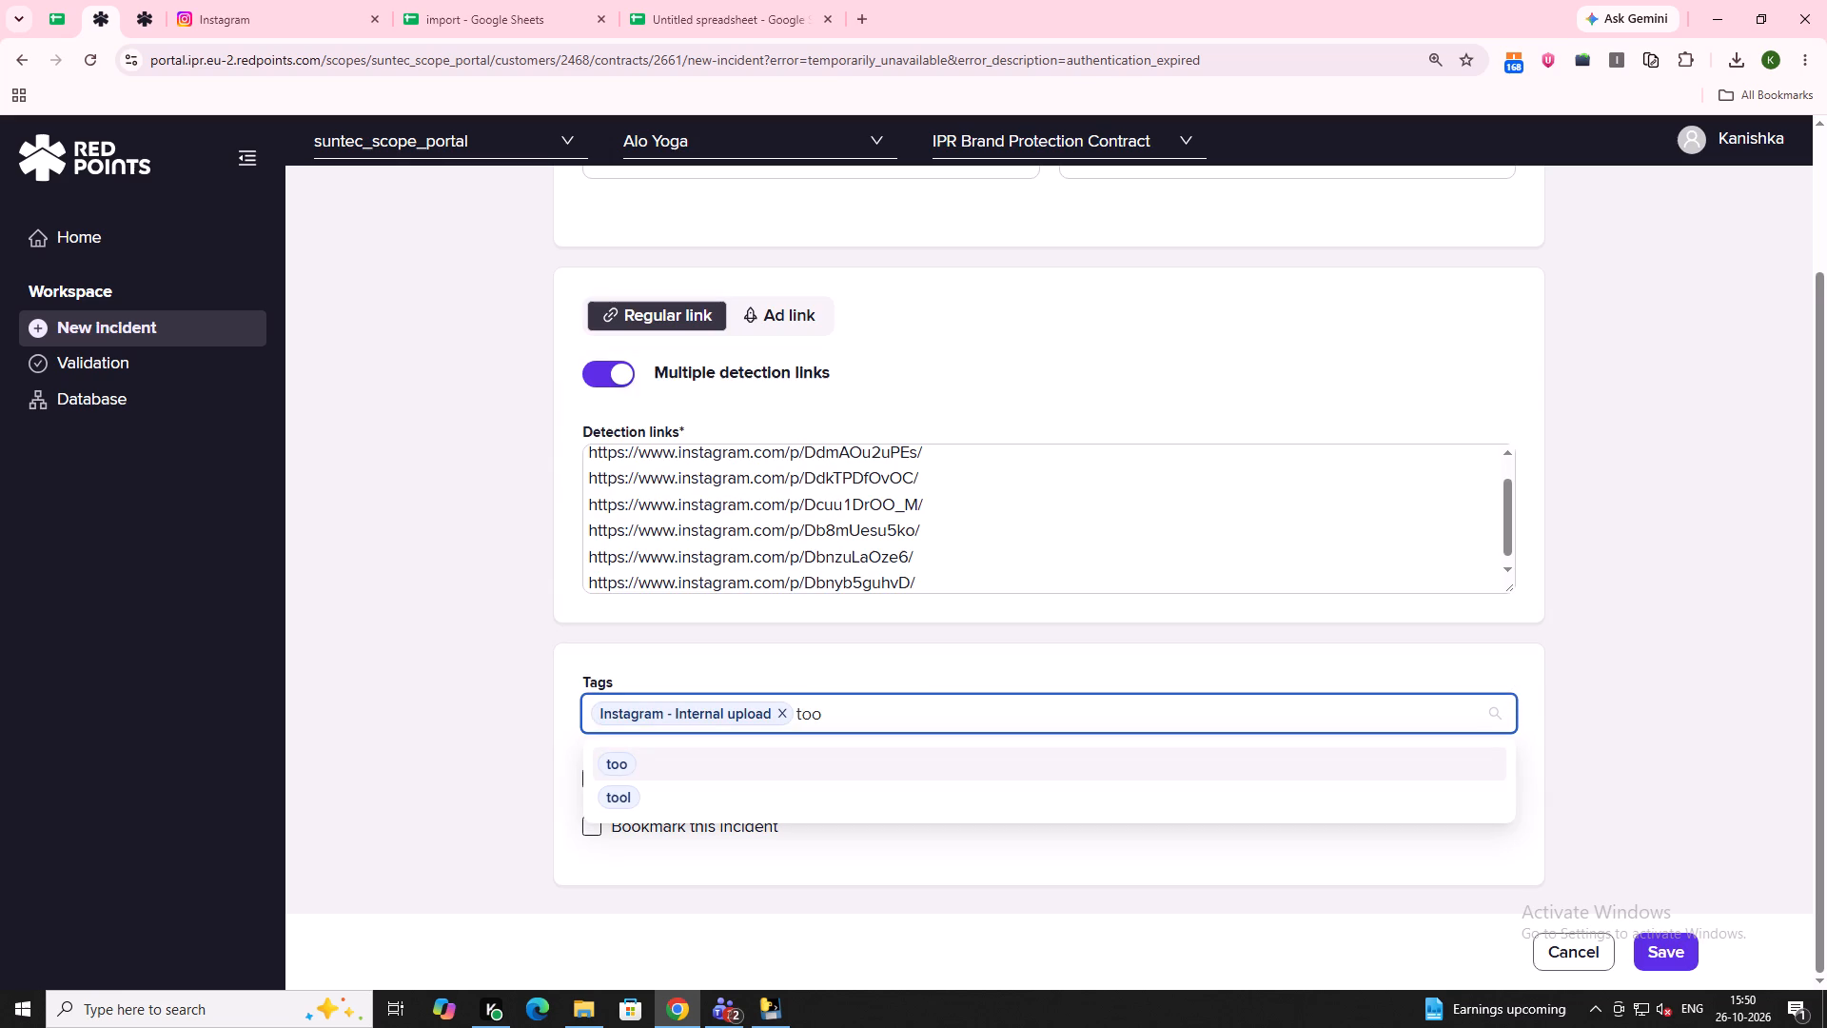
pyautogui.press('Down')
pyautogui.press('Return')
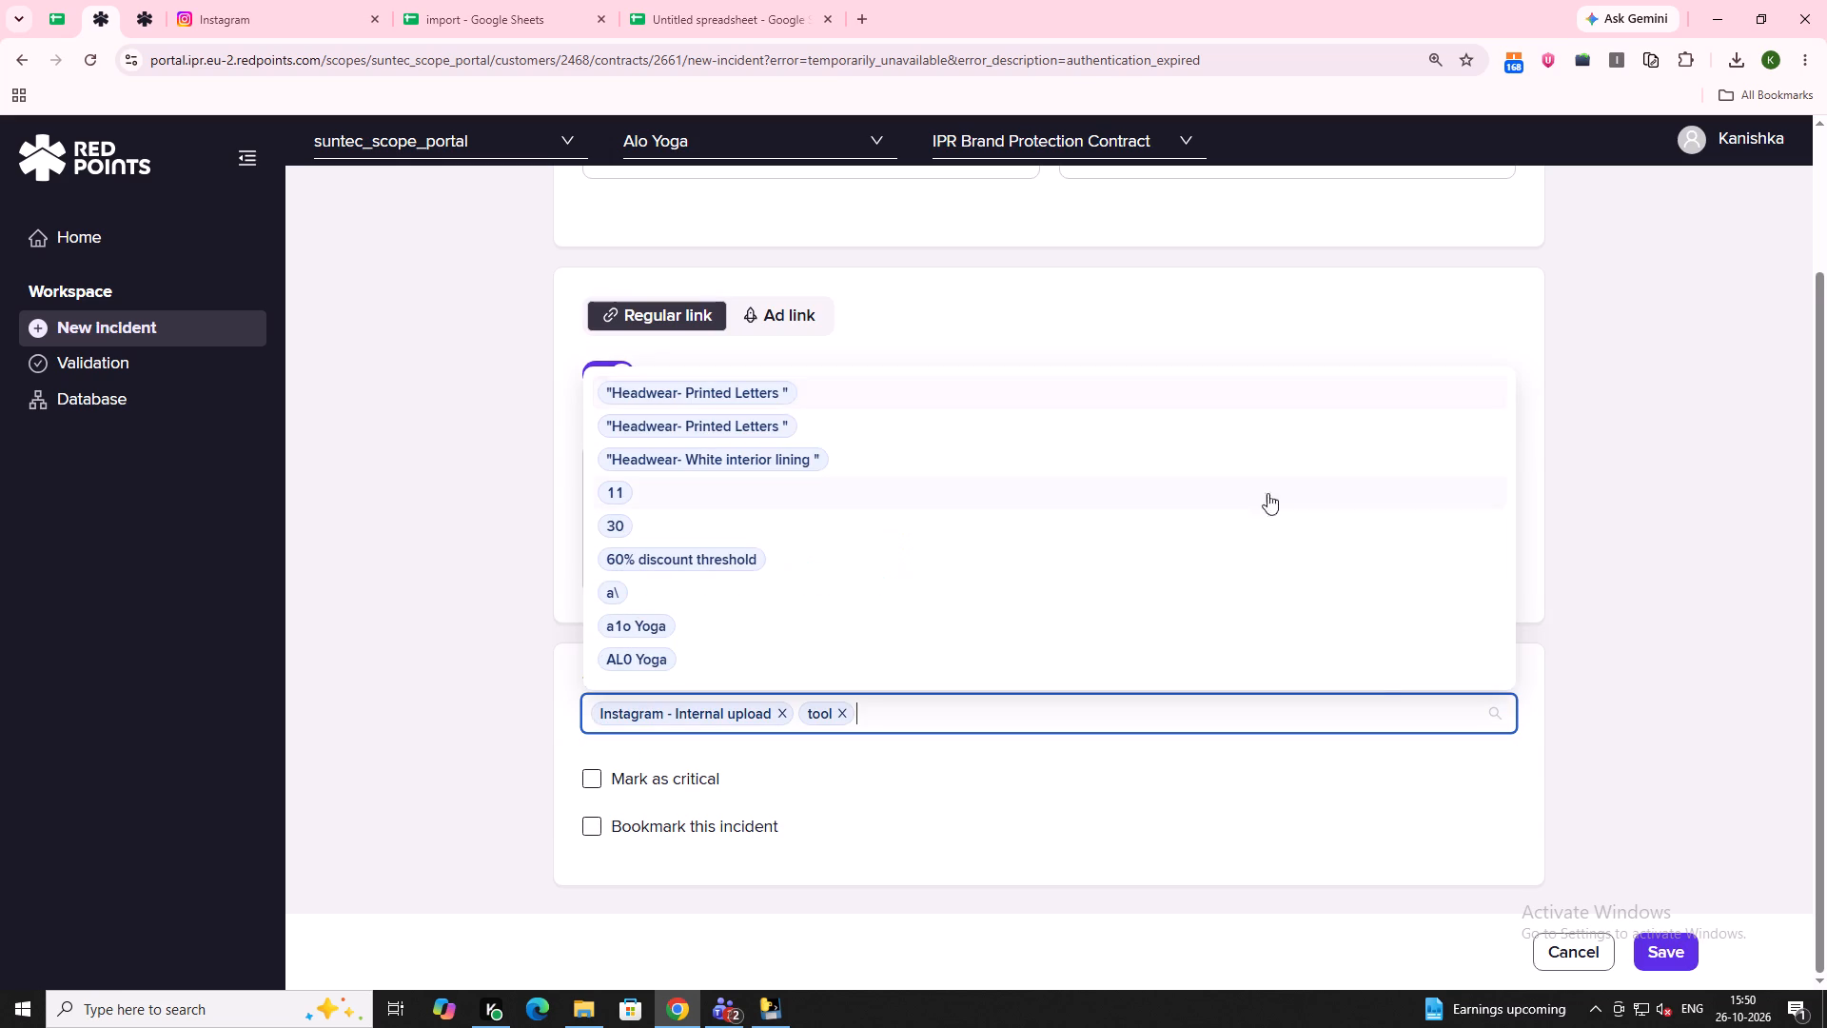
pyautogui.click(1664, 938)
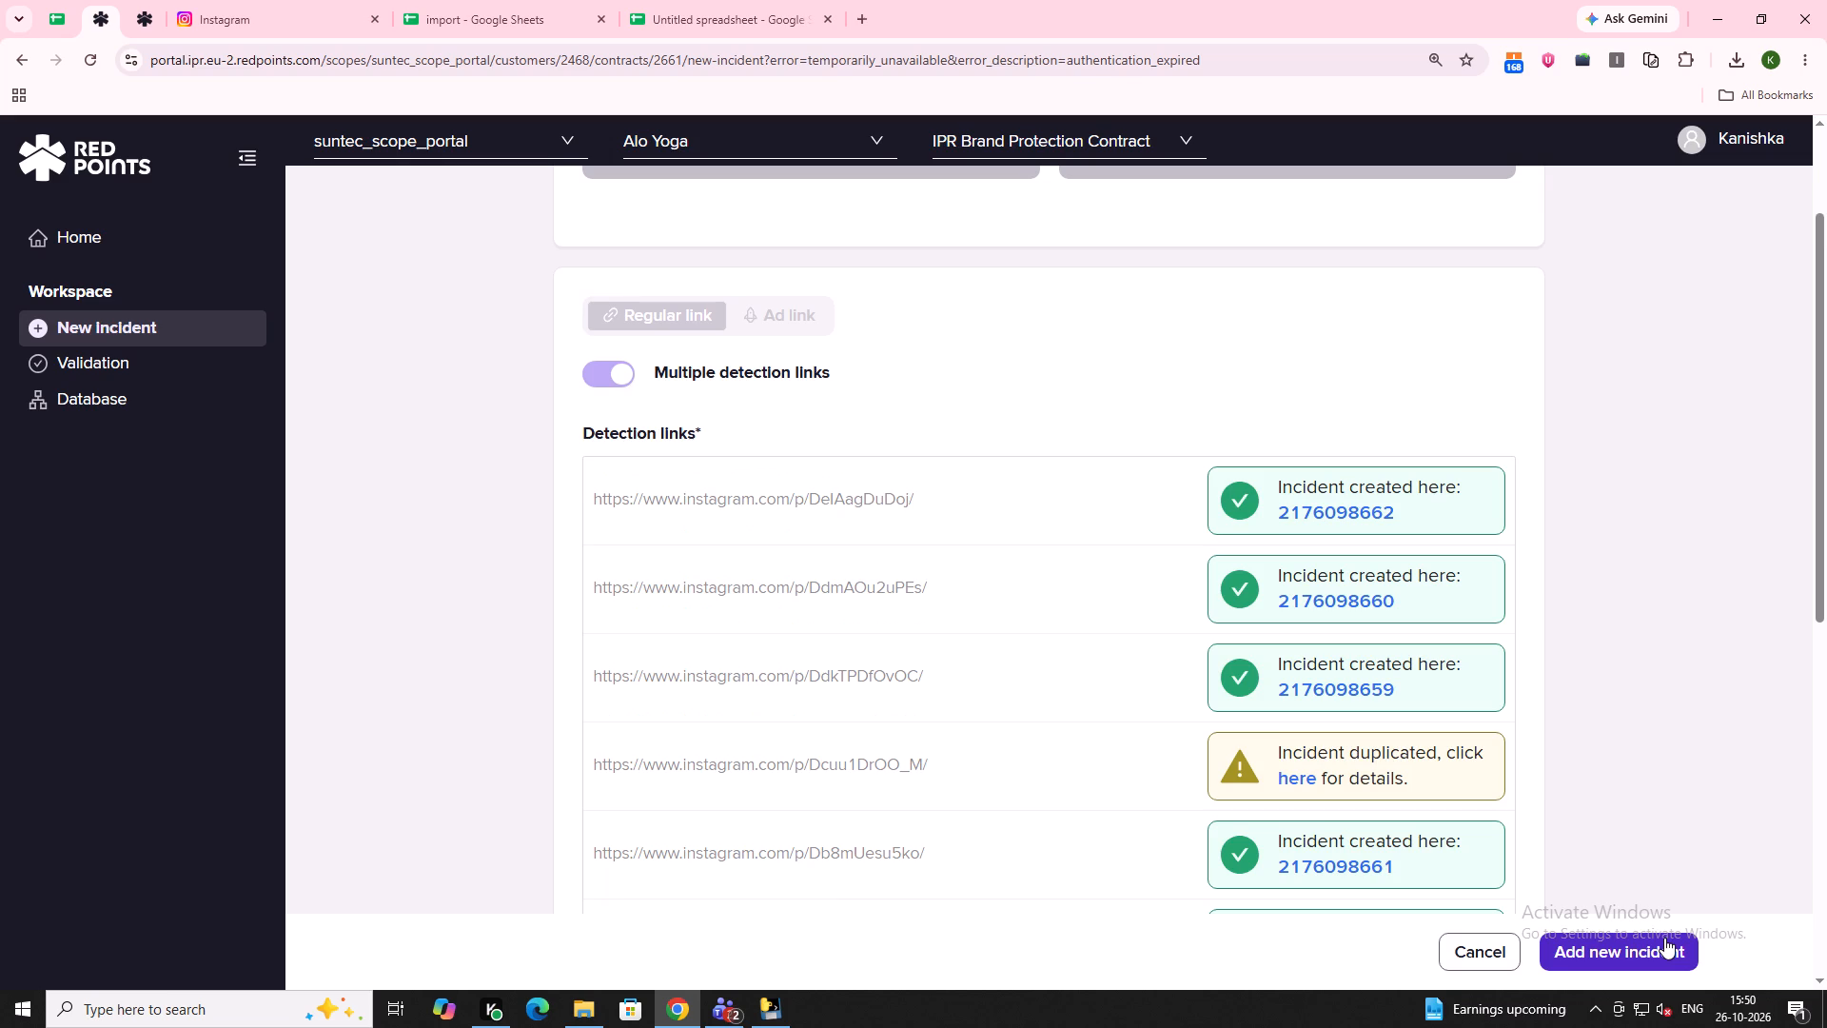
# Copy the full detection links result list and paste it into the Untitled spreadsheet from A2, undoing the previous batch's entries and filter first.
pyautogui.scroll(1, 1664, 938)
pyautogui.scroll(-3, 1581, 909)
pyautogui.moveTo(568, 297); pyautogui.dragTo(1445, 867)
pyautogui.scroll(-3, 1144, 669)
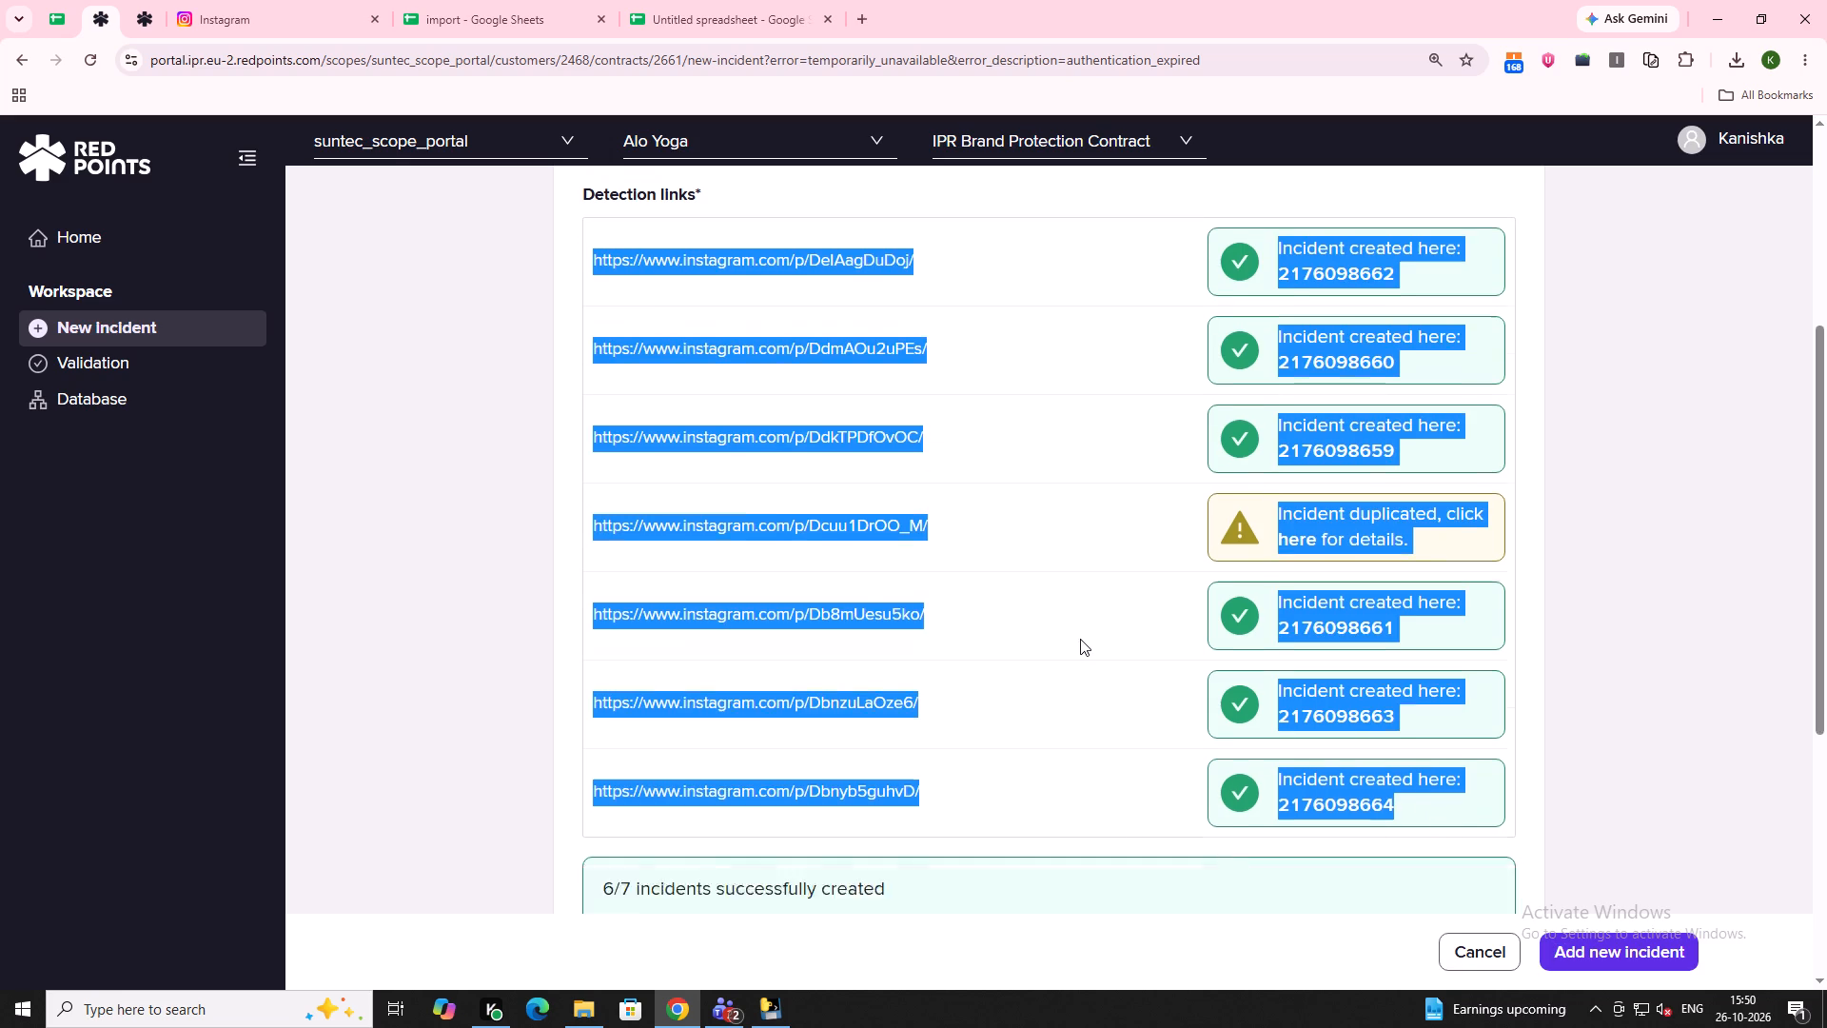
pyautogui.scroll(3, 1080, 639)
pyautogui.hotkey('ctrl', 'c')
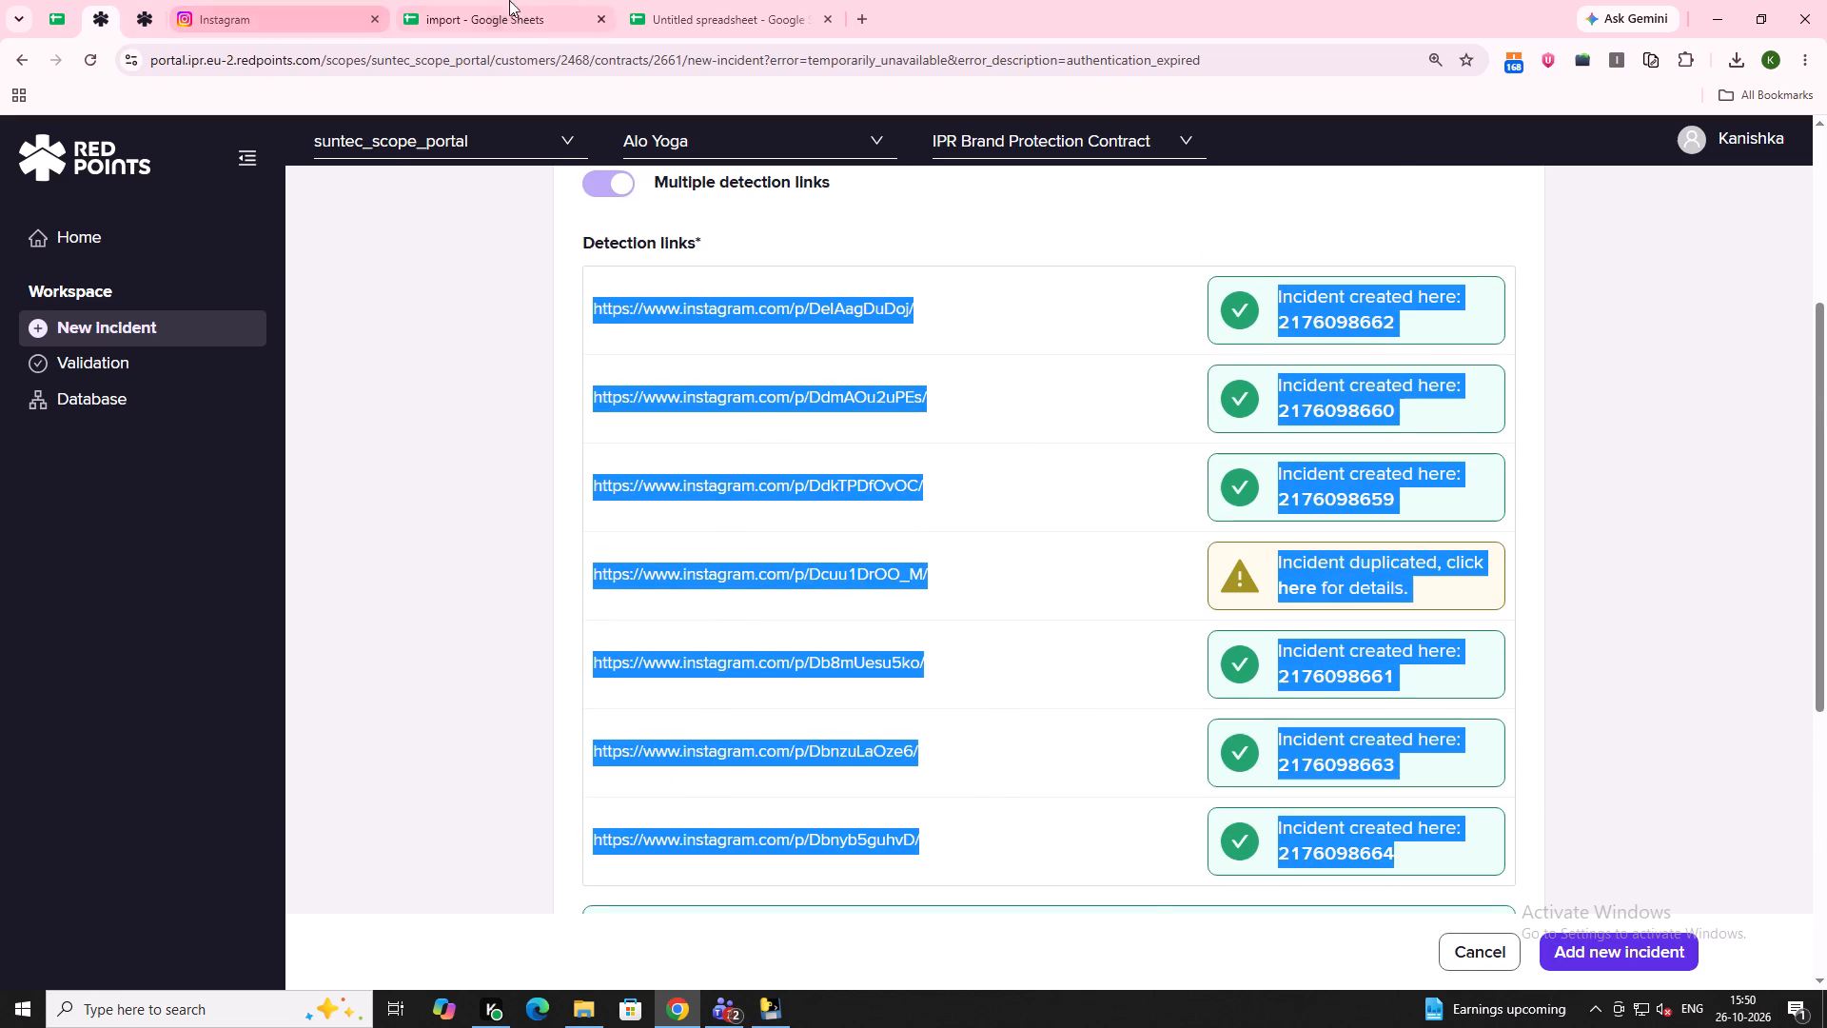
pyautogui.click(679, 0)
pyautogui.hotkey('ctrl', 'z')
pyautogui.hotkey('ctrl', 'z')
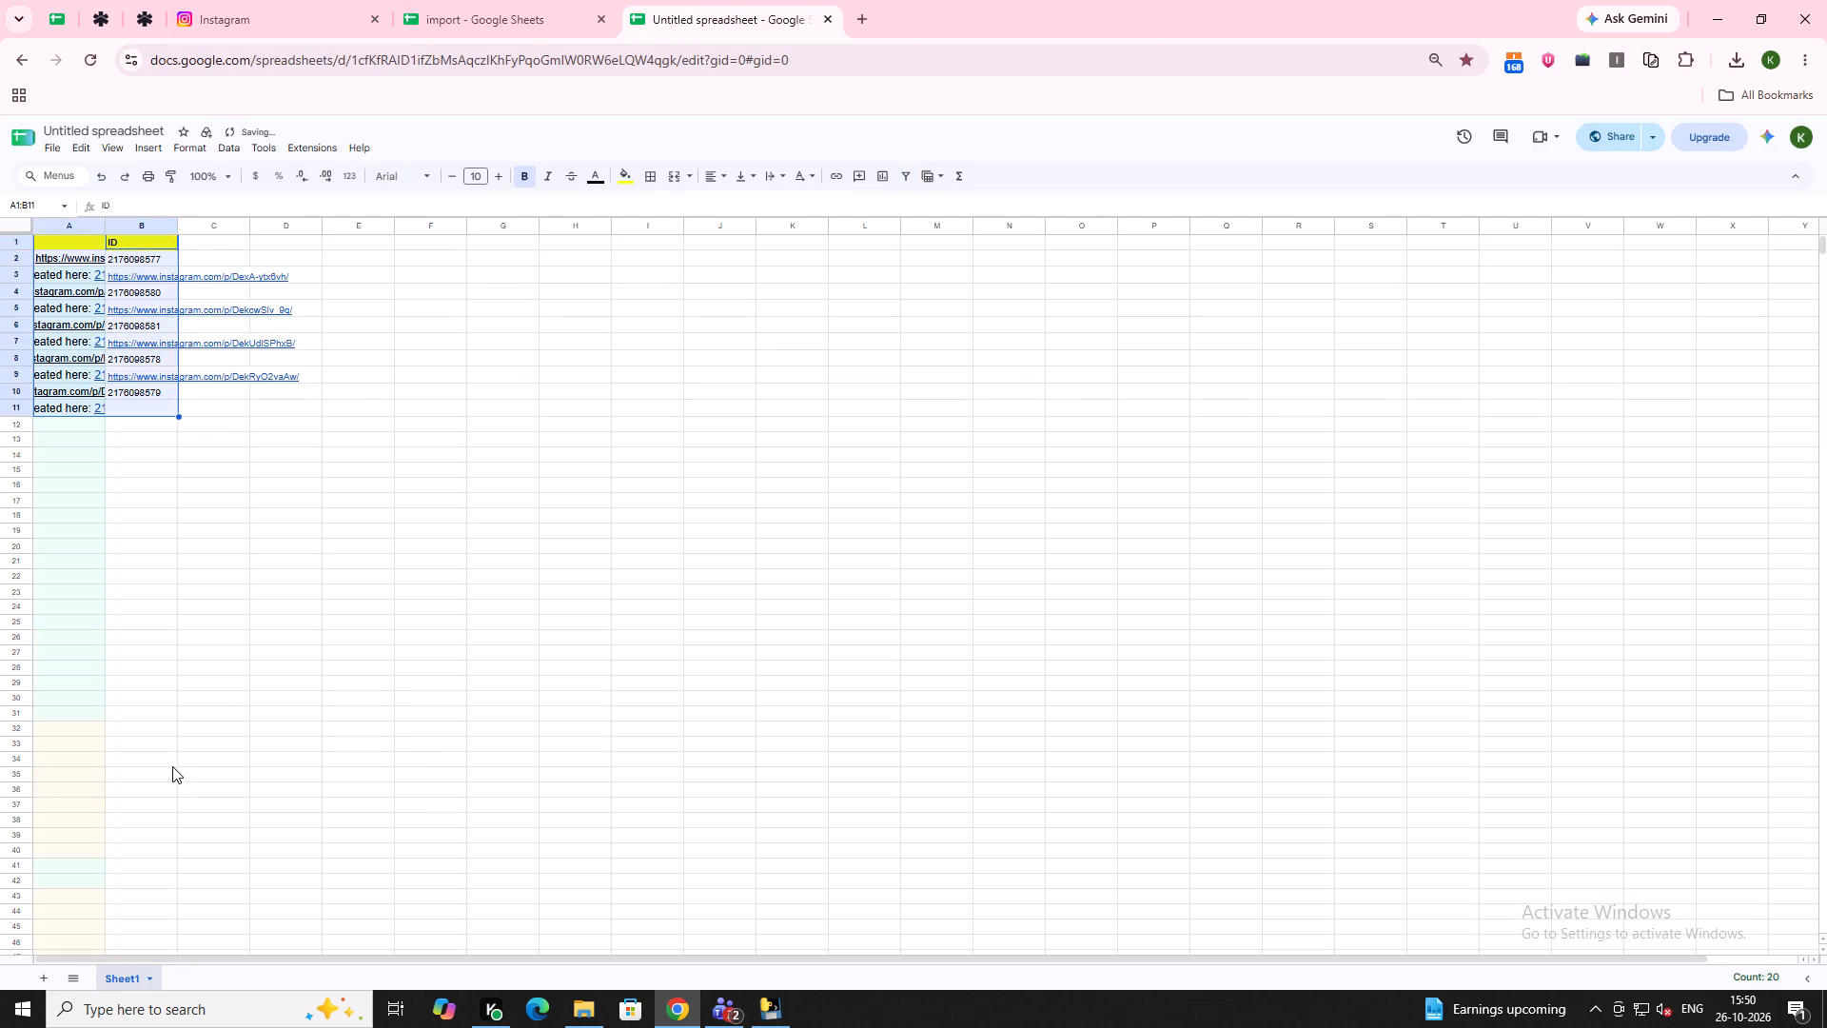
pyautogui.hotkey('ctrl', 'z')
pyautogui.hotkey('ctrl', 'v')
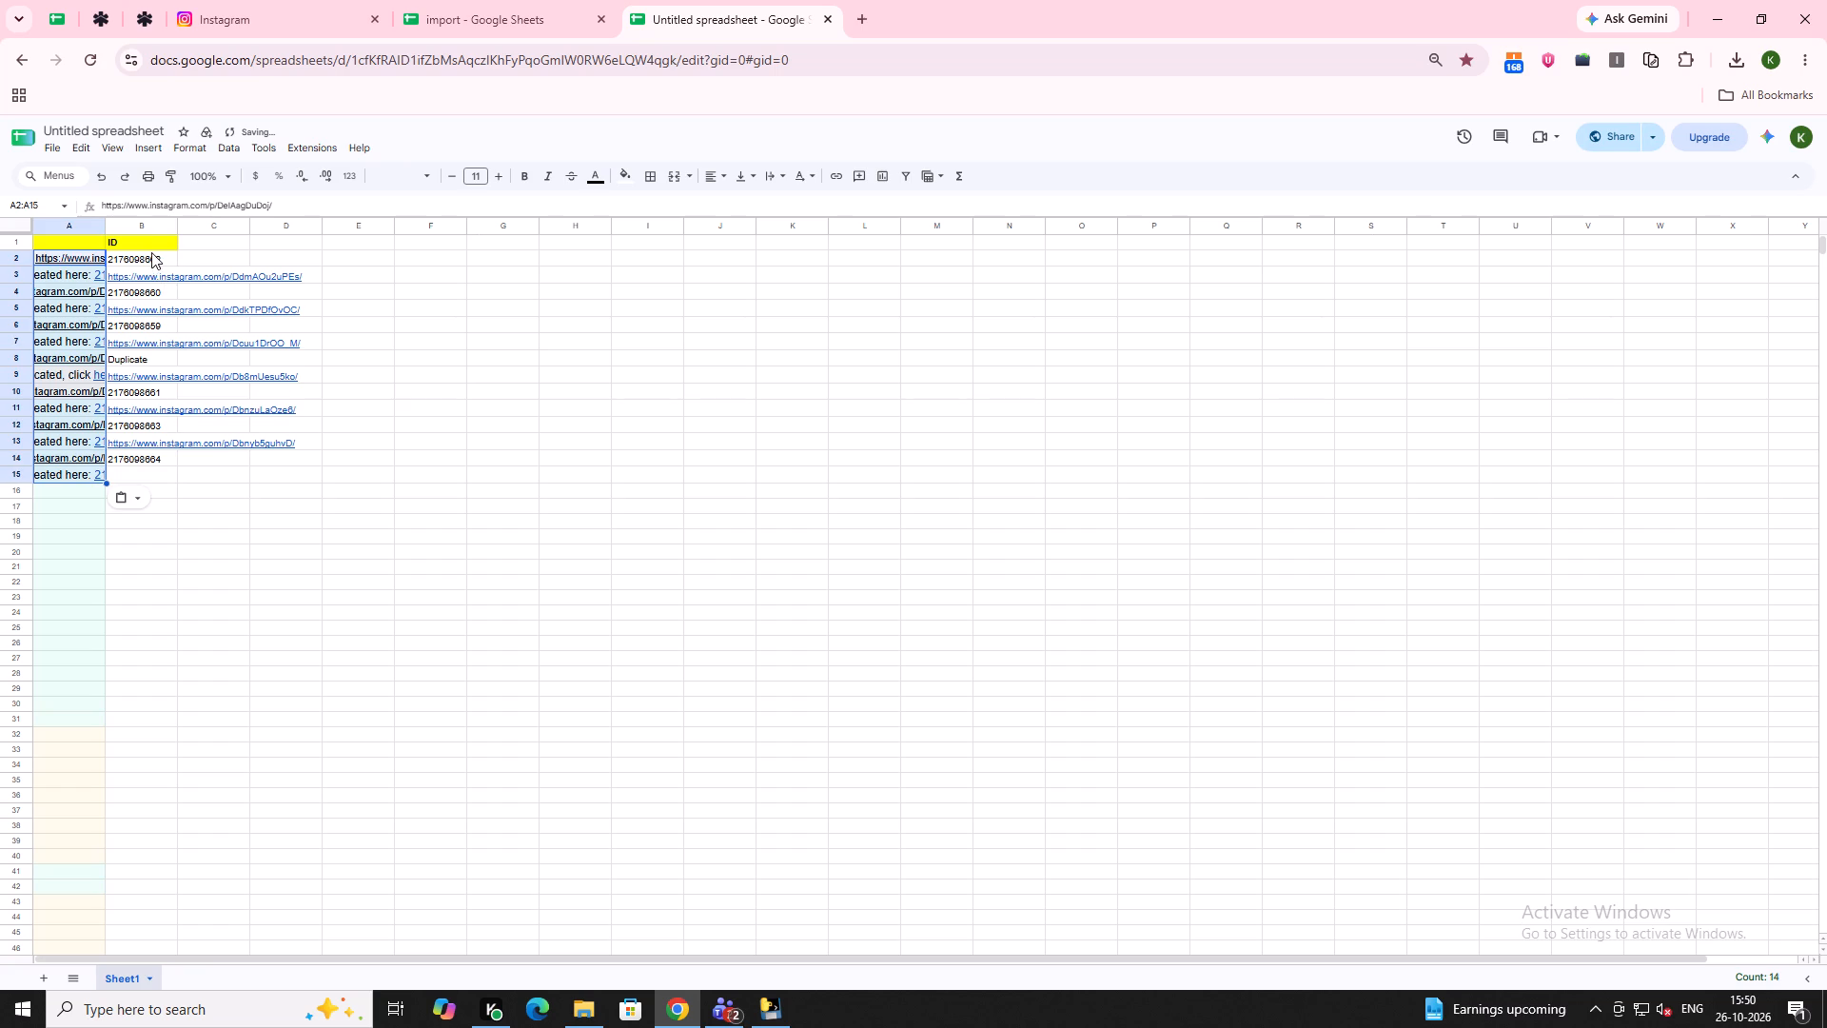
# Add a filter to the sheet and limit the ID column to the values containing 21.
pyautogui.click(147, 239)
pyautogui.hotkey('alt', 'd')
pyautogui.hotkey('alt', 'f')
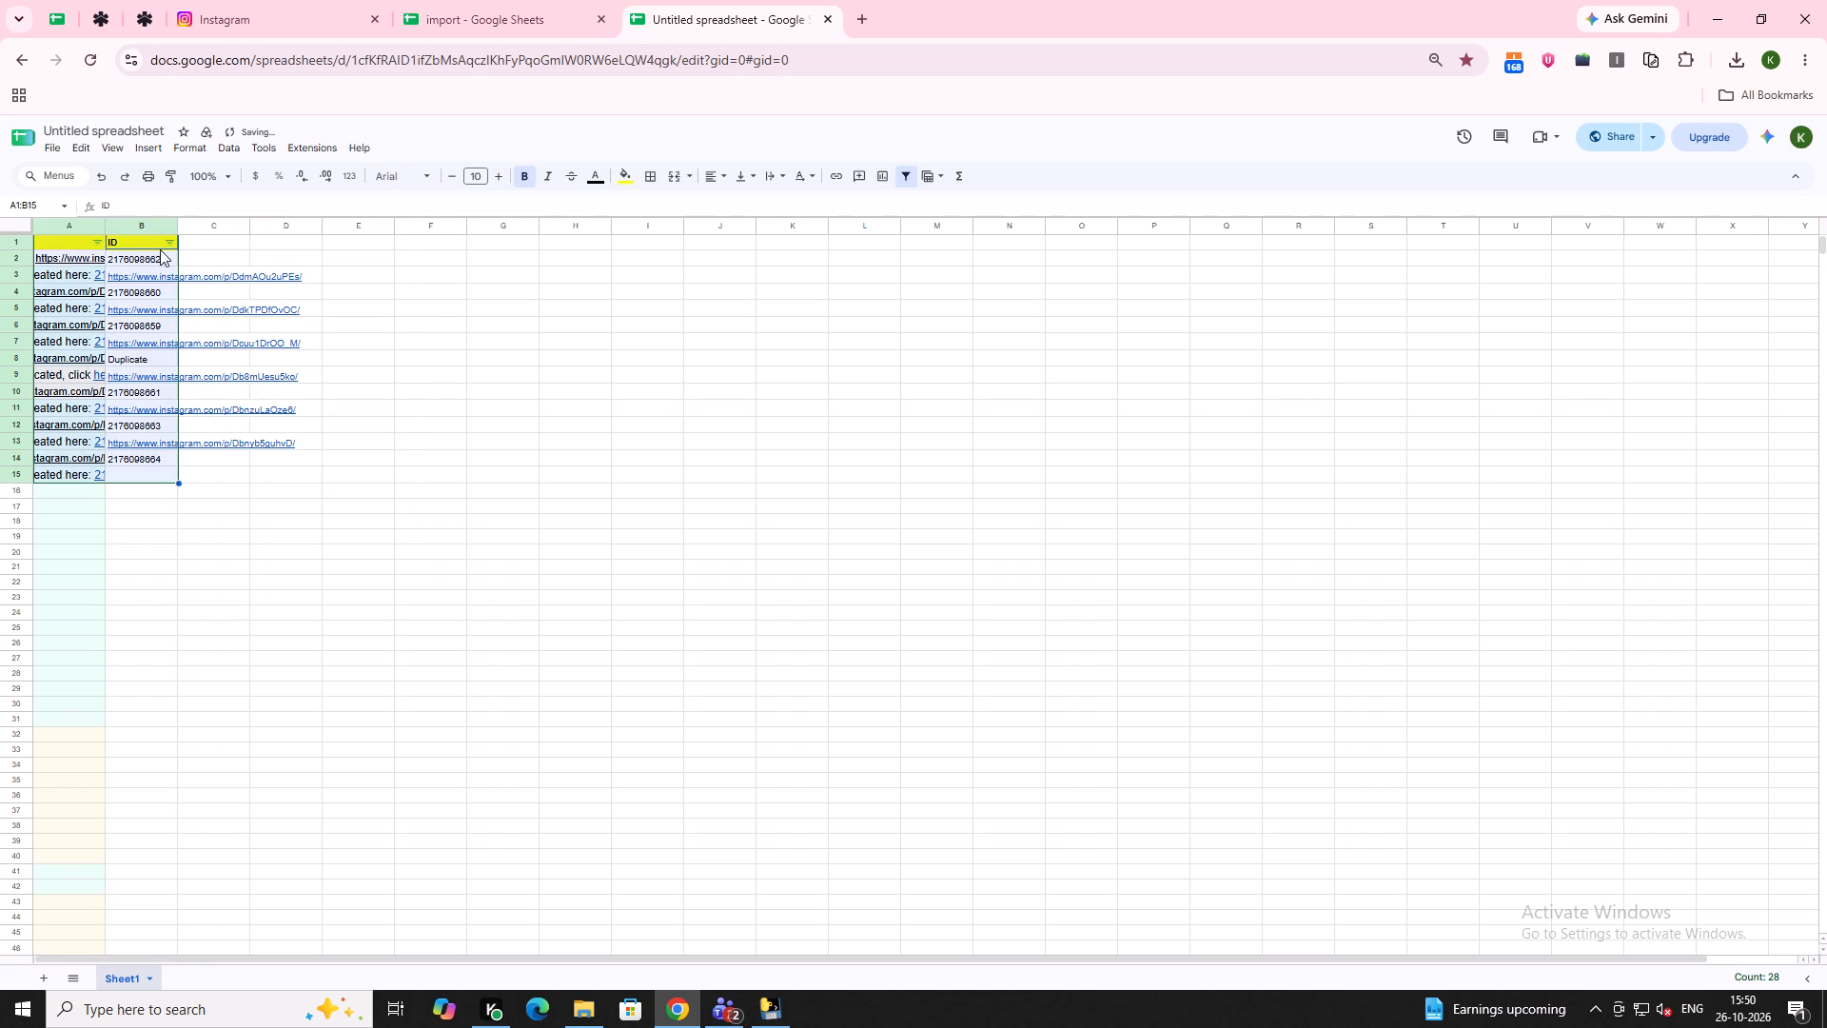
pyautogui.click(175, 238)
pyautogui.click(243, 405)
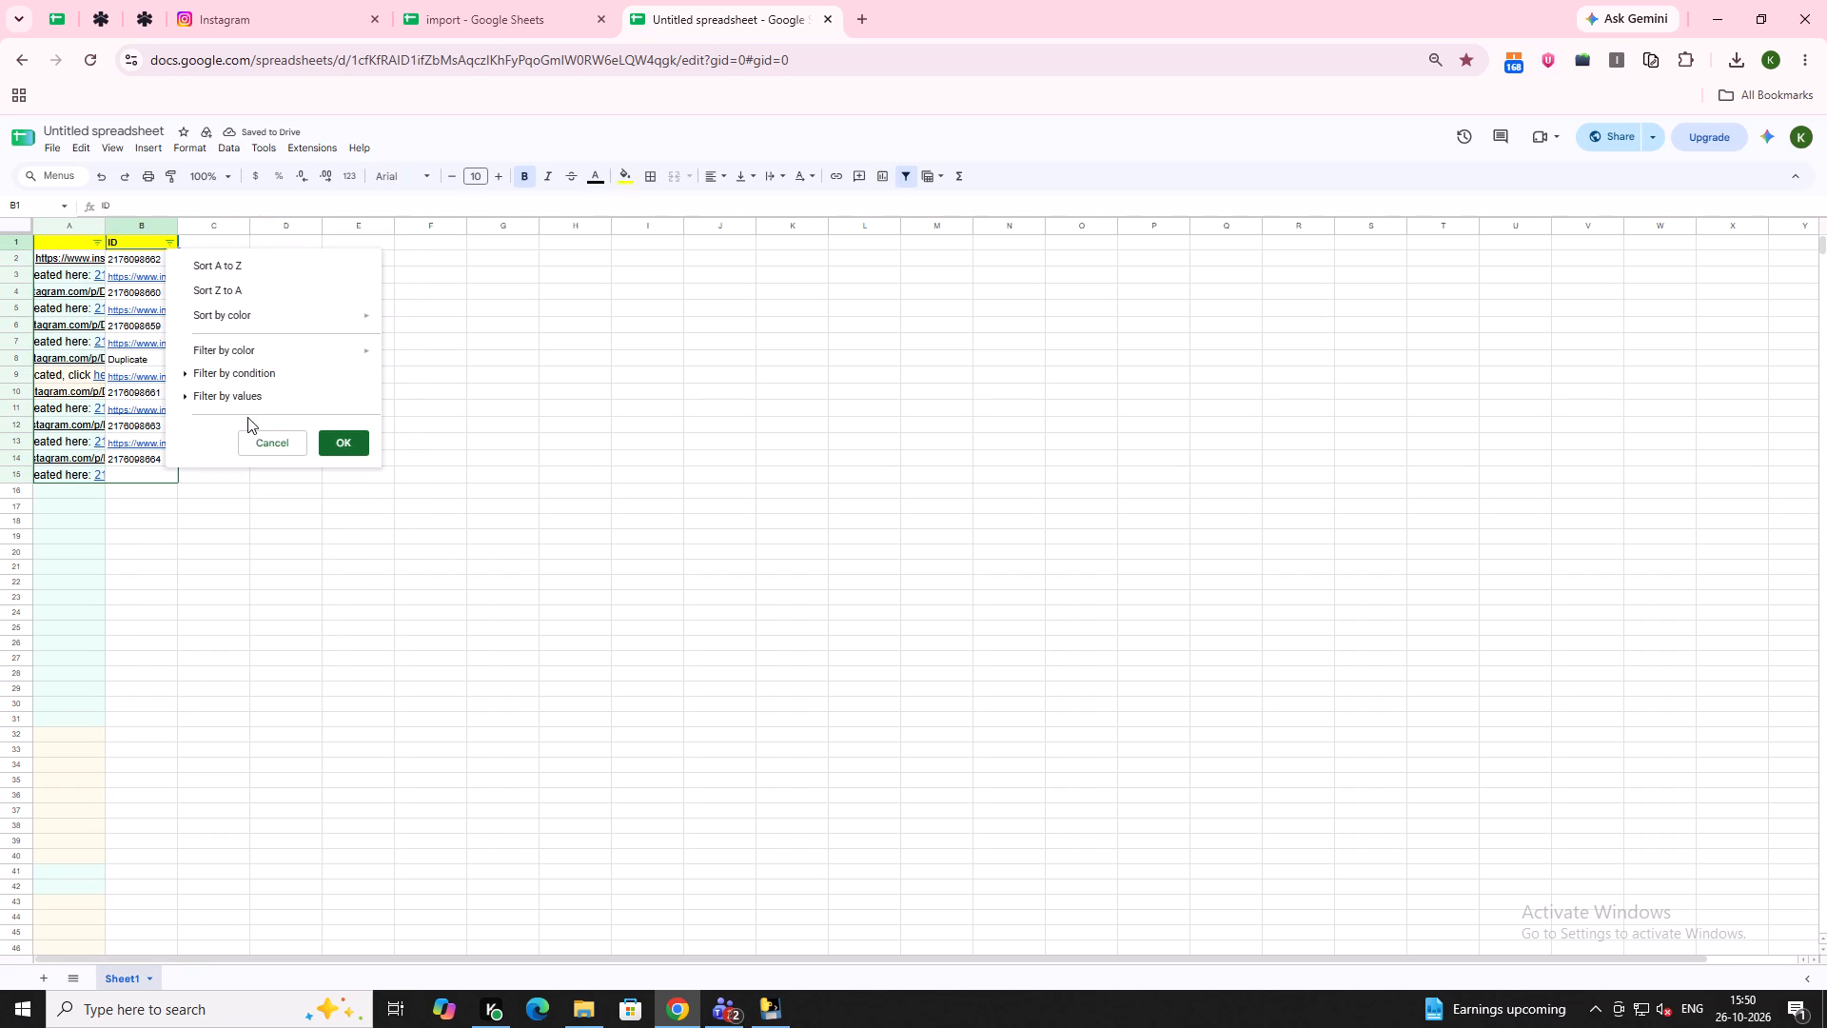
pyautogui.click(173, 241)
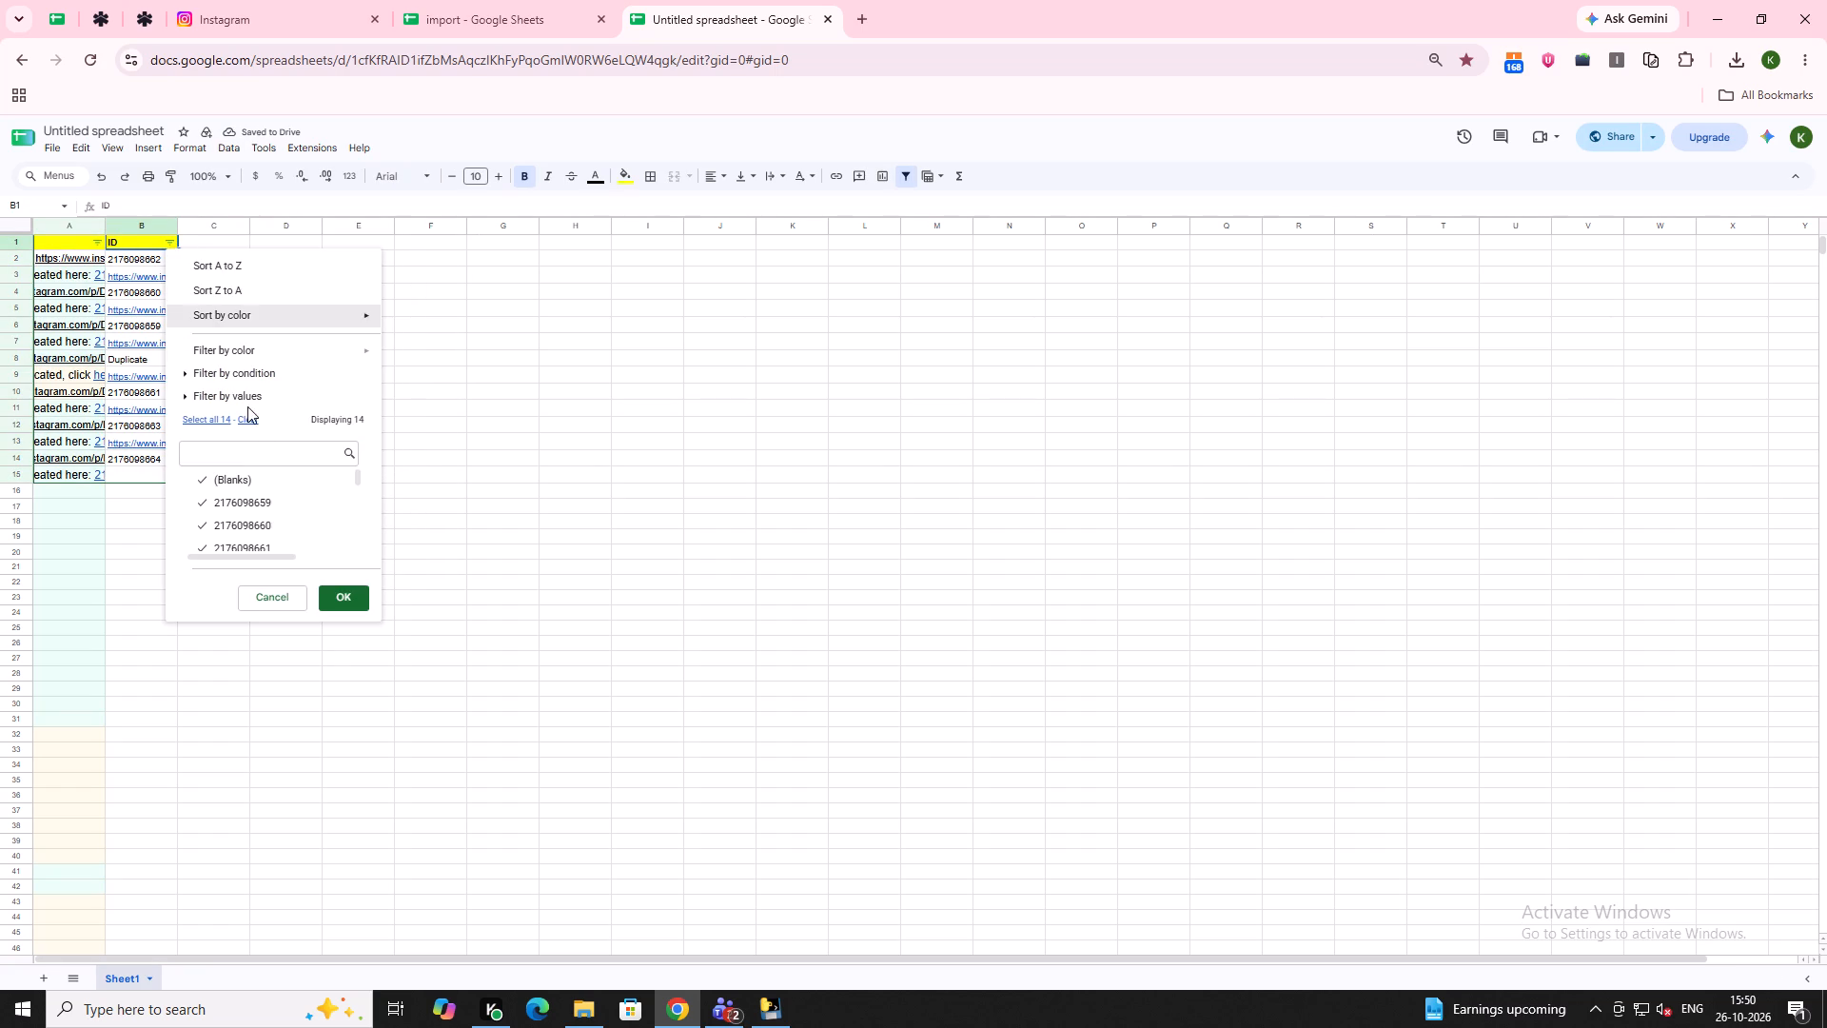
pyautogui.click(246, 417)
pyautogui.click(250, 455)
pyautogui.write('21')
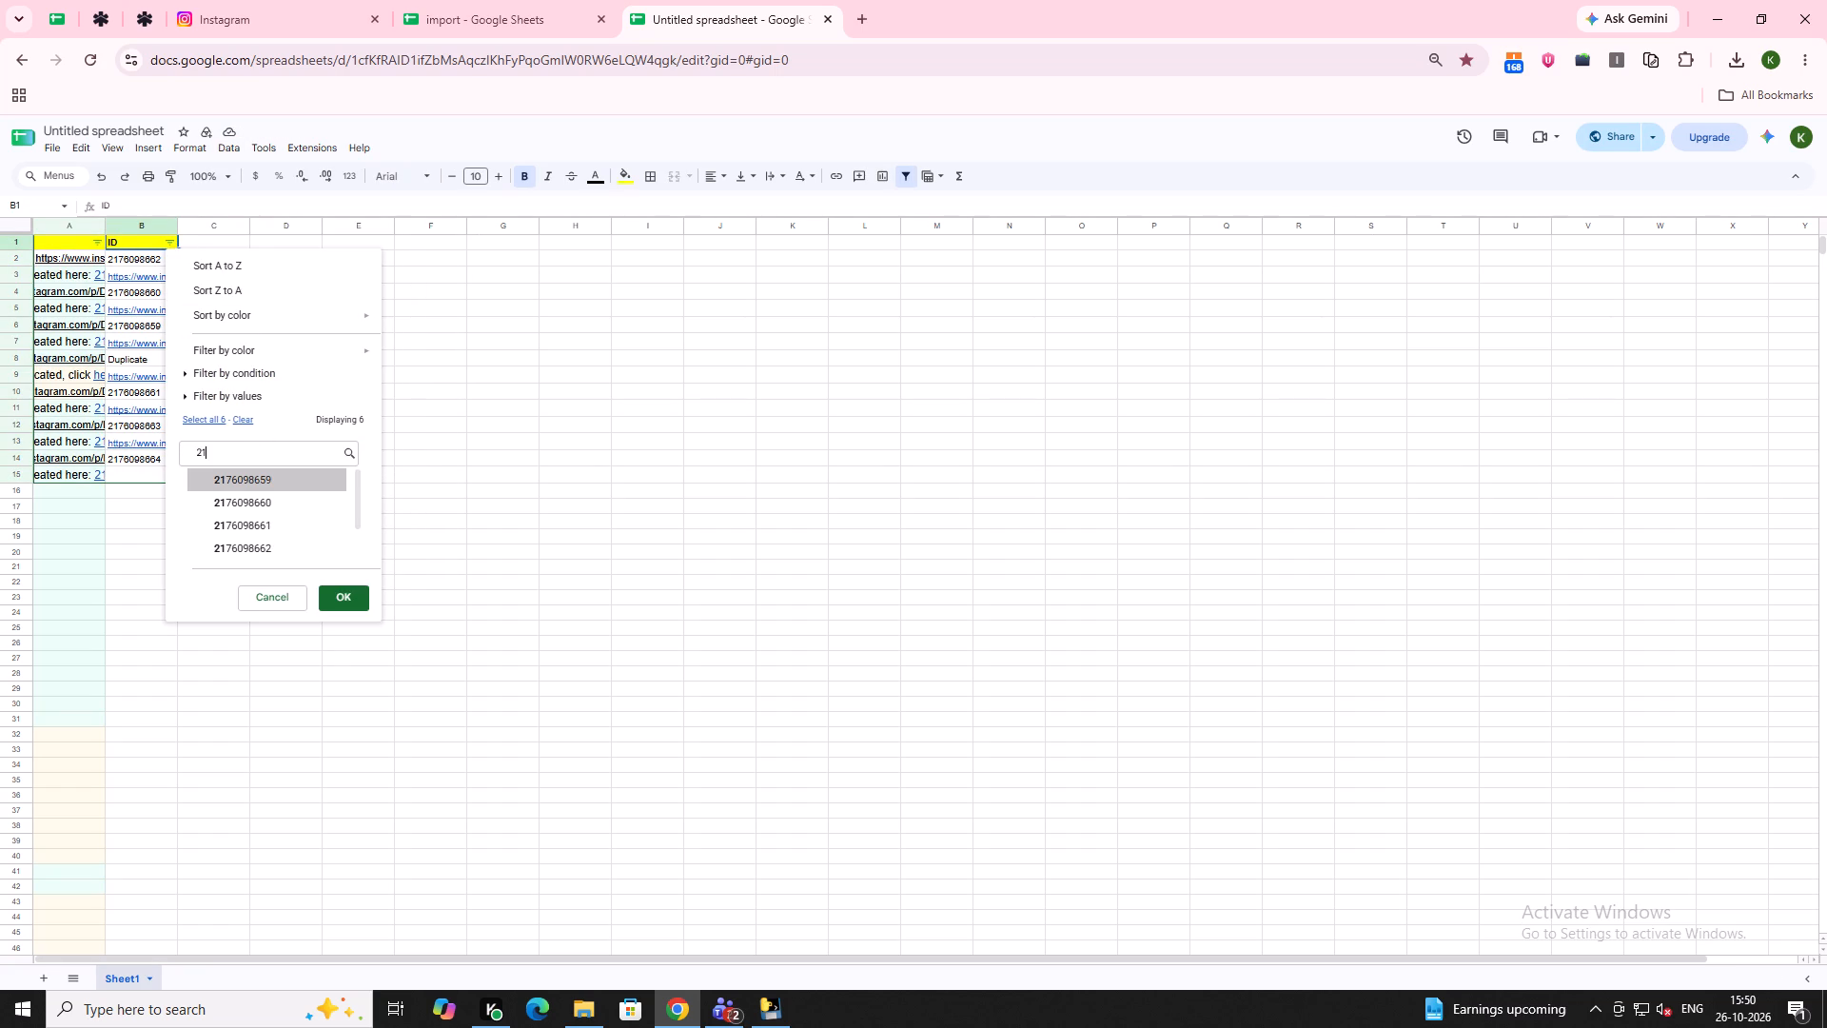
pyautogui.click(206, 424)
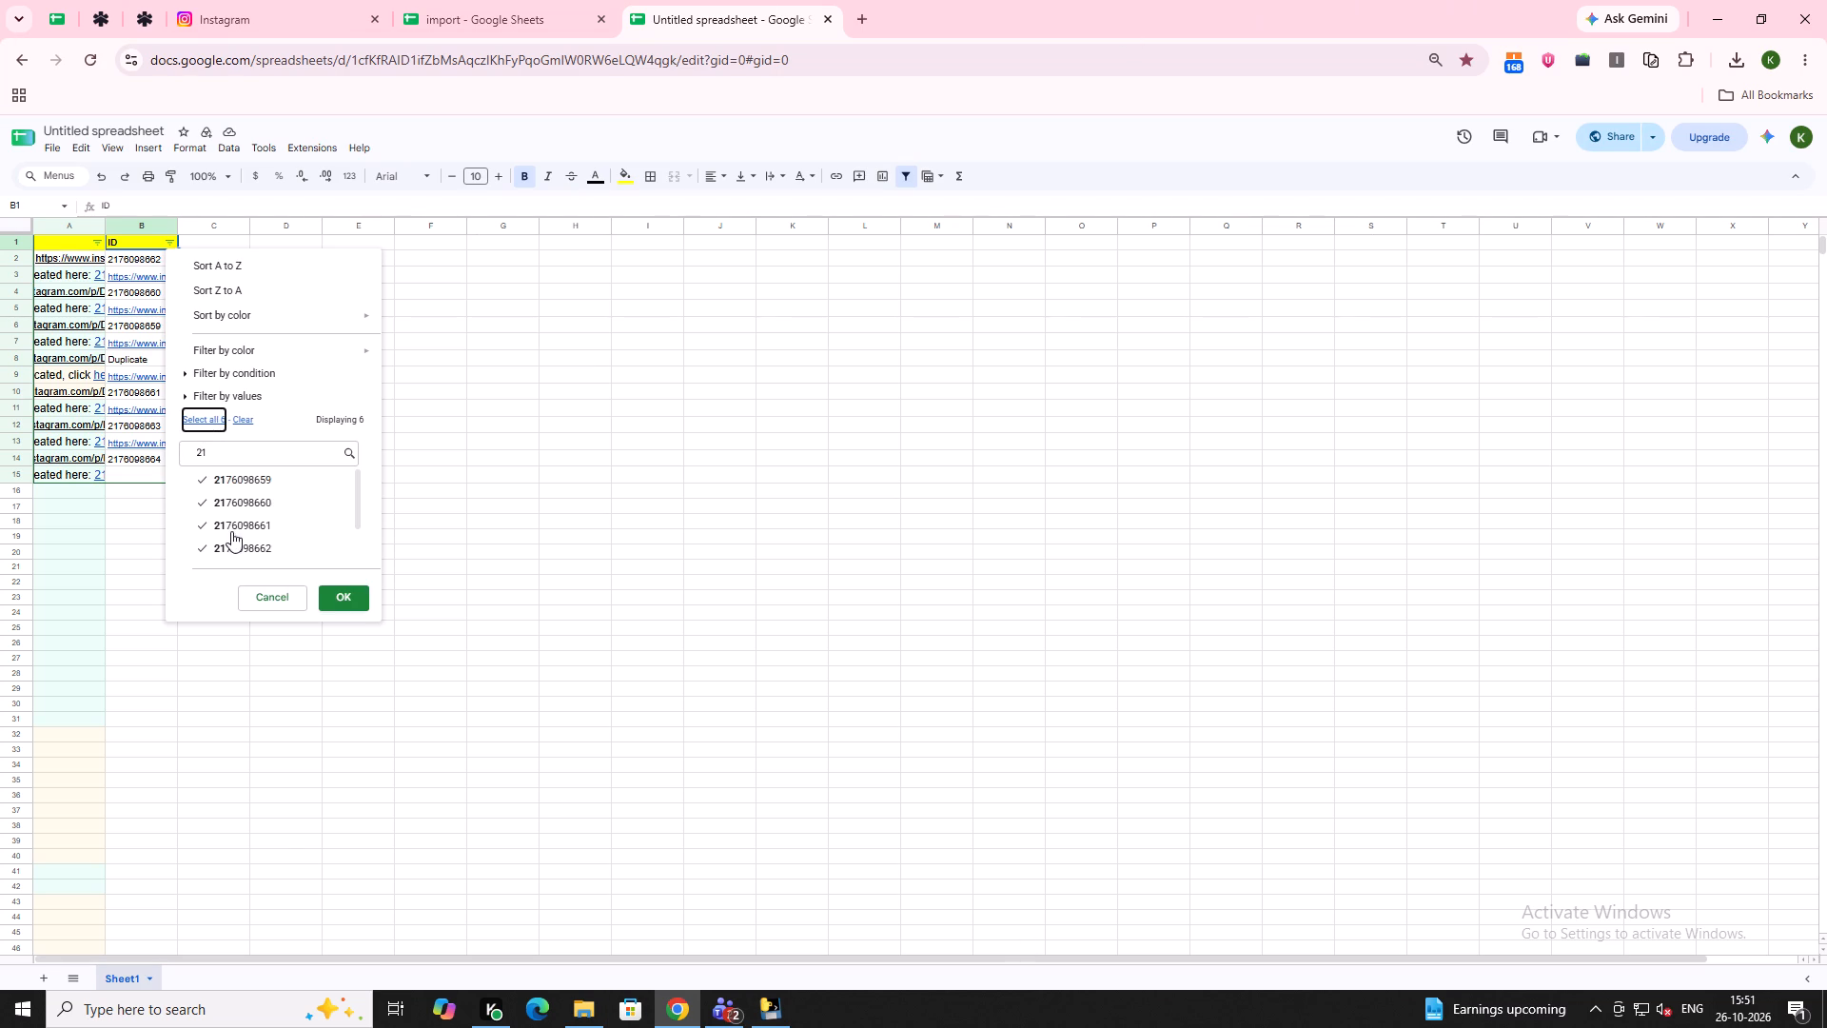
pyautogui.click(348, 600)
pyautogui.click(69, 265)
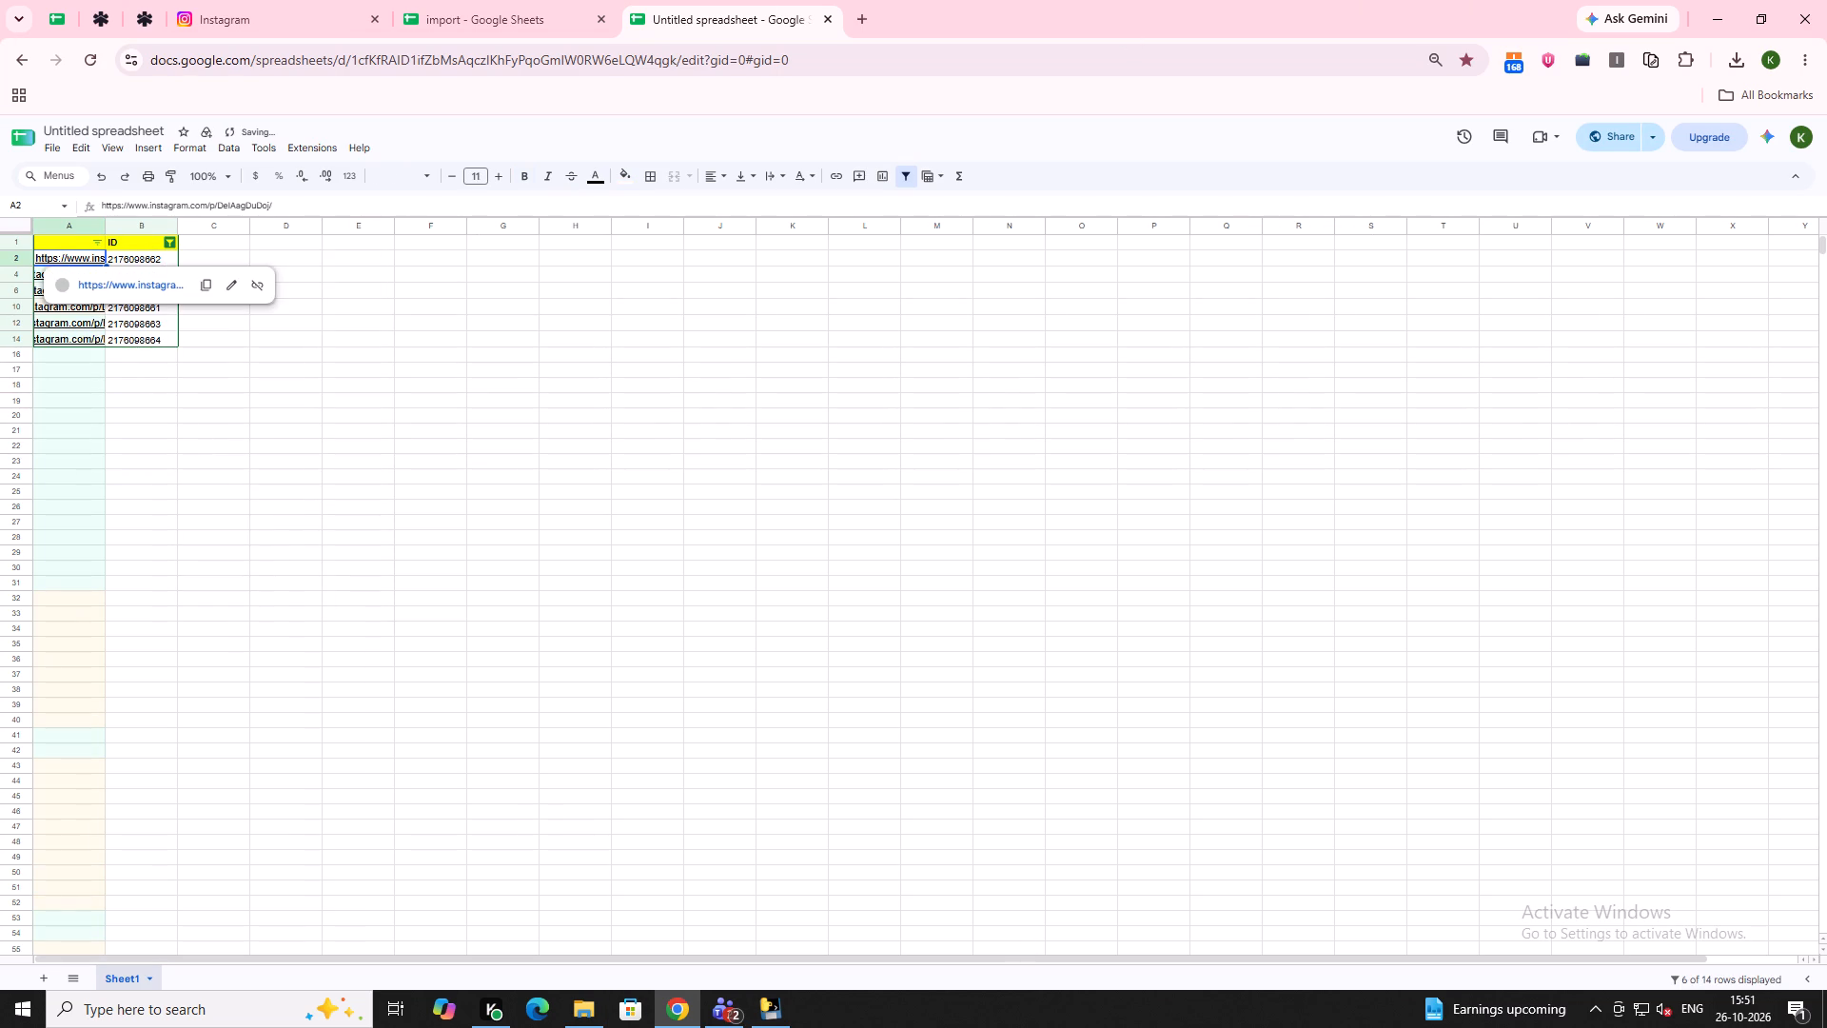
pyautogui.hotkey('ctrl', 'shift', 'Down')
pyautogui.hotkey('ctrl', 'c')
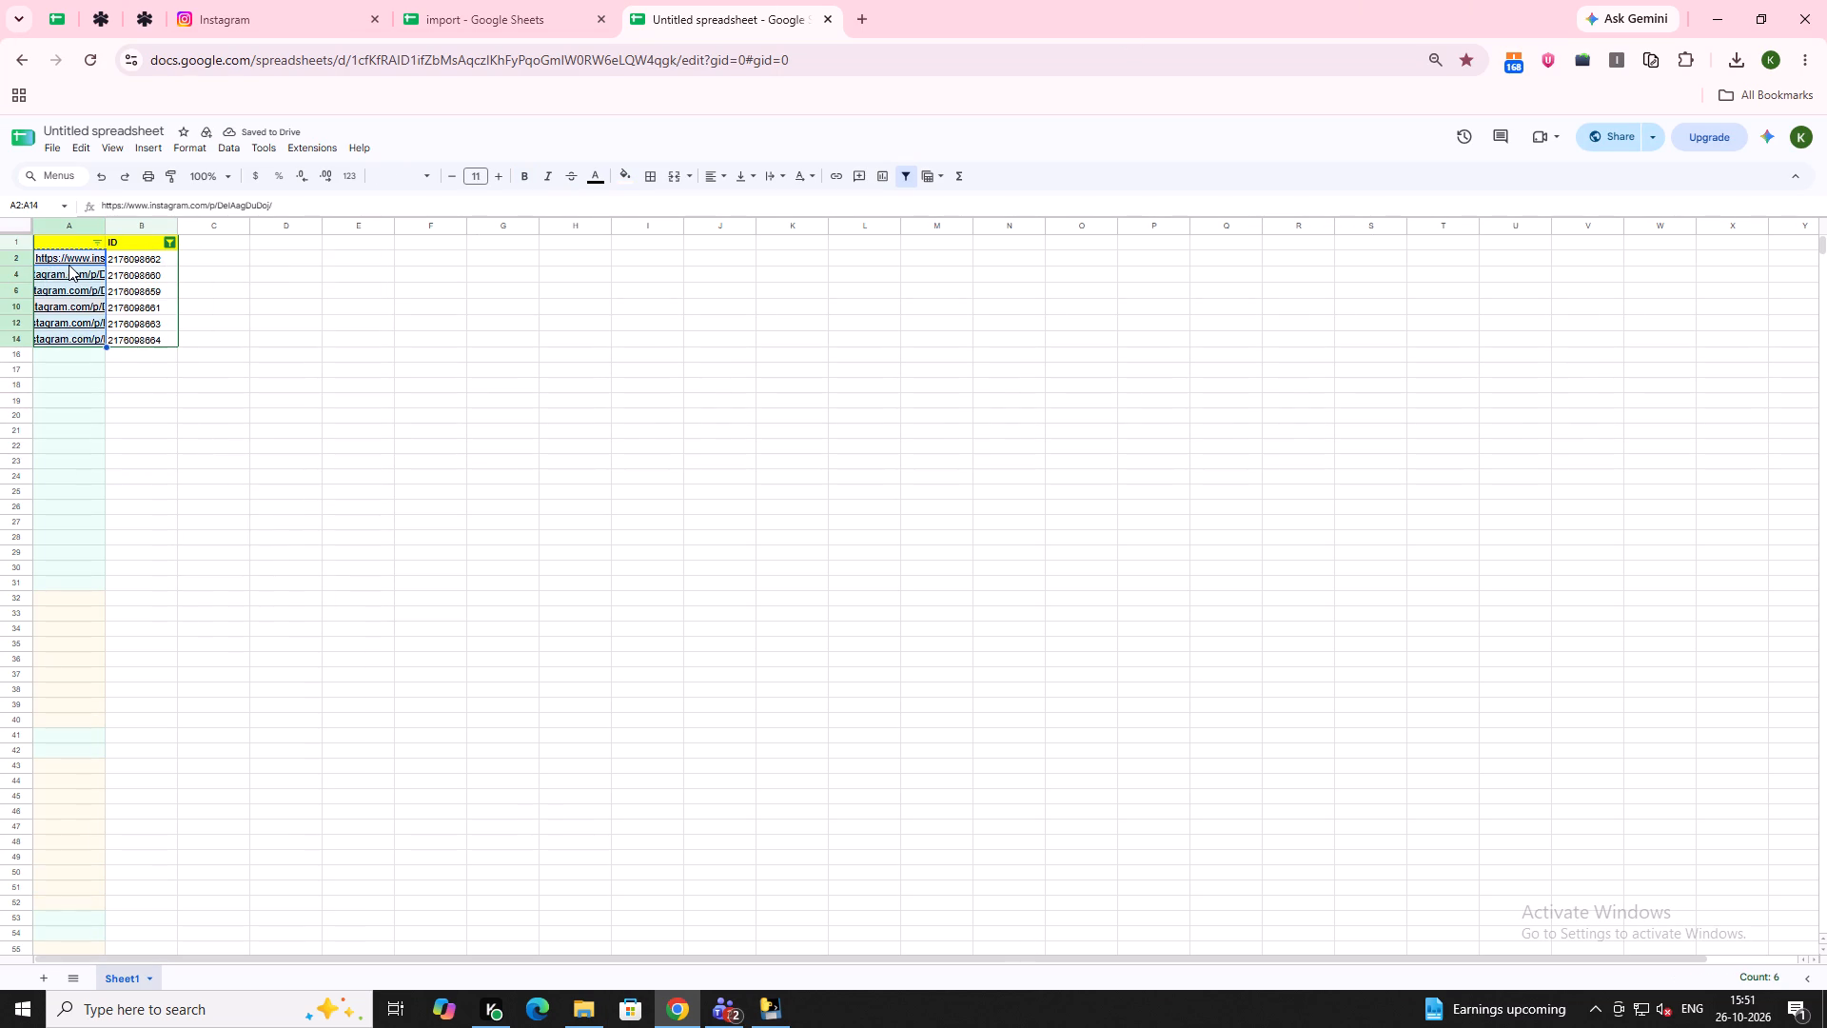
pyautogui.click(46, 0)
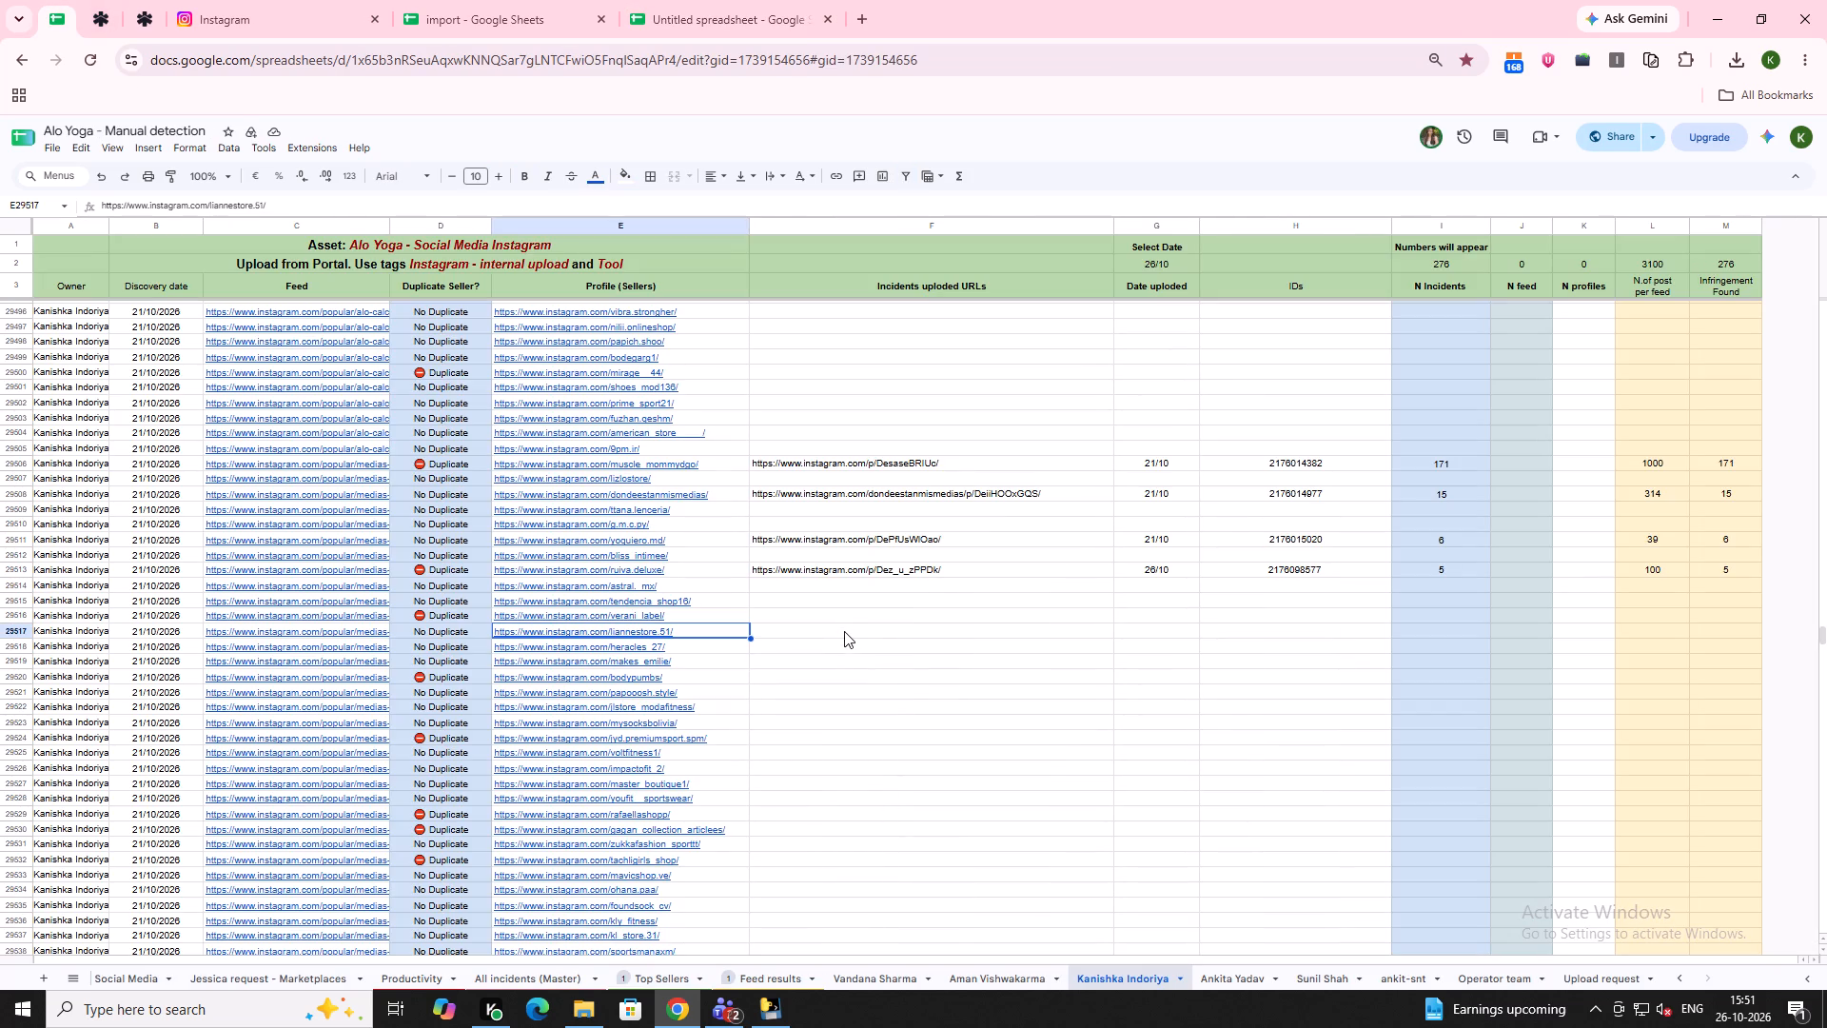
pyautogui.doubleClick(844, 632)
pyautogui.hotkey('ctrl', 'v')
pyautogui.click(1178, 636)
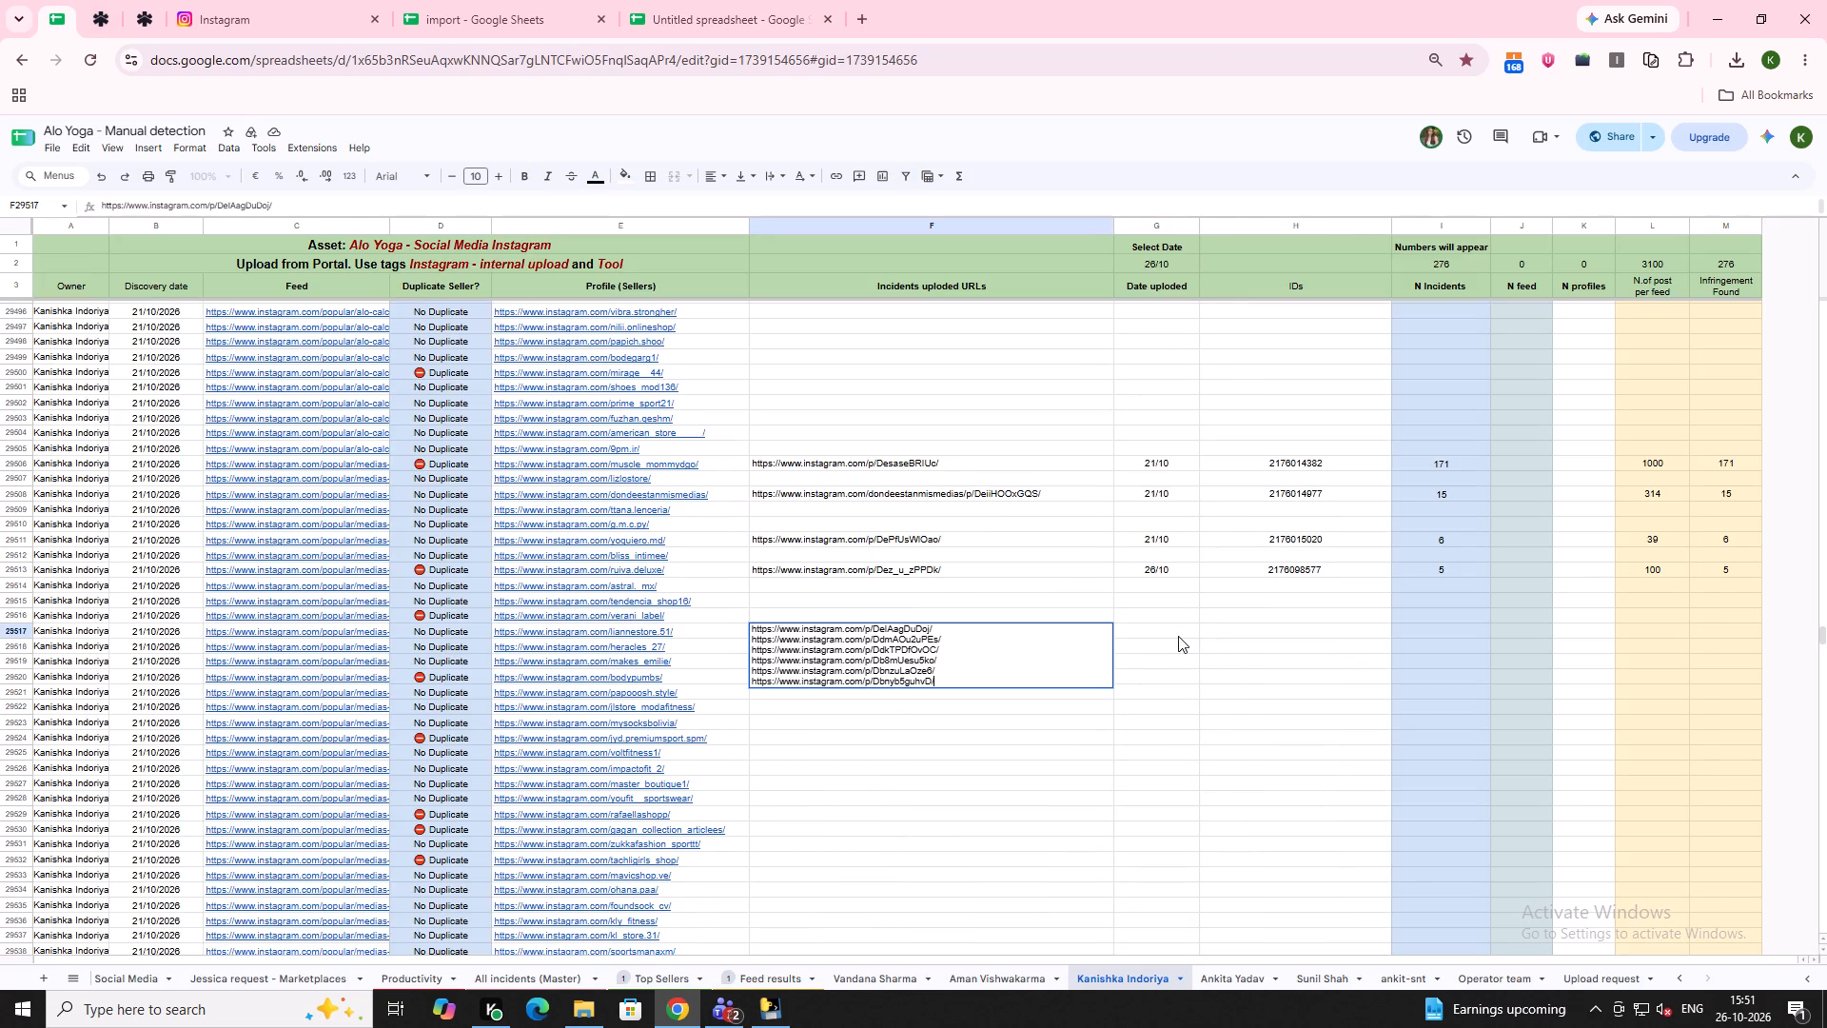
pyautogui.hotkey('ctrl', ';')
pyautogui.doubleClick(1252, 674)
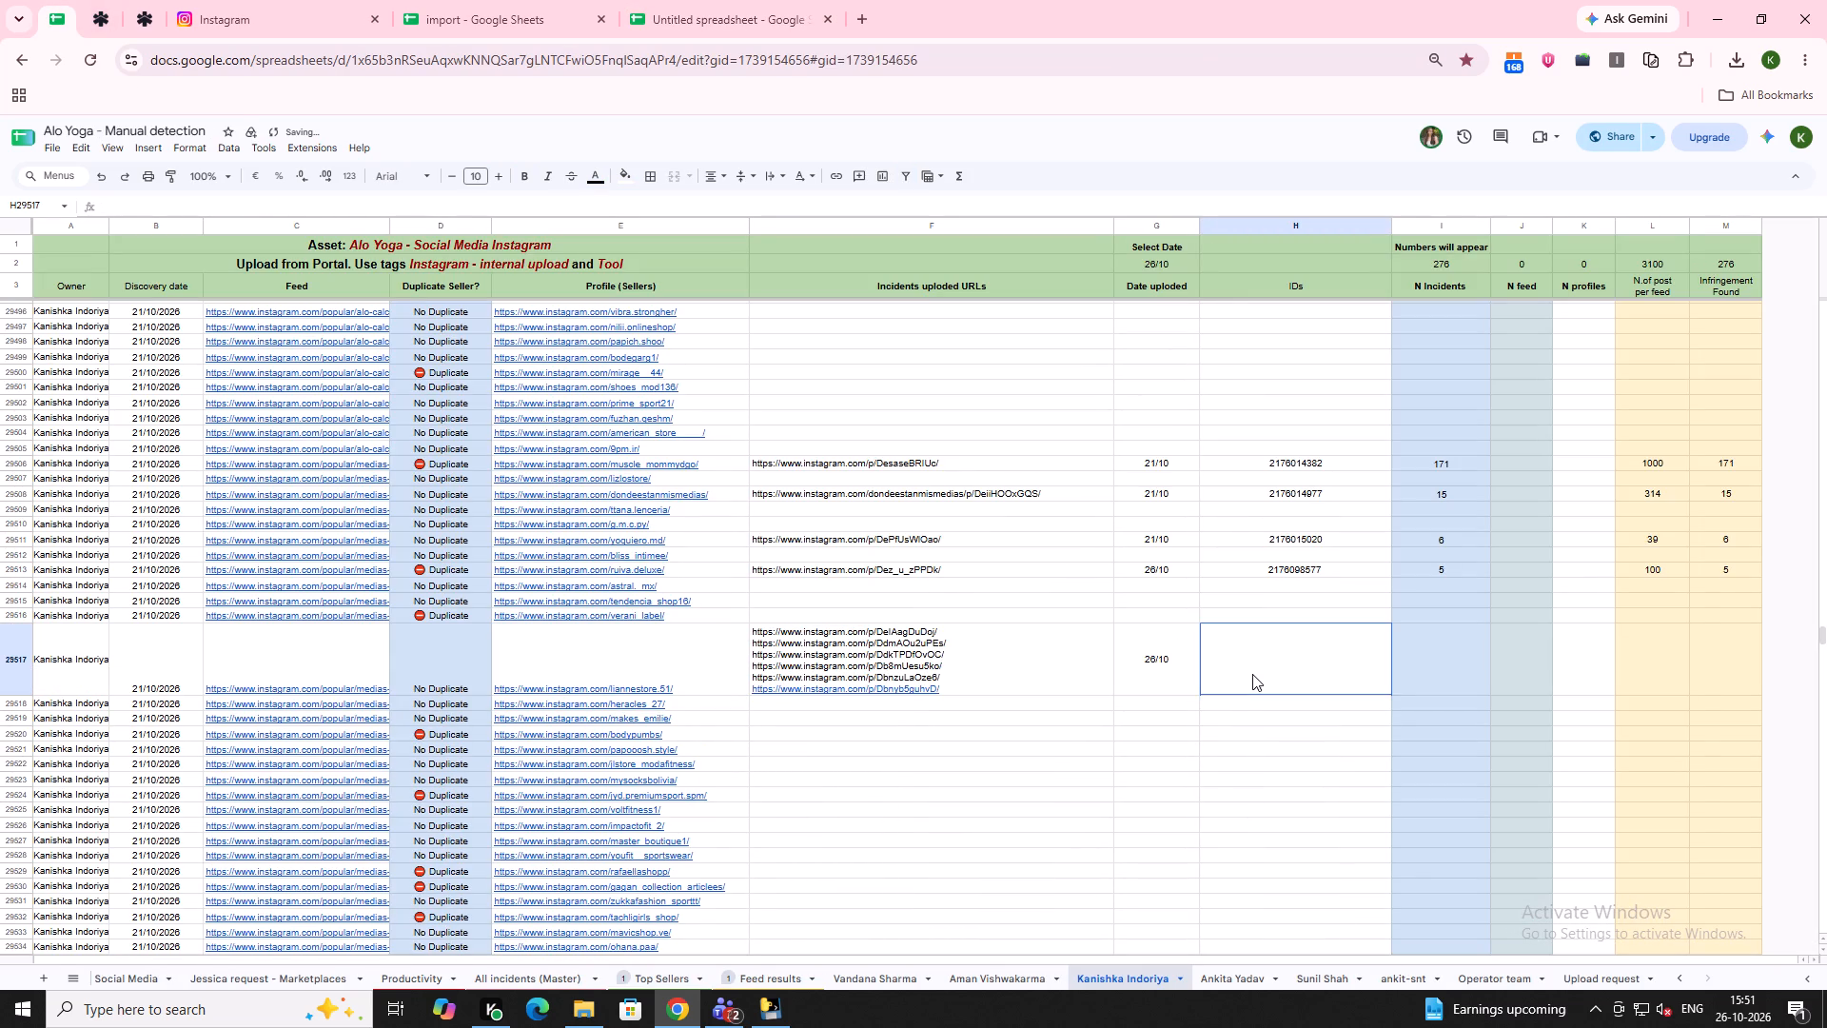
pyautogui.click(283, 0)
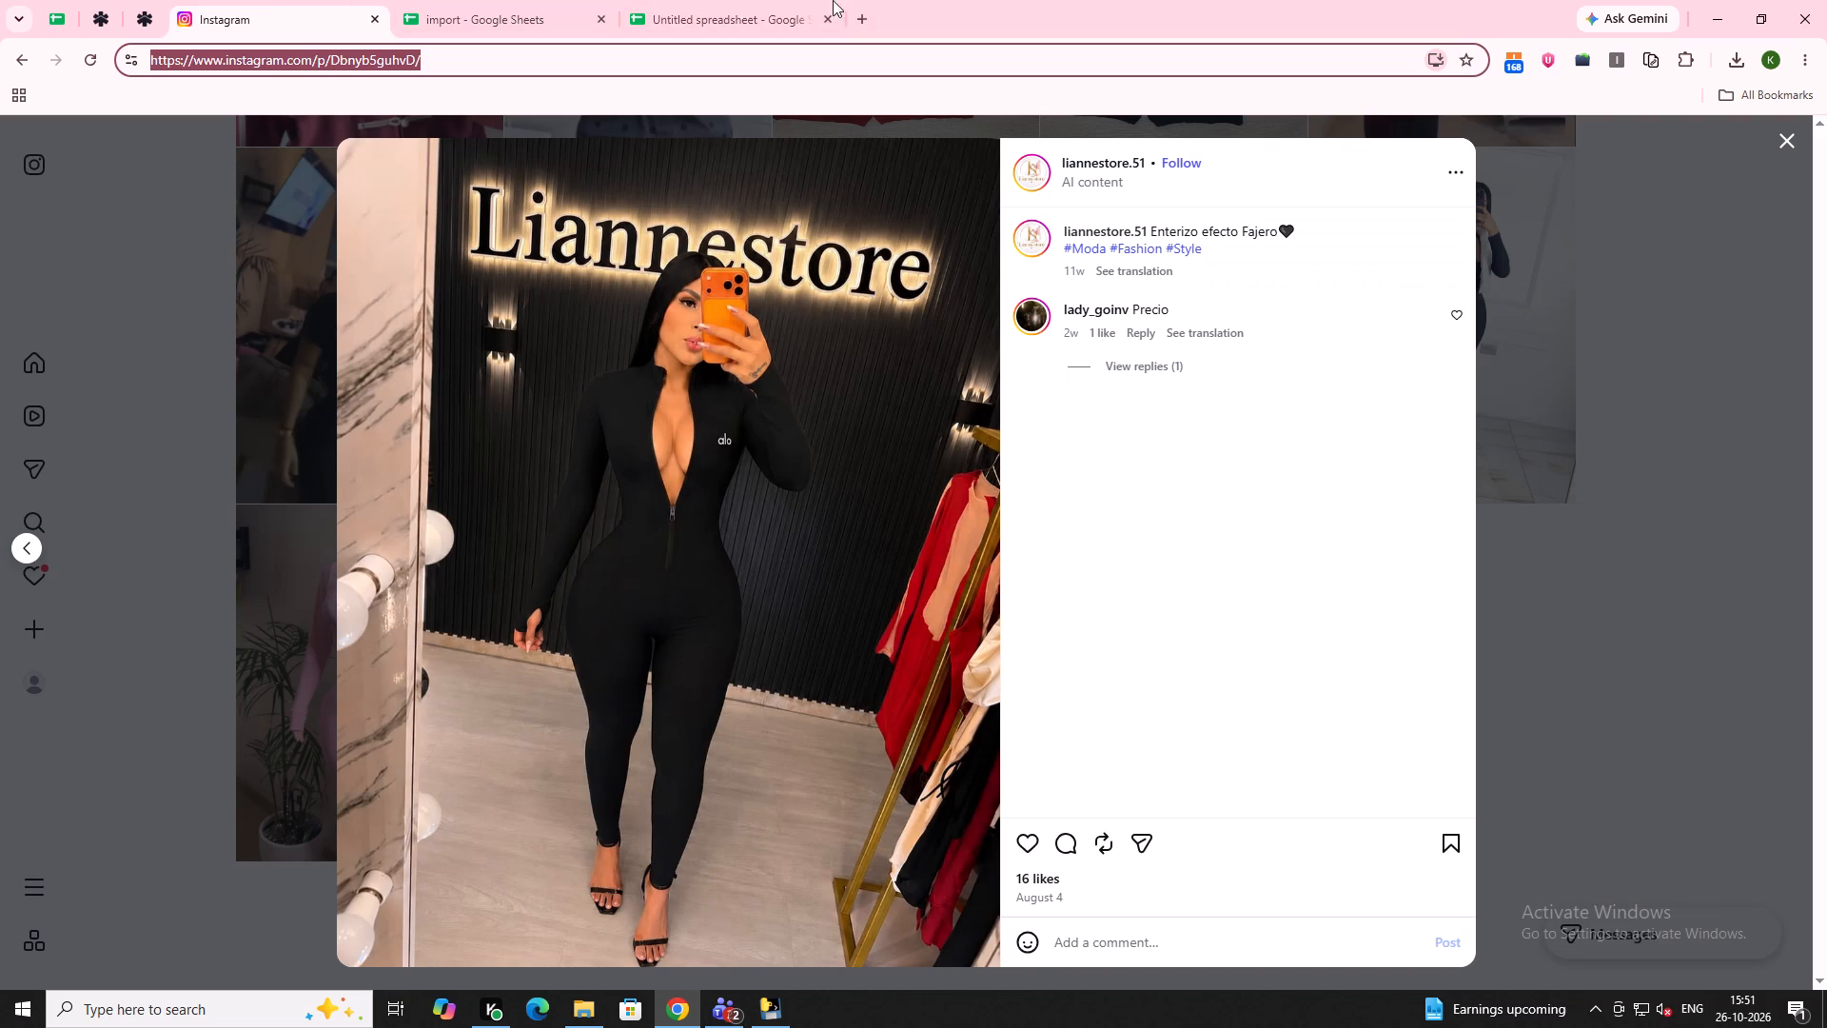
pyautogui.click(778, 0)
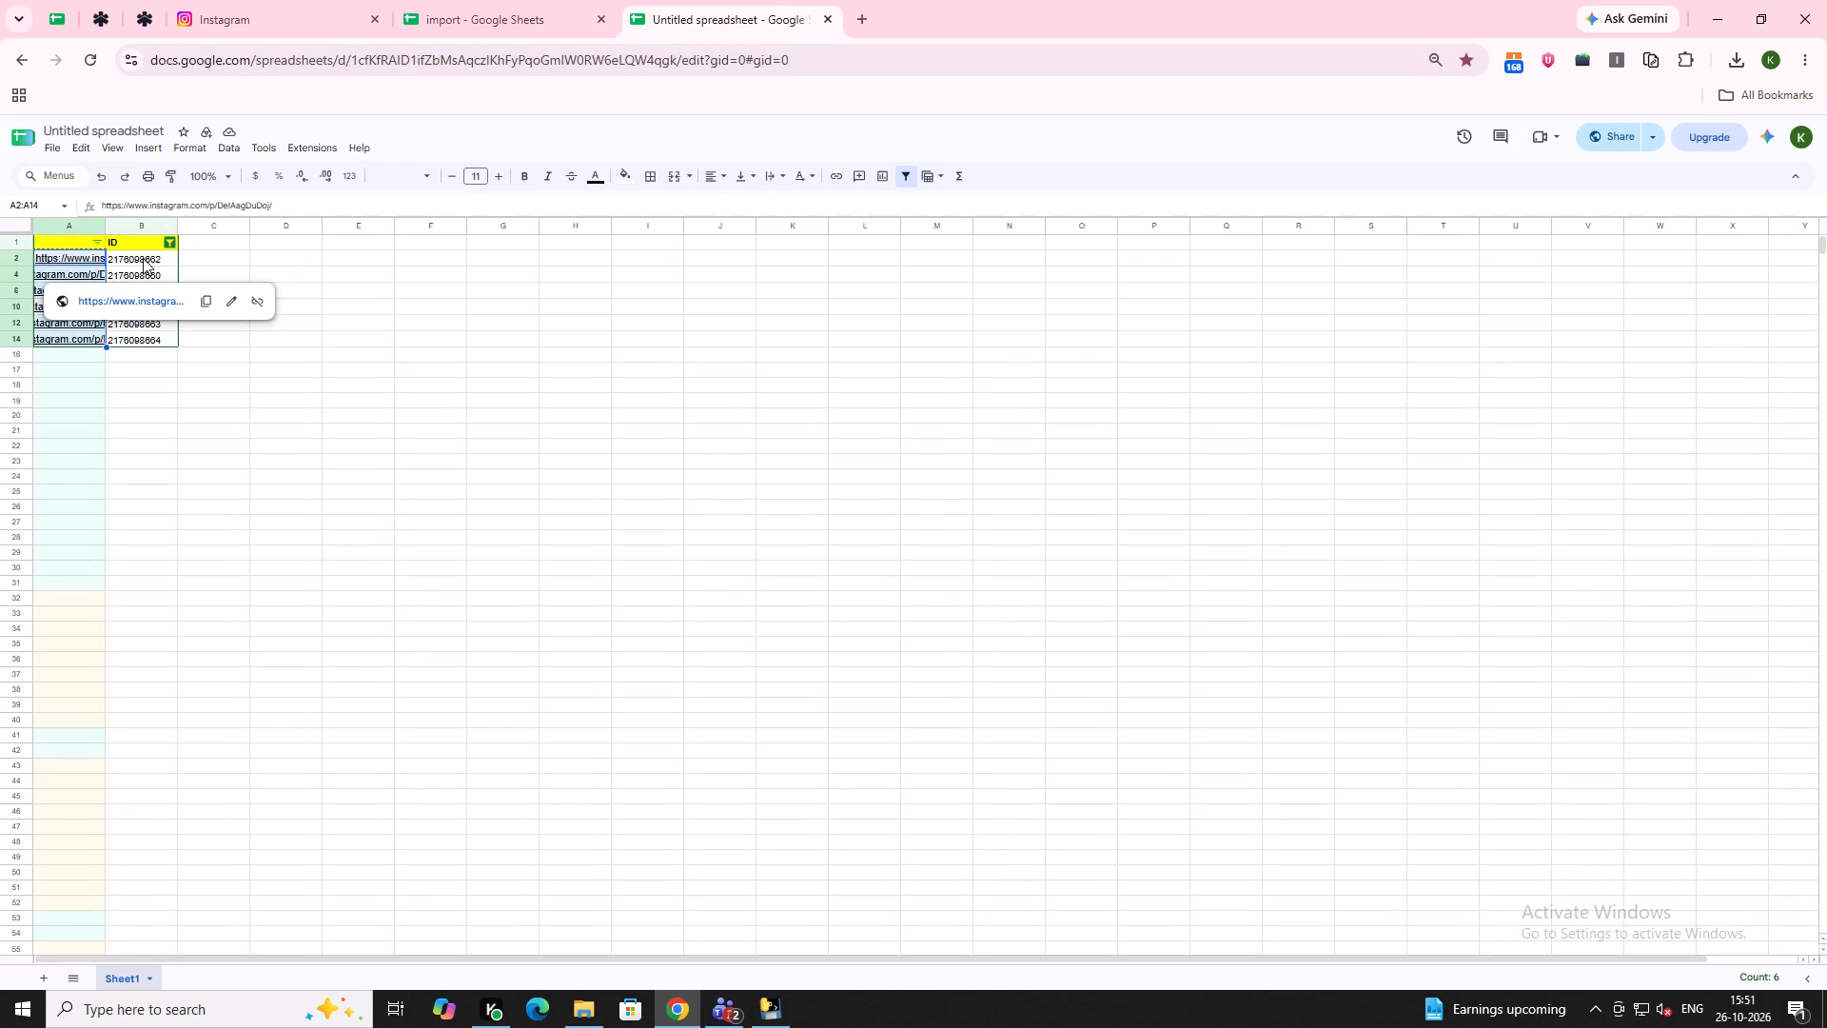
pyautogui.click(143, 259)
pyautogui.hotkey('ctrl', 'shift', 'Down')
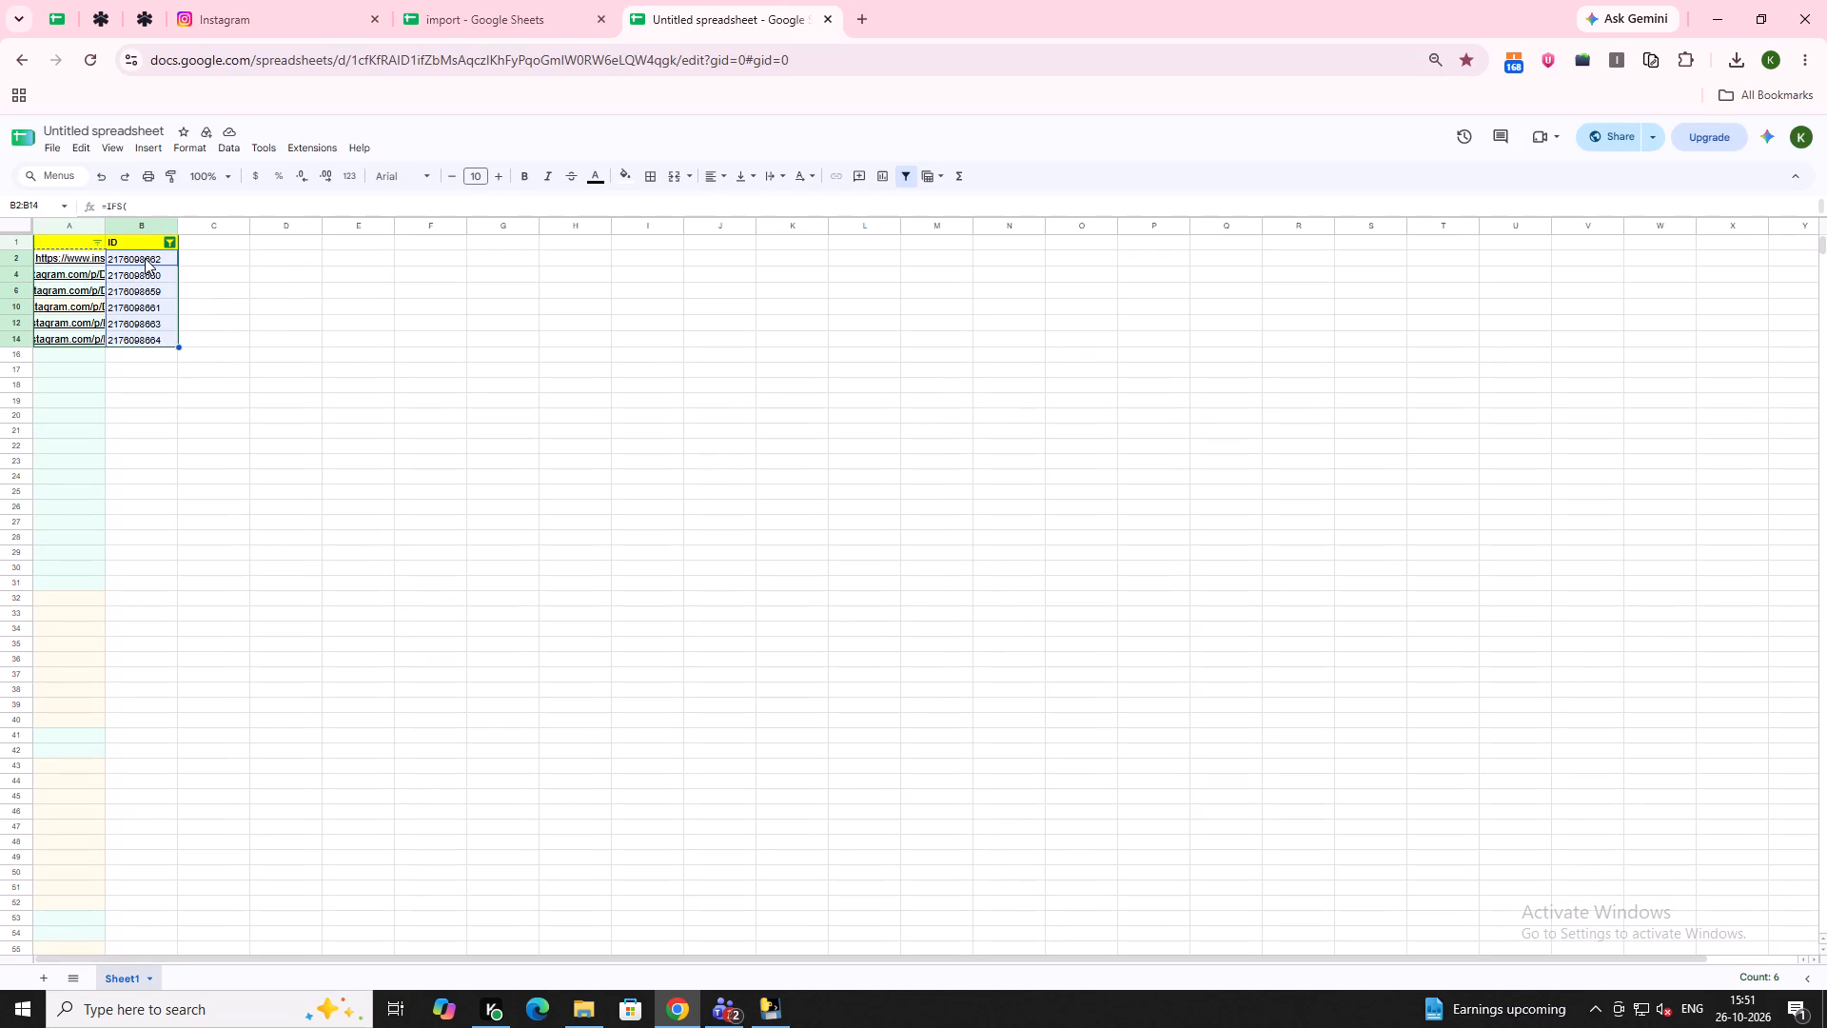
pyautogui.hotkey('ctrl', 'c')
pyautogui.click(5, 1027)
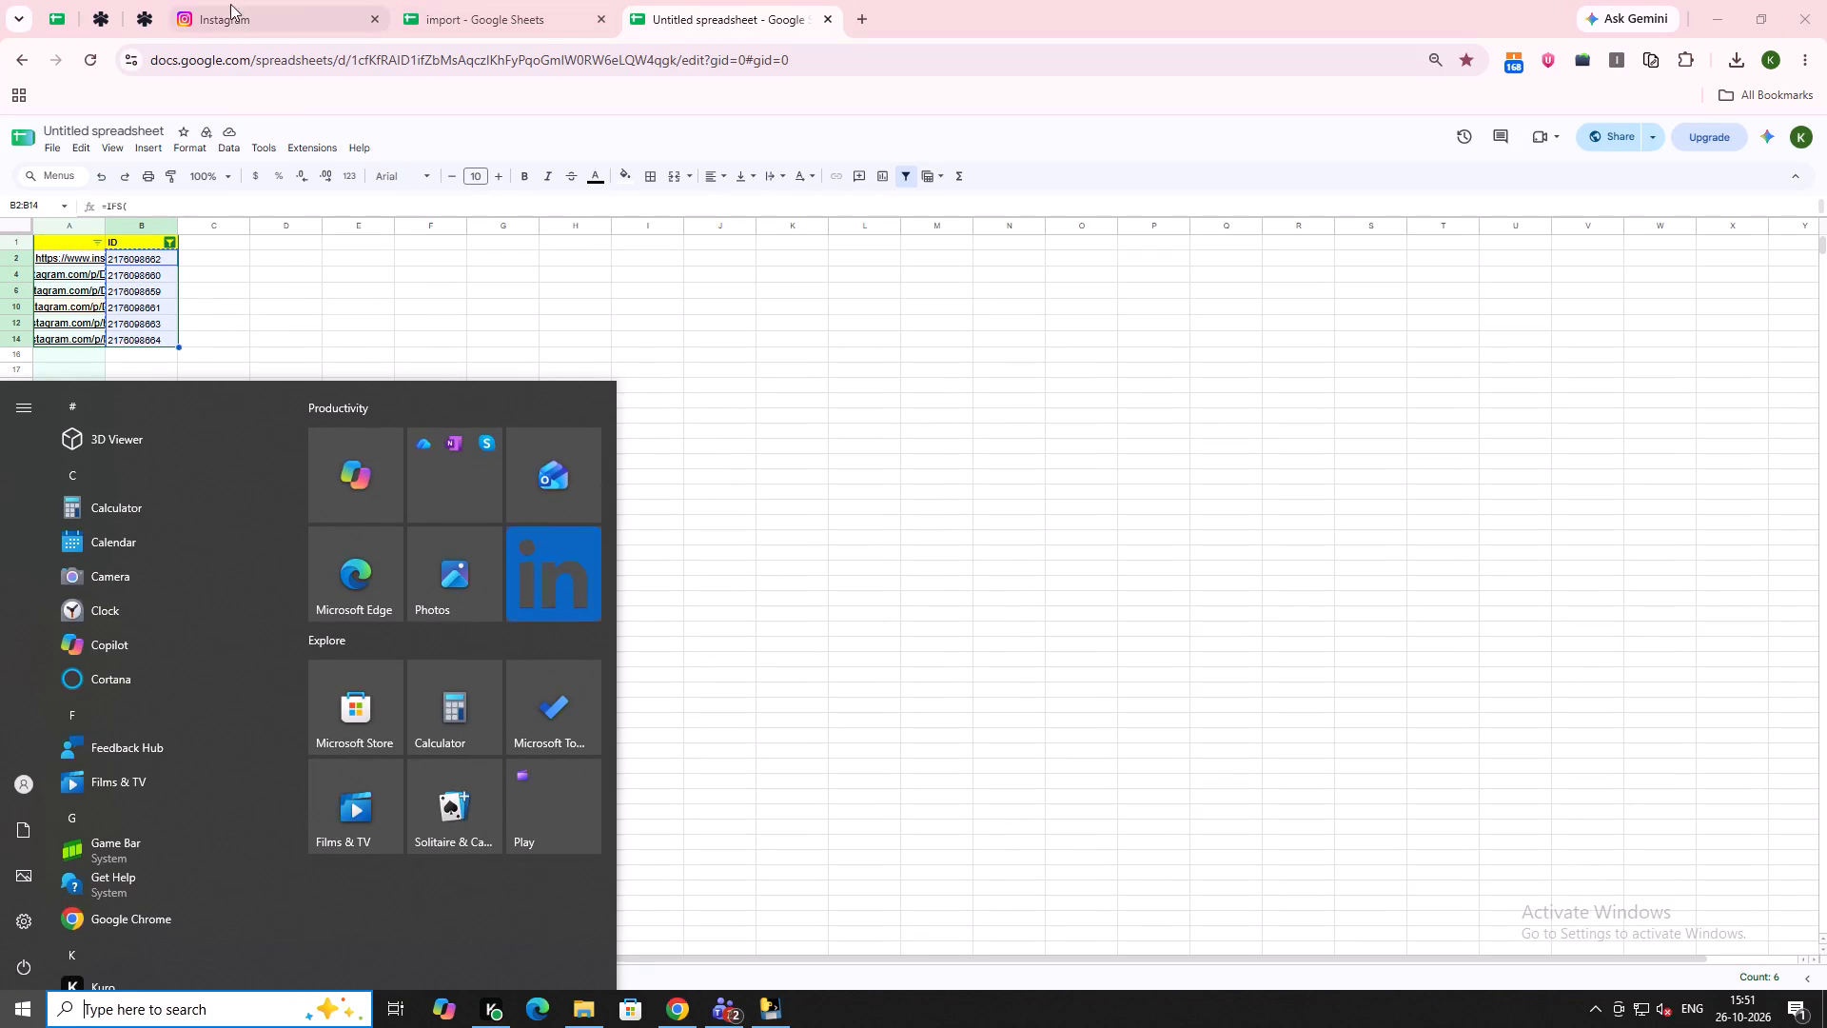
pyautogui.click(54, 0)
pyautogui.hotkey('ctrl', 'v')
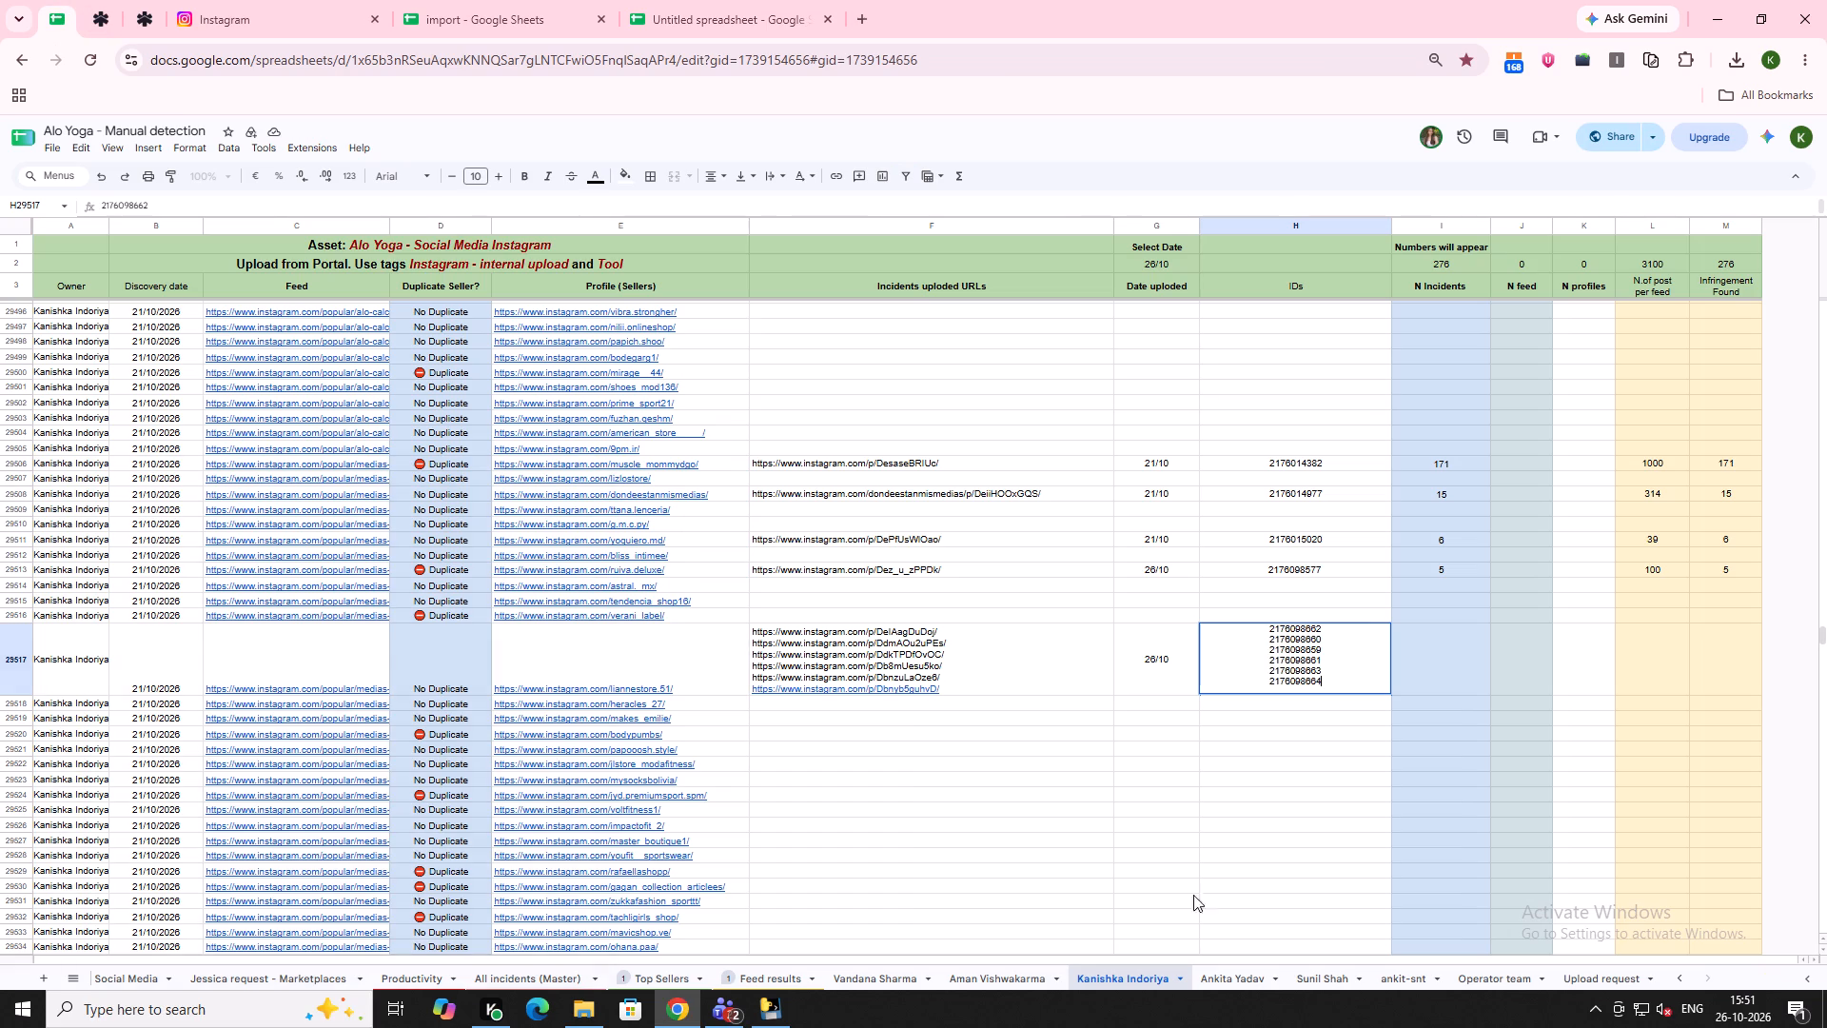
pyautogui.click(1406, 655)
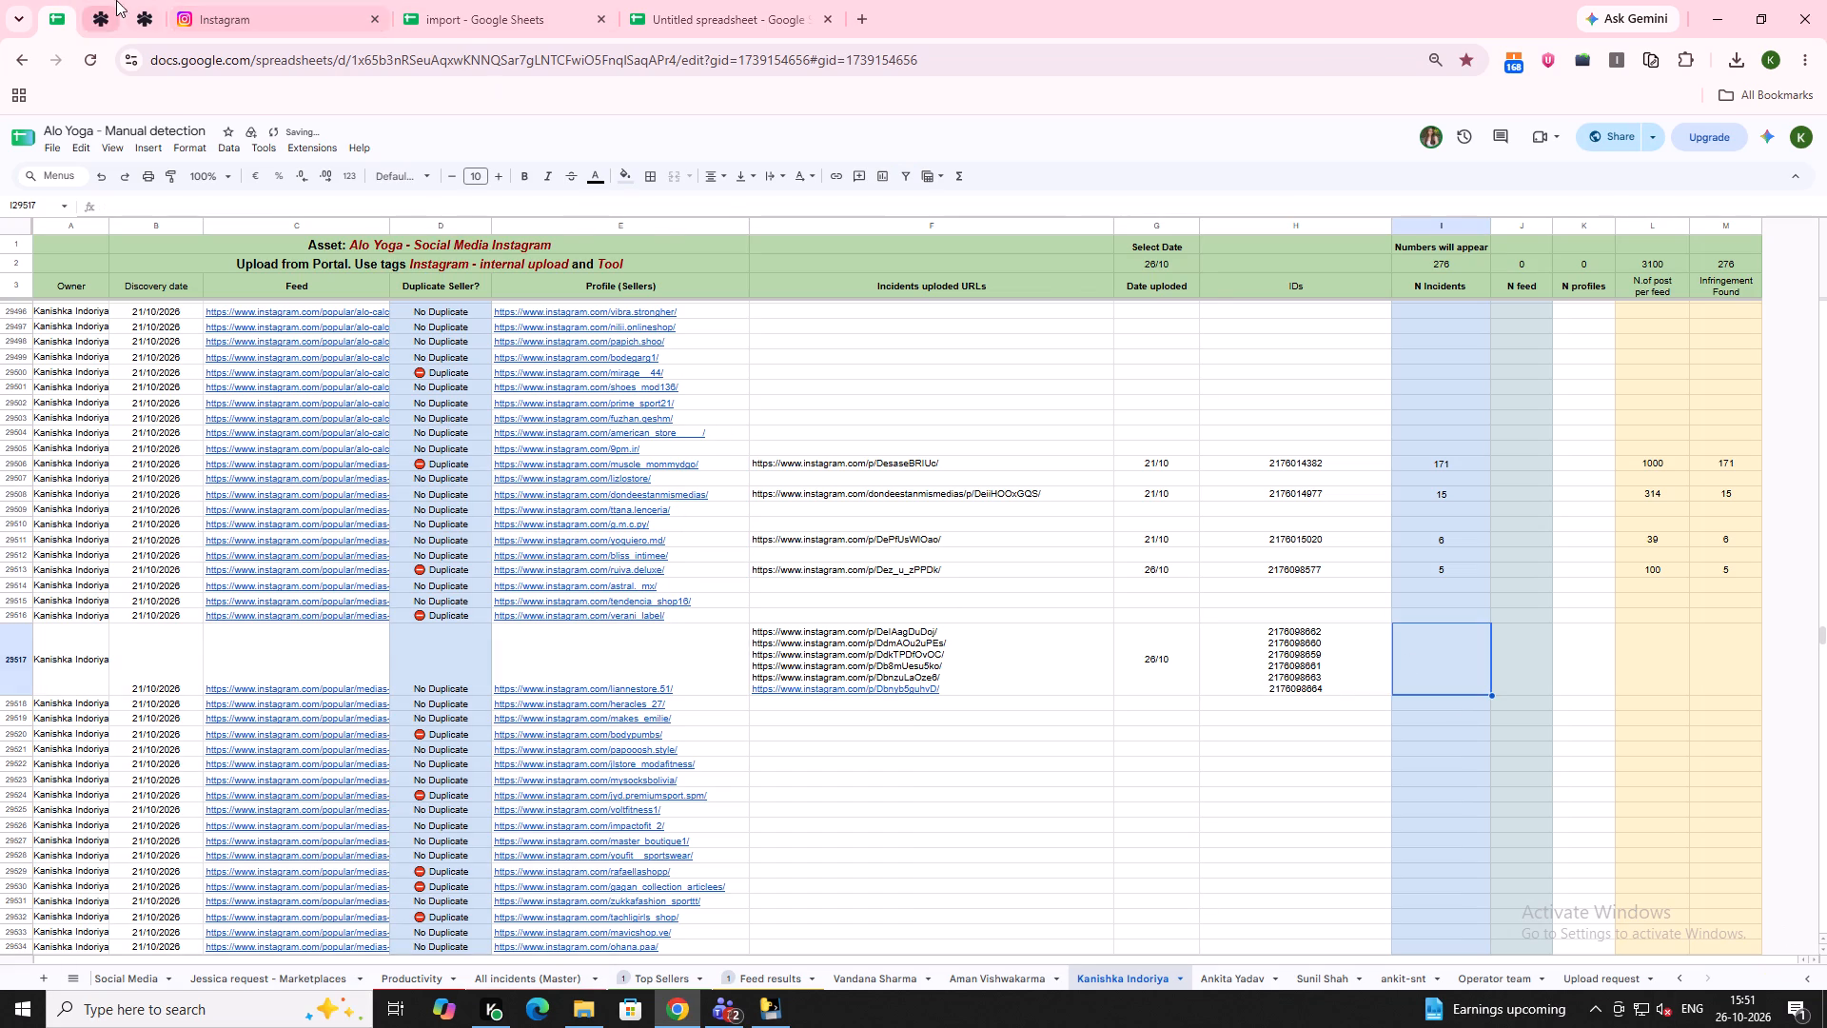
pyautogui.click(109, 0)
pyautogui.scroll(-5, 535, 374)
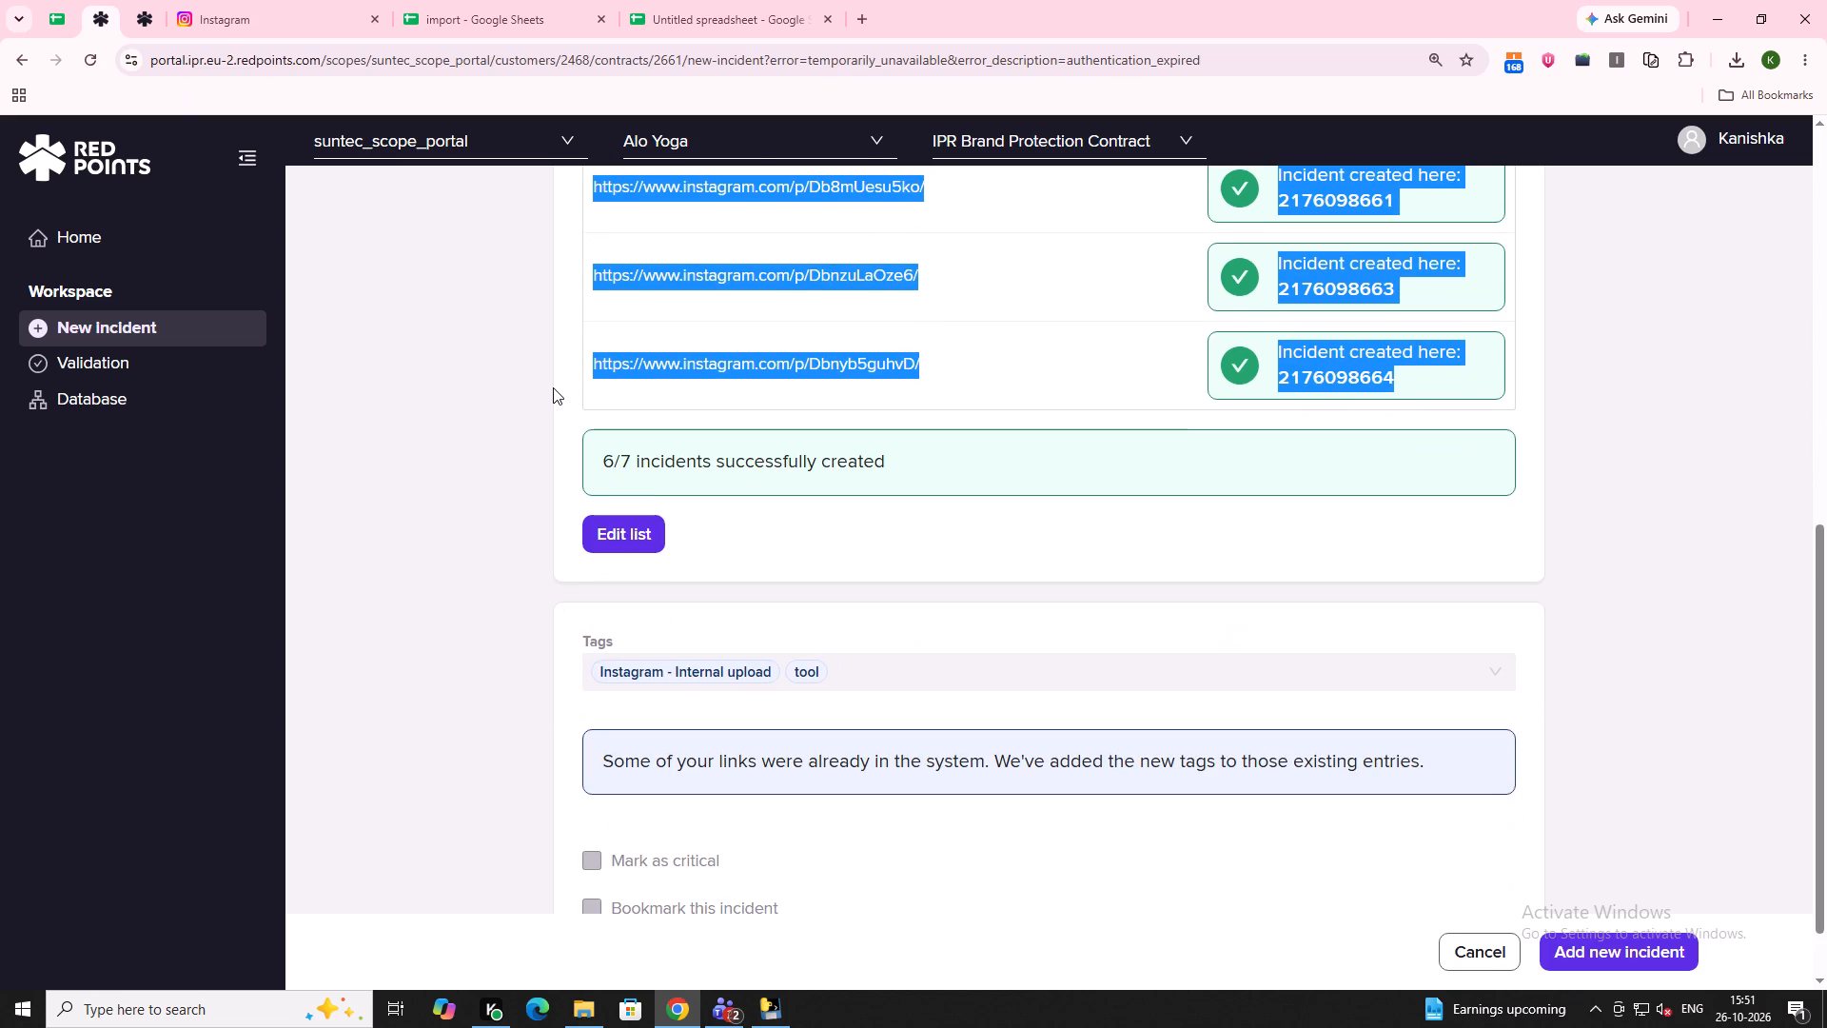
pyautogui.click(227, 0)
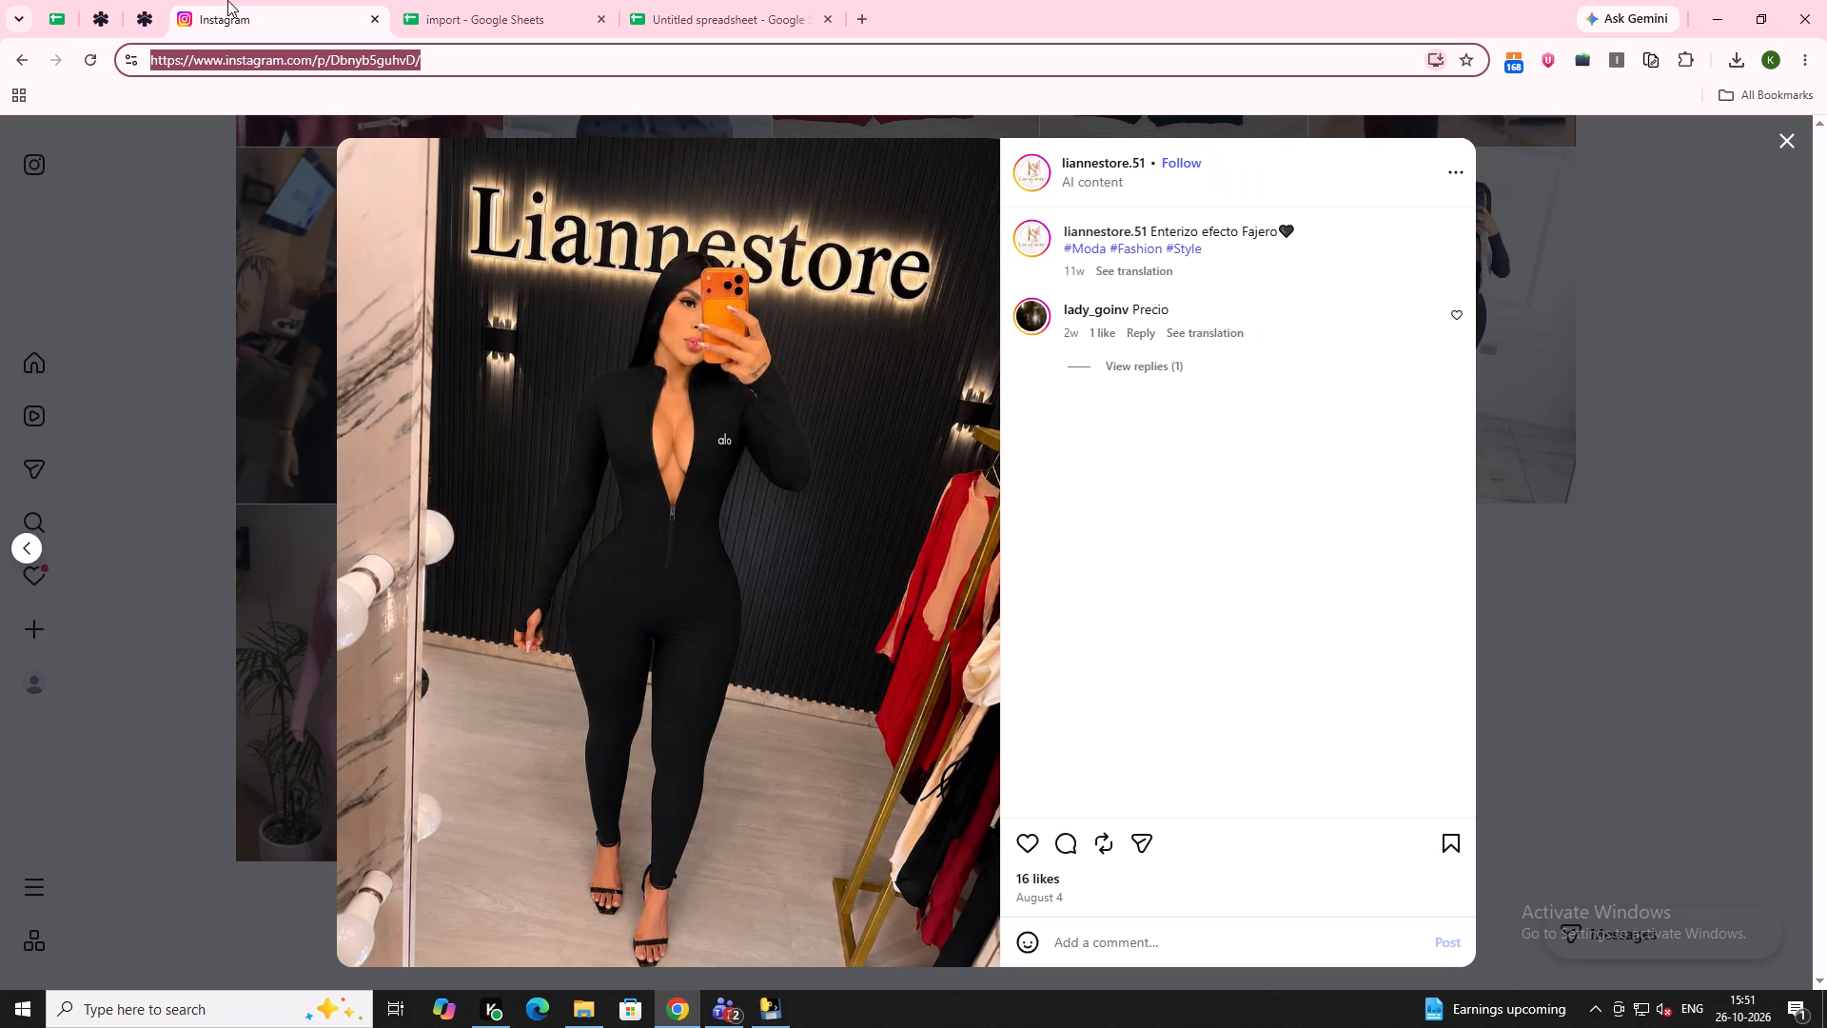
pyautogui.click(1571, 559)
pyautogui.scroll(6, 1253, 572)
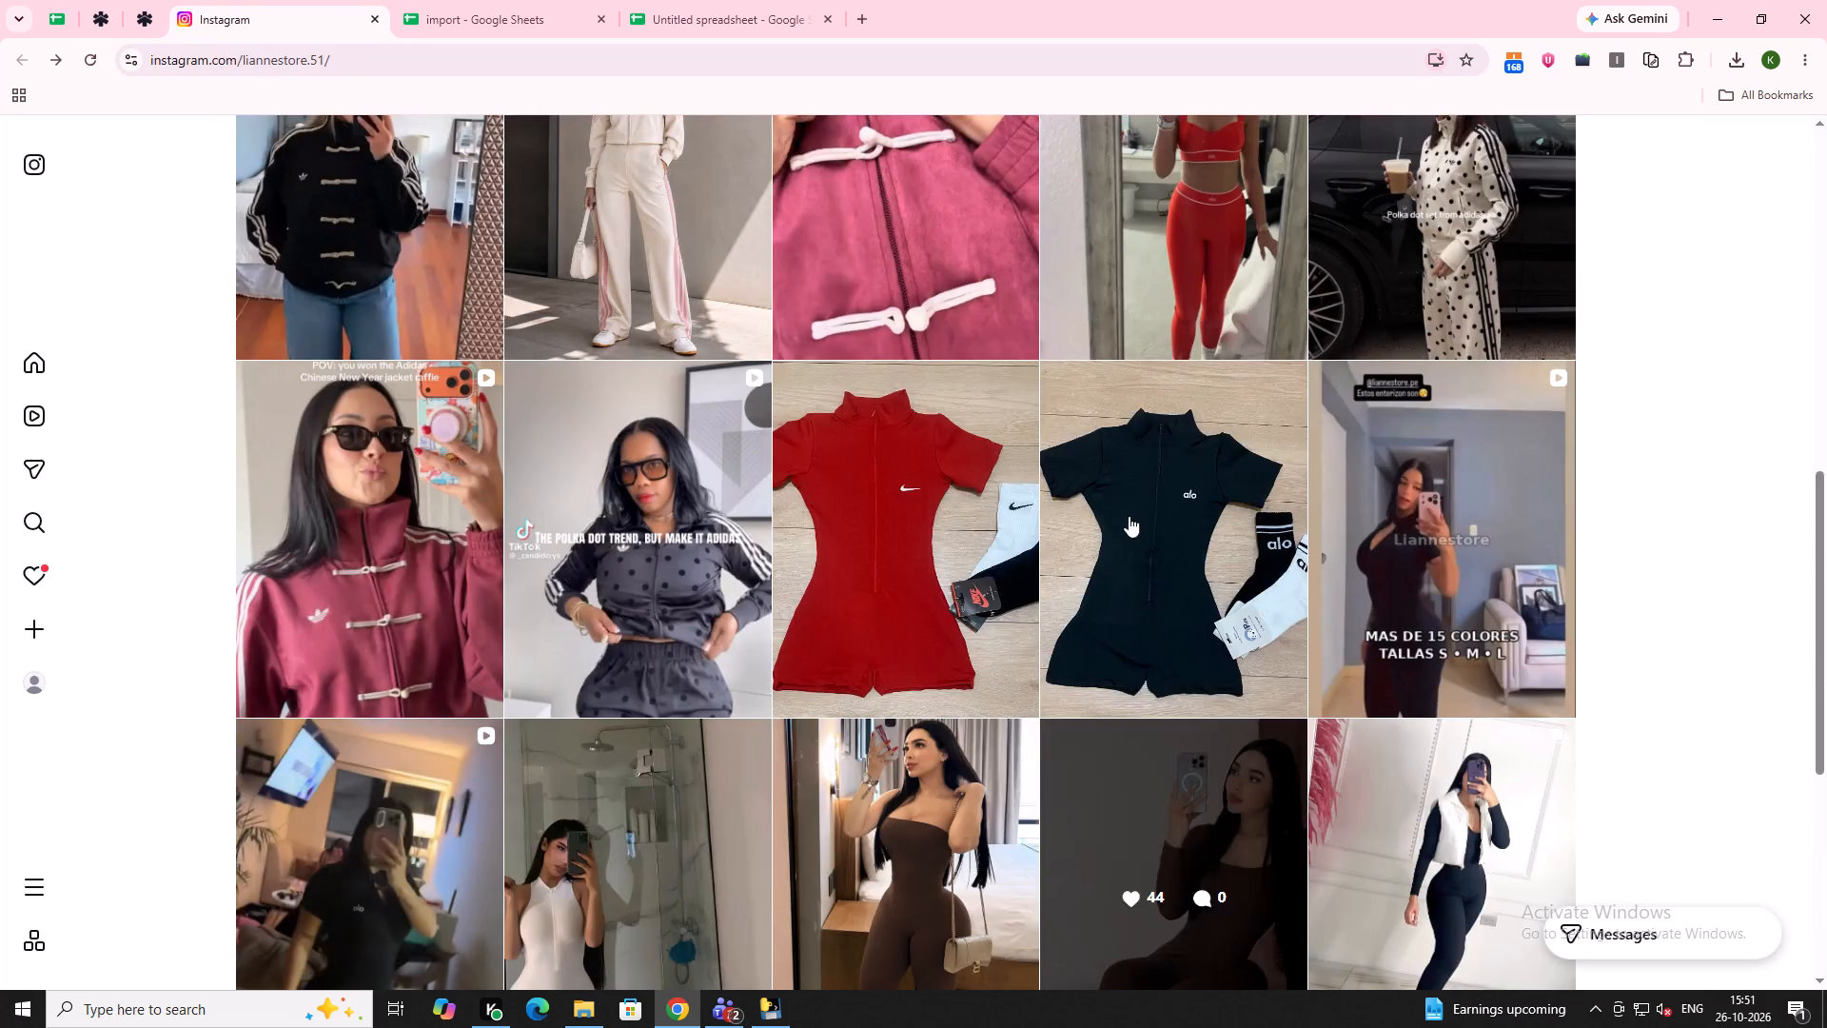
pyautogui.scroll(12, 838, 435)
pyautogui.hotkey('ctrl', 'w')
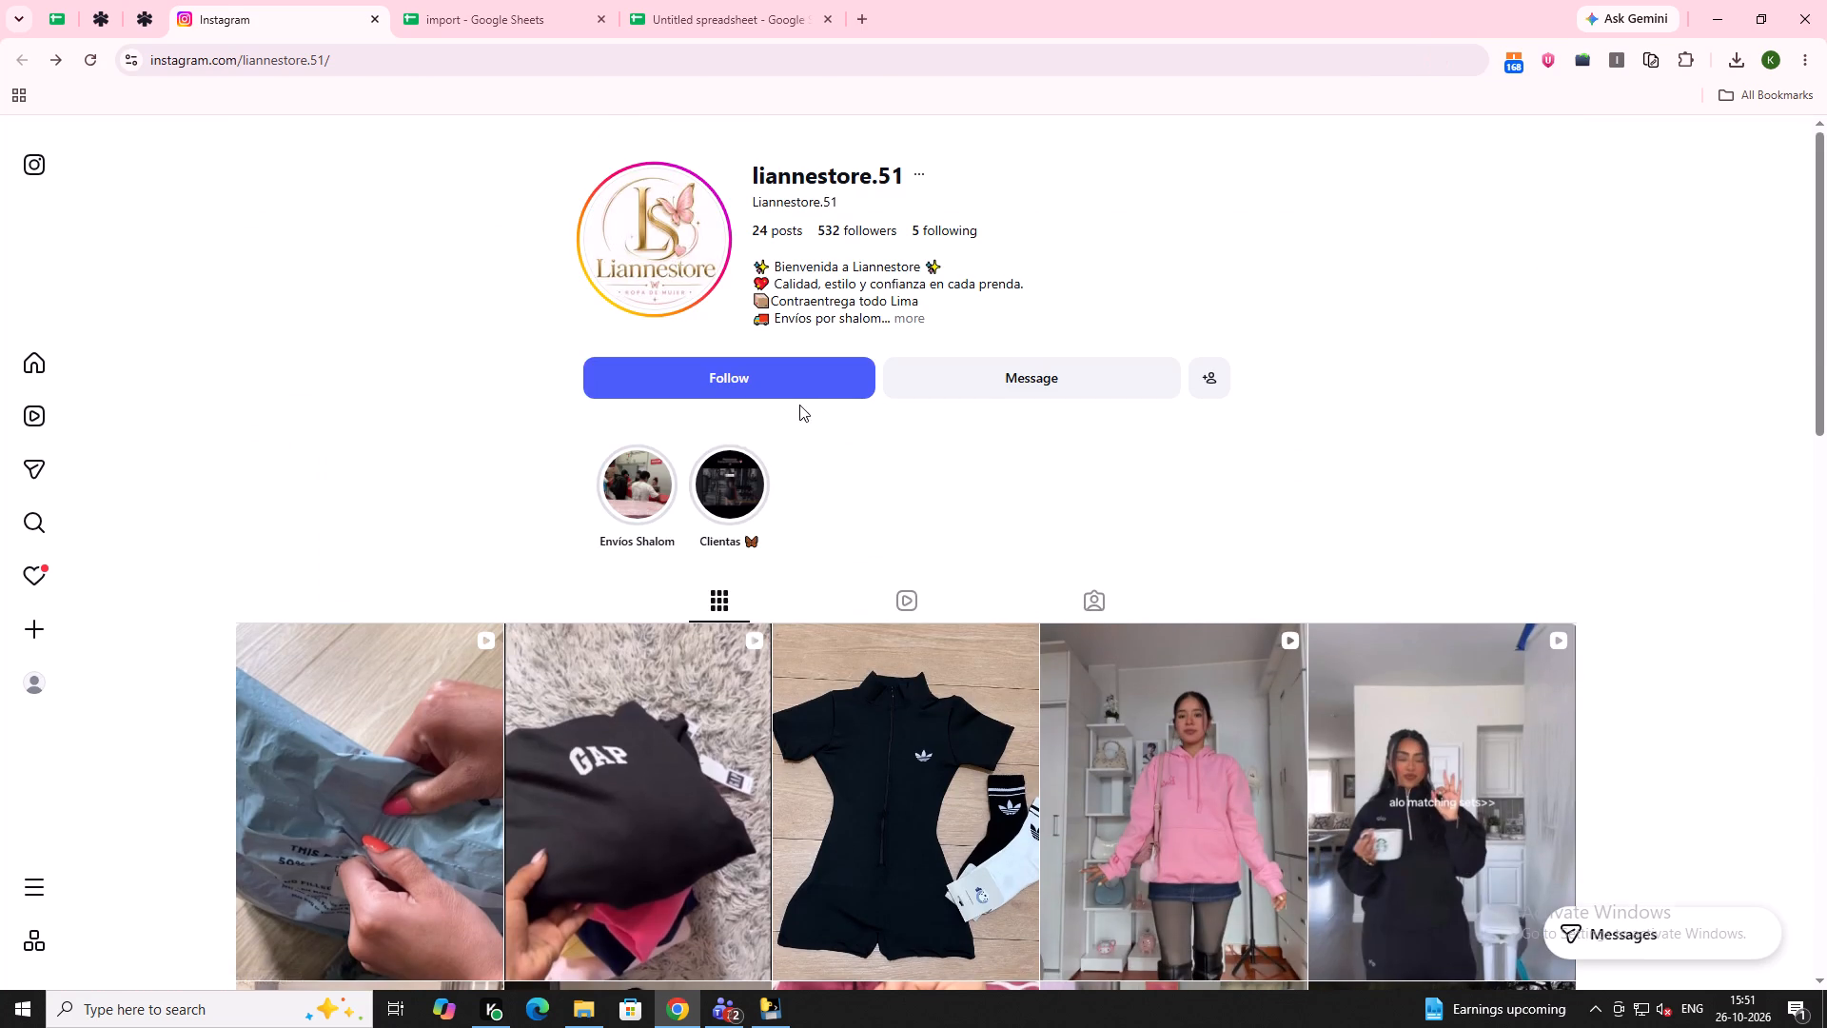
pyautogui.click(56, 5)
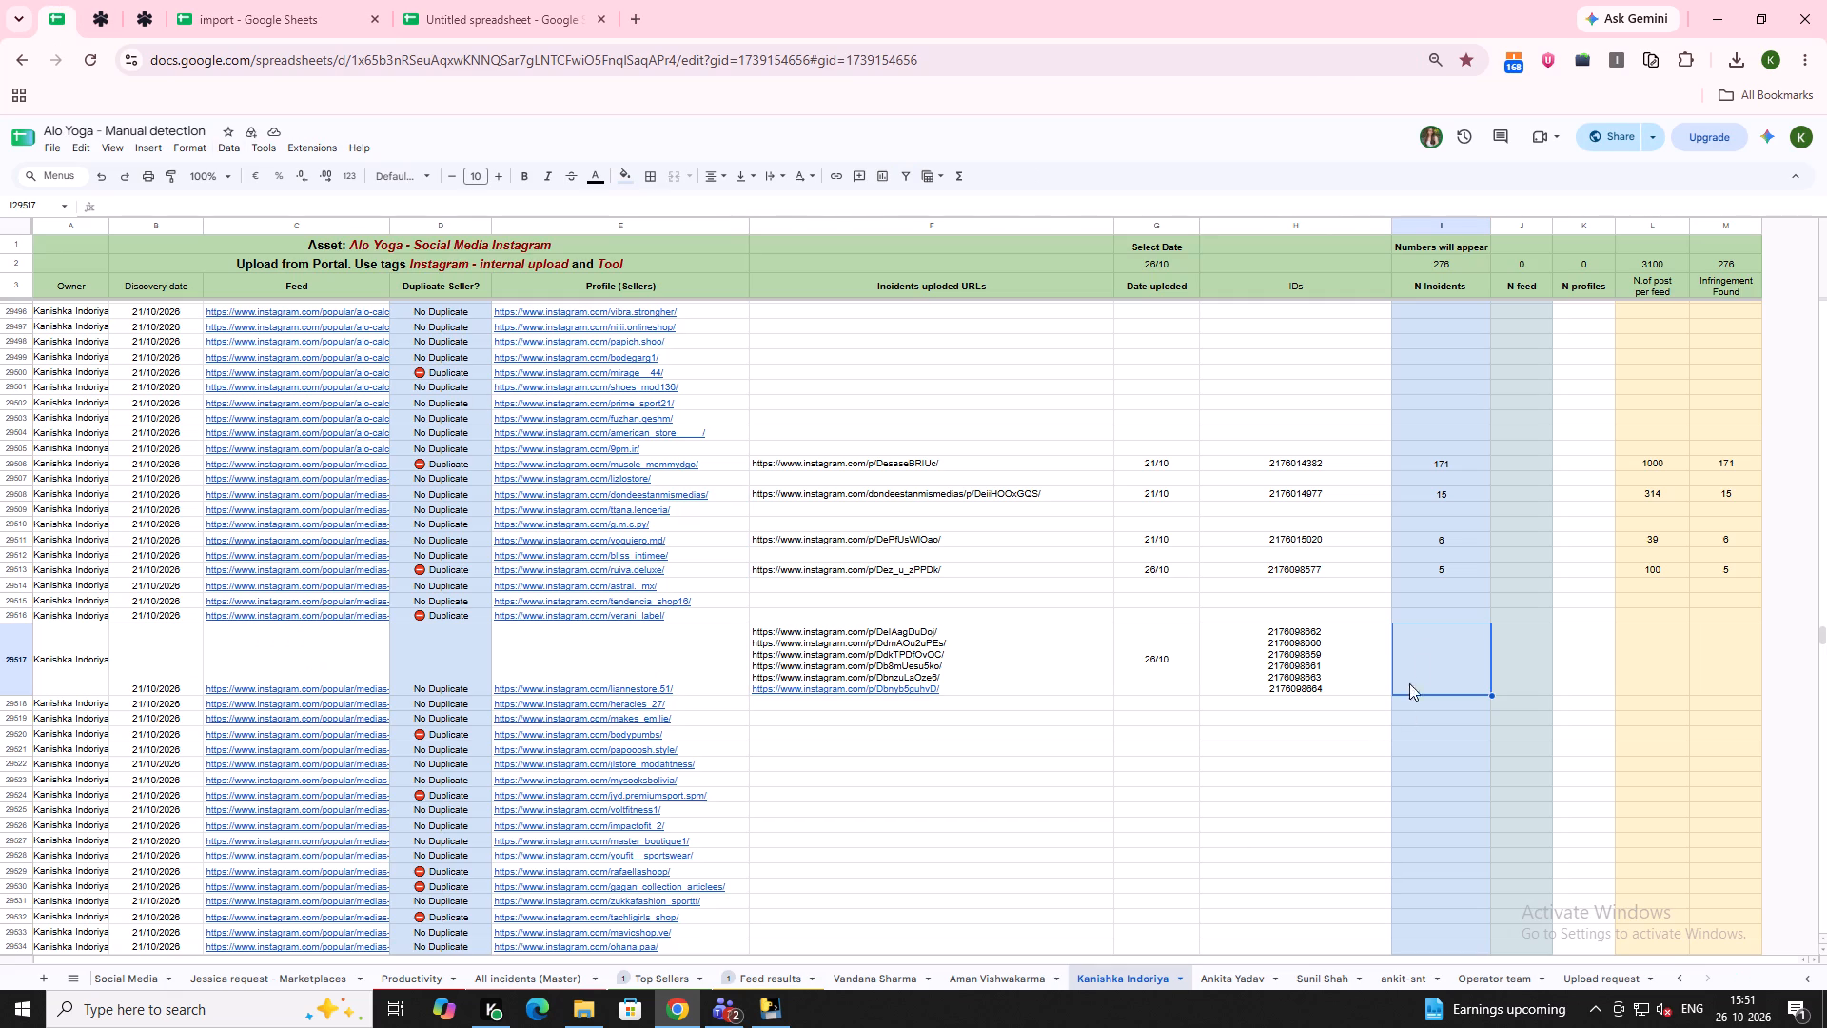
pyautogui.click(1439, 665)
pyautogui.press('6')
pyautogui.press('Right')
pyautogui.press('Right')
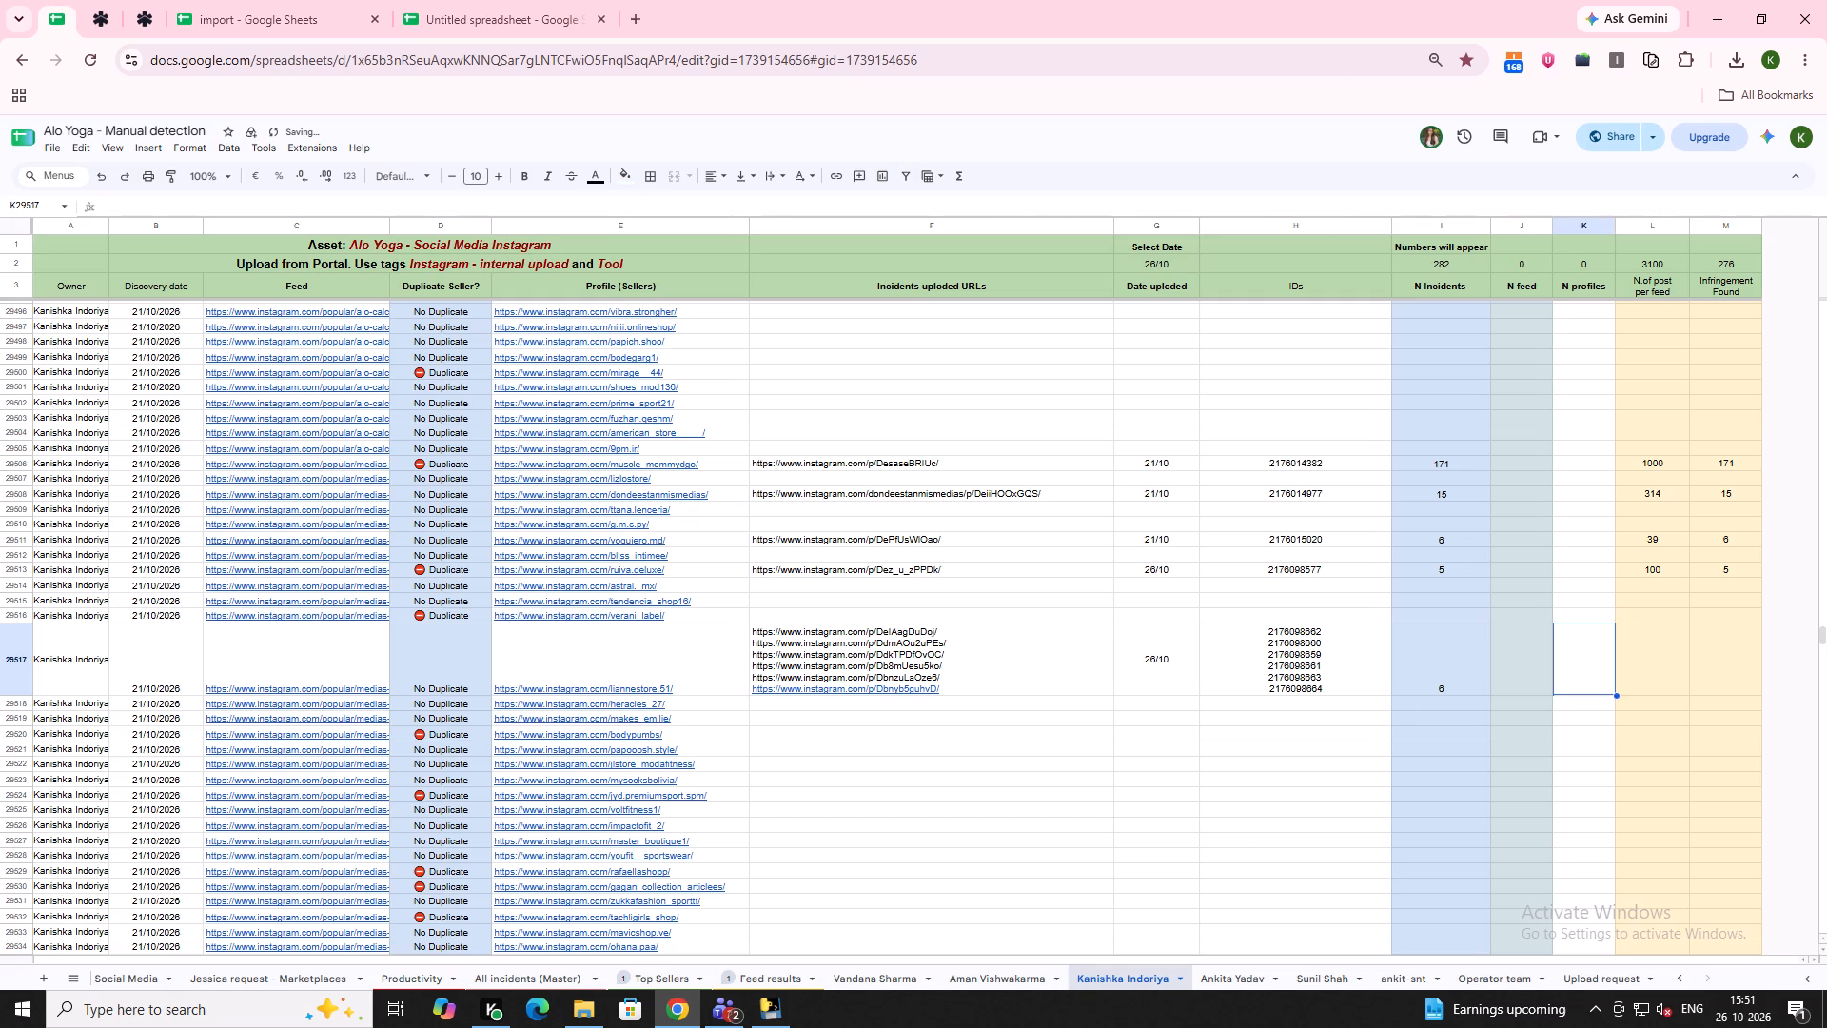
pyautogui.press('Right')
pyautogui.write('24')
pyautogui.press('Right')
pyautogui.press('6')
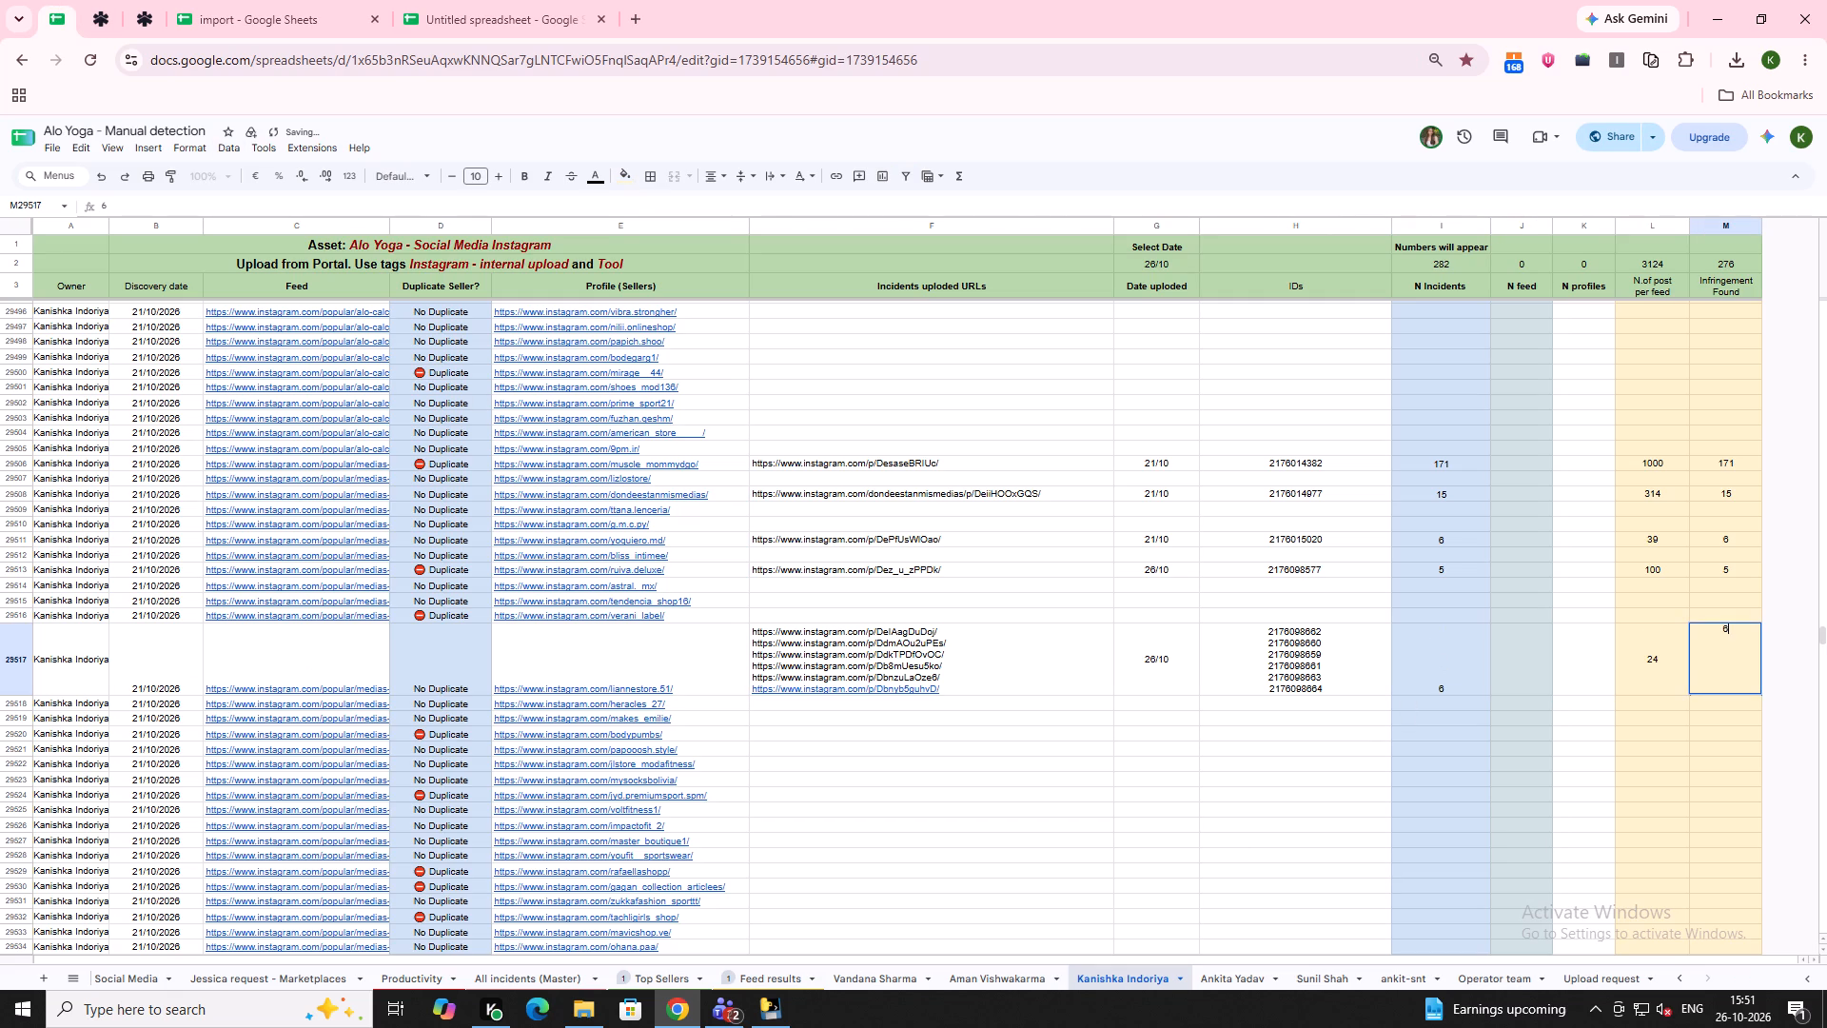
pyautogui.click(895, 773)
# Resize the liannestore.51 row to a height of 21 pixels.
pyautogui.rightClick(19, 654)
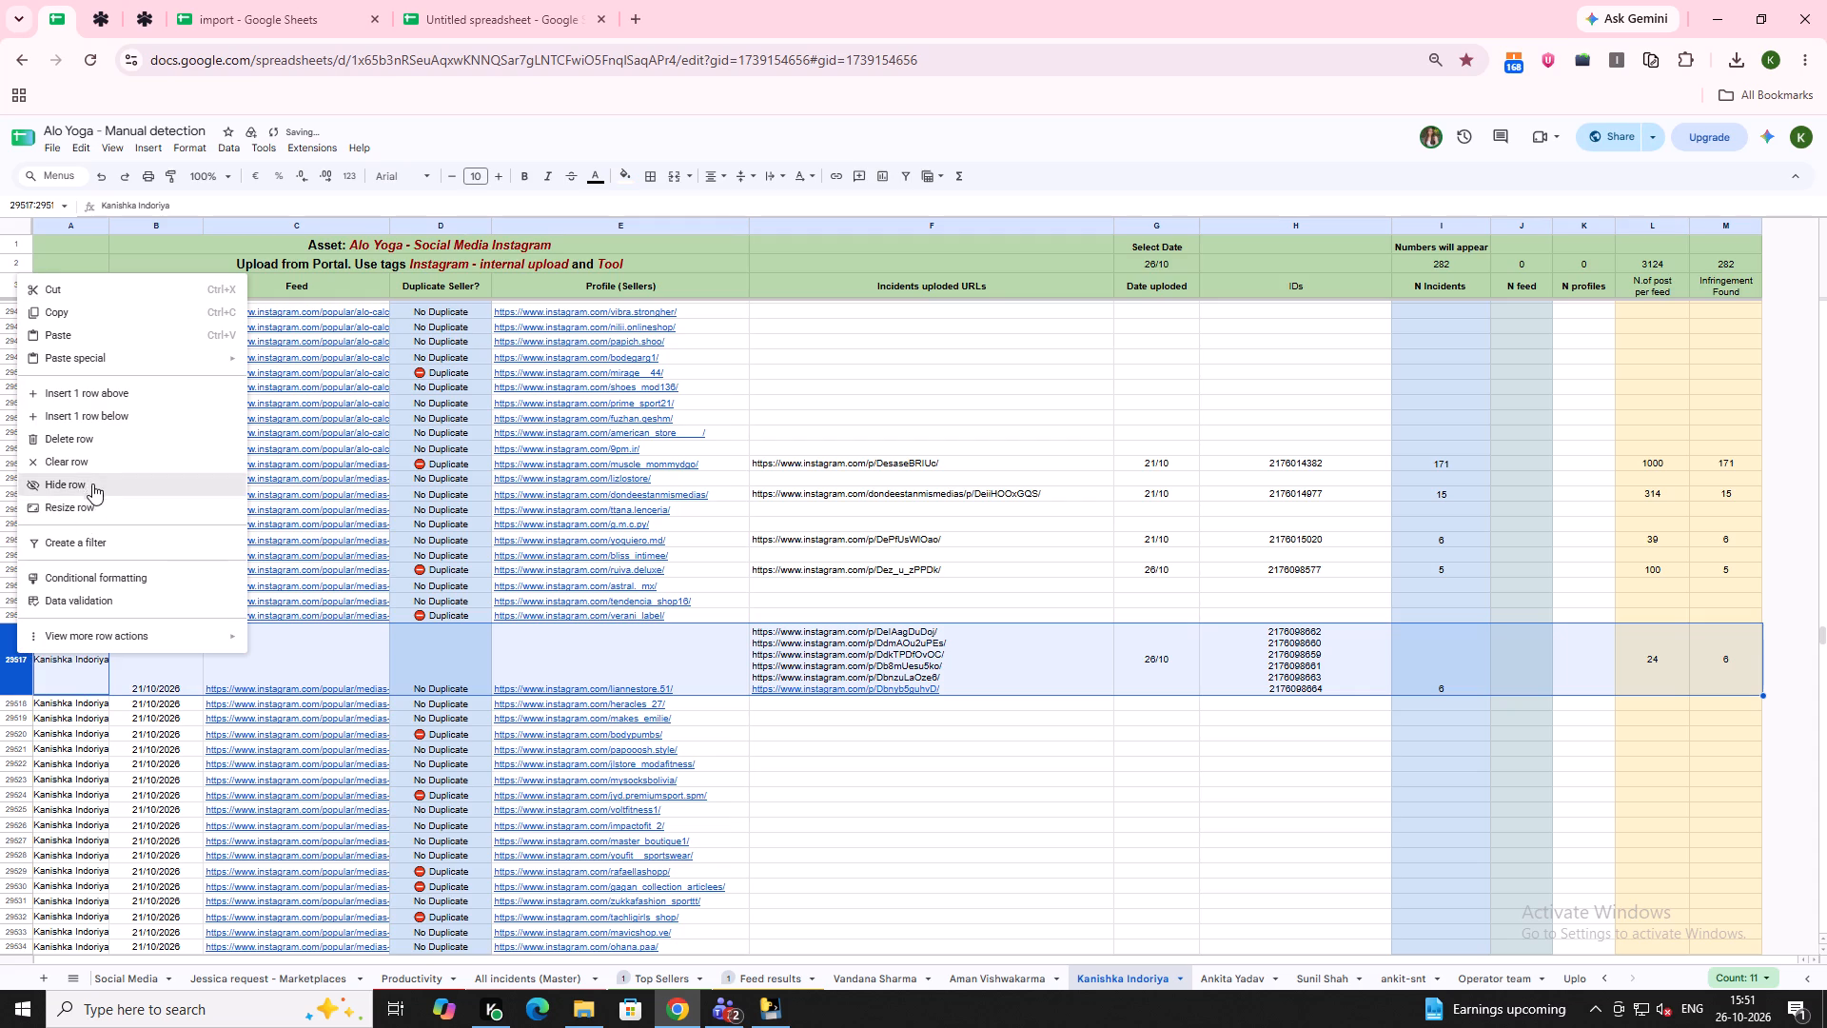
pyautogui.click(104, 497)
pyautogui.click(846, 508)
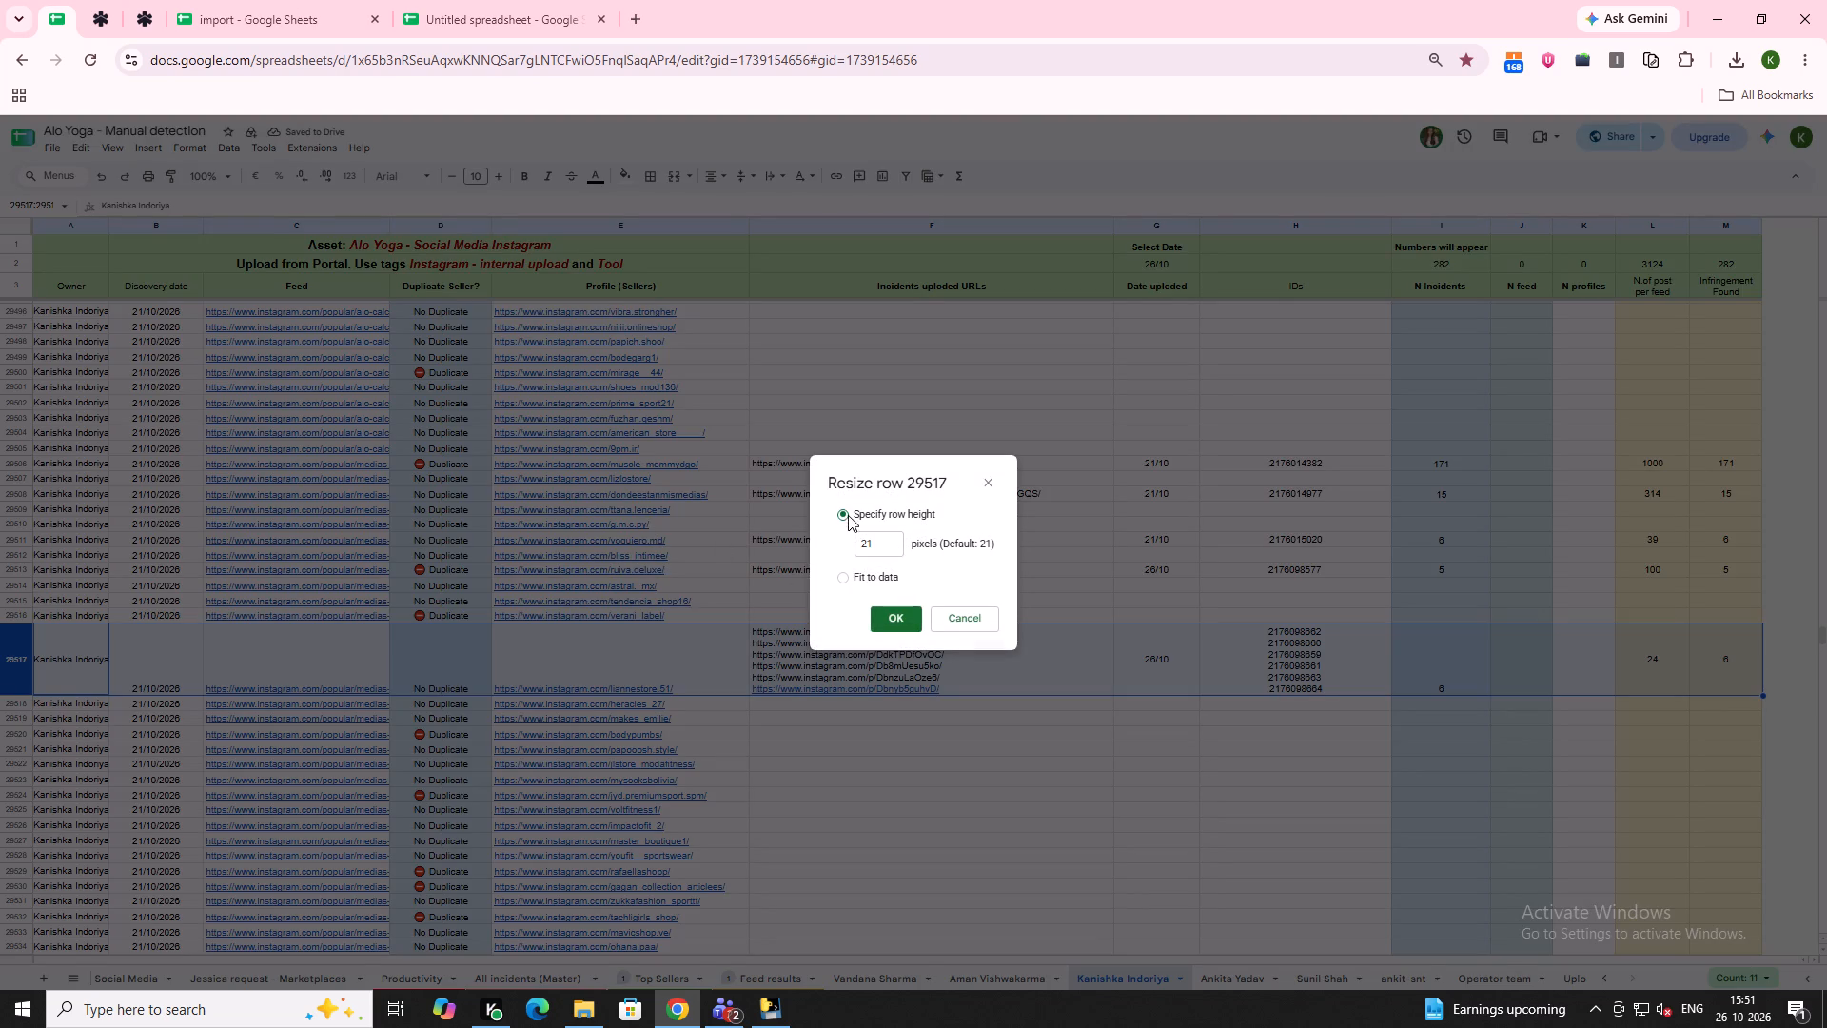
pyautogui.click(898, 617)
pyautogui.click(900, 703)
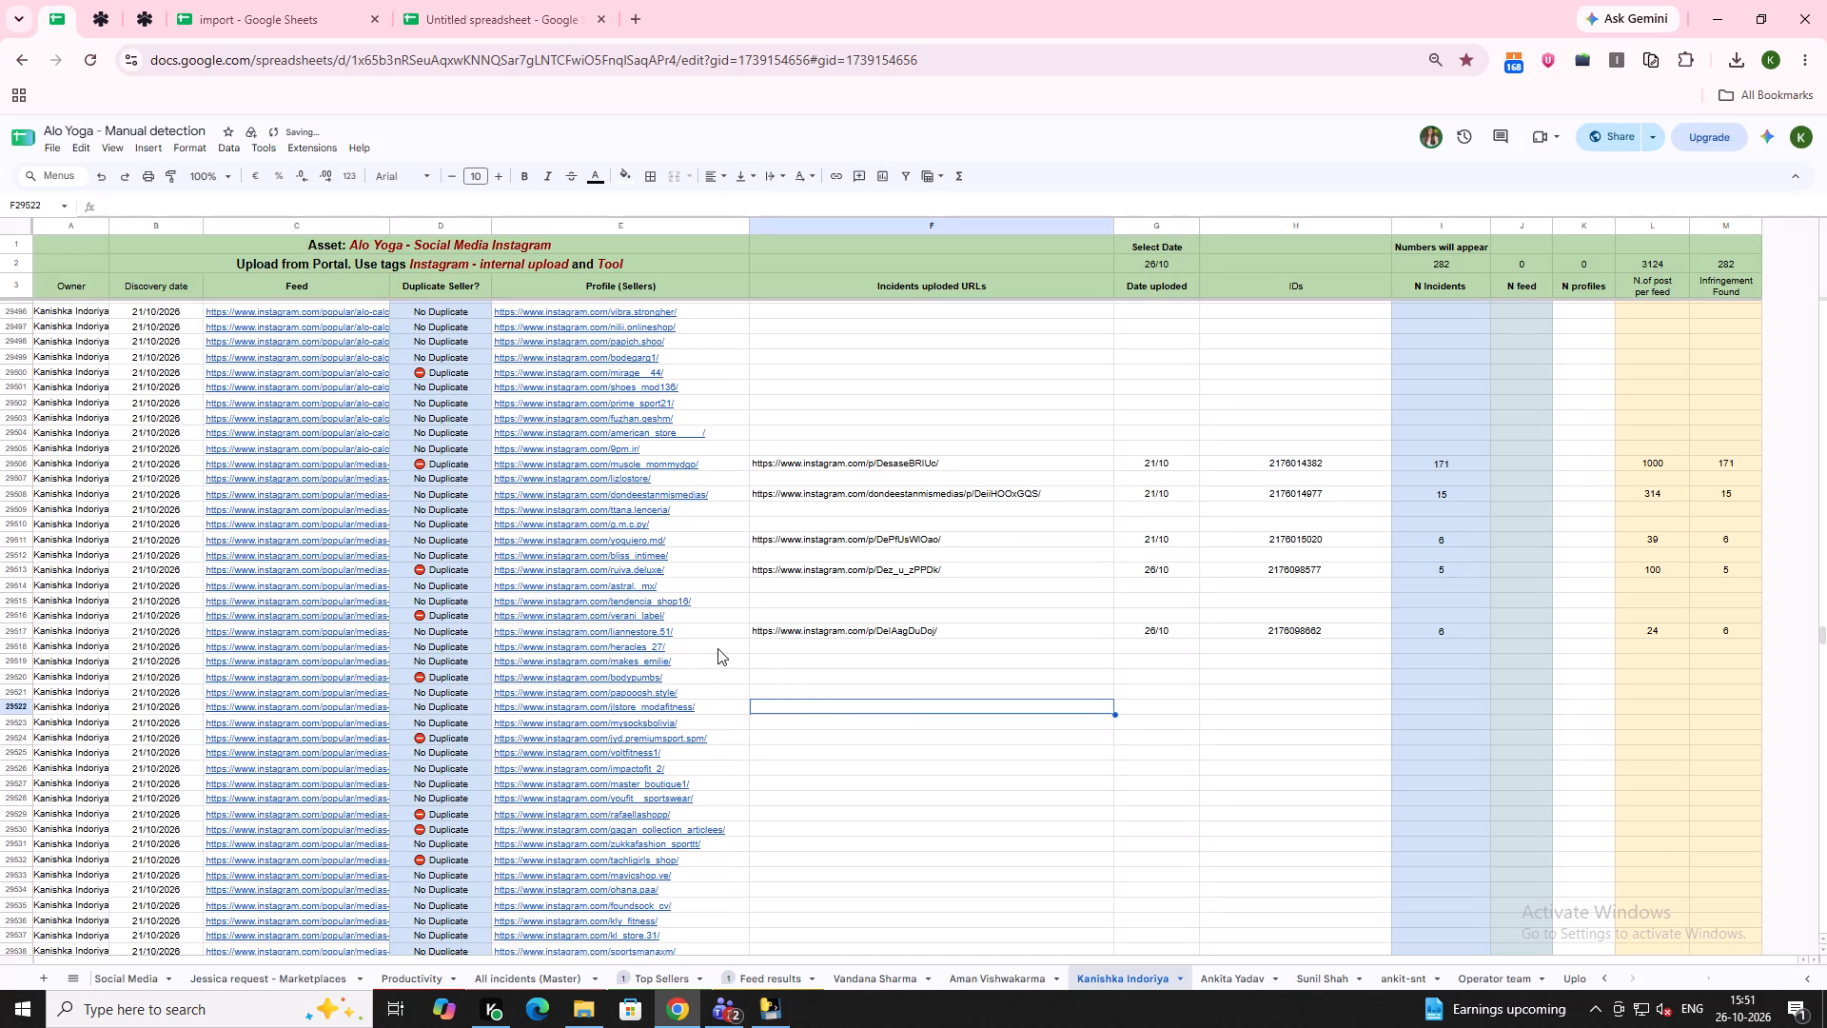
pyautogui.click(717, 643)
pyautogui.click(590, 671)
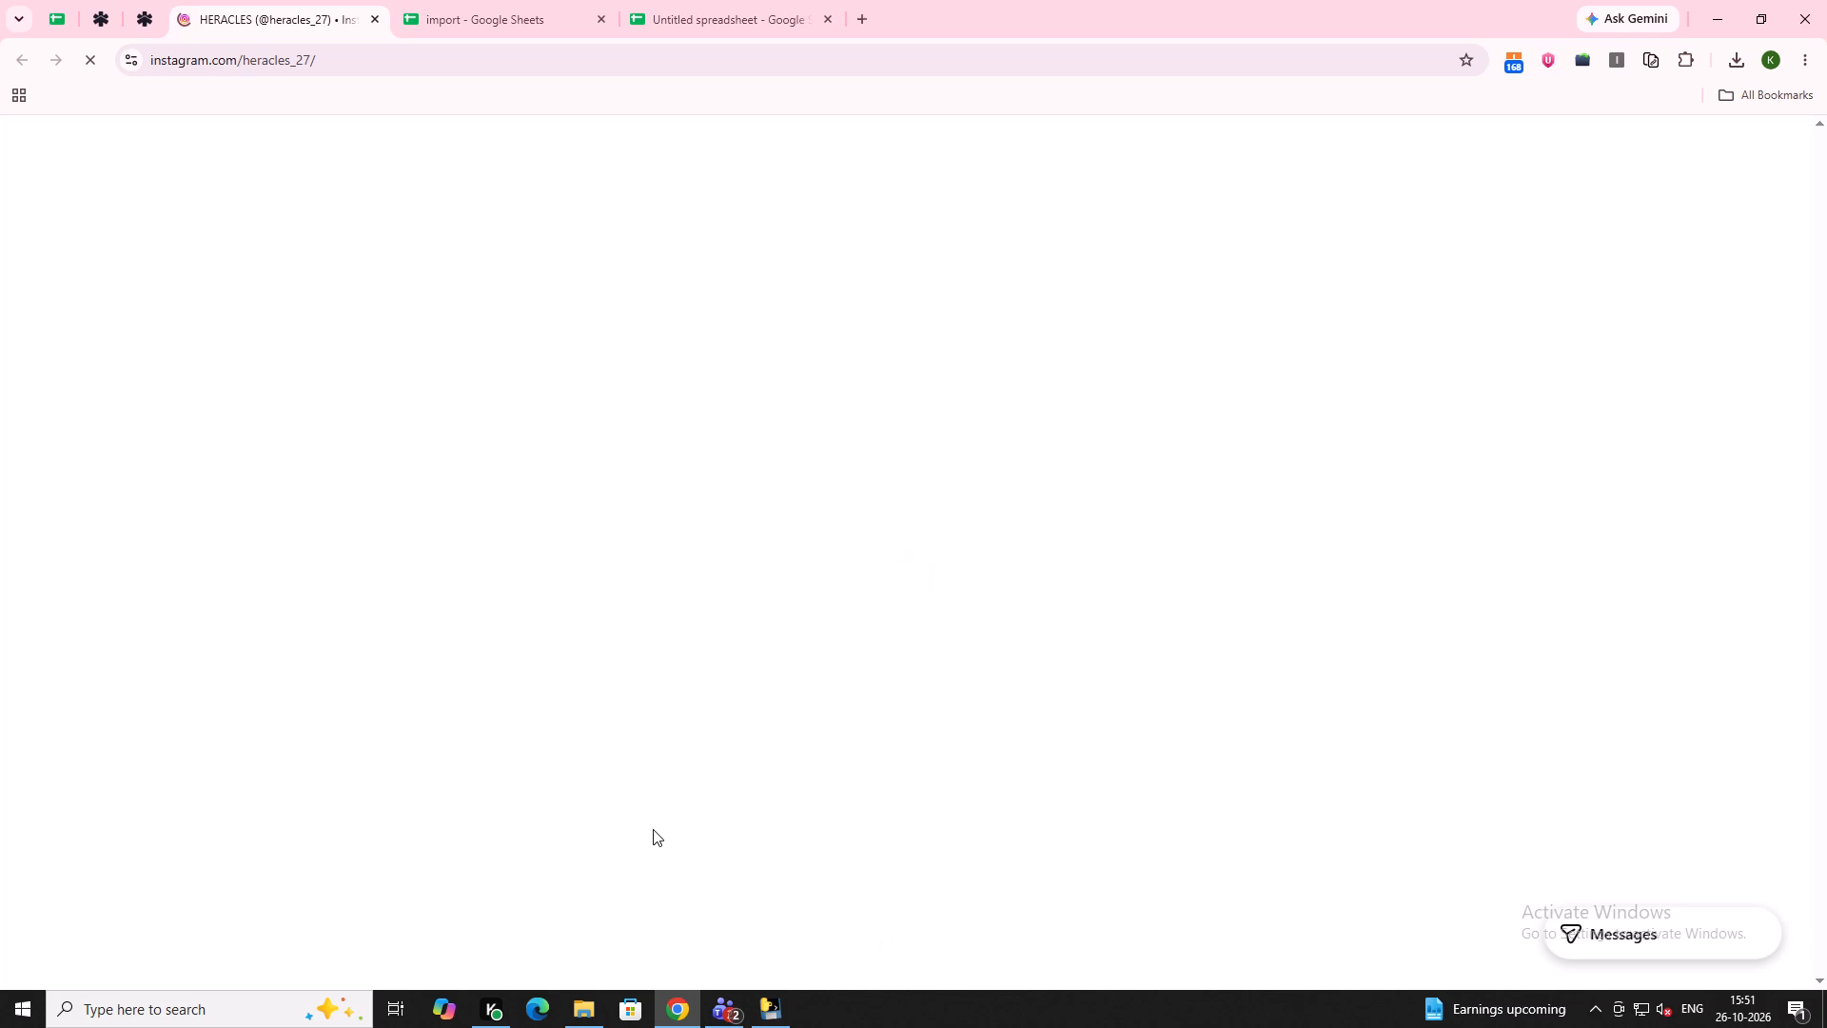
pyautogui.scroll(-3, 962, 359)
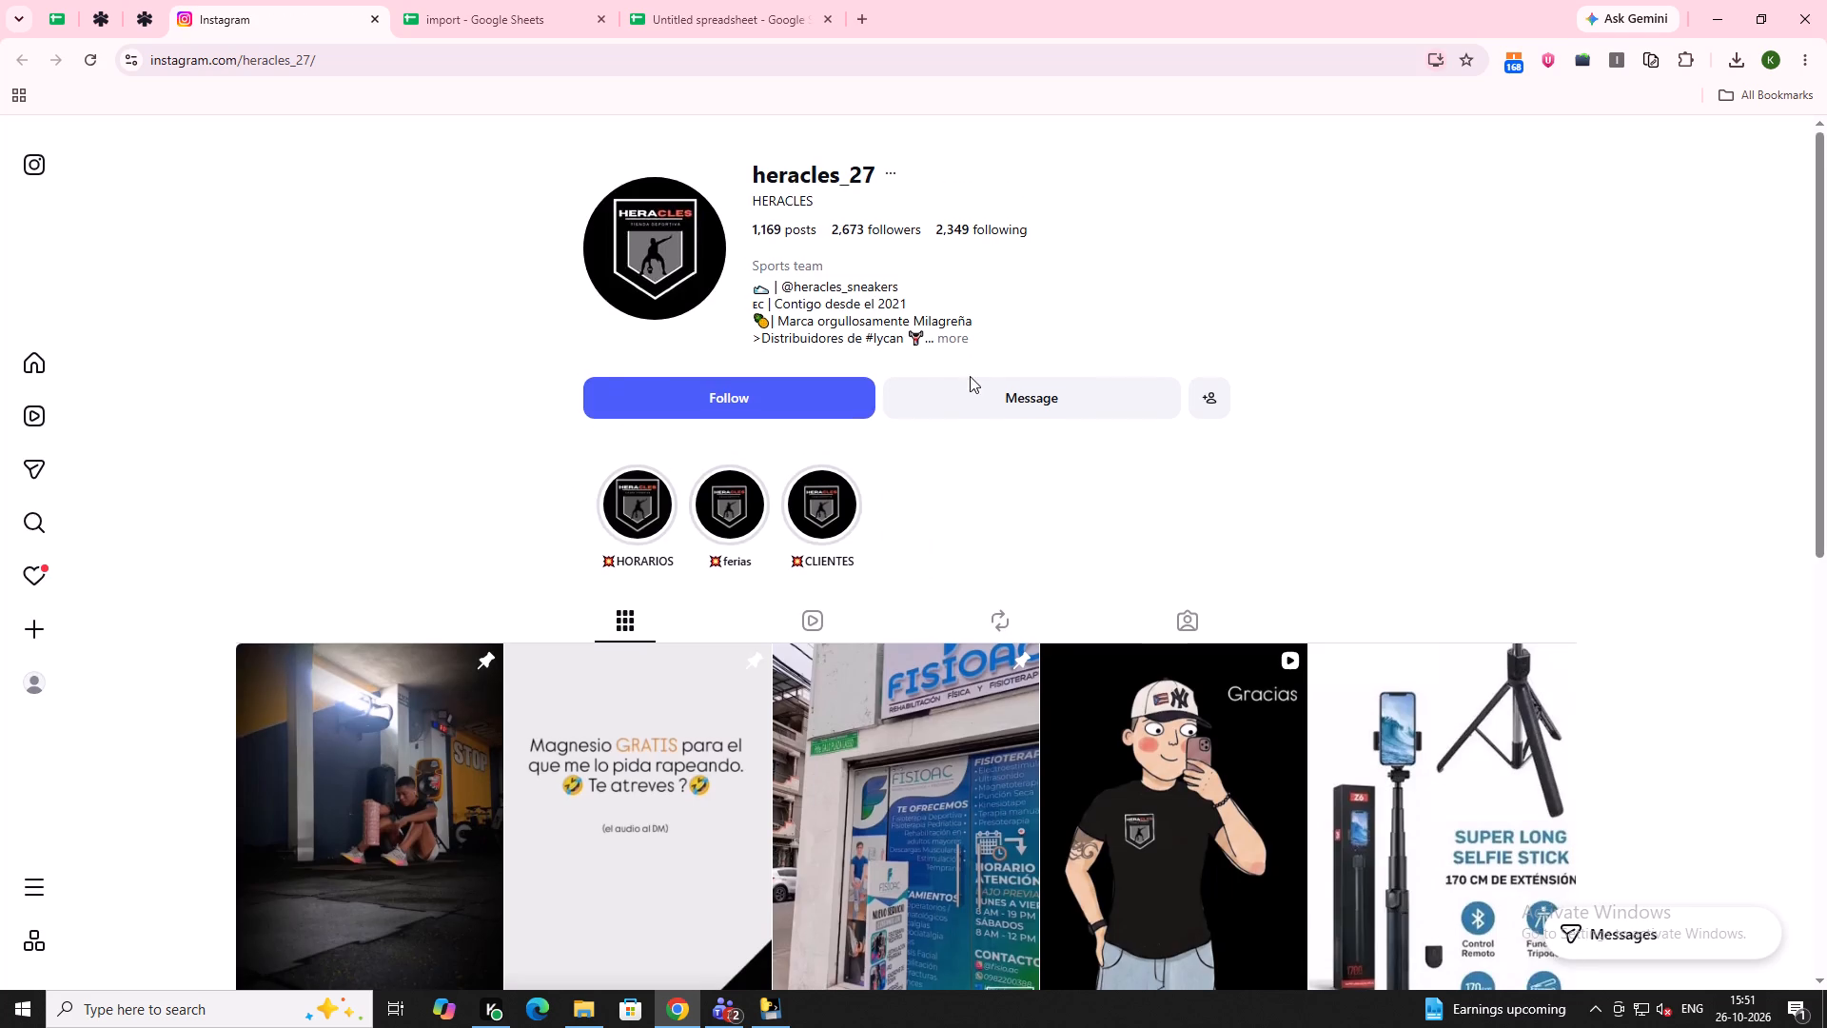
pyautogui.scroll(-7, 970, 376)
pyautogui.scroll(-16, 971, 380)
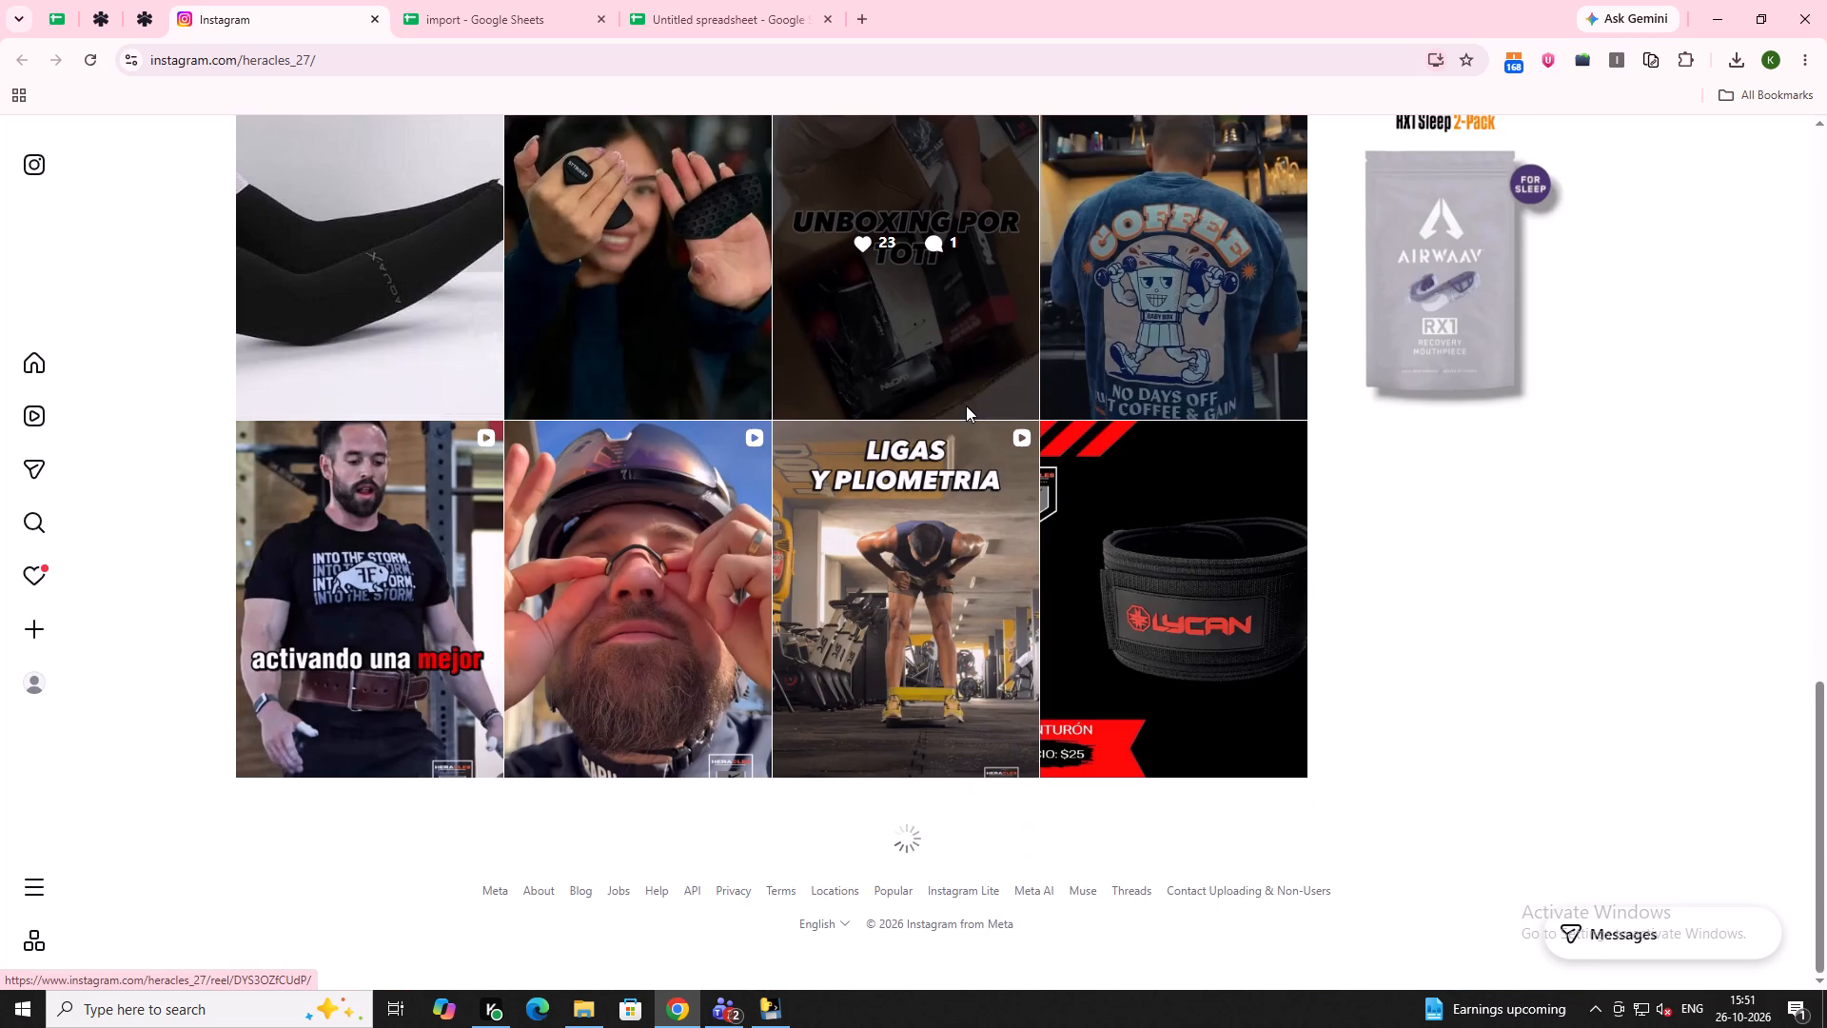
pyautogui.scroll(-7, 966, 405)
pyautogui.hotkey('ctrl', 'w')
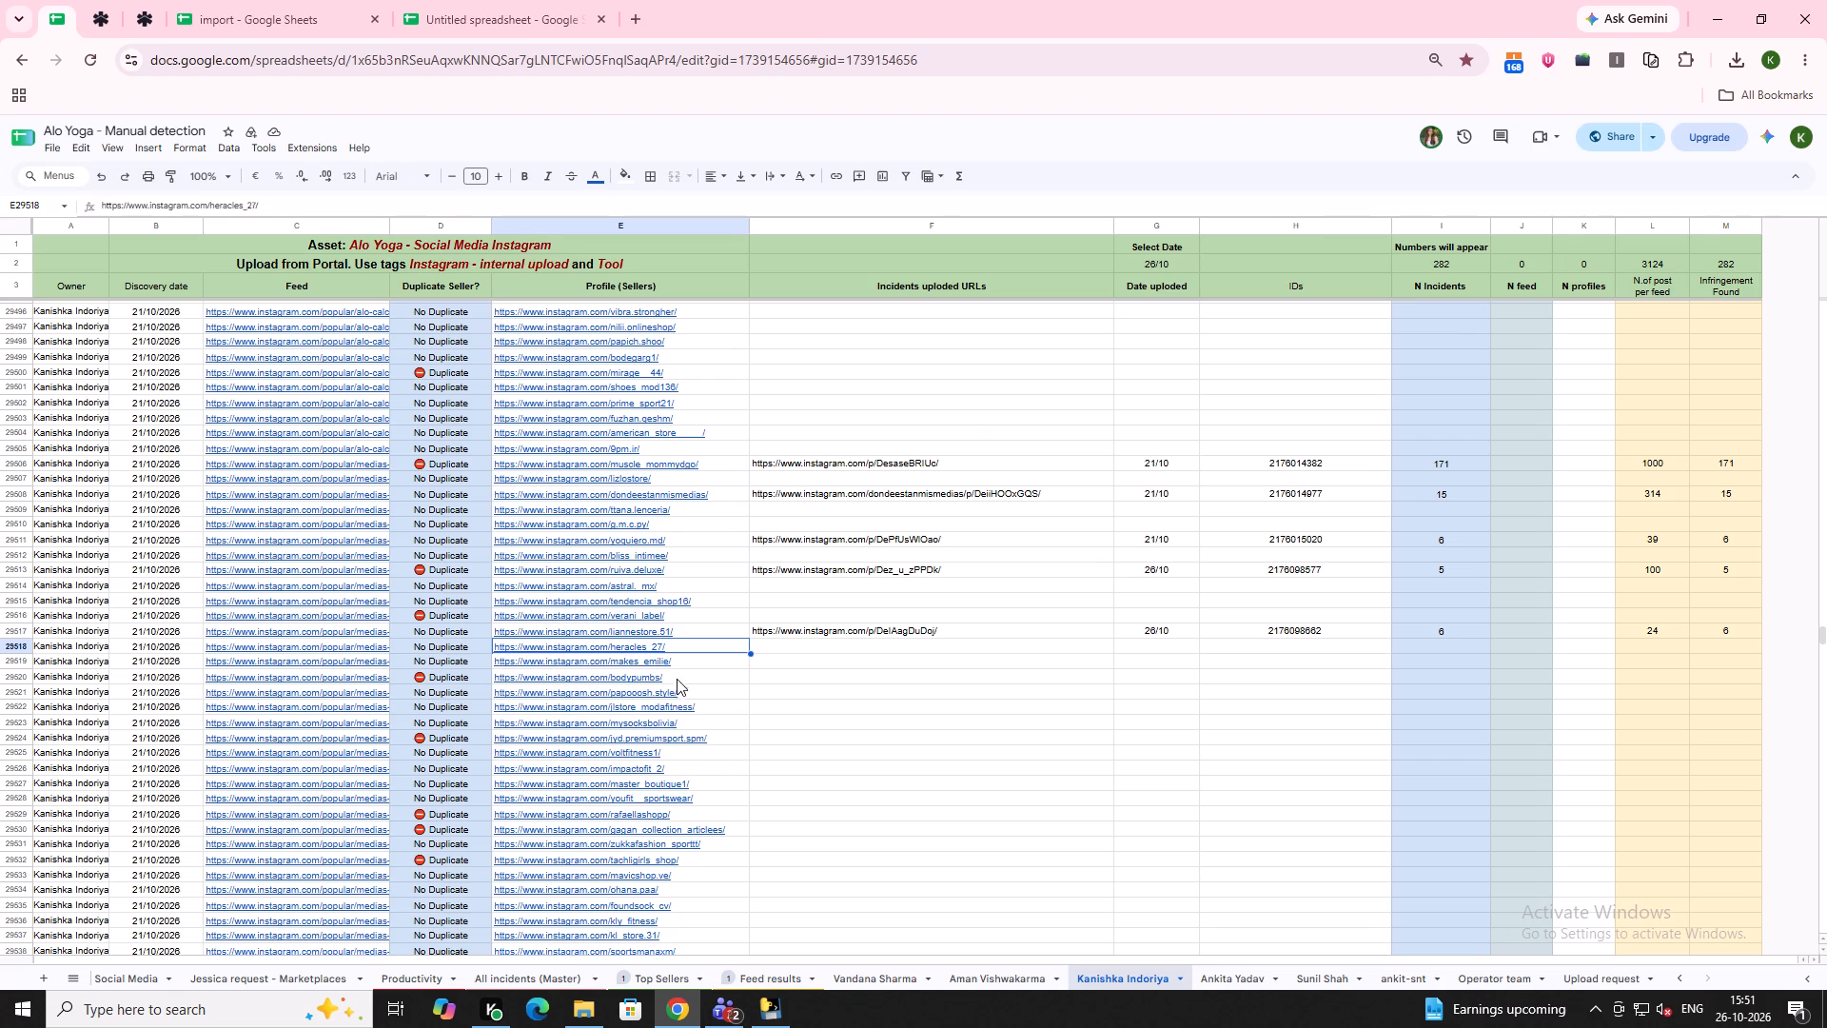
pyautogui.click(669, 660)
pyautogui.click(604, 692)
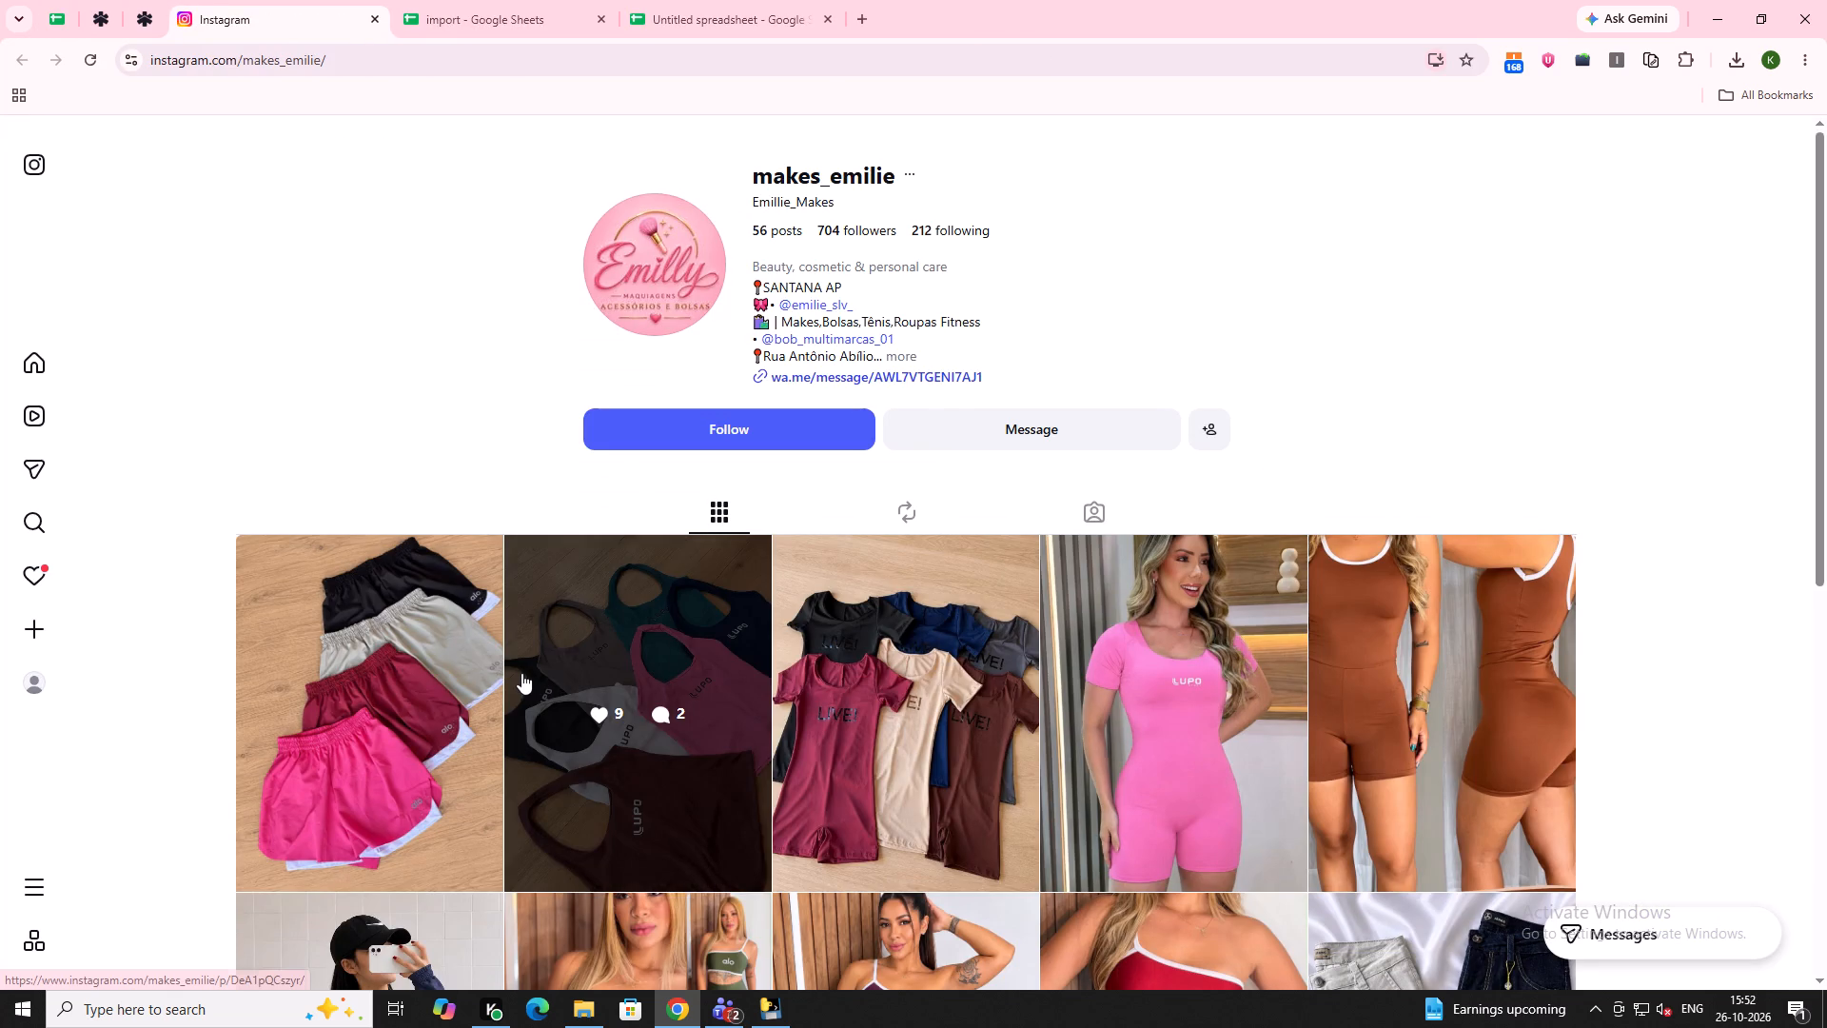
pyautogui.click(469, 672)
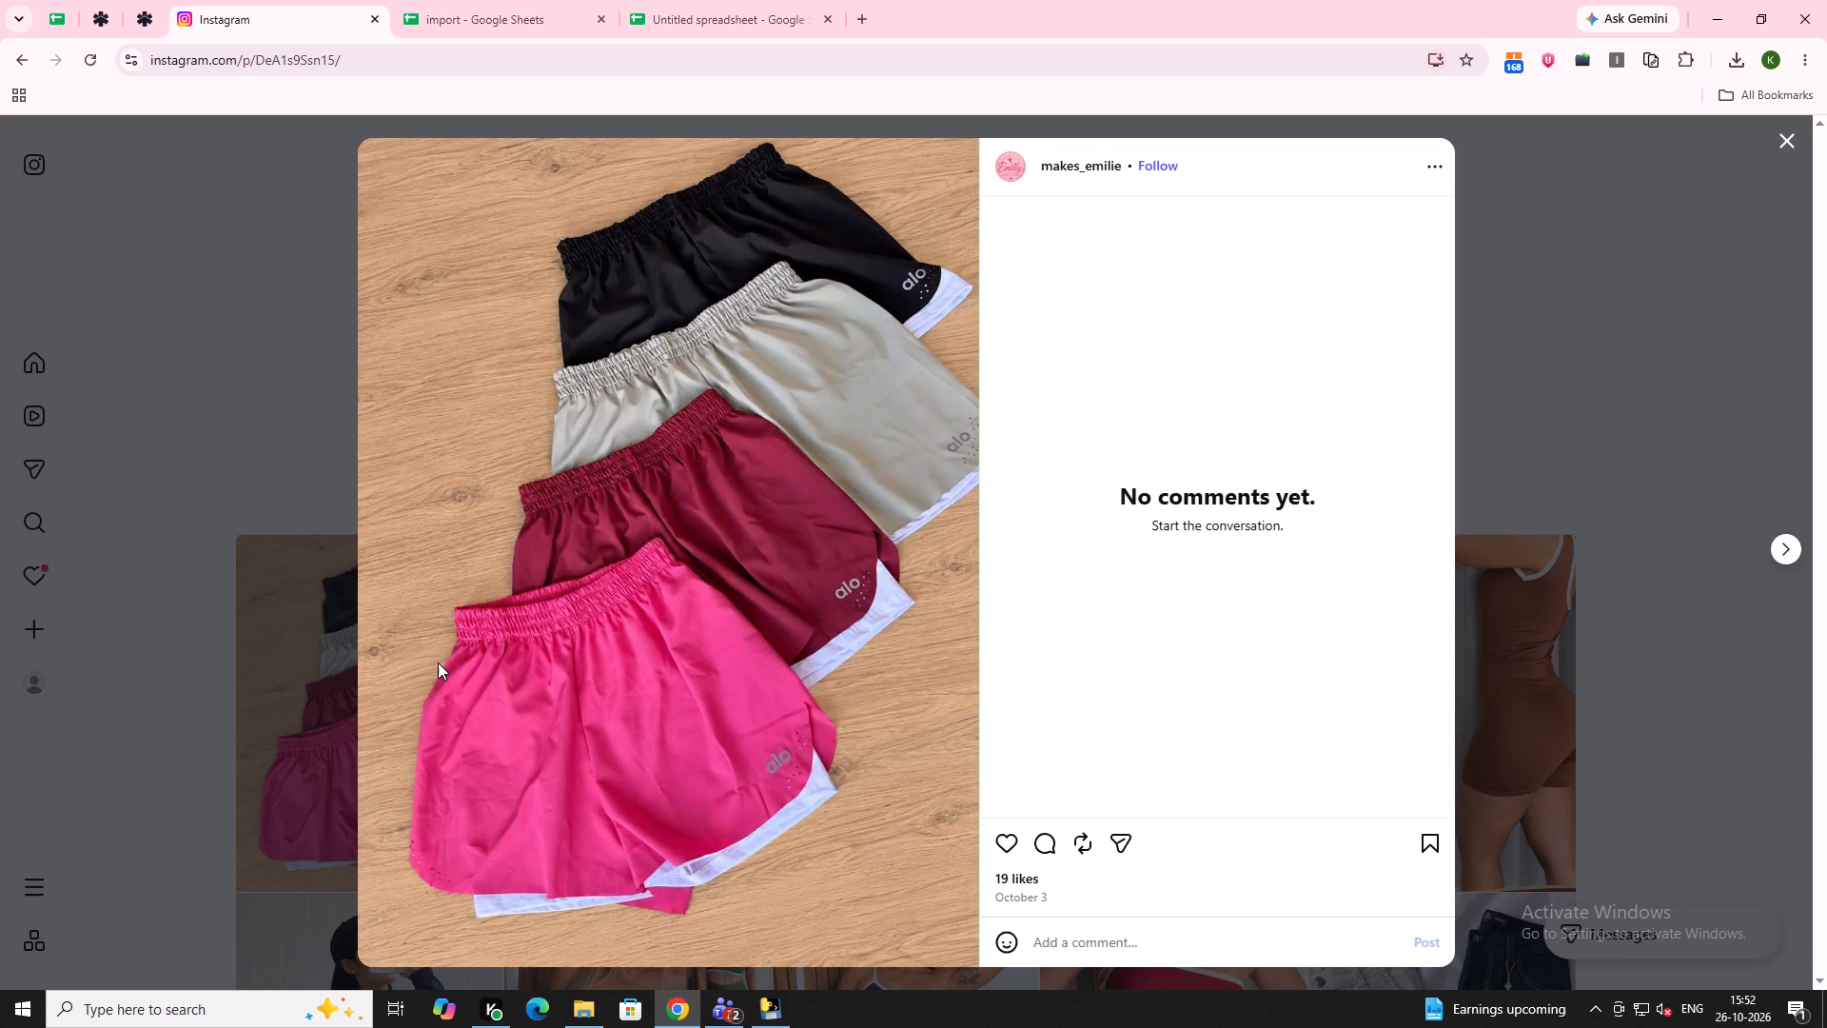
pyautogui.press('Escape')
pyautogui.scroll(-2, 1006, 783)
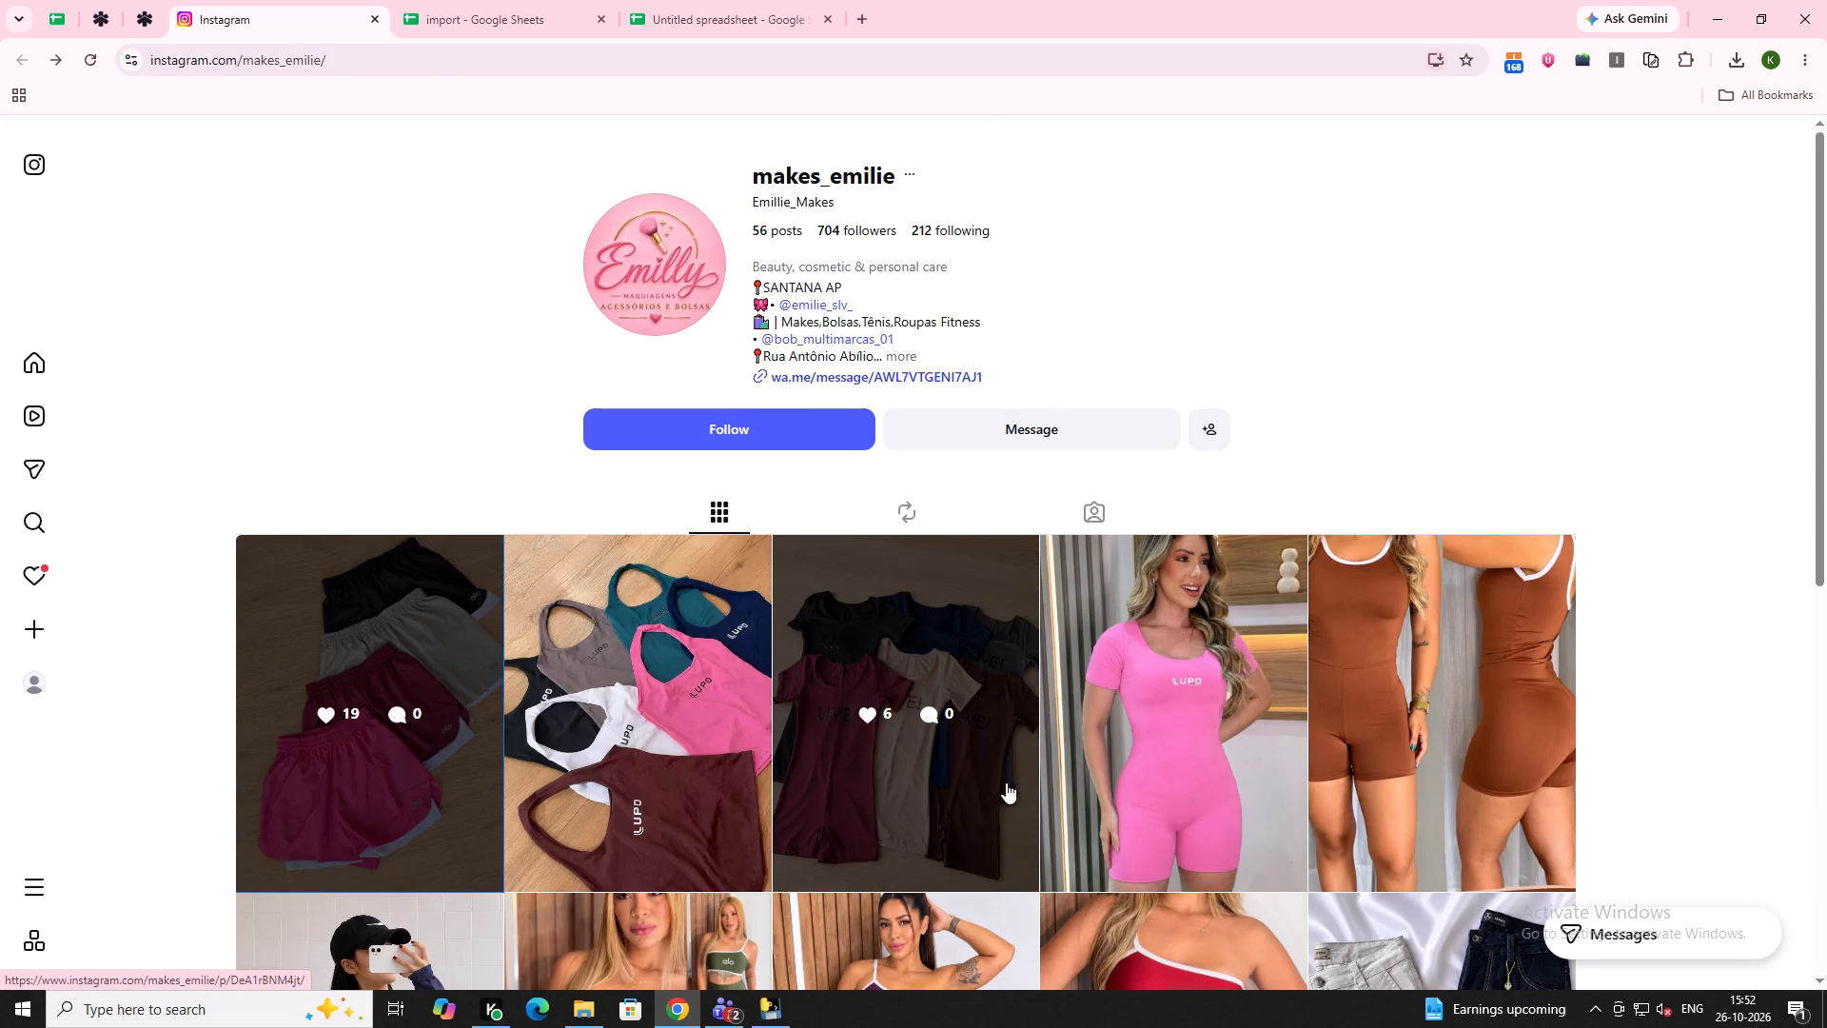
pyautogui.scroll(-3, 1006, 782)
pyautogui.scroll(-4, 393, 700)
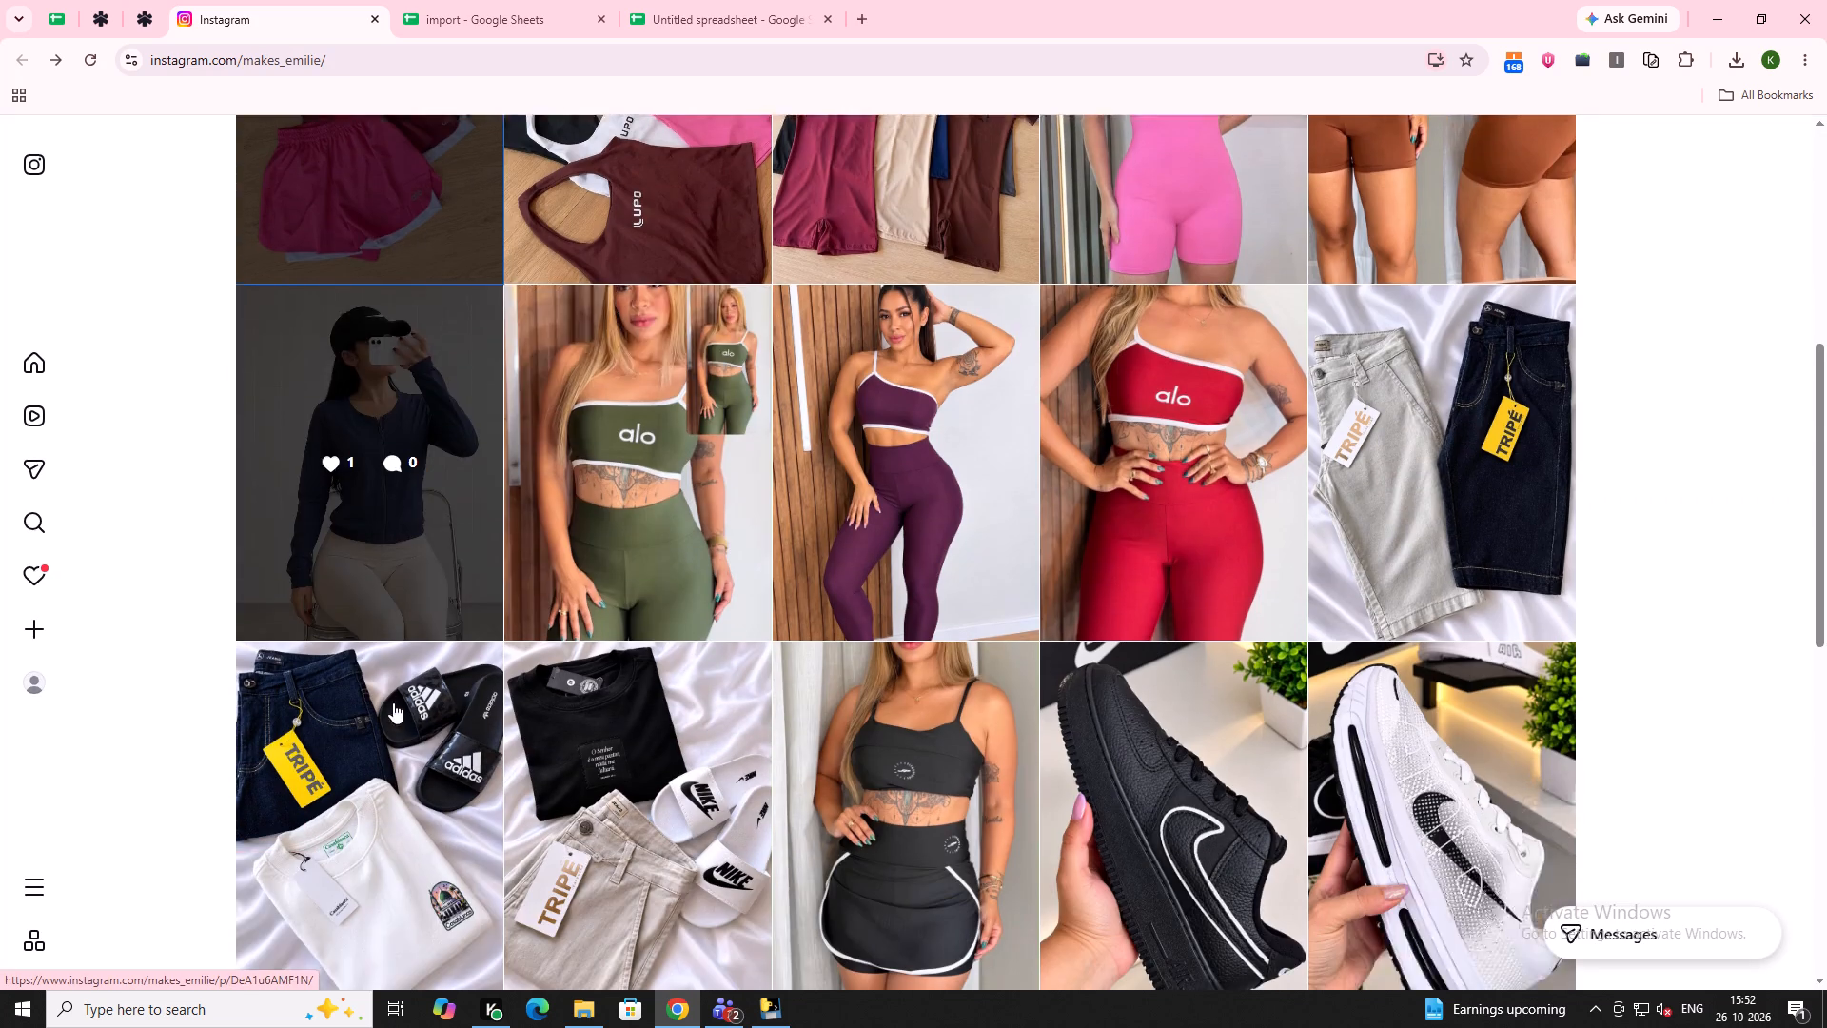
pyautogui.scroll(-4, 393, 702)
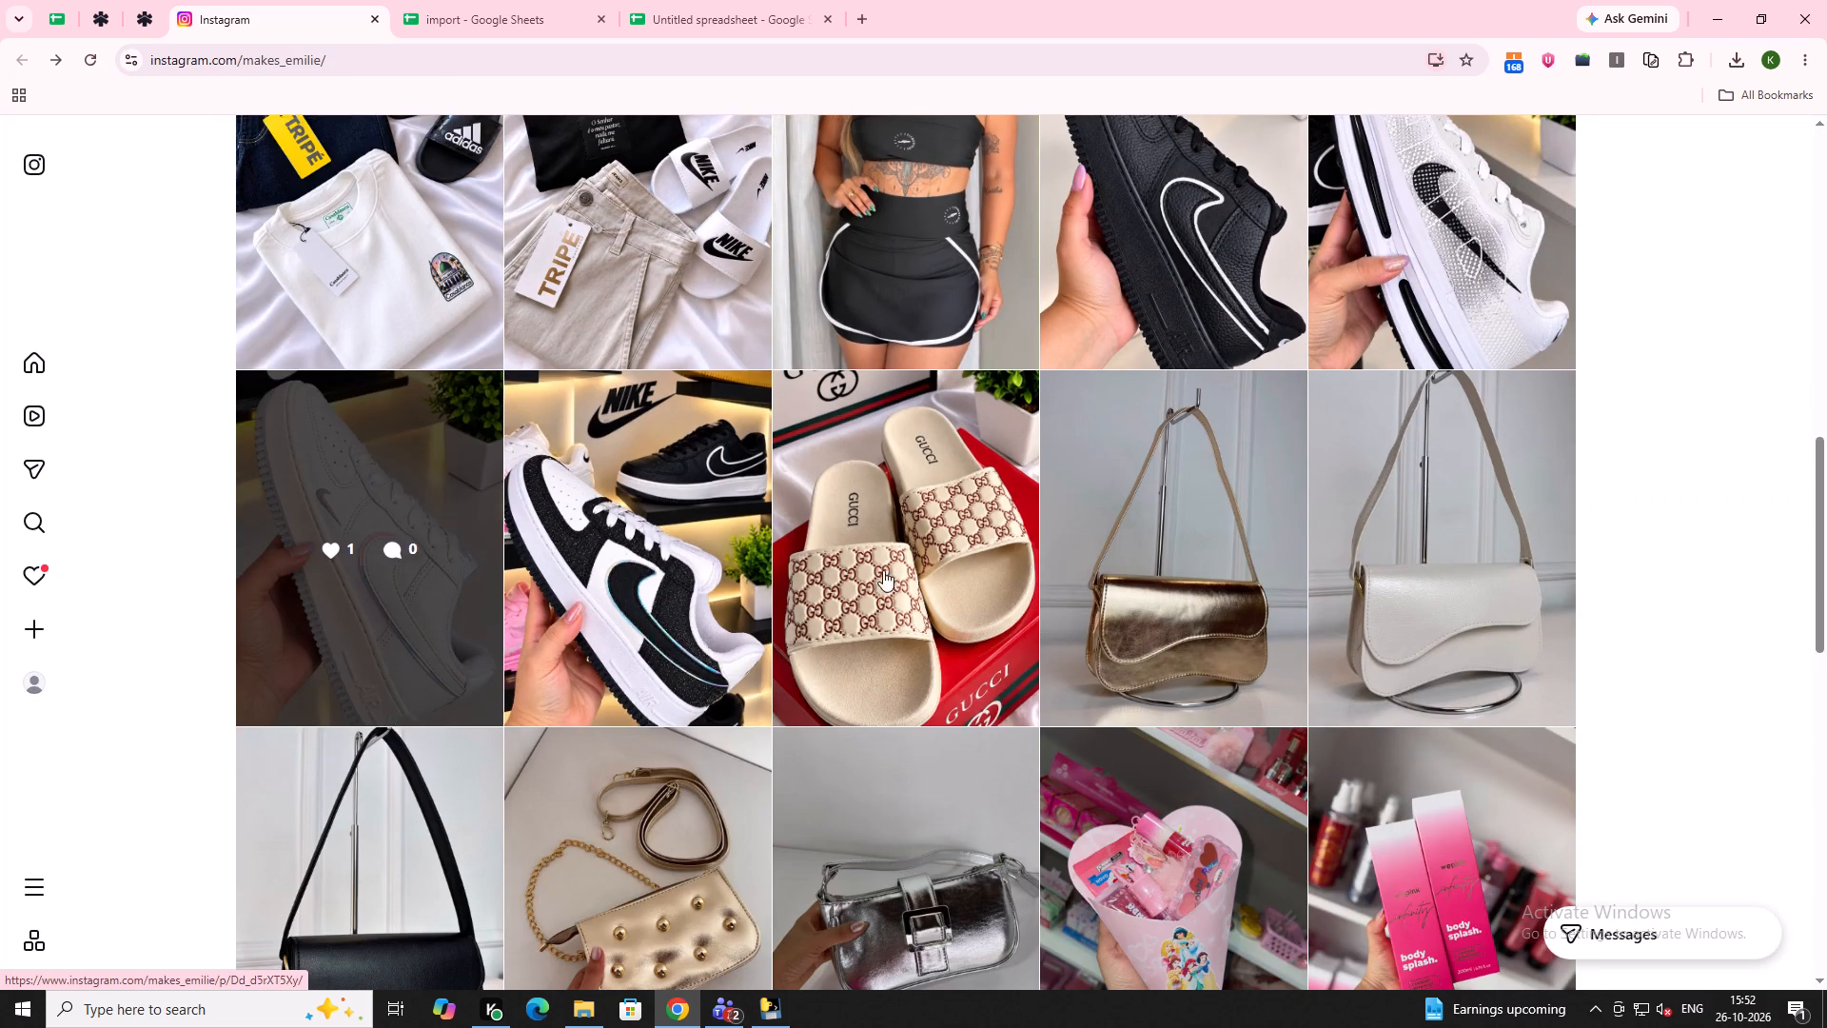
pyautogui.scroll(-4, 963, 487)
pyautogui.scroll(-5, 1023, 368)
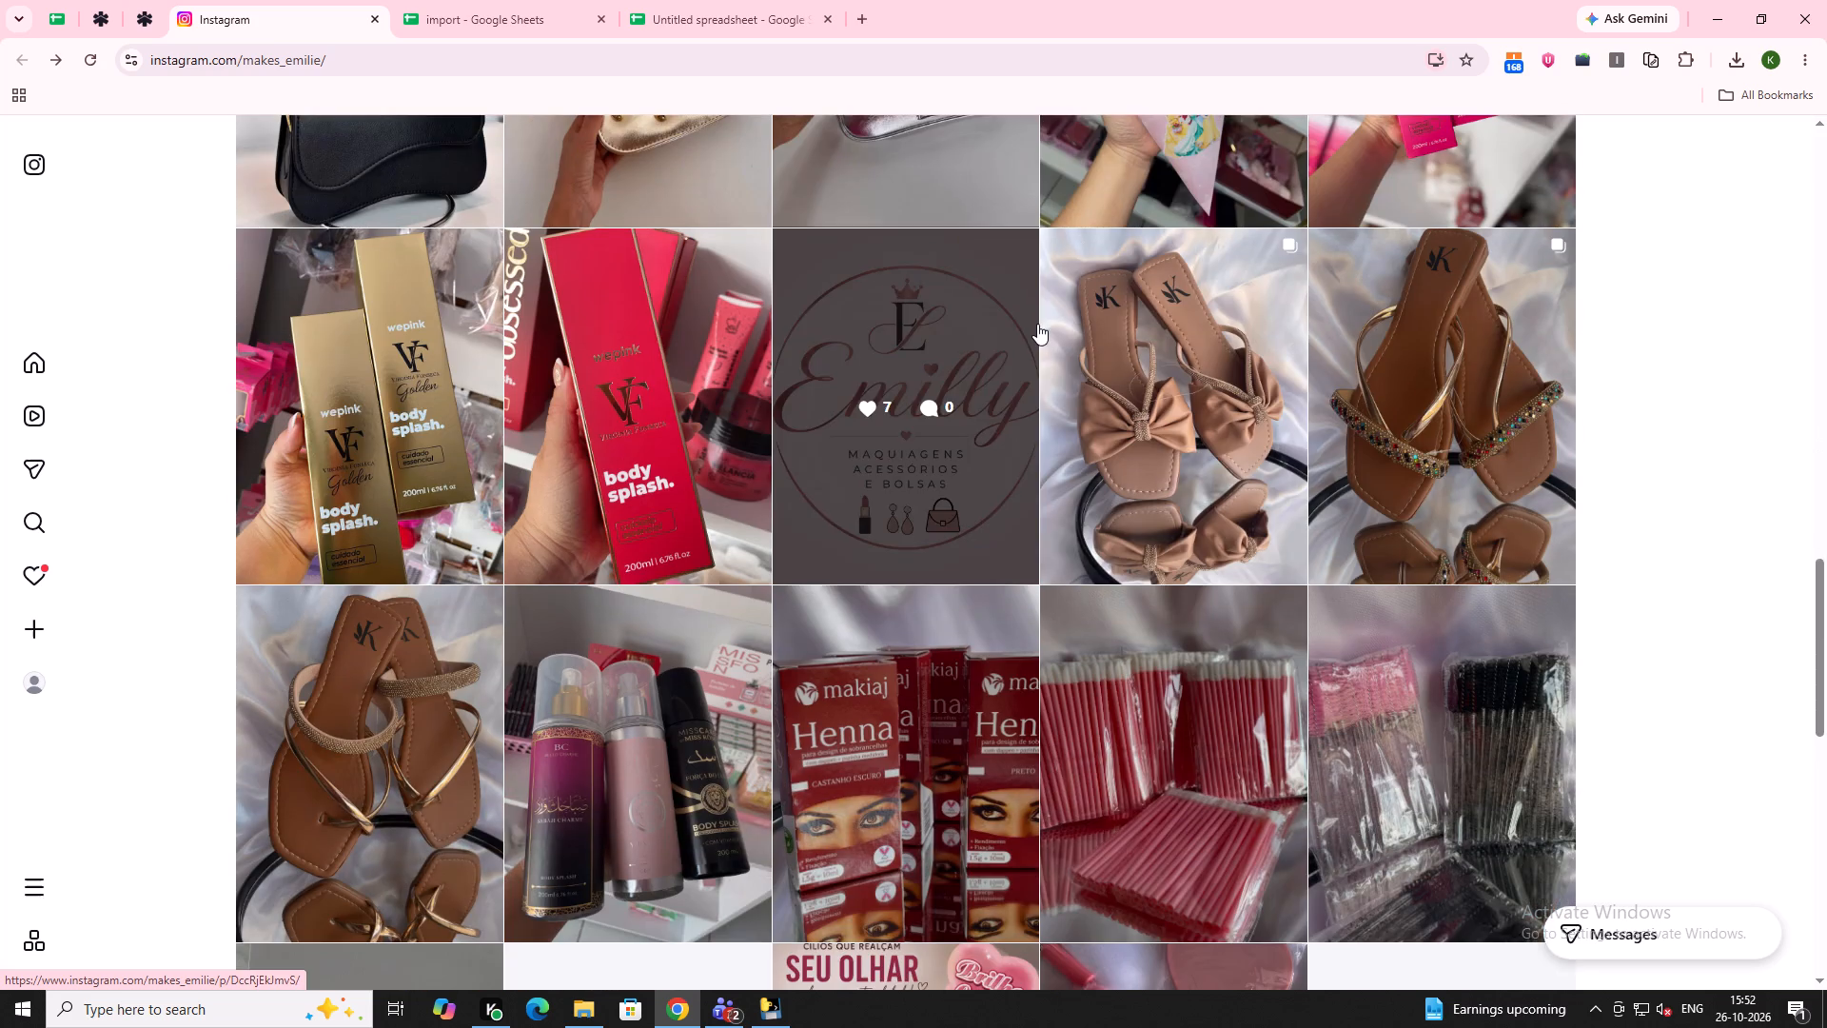
pyautogui.scroll(-9, 1045, 250)
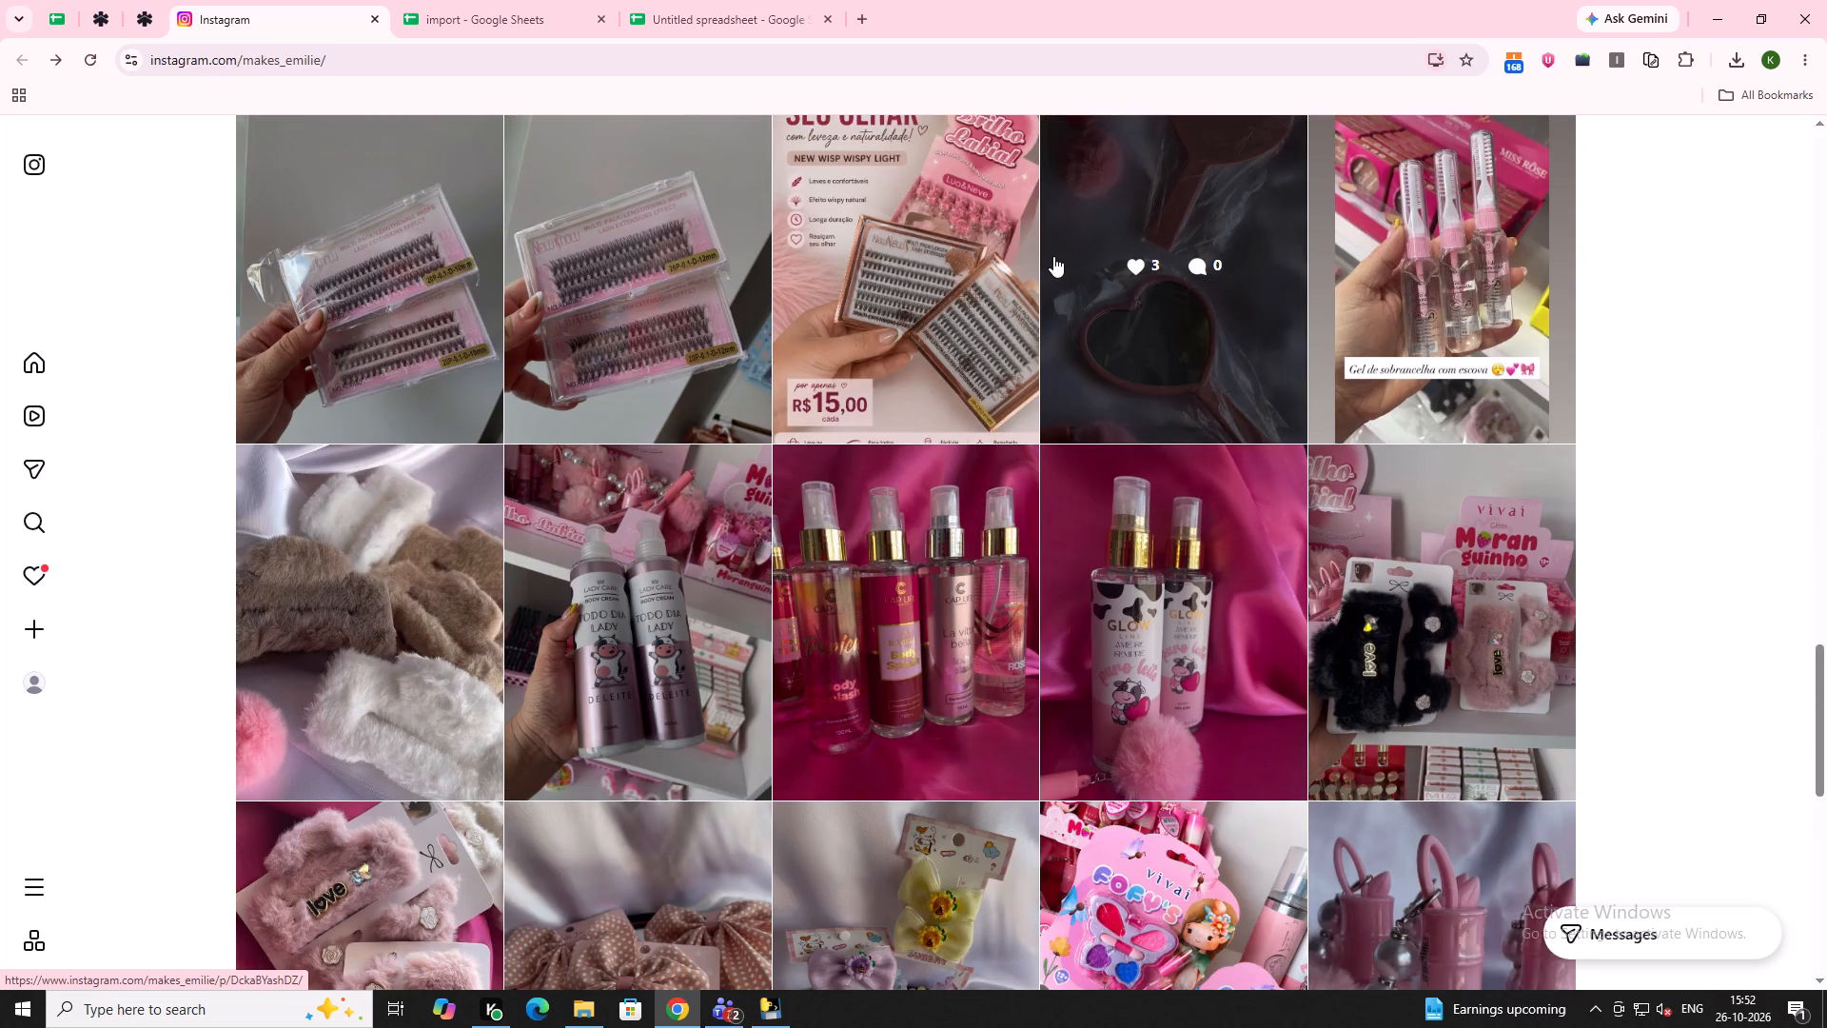
pyautogui.scroll(-13, 1053, 256)
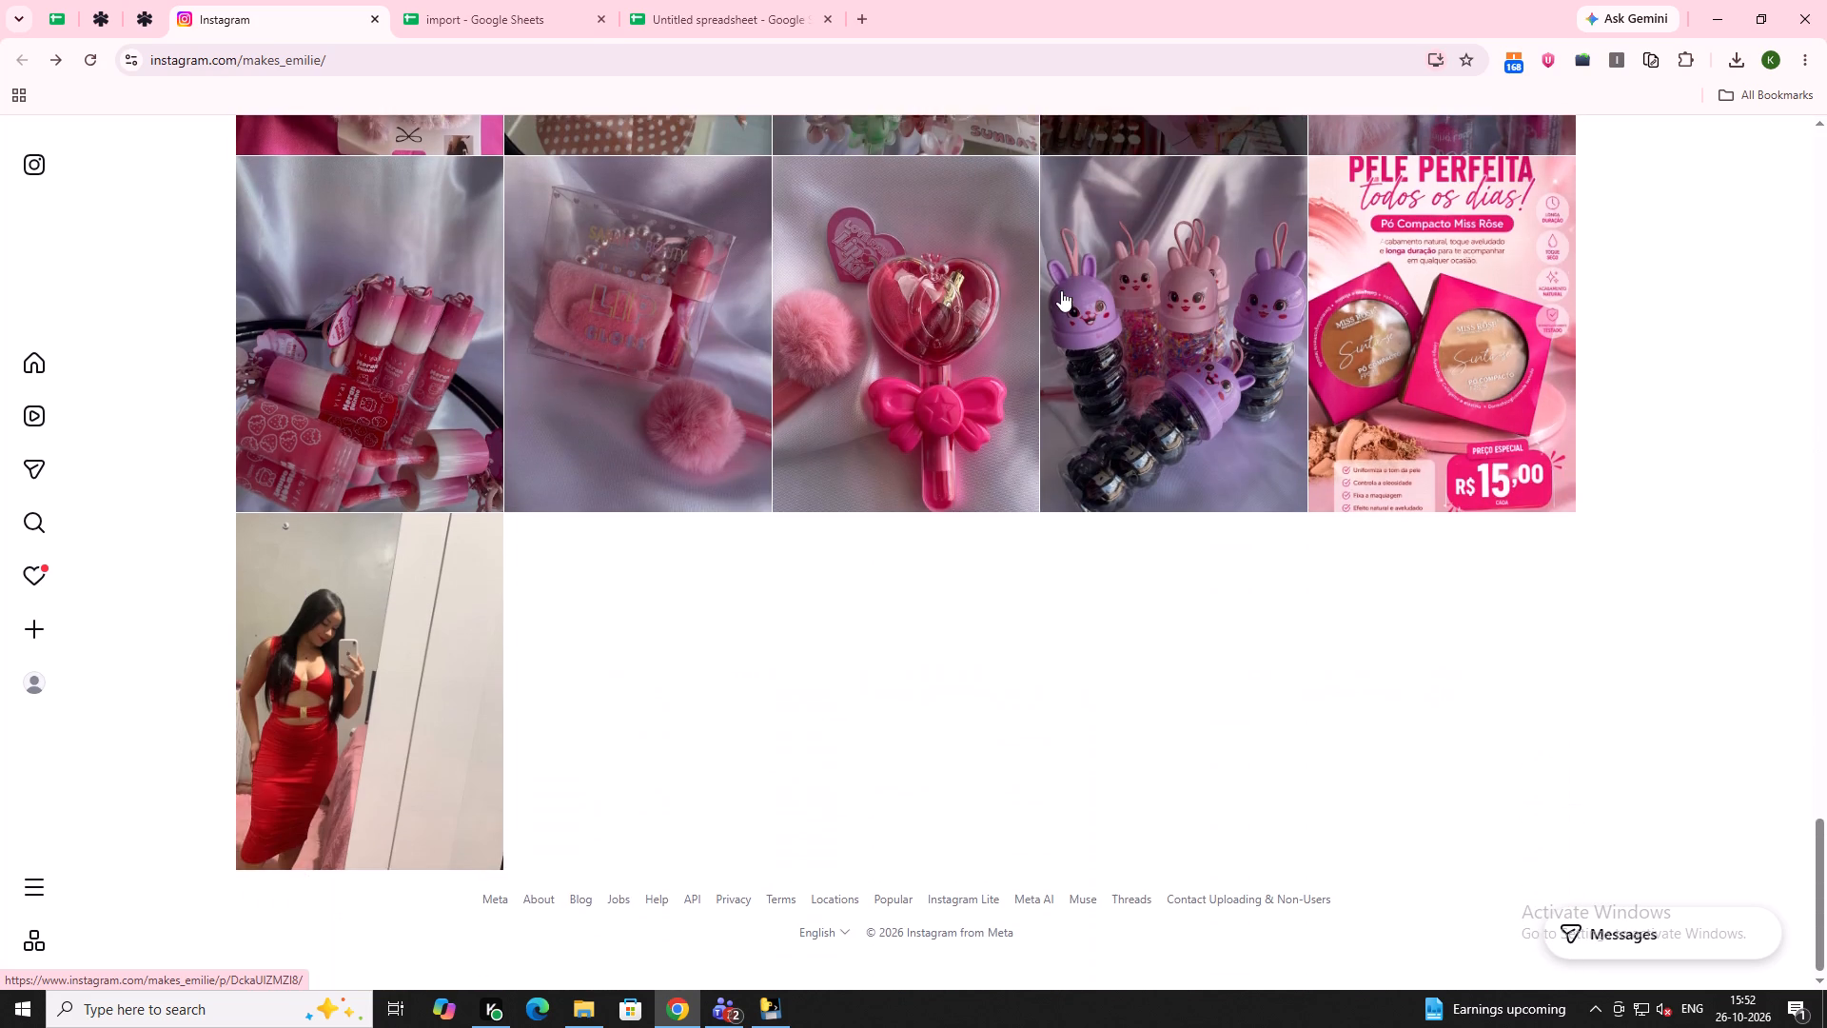
pyautogui.scroll(-11, 1061, 290)
pyautogui.scroll(13, 1080, 363)
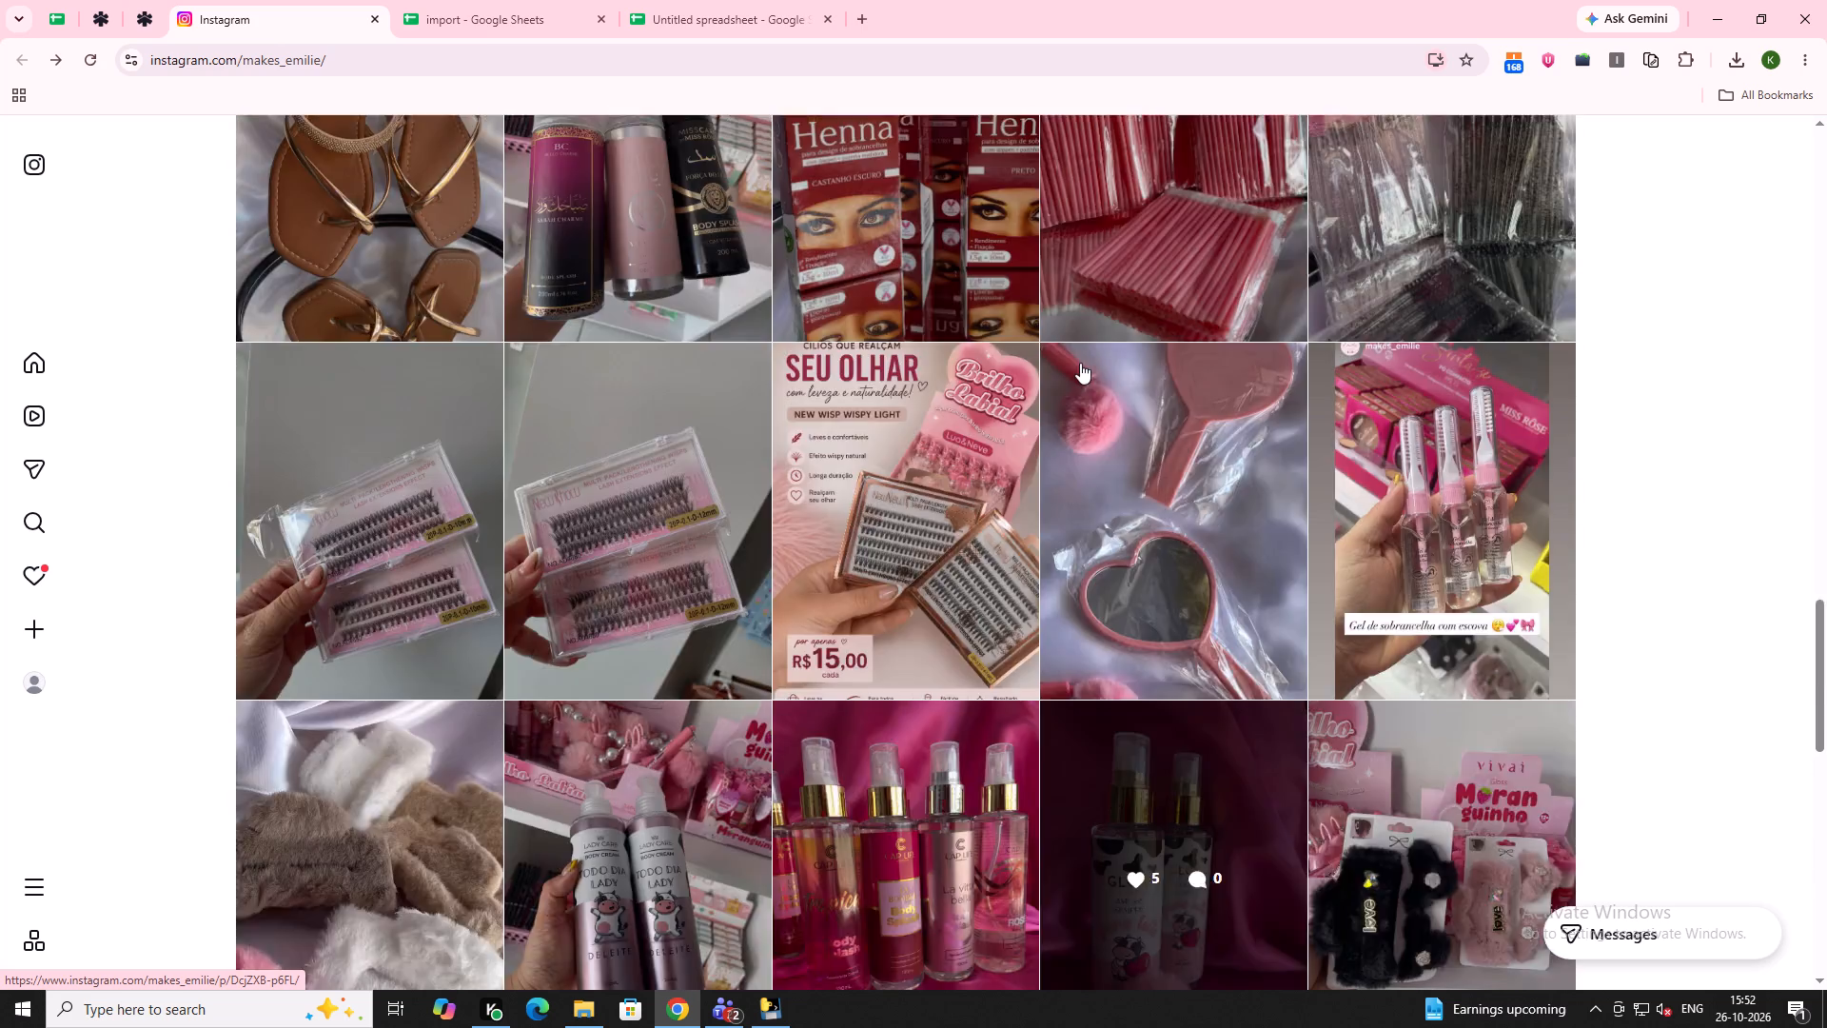
pyautogui.scroll(20, 1080, 363)
pyautogui.scroll(17, 1080, 363)
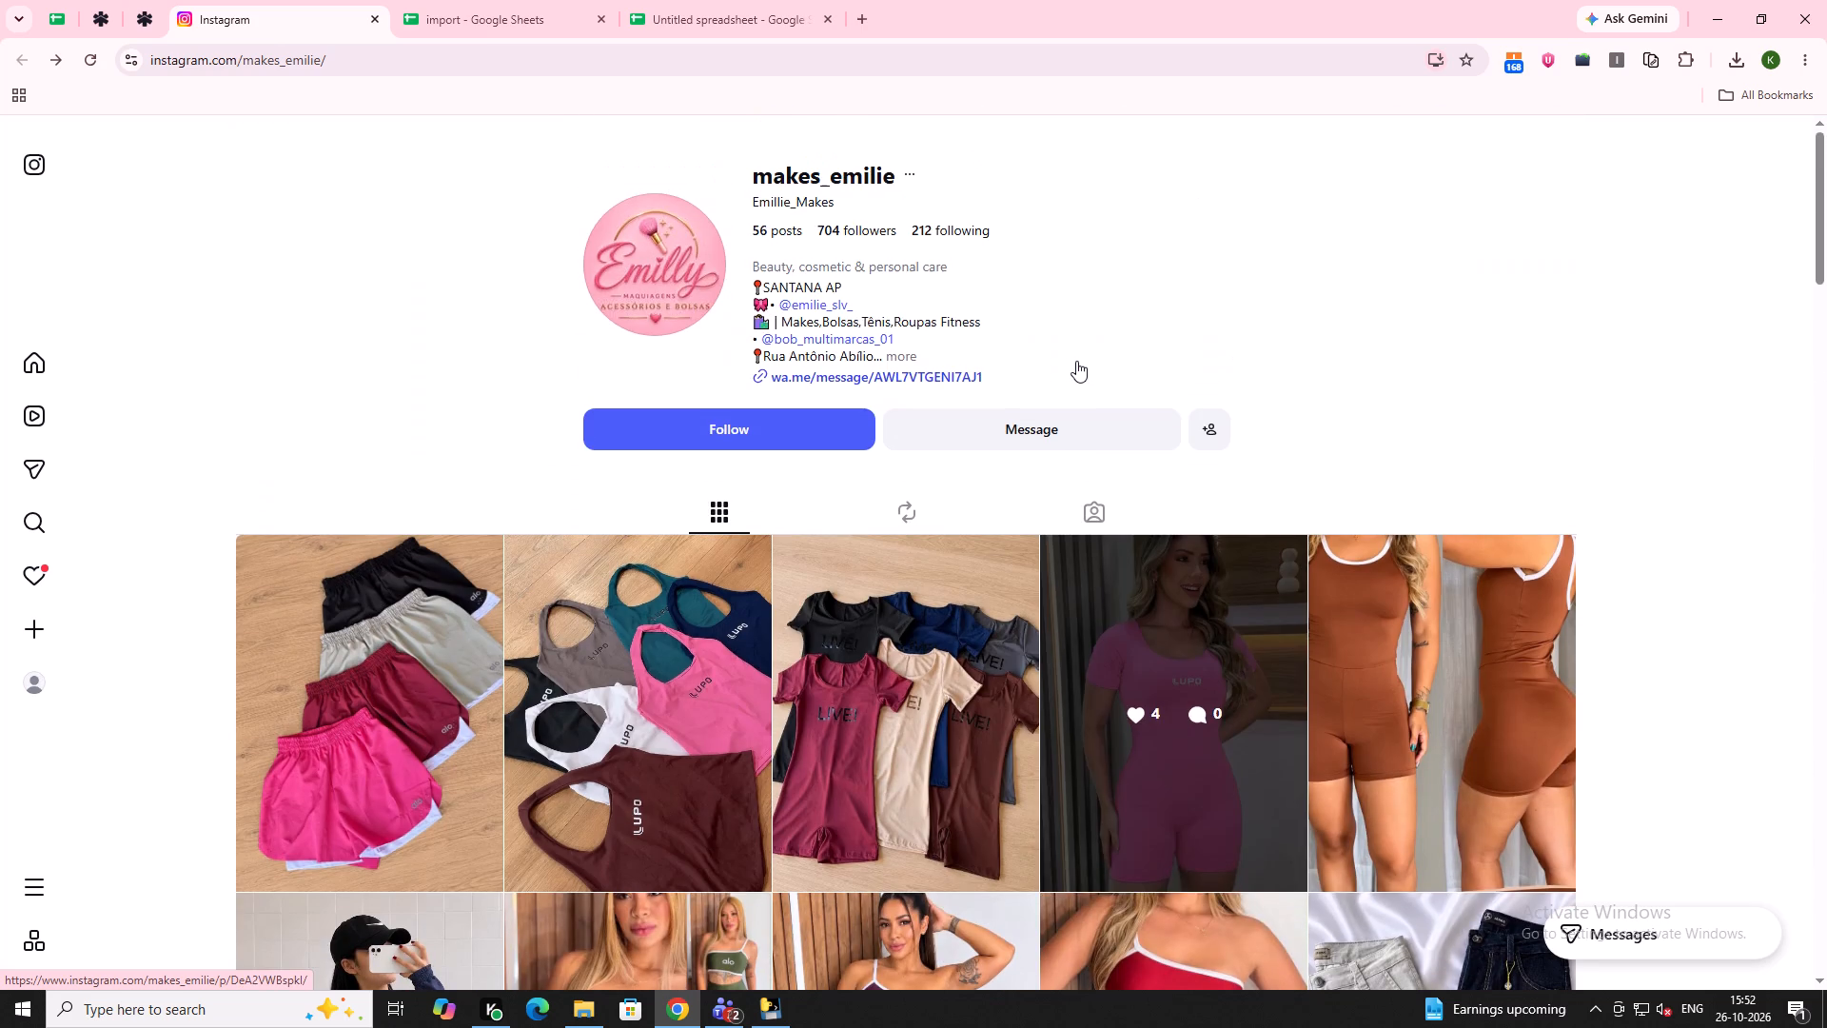
pyautogui.click(907, 352)
pyautogui.rightClick(1214, 273)
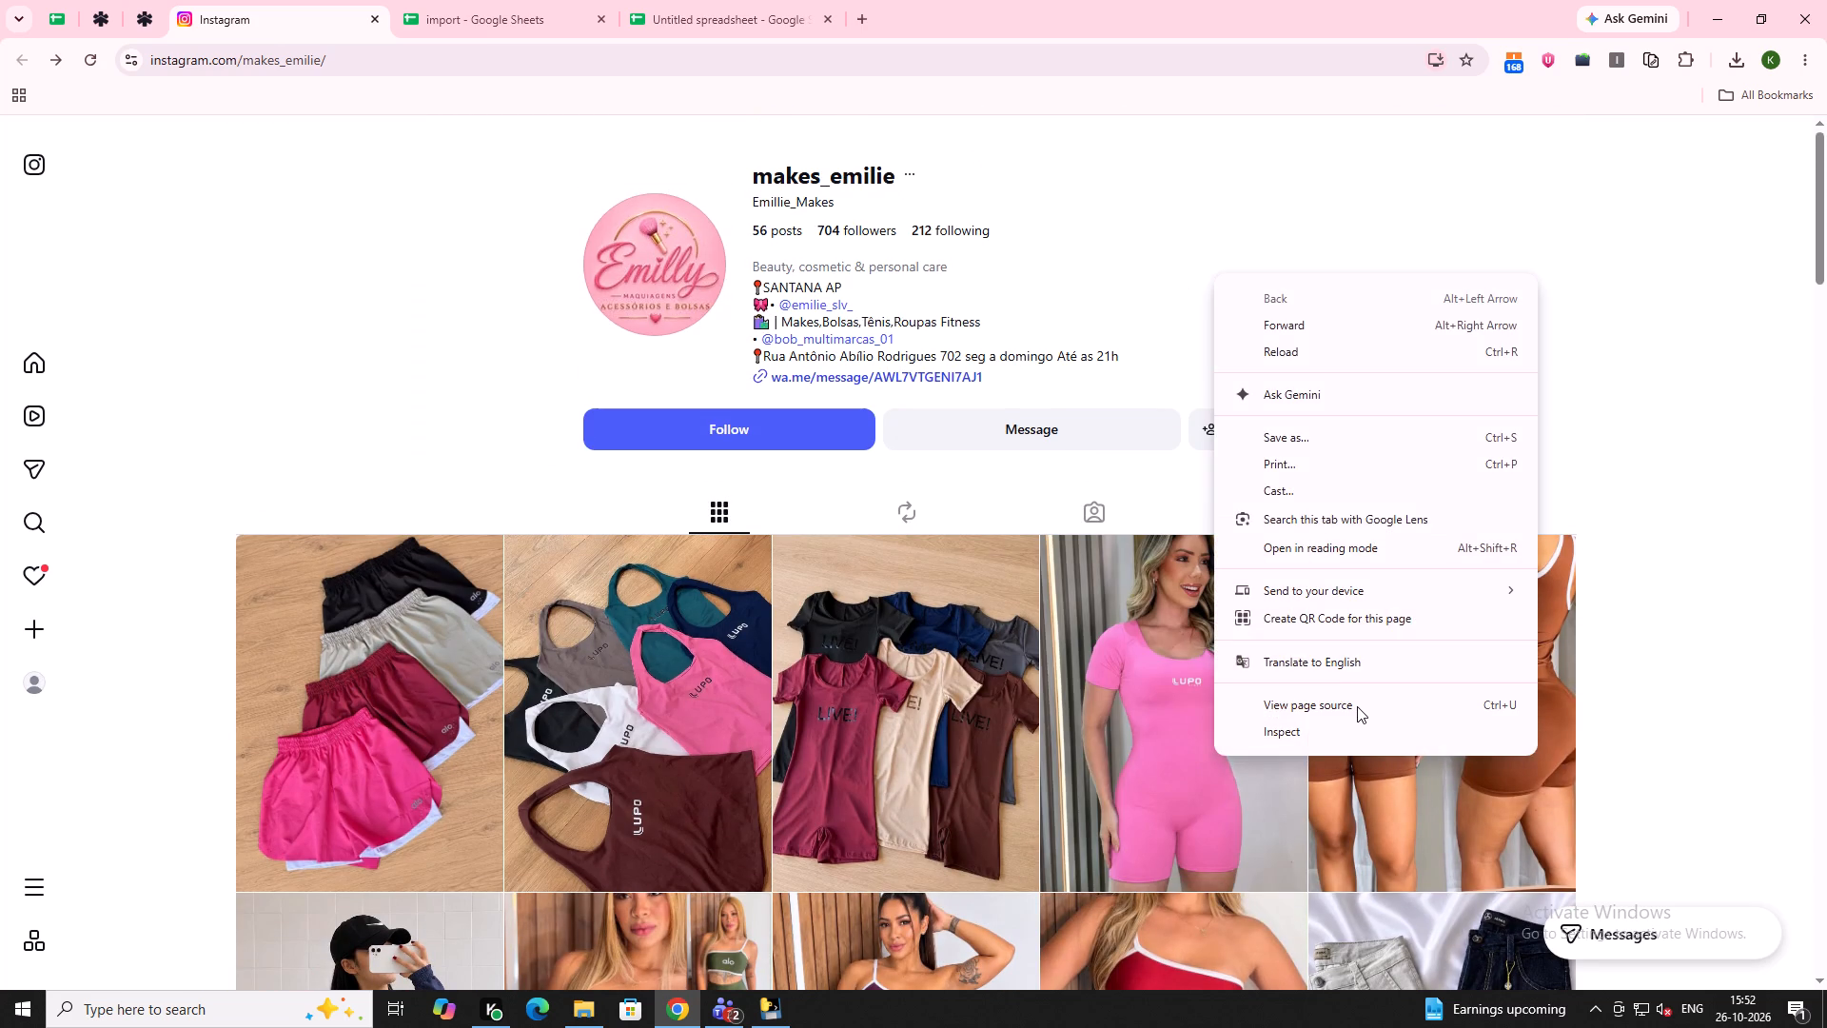
pyautogui.click(1334, 673)
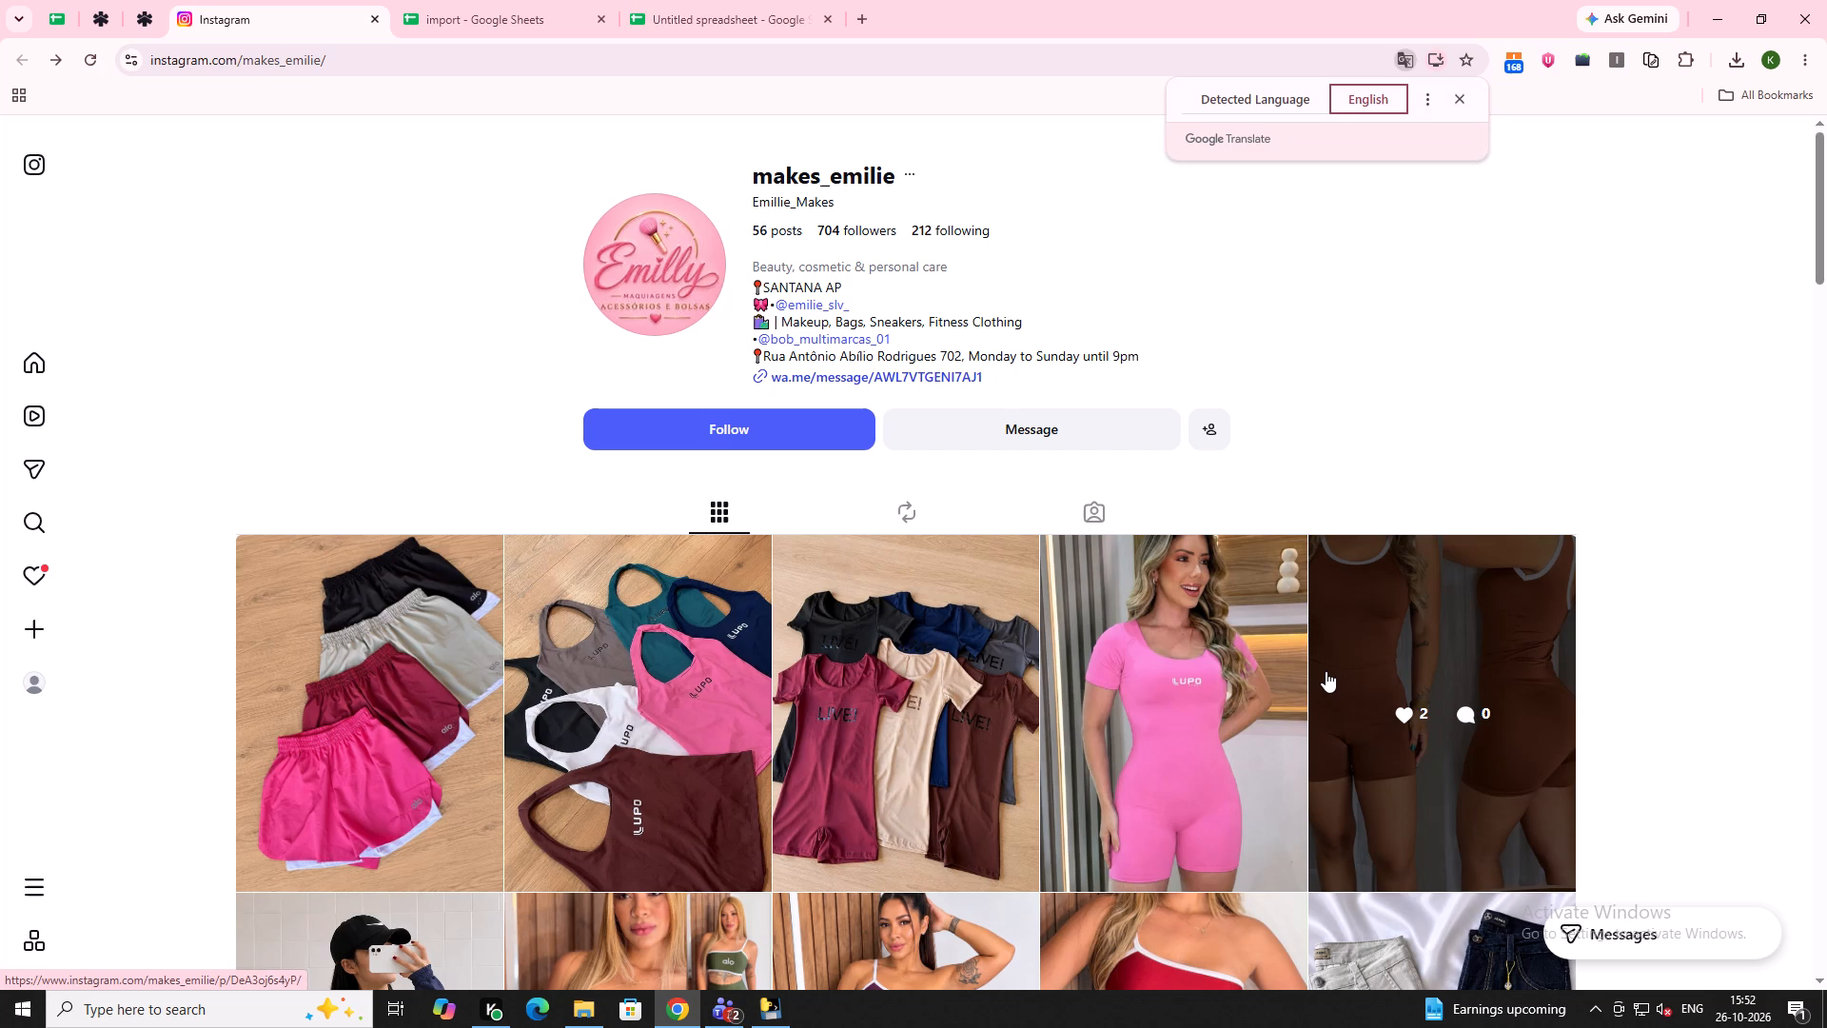
pyautogui.hotkey('ctrl', 'w')
pyautogui.click(702, 678)
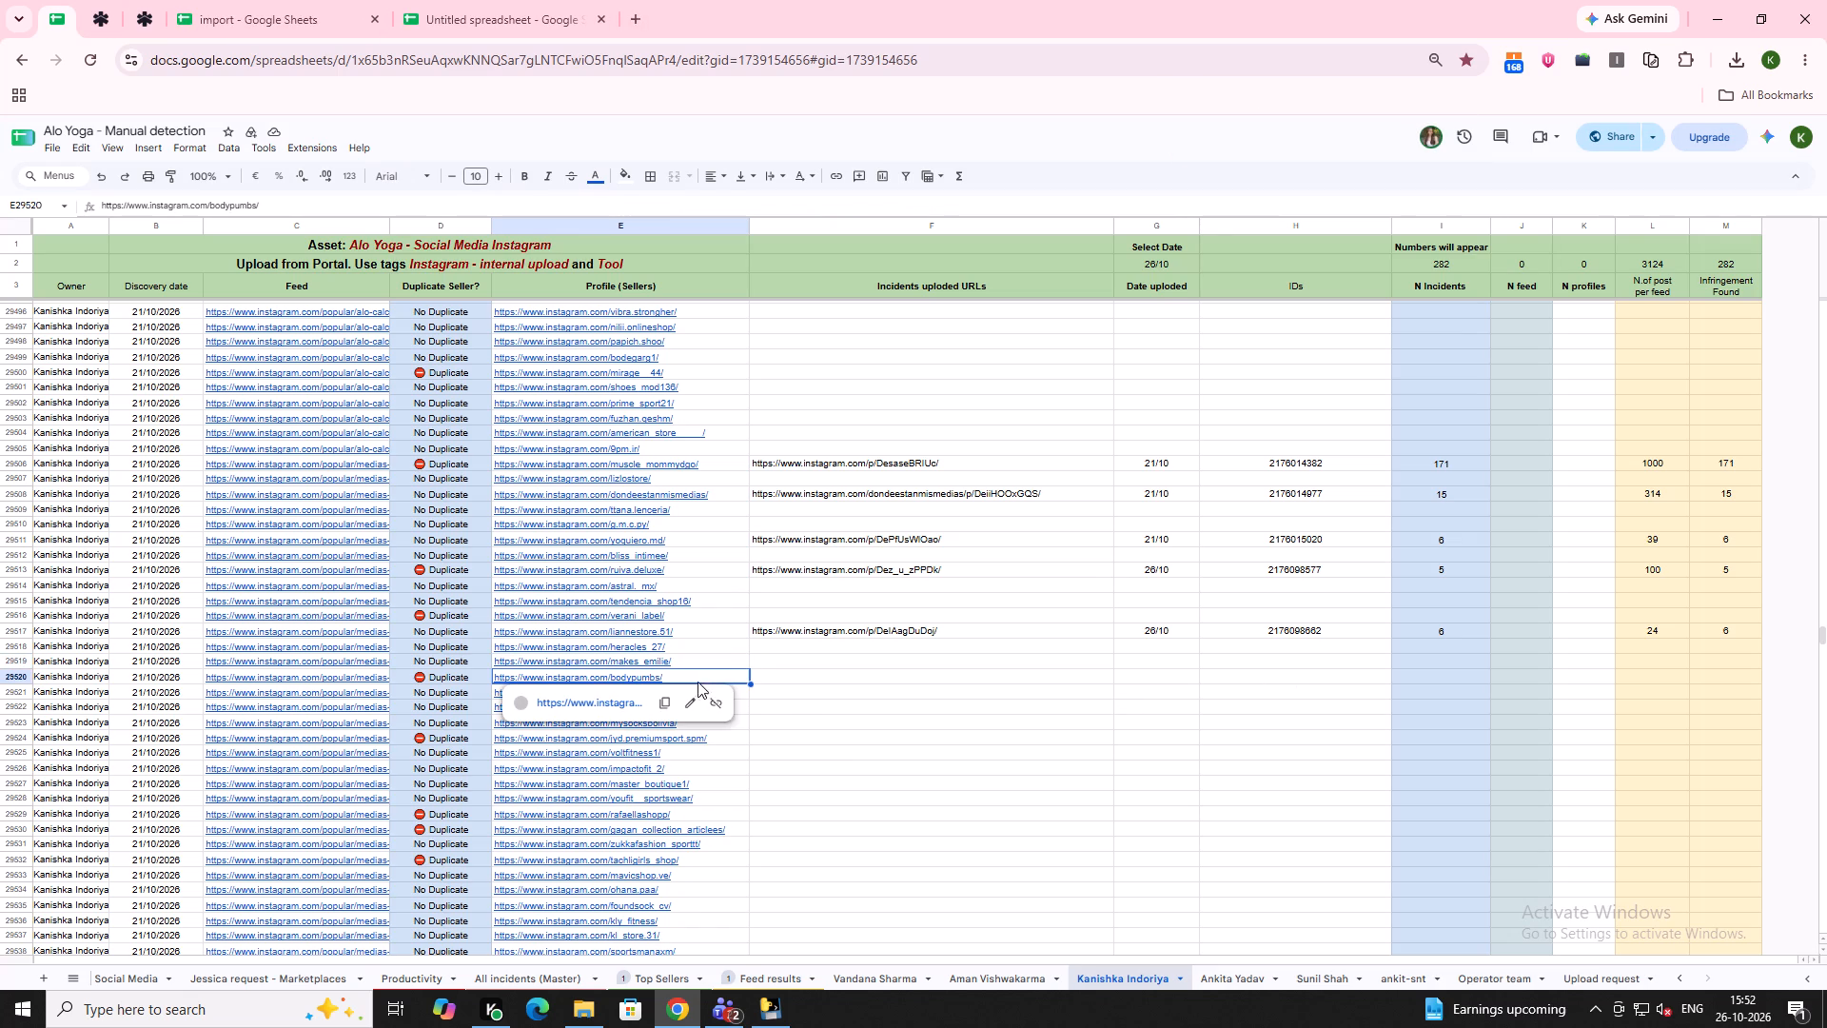
pyautogui.click(607, 702)
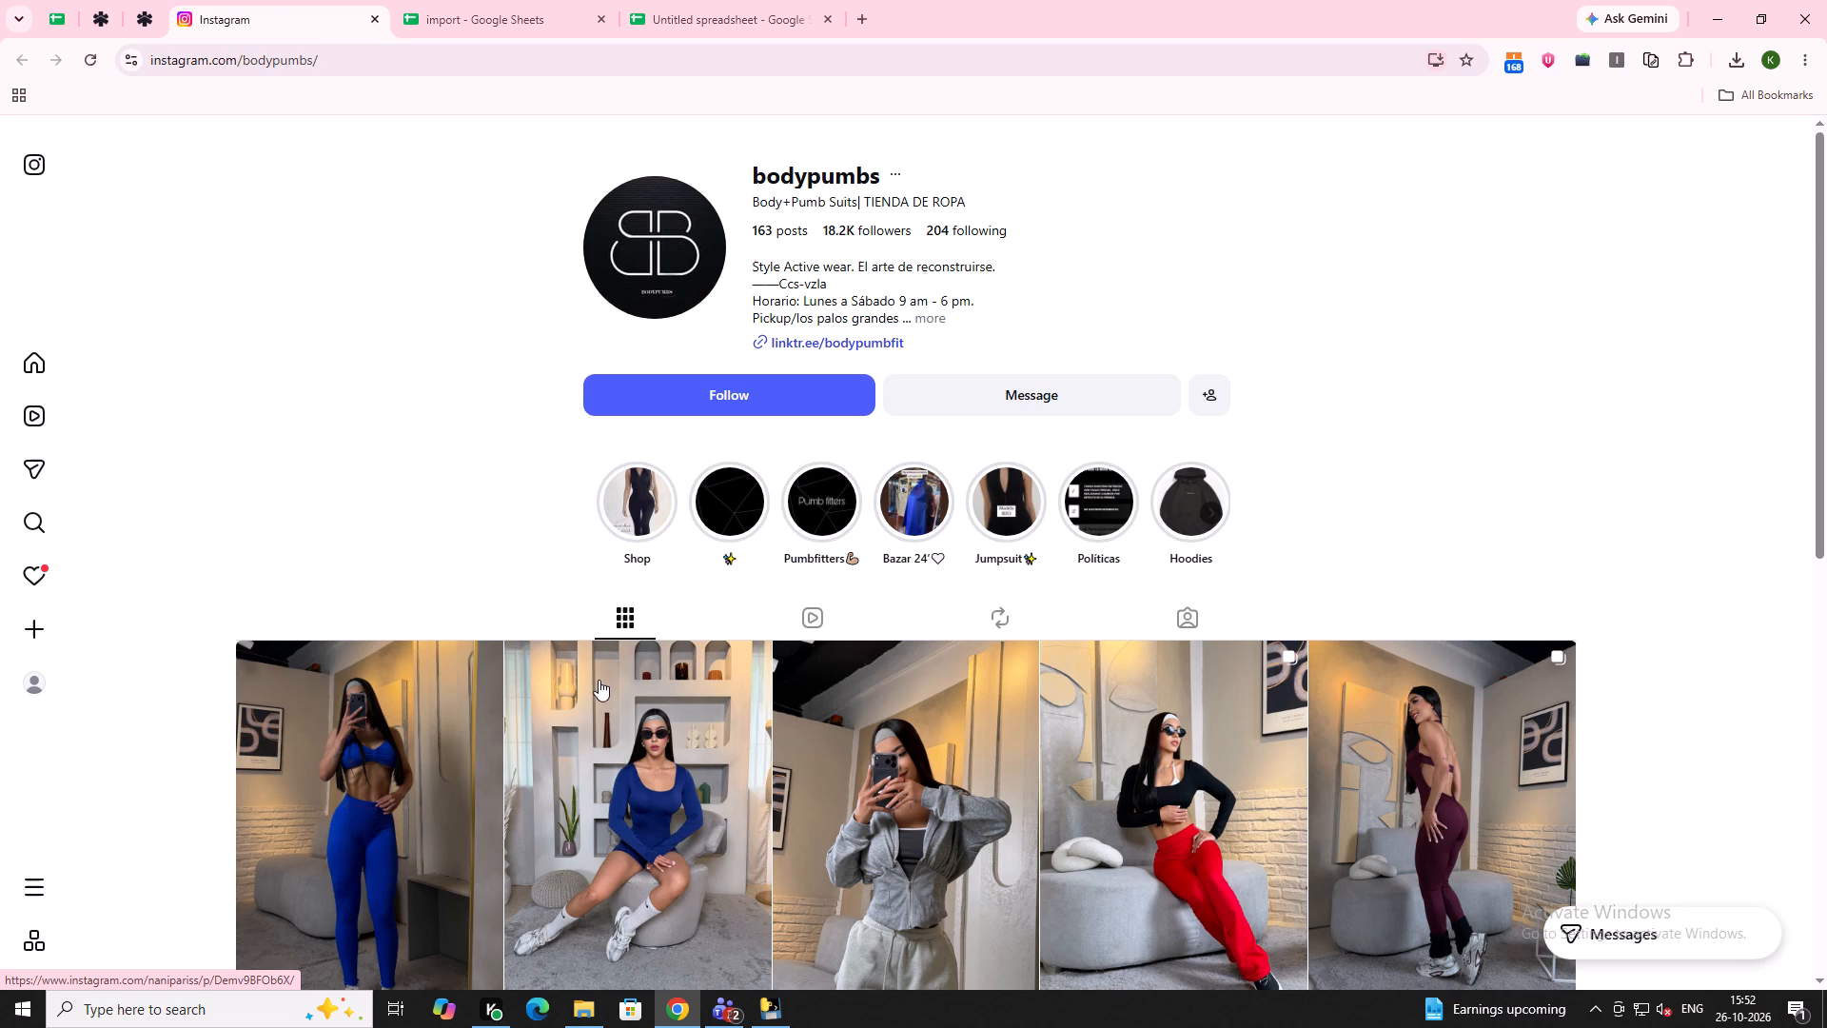
pyautogui.click(924, 320)
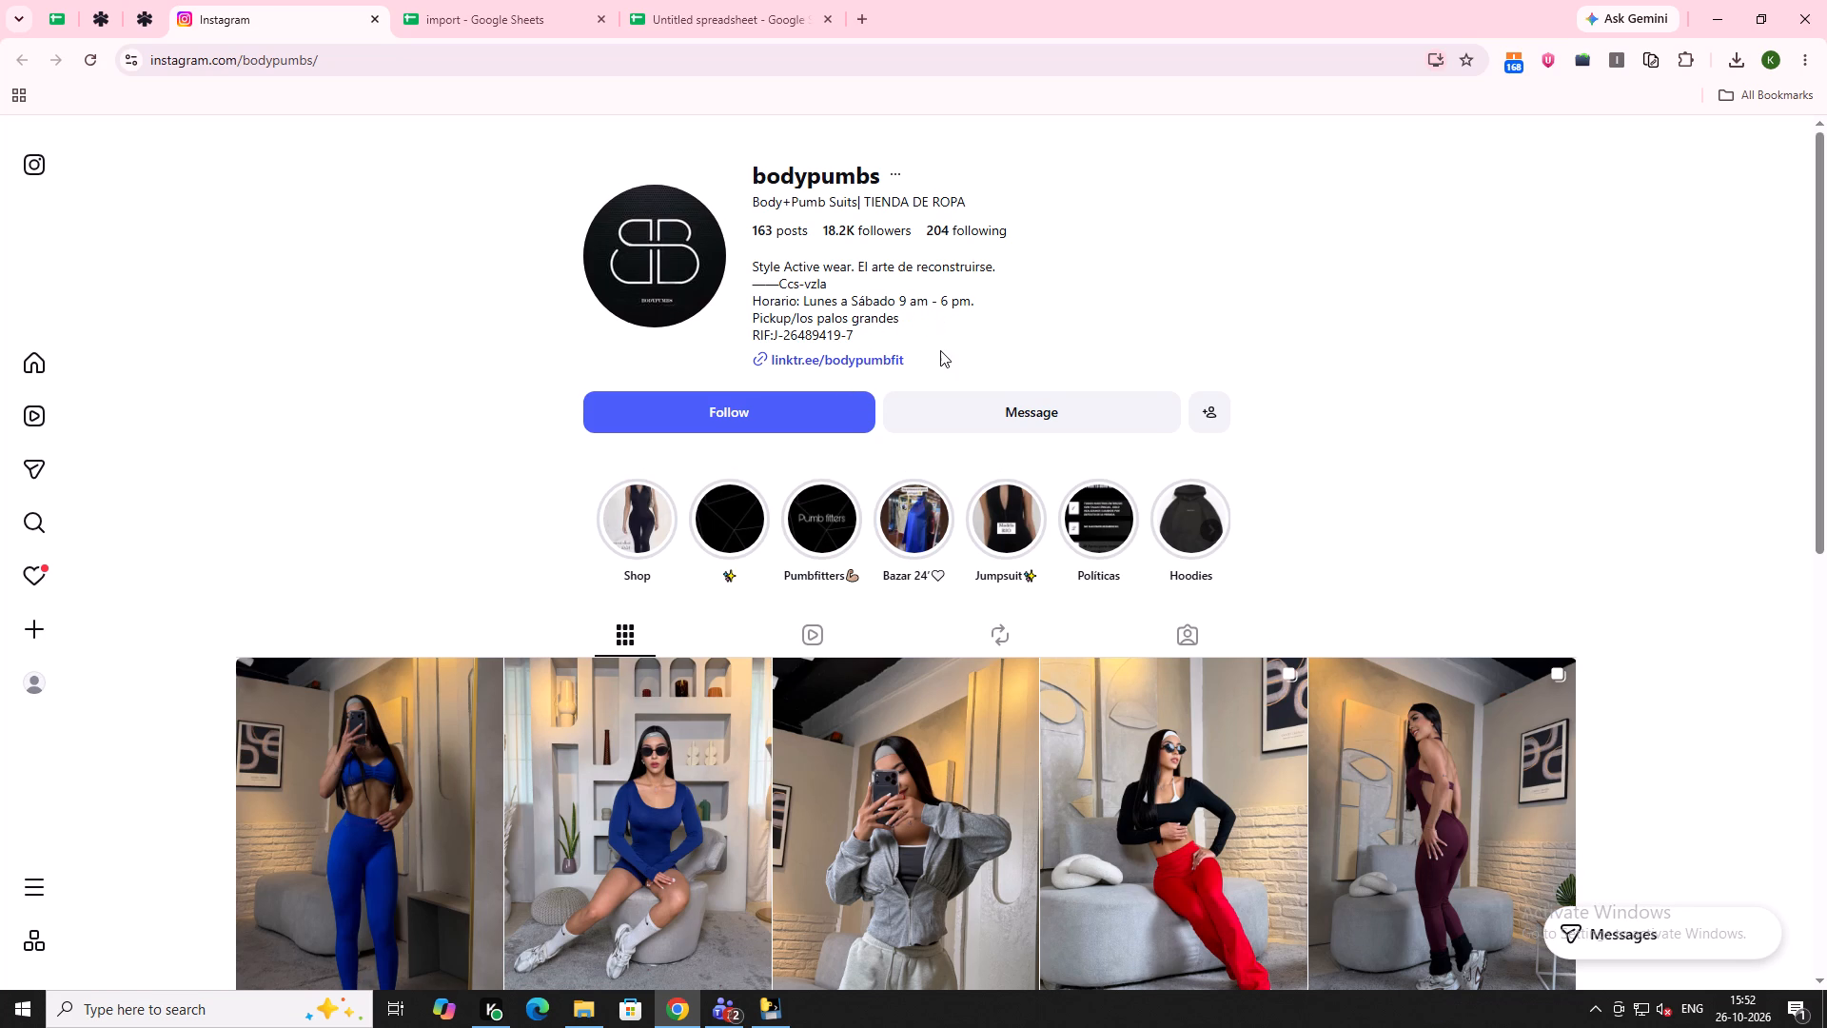
pyautogui.scroll(-7, 972, 388)
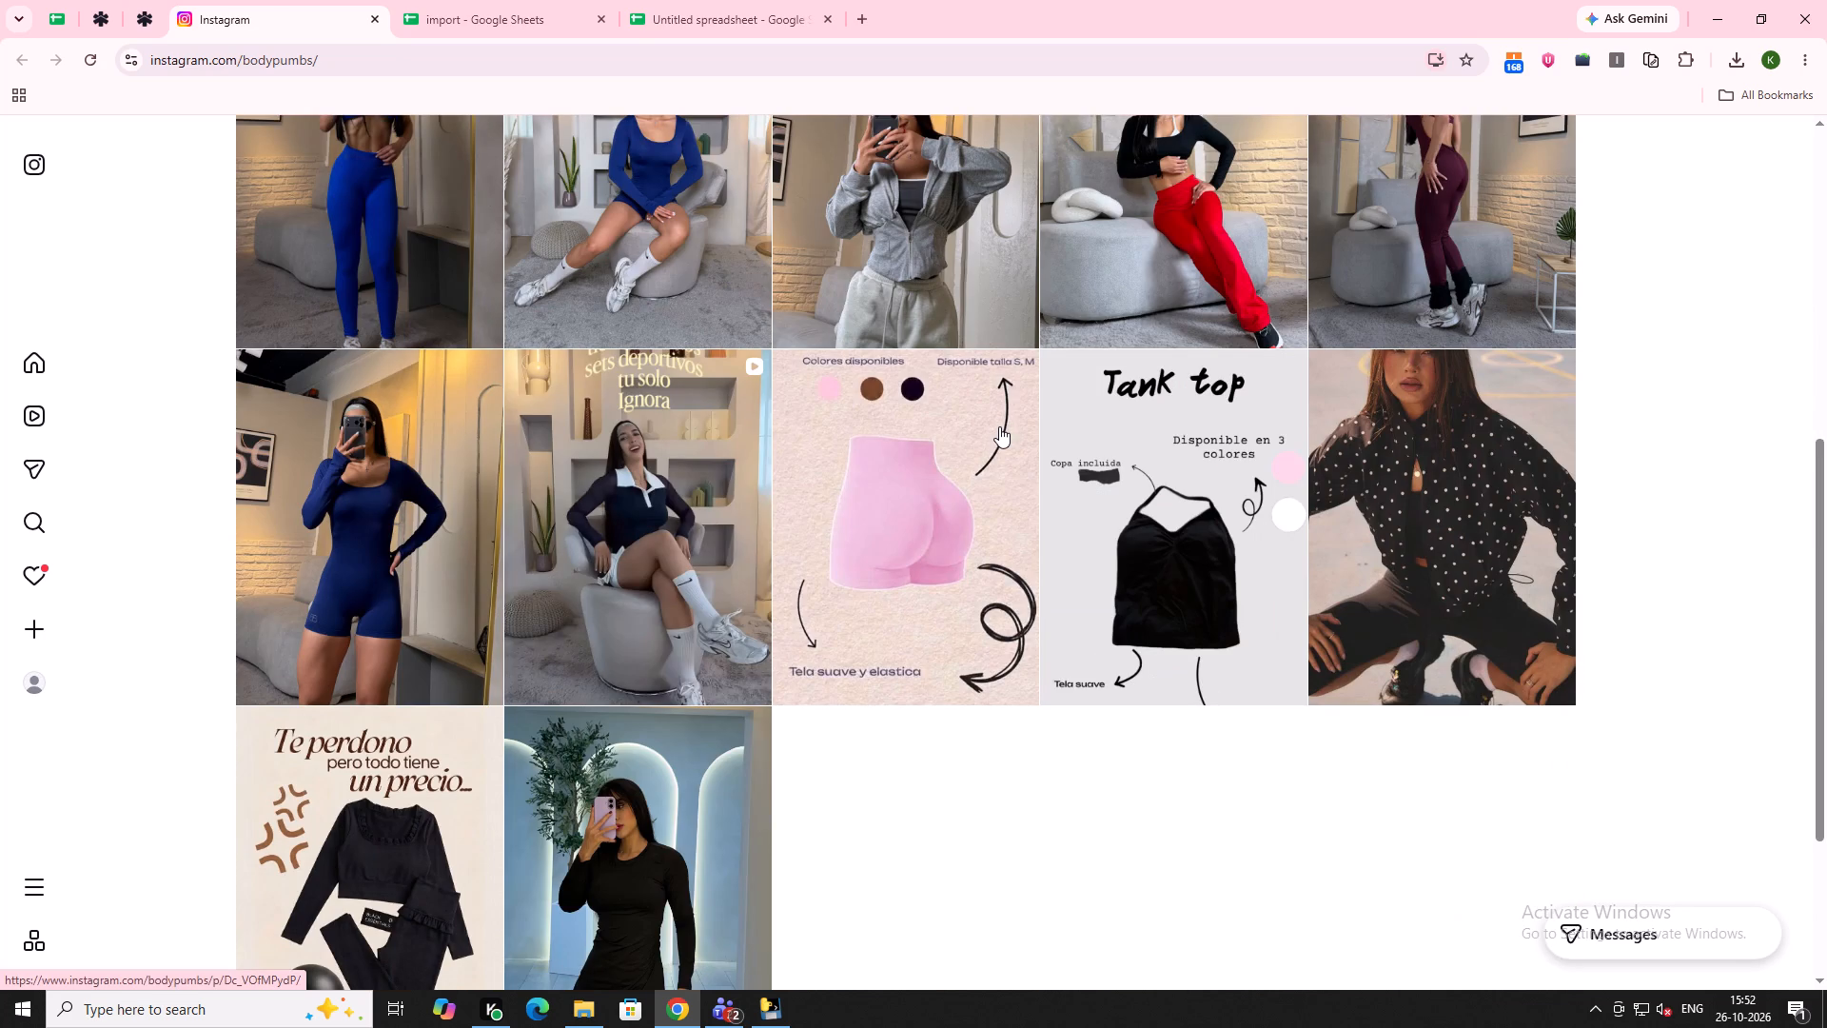
pyautogui.scroll(-18, 999, 426)
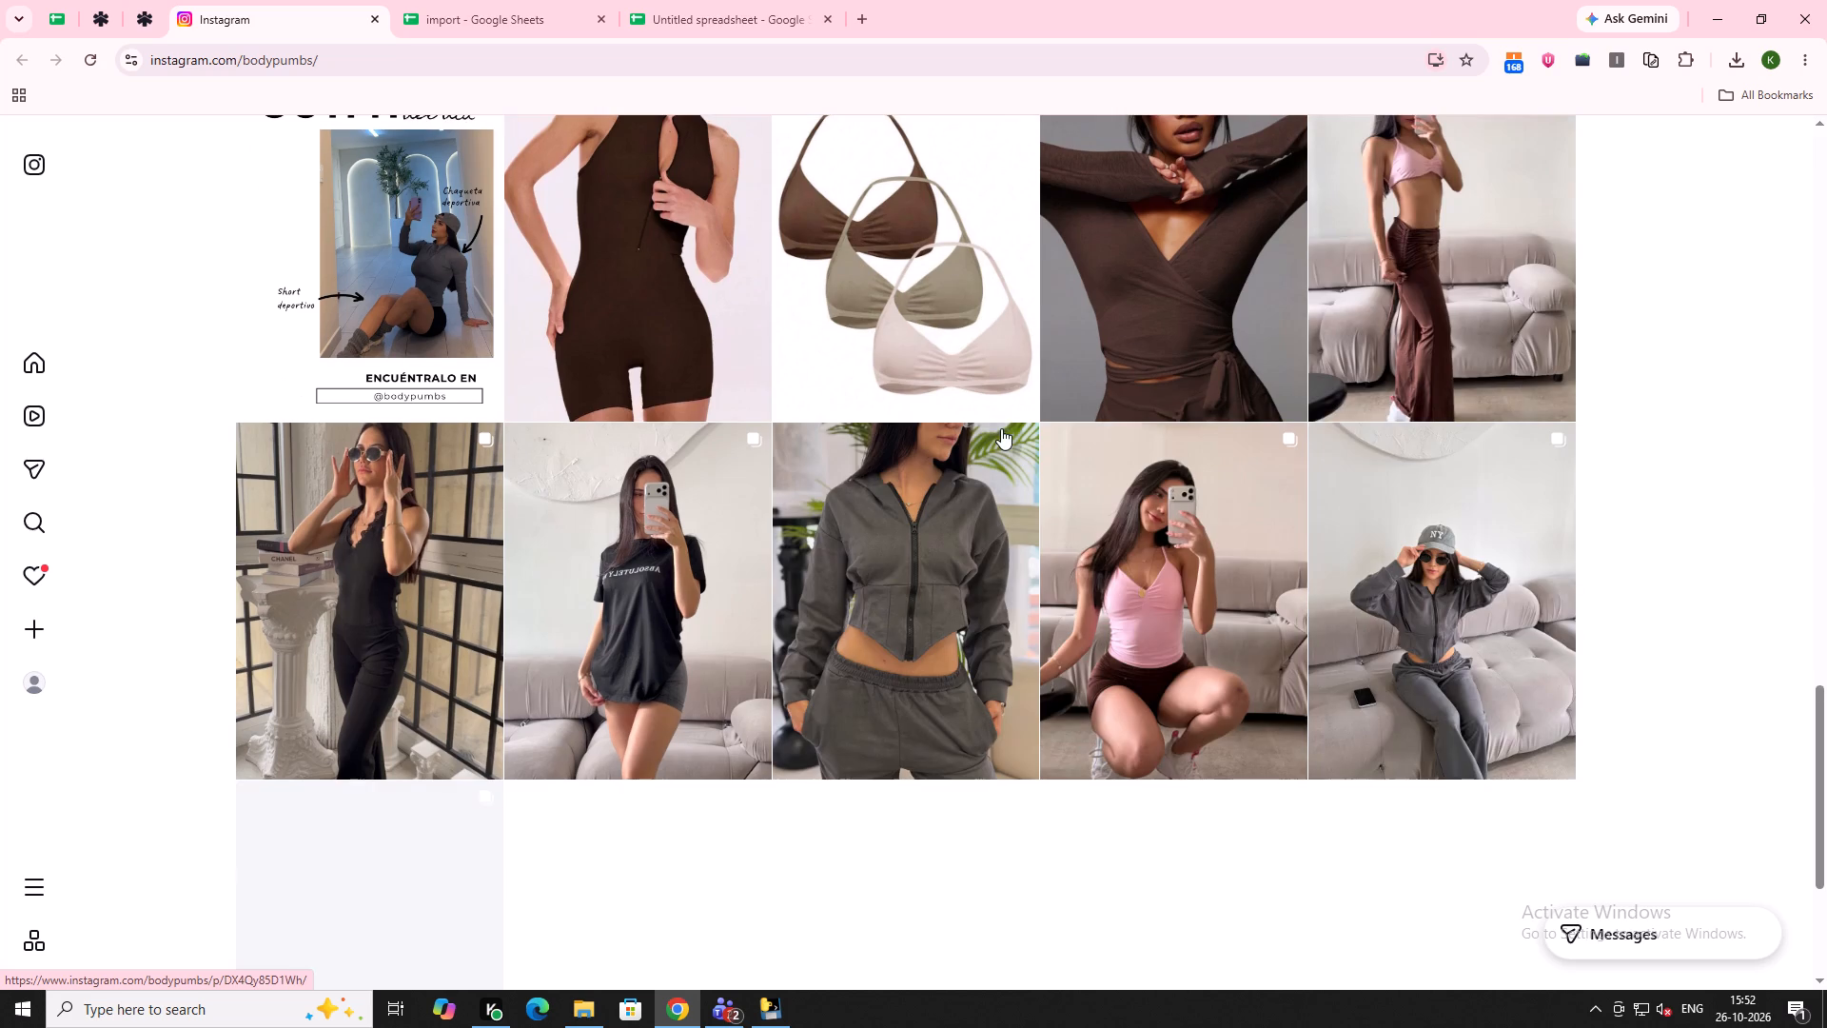
pyautogui.scroll(-16, 1002, 428)
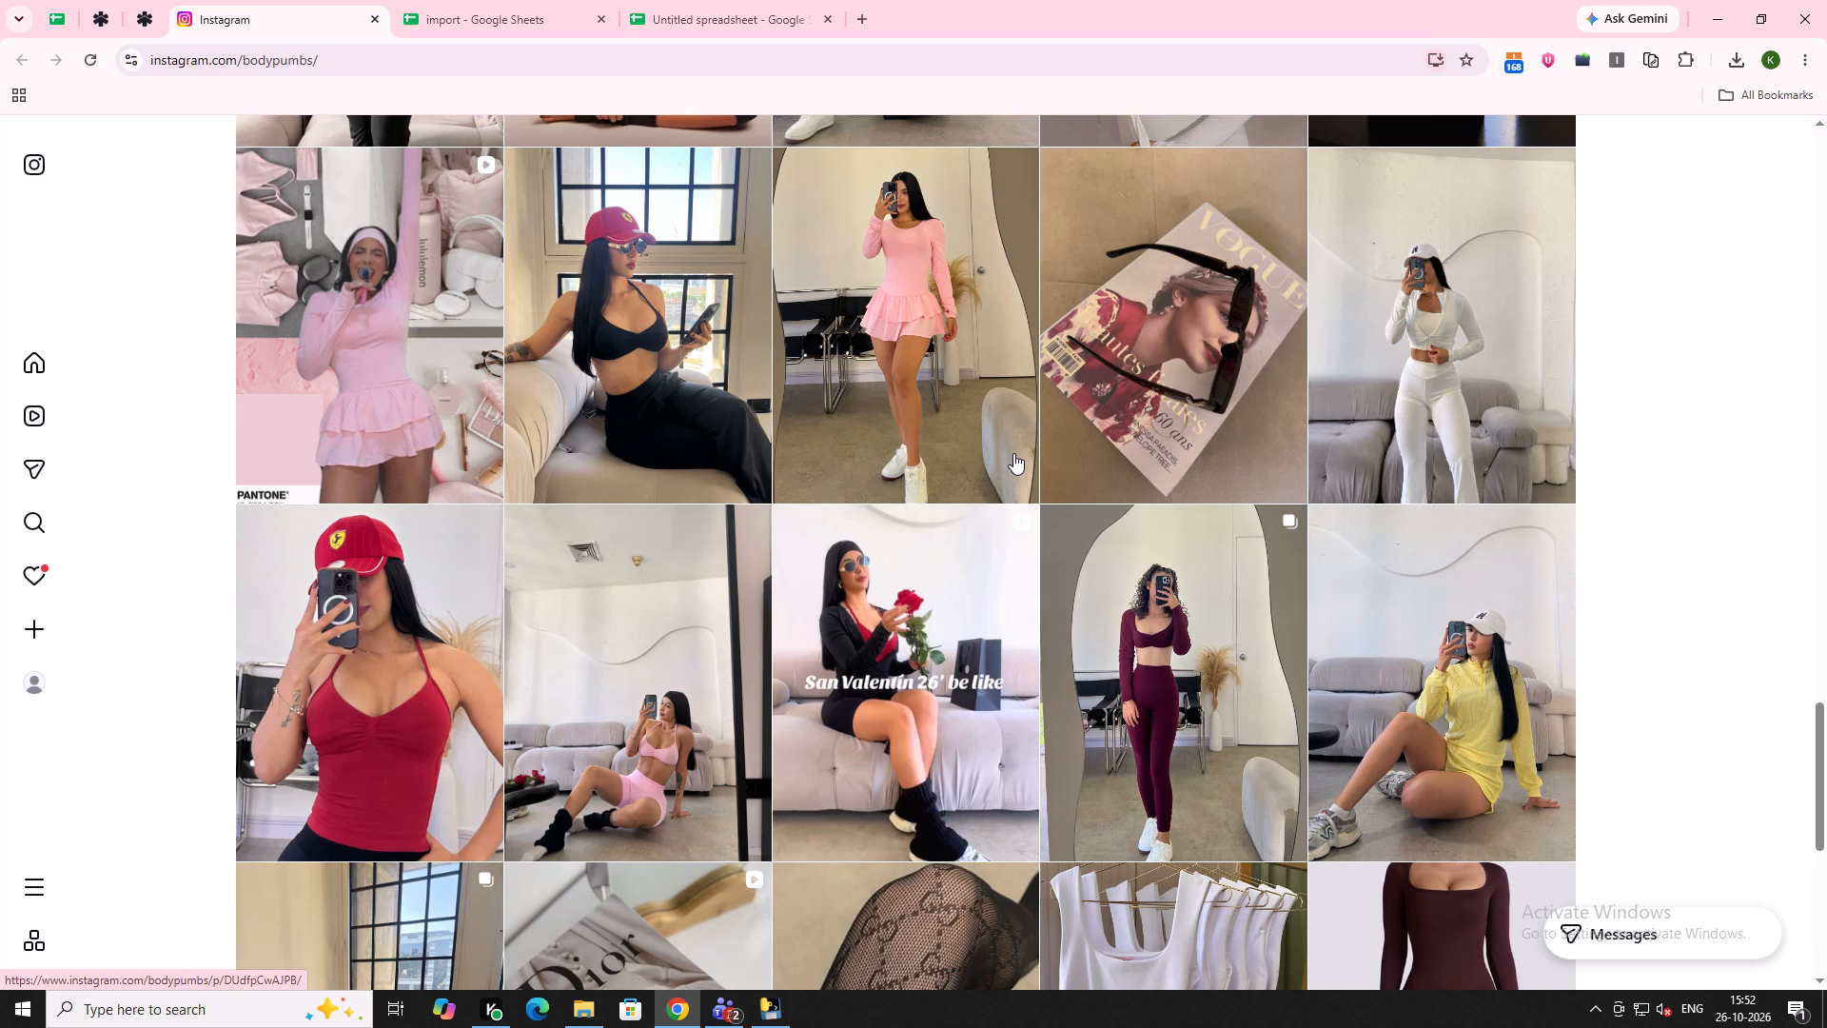
pyautogui.scroll(-5, 1070, 444)
pyautogui.scroll(-3, 936, 484)
pyautogui.scroll(-2, 1031, 610)
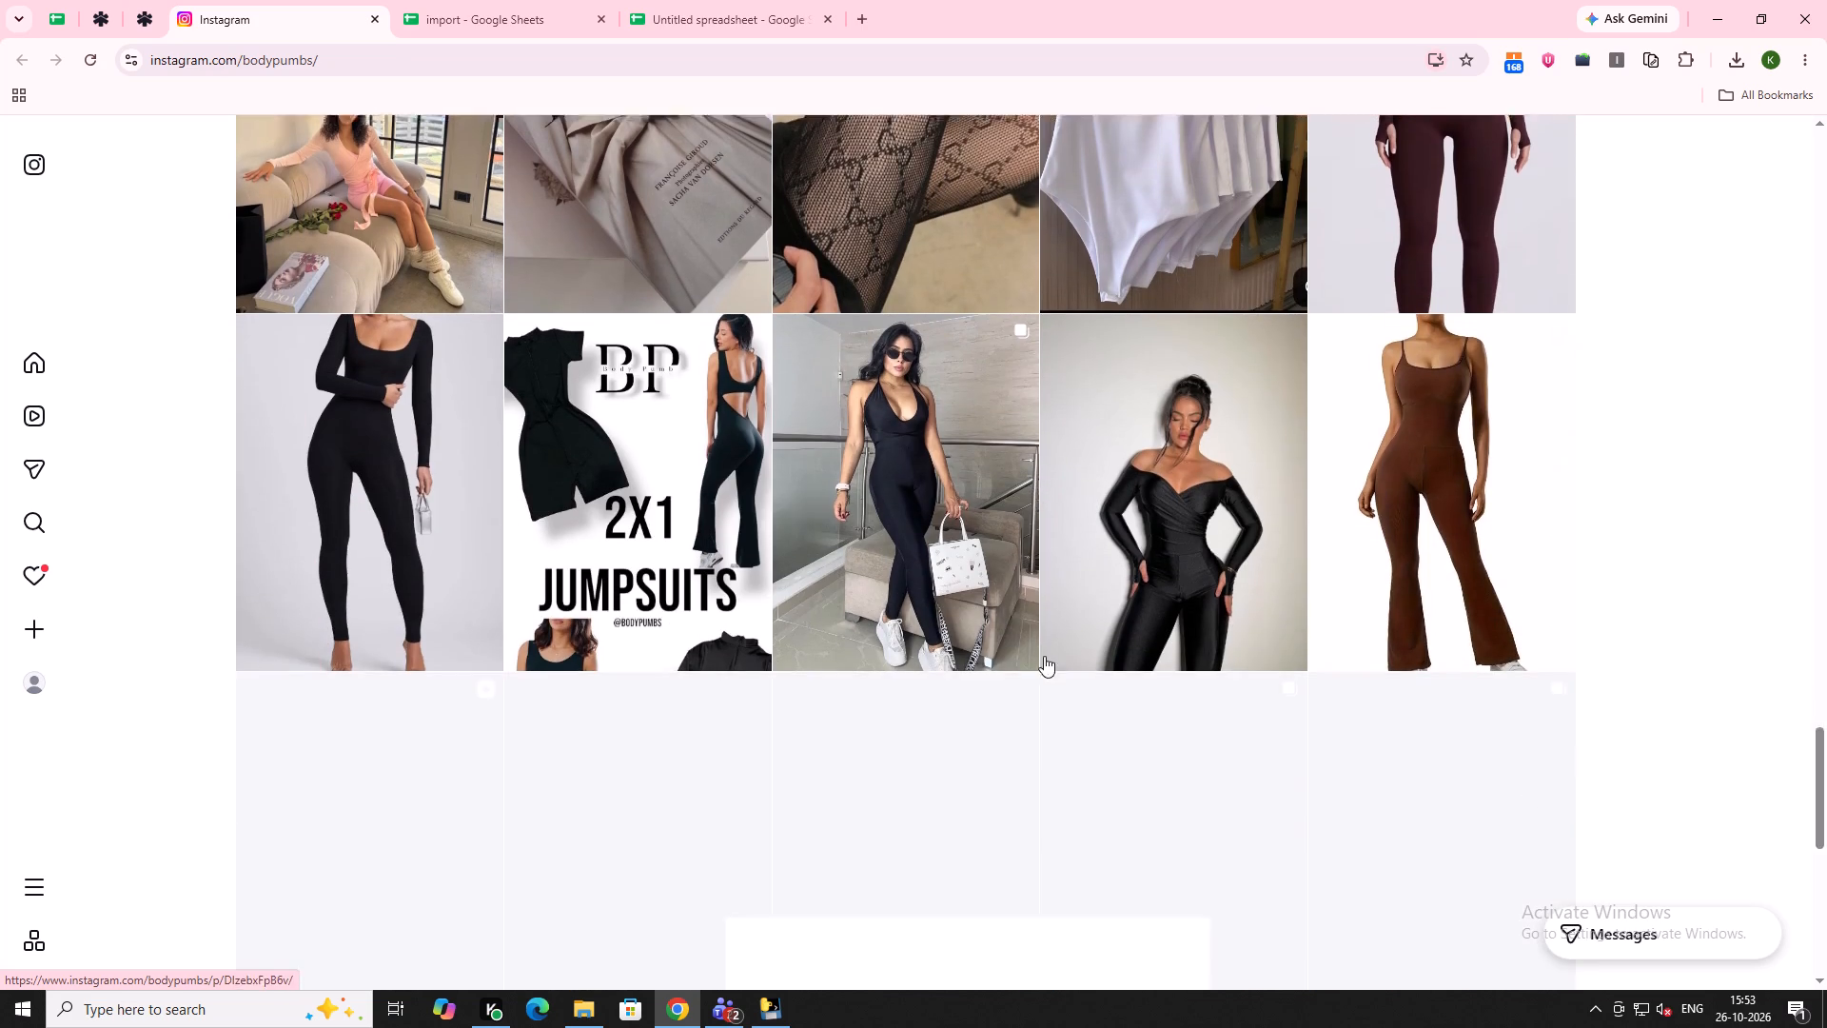
pyautogui.scroll(-5, 1012, 634)
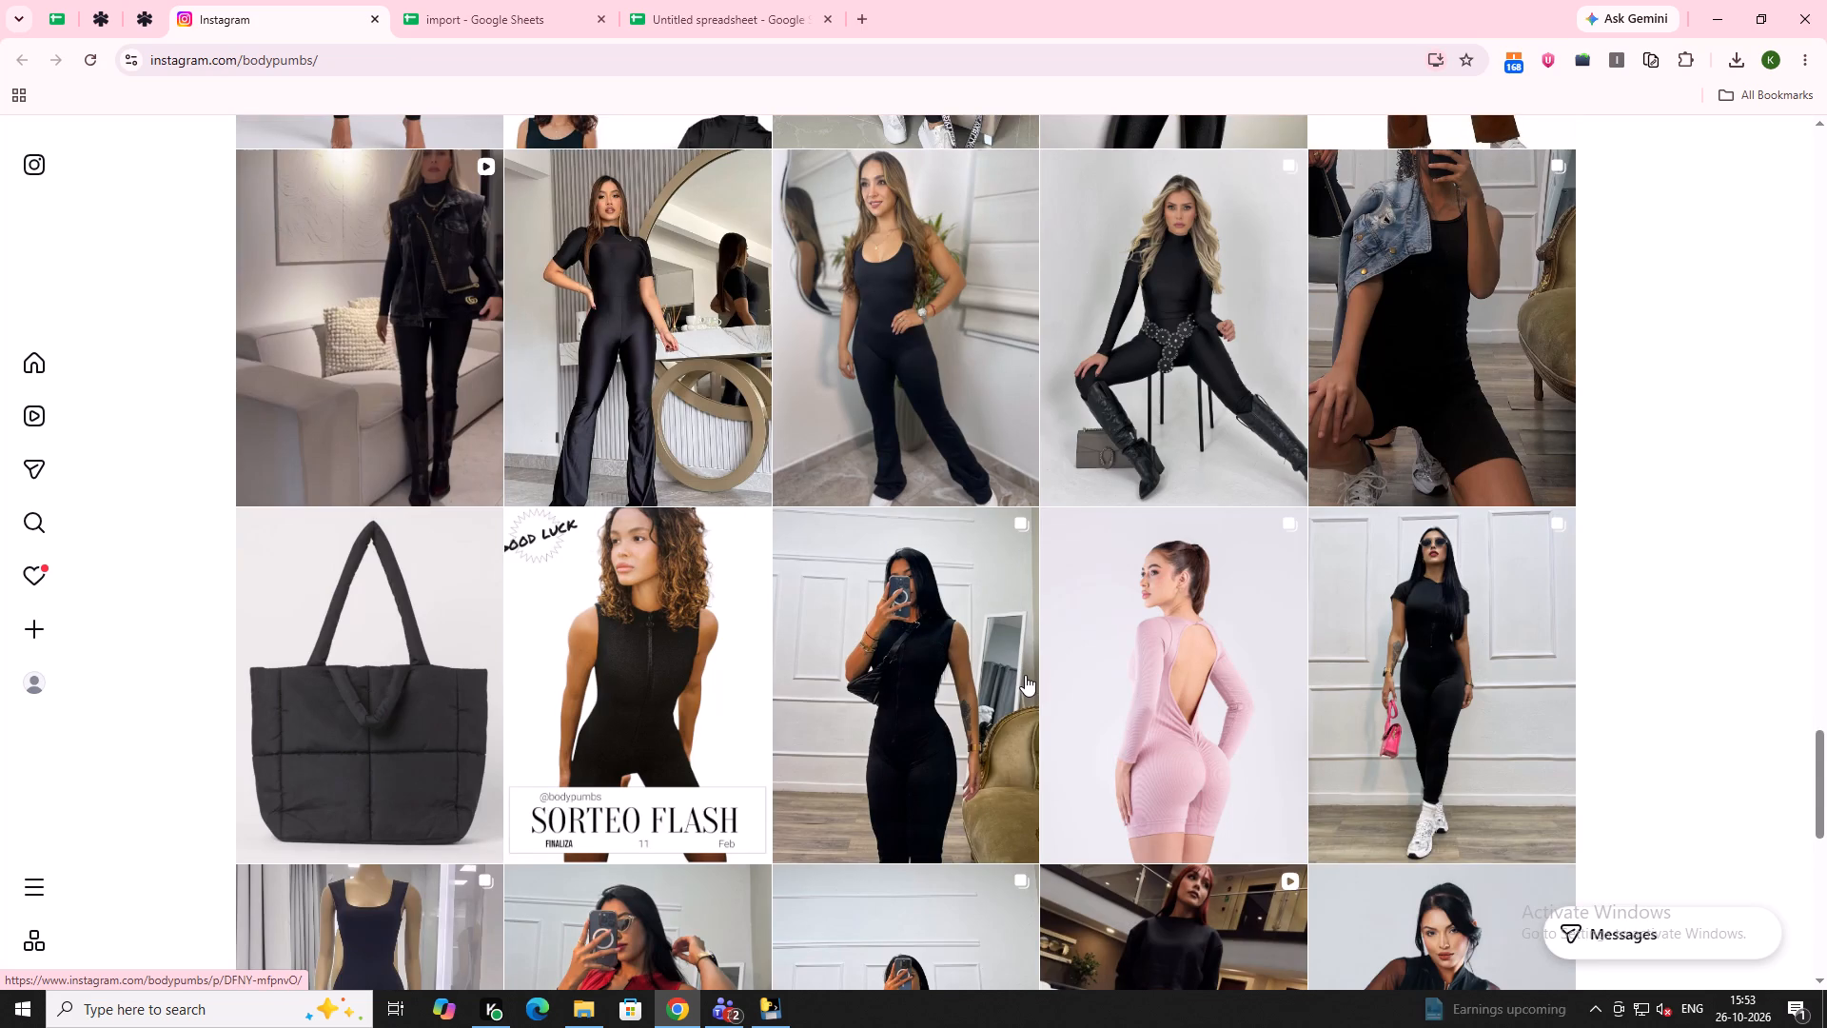
pyautogui.scroll(-13, 1025, 676)
pyautogui.scroll(-8, 1015, 676)
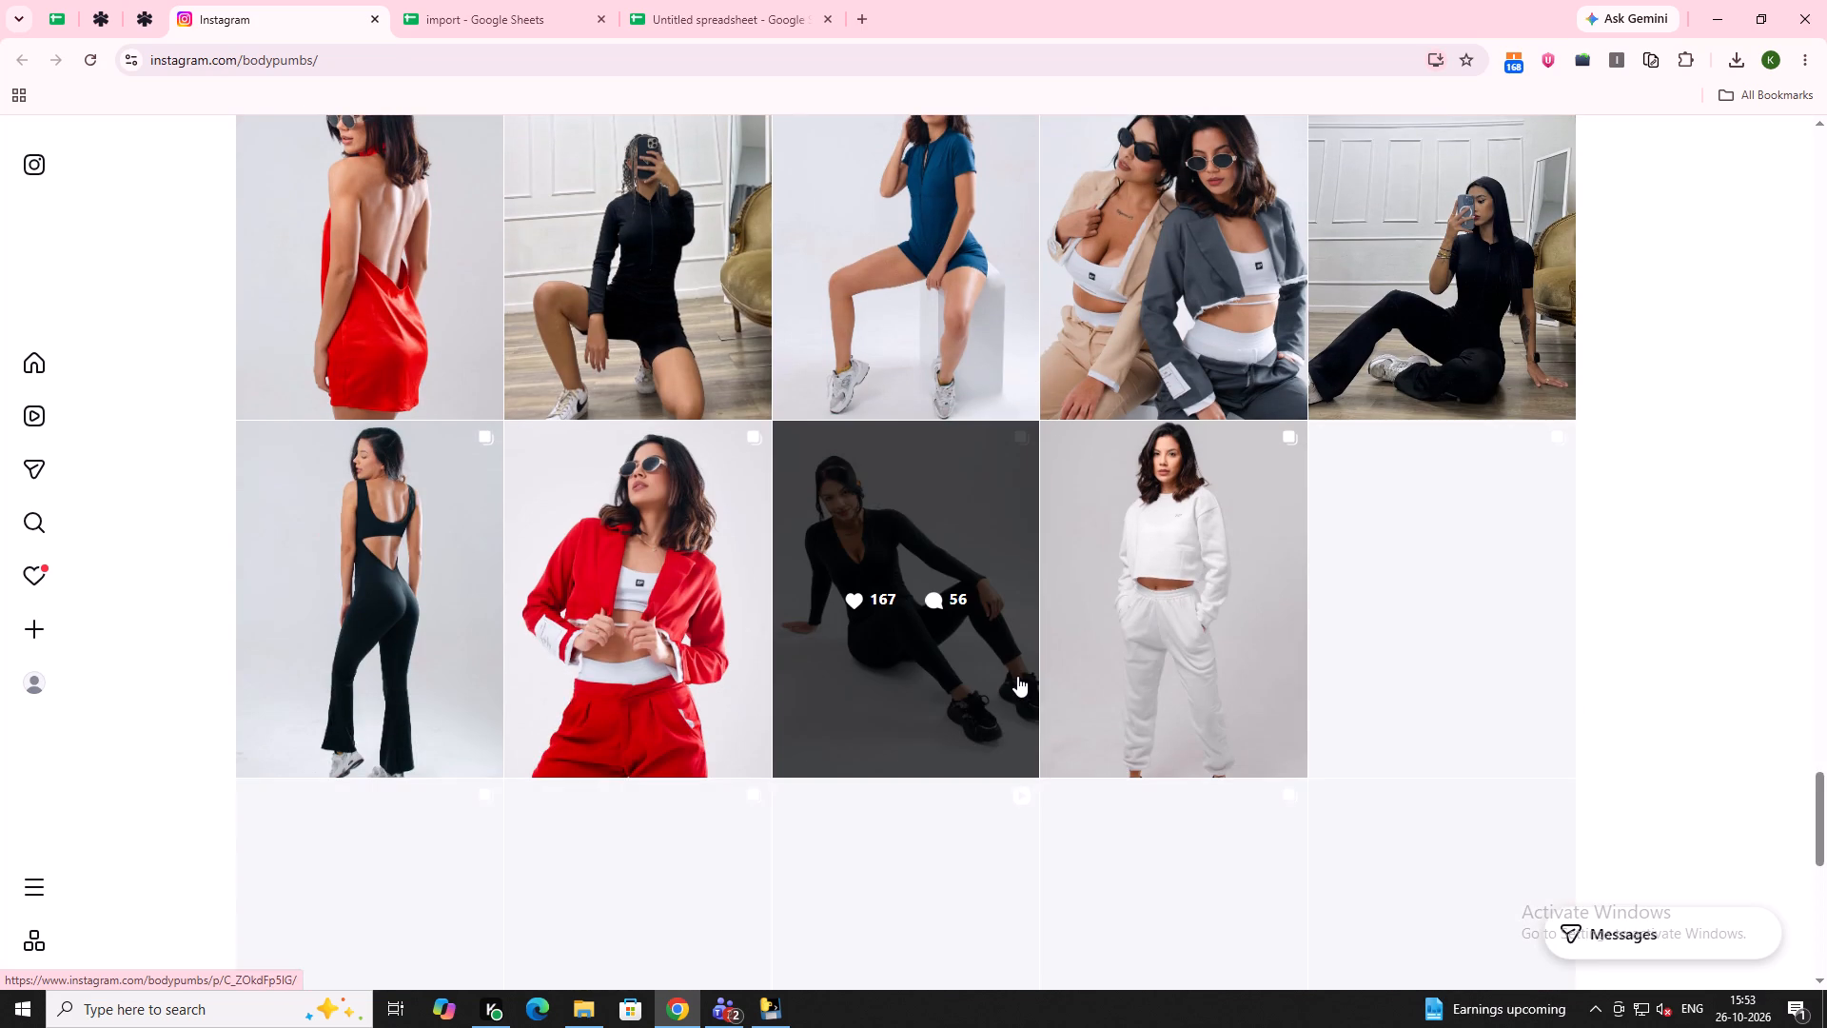
pyautogui.hotkey('ctrl', 'w')
pyautogui.click(646, 691)
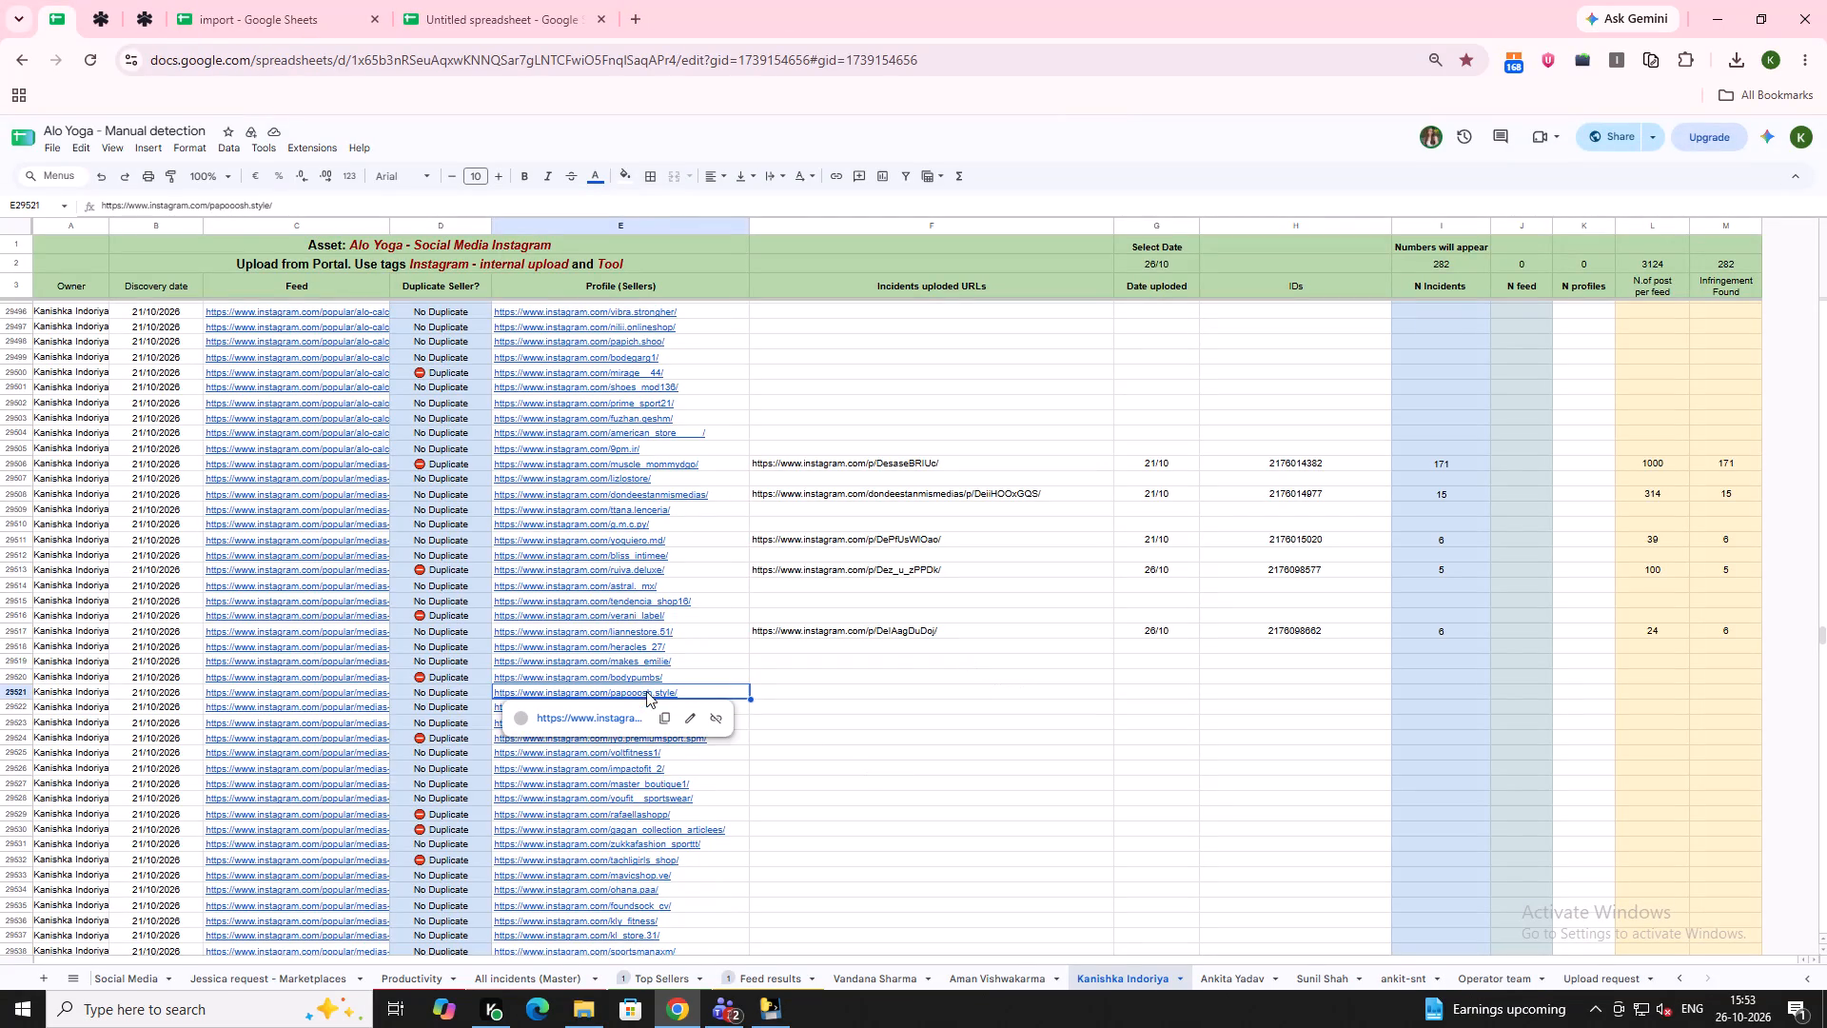
pyautogui.click(592, 717)
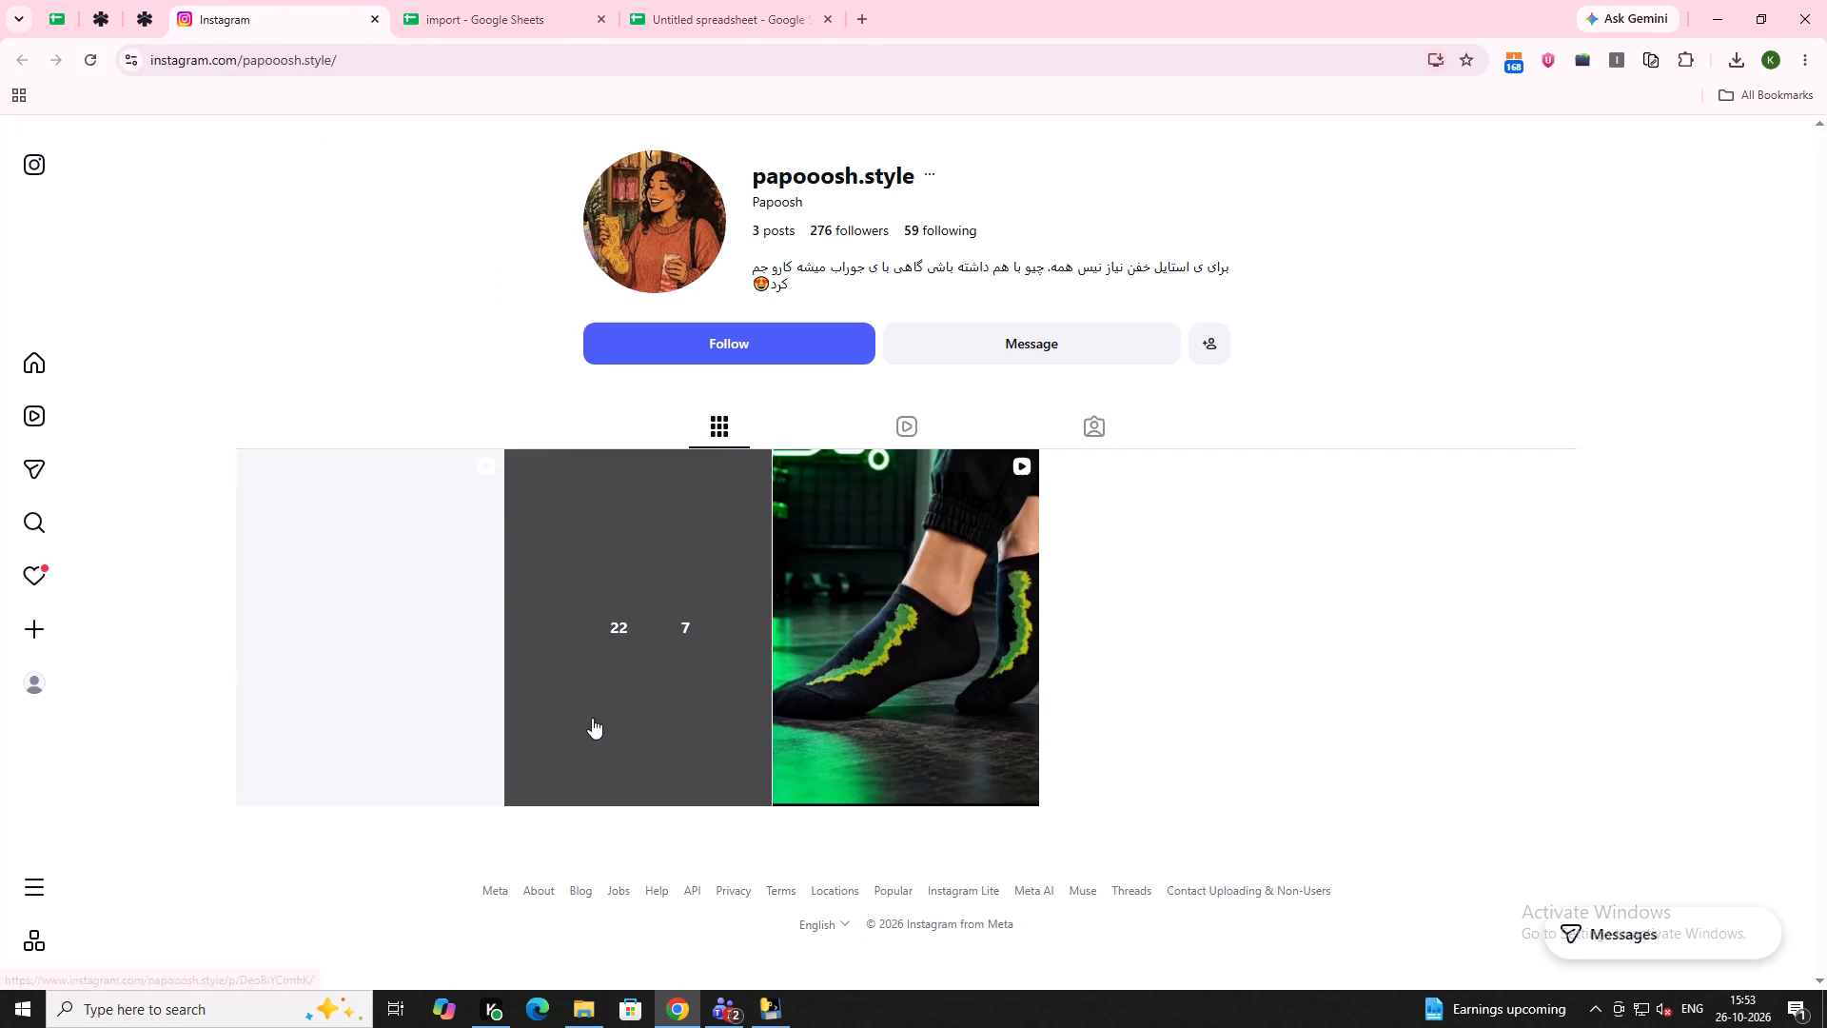
pyautogui.scroll(-3, 592, 718)
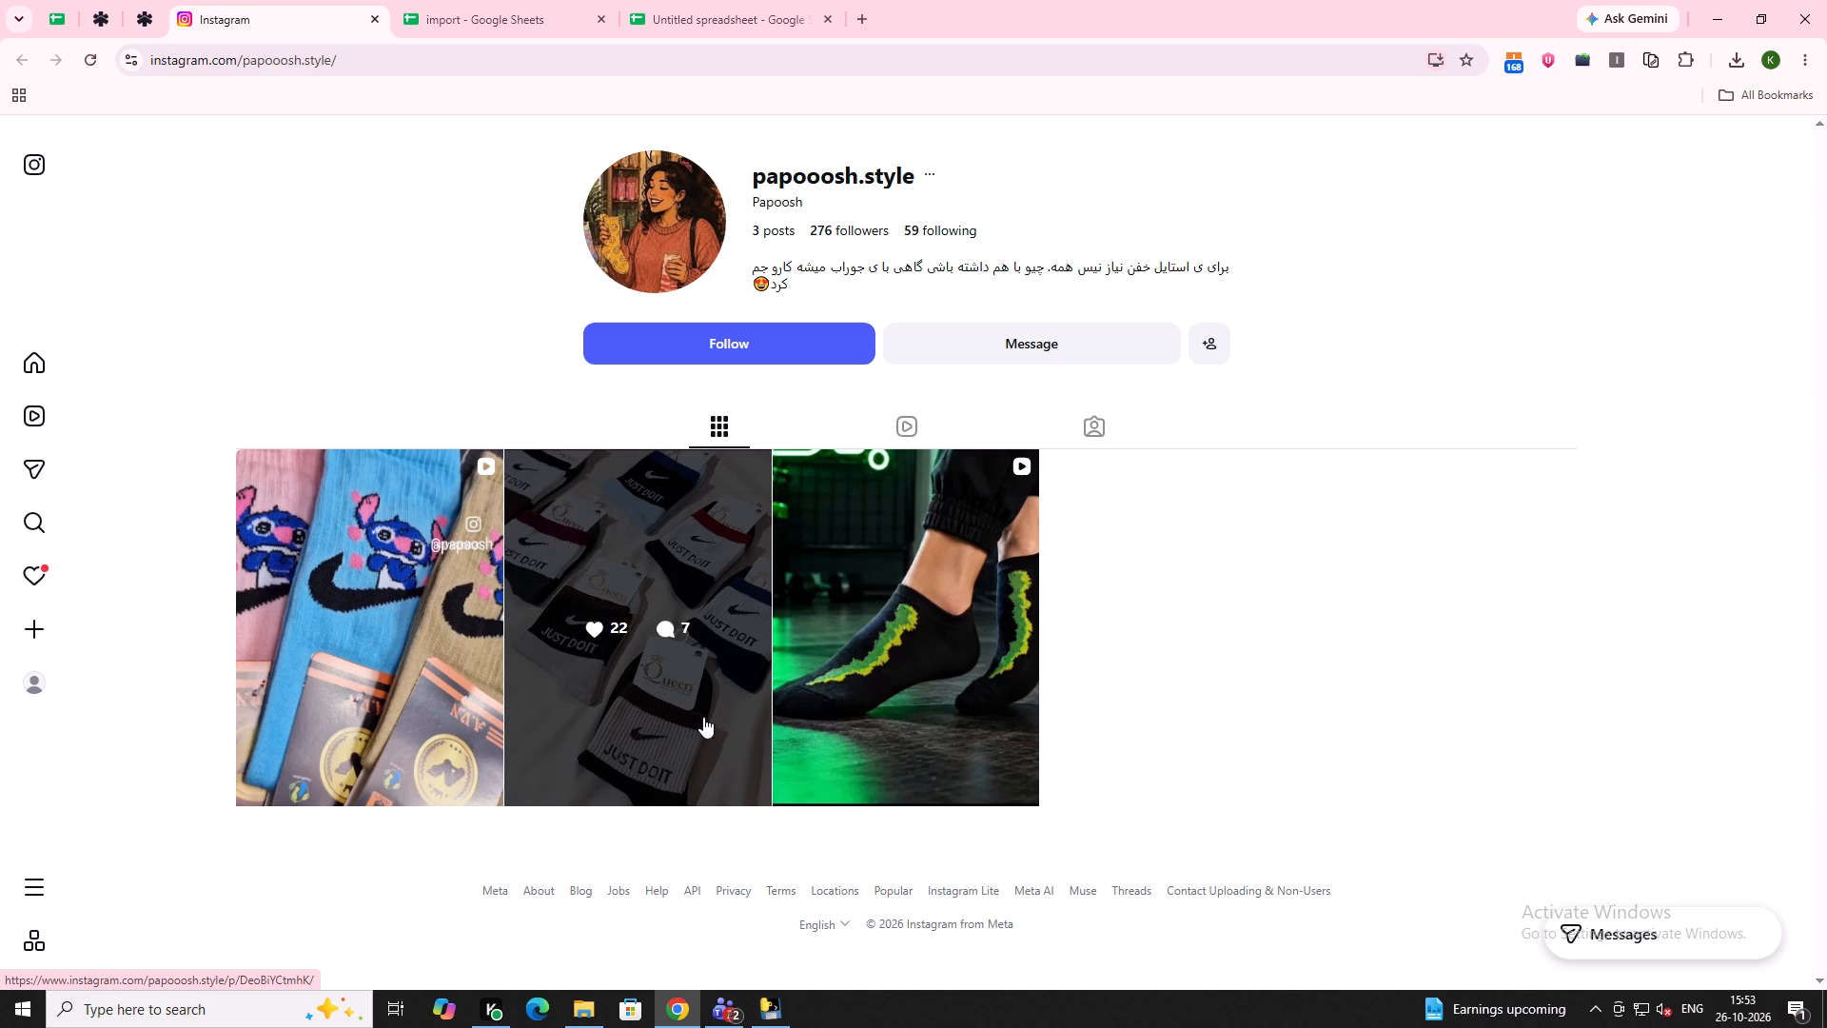
pyautogui.hotkey('ctrl', 'w')
pyautogui.scroll(-3, 691, 690)
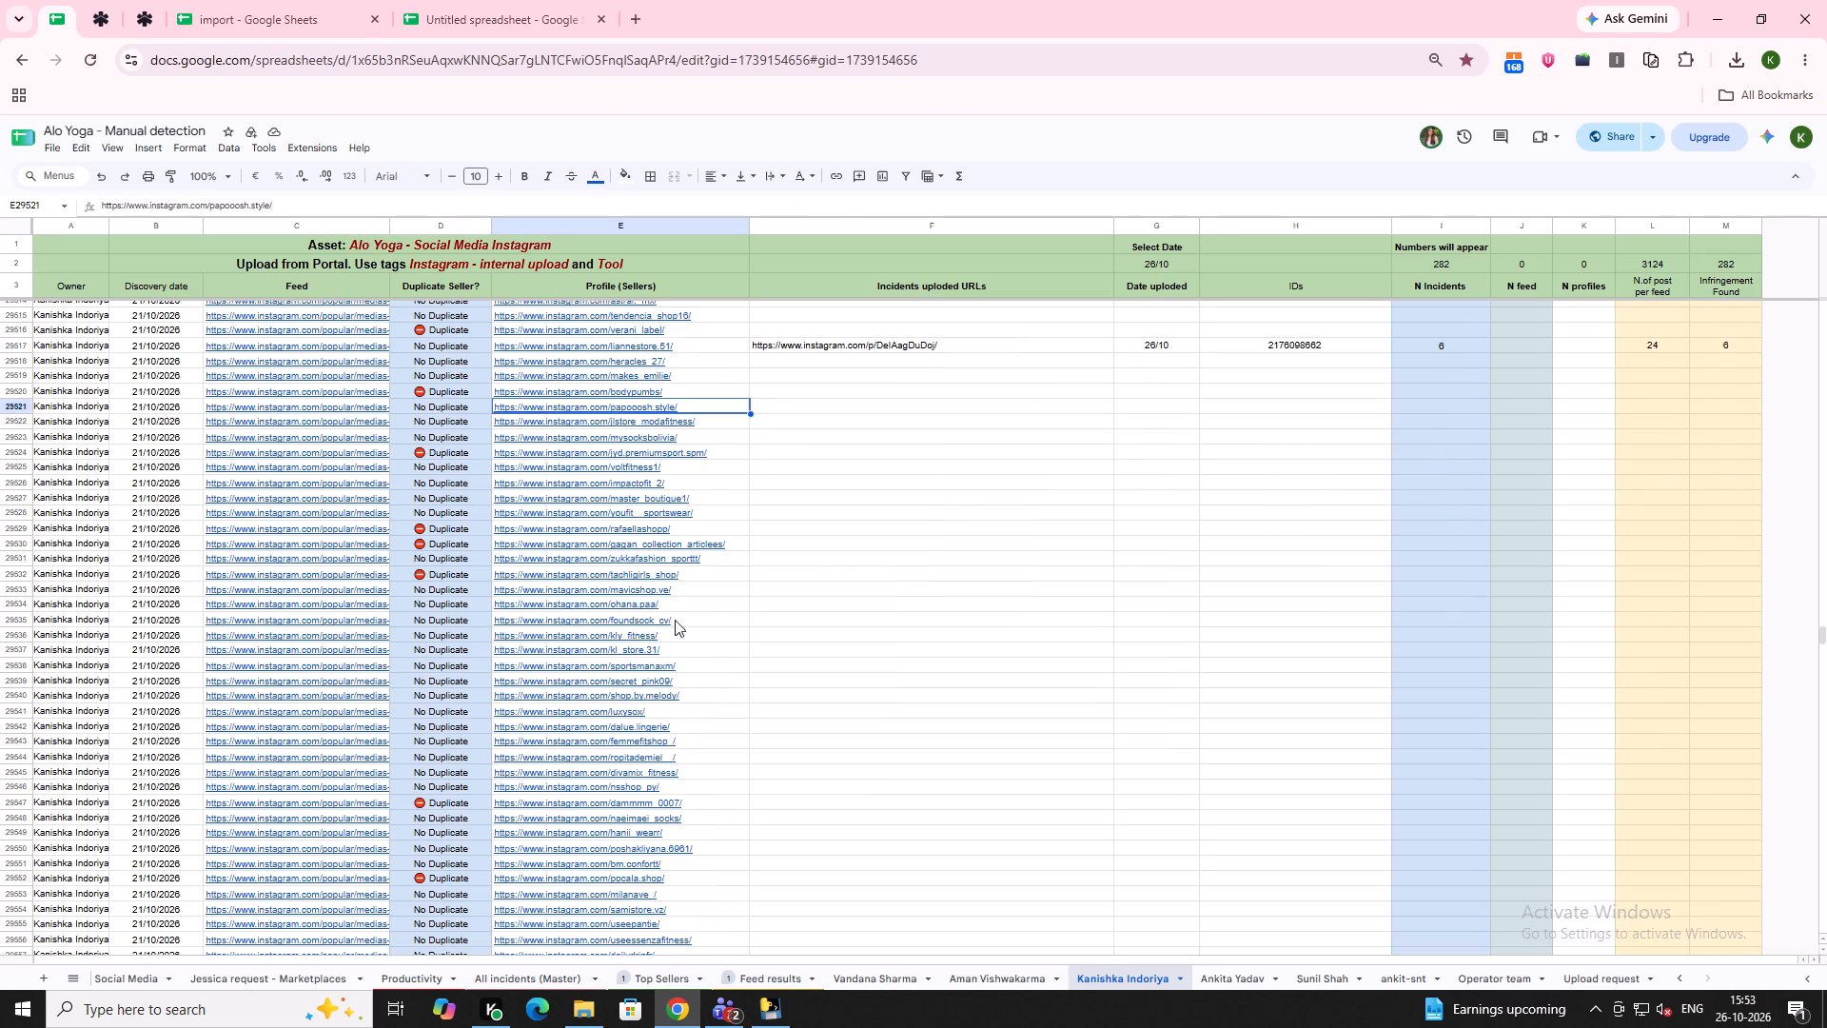
# Open the jlstore_modafitness profile from the sheet and view the close-up of the pink jacket and leggings post.
pyautogui.click(661, 415)
pyautogui.click(611, 445)
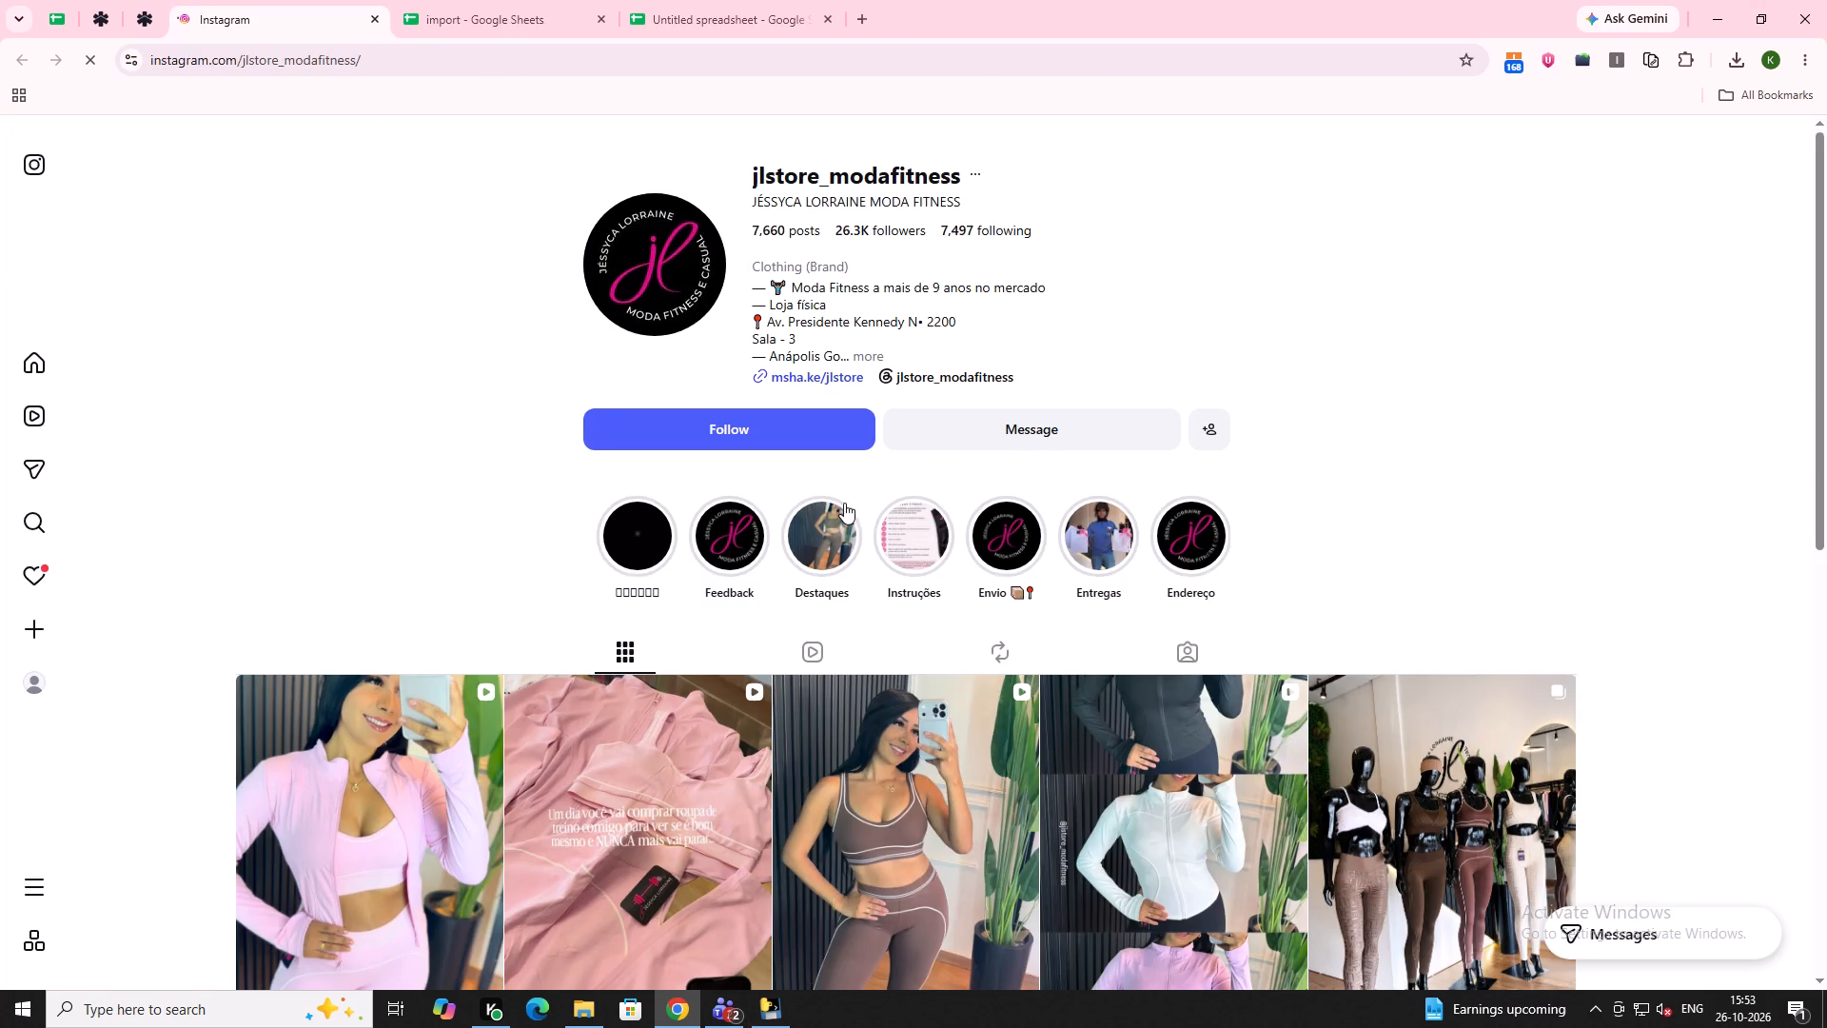
pyautogui.scroll(-3, 844, 503)
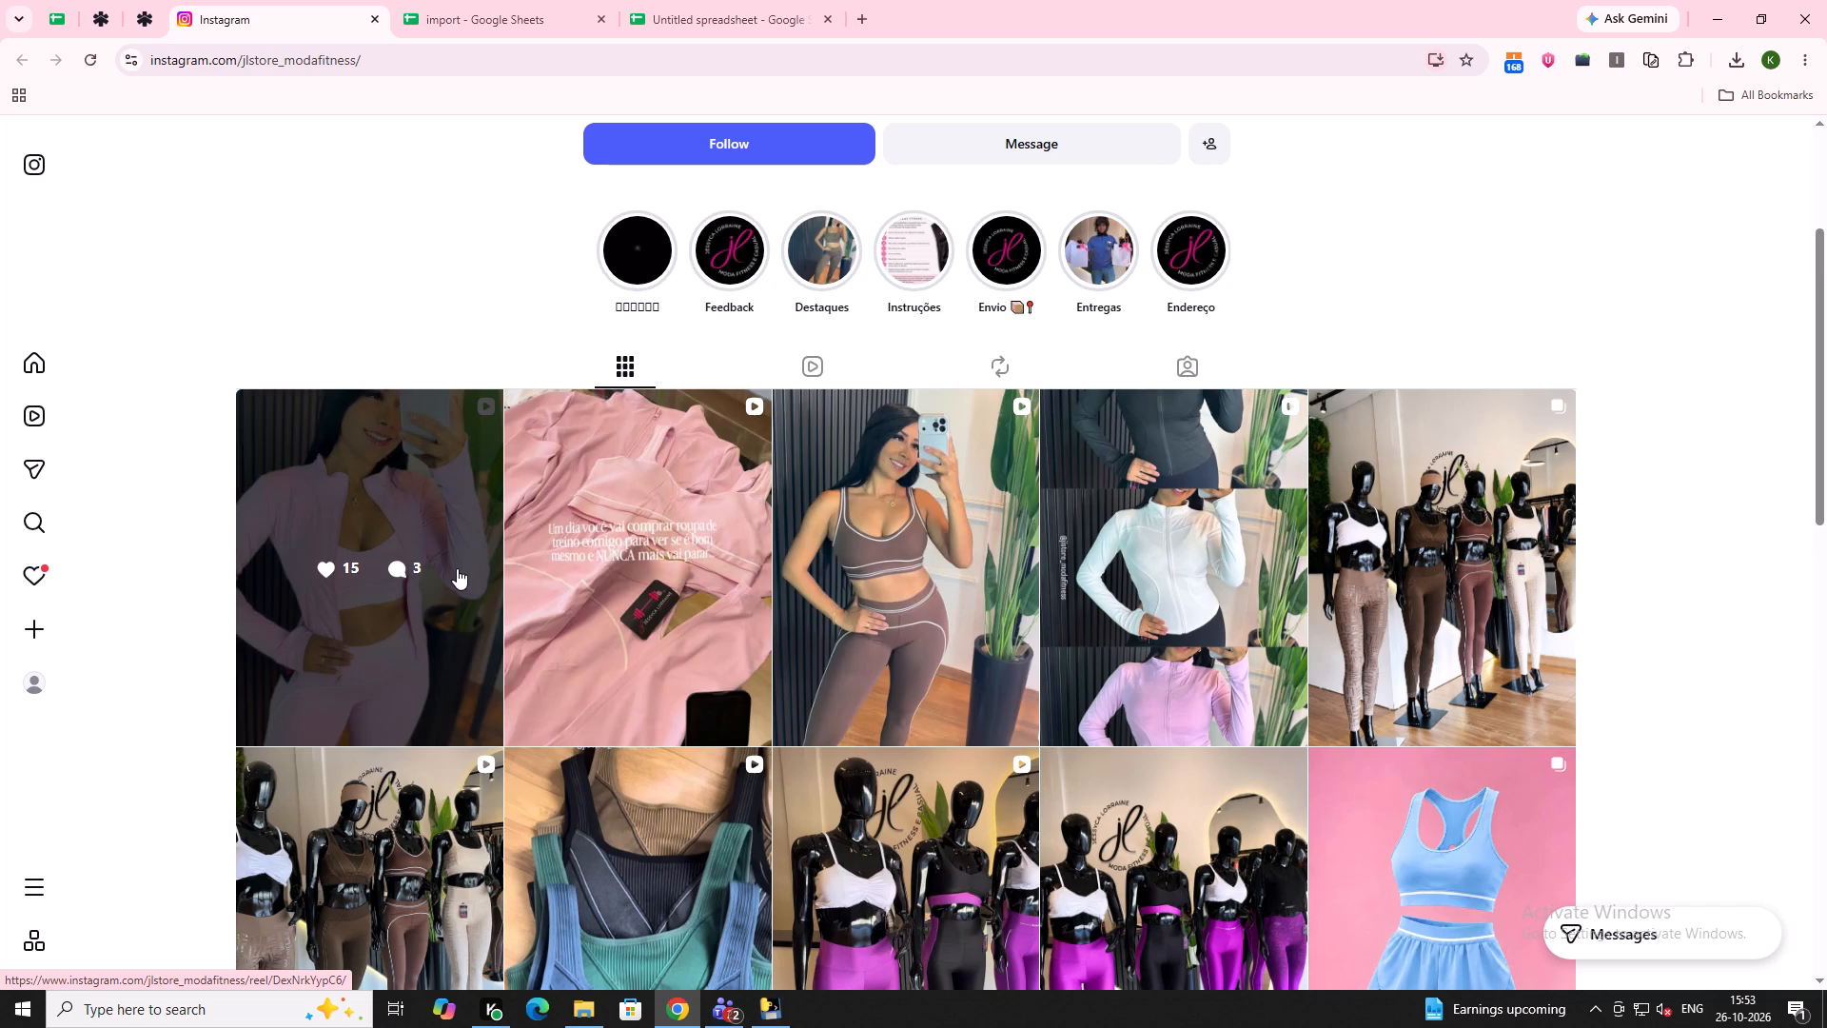
pyautogui.click(457, 568)
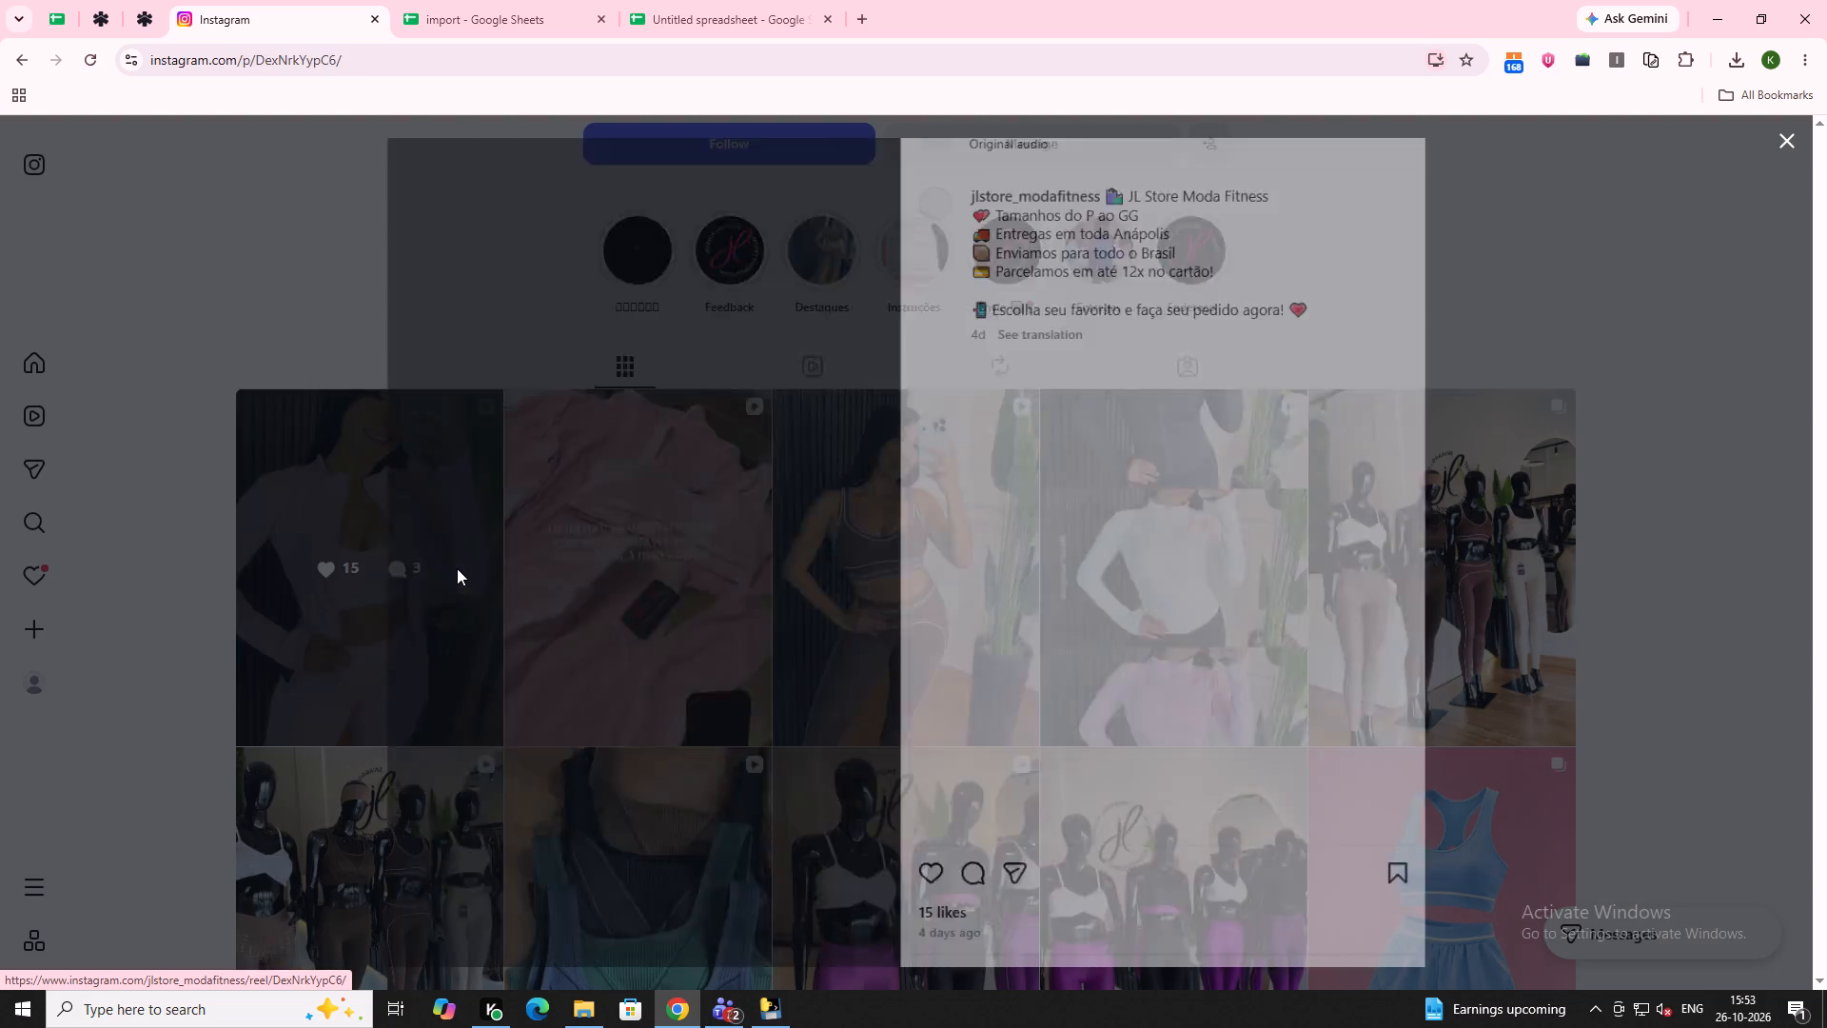
pyautogui.press('Escape')
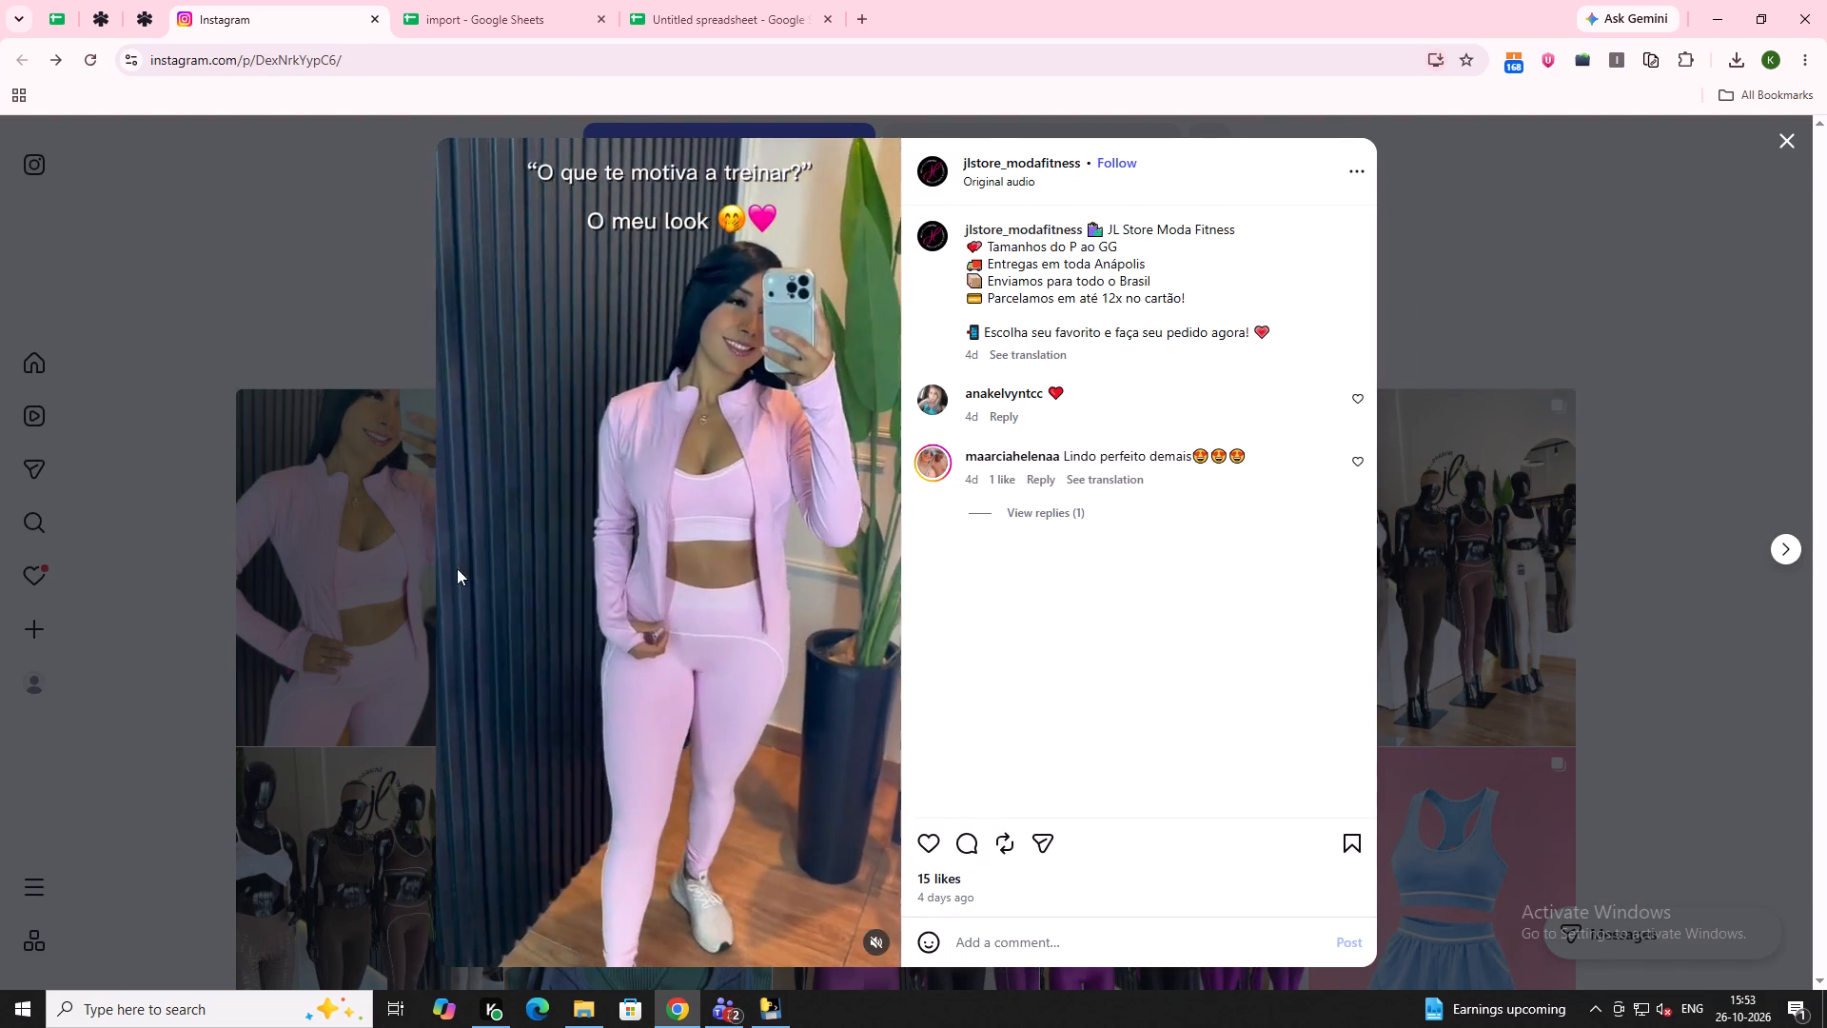
# Examine the jlstore_modafitness posts for Alo items, including the close-up of the brown top and leggings post, and close the profile.
pyautogui.scroll(-6, 1014, 683)
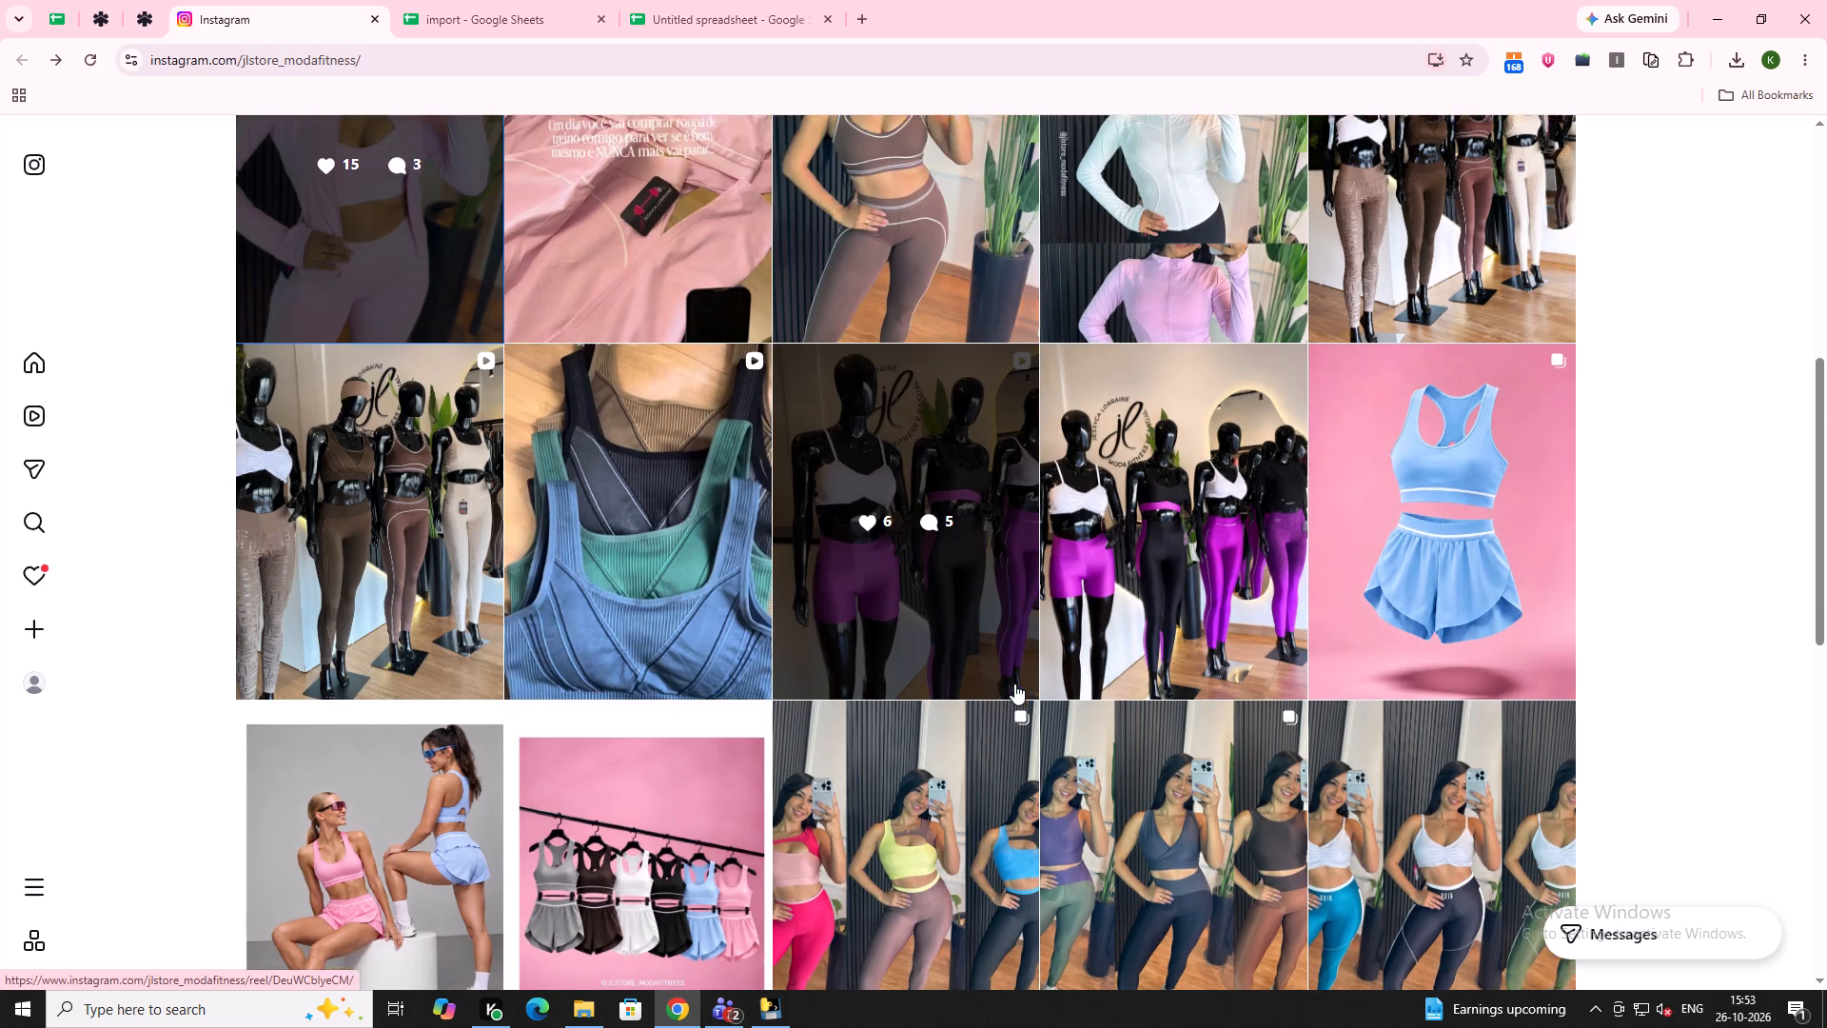
pyautogui.scroll(-6, 1007, 681)
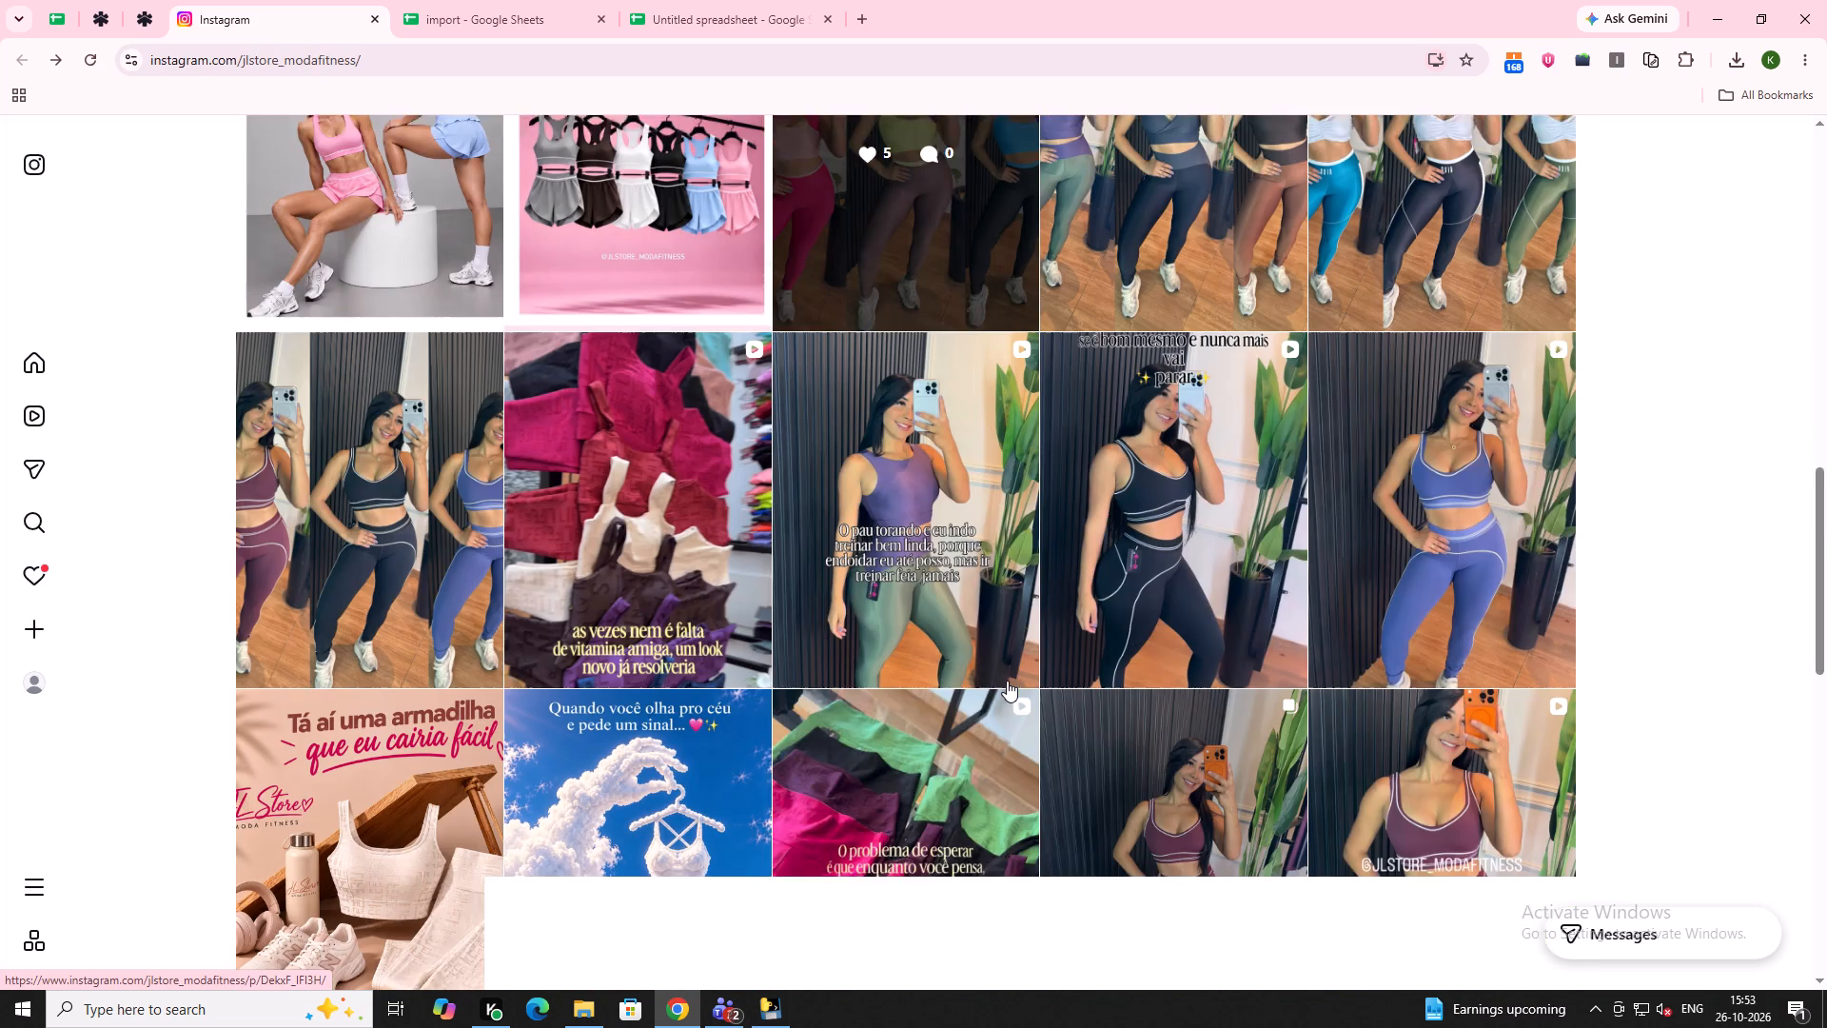
pyautogui.scroll(-15, 1011, 668)
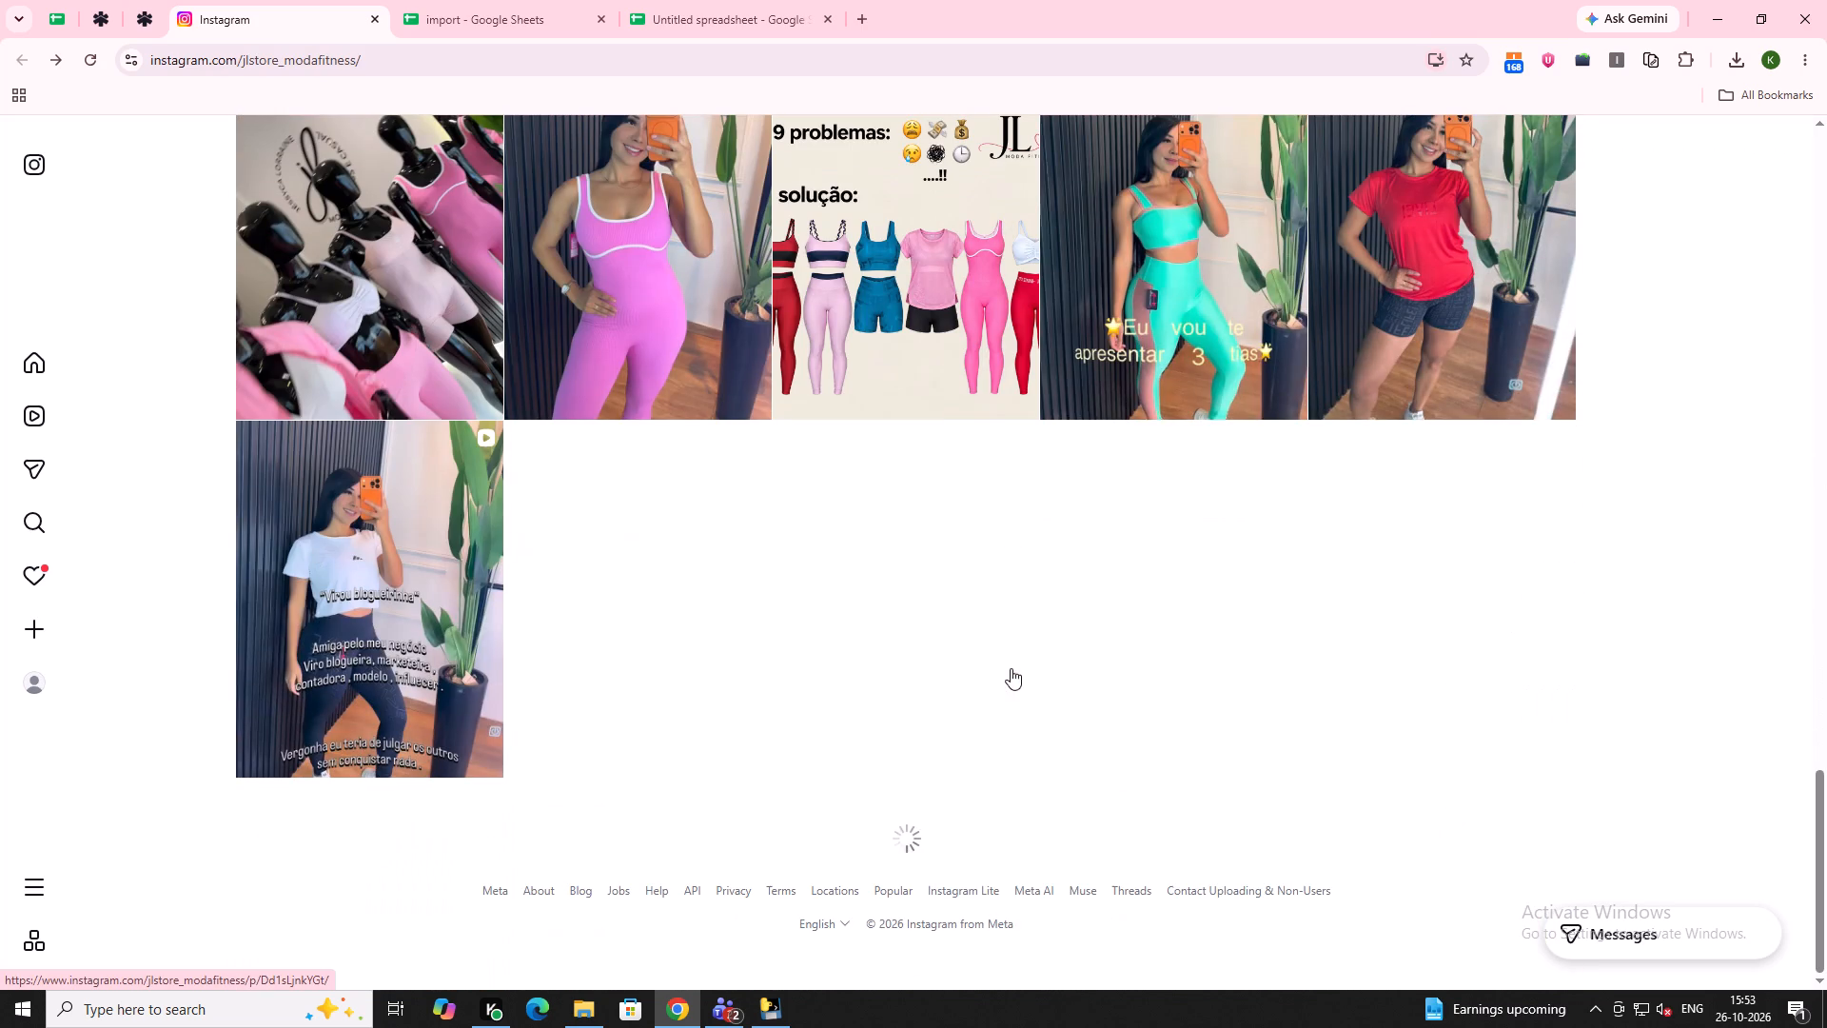
pyautogui.scroll(8, 1011, 668)
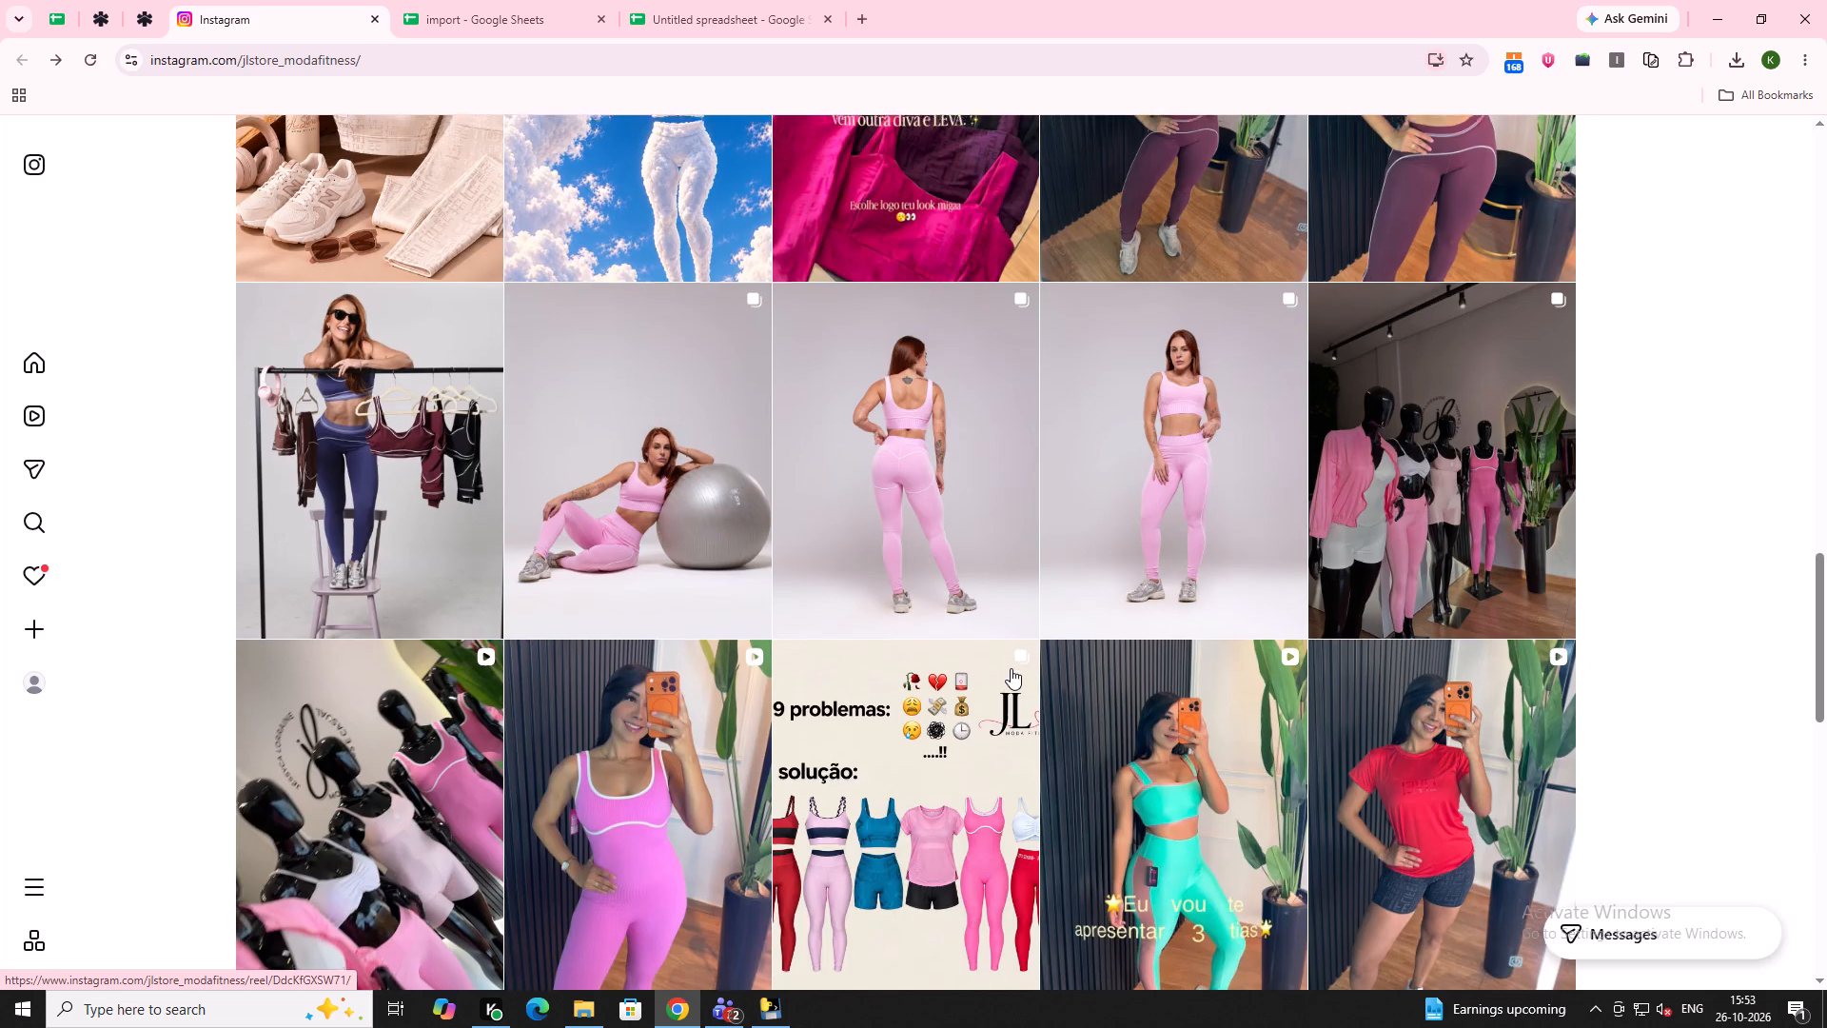
pyautogui.scroll(13, 1011, 668)
pyautogui.scroll(12, 1011, 668)
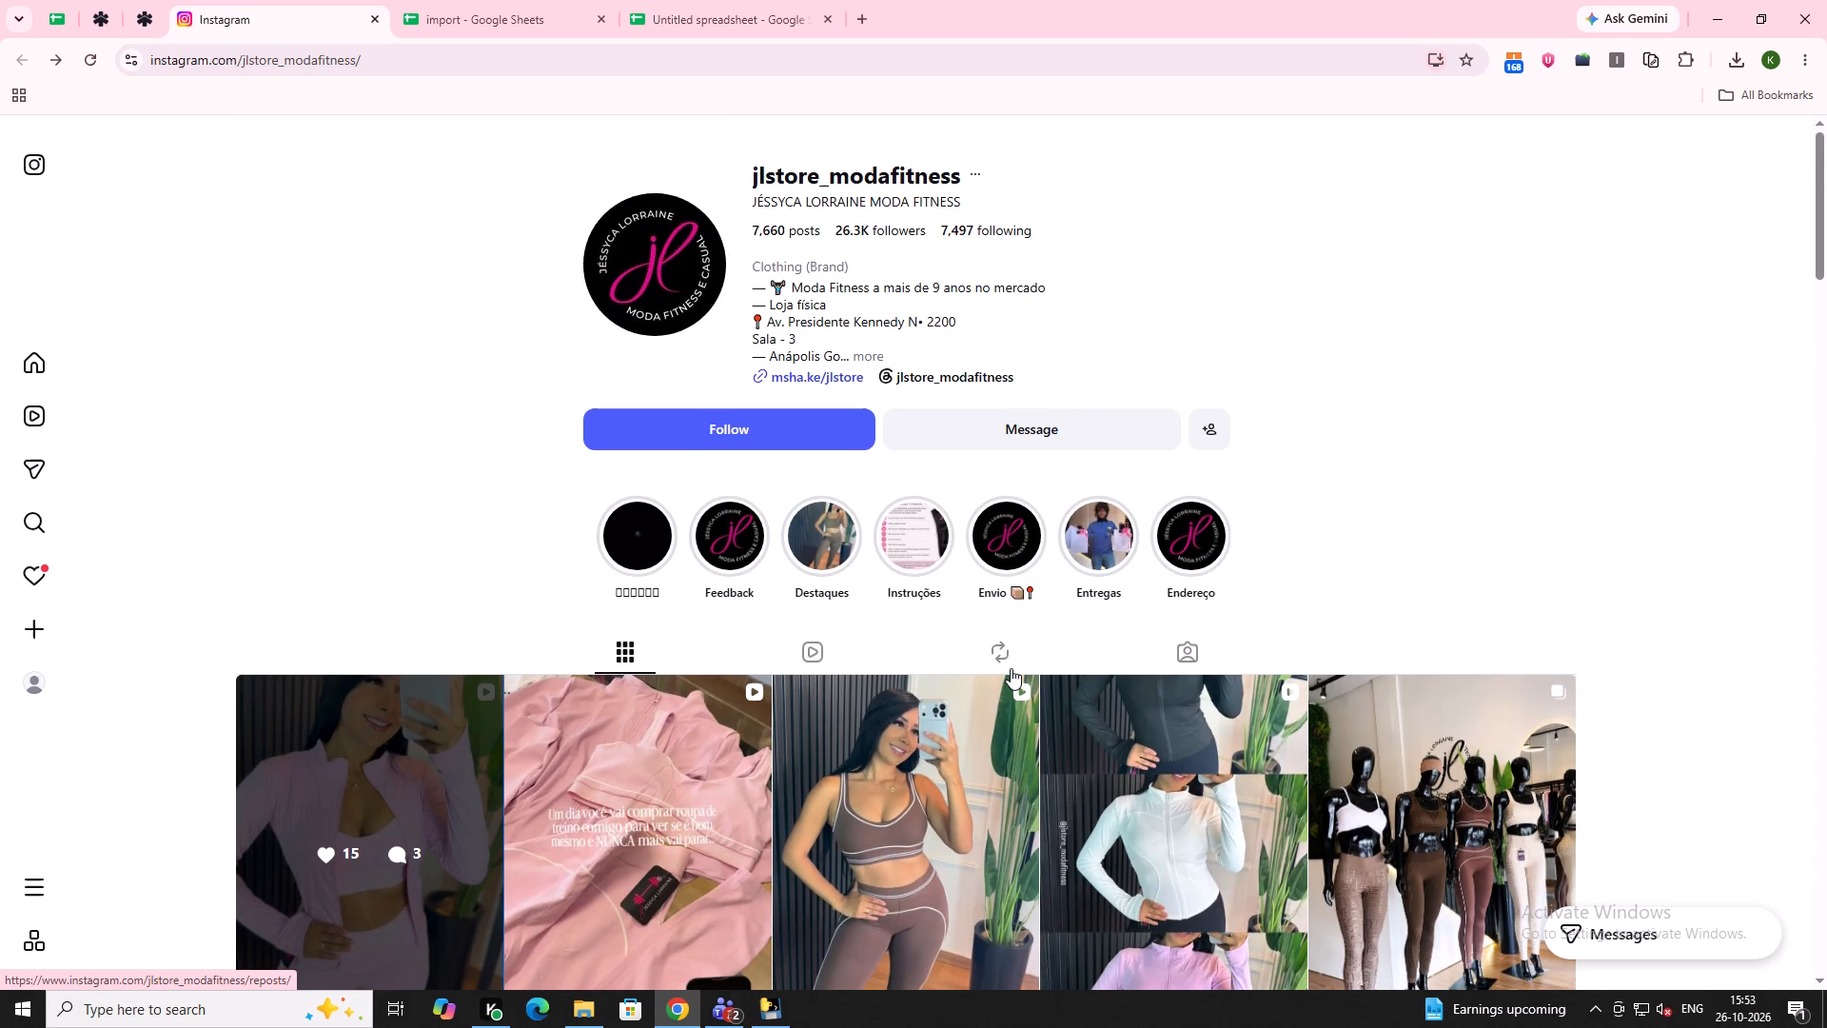
pyautogui.click(1010, 722)
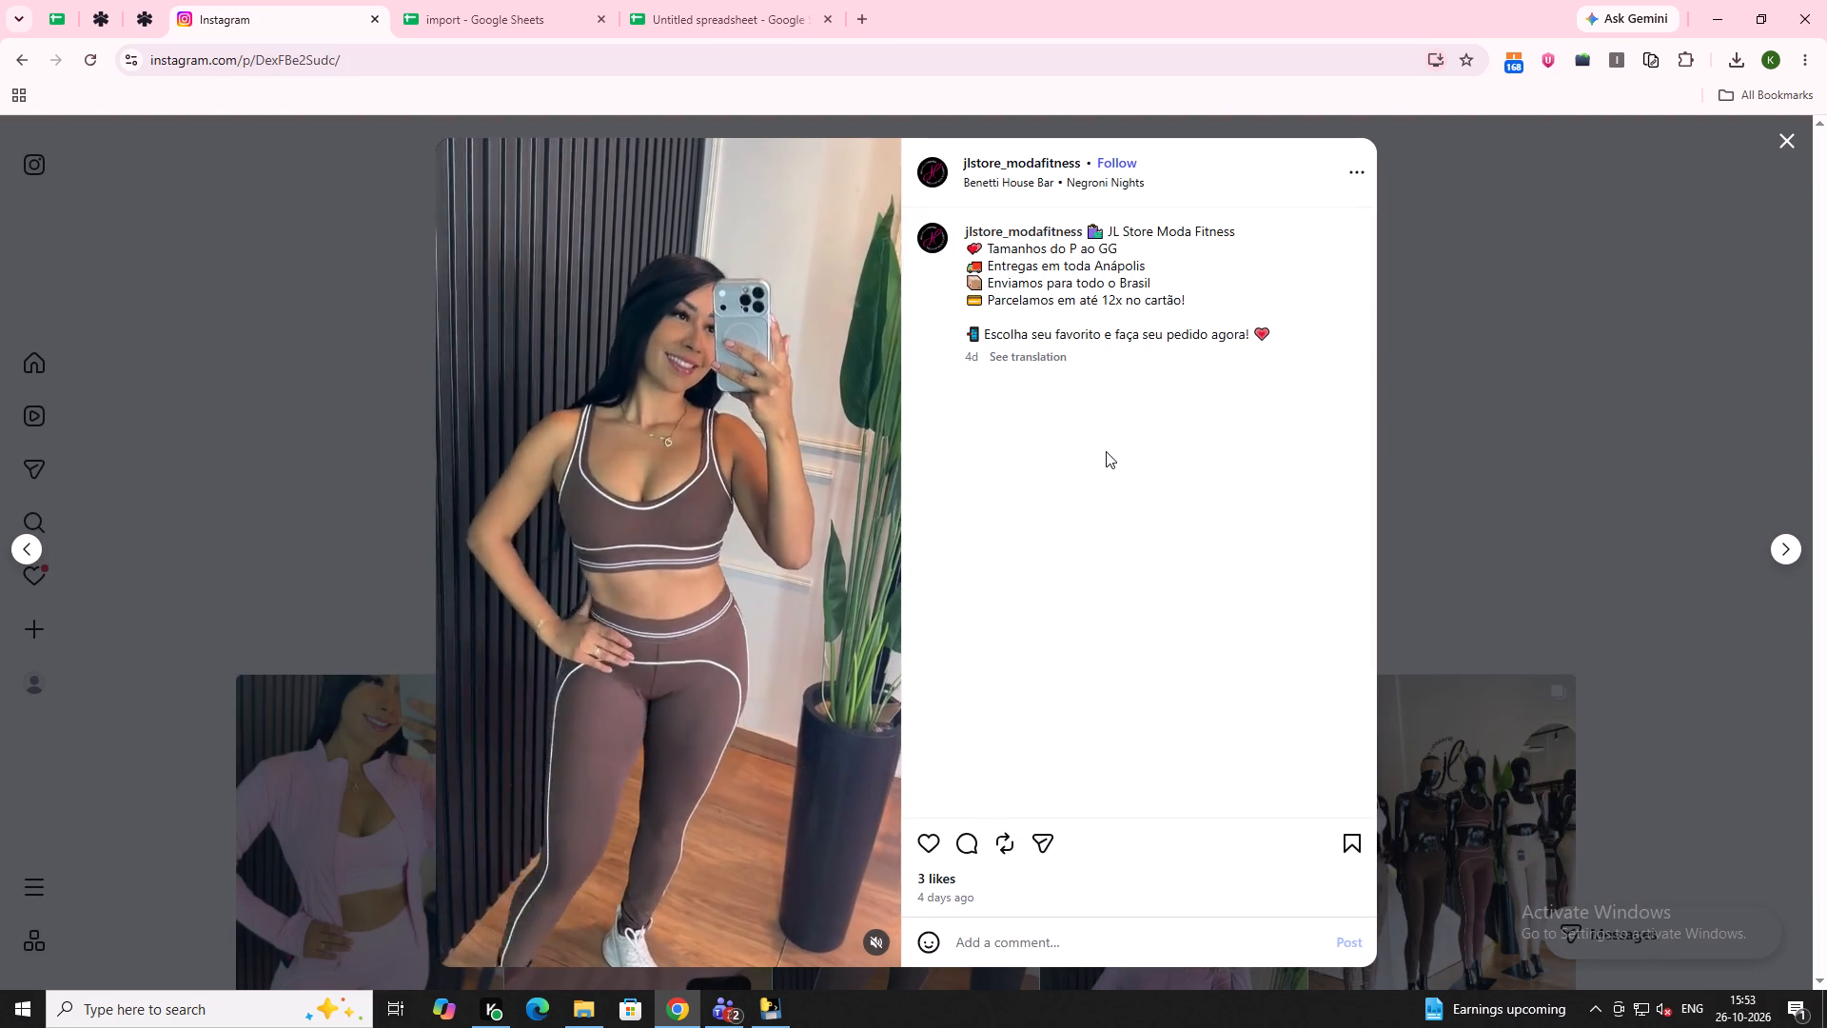
pyautogui.hotkey('ctrl', 'w')
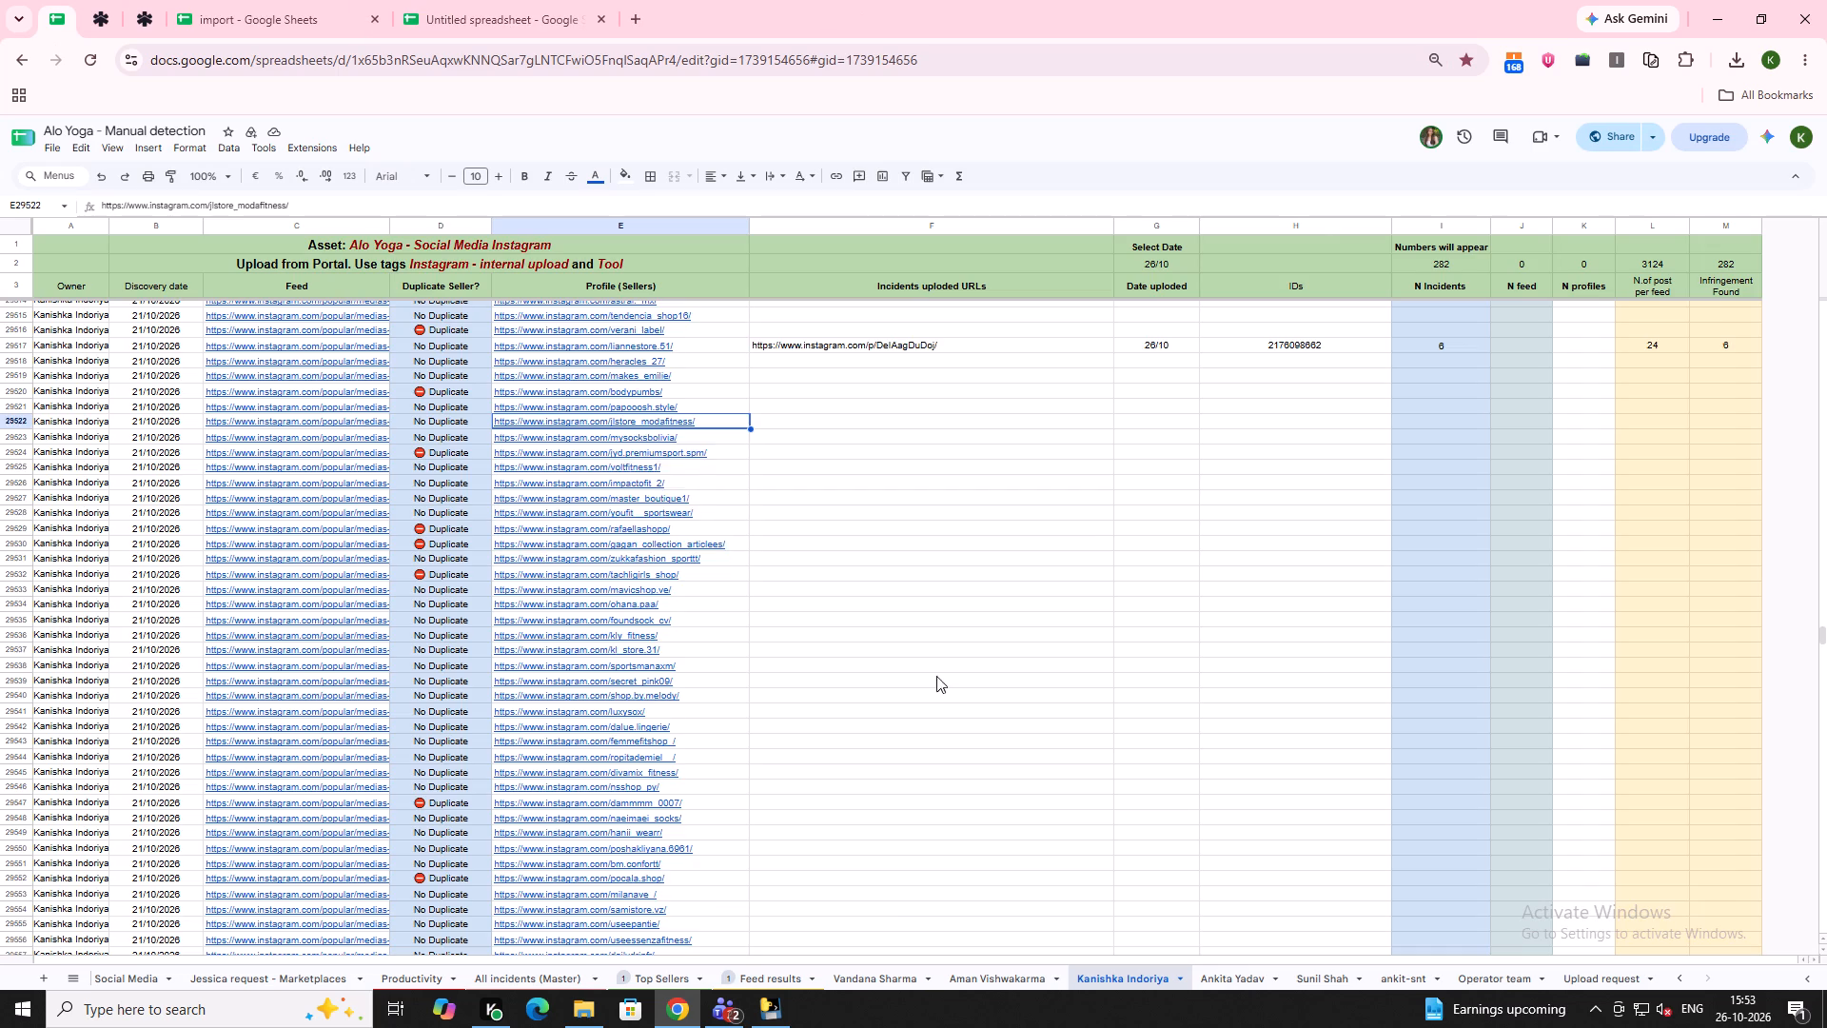
# Open the mysocksbolivia profile from the sheet, examine its posts for Alo items, and close it.
pyautogui.scroll(-2, 930, 673)
pyautogui.scroll(2, 722, 440)
pyautogui.click(704, 440)
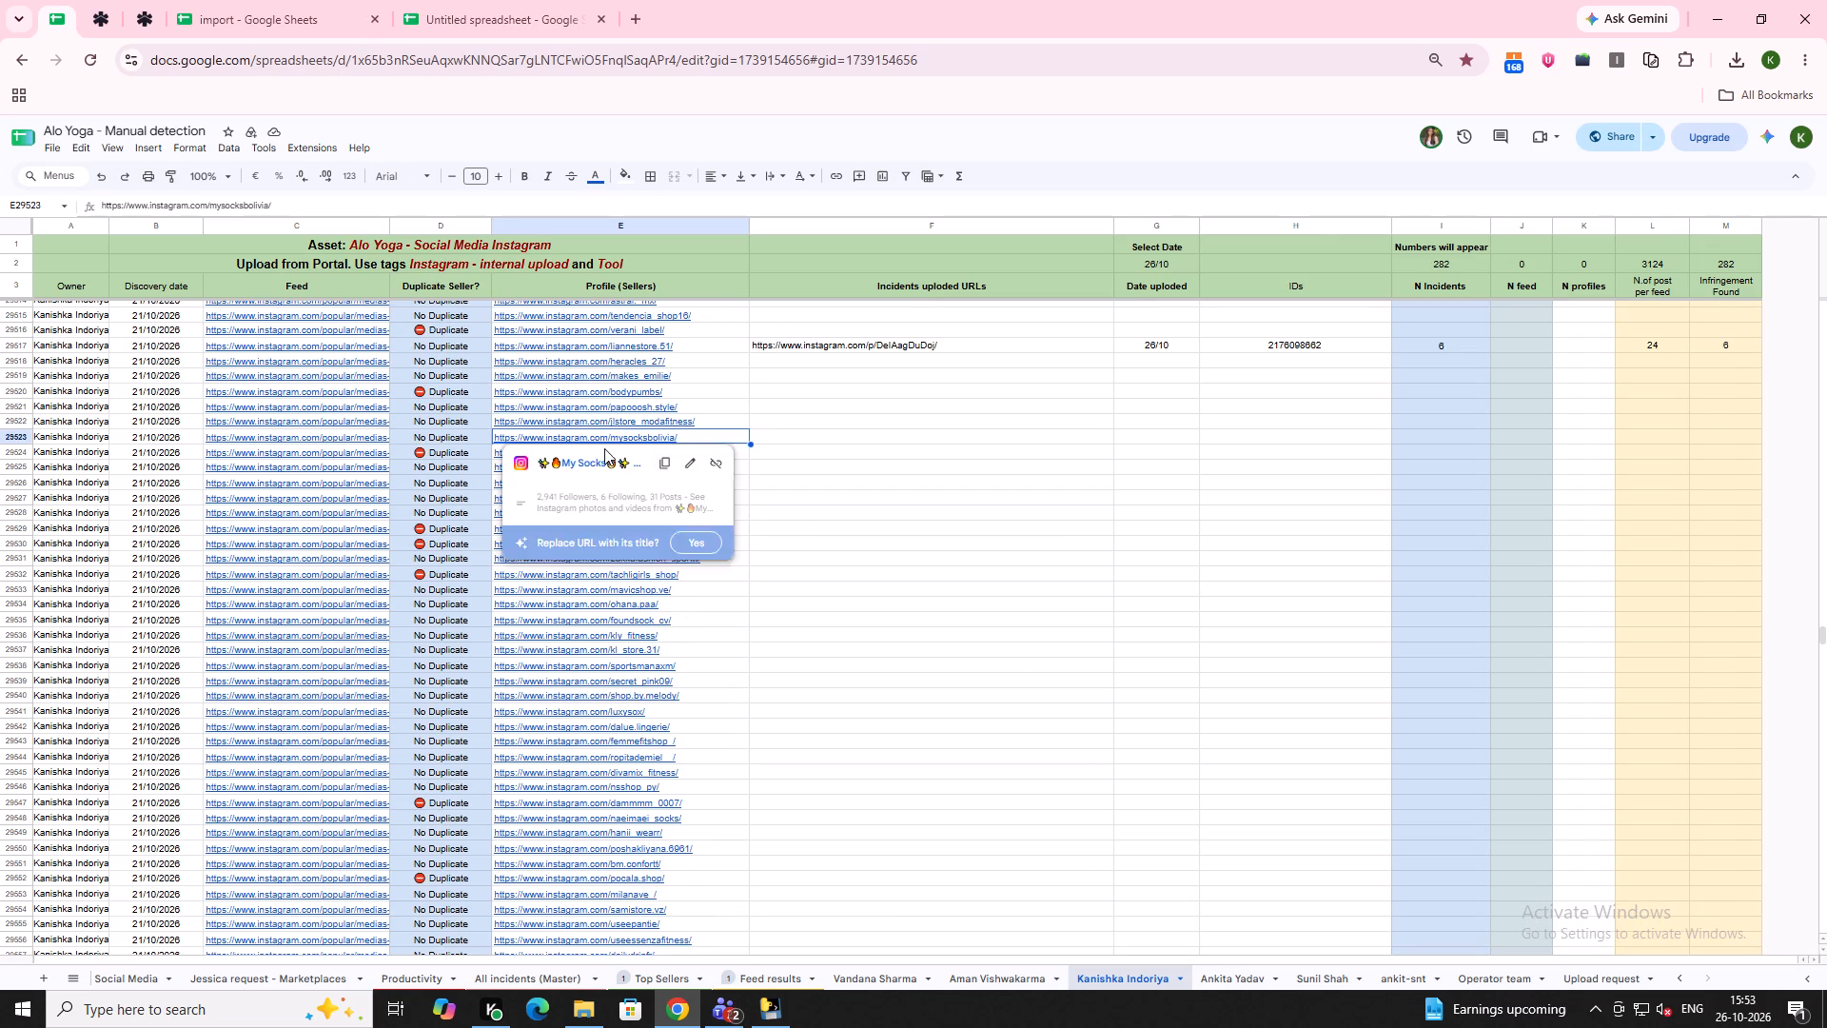
pyautogui.click(599, 456)
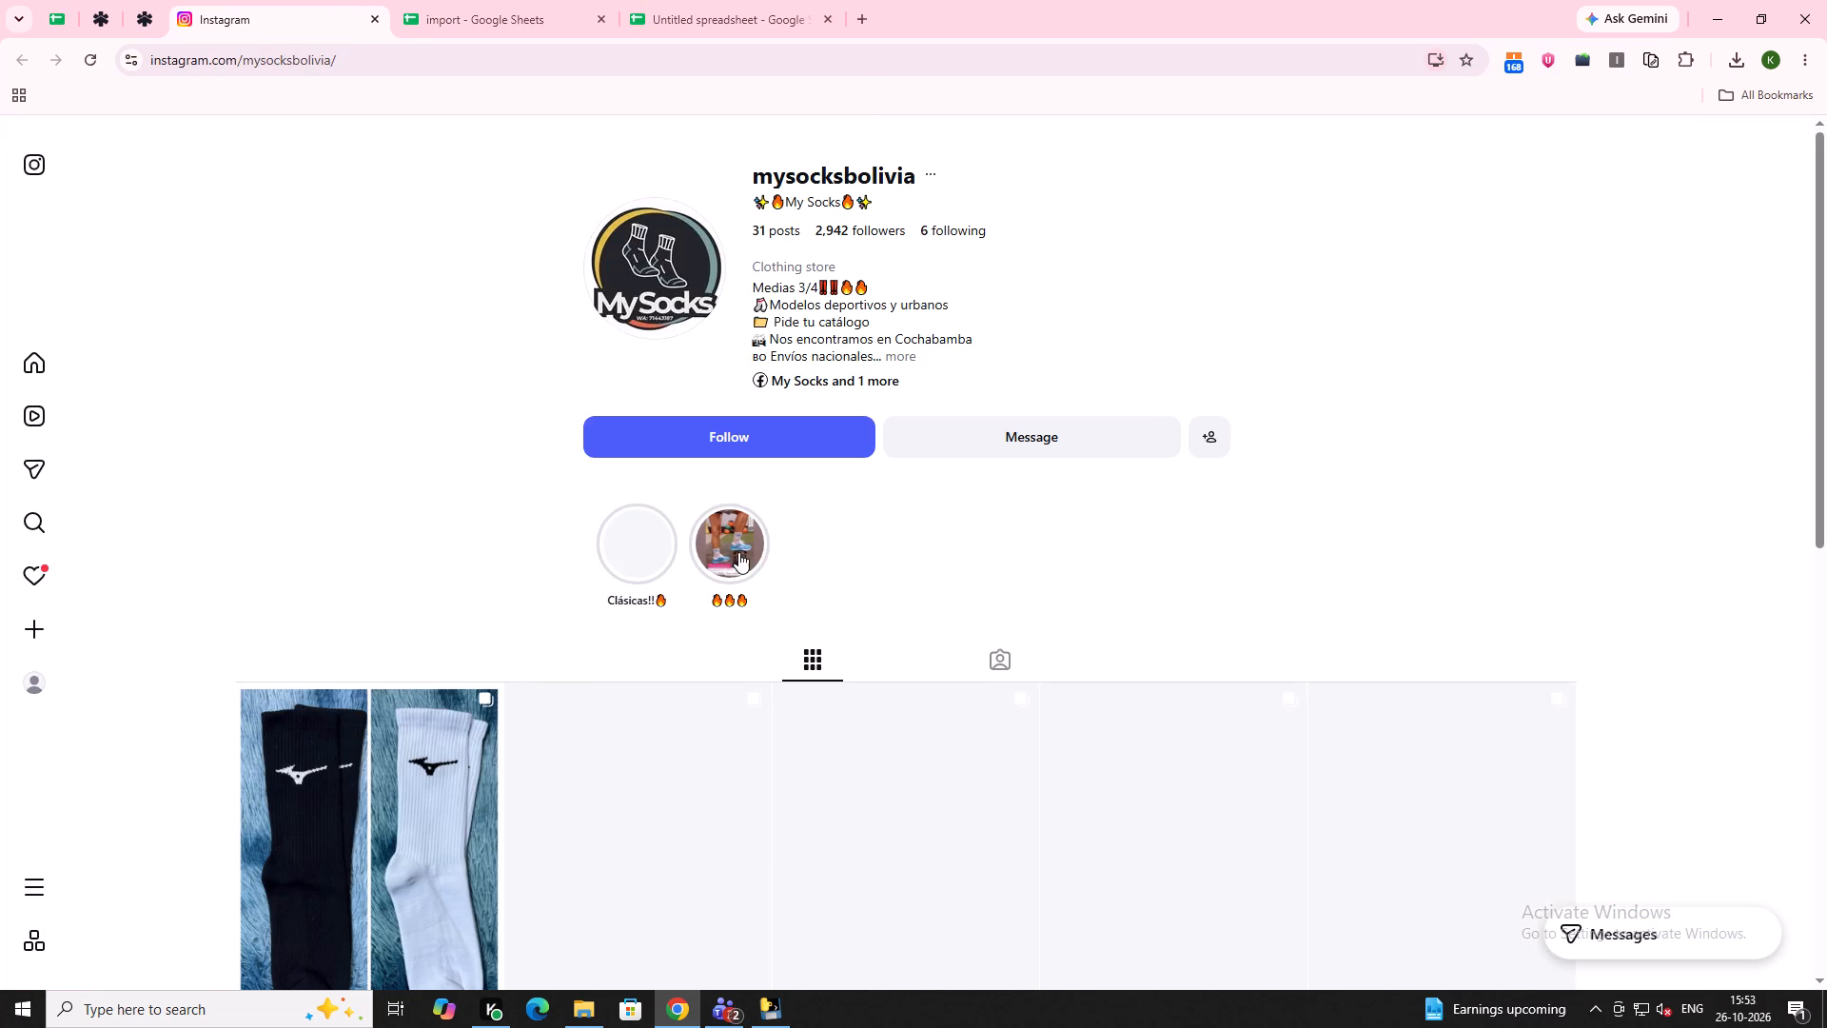
pyautogui.scroll(-8, 985, 377)
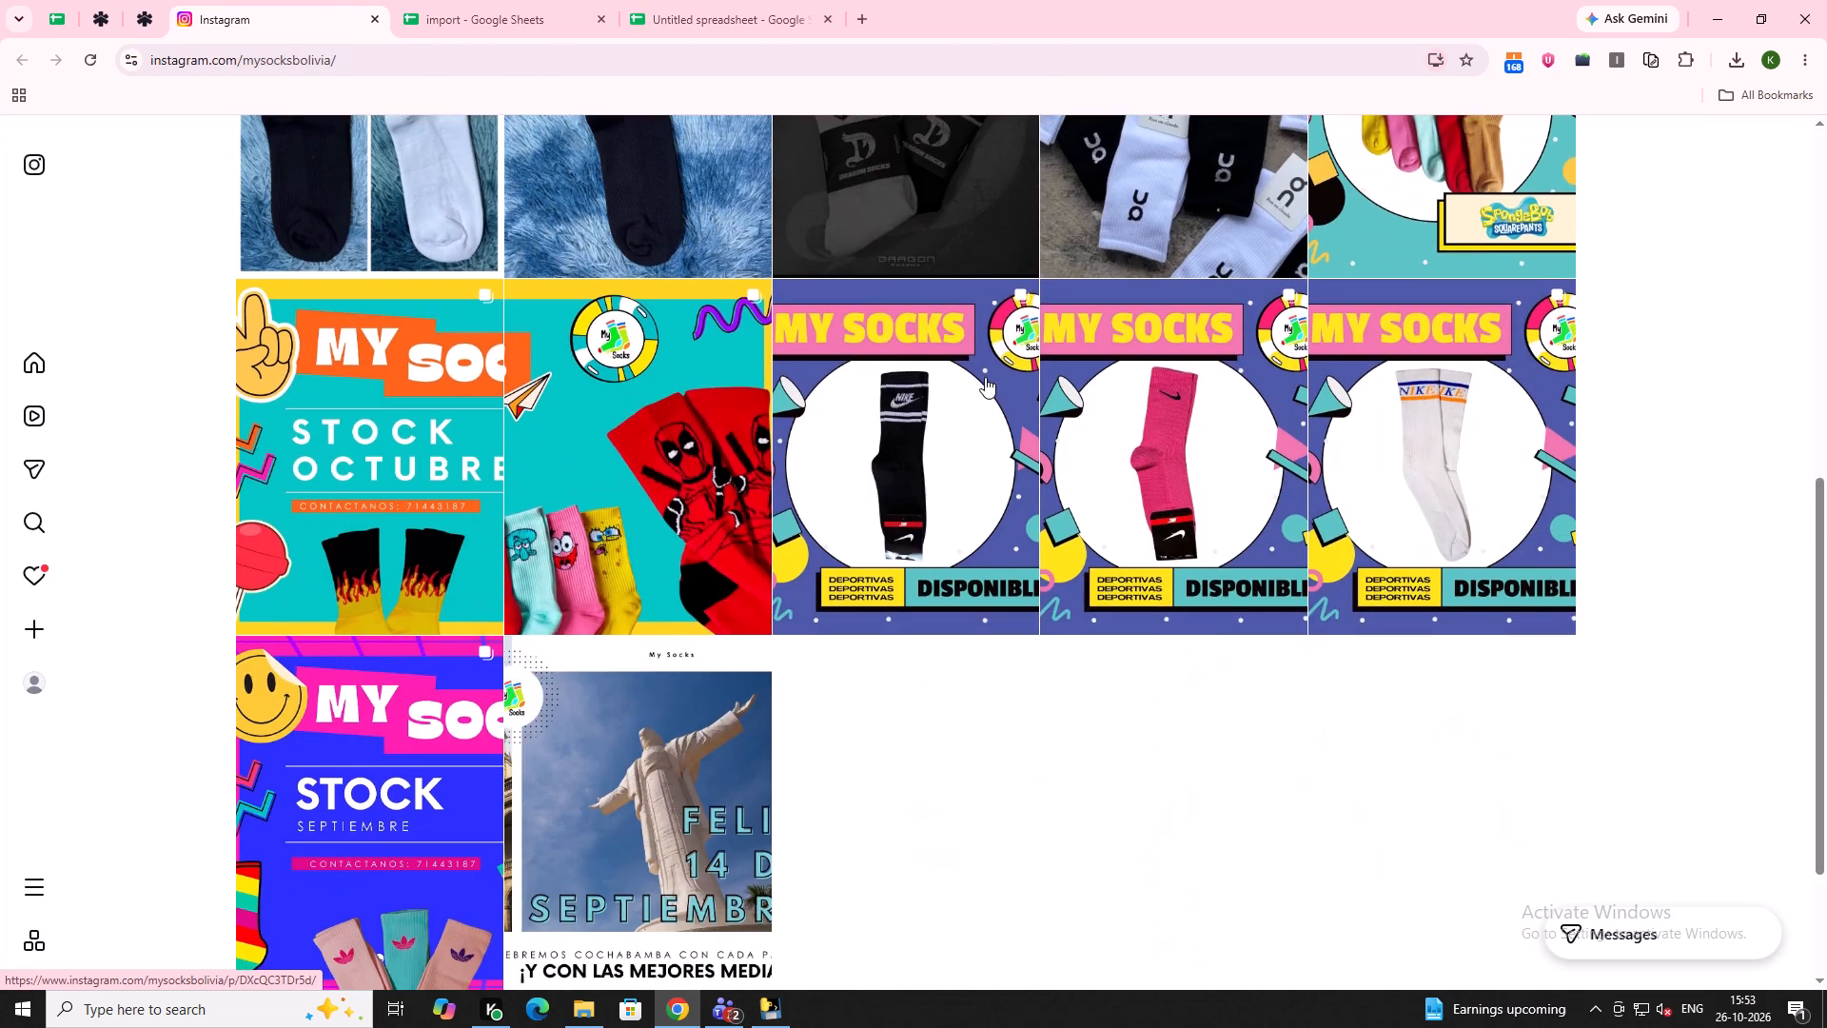
pyautogui.scroll(-13, 988, 377)
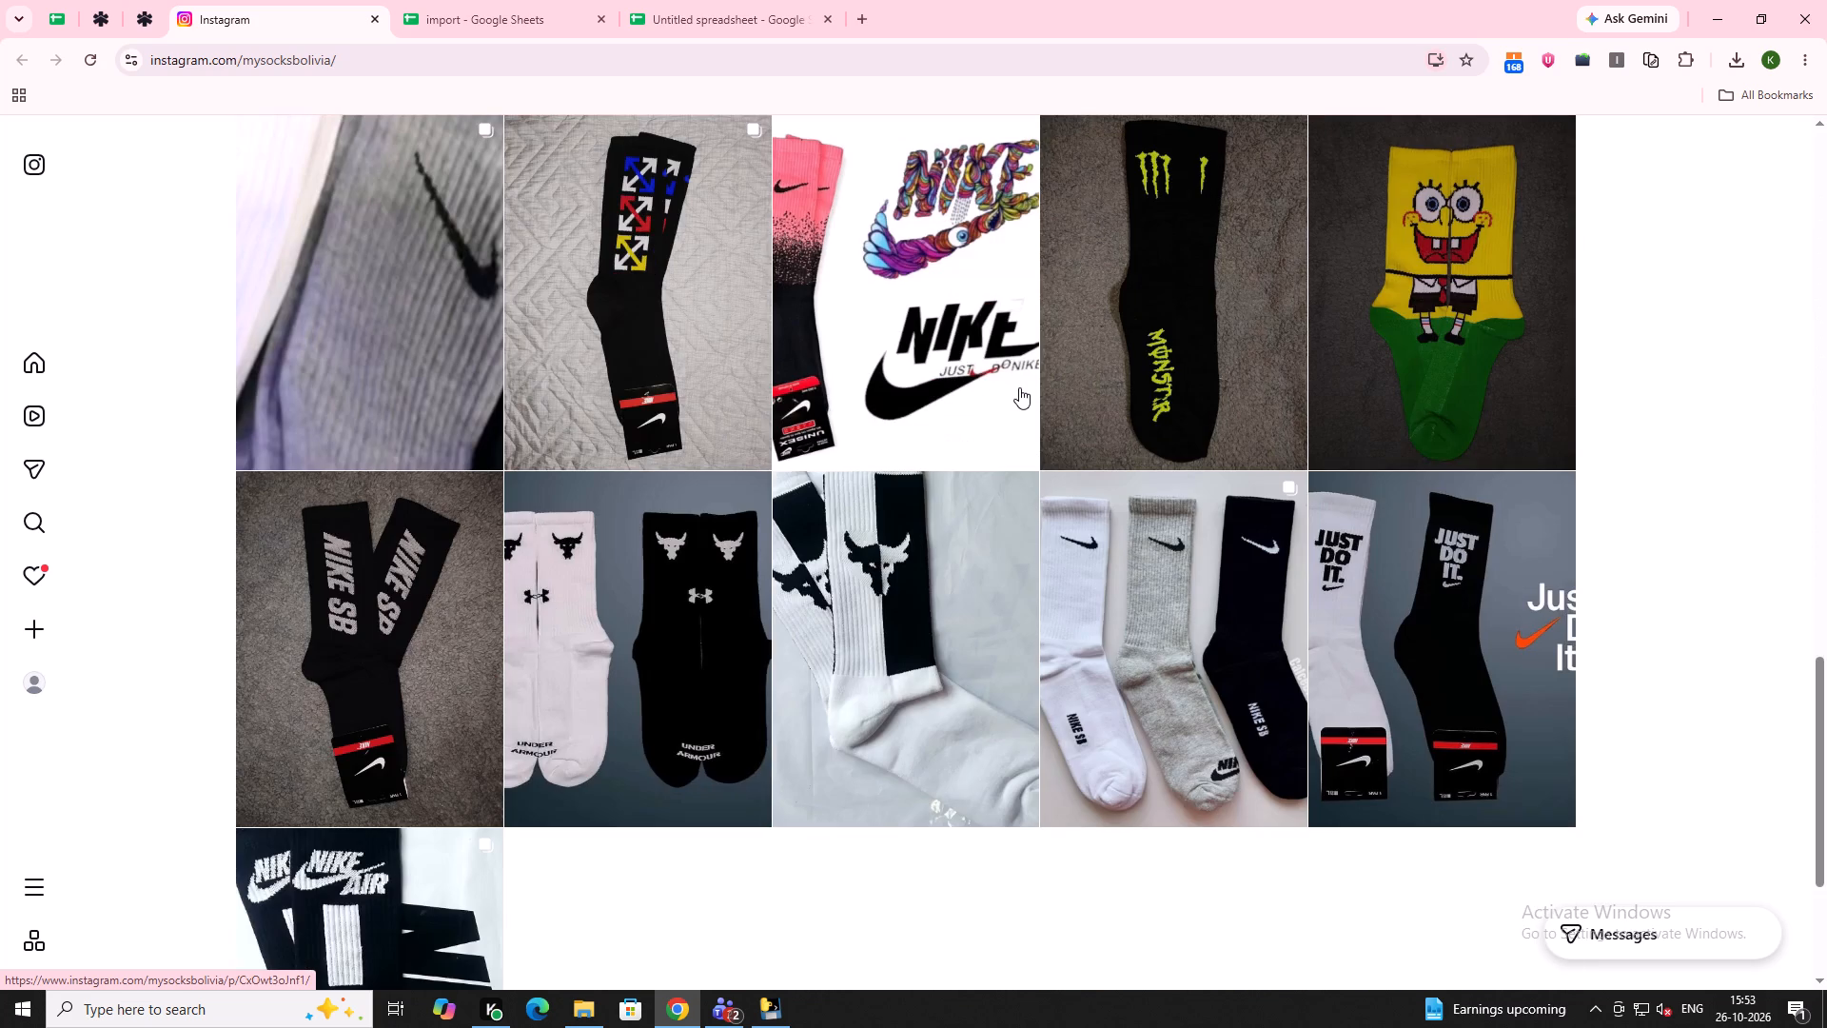
pyautogui.scroll(-12, 1019, 387)
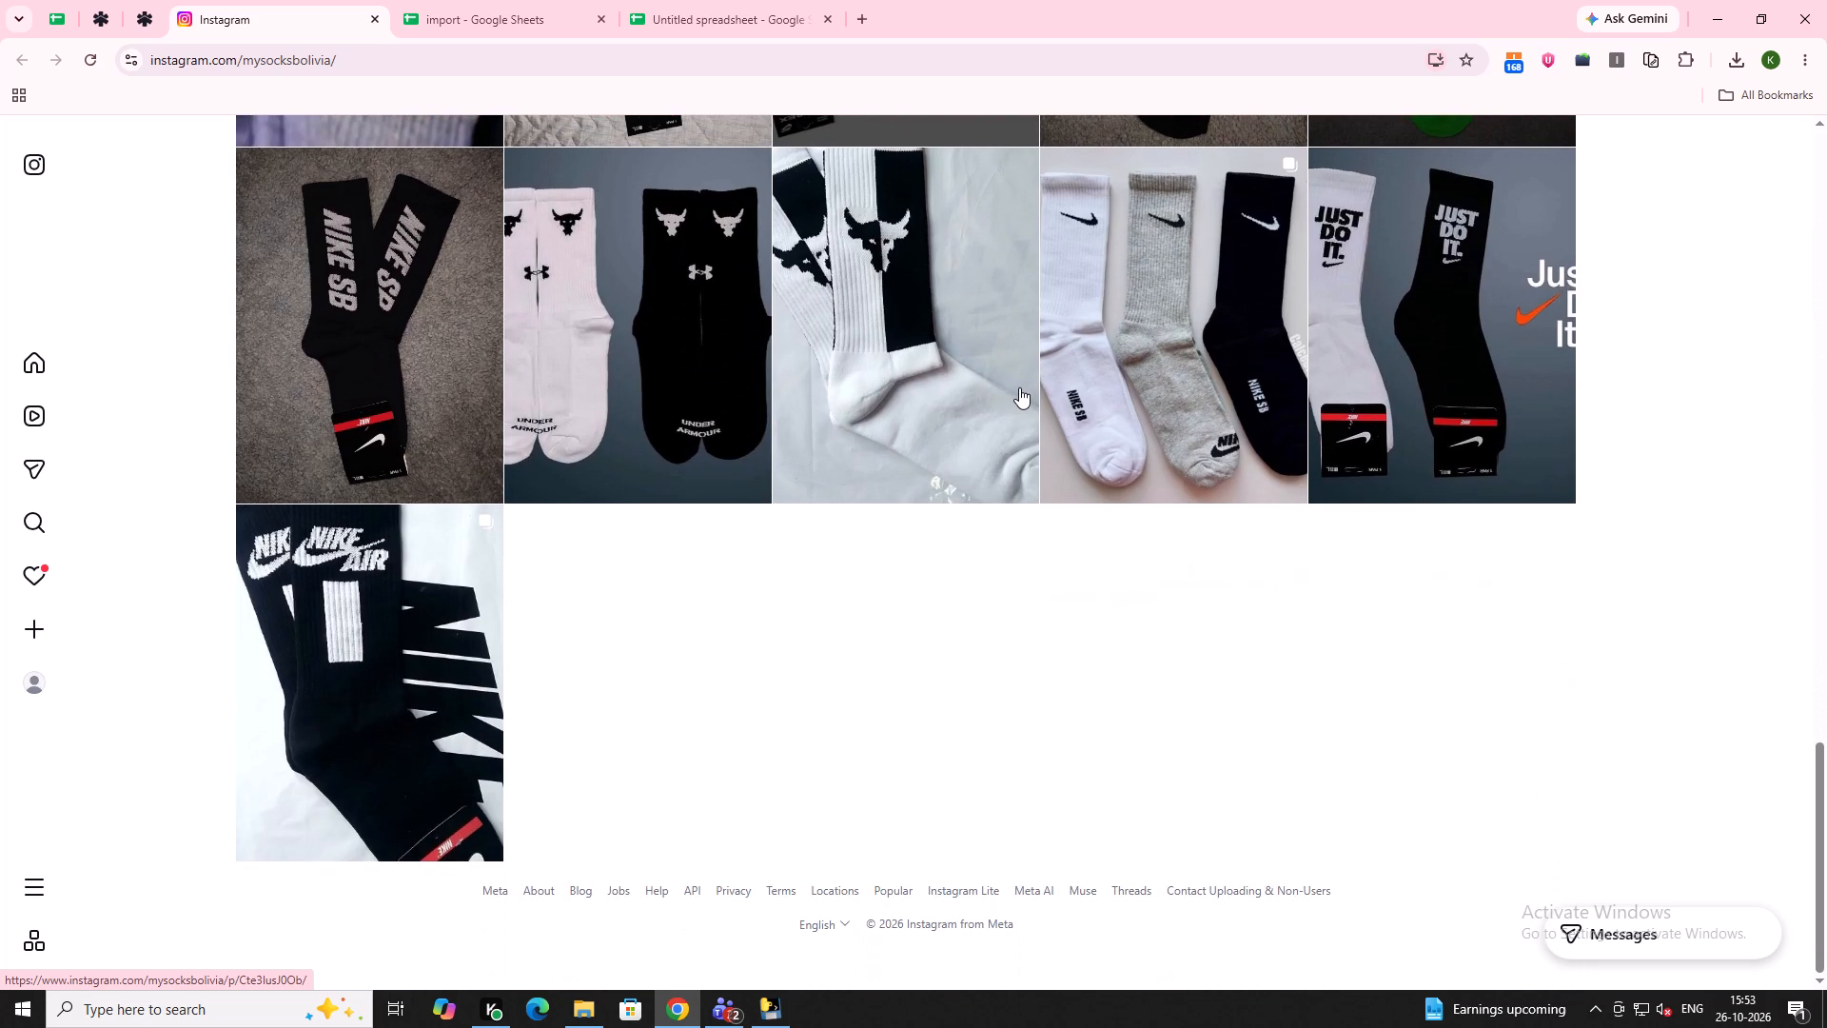
pyautogui.hotkey('ctrl', 'w')
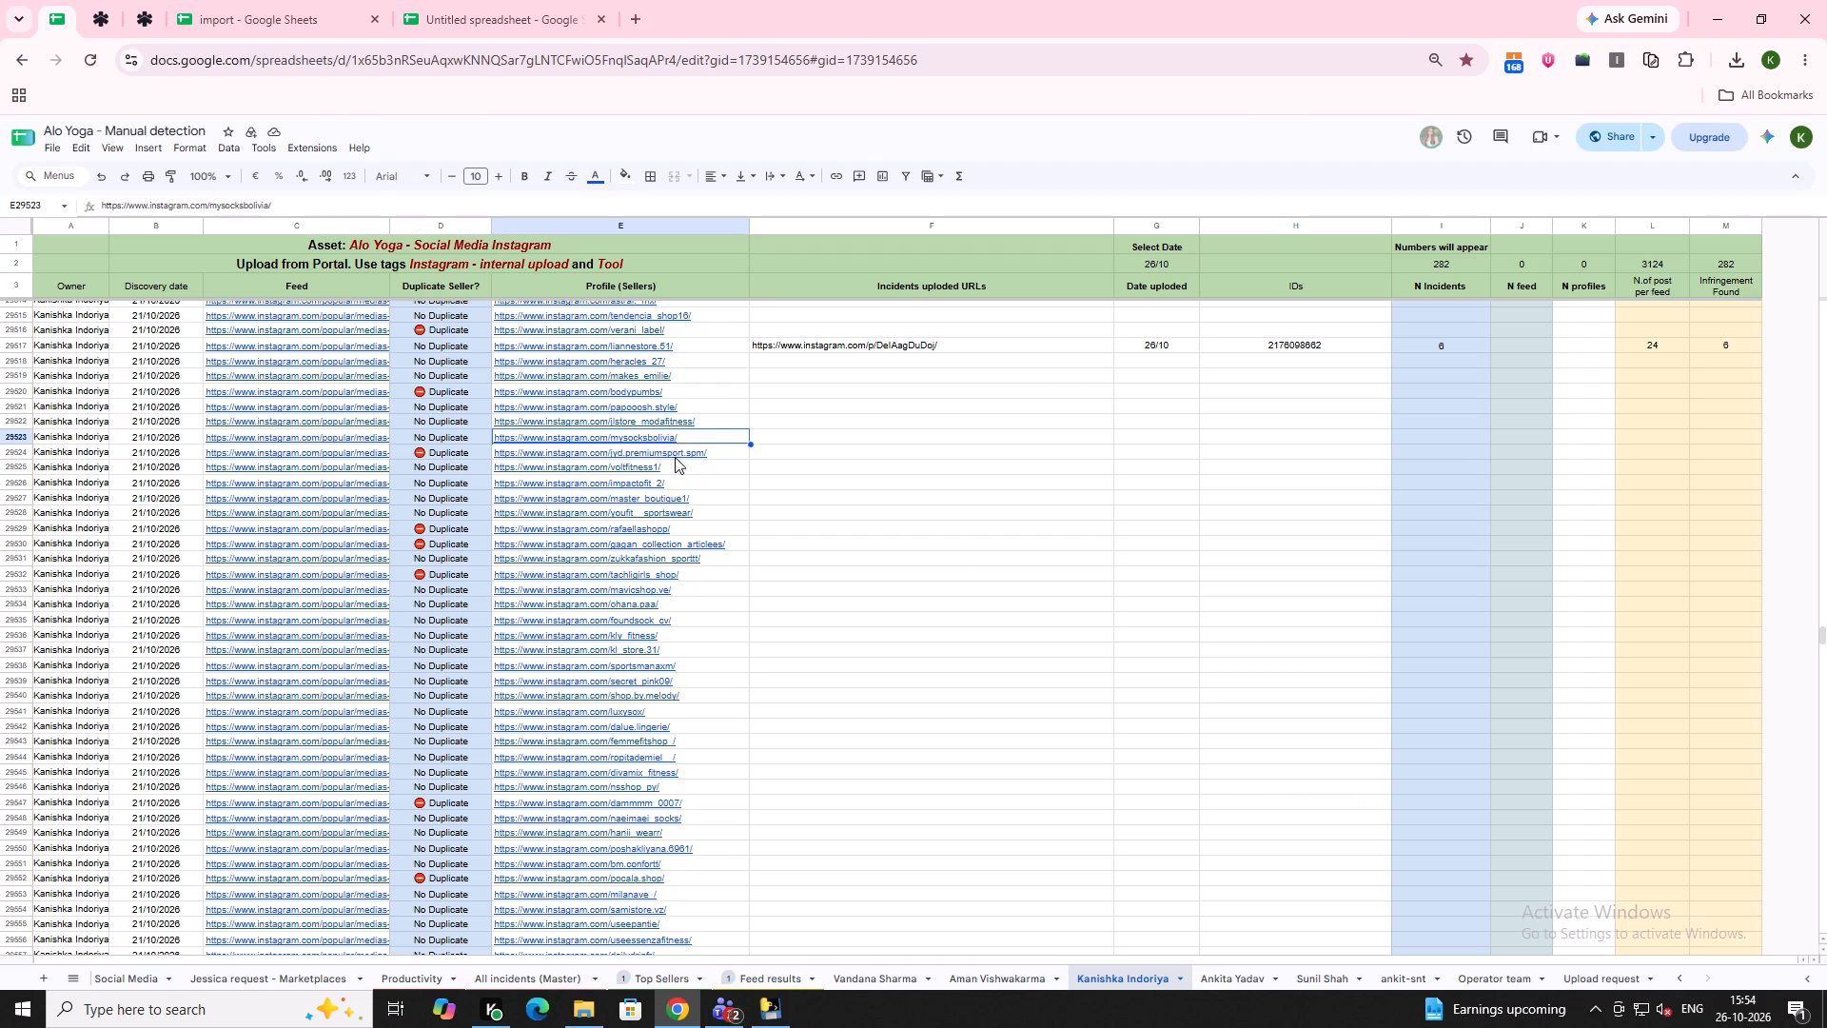
pyautogui.click(675, 457)
pyautogui.click(576, 477)
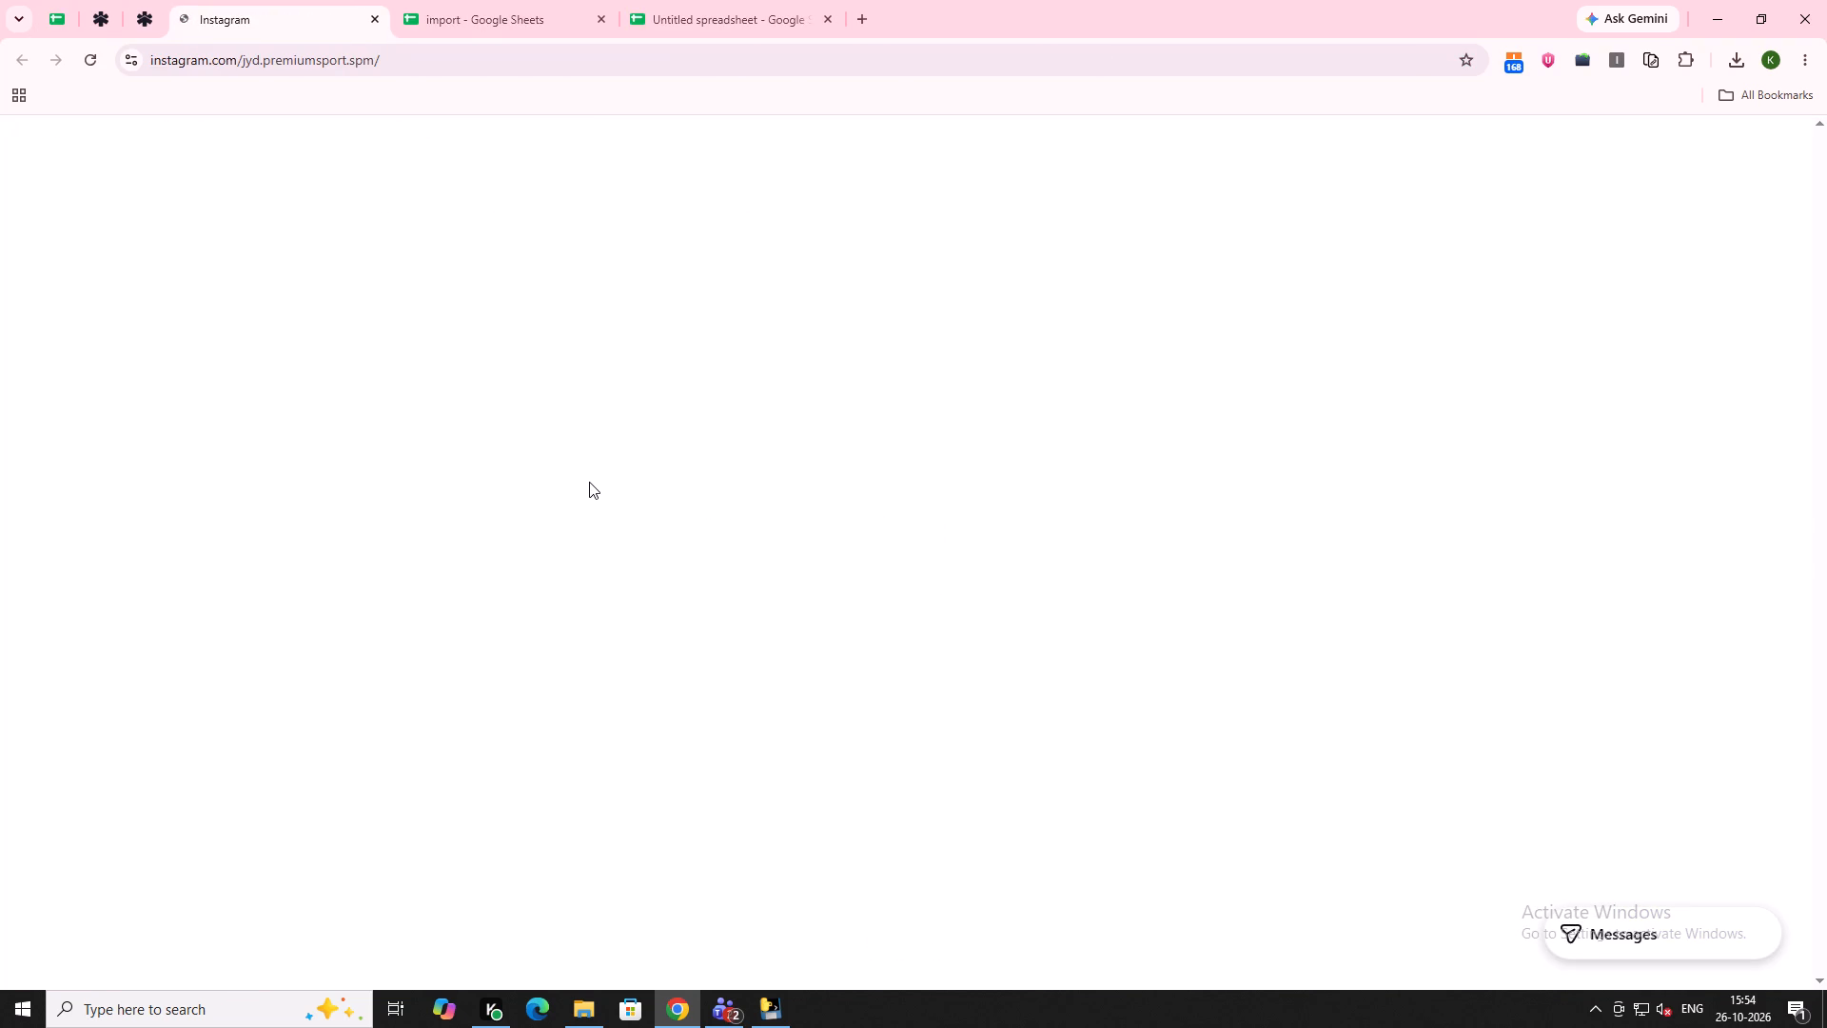
pyautogui.scroll(-5, 834, 586)
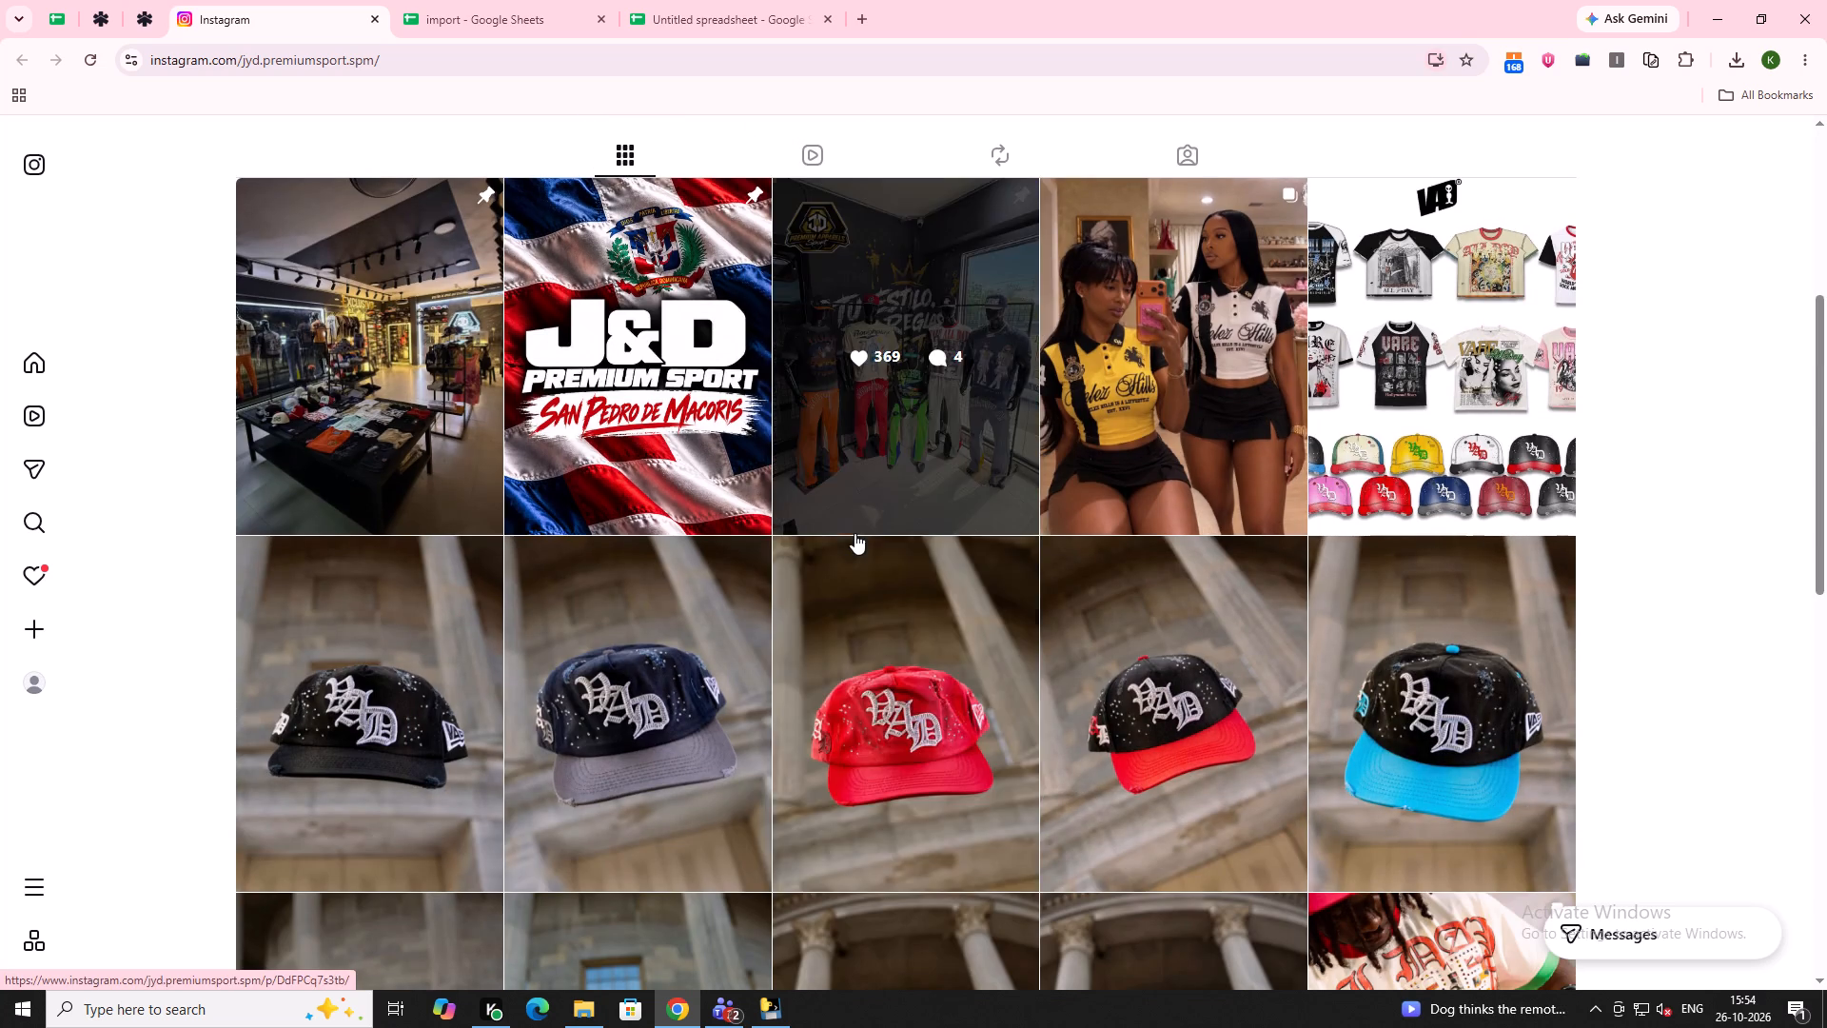
pyautogui.scroll(-9, 860, 533)
pyautogui.hotkey('ctrl', 'w')
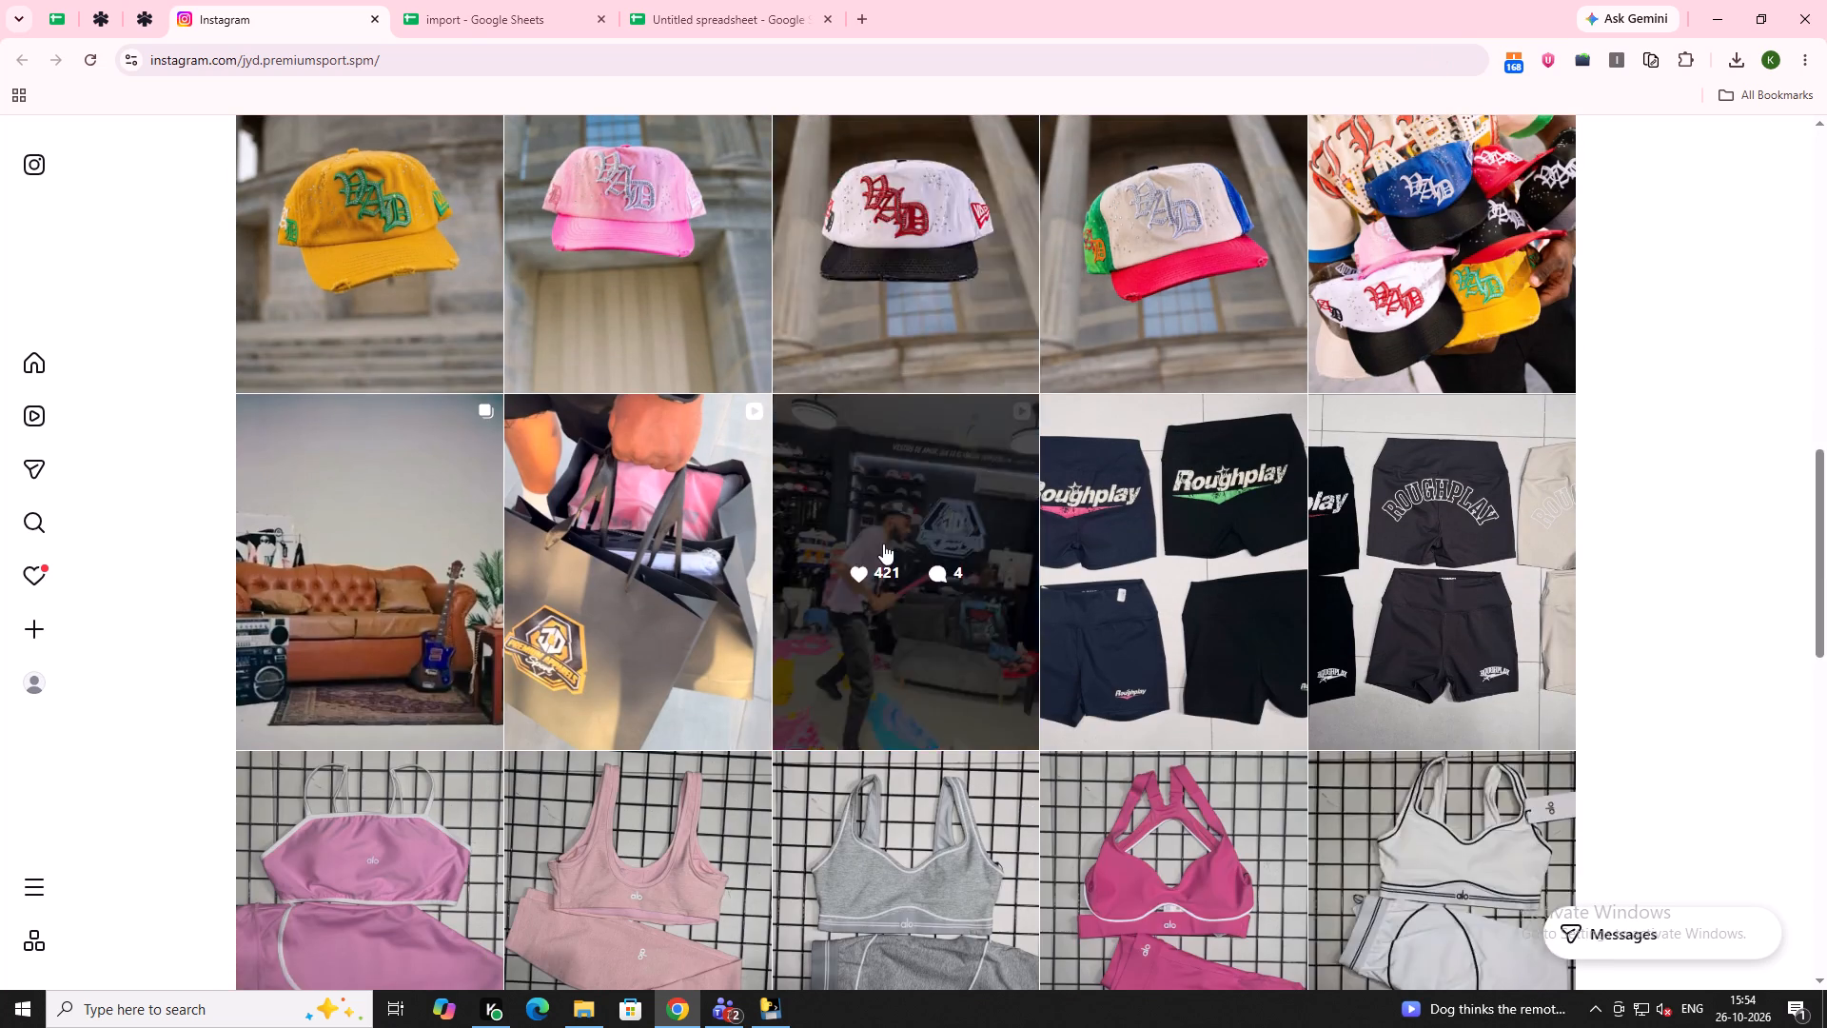
# Open the voltfitness1 profile from the sheet, examine all its posts for Alo items, and close it.
pyautogui.click(664, 471)
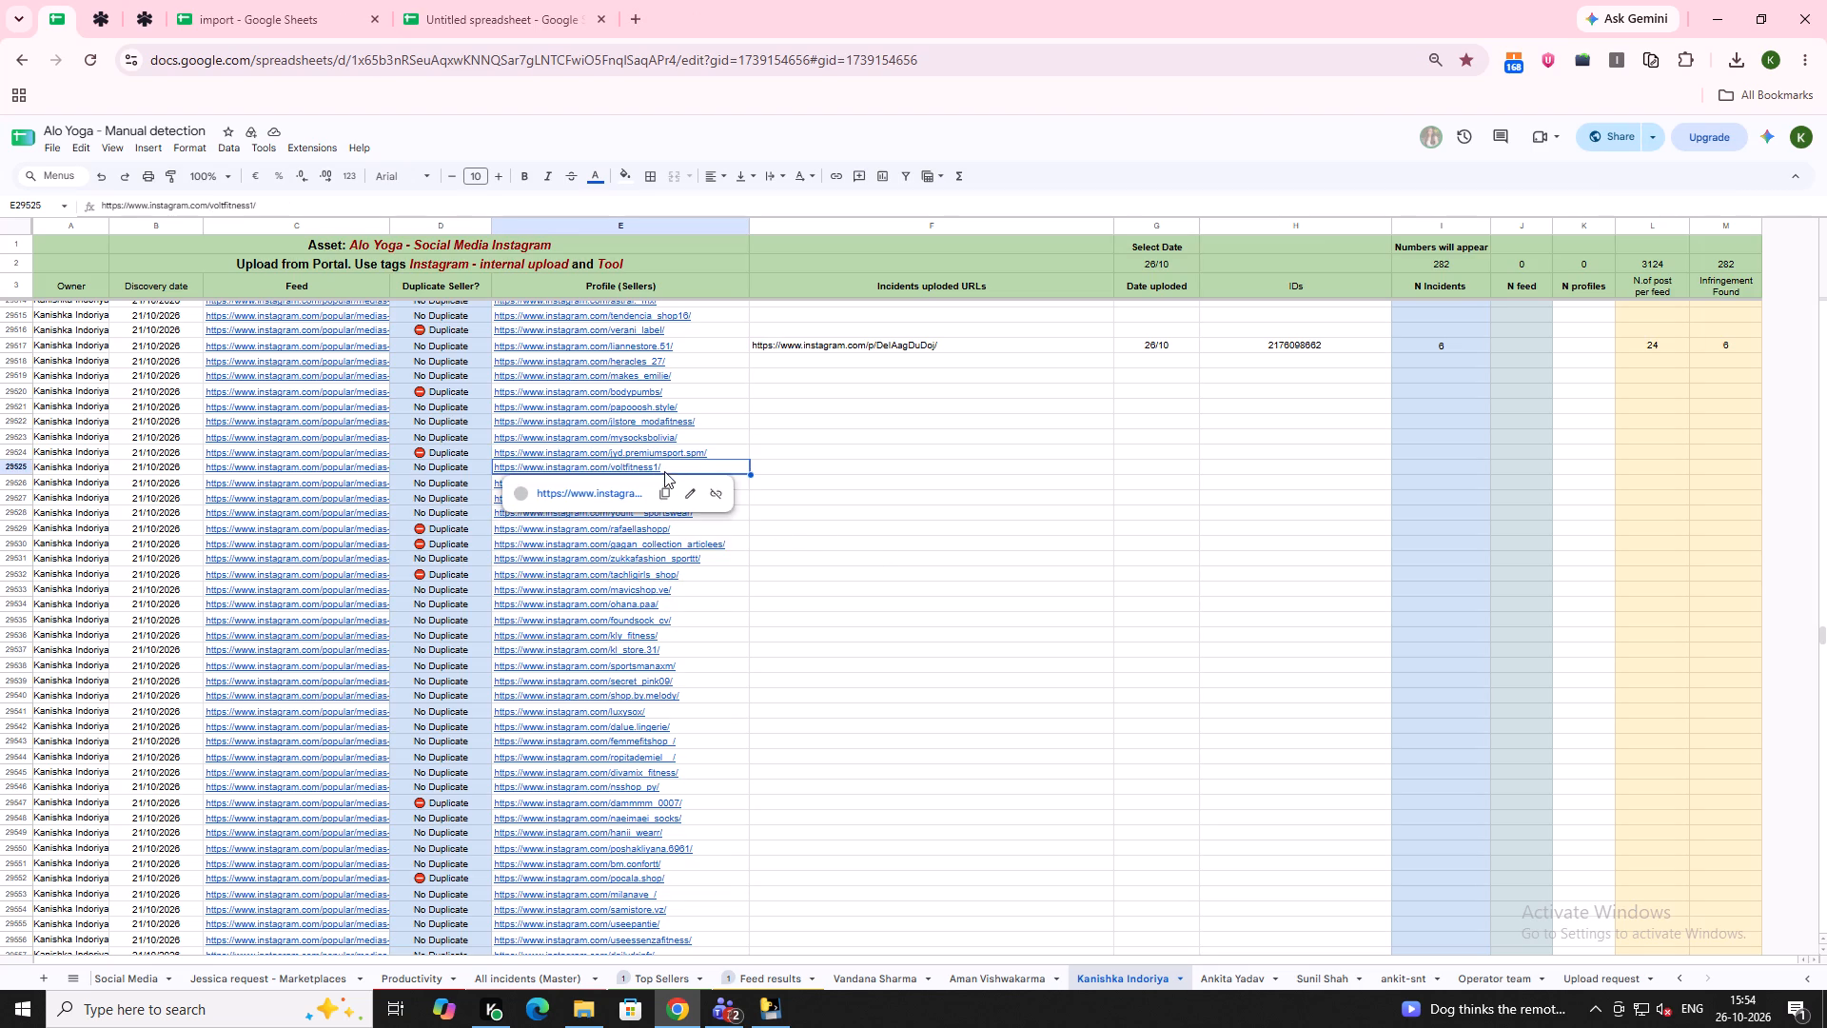
pyautogui.click(611, 490)
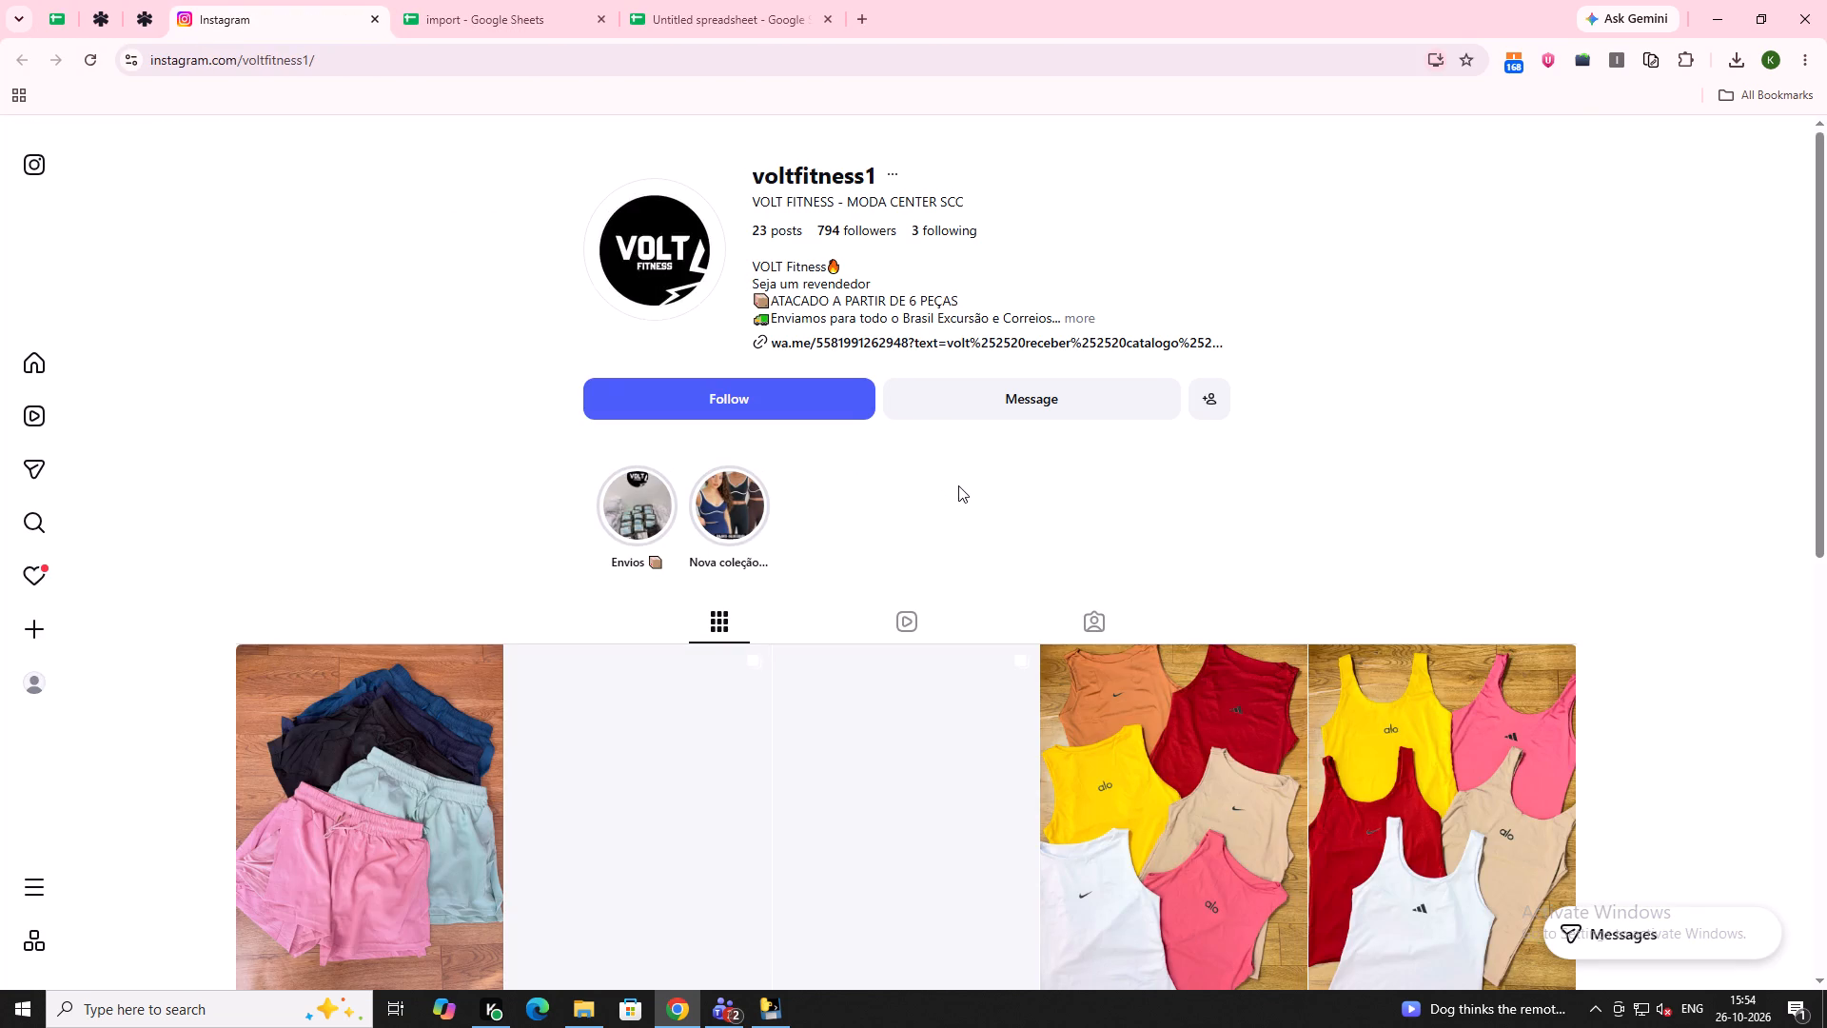
pyautogui.scroll(-4, 962, 503)
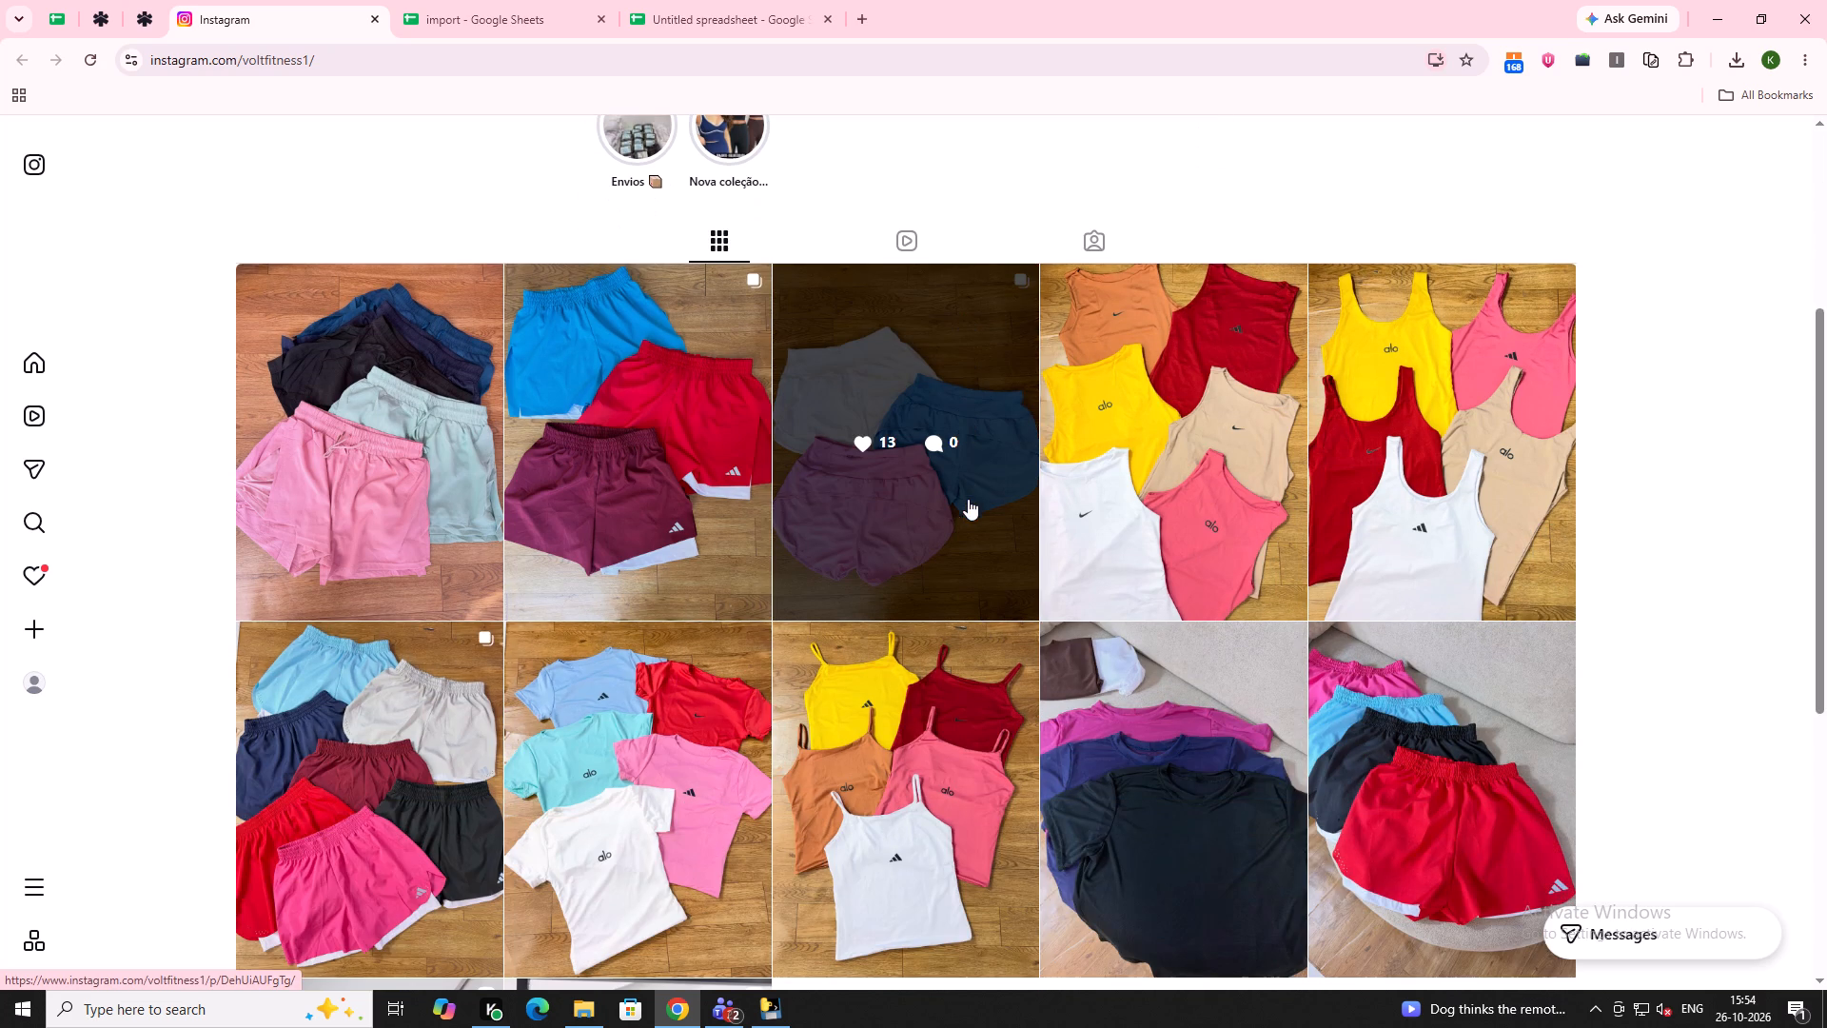
pyautogui.scroll(-2, 971, 473)
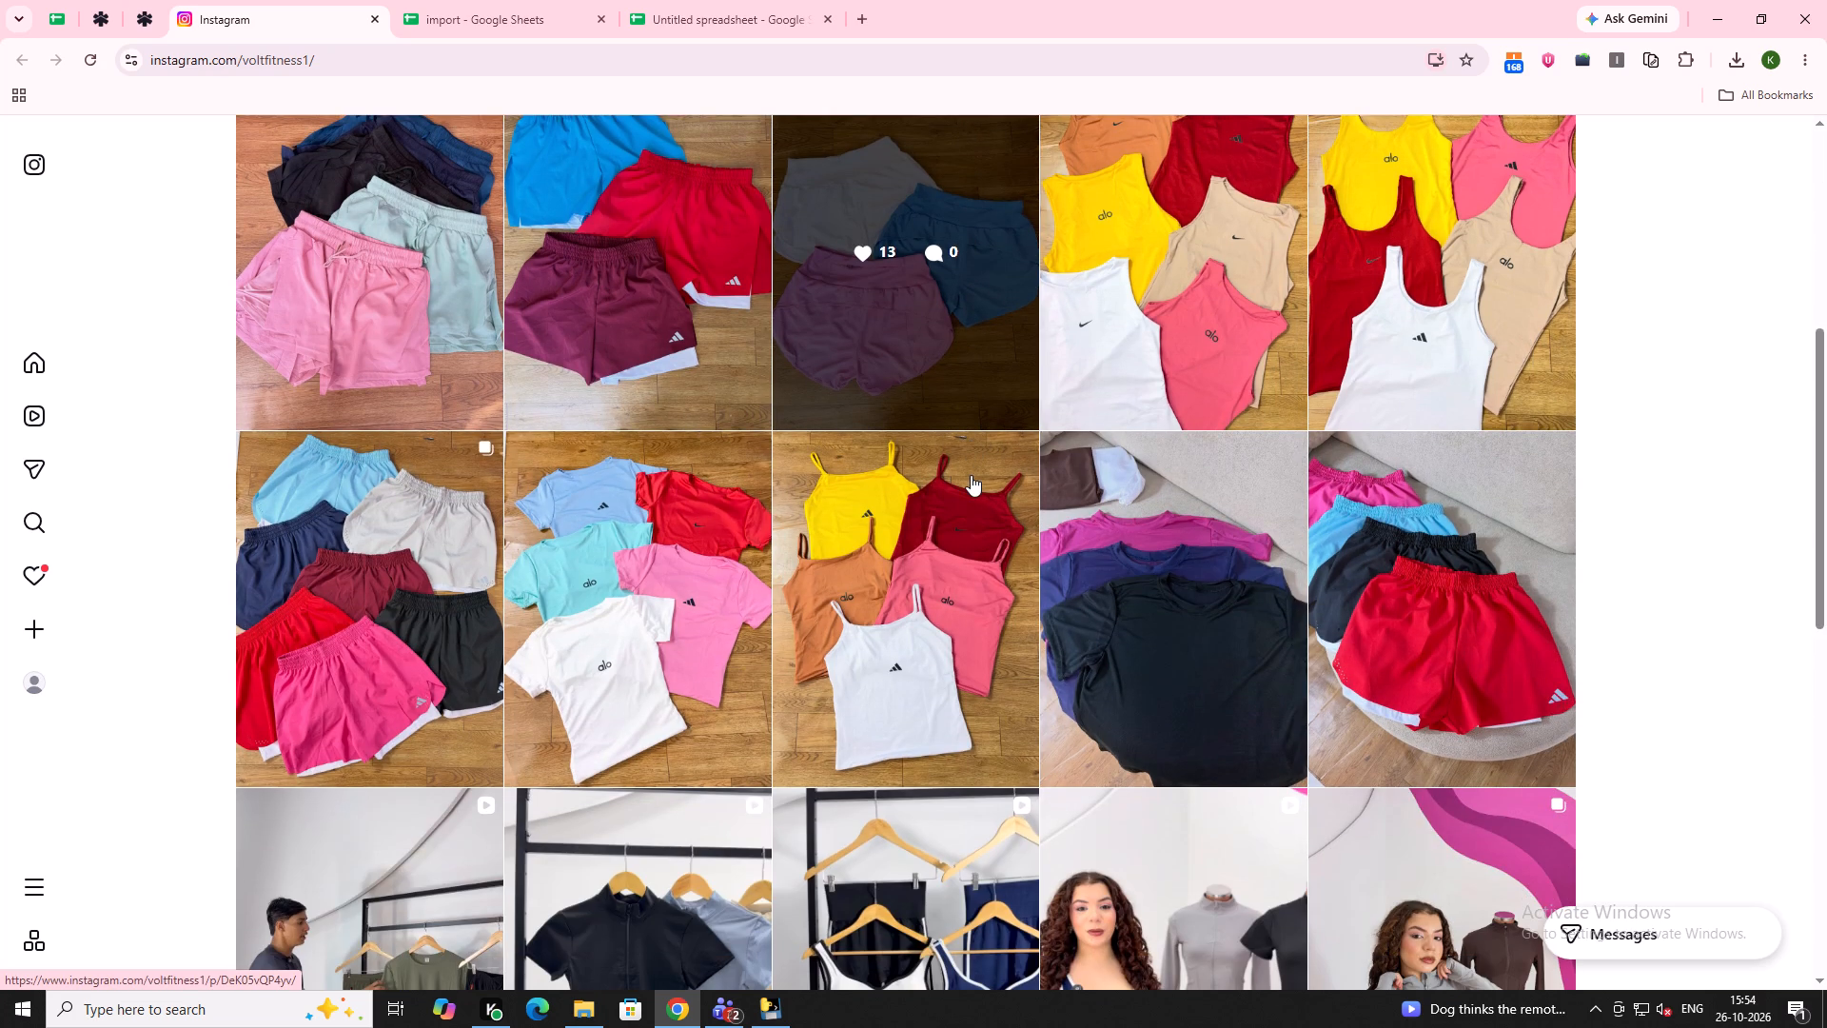
pyautogui.scroll(-4, 971, 475)
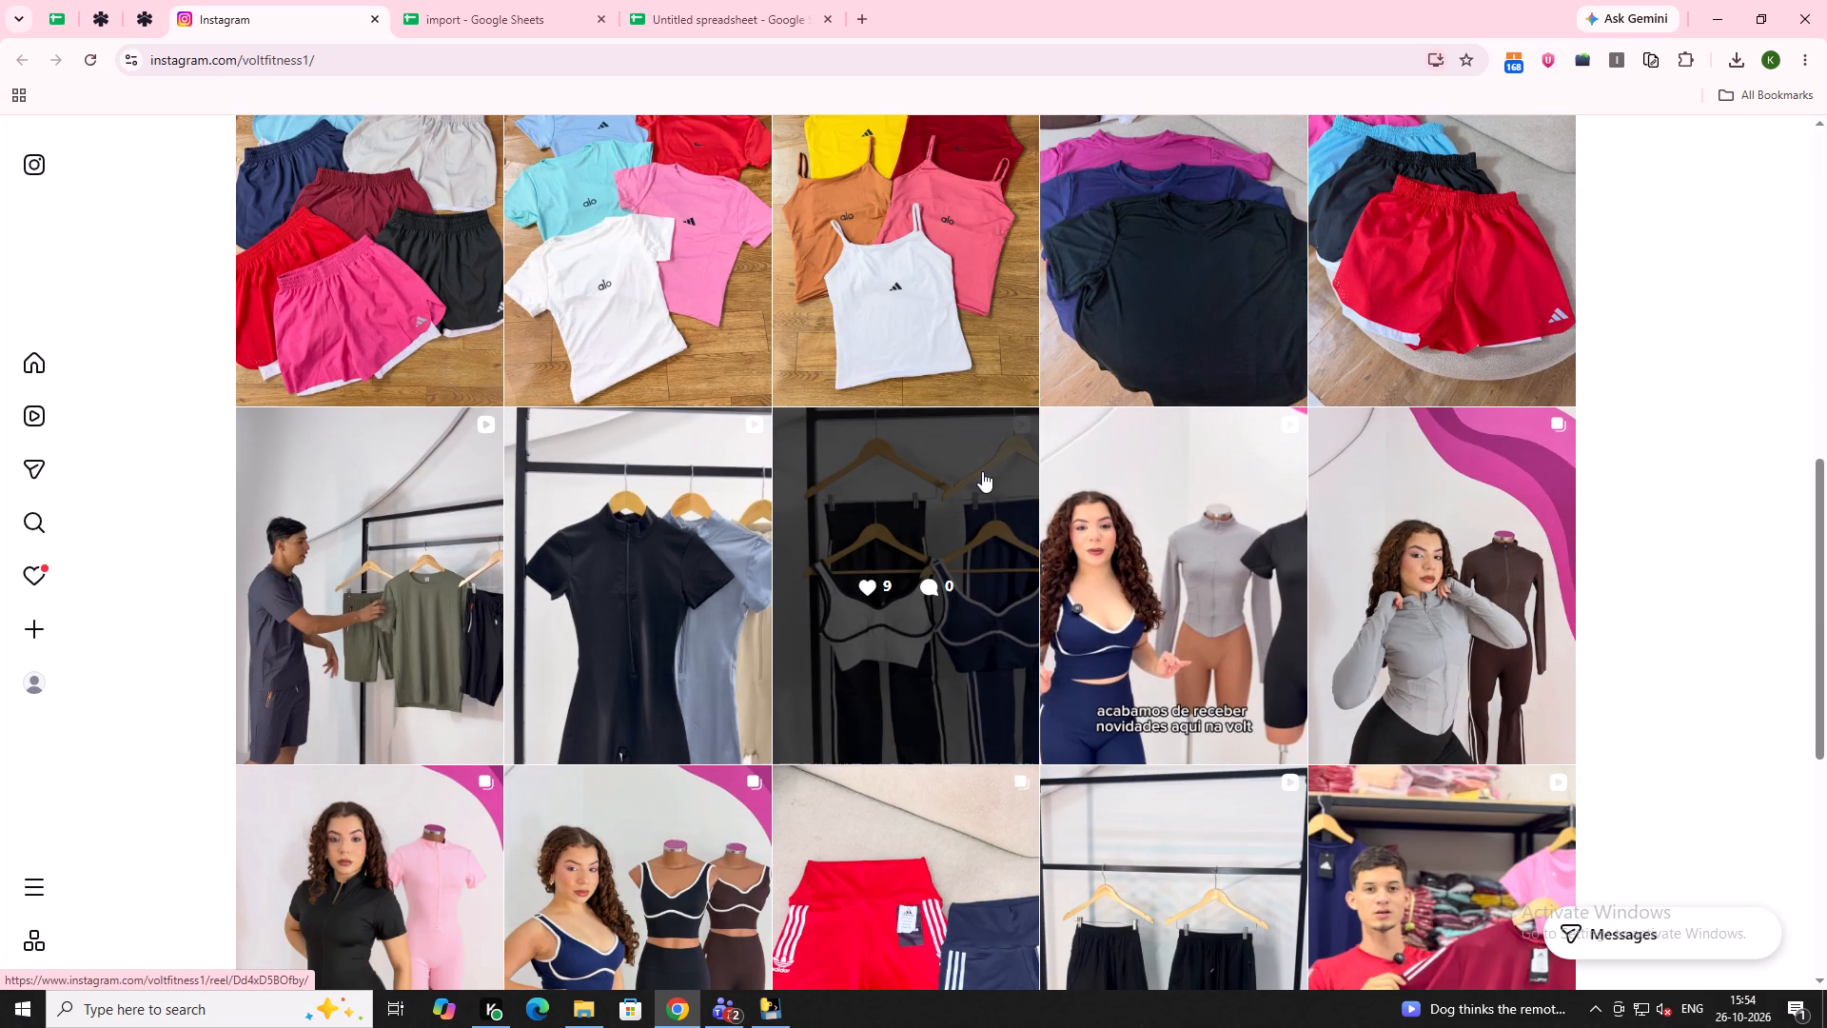
pyautogui.scroll(-8, 982, 471)
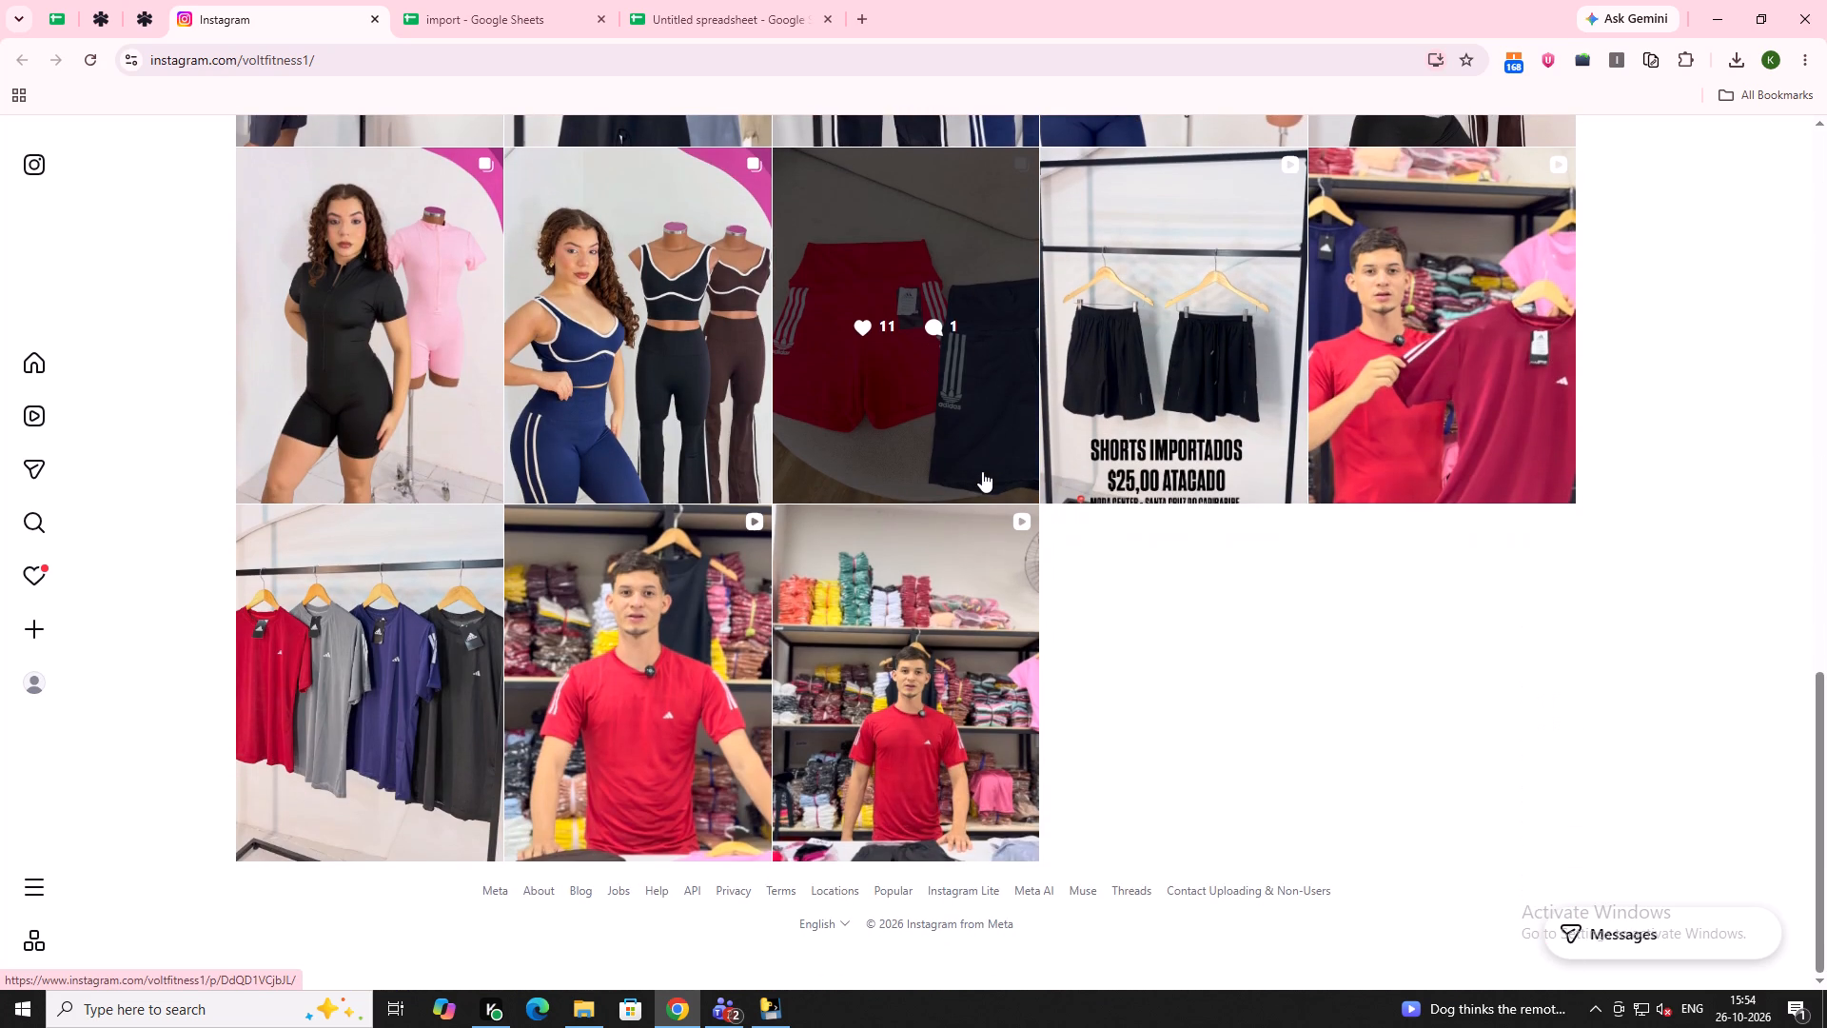
pyautogui.scroll(-17, 985, 471)
pyautogui.scroll(7, 994, 457)
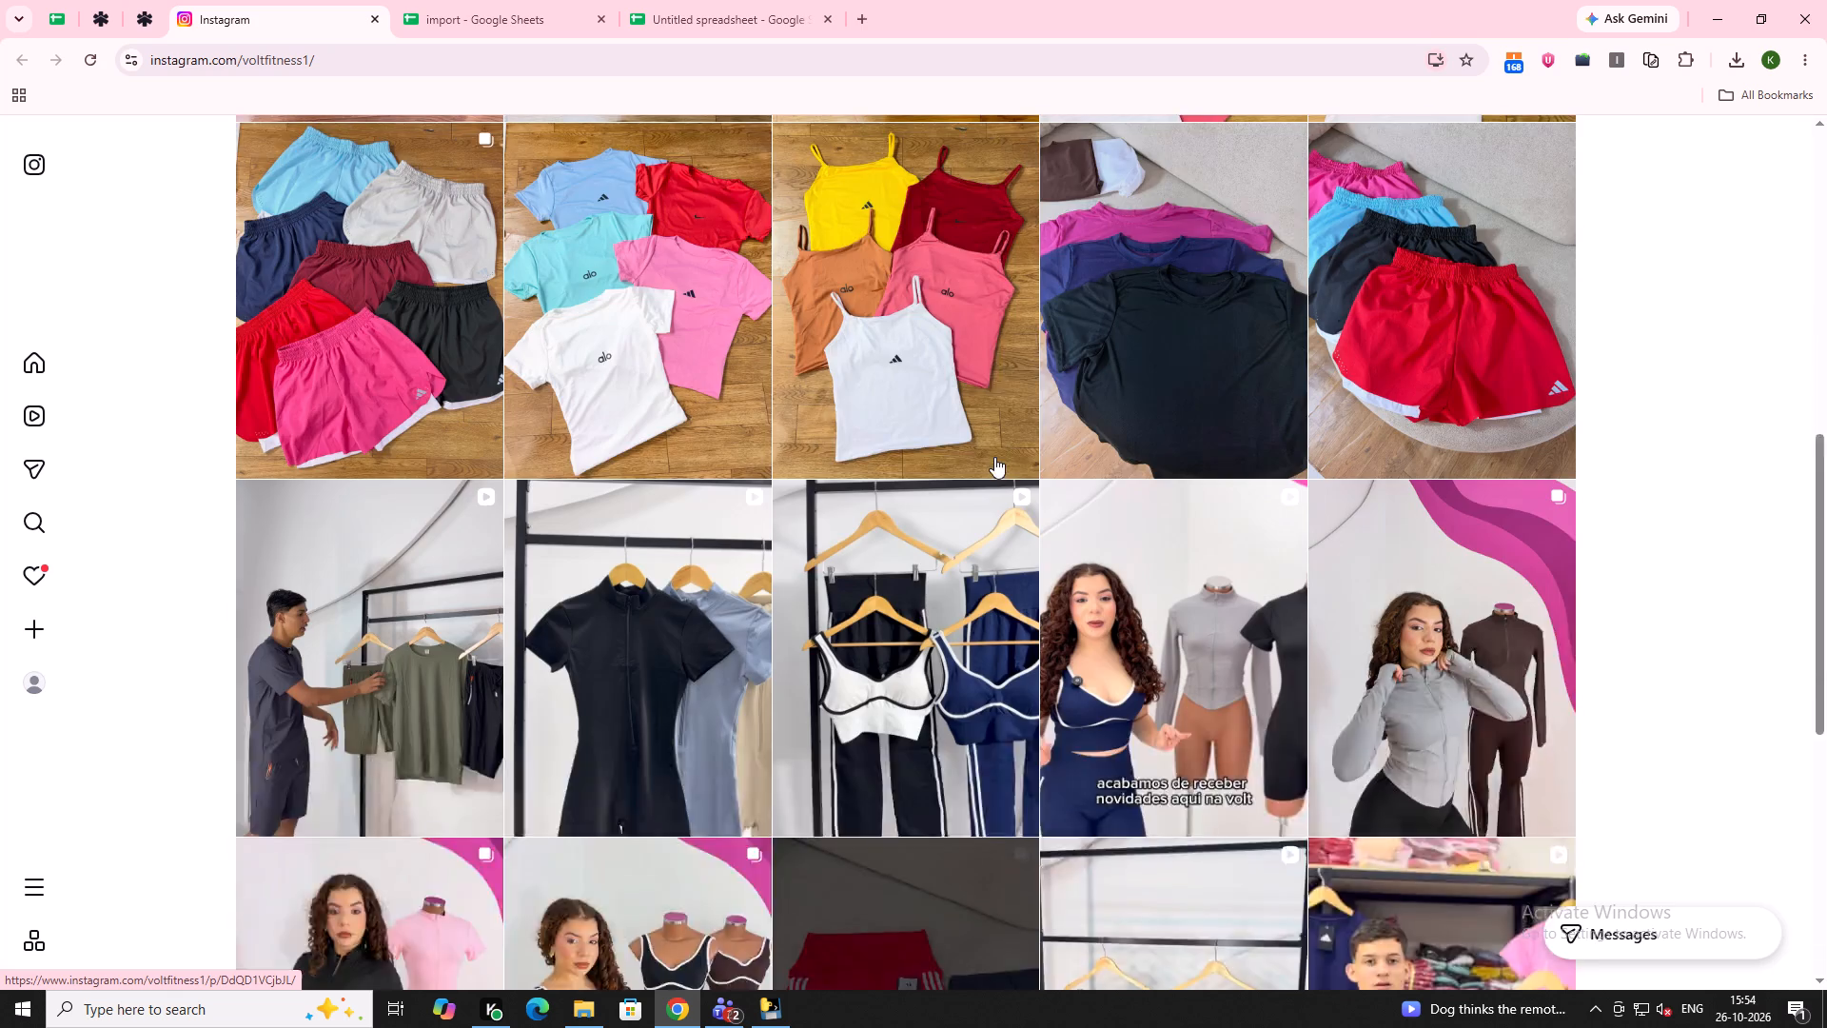
pyautogui.scroll(3, 994, 457)
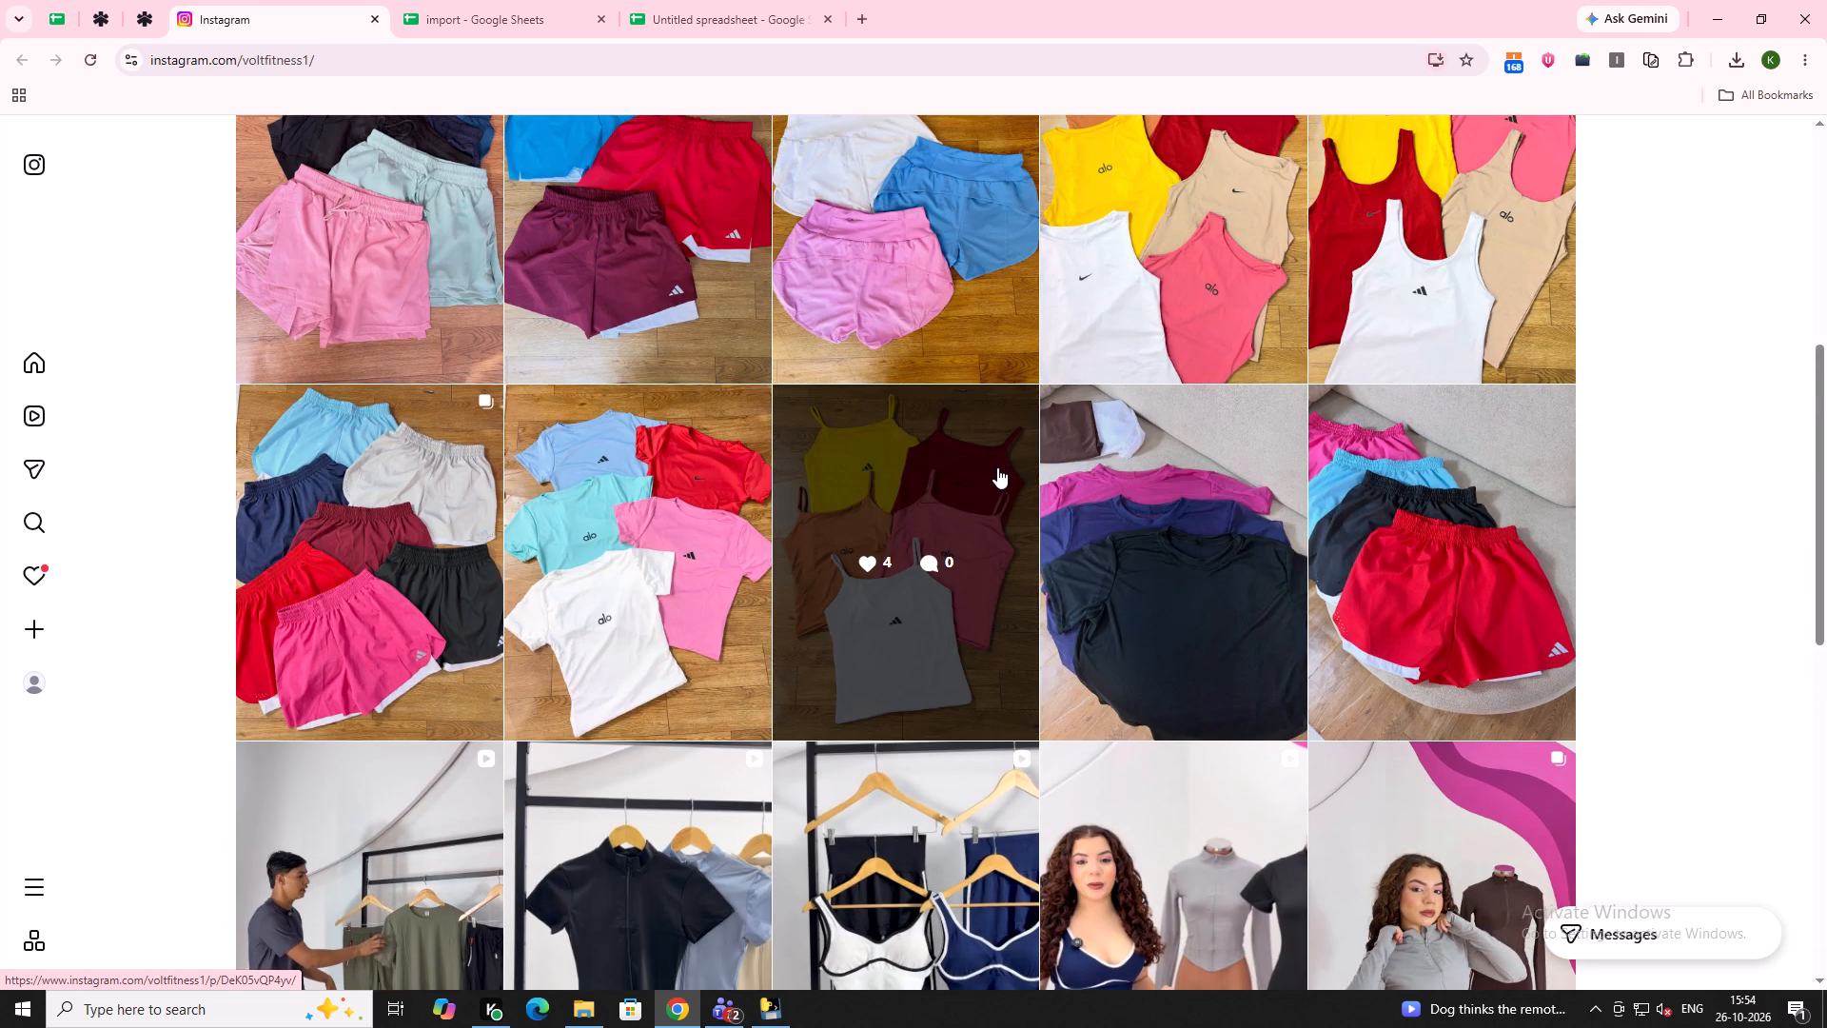
pyautogui.hotkey('ctrl', 'w')
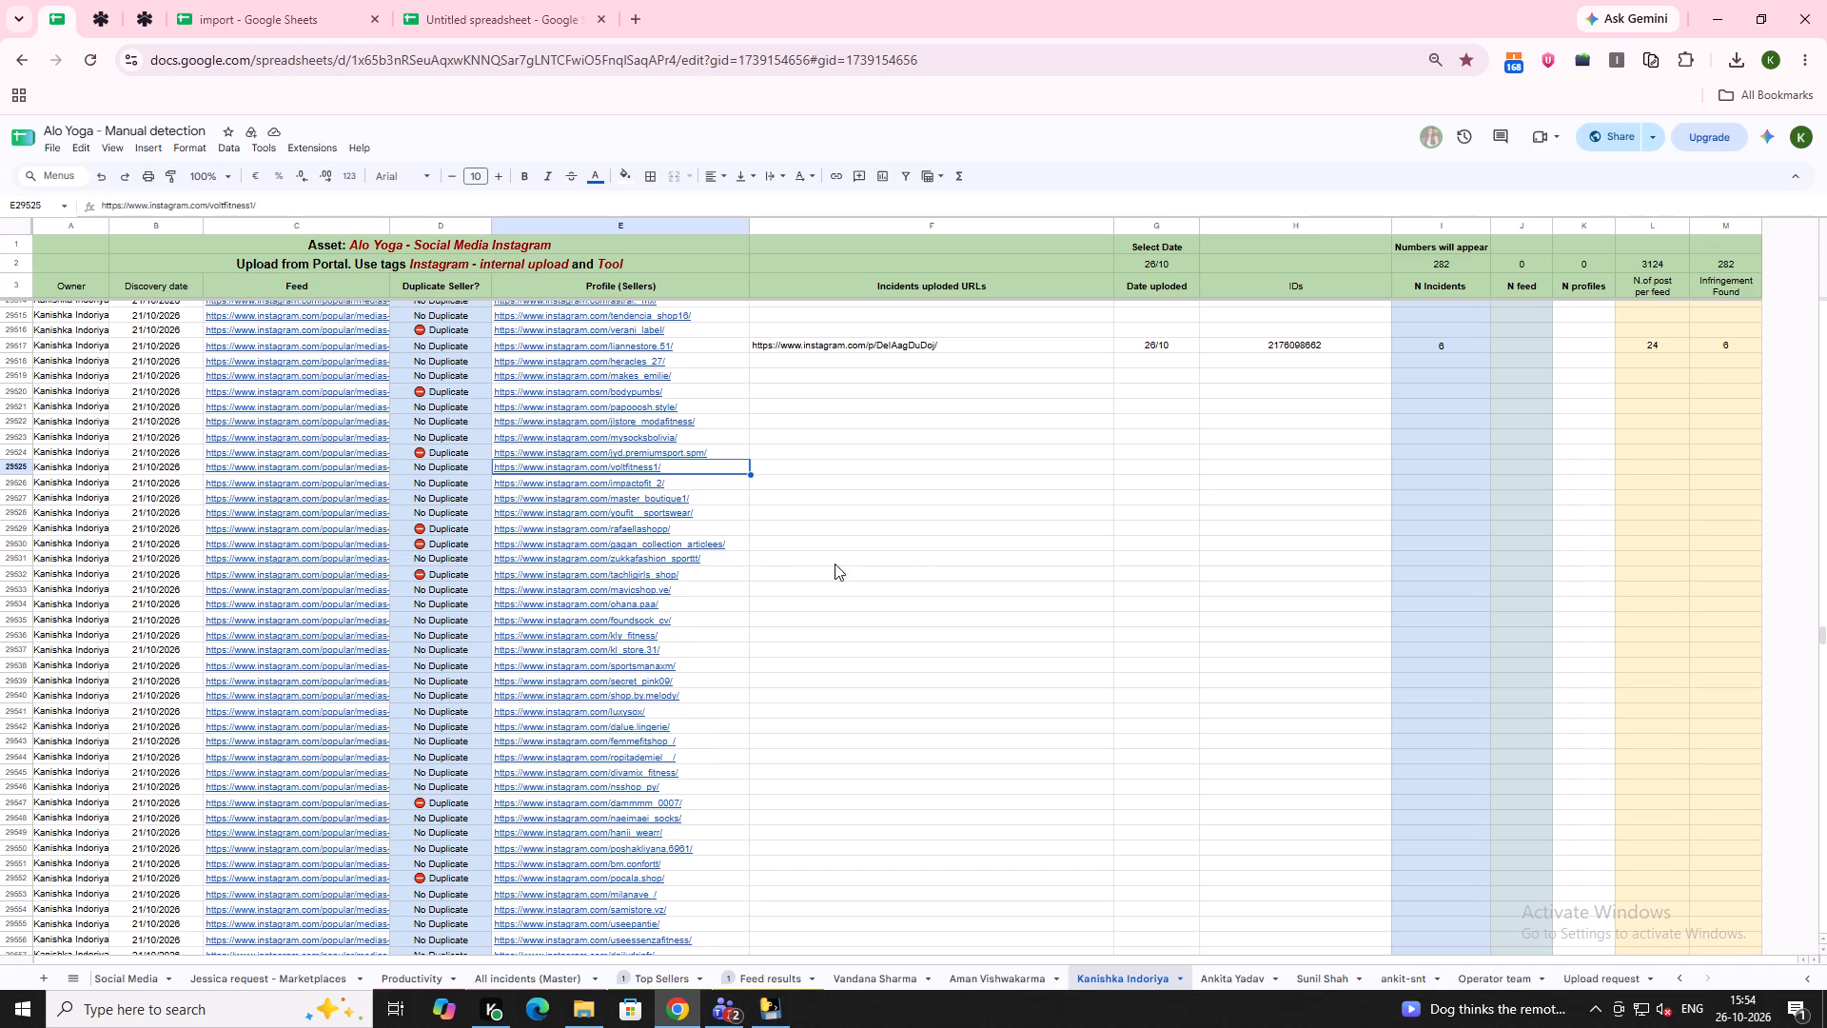
# Open the impactofit_2 profile from the sheet.
pyautogui.click(675, 484)
pyautogui.click(600, 509)
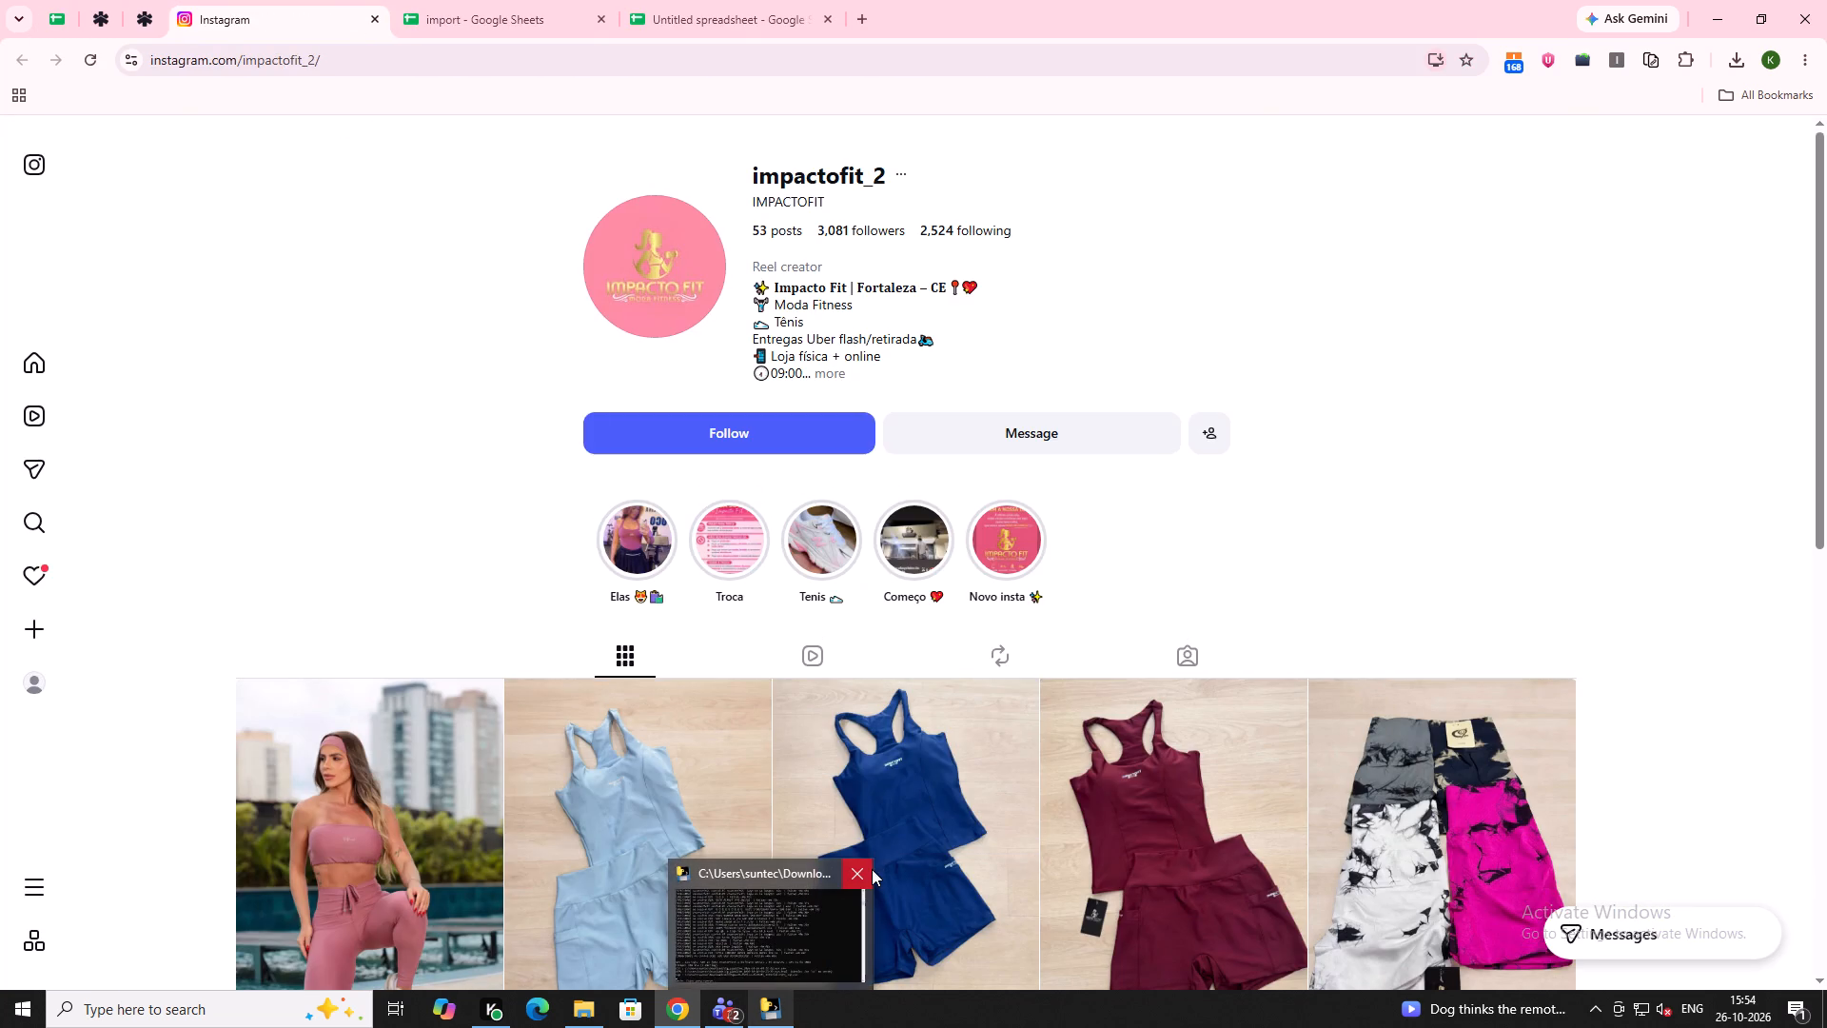
# Close the console window running in the background.
pyautogui.click(857, 861)
pyautogui.scroll(-6, 943, 576)
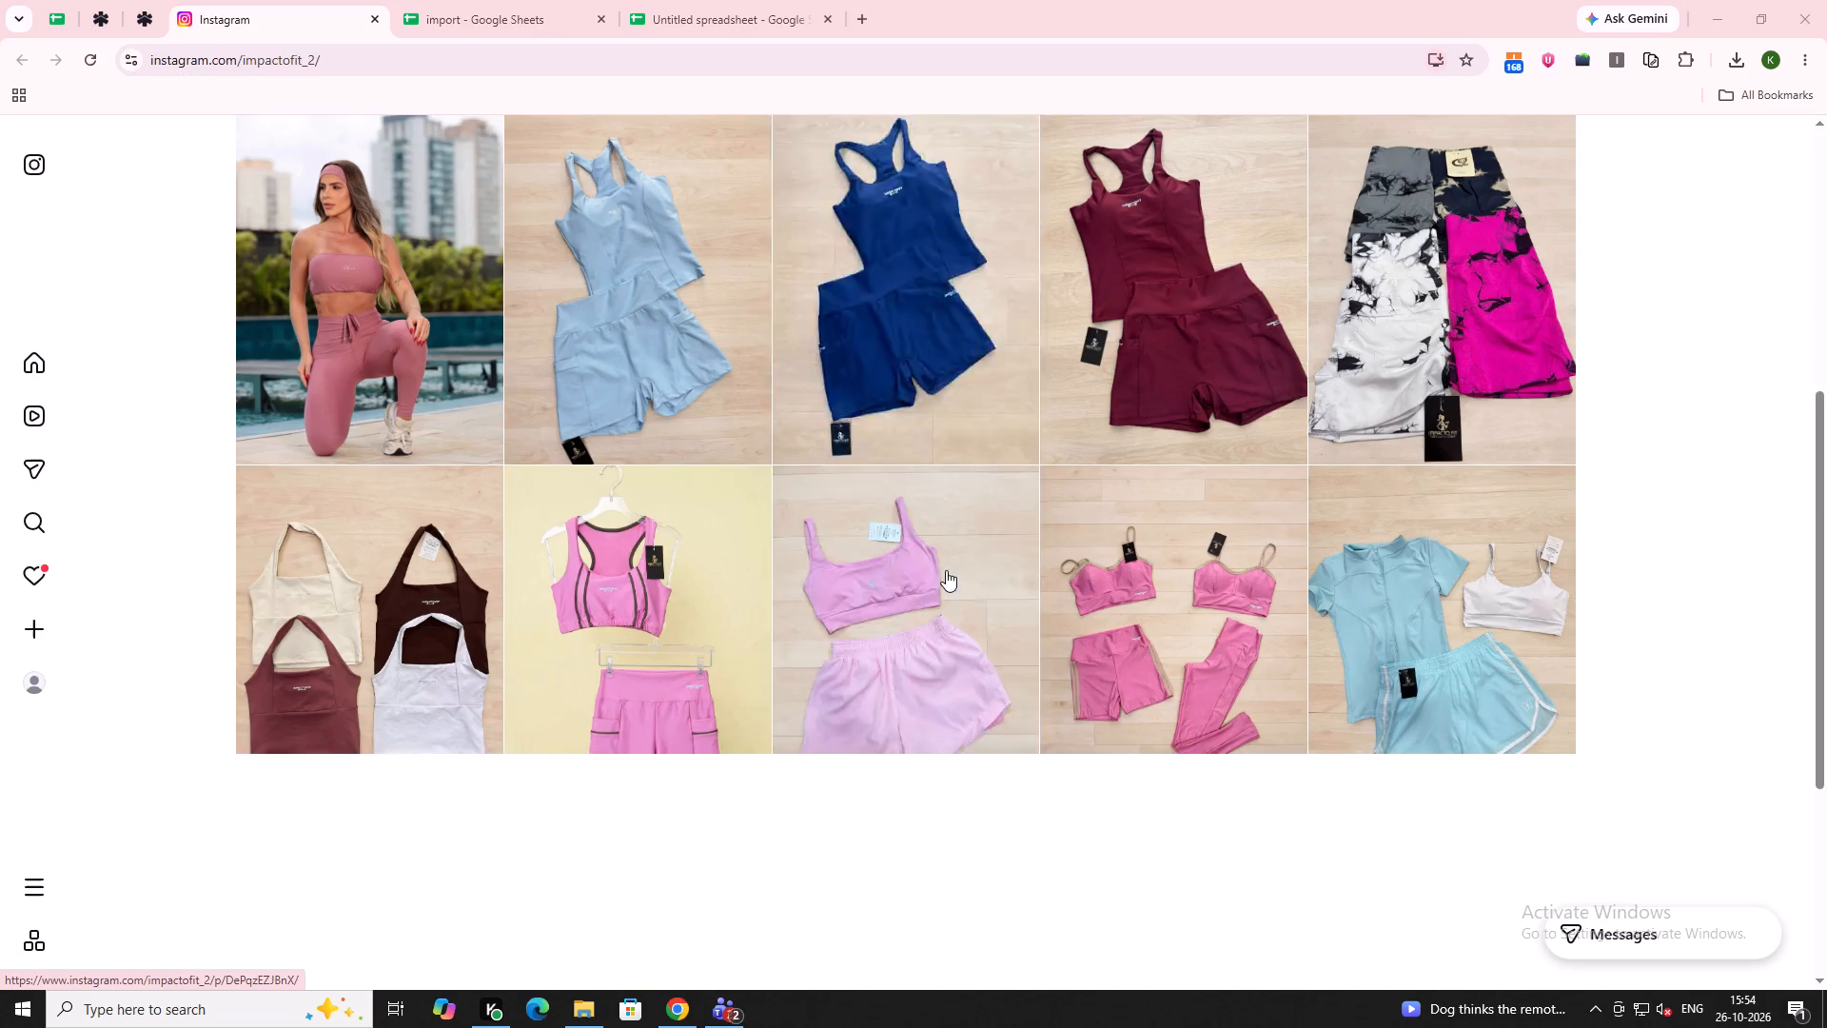
pyautogui.scroll(-5, 956, 545)
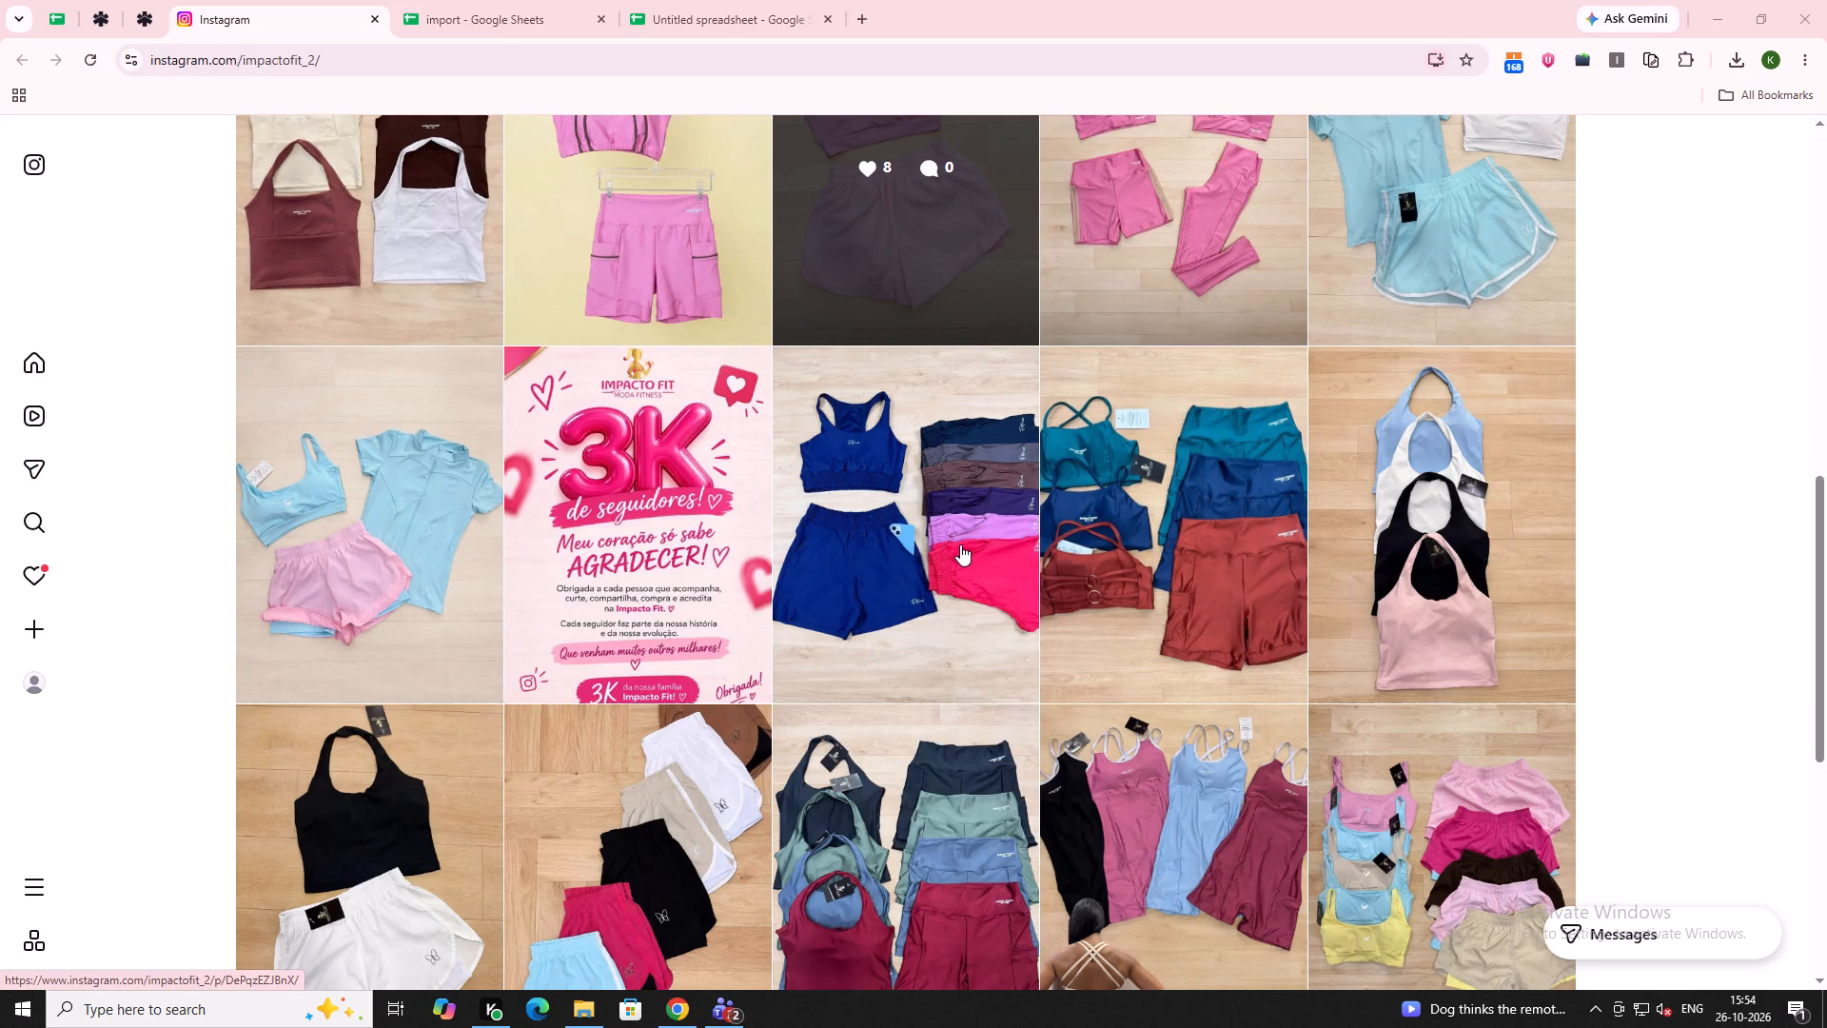
pyautogui.scroll(-4, 960, 544)
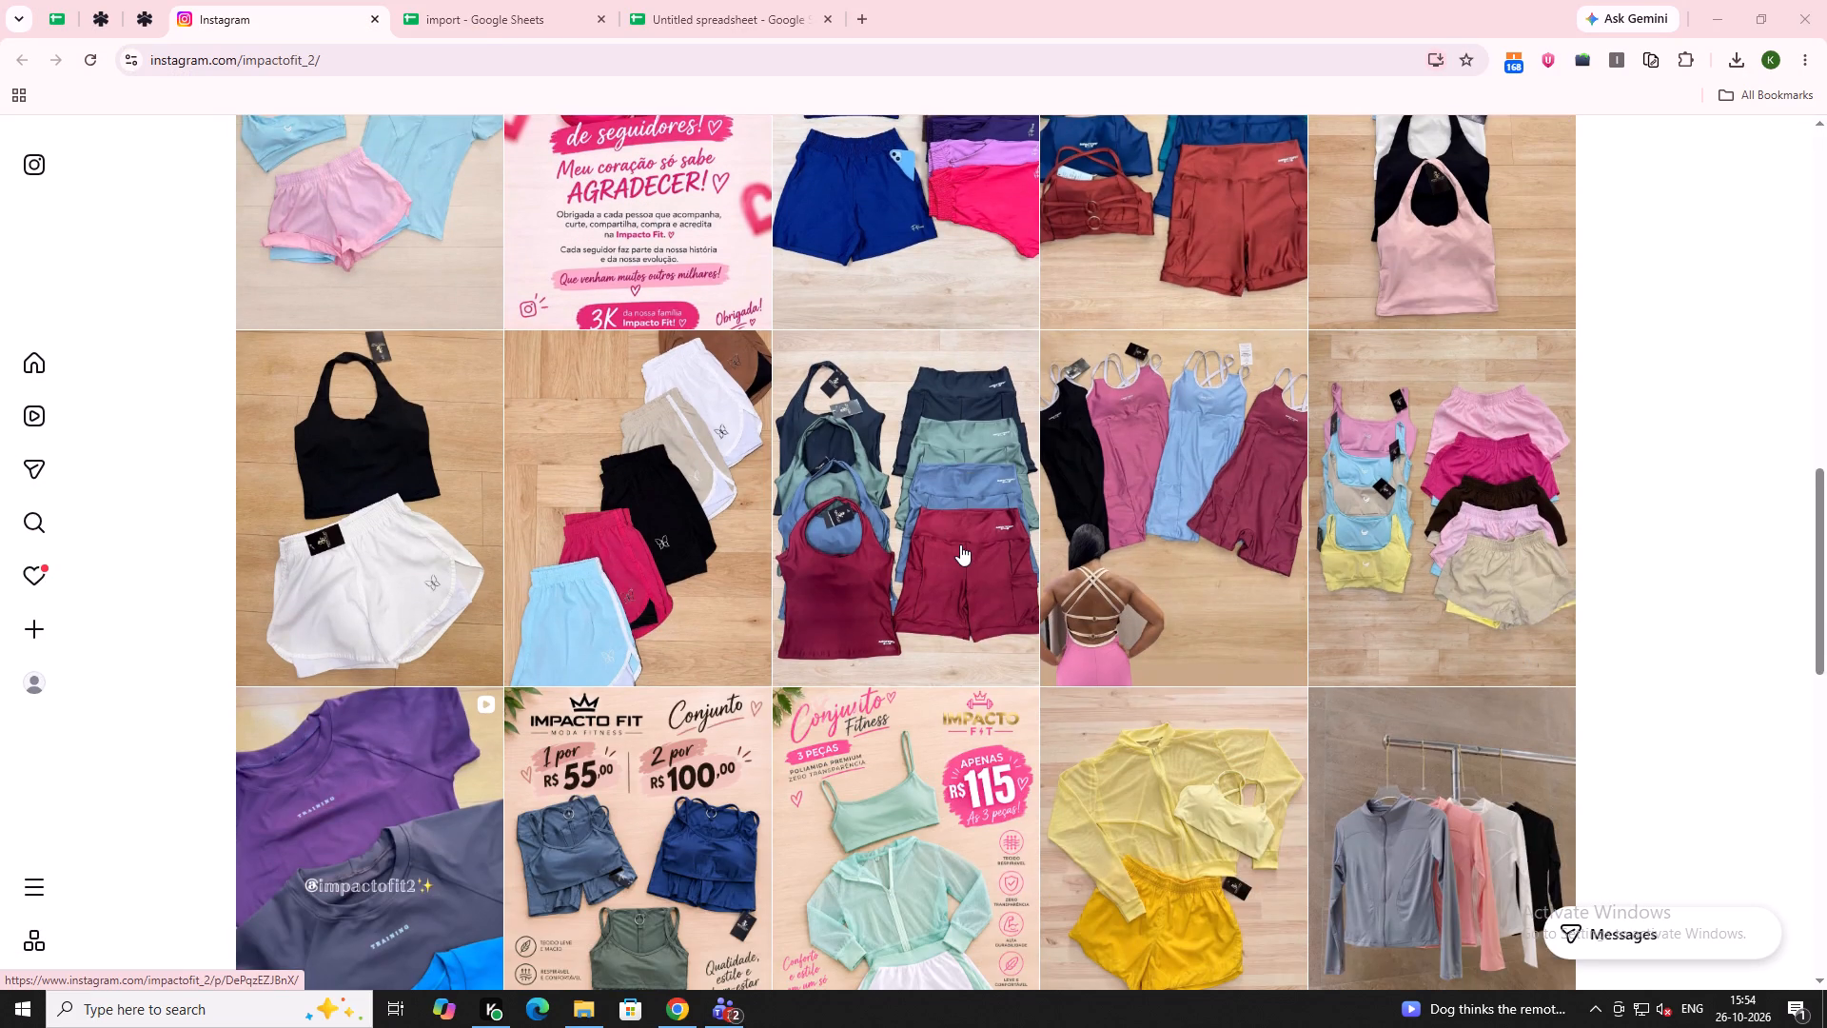
pyautogui.scroll(-6, 973, 547)
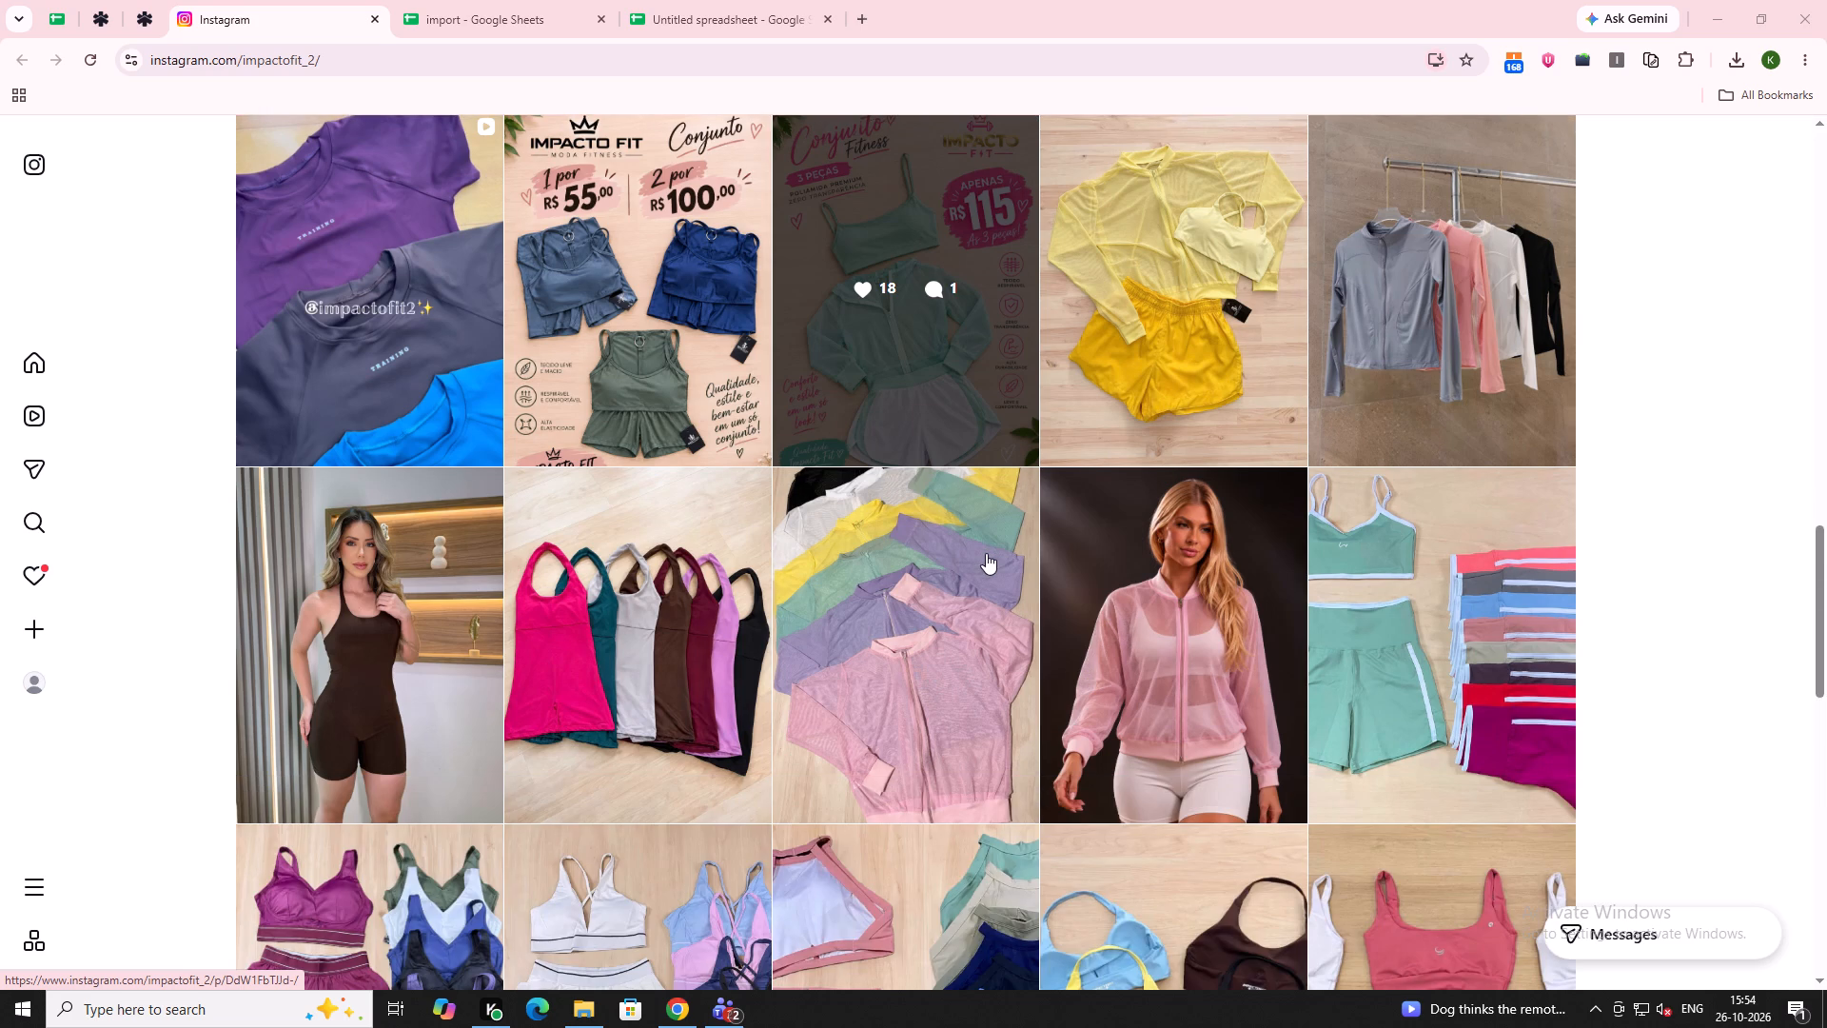
pyautogui.scroll(-5, 986, 553)
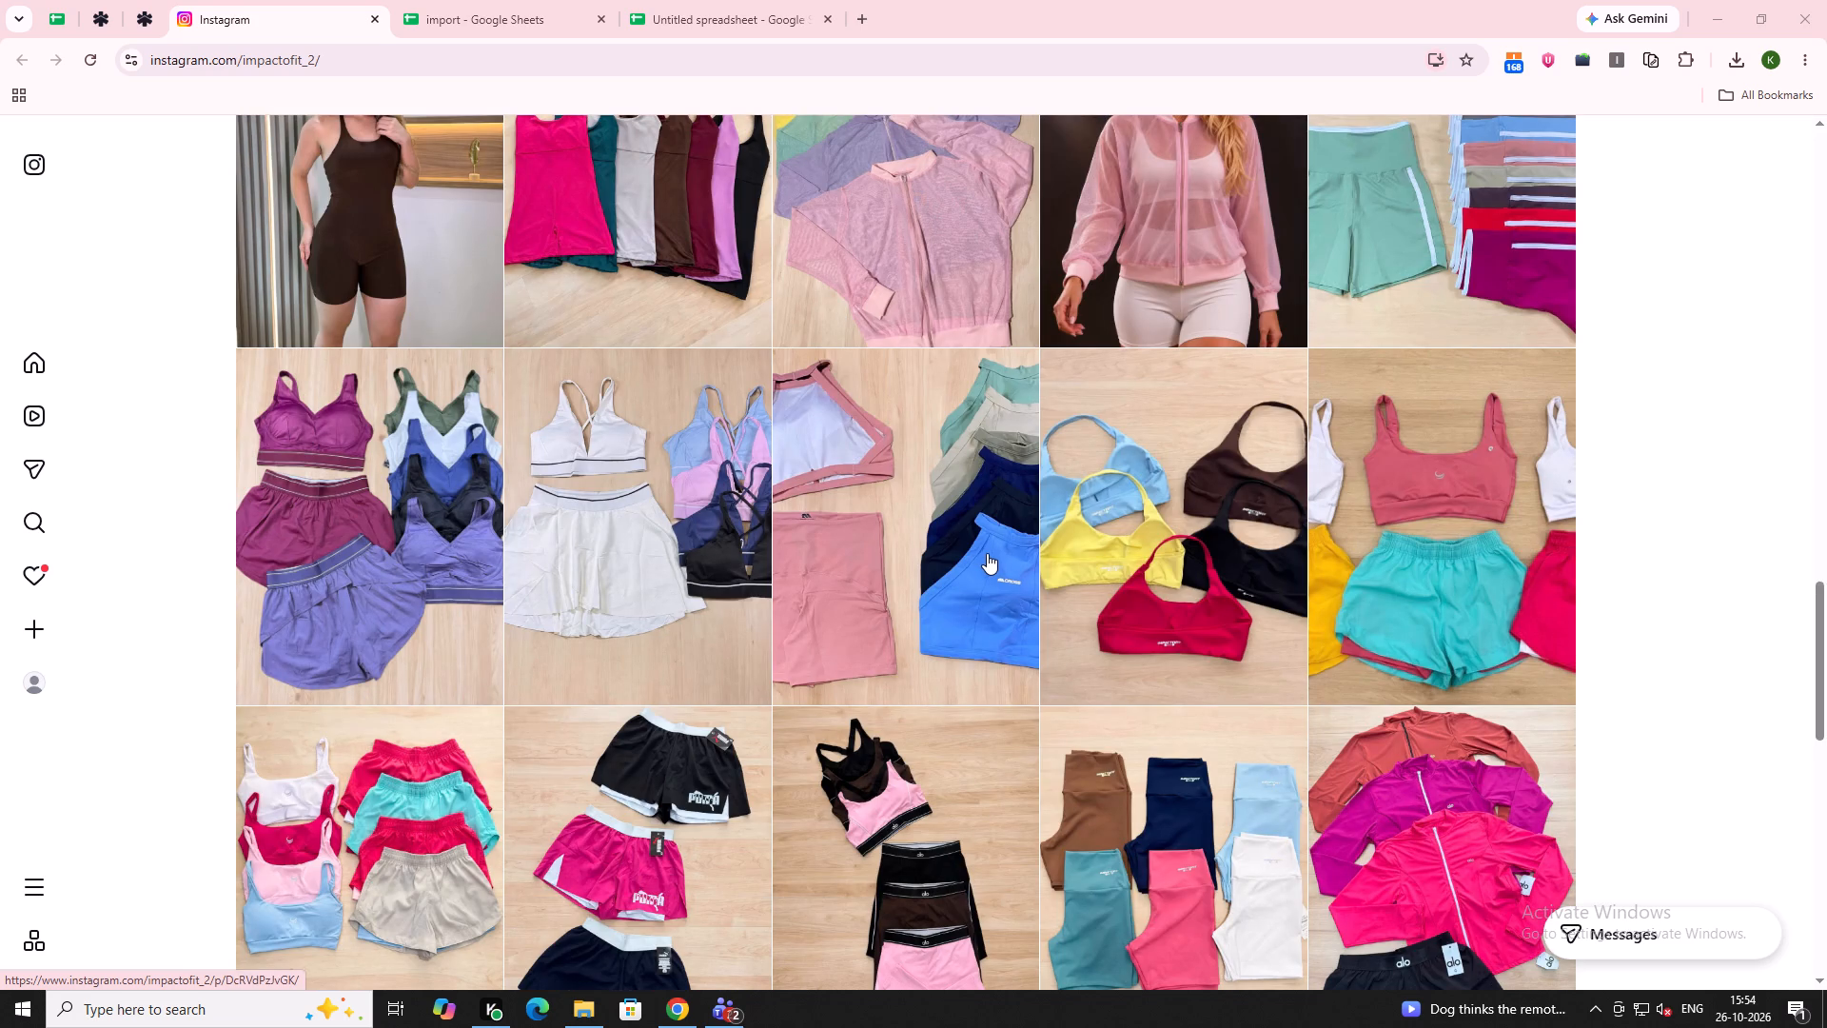
pyautogui.scroll(-5, 987, 553)
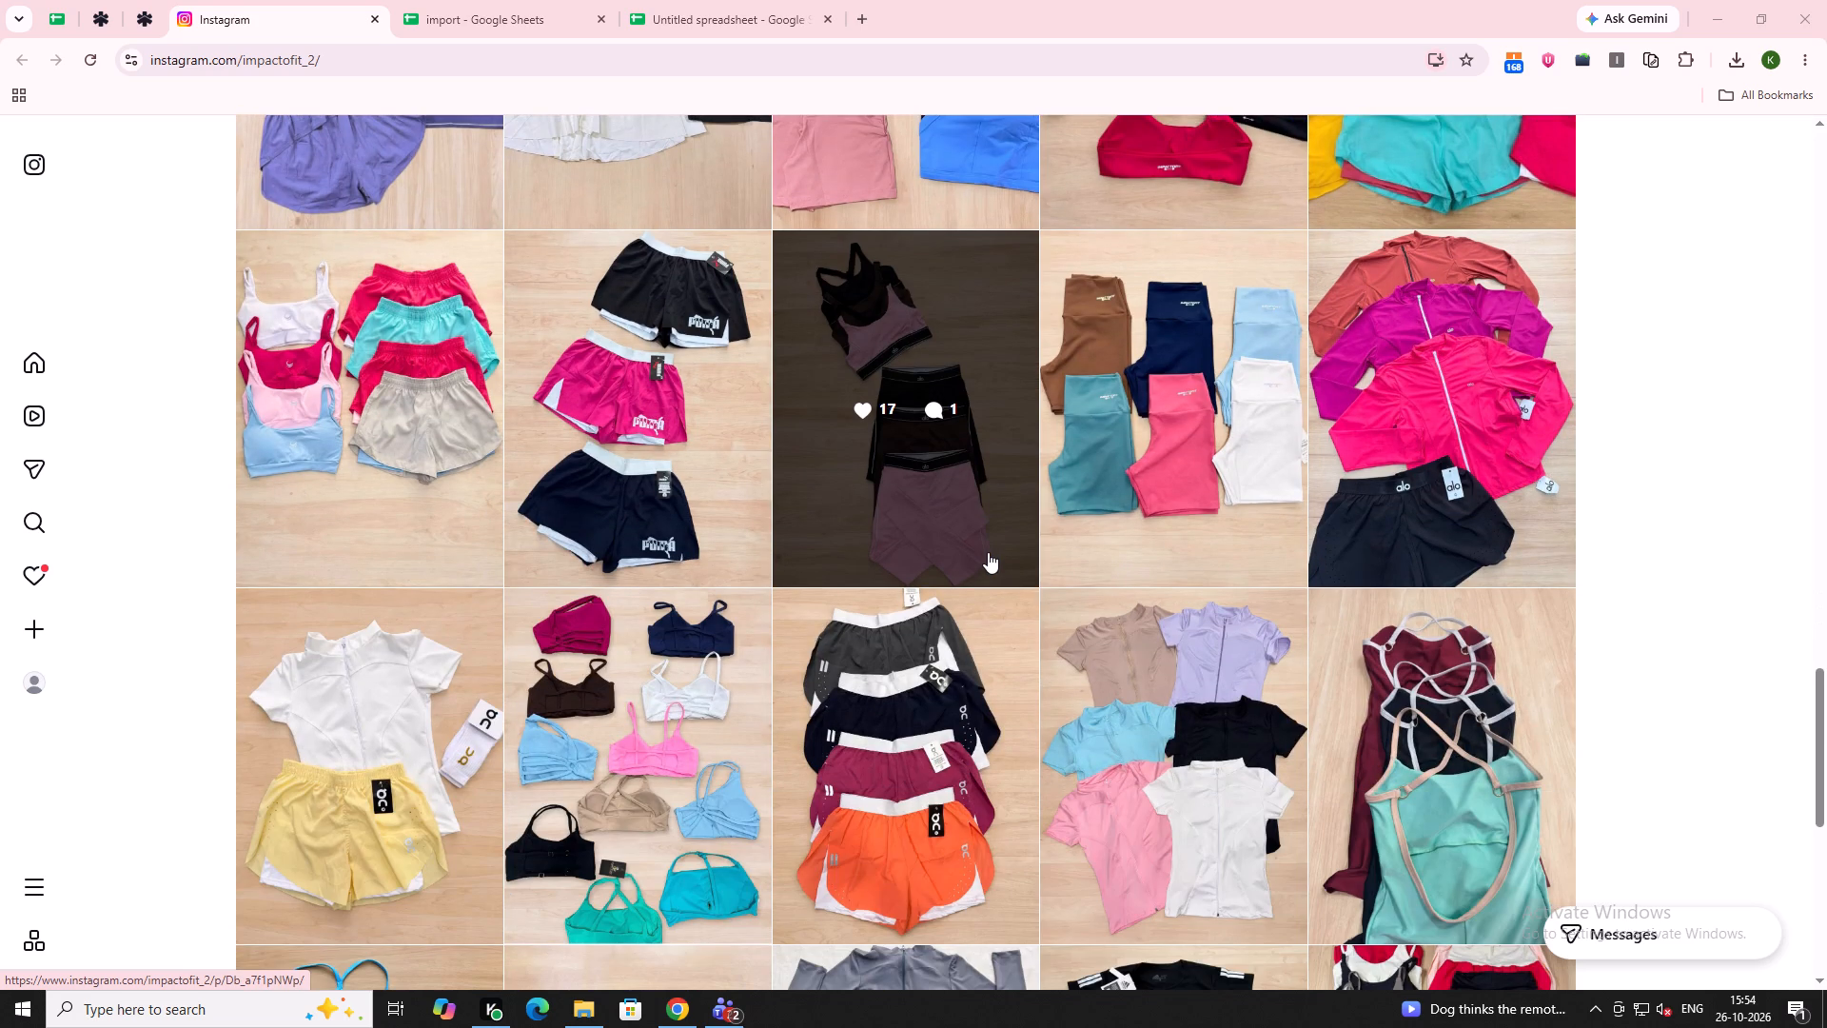
pyautogui.scroll(-6, 988, 552)
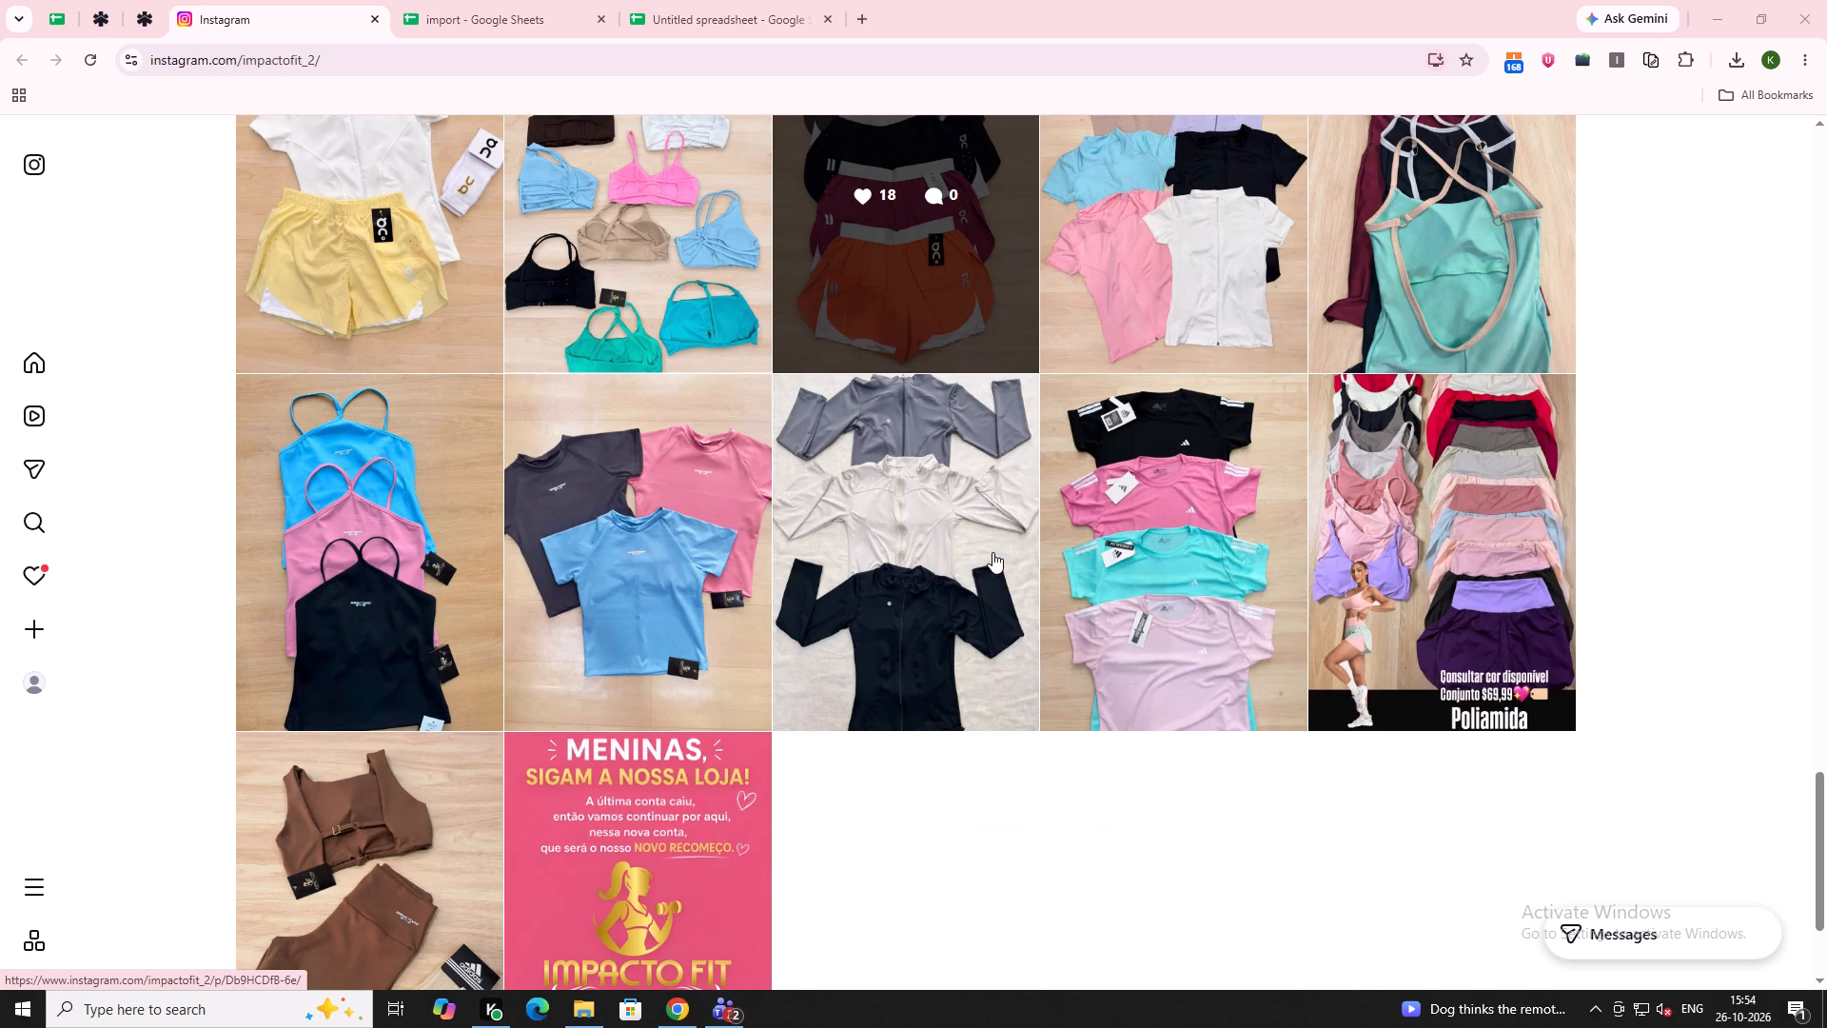
pyautogui.scroll(-17, 992, 552)
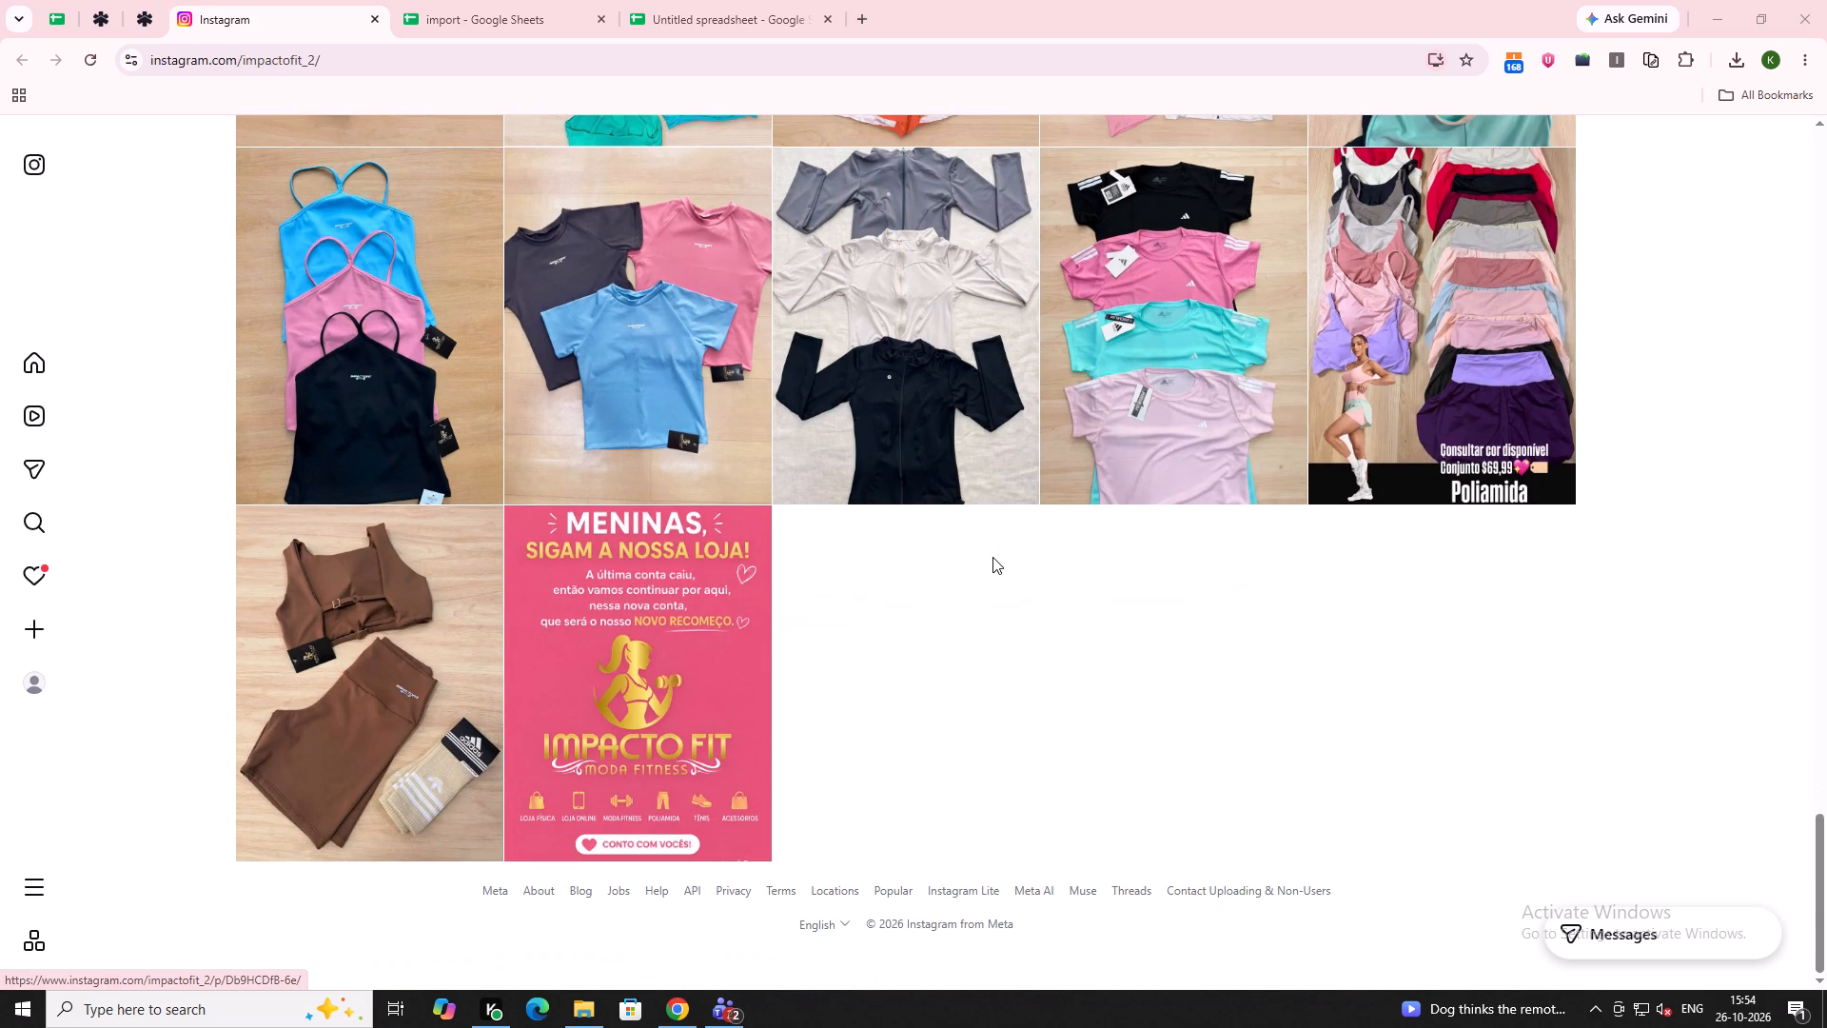
pyautogui.hotkey('ctrl', 'w')
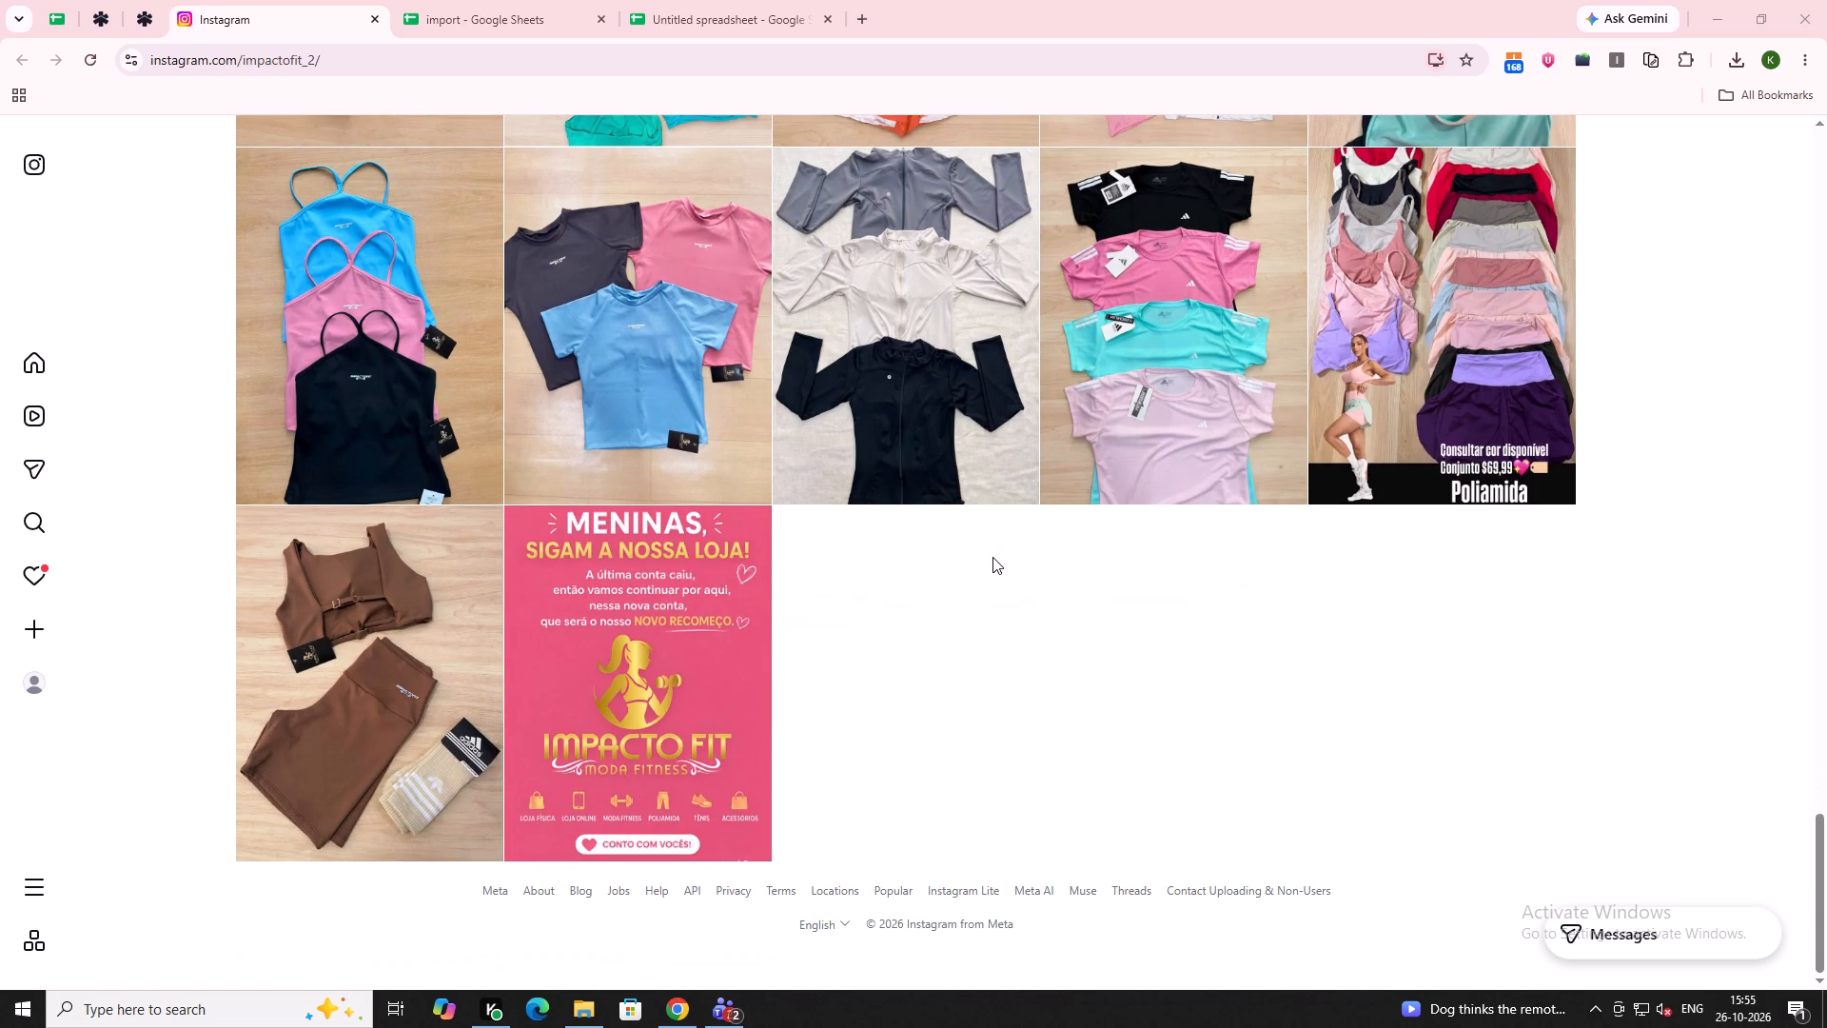
pyautogui.hotkey('ctrl', 'w')
pyautogui.hotkey('ctrl', 'w')
pyautogui.press('Up')
pyautogui.press('Up')
pyautogui.press('Up')
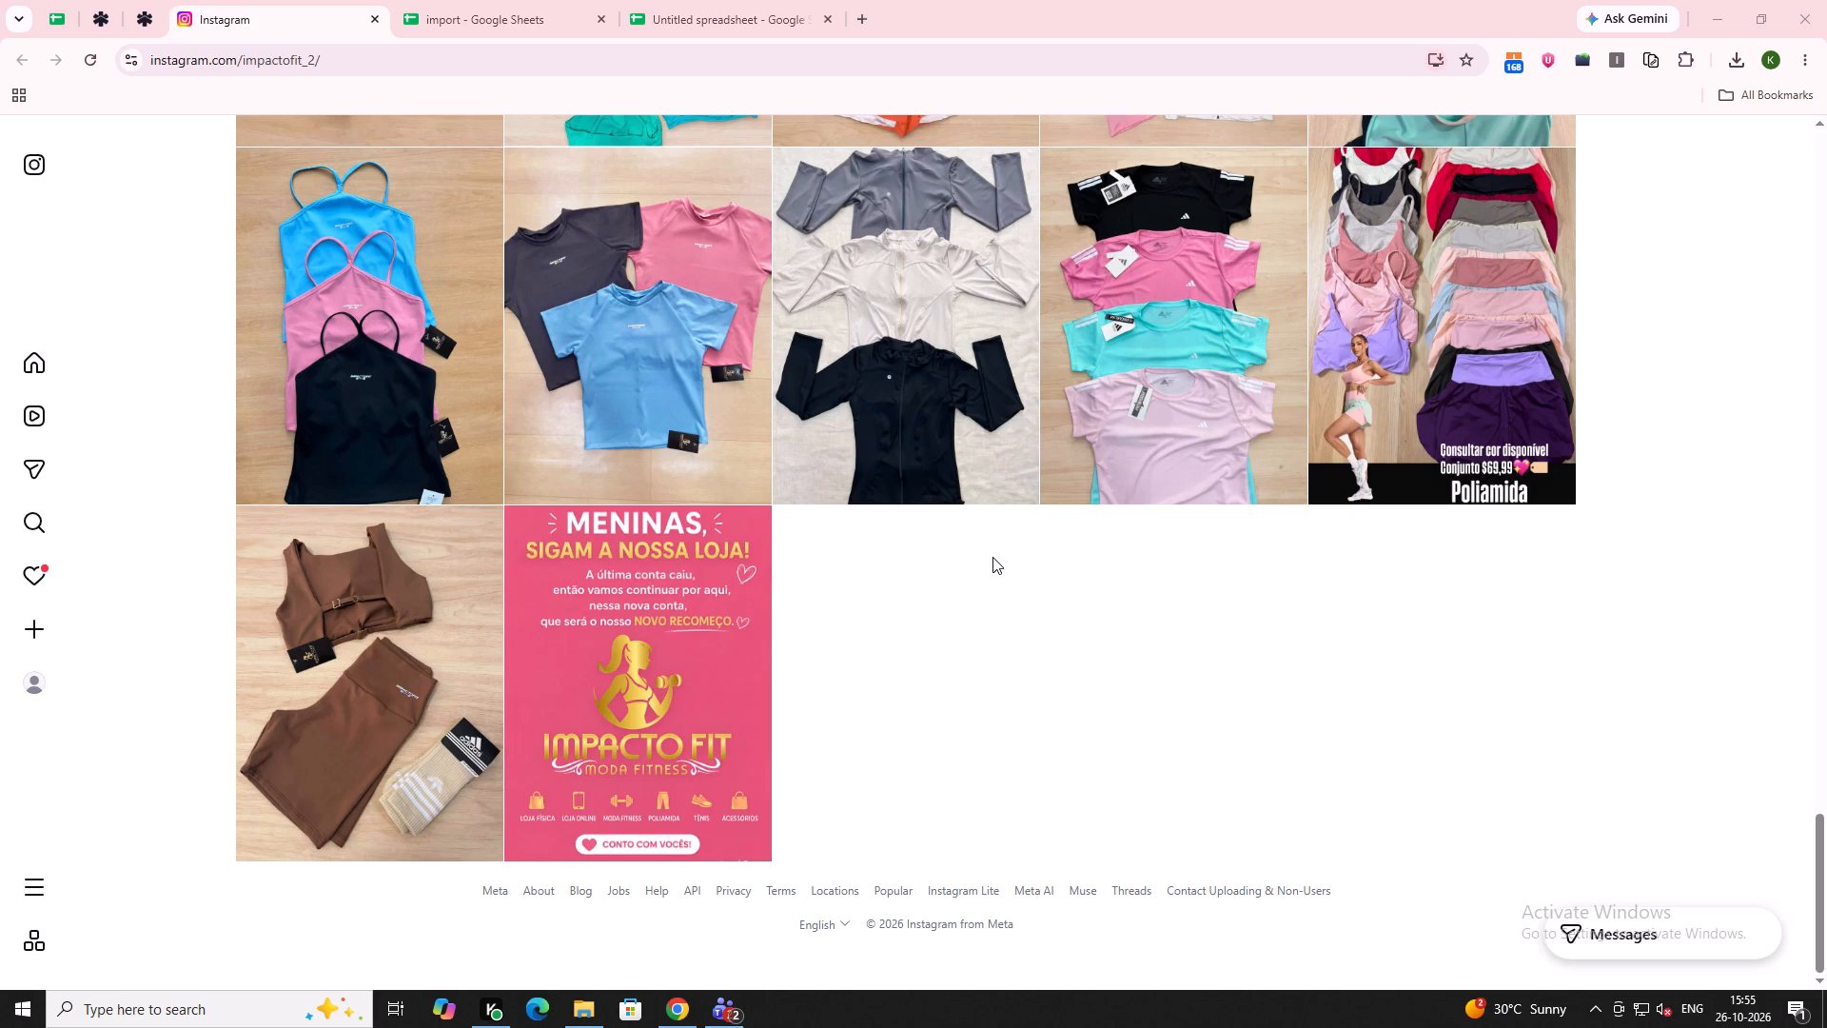
pyautogui.click(970, 526)
pyautogui.hotkey('ctrl', 'w')
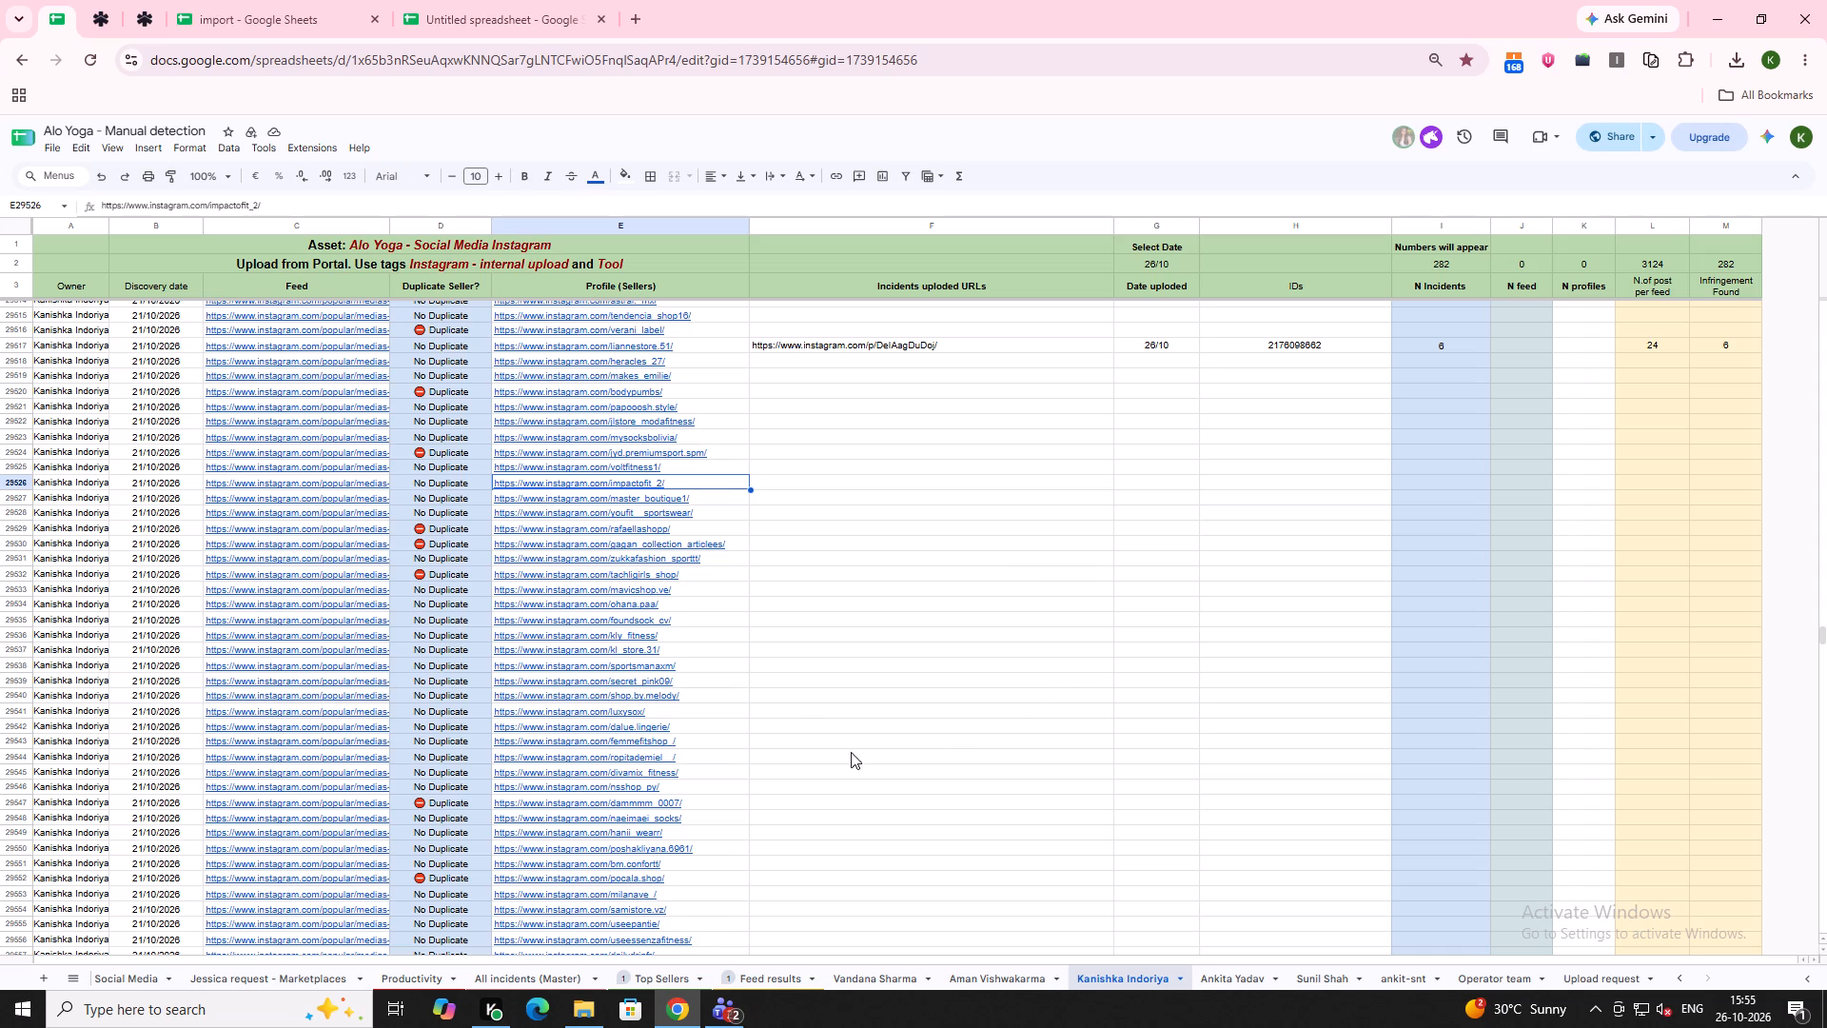
# Open the master_boutique1 profile from the sheet, examine its posts for Alo items, and close it.
pyautogui.click(685, 499)
pyautogui.click(601, 525)
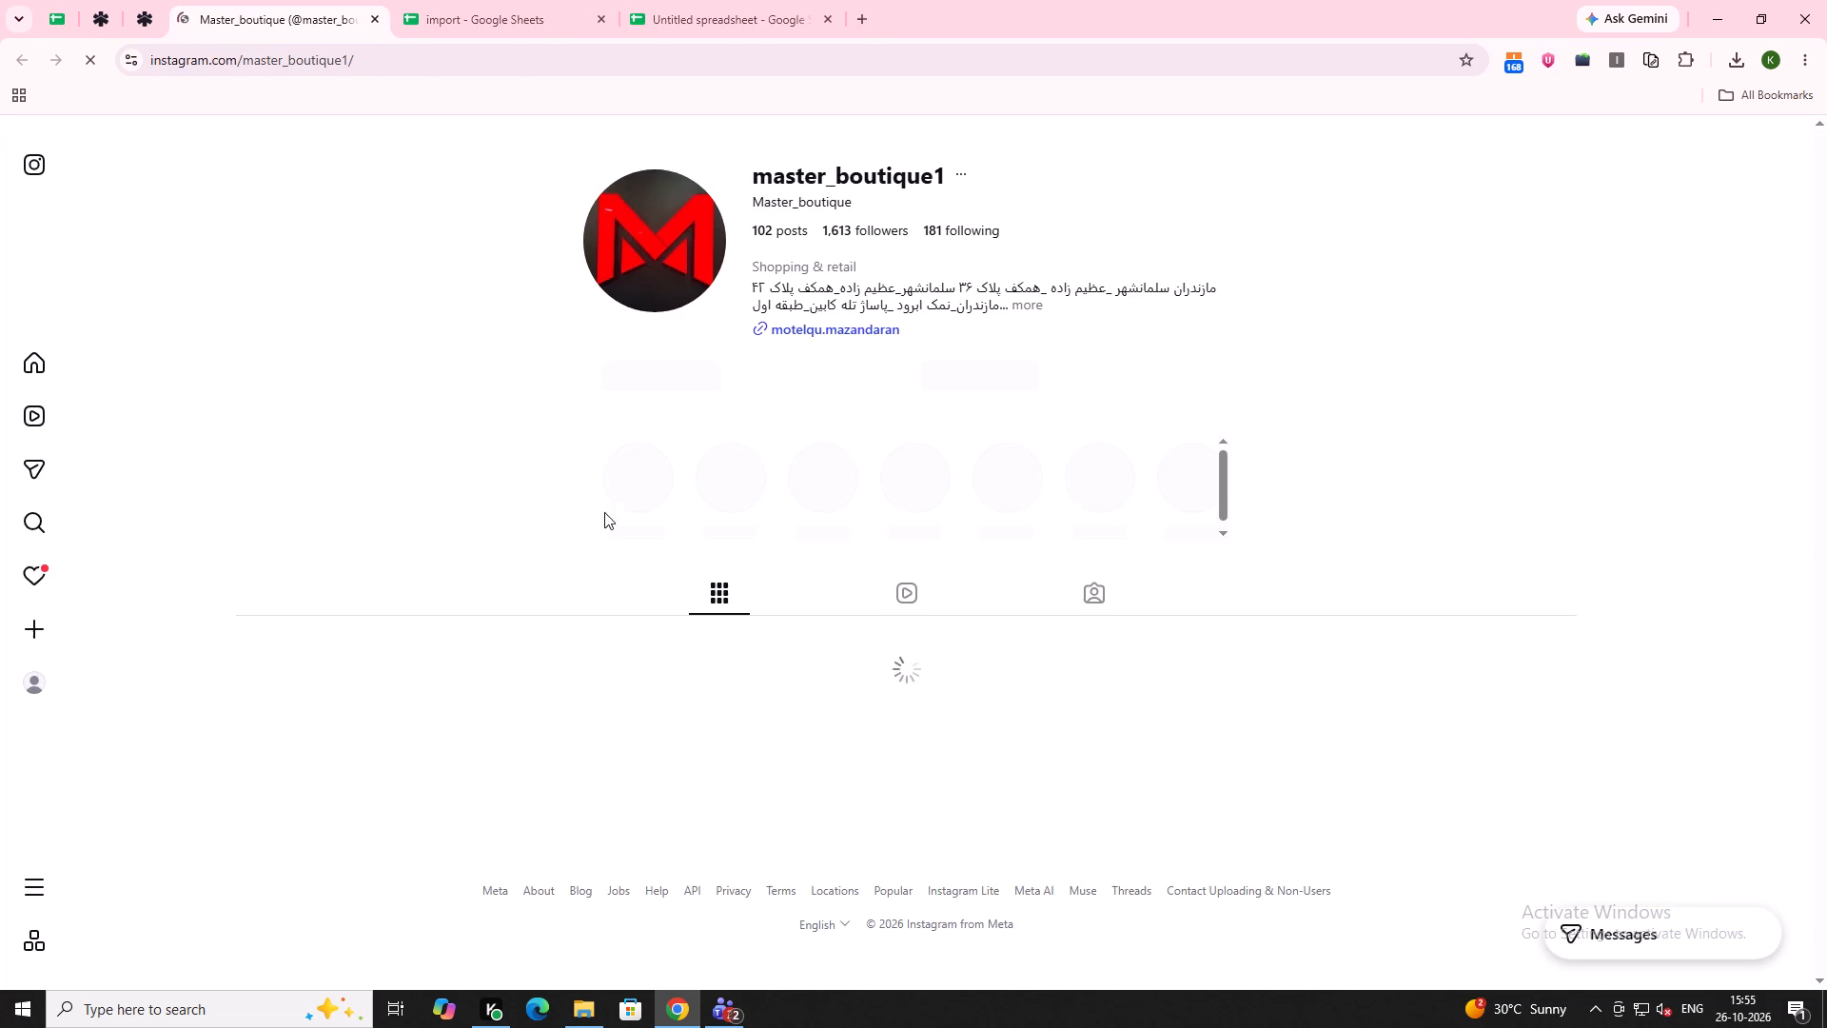
pyautogui.scroll(-6, 1065, 653)
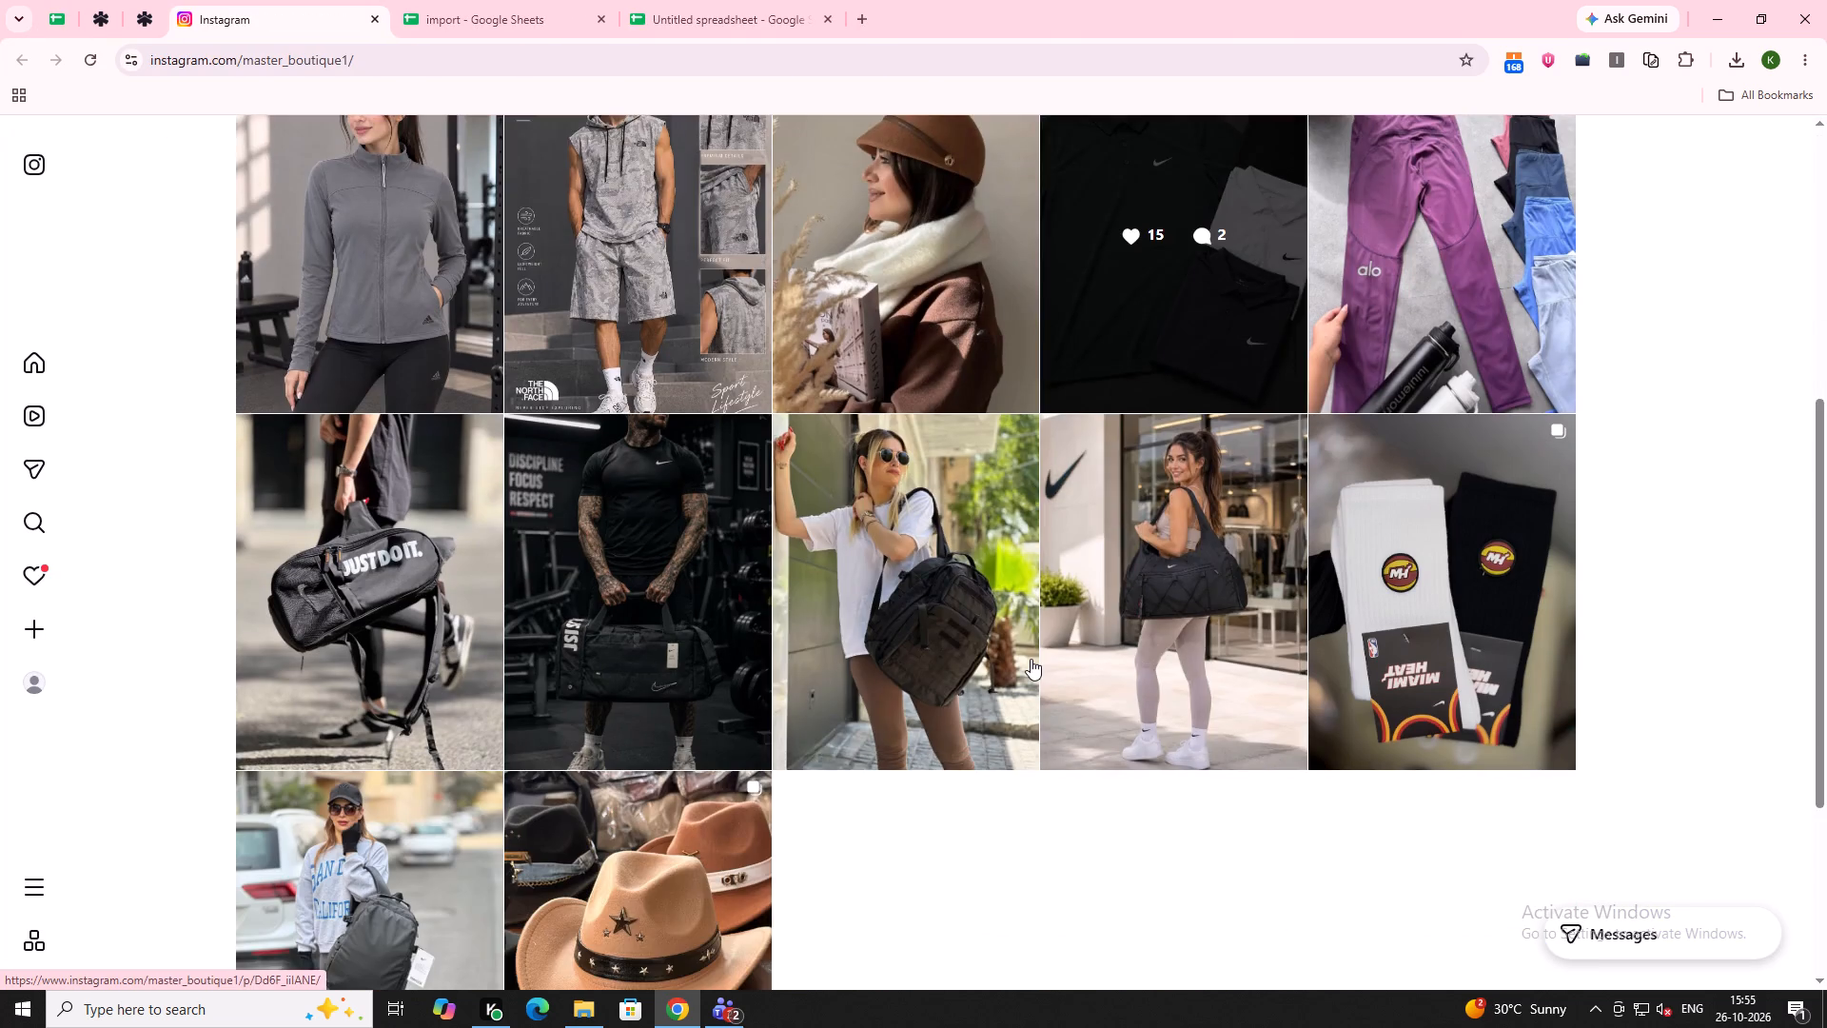
pyautogui.scroll(-20, 1043, 657)
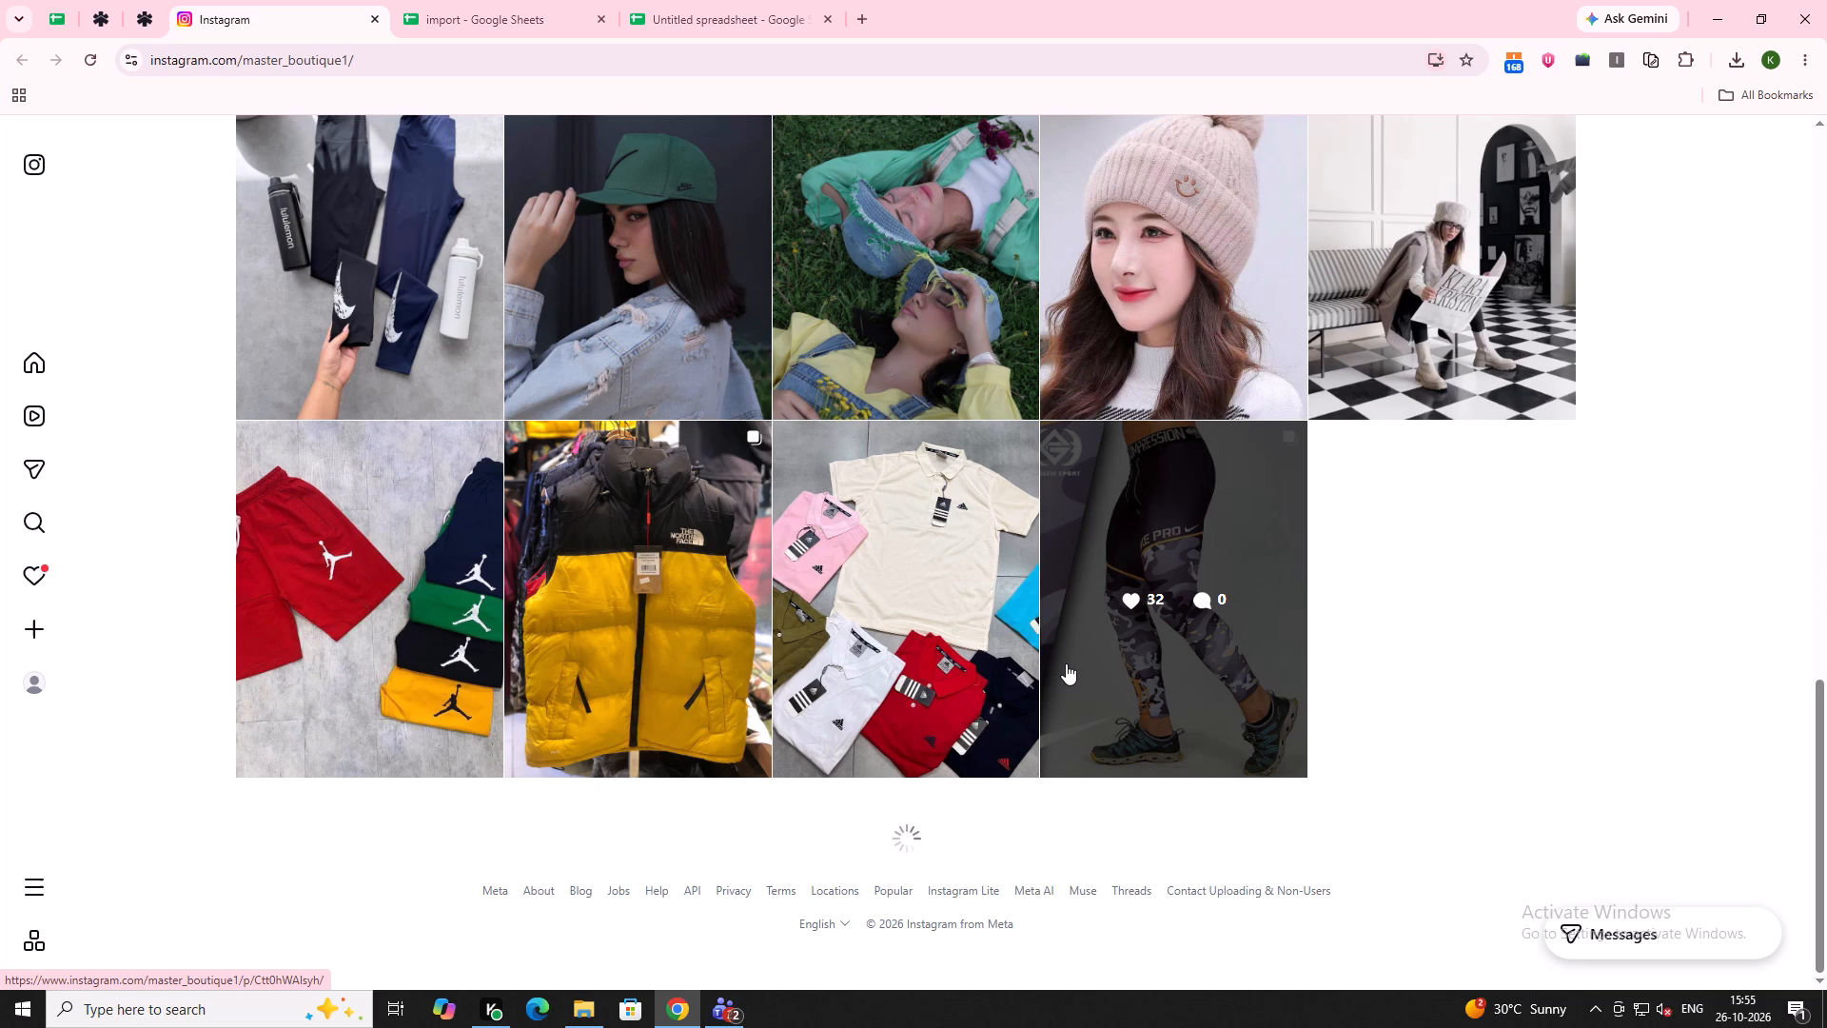
pyautogui.scroll(-20, 1066, 663)
pyautogui.scroll(-18, 1068, 662)
pyautogui.hotkey('ctrl', 'w')
# Open the youfit__sportswear profile from the sheet, examine its posts for Alo items, and close it.
pyautogui.click(697, 511)
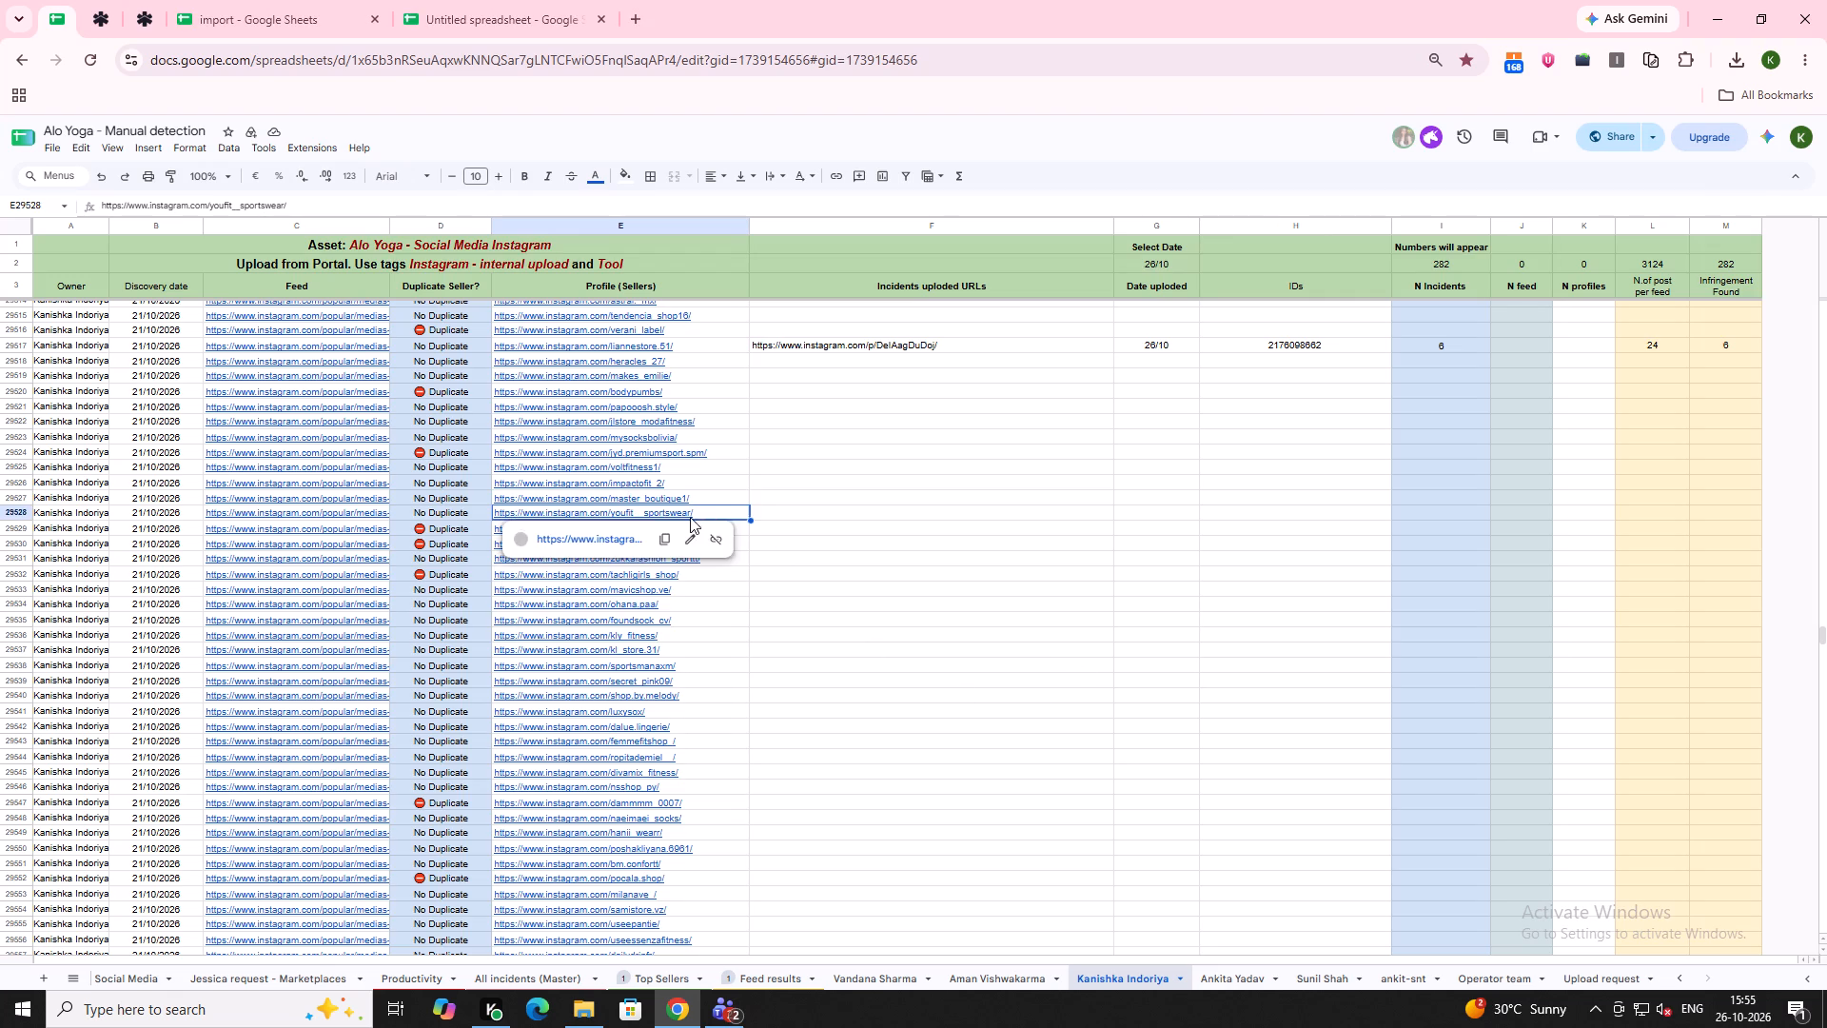
pyautogui.click(597, 540)
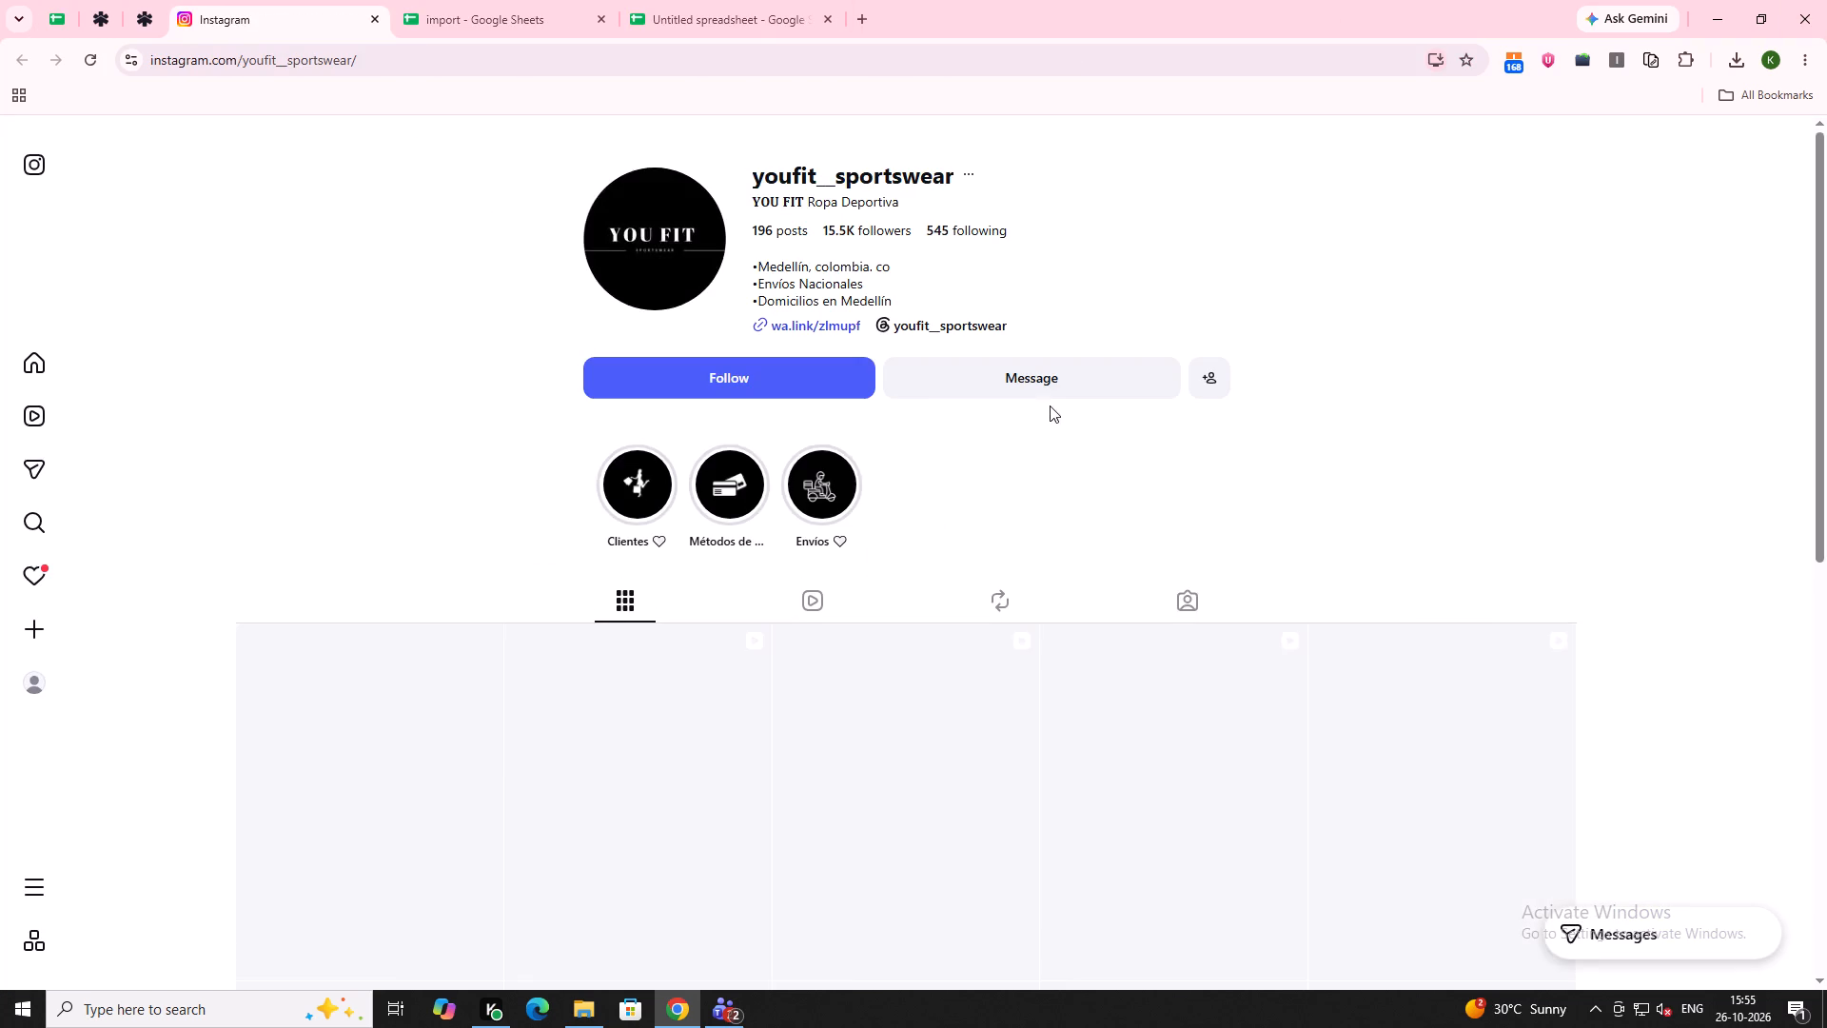
pyautogui.scroll(-6, 1164, 606)
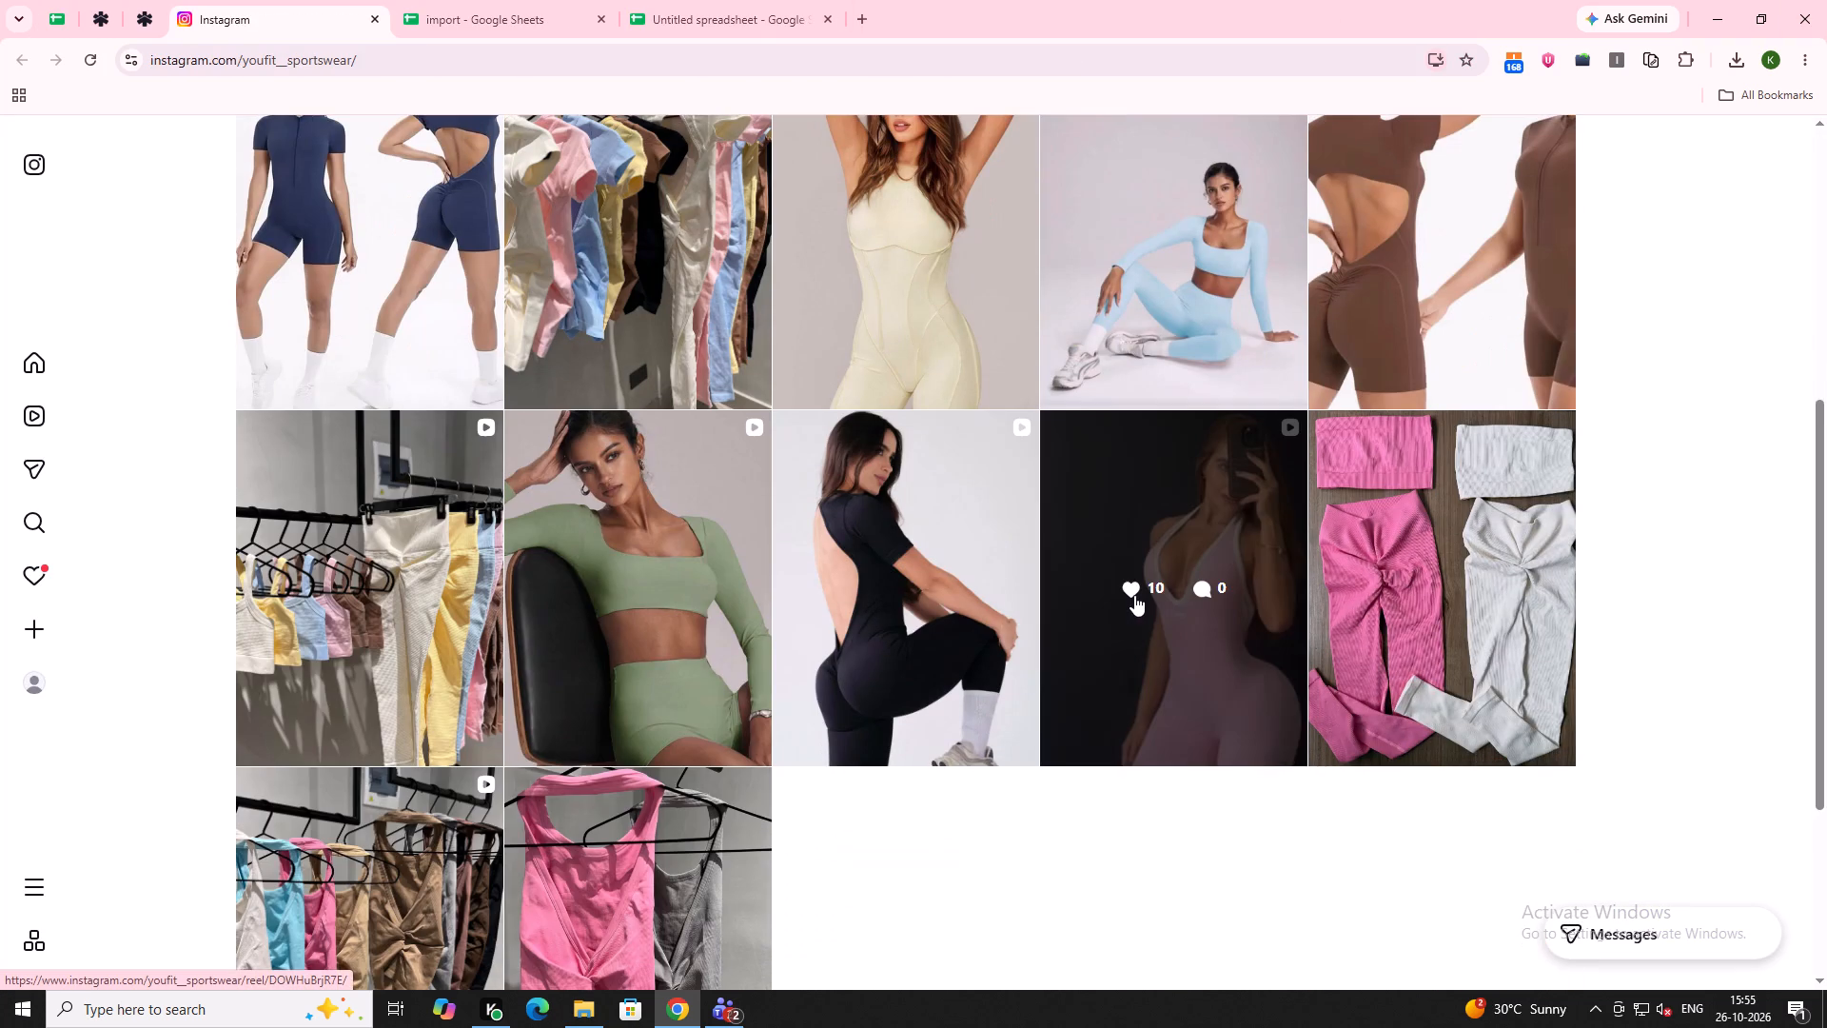
pyautogui.scroll(-16, 1134, 595)
pyautogui.scroll(-8, 1133, 596)
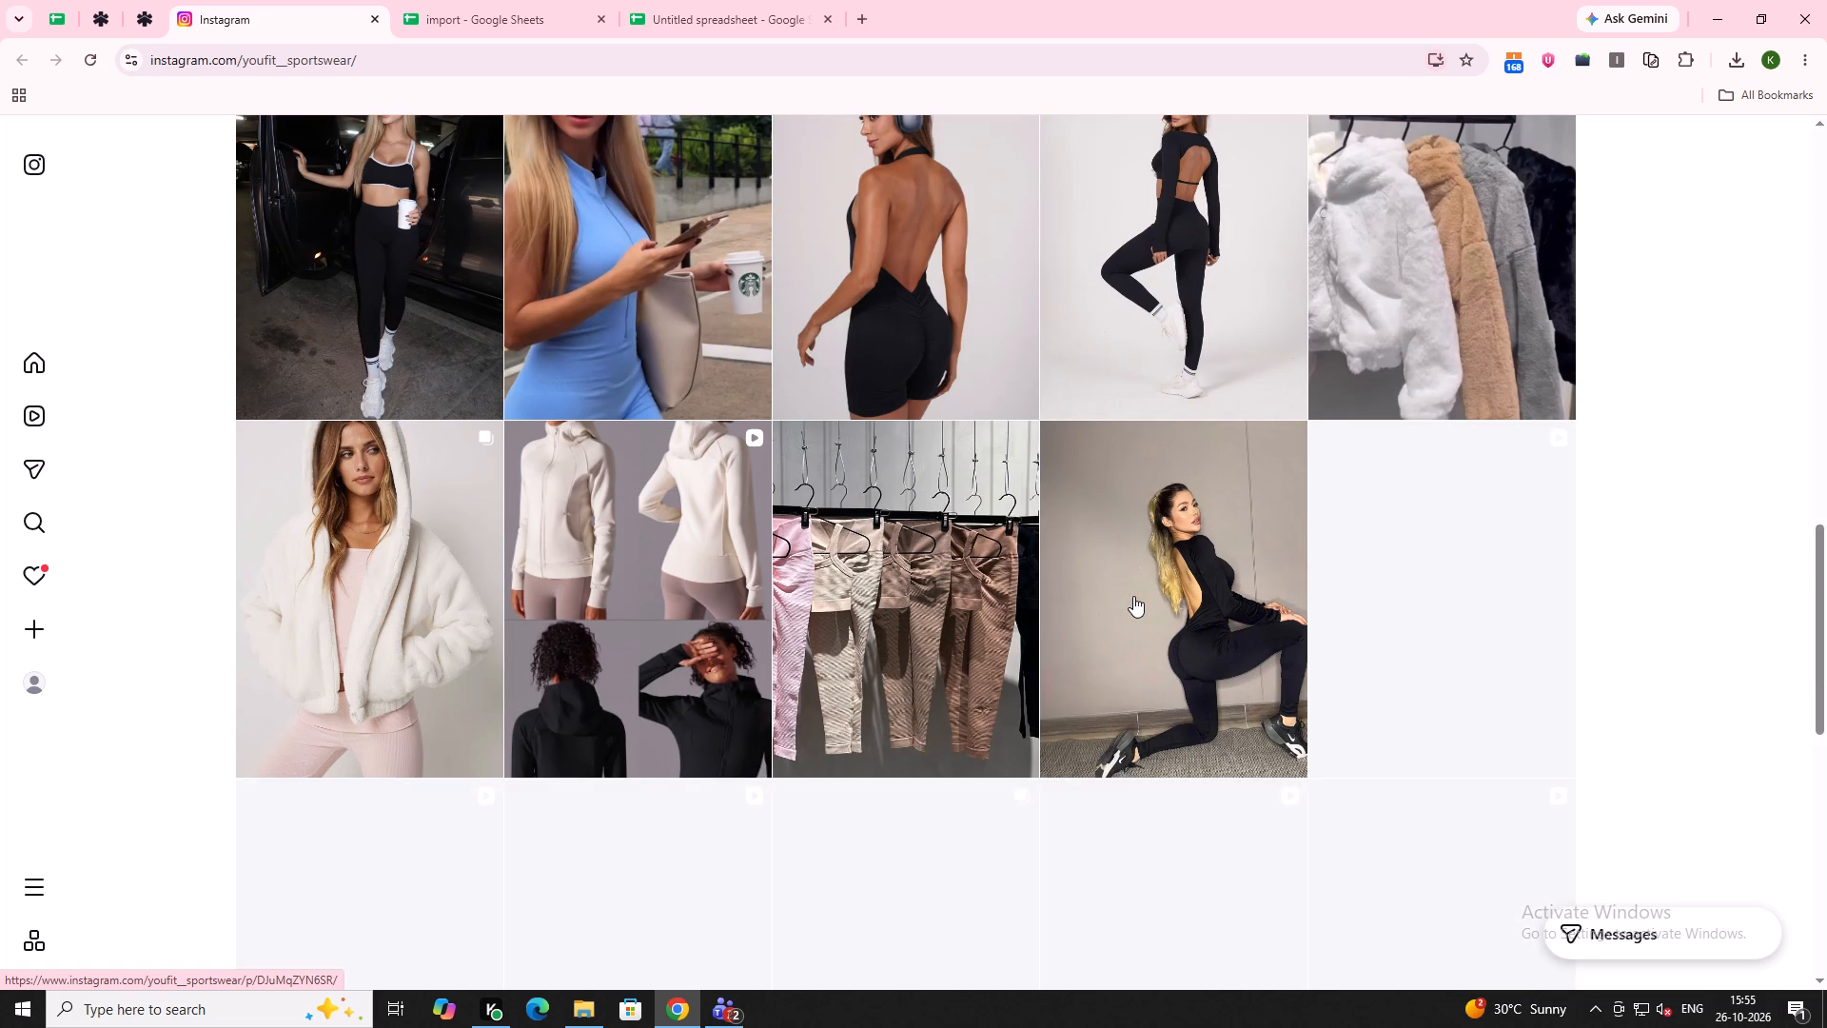
pyautogui.scroll(-12, 1133, 596)
pyautogui.scroll(-9, 1133, 596)
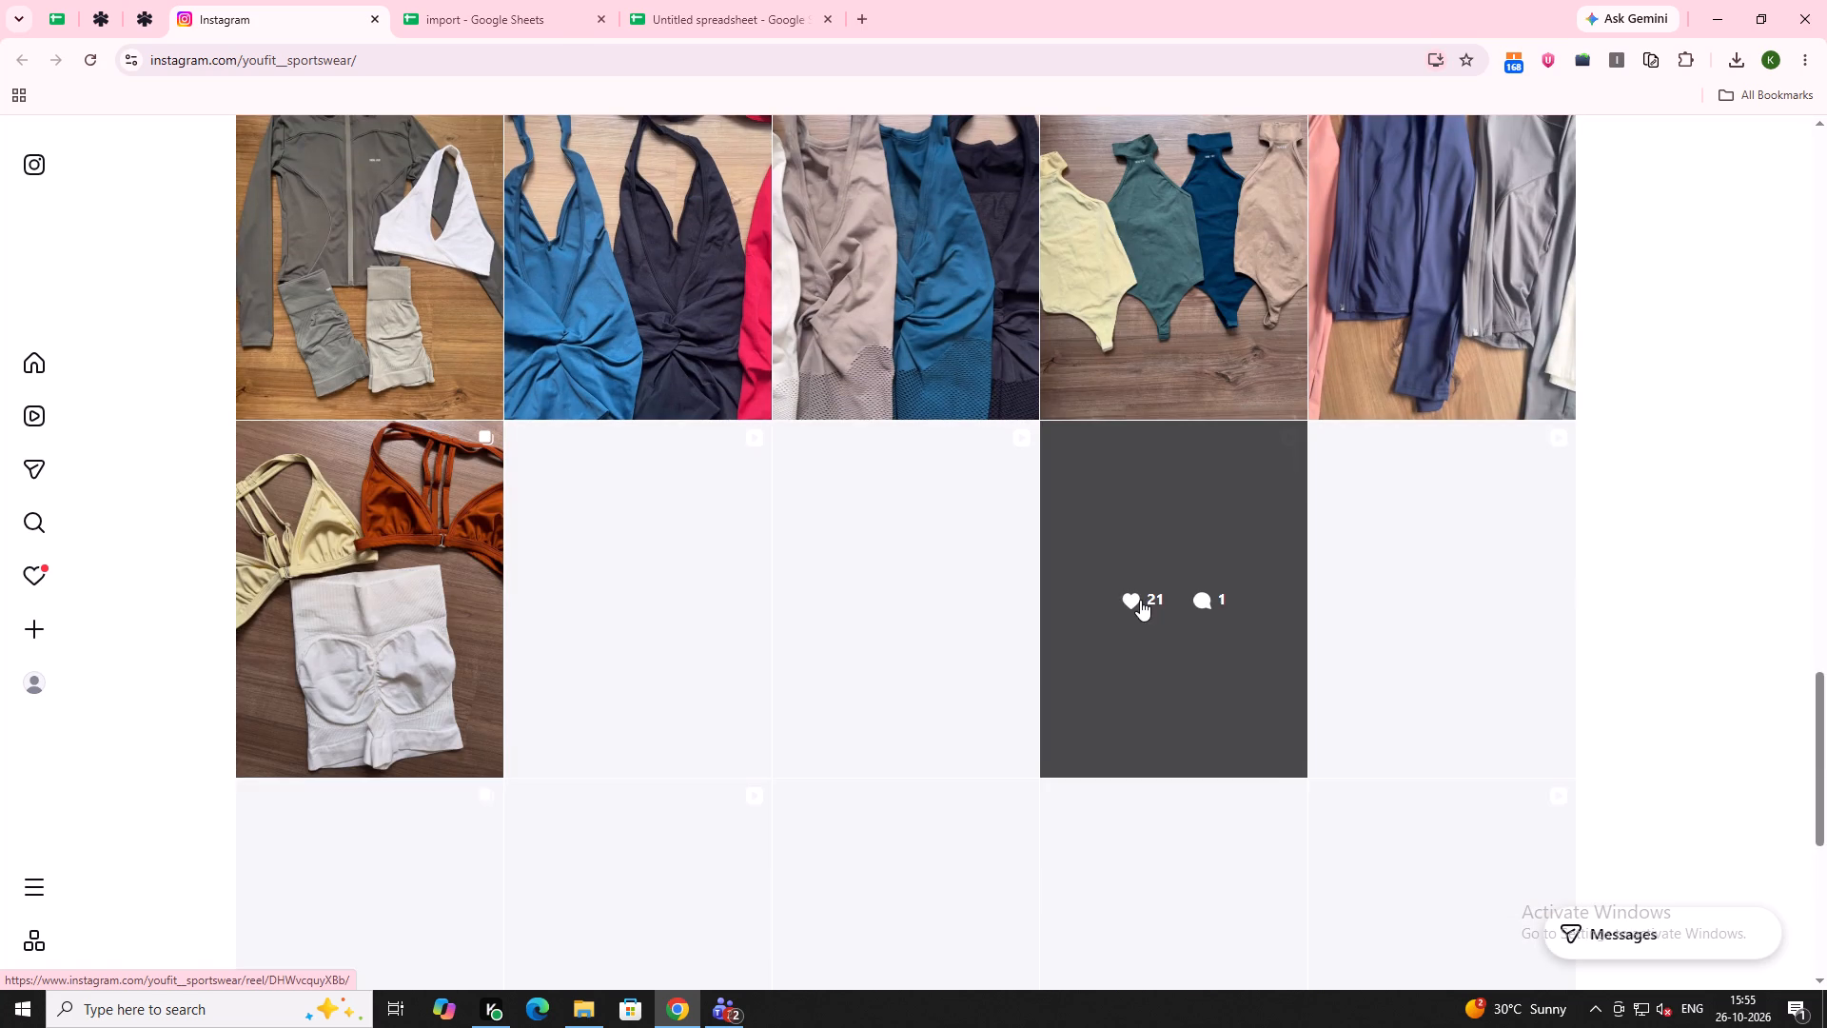
pyautogui.scroll(-13, 1139, 599)
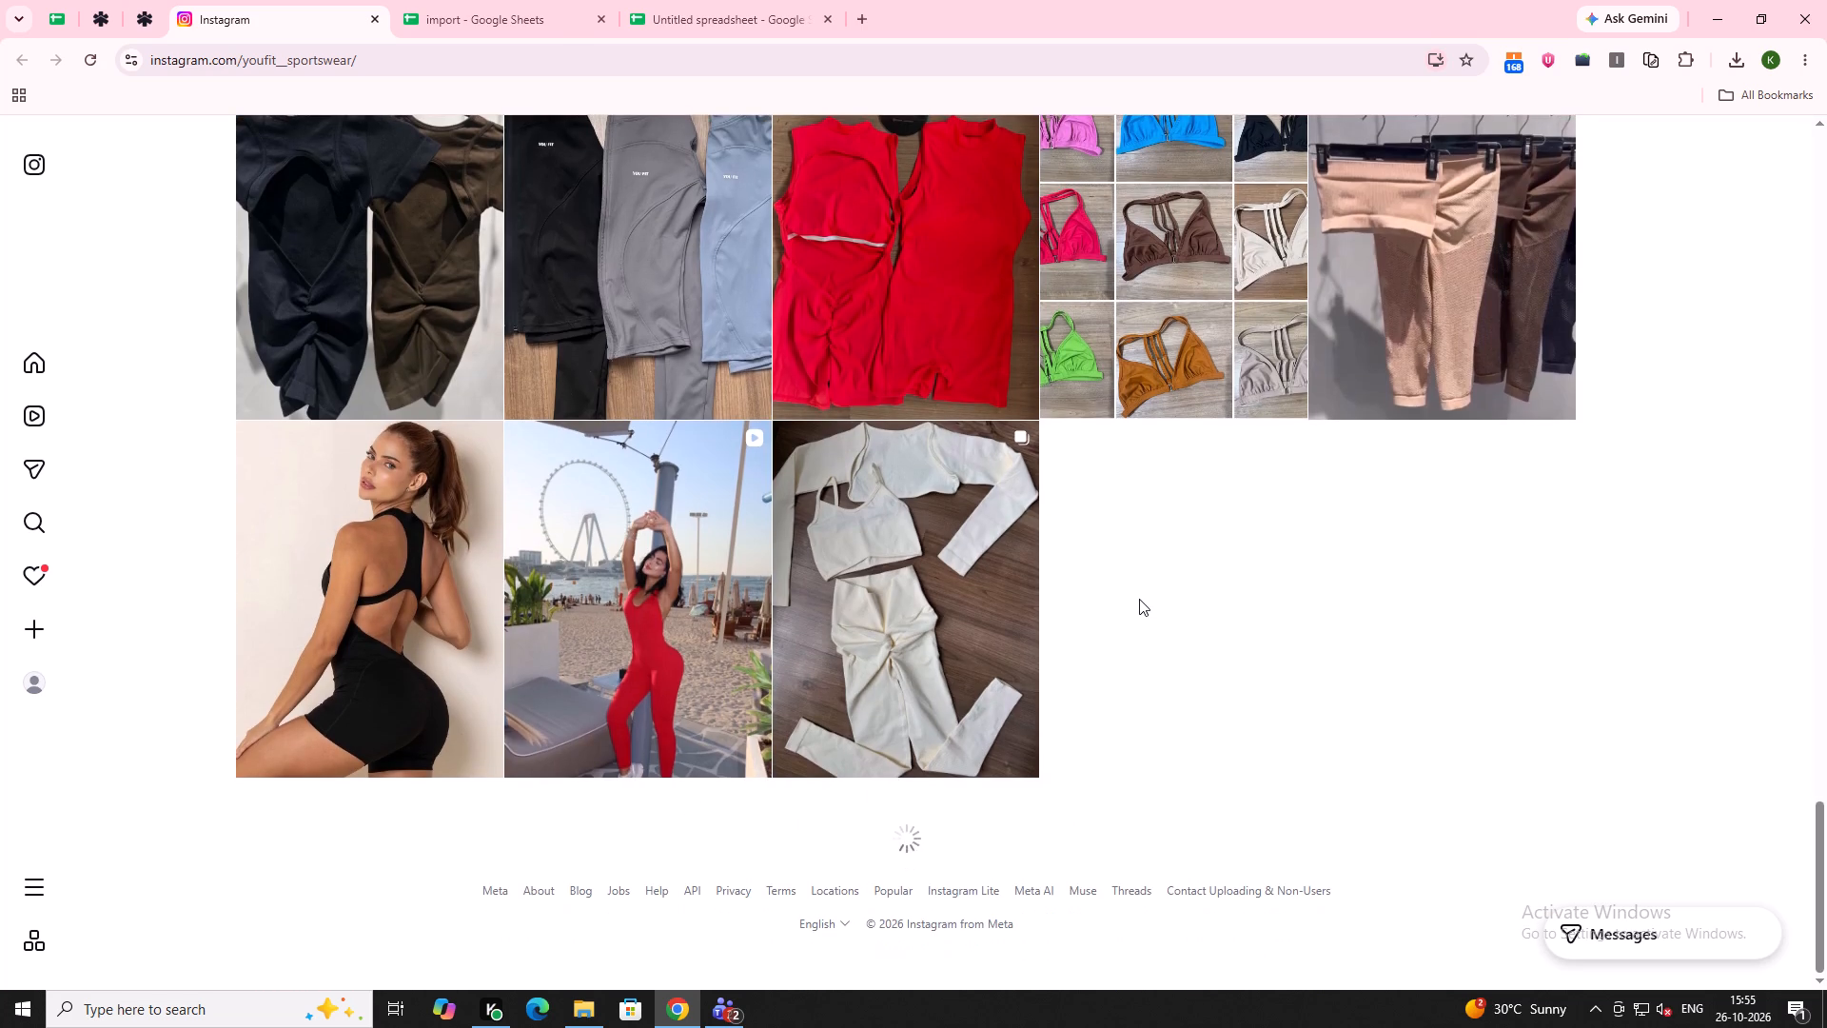
pyautogui.hotkey('ctrl', 'w')
# Open the rafaellashopp profile from the sheet and examine all its posts for Alo items.
pyautogui.click(619, 524)
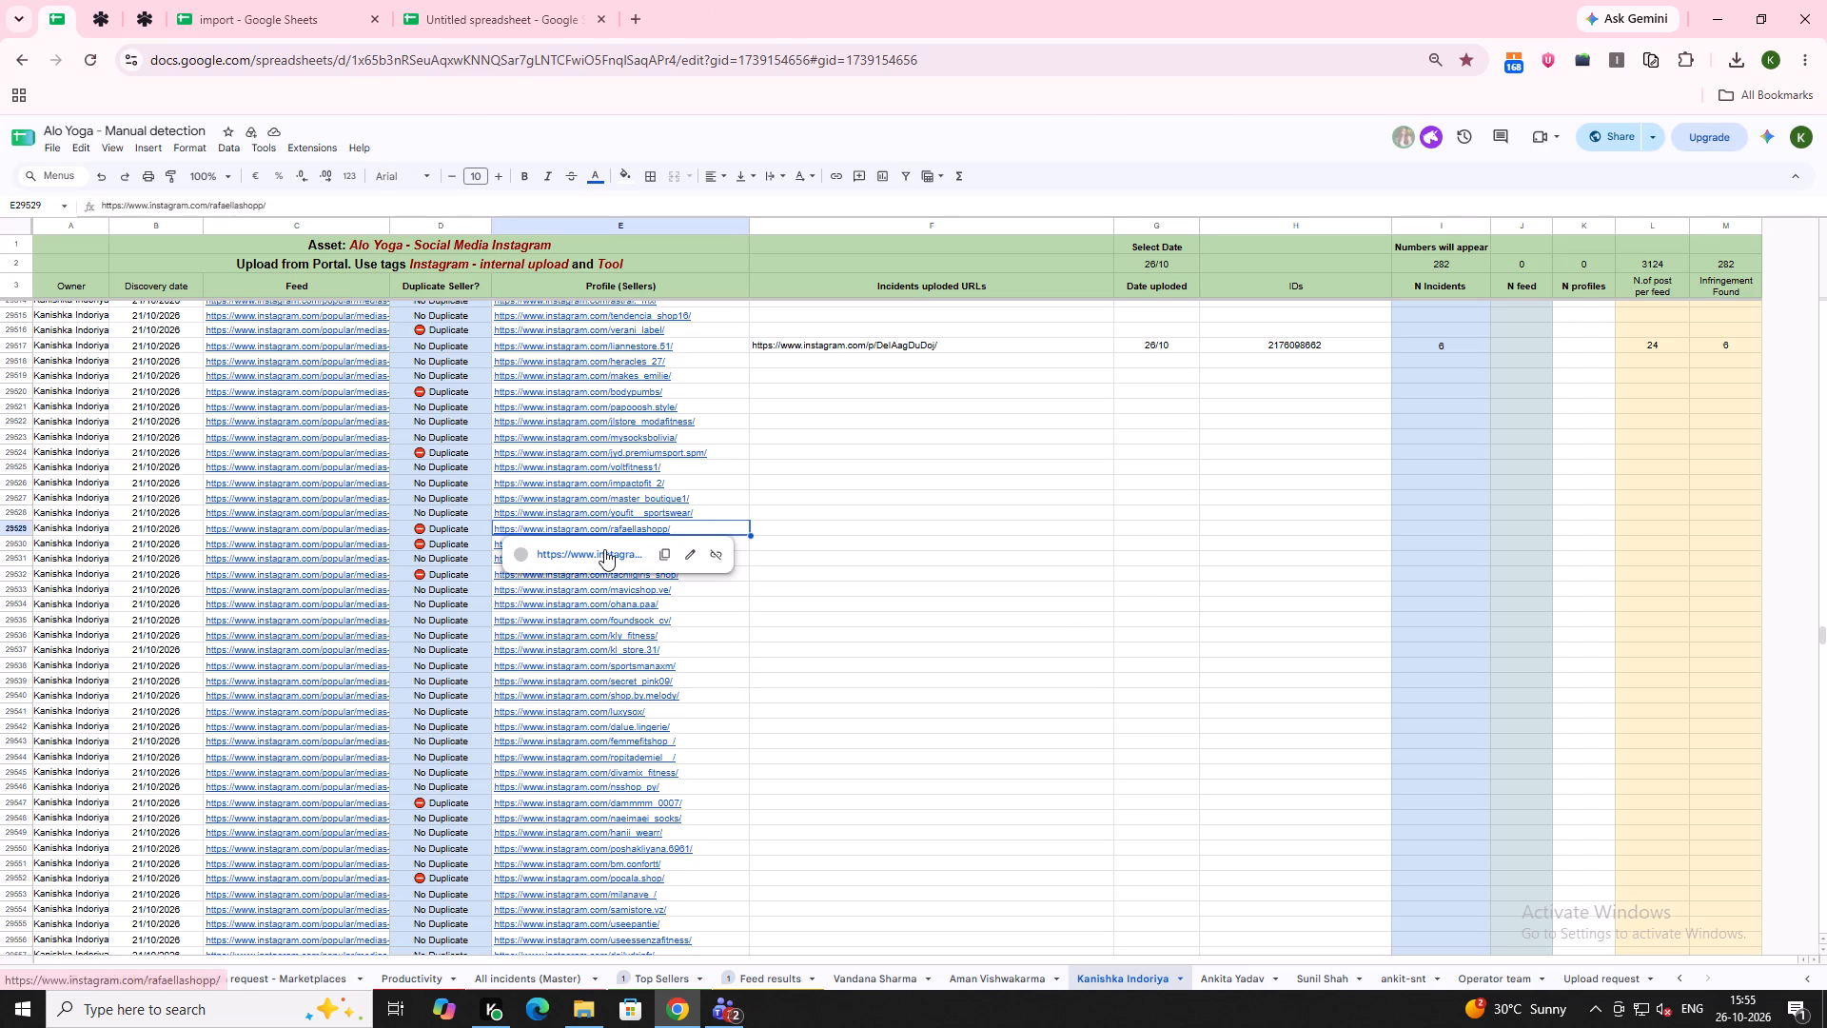
pyautogui.click(604, 549)
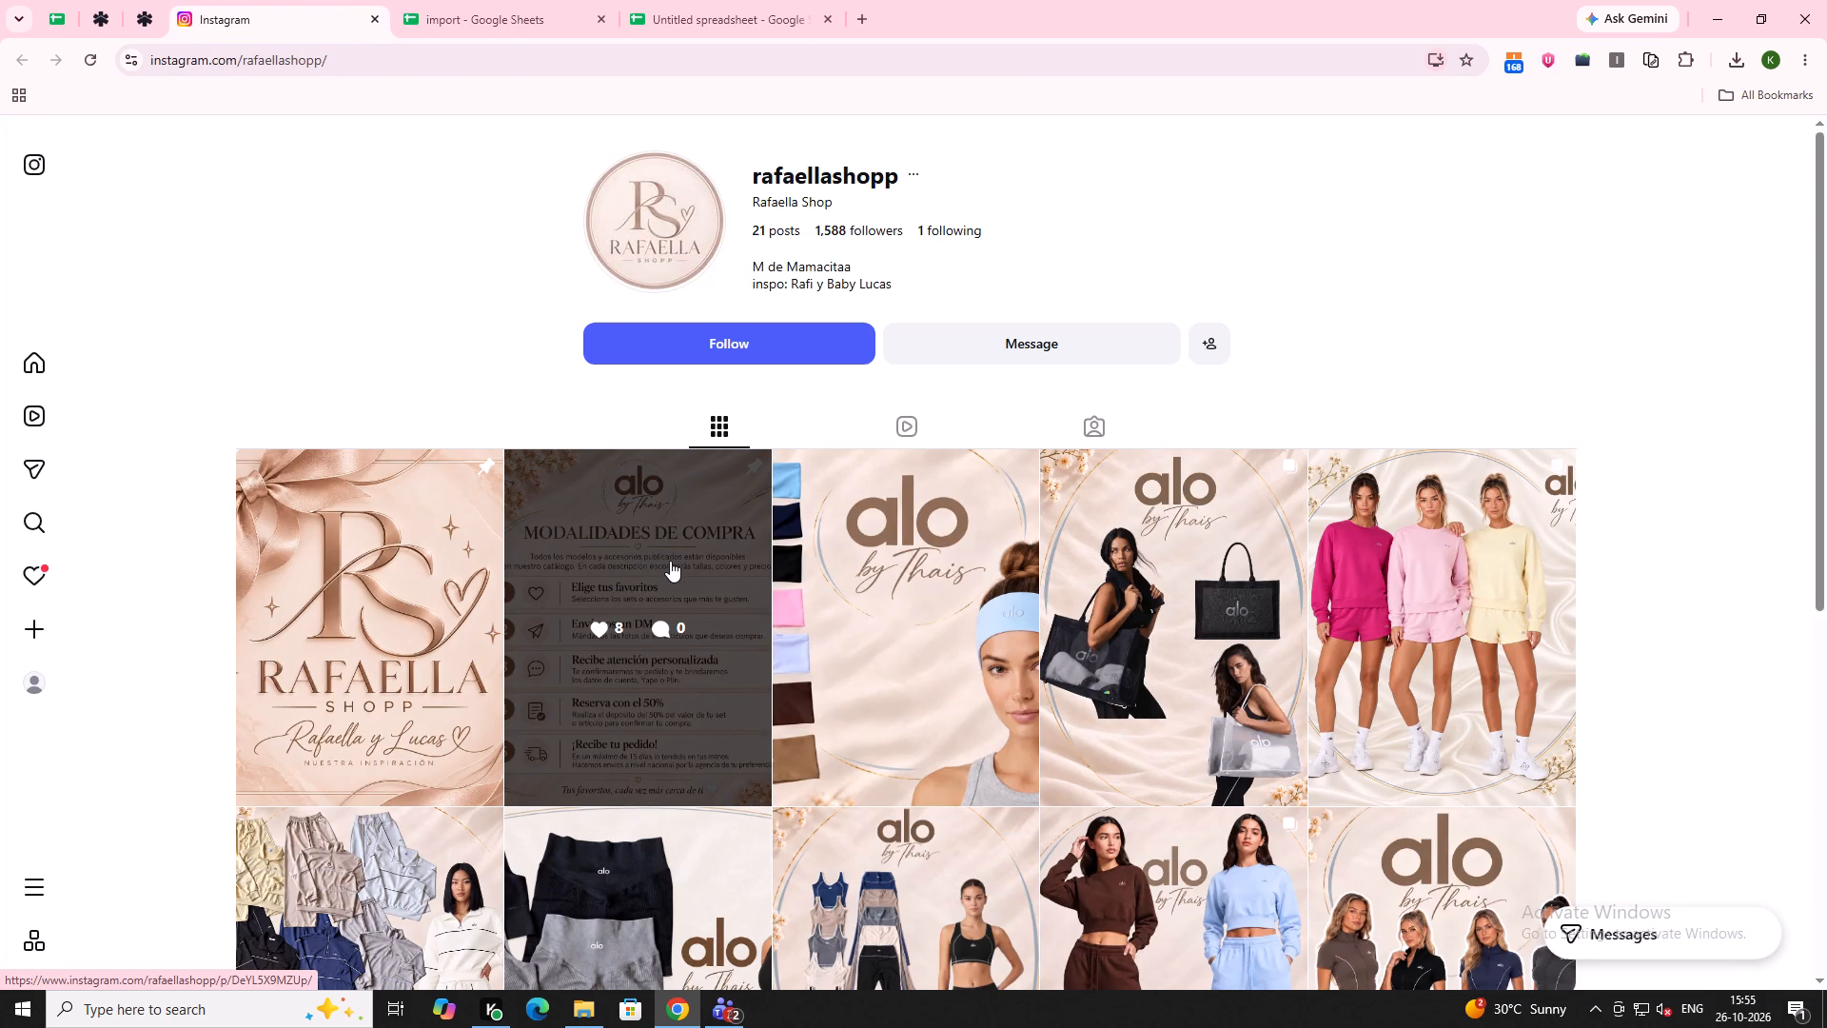
pyautogui.scroll(-4, 836, 601)
pyautogui.scroll(-6, 1025, 604)
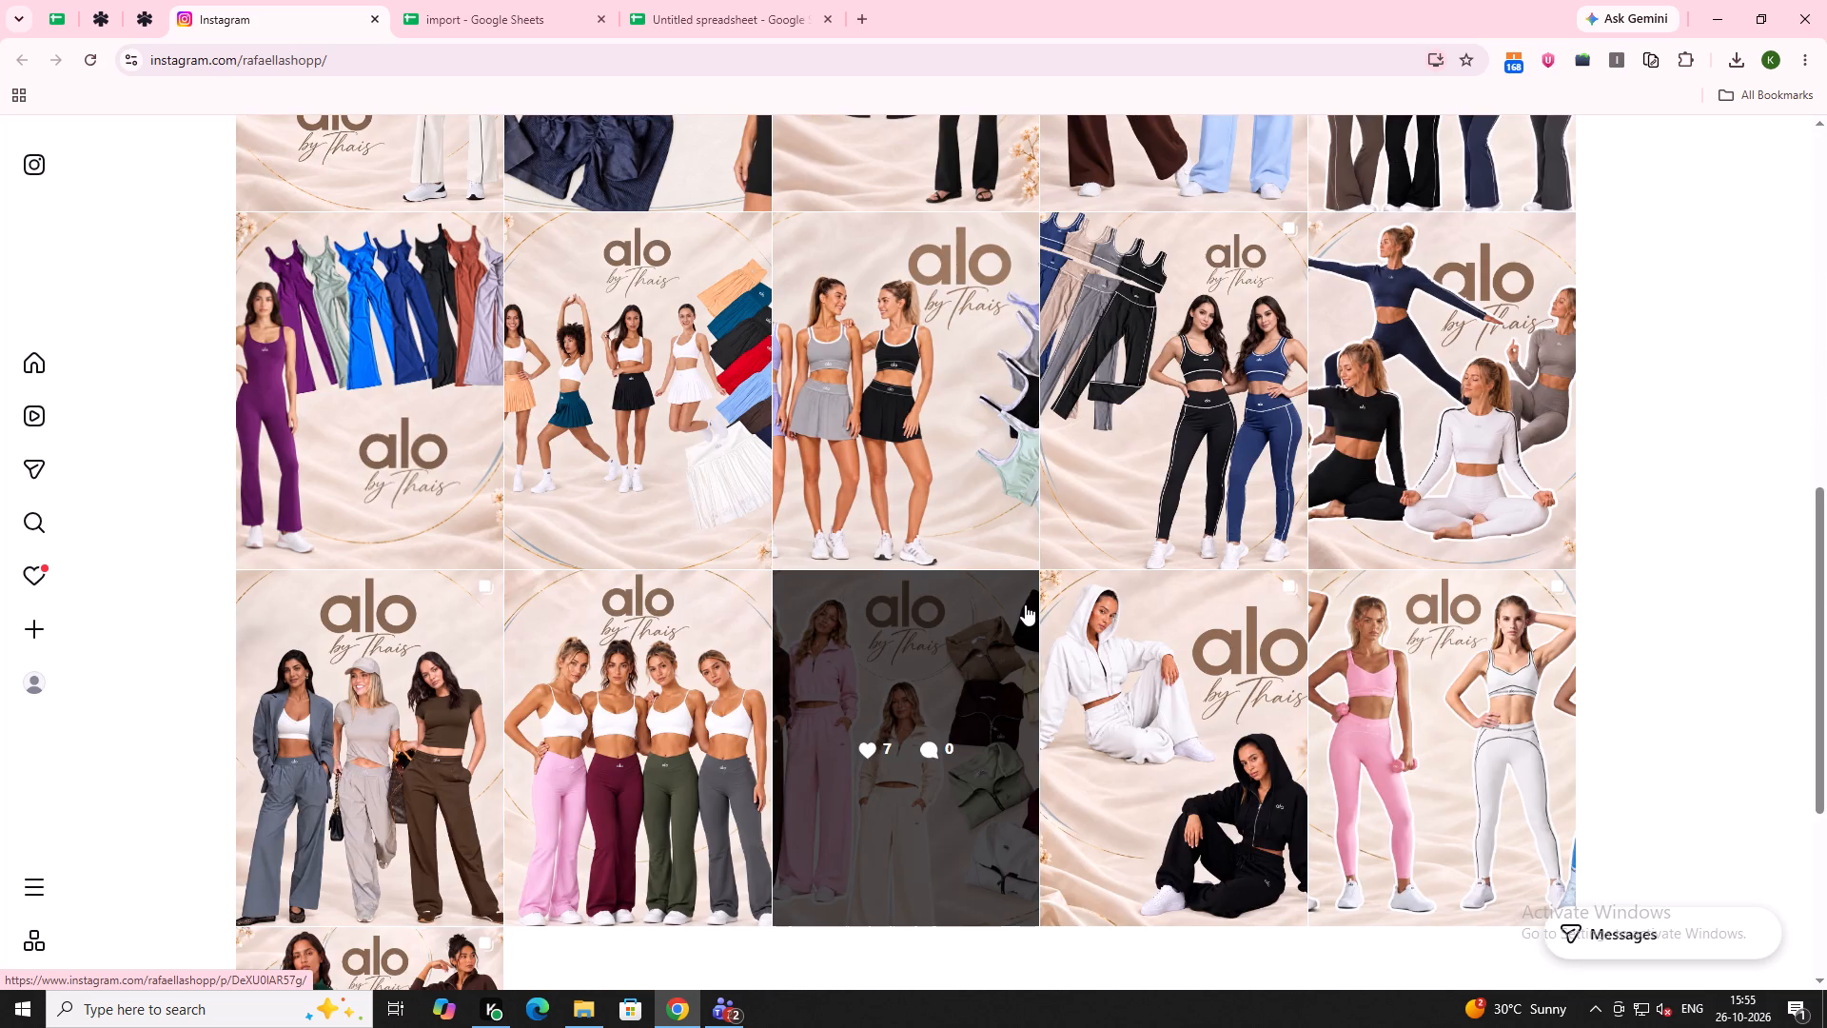
pyautogui.scroll(-6, 1016, 604)
pyautogui.scroll(1, 1008, 666)
pyautogui.scroll(-11, 1008, 666)
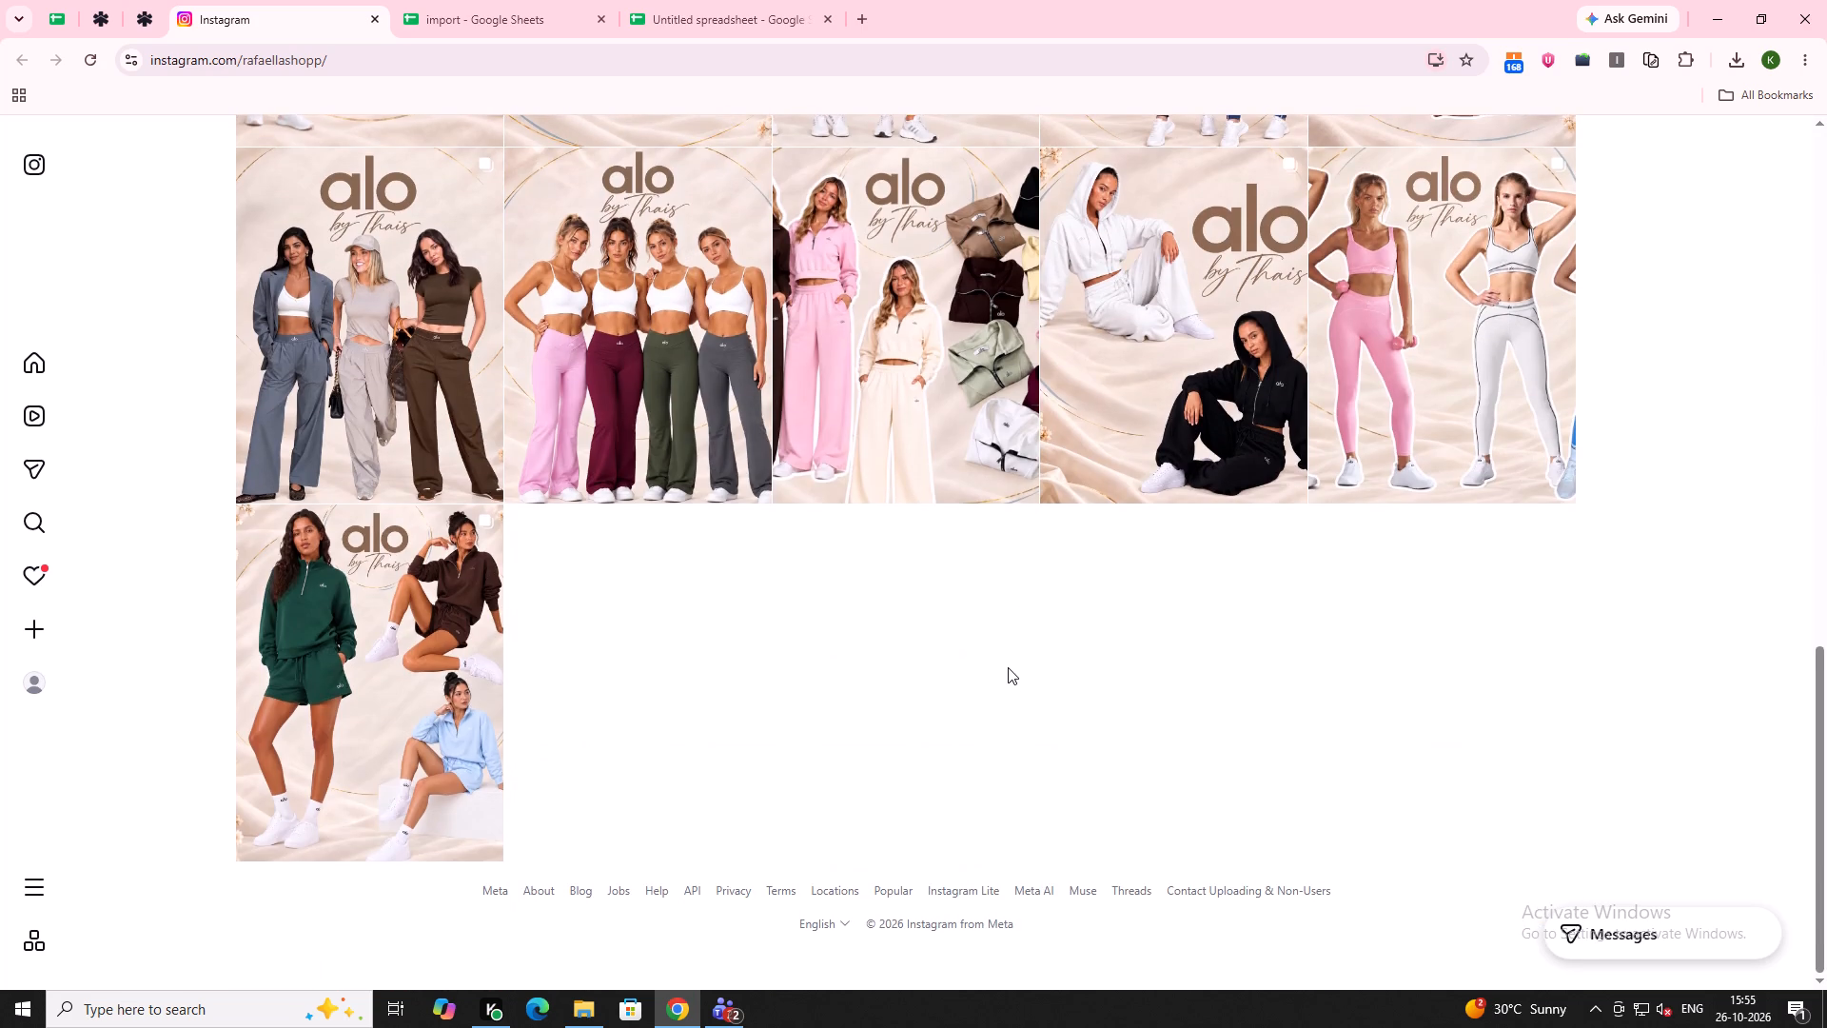
pyautogui.scroll(20, 1008, 667)
pyautogui.scroll(4, 1008, 667)
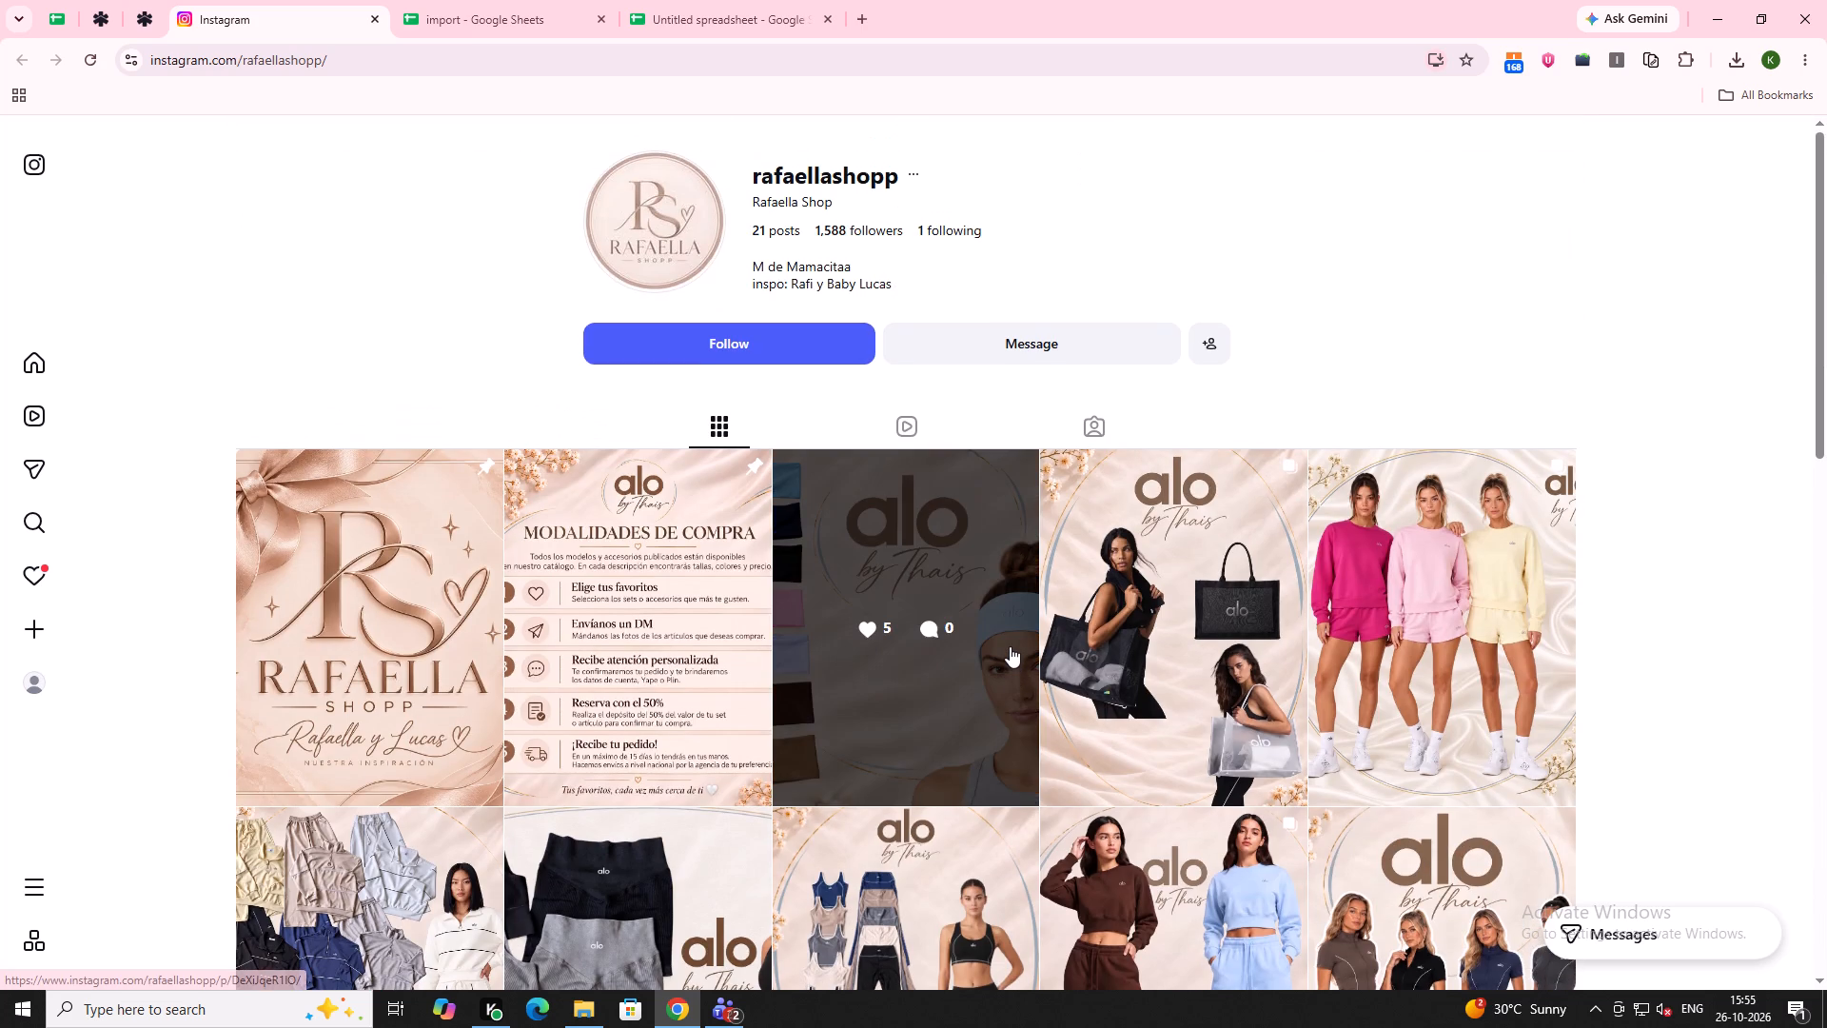
# Copy the rafaellashopp profile URL into the input list of IG Detection's multi-profile pipeline.
pyautogui.hotkey('ctrl', 'l')
pyautogui.hotkey('ctrl', 'c')
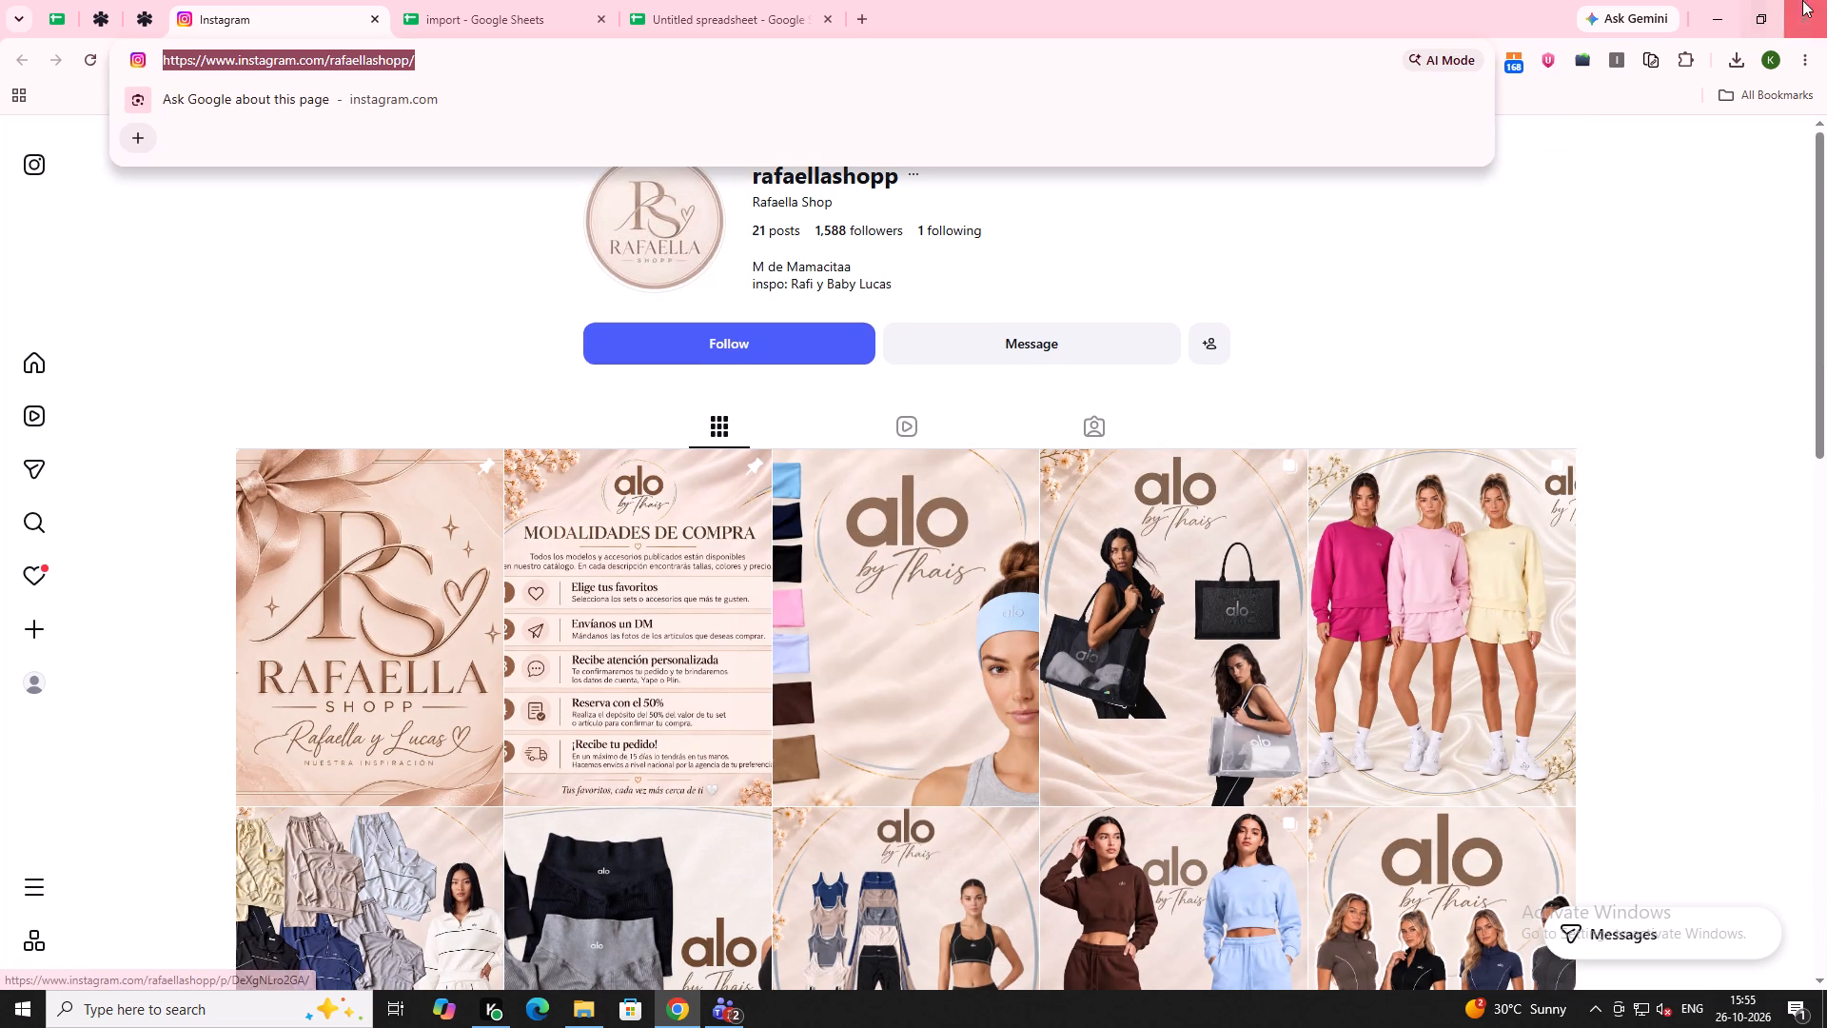
pyautogui.click(1609, 59)
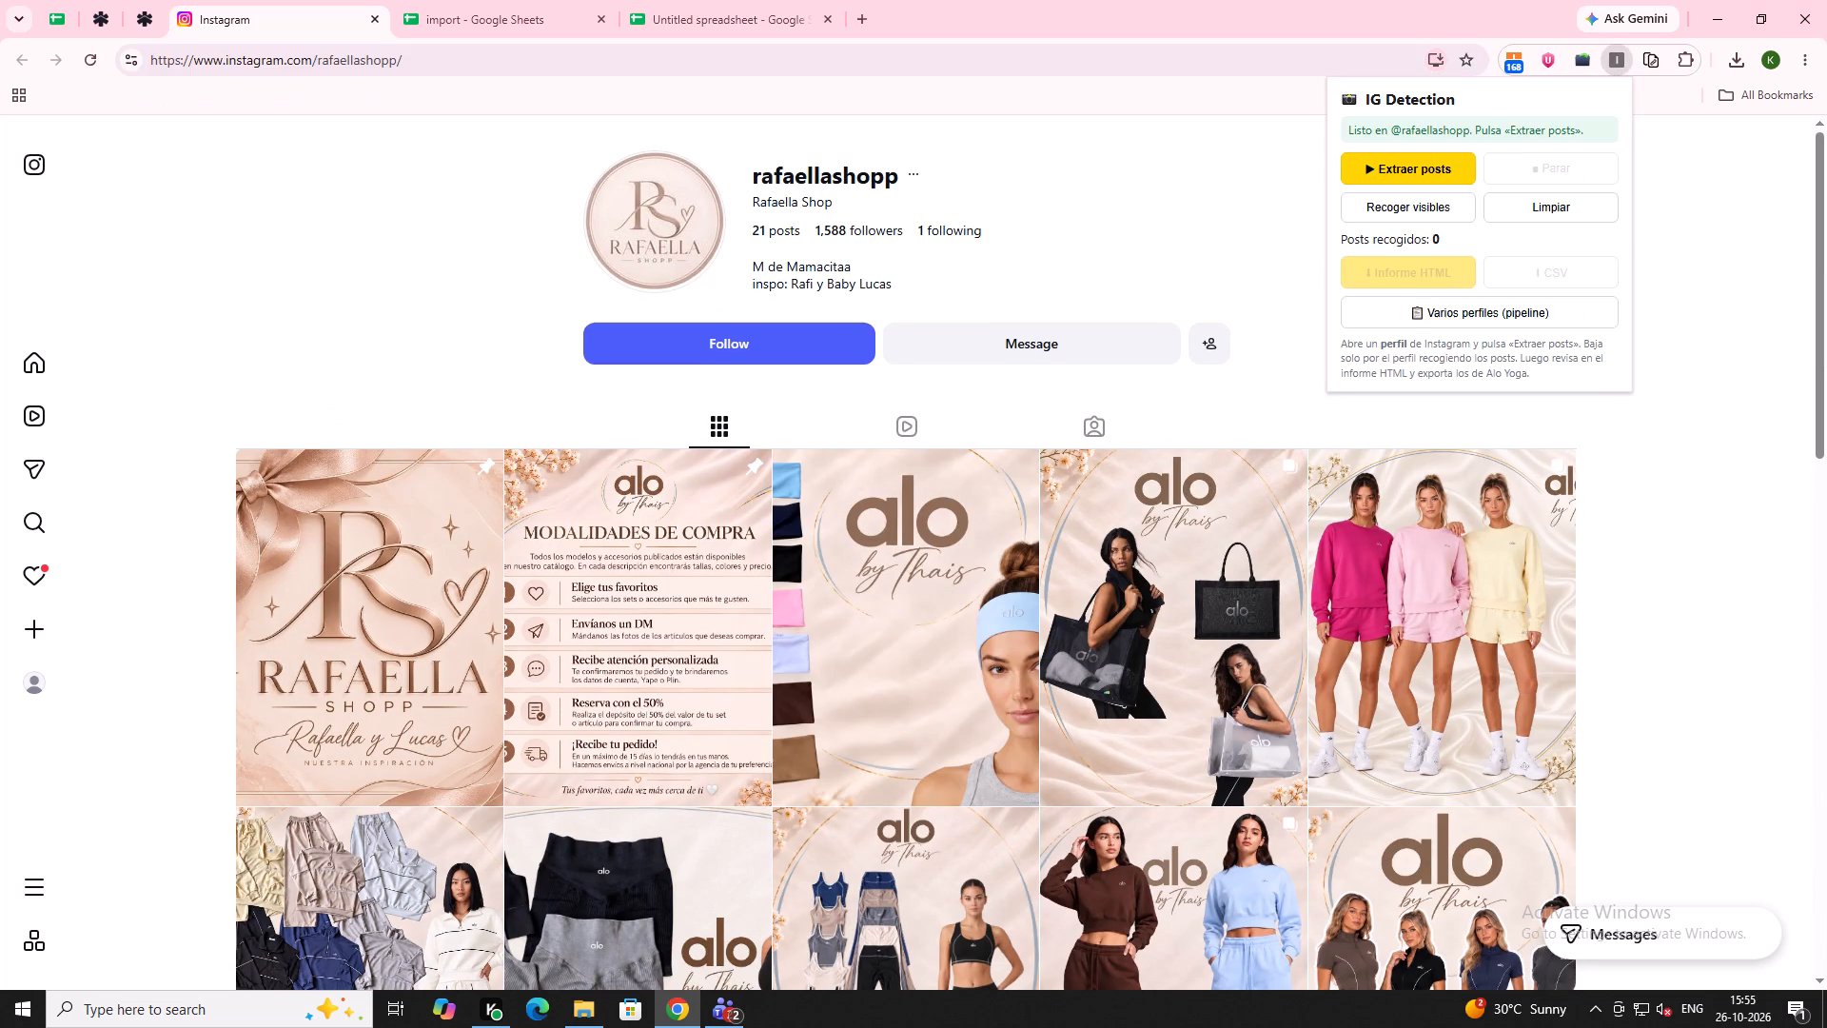
pyautogui.click(1421, 305)
pyautogui.click(501, 450)
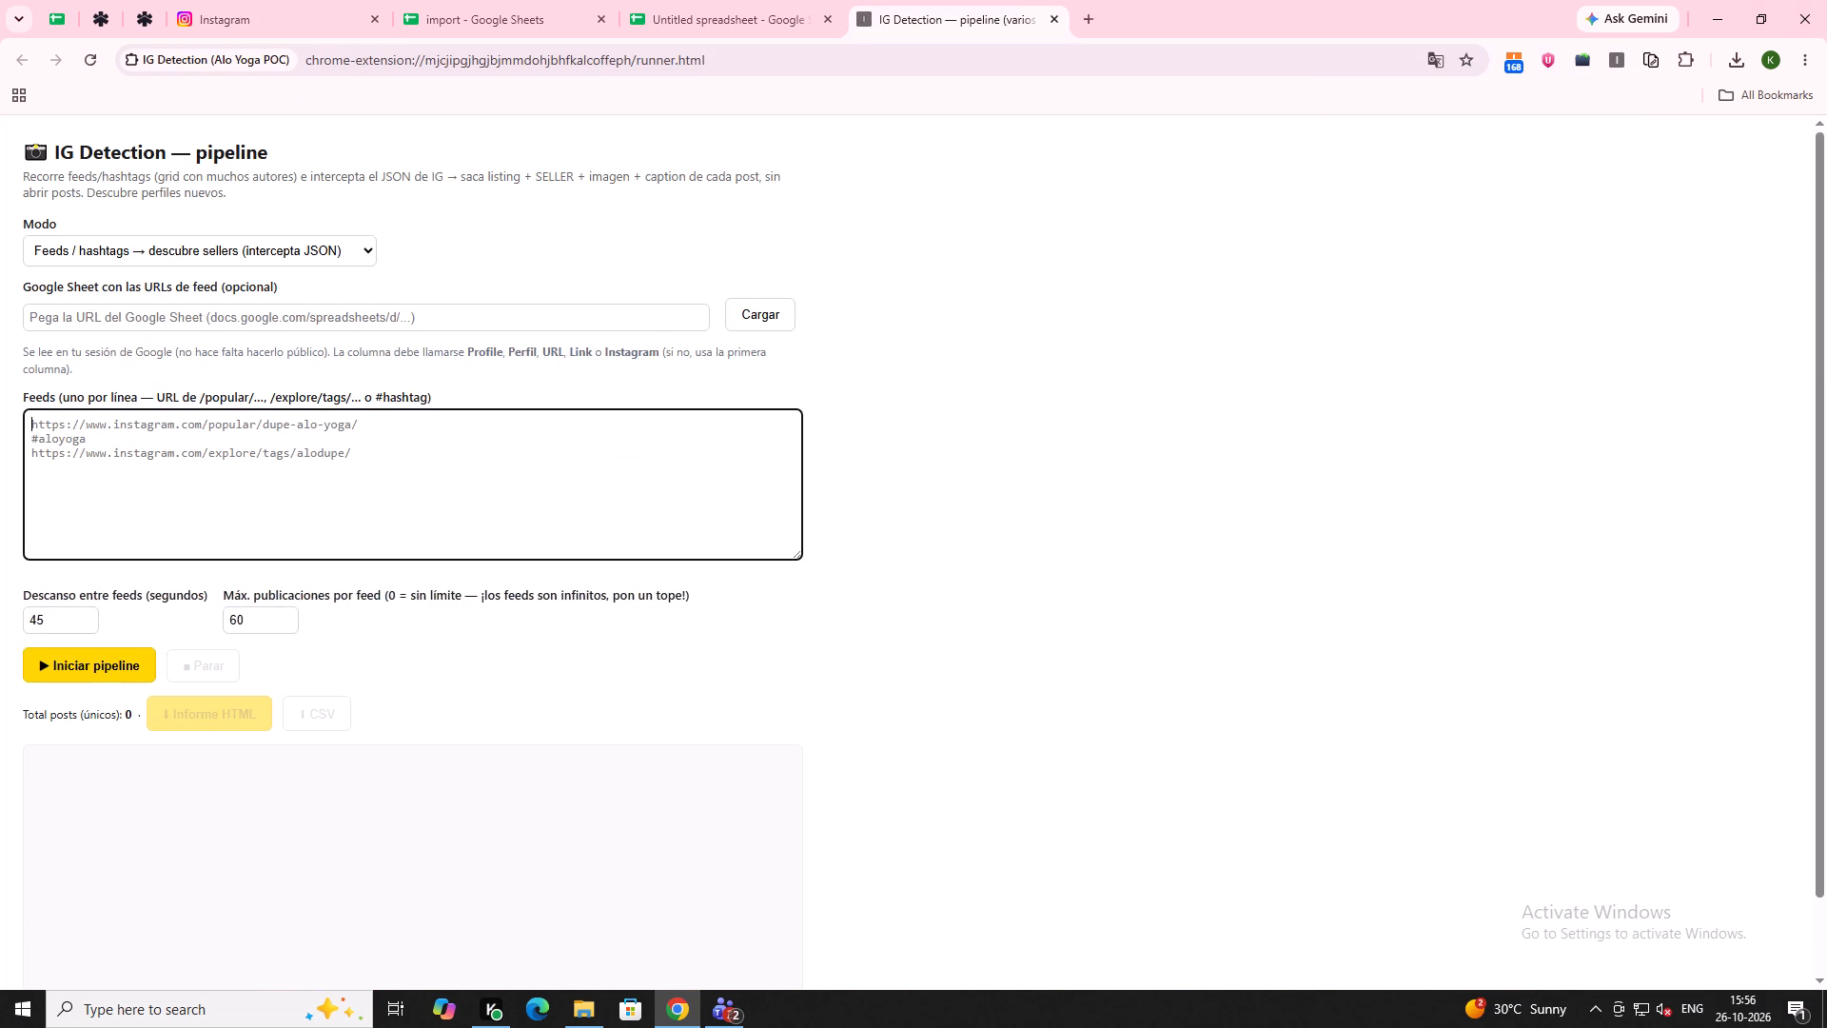
pyautogui.hotkey('ctrl', 'v')
# Run the pipeline in "Perfiles → extrae sus posts" mode with a 10-second rest and a maximum of 21 posts.
pyautogui.moveTo(44, 625); pyautogui.dragTo(10, 613)
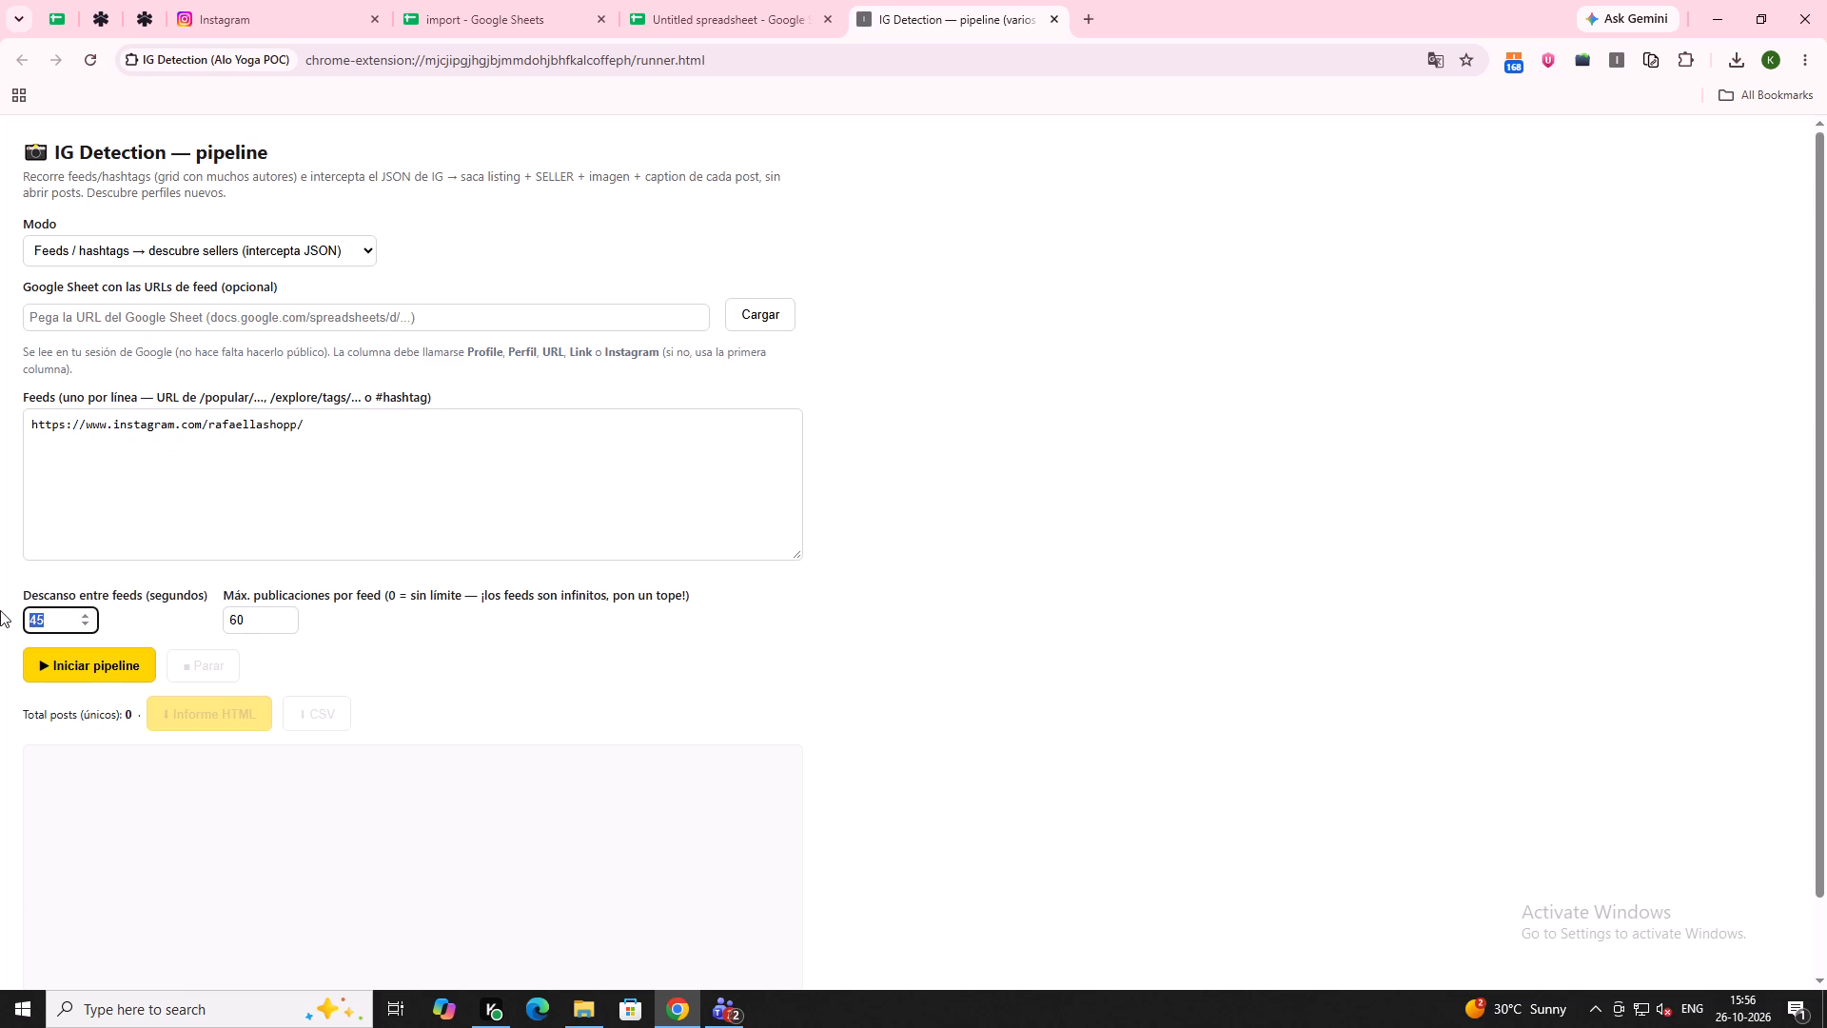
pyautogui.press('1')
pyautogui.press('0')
pyautogui.moveTo(259, 623); pyautogui.dragTo(179, 618)
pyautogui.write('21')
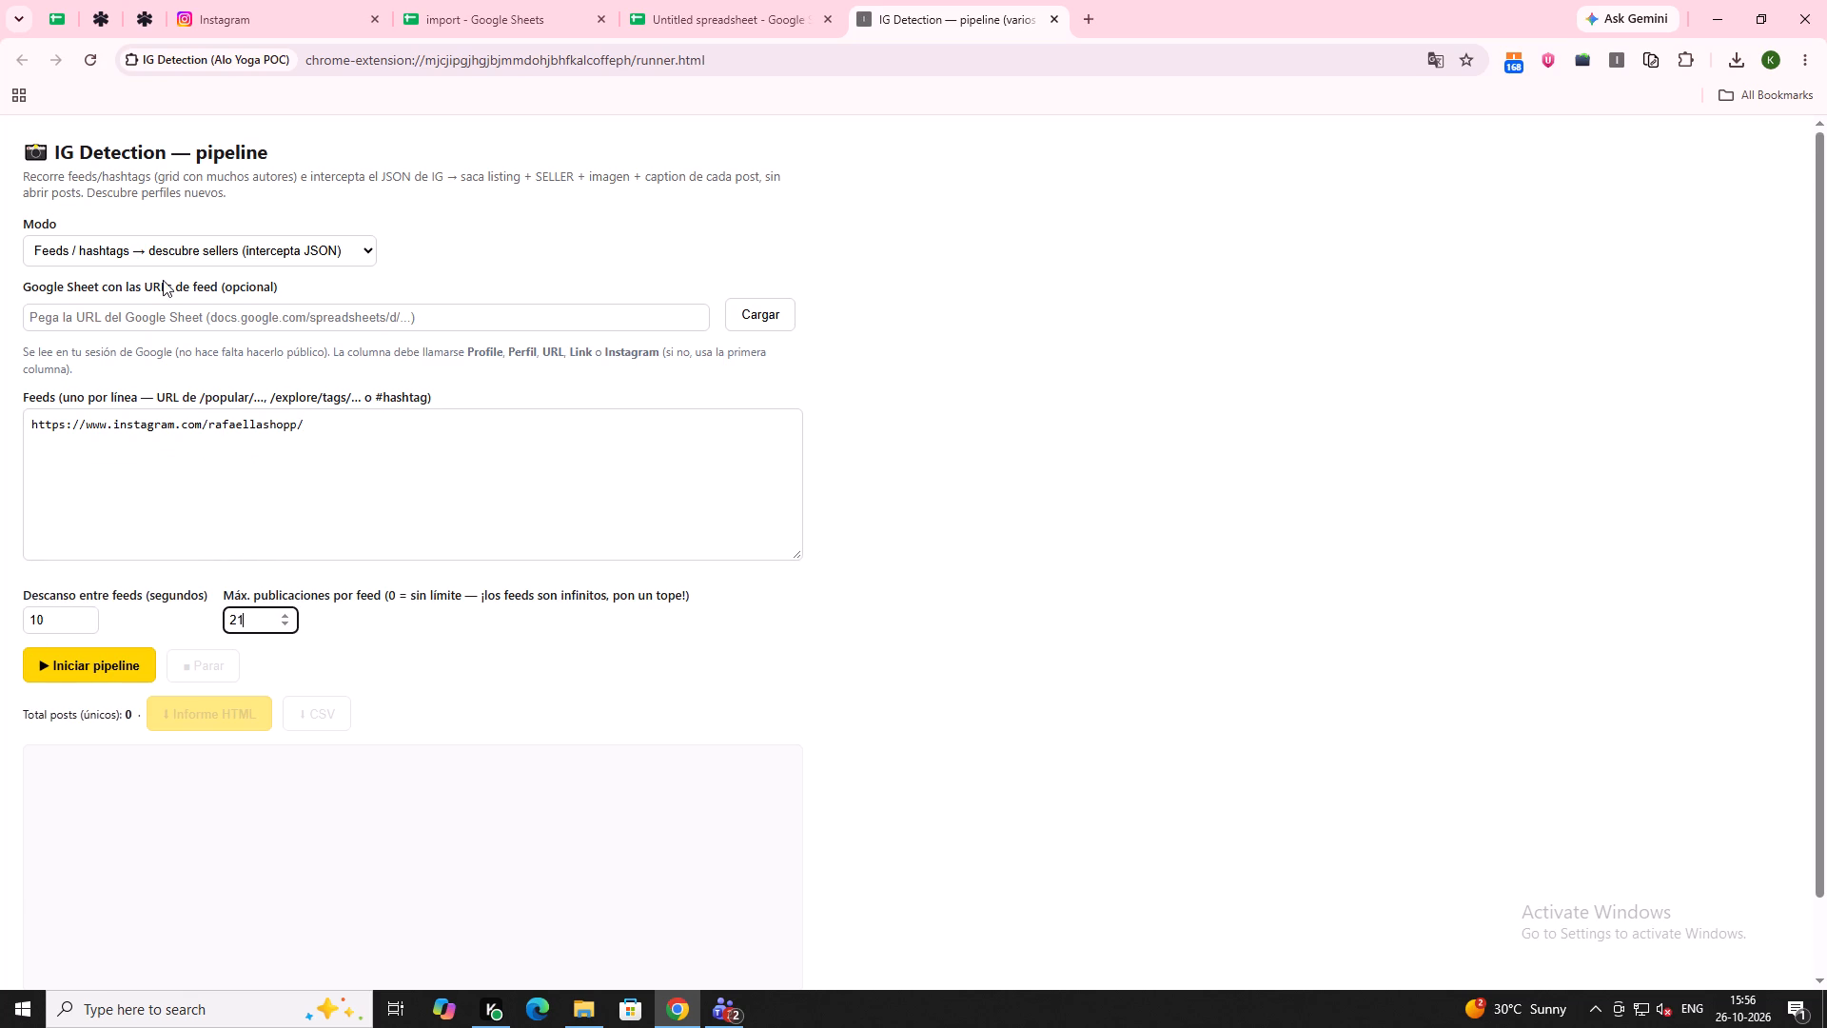
pyautogui.click(142, 246)
pyautogui.click(149, 292)
pyautogui.click(130, 655)
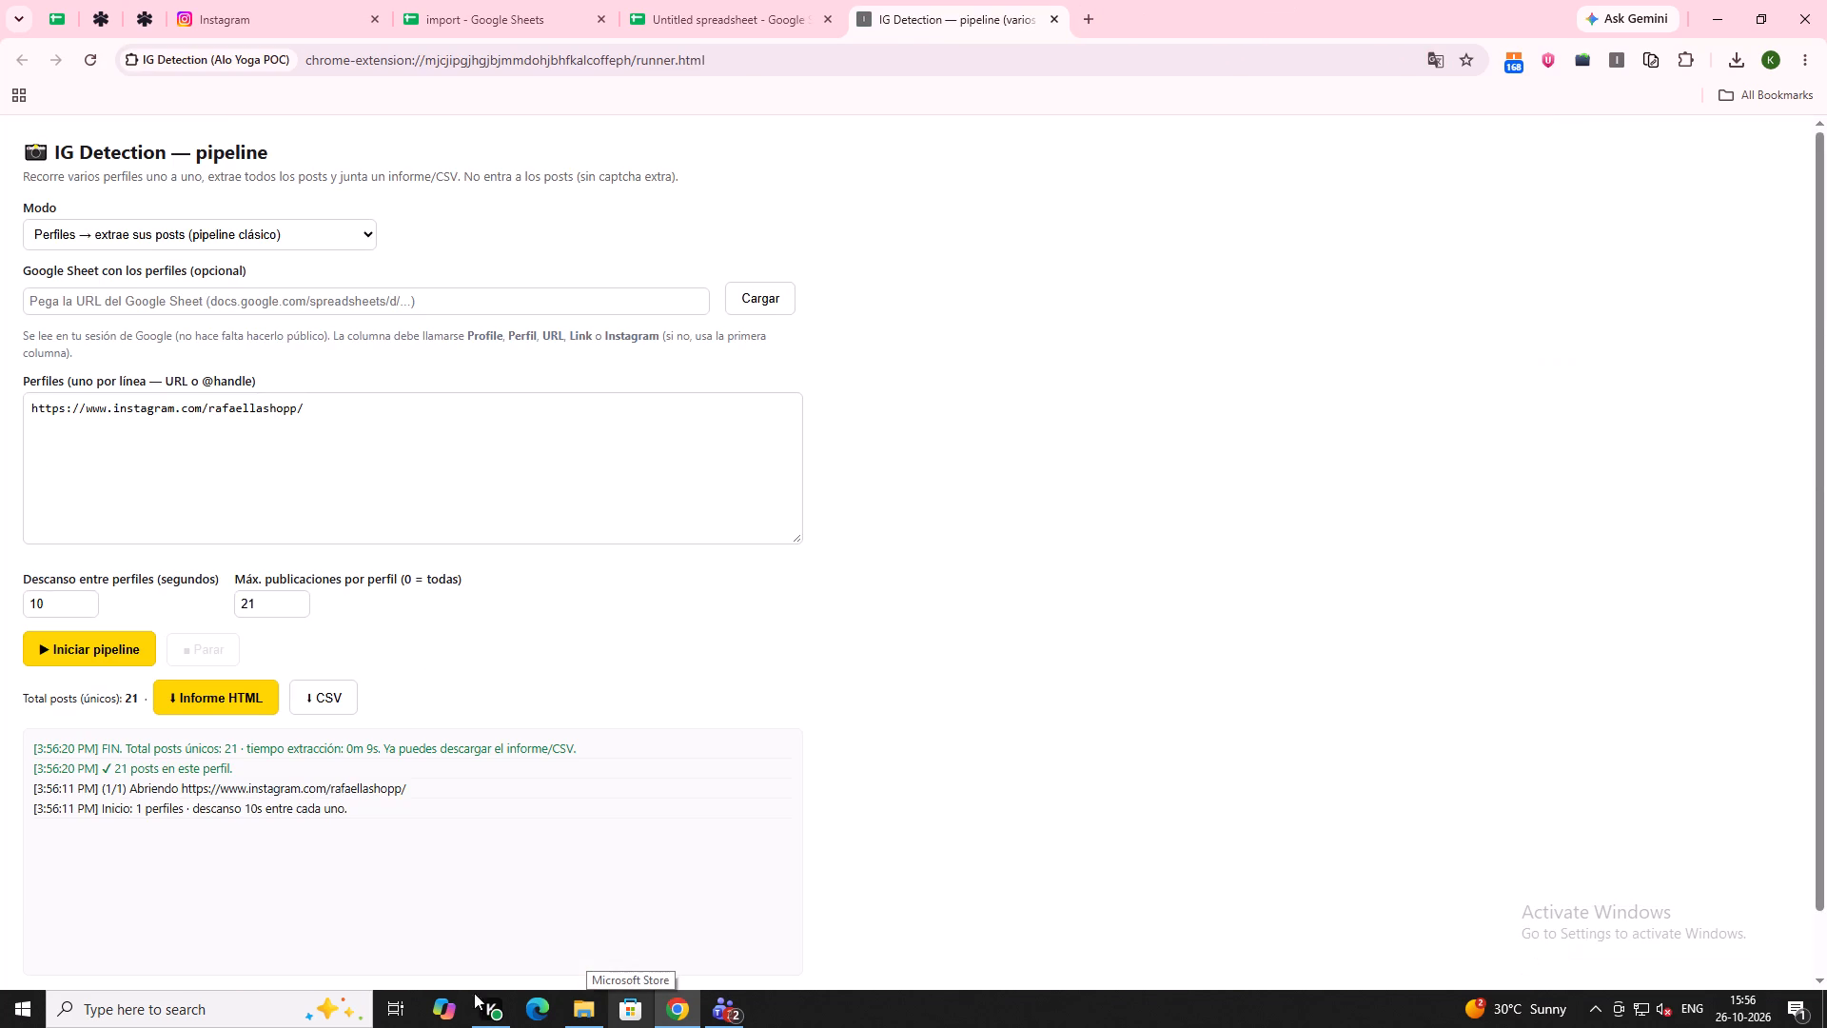
# Download the extracted rafaellashopp posts as a CSV file.
pyautogui.click(324, 703)
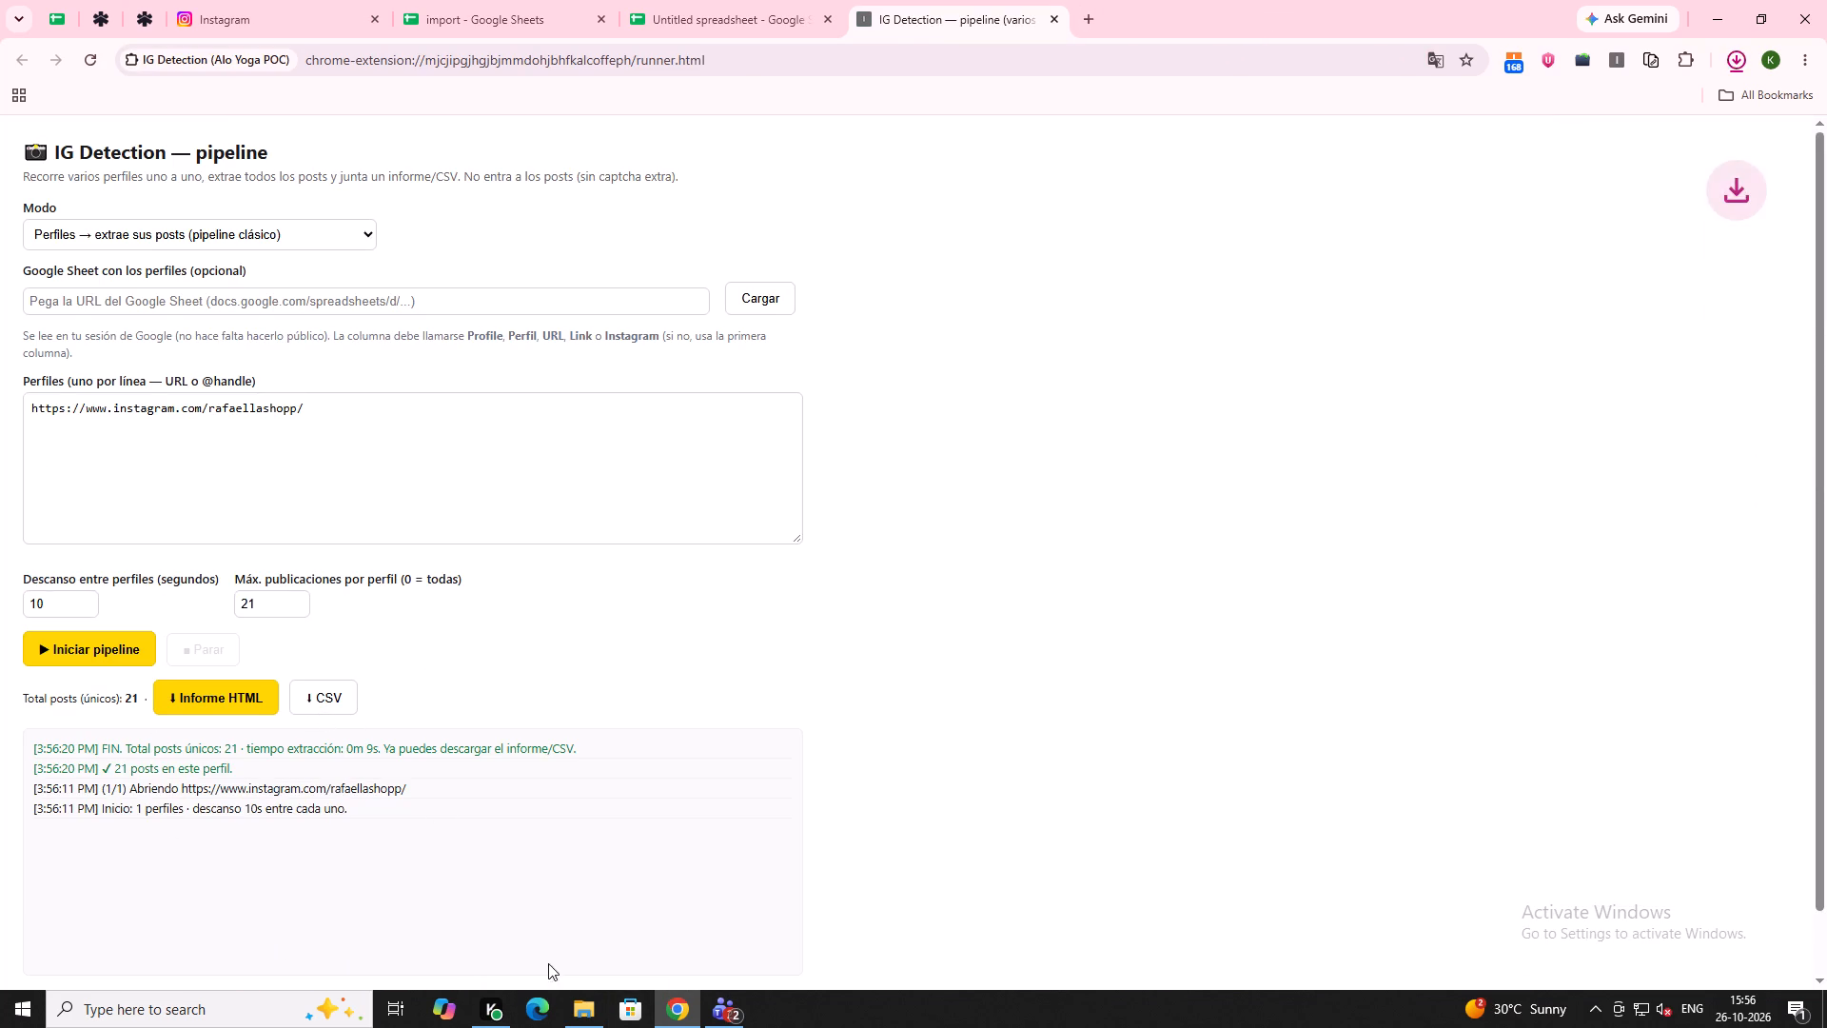
# Start AloOCR from the 2-AloOCR folder to classify the downloaded pipeline CSV, and minimise its console and the folder window.
pyautogui.click(600, 1027)
pyautogui.doubleClick(630, 338)
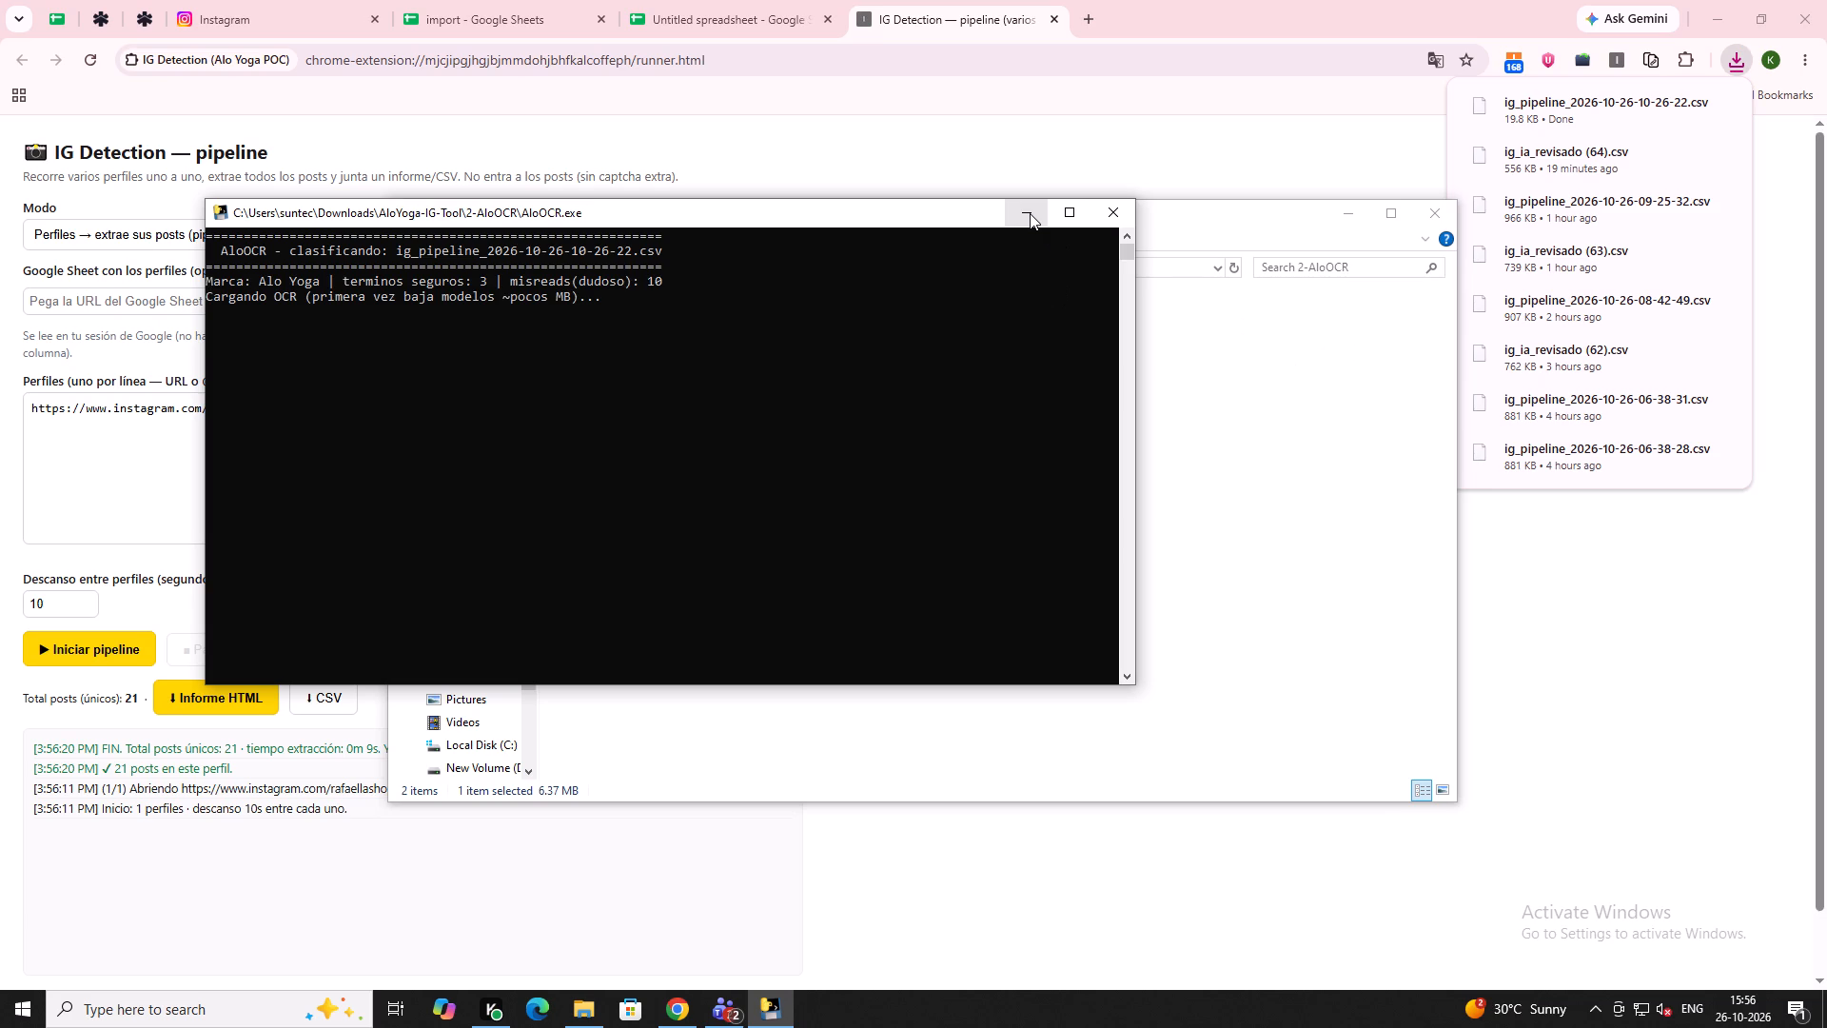
pyautogui.click(1030, 213)
pyautogui.click(1353, 207)
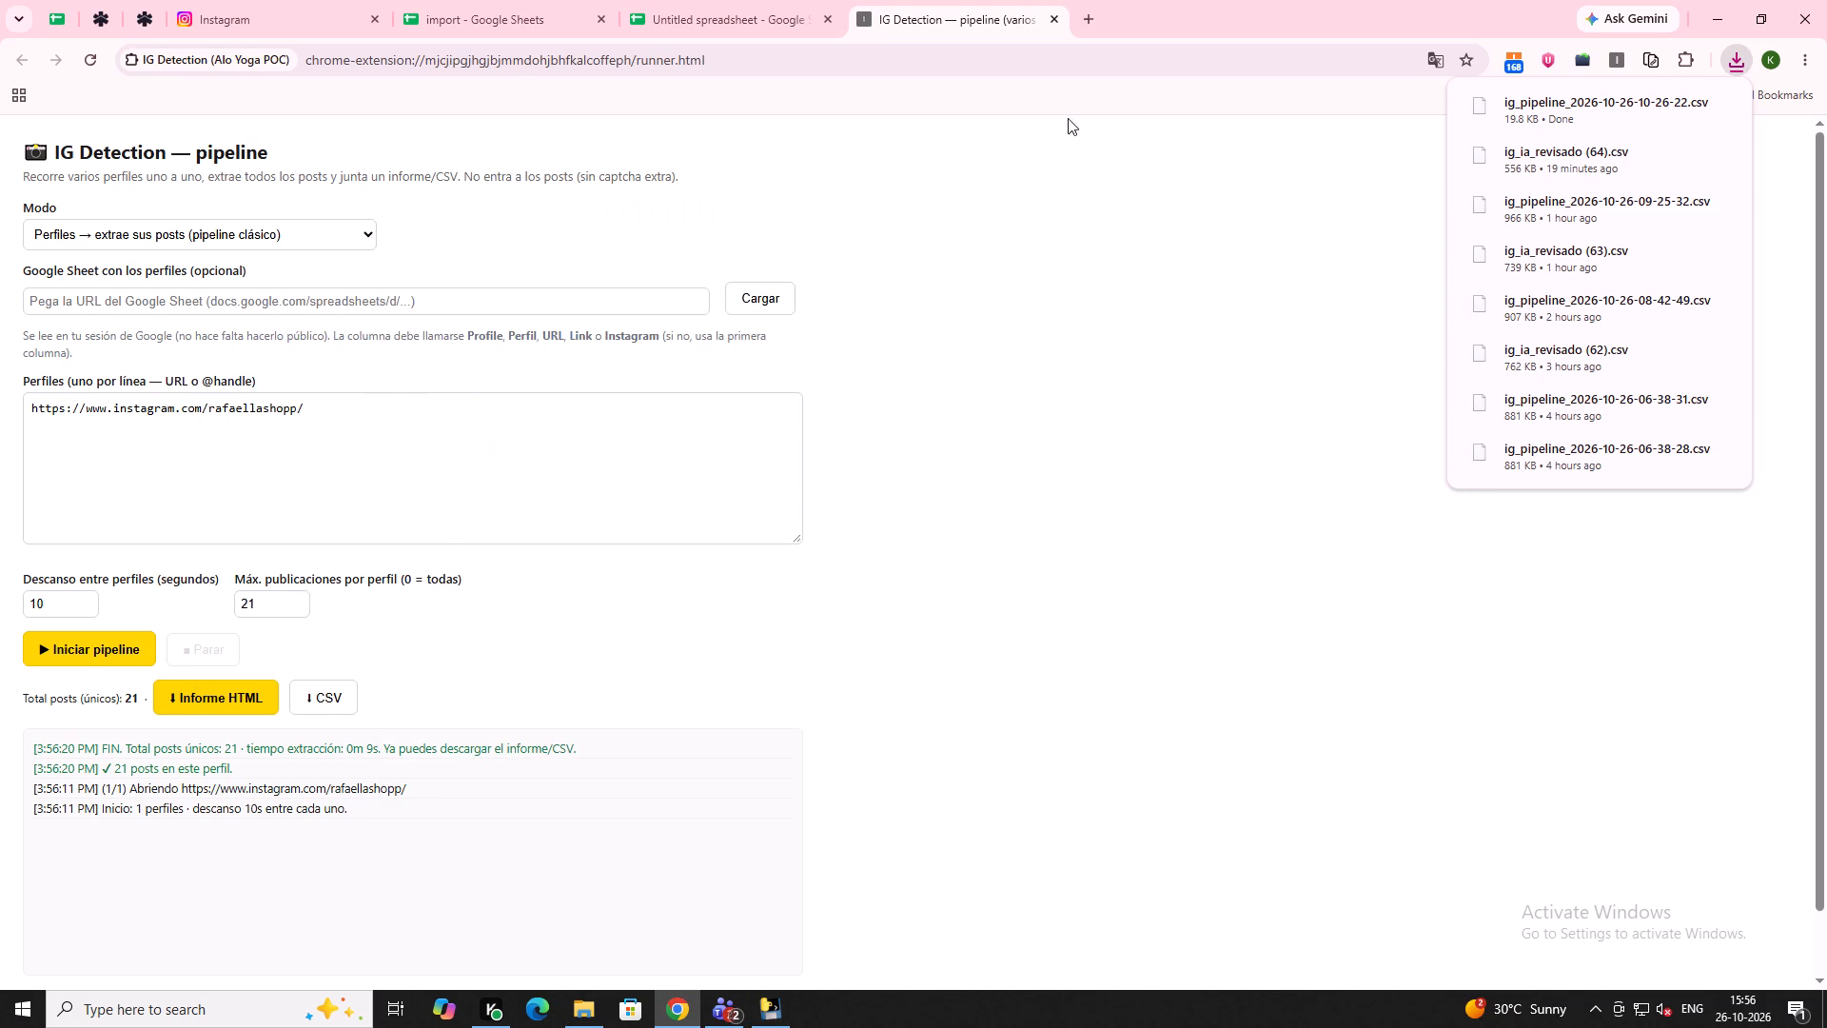
# Close the IG Detection pipeline page and the rafaellashopp Instagram profile.
pyautogui.hotkey('ctrl', 'w')
pyautogui.click(315, 0)
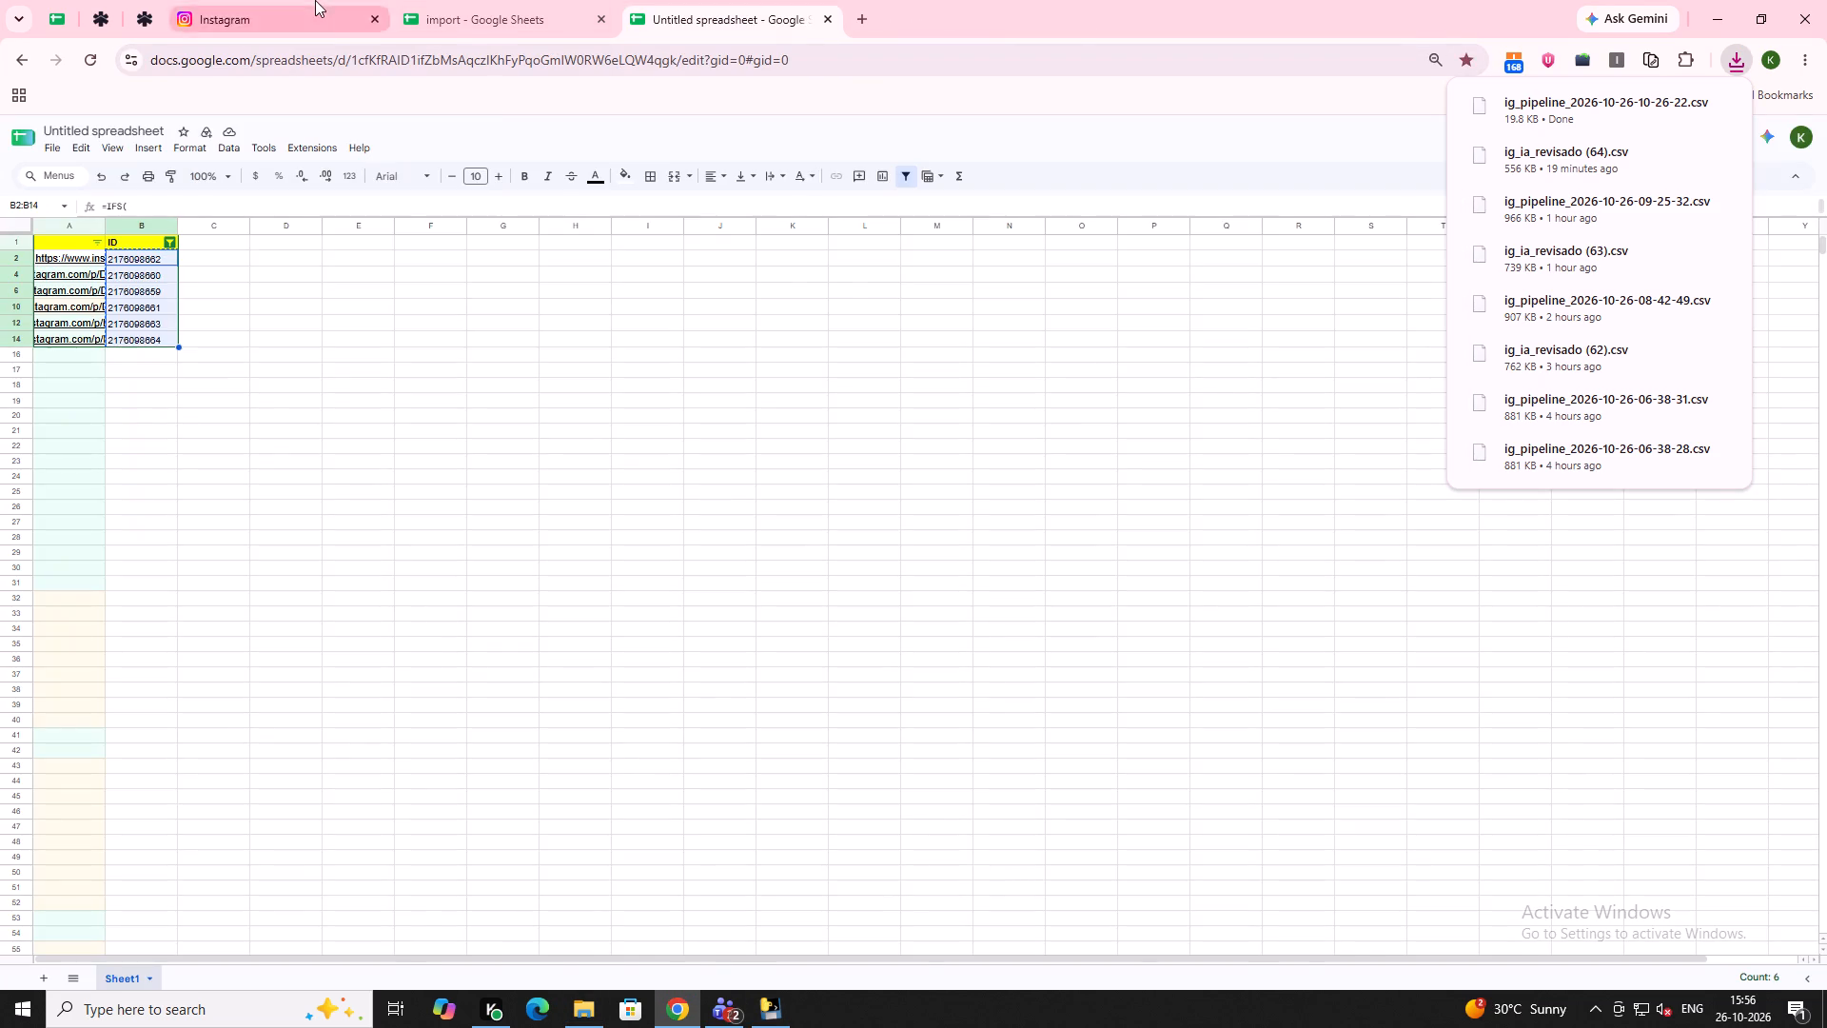
pyautogui.hotkey('ctrl', 'w')
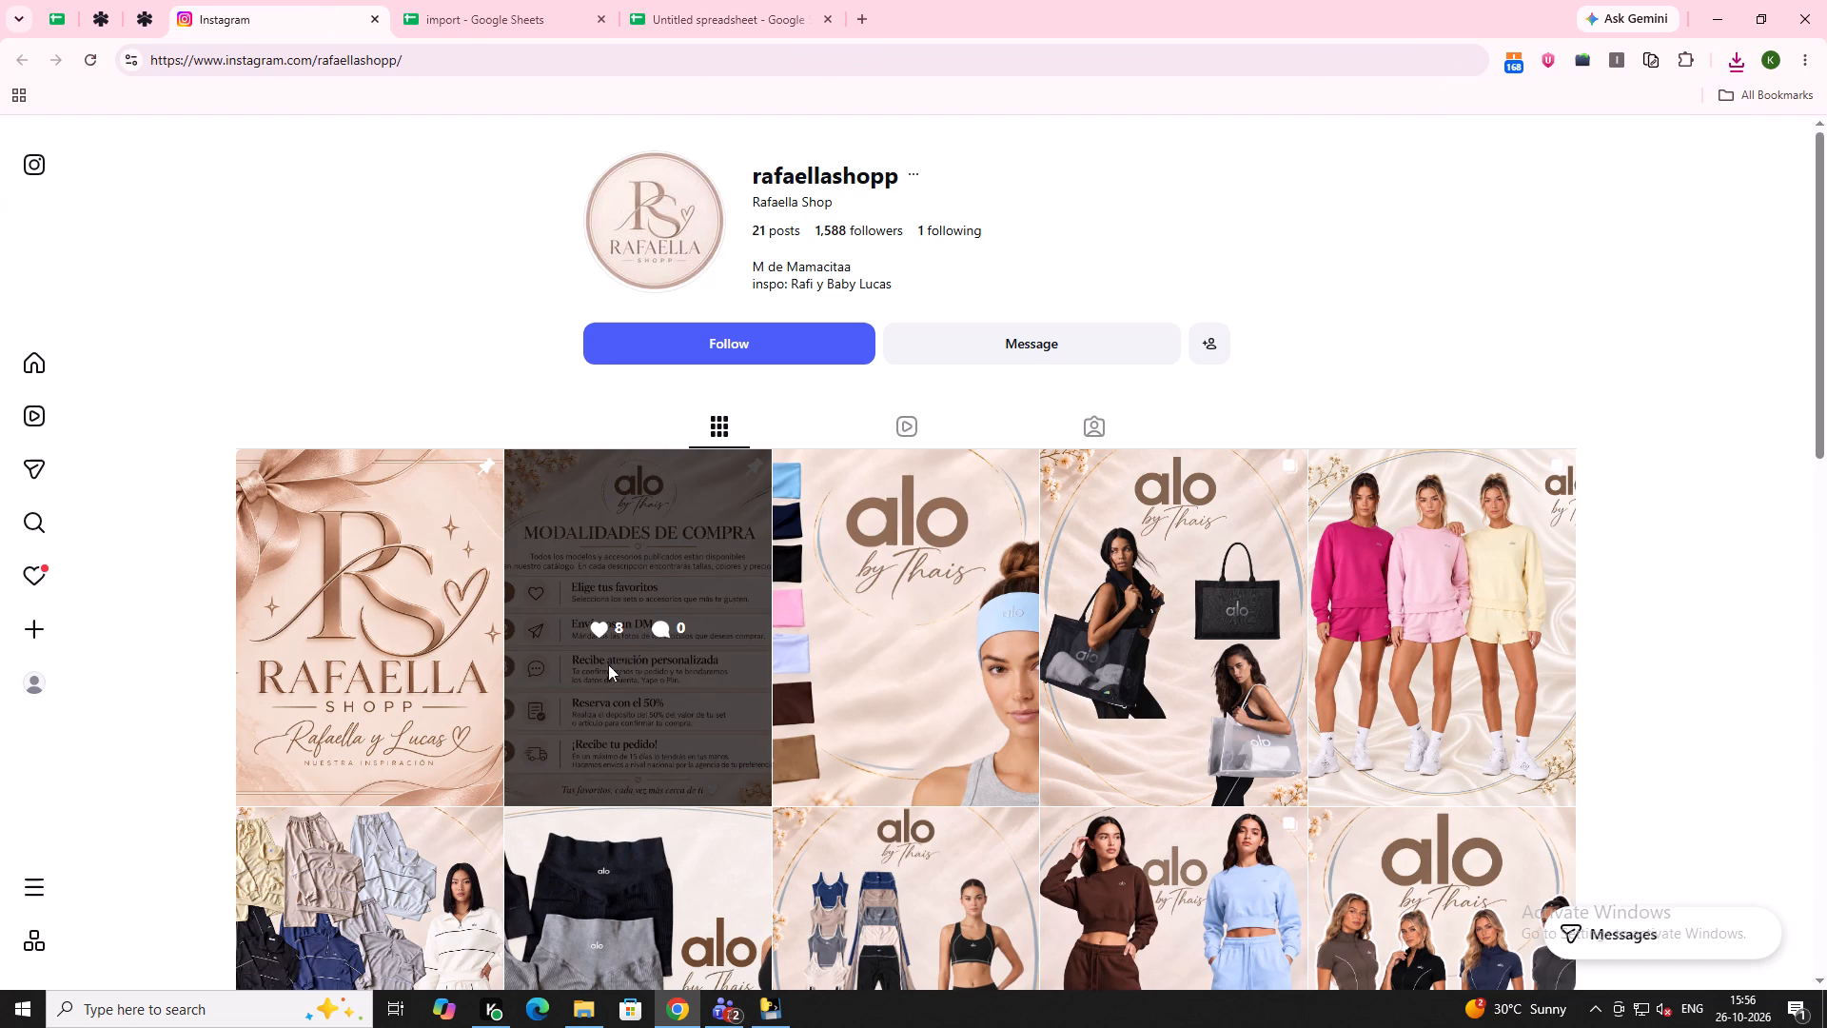
pyautogui.click(55, 0)
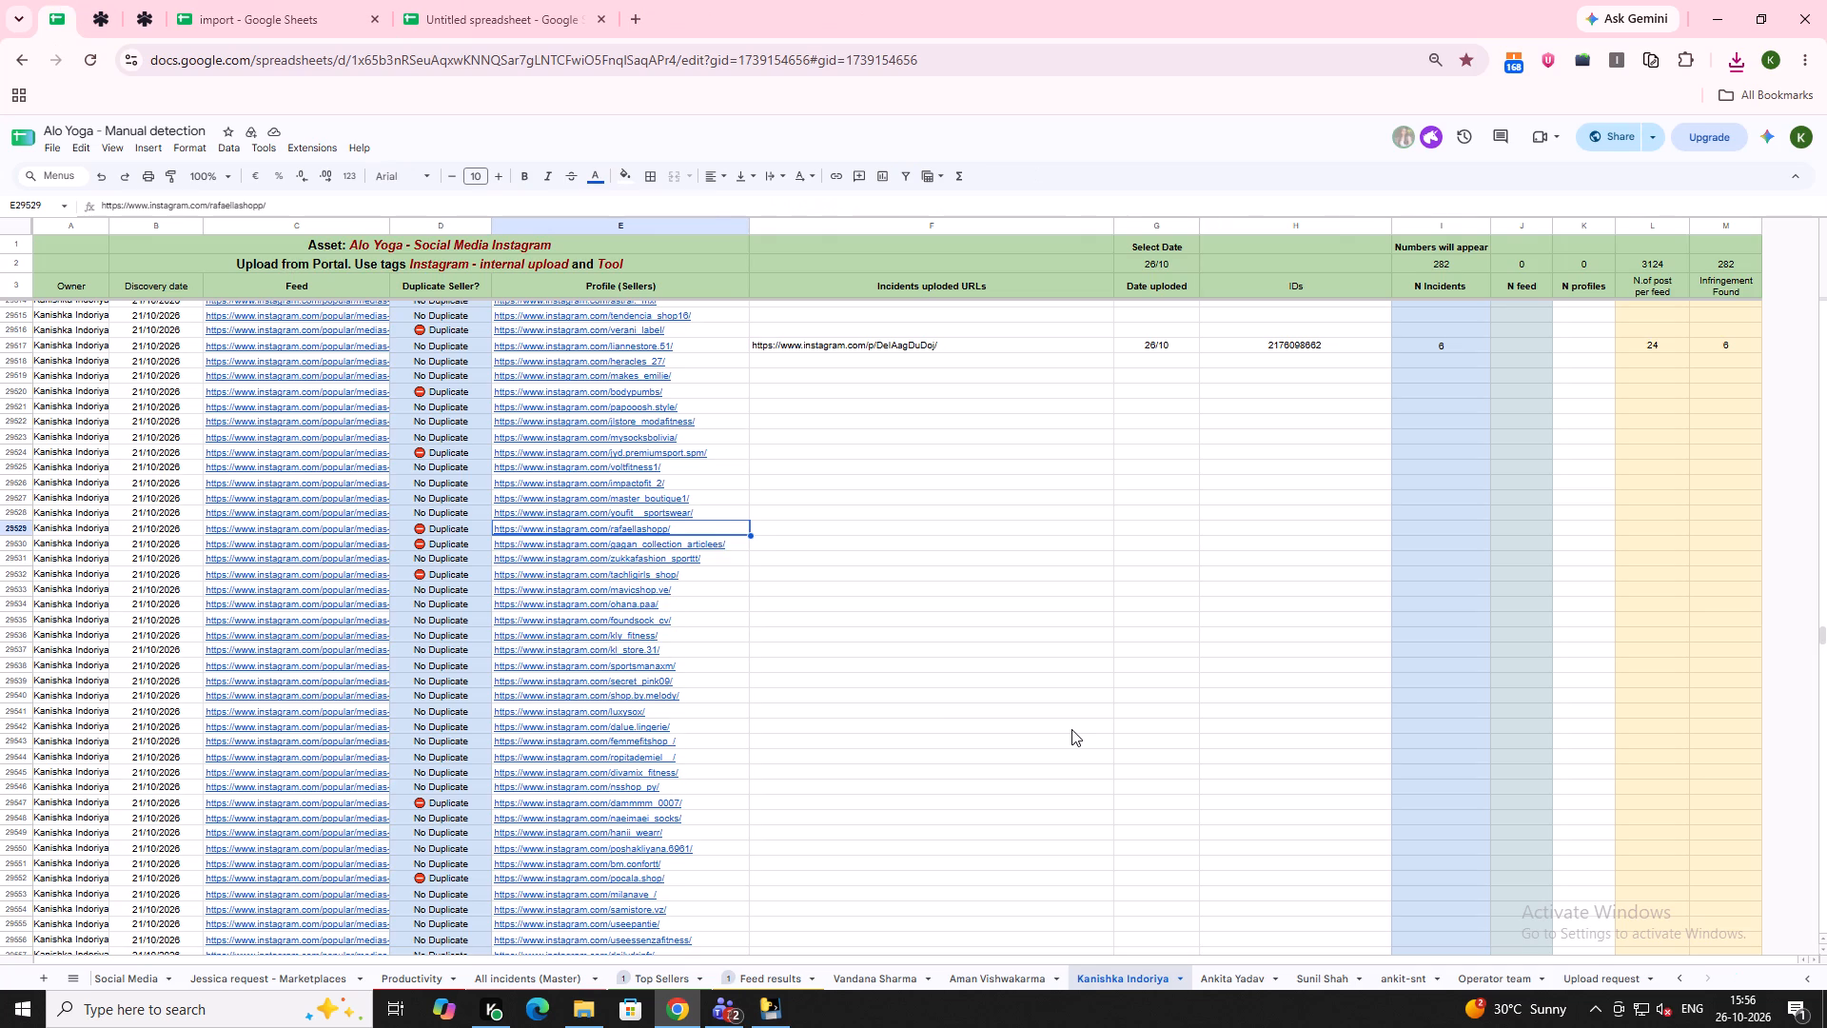
pyautogui.press('Right')
pyautogui.press('Right')
pyautogui.hotkey('ctrl', ';')
pyautogui.press('Right')
pyautogui.press('Right')
pyautogui.press('Right')
pyautogui.press('Right')
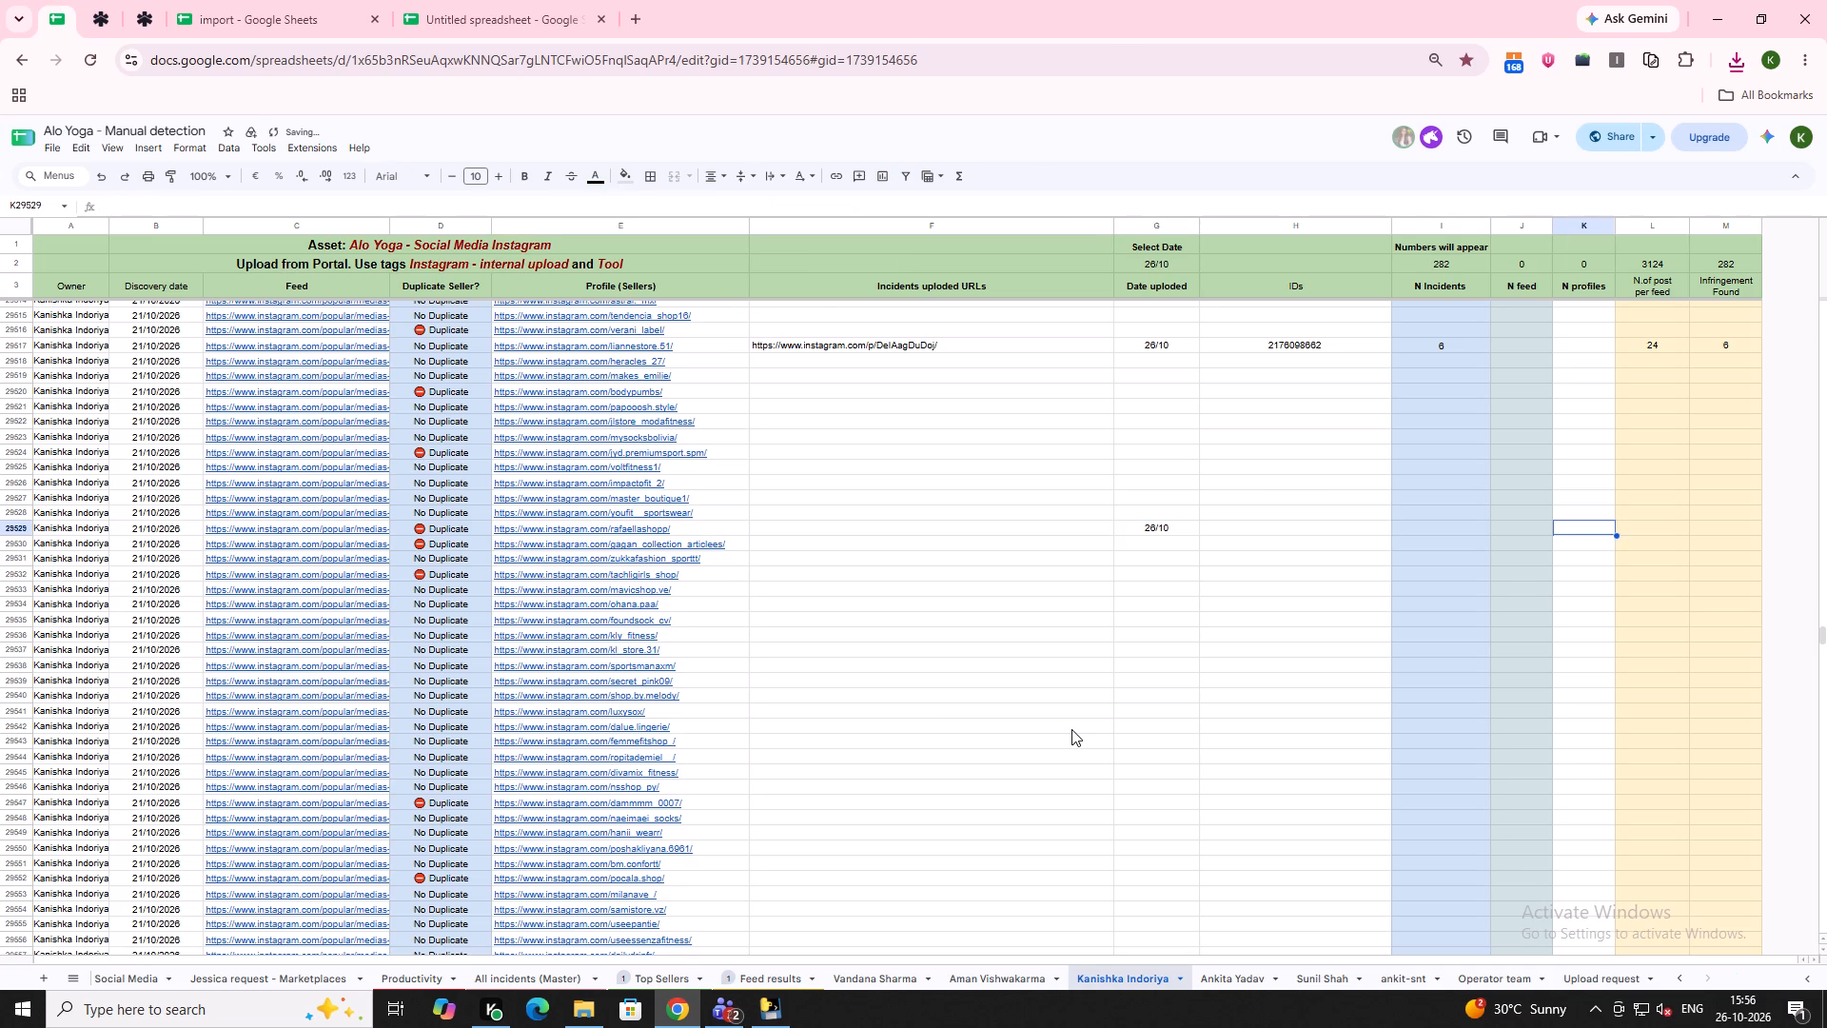
pyautogui.press('Right')
pyautogui.write('21')
pyautogui.press('Left')
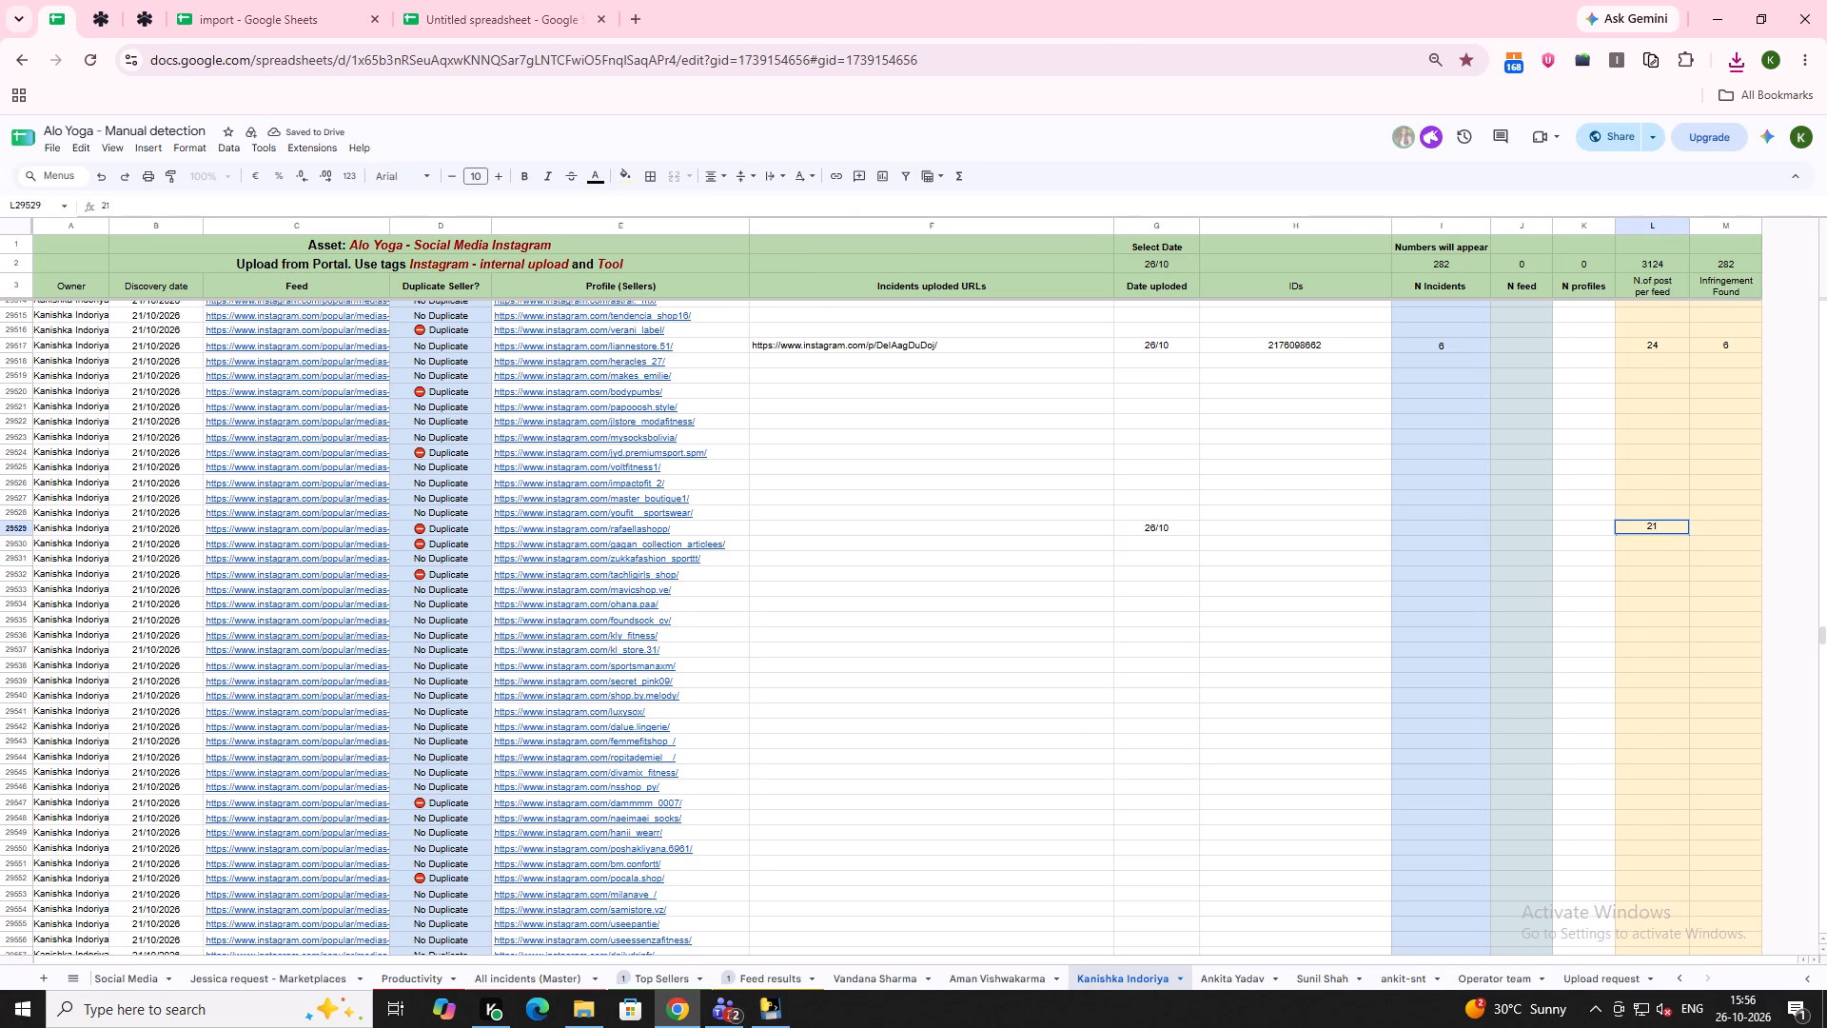
pyautogui.press('Left')
pyautogui.press('Left')
pyautogui.press('Left')
pyautogui.press('Left')
pyautogui.press('Left')
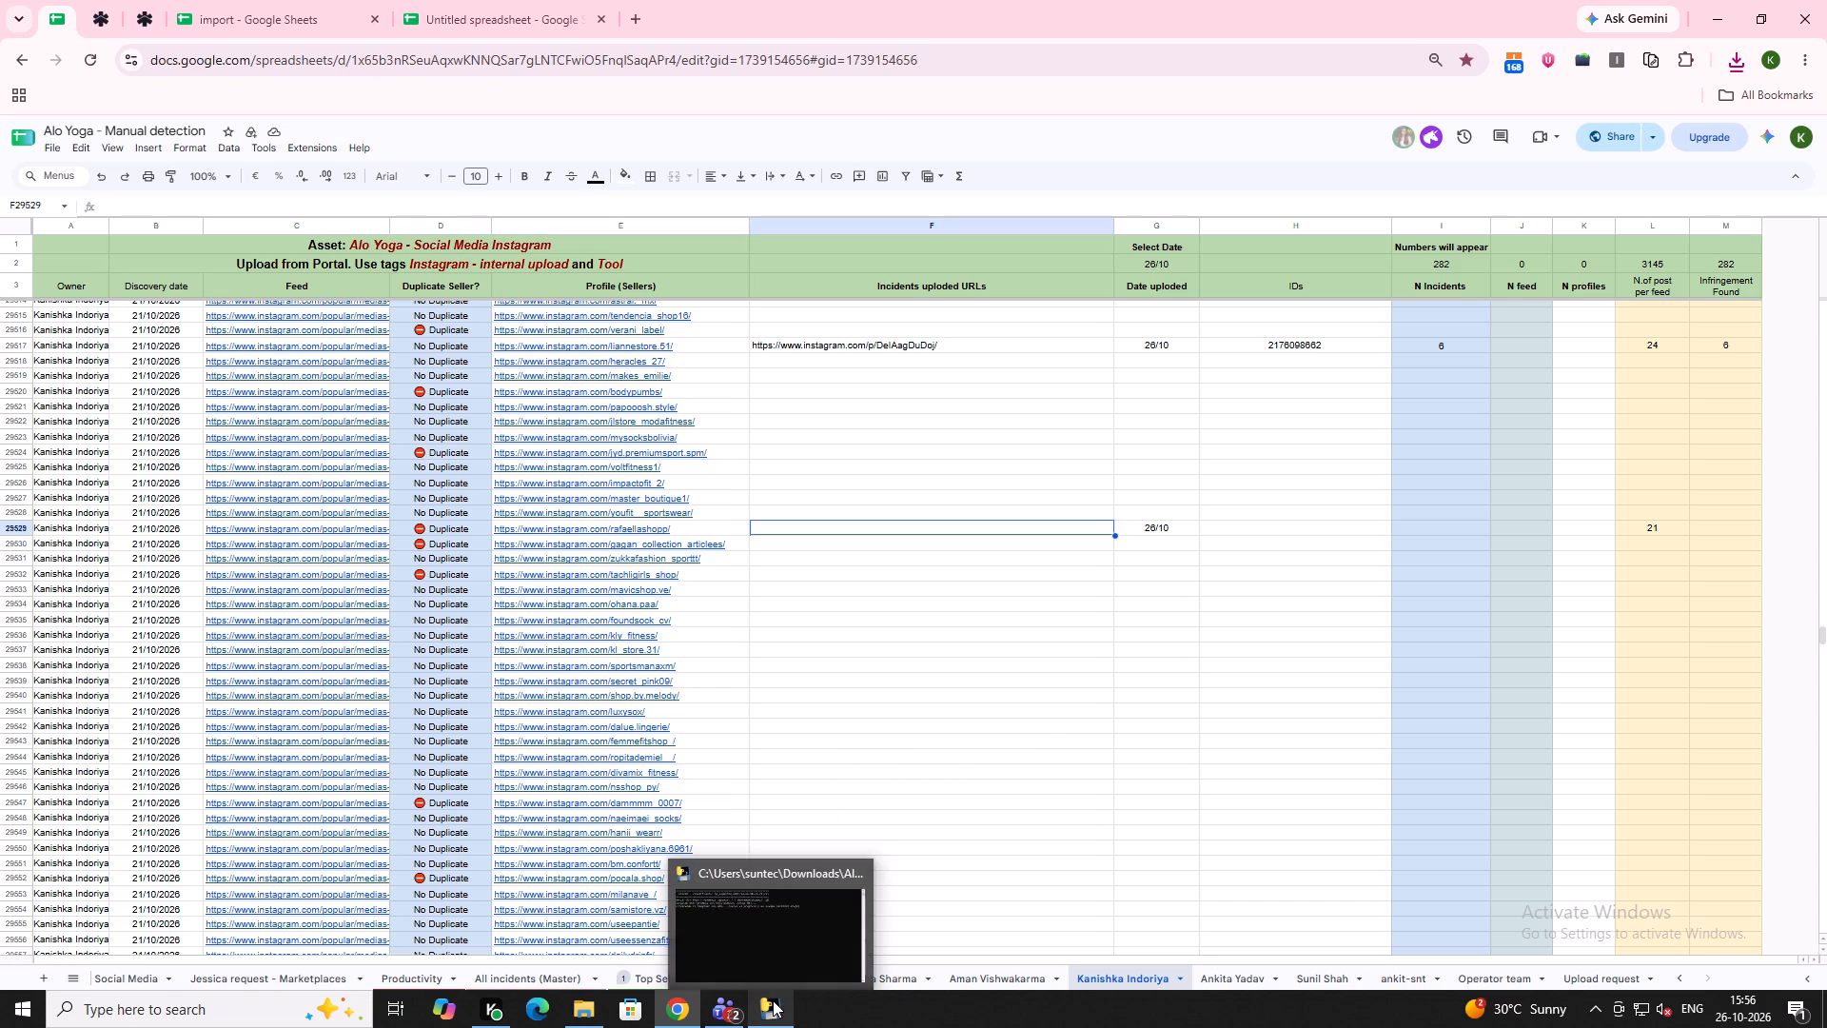
# Check the AloOCR classification progress for the rafaellashopp posts and minimise its window.
pyautogui.click(756, 892)
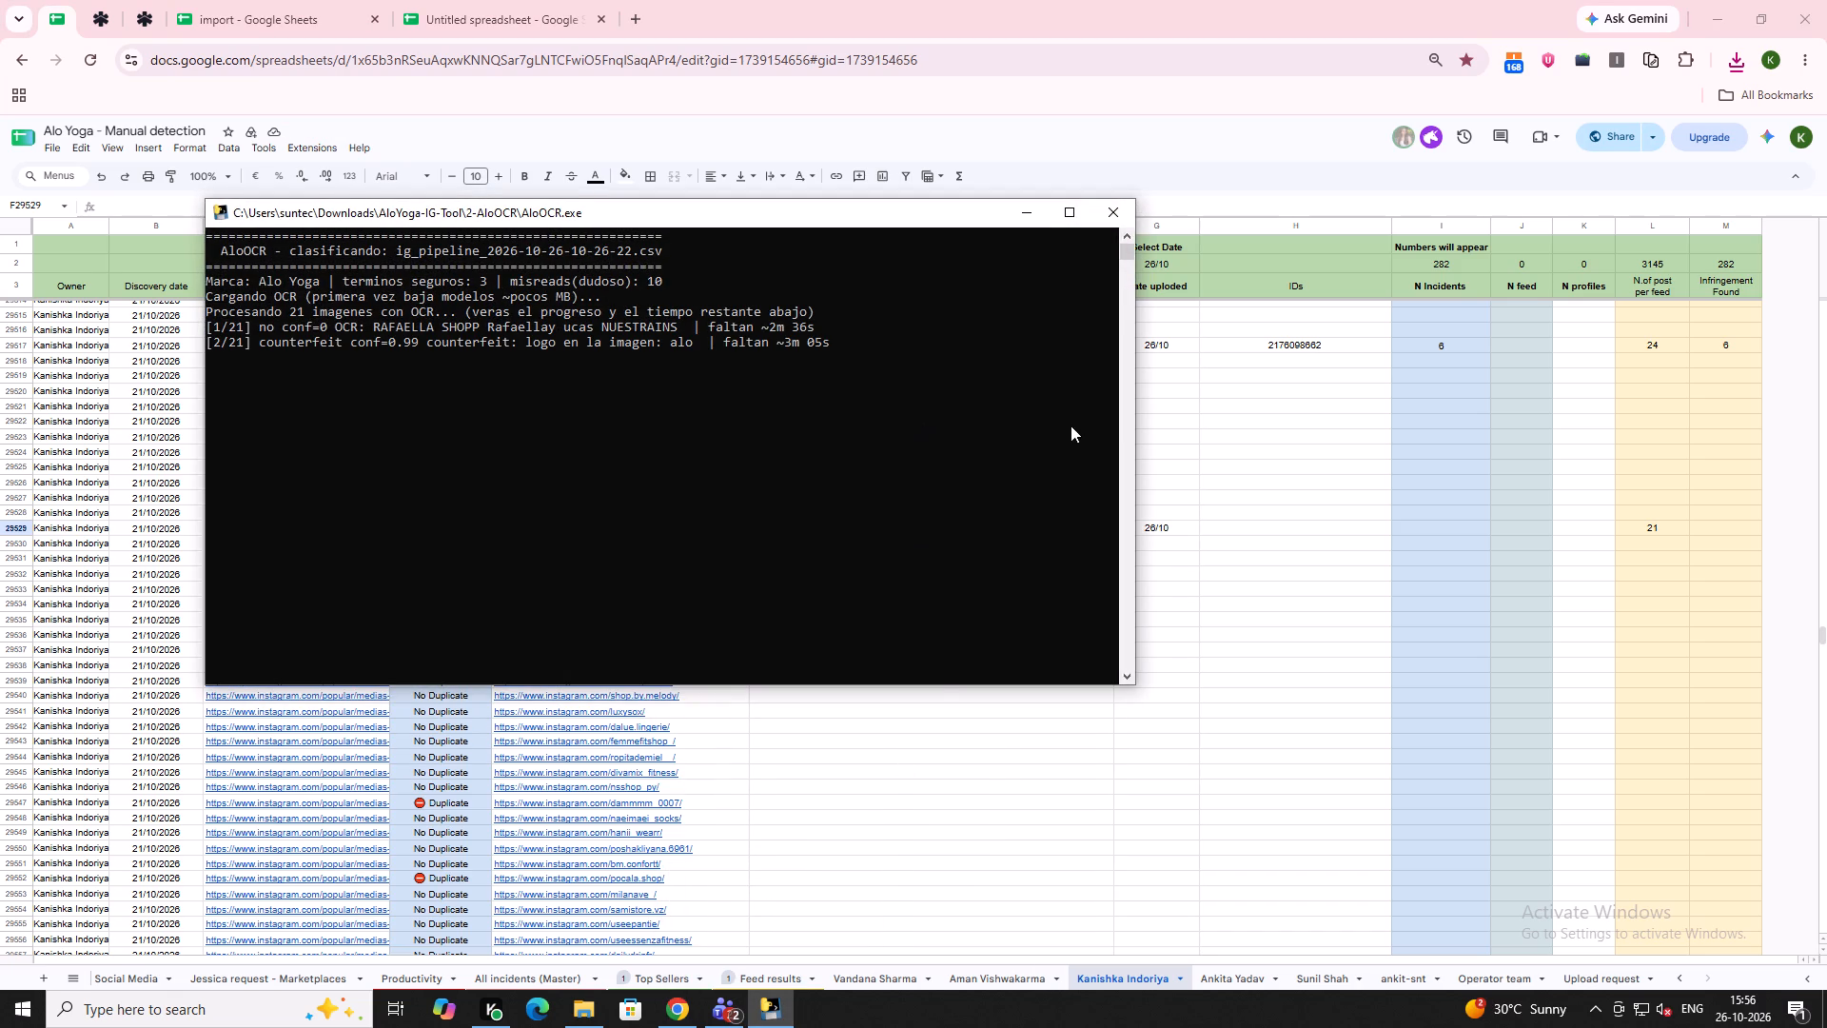
pyautogui.click(1027, 213)
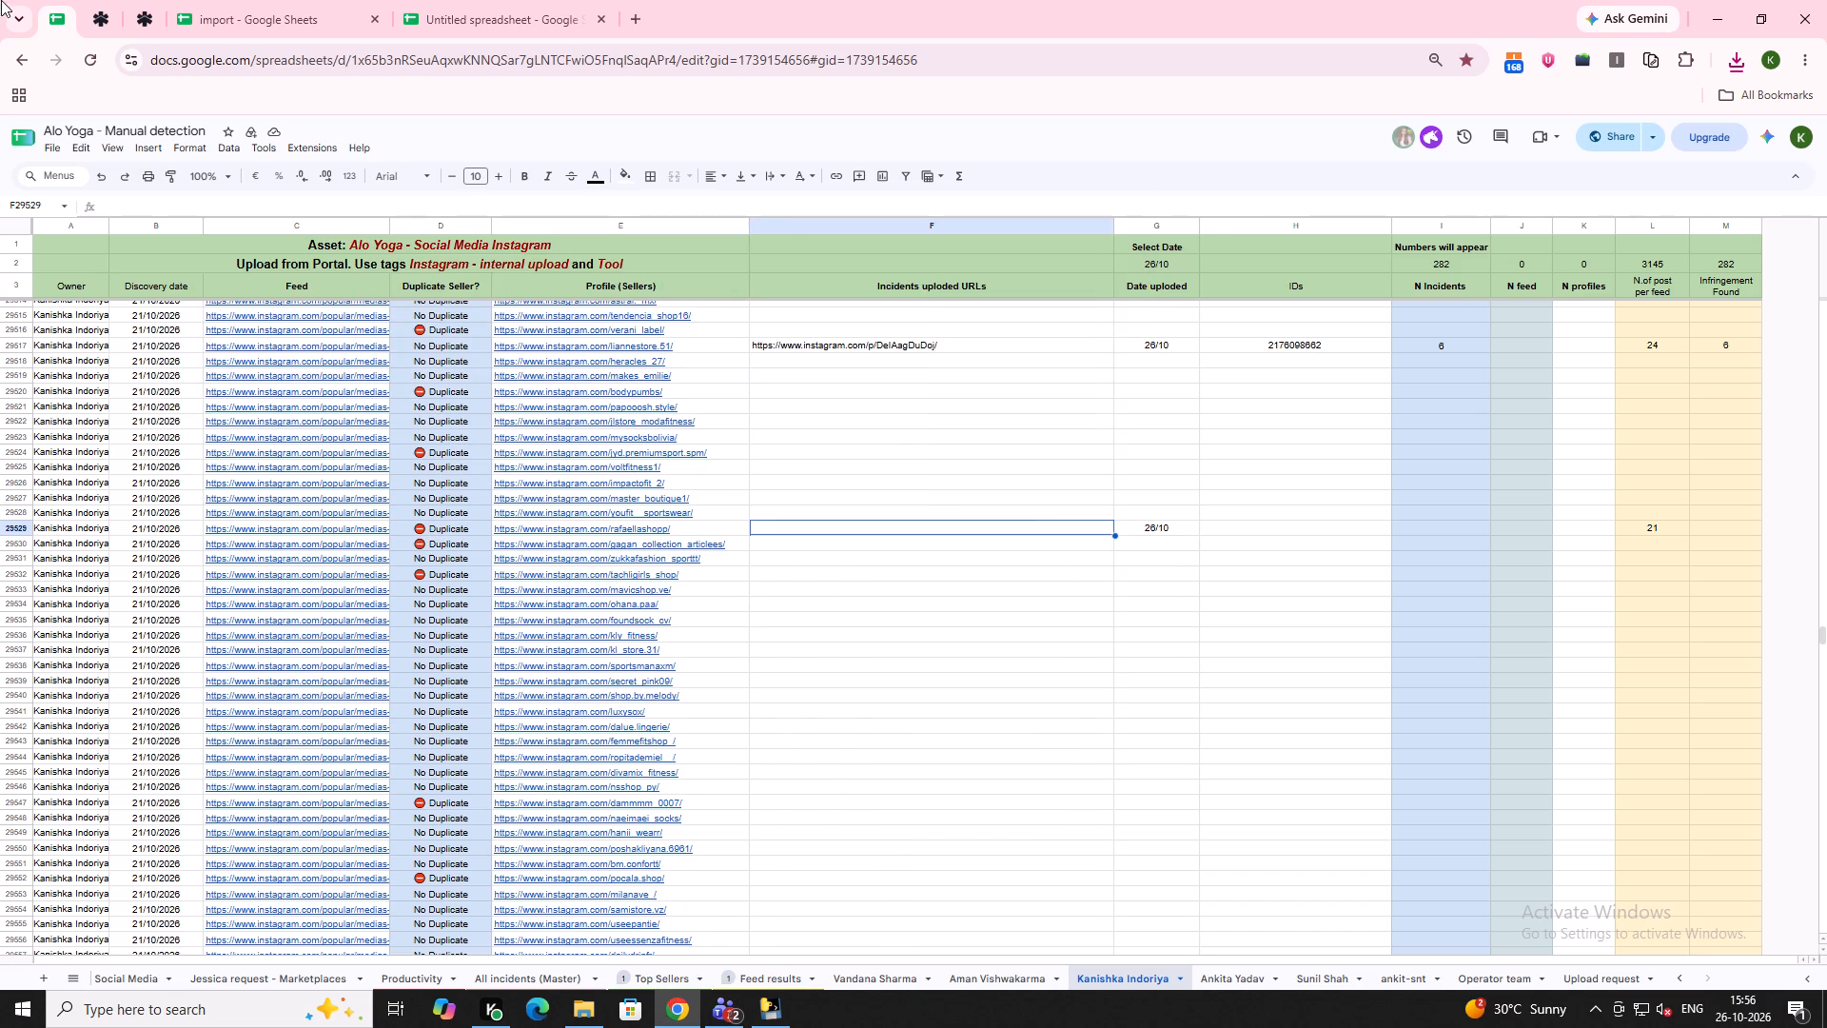
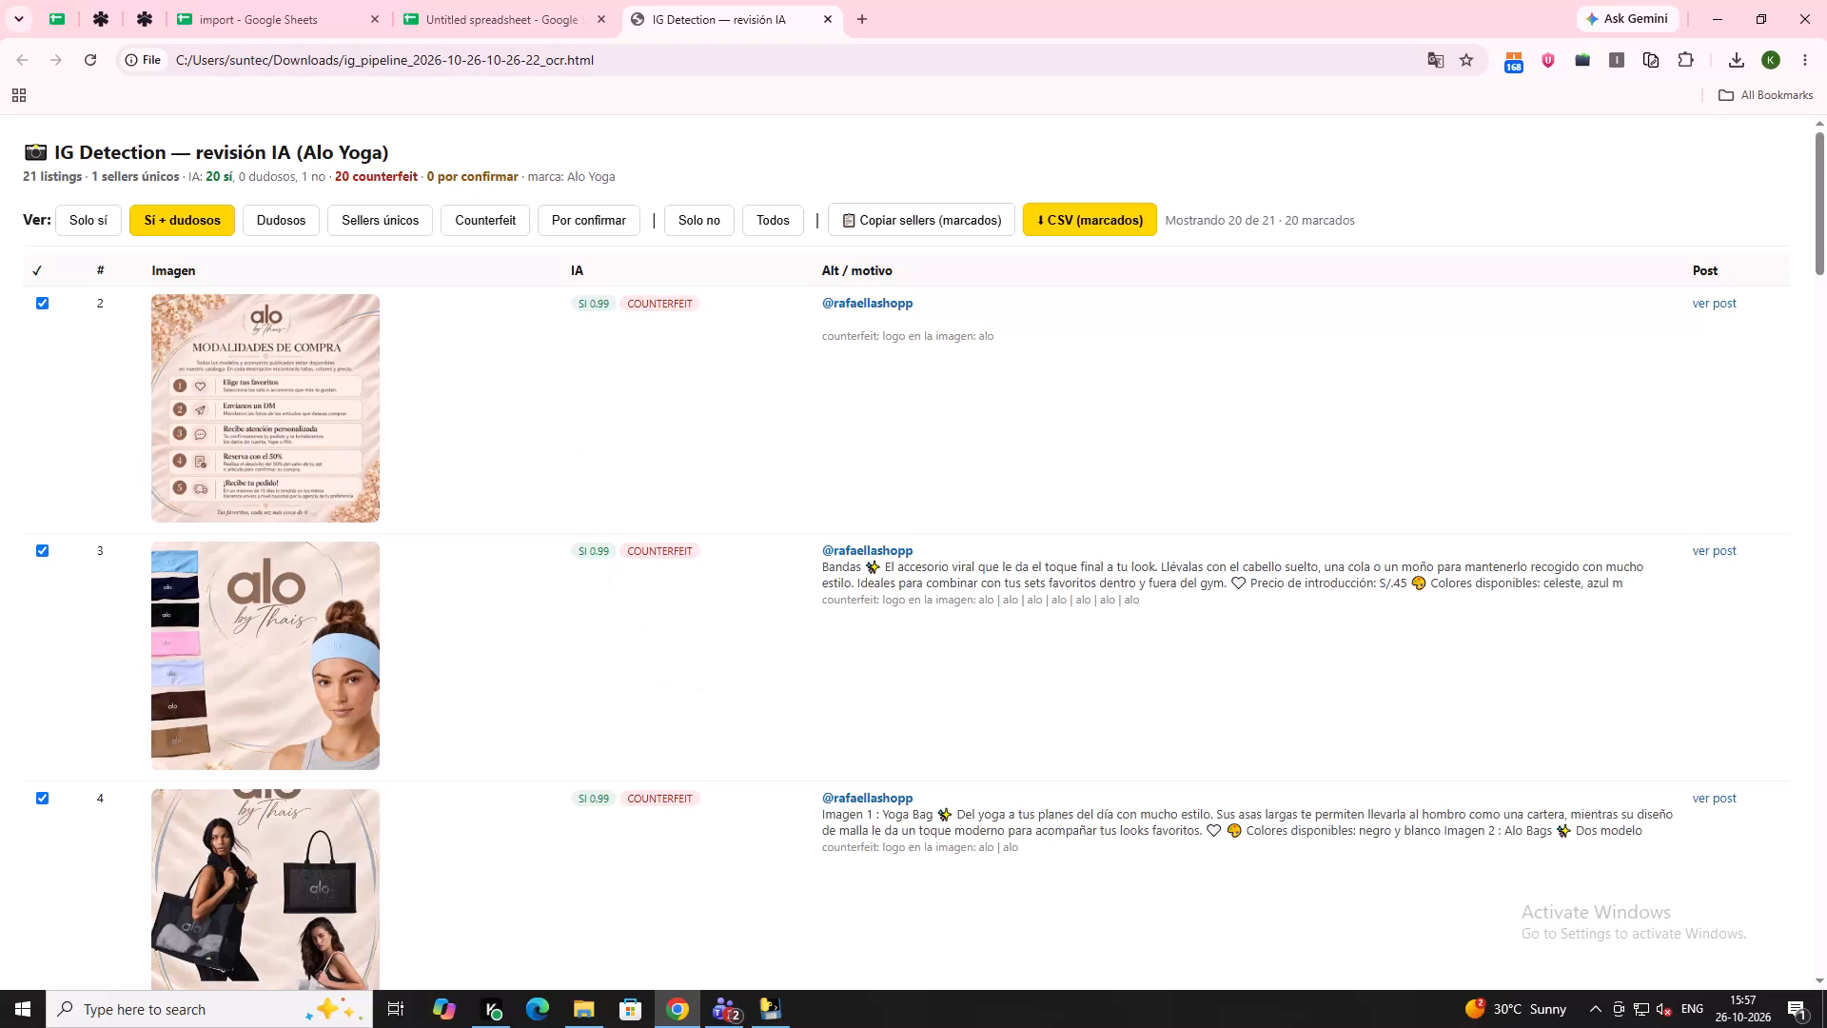
pyautogui.tripleClick(487, 224)
pyautogui.tripleClick(487, 224)
pyautogui.doubleClick(487, 224)
pyautogui.click(41, 306)
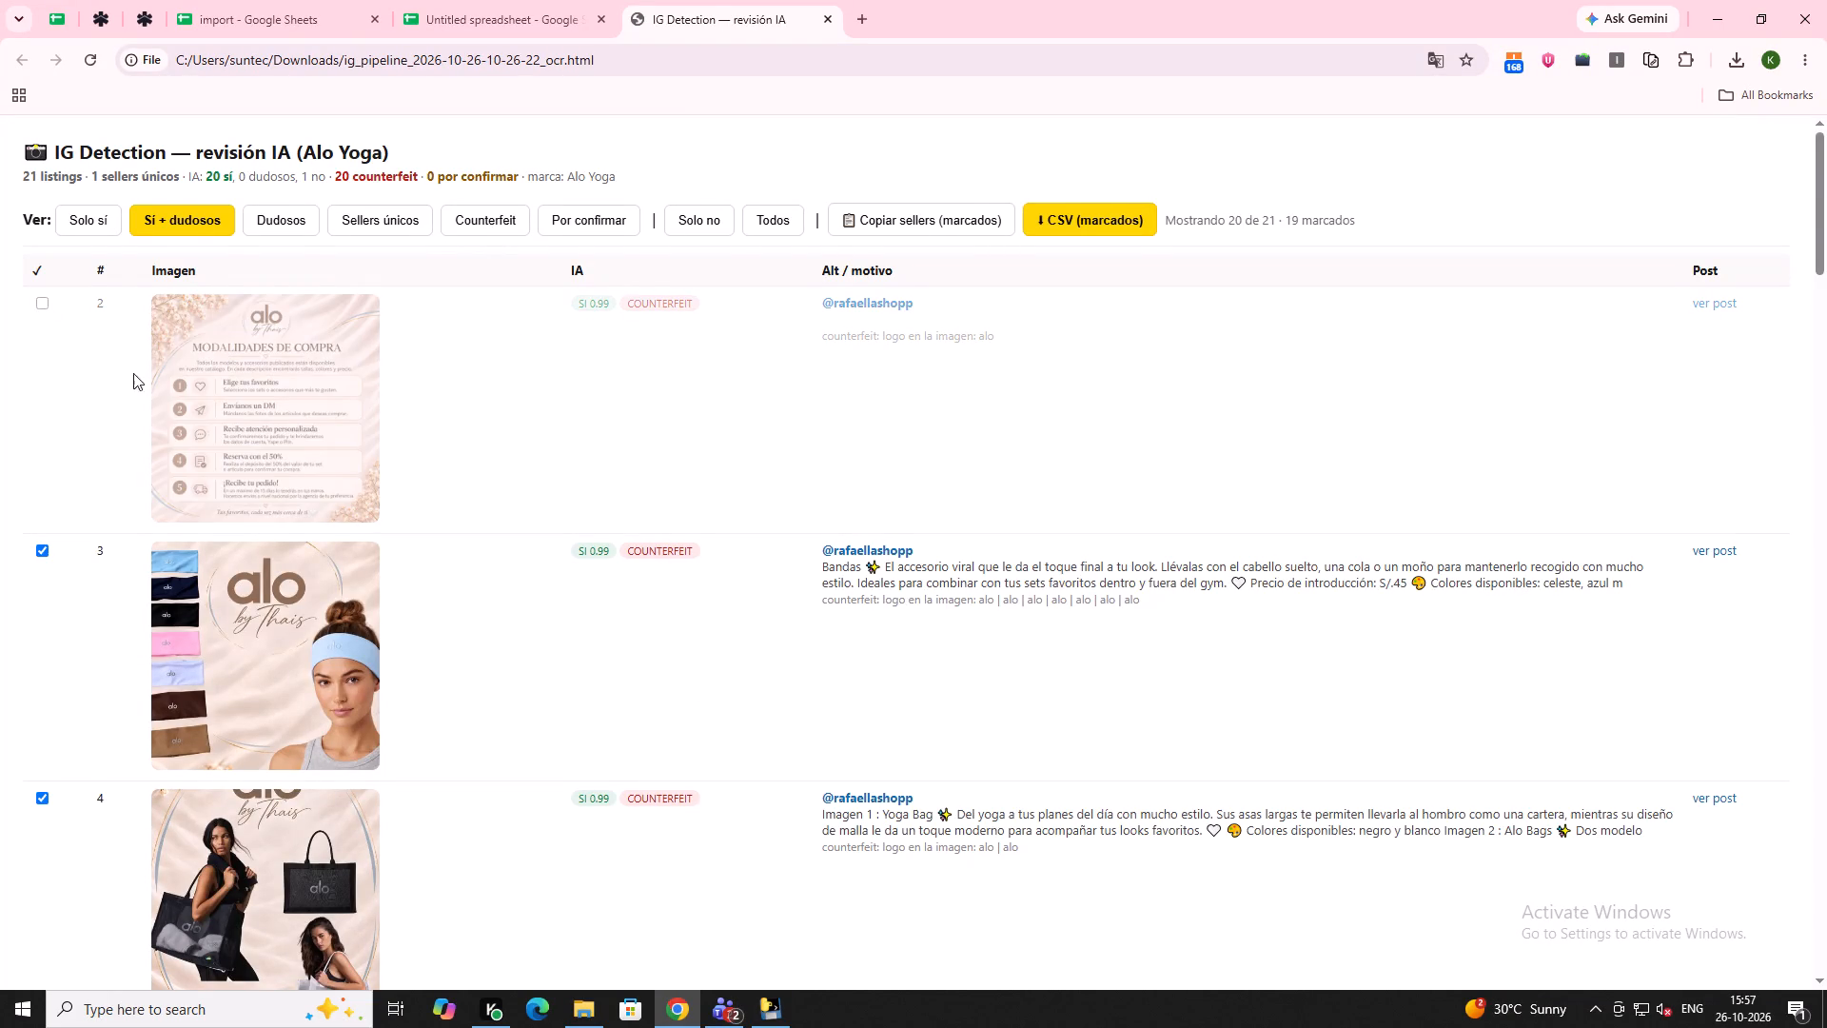
# Look over the remaining rafaellashopp listings and export the marked ones as a CSV file.
pyautogui.scroll(-11, 634, 579)
pyautogui.scroll(1, 678, 594)
pyautogui.scroll(-18, 678, 596)
pyautogui.scroll(1, 838, 662)
pyautogui.scroll(-14, 838, 662)
pyautogui.scroll(1, 868, 668)
pyautogui.scroll(-10, 868, 668)
pyautogui.scroll(1, 869, 668)
pyautogui.scroll(-10, 869, 668)
pyautogui.click(1094, 152)
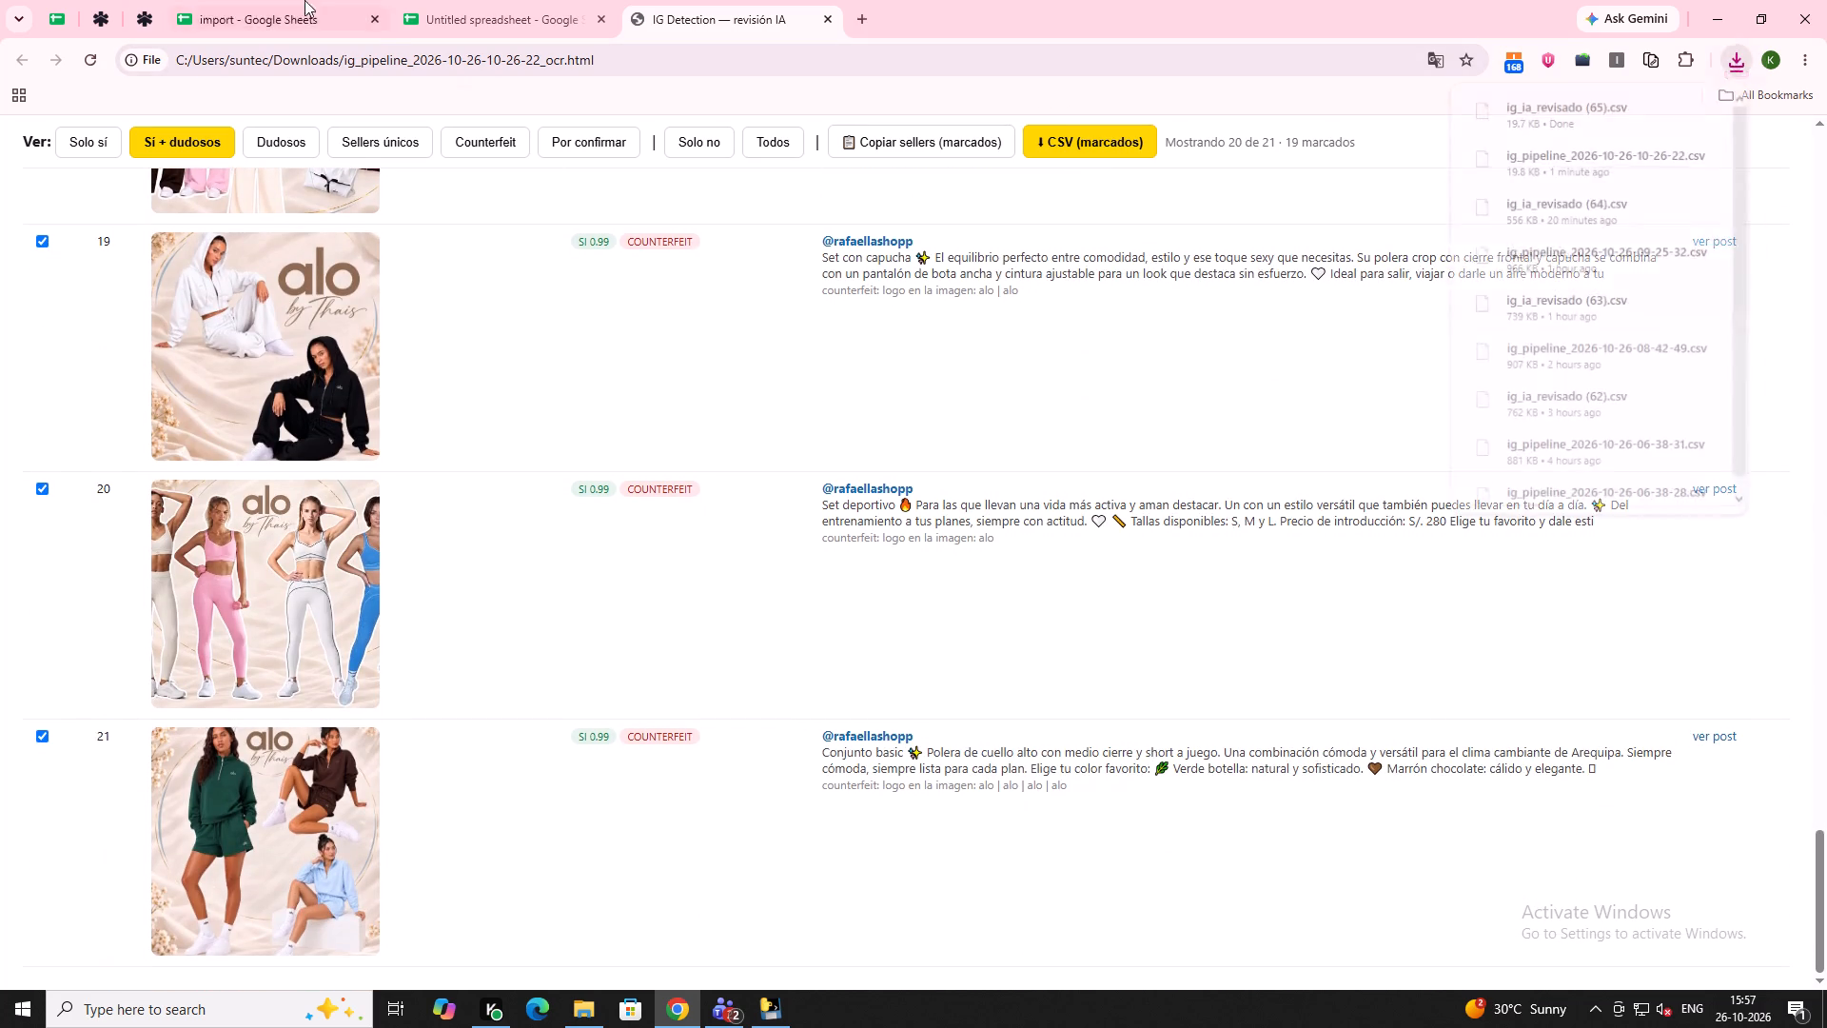
# In the import spreadsheet, import ig_ia_revisado (65).csv from Downloads by inserting it as a new sheet.
pyautogui.click(275, 0)
pyautogui.click(52, 141)
pyautogui.click(100, 222)
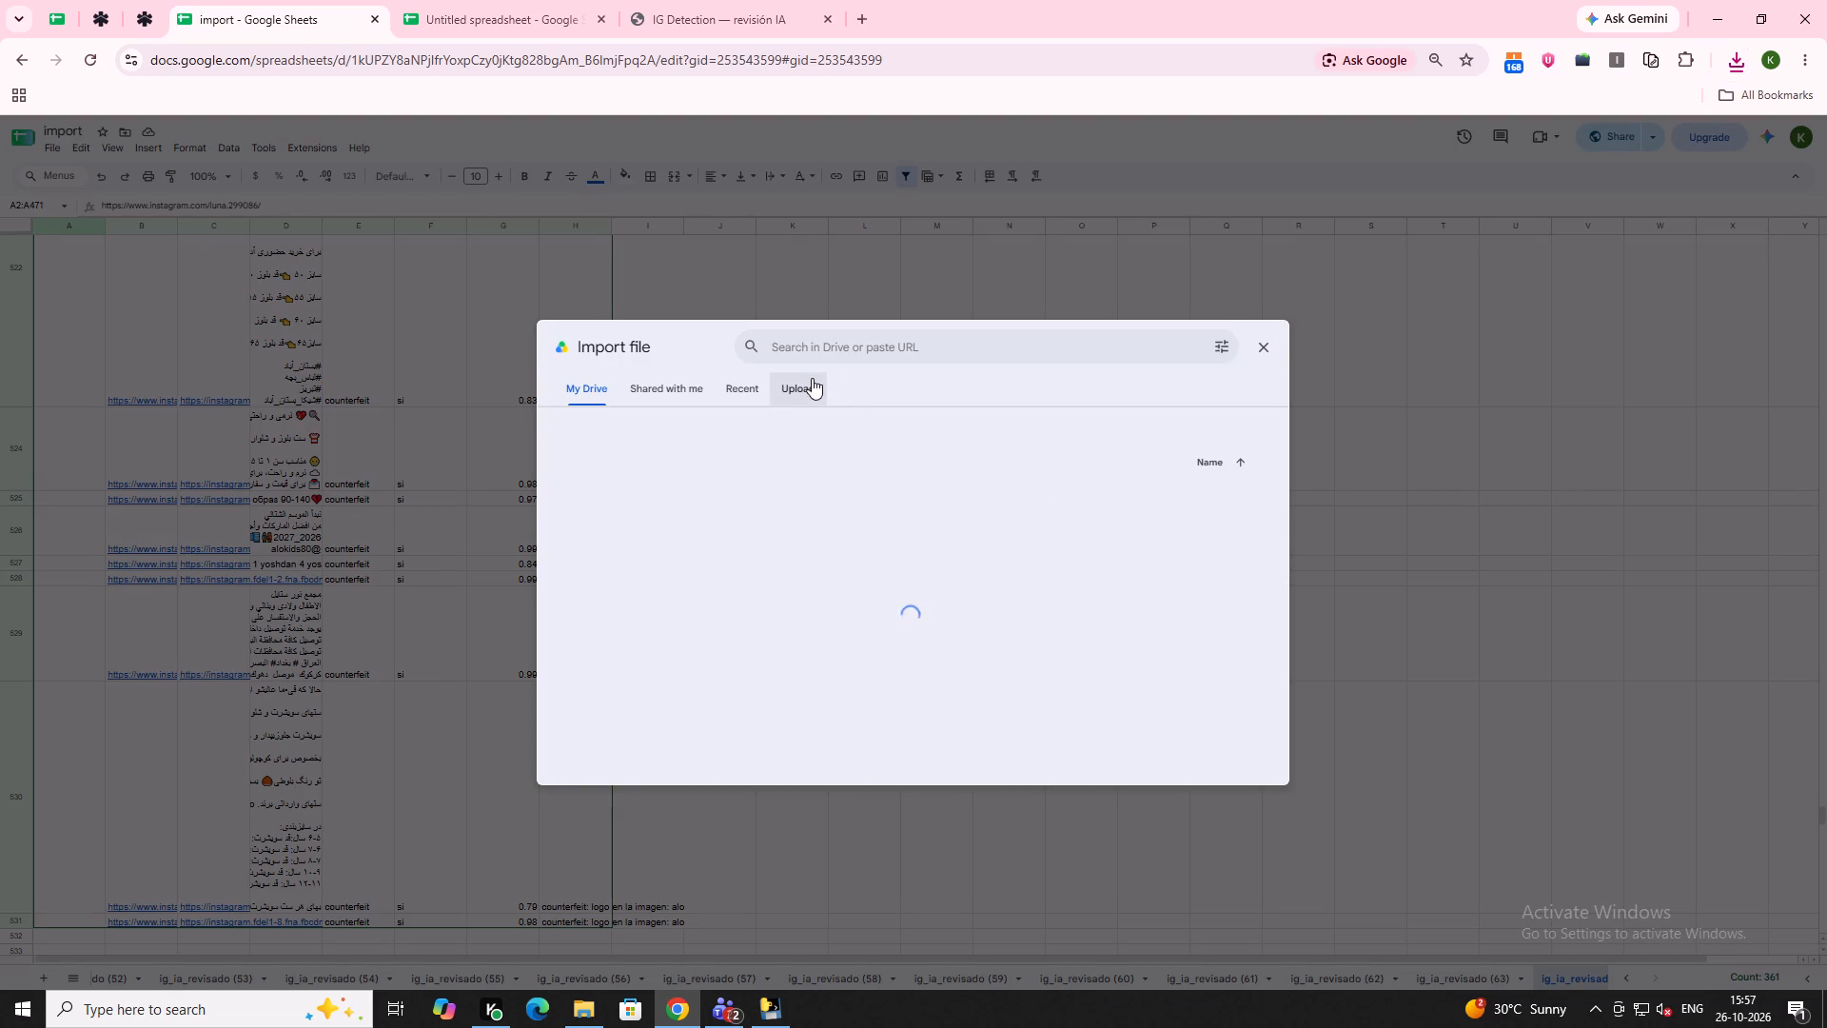
pyautogui.click(812, 378)
pyautogui.click(897, 643)
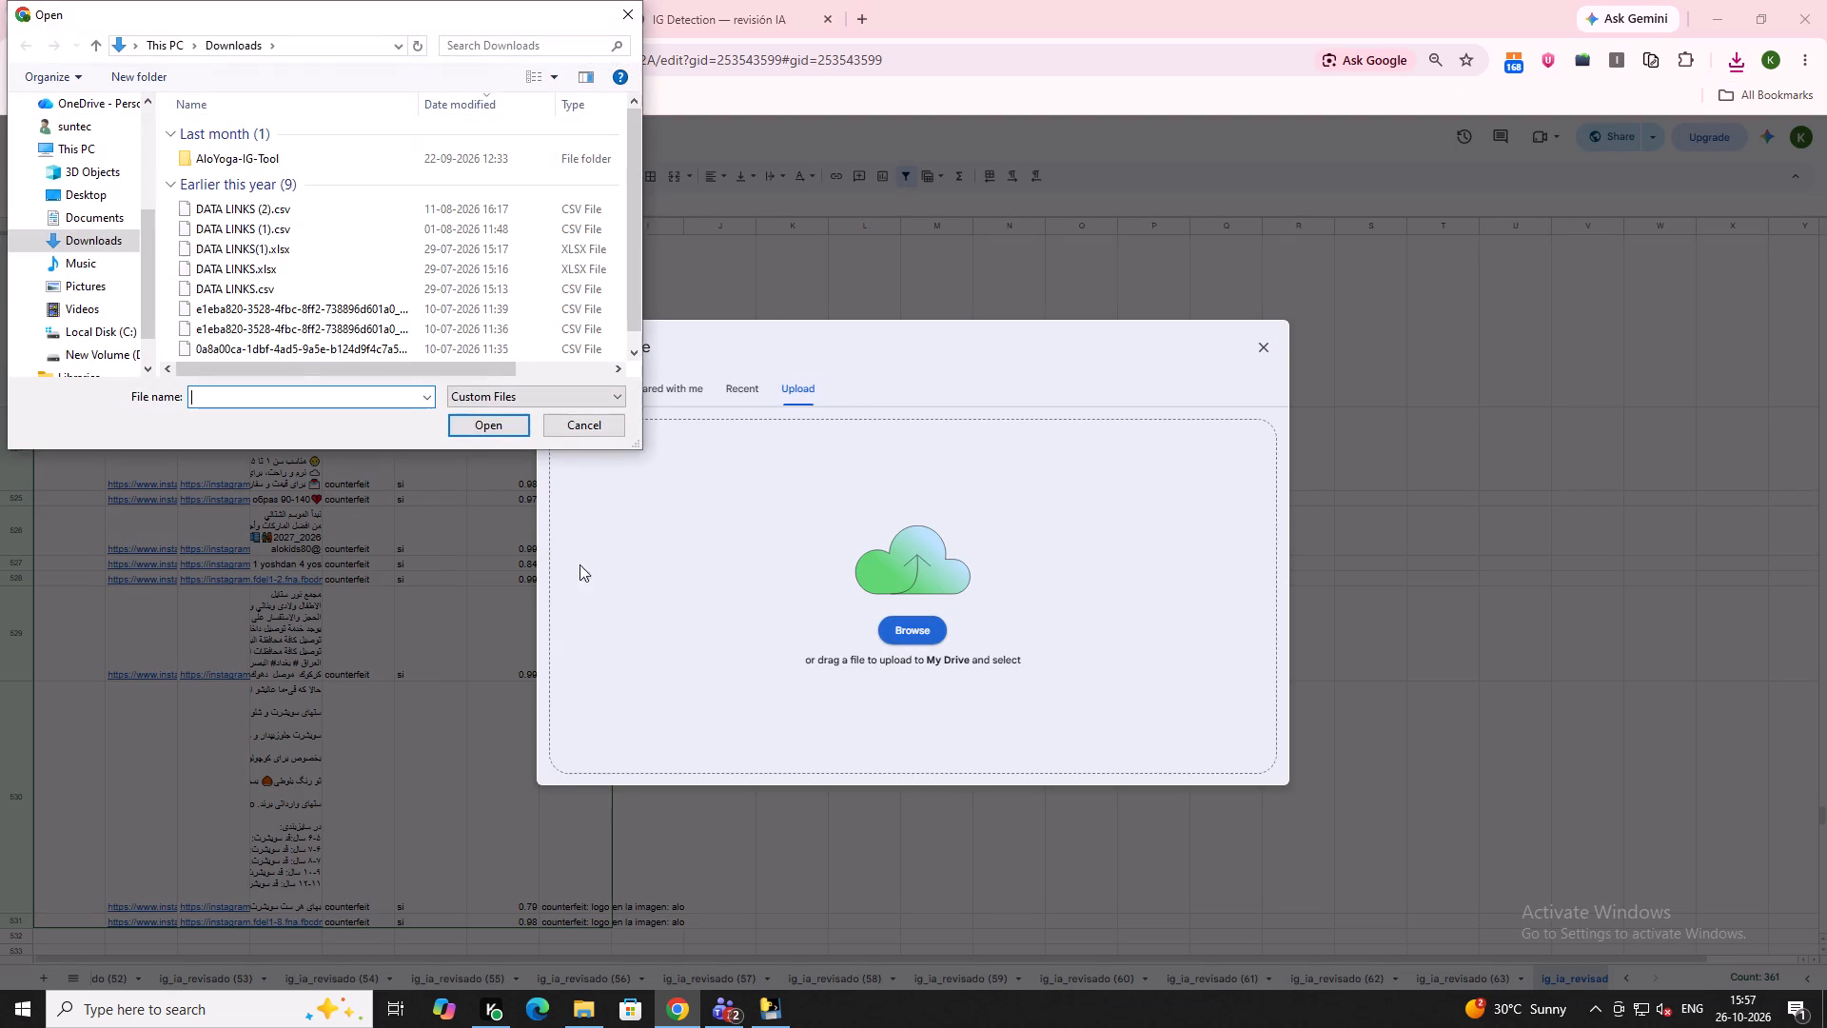
pyautogui.click(255, 165)
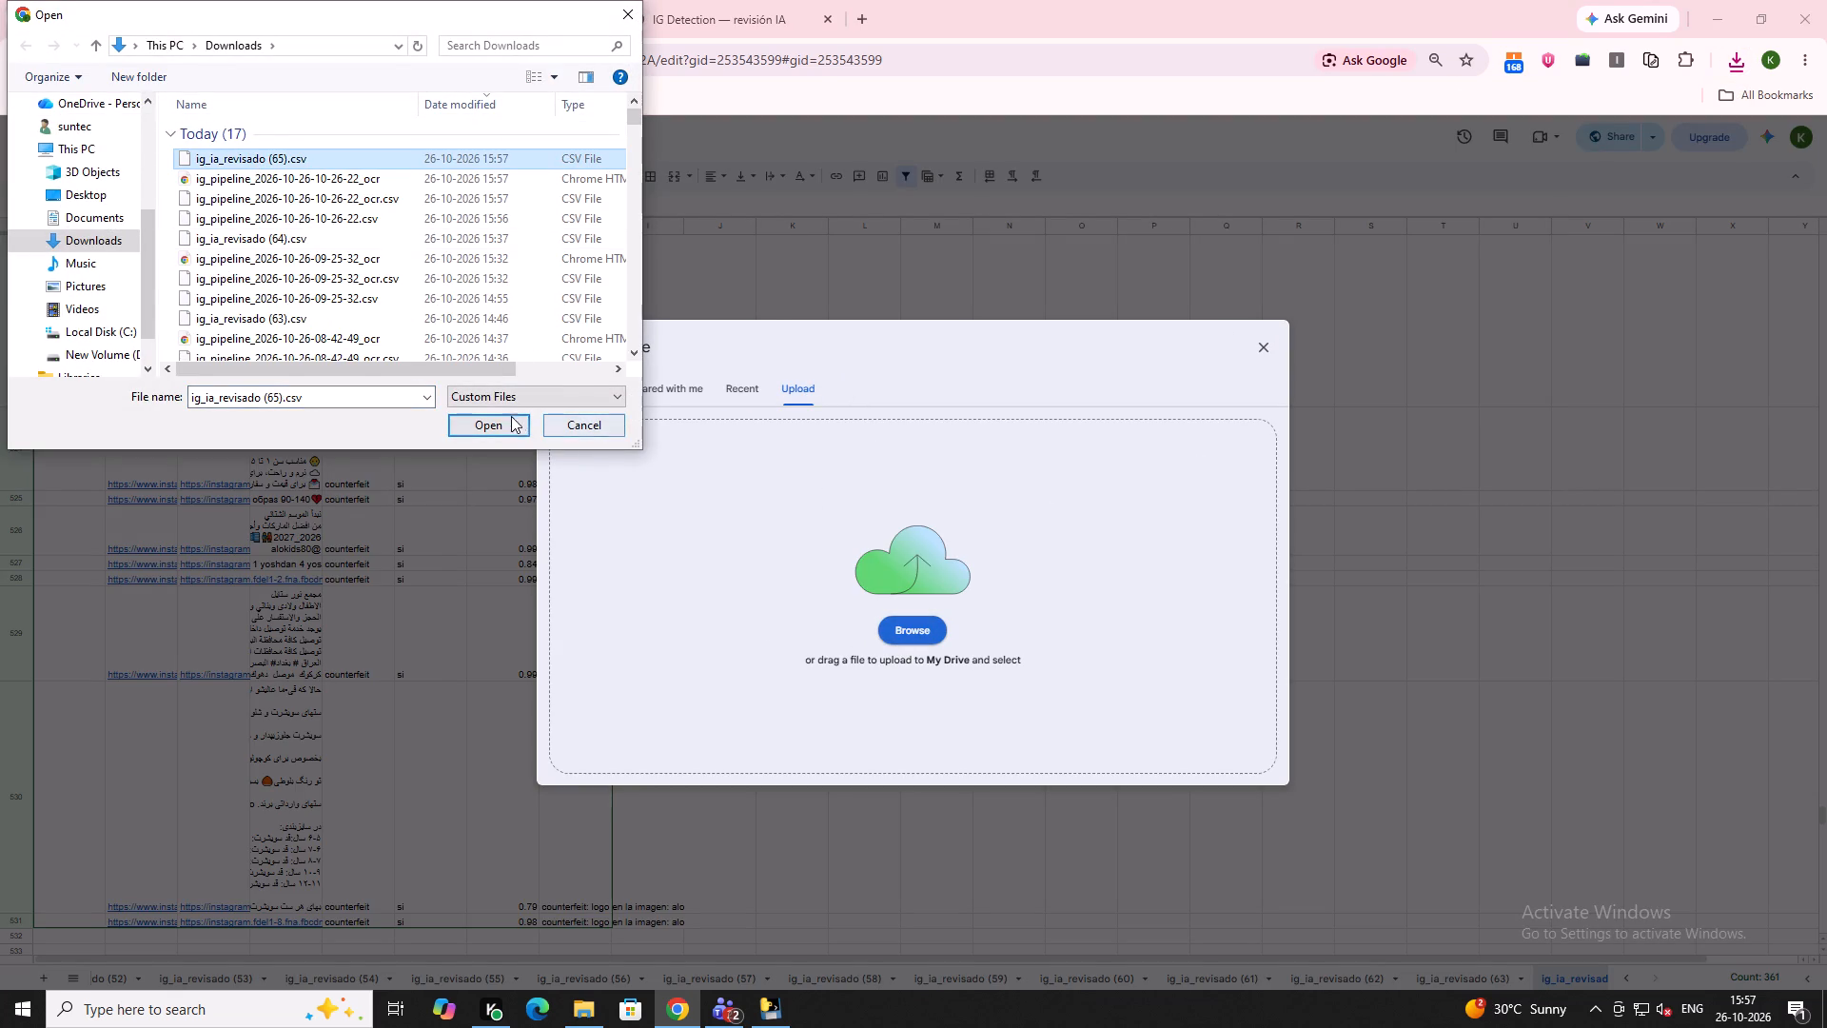
pyautogui.click(503, 415)
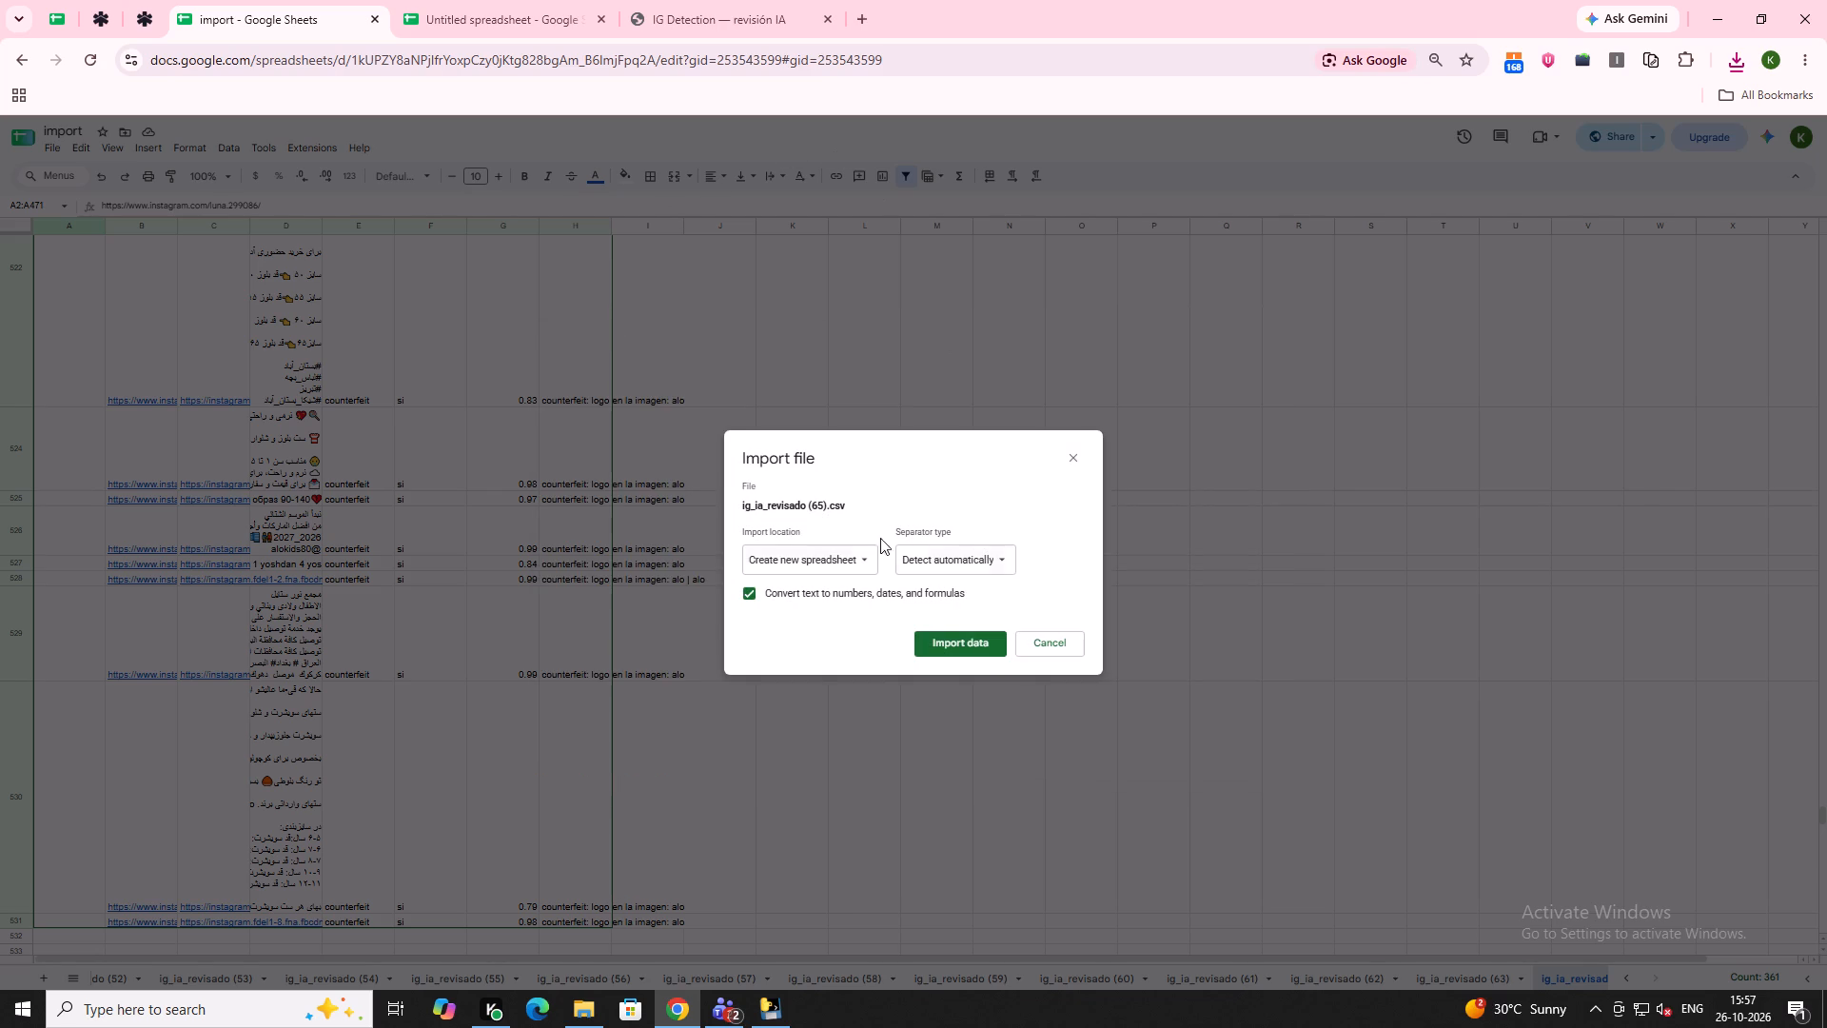
pyautogui.click(849, 554)
pyautogui.click(850, 586)
pyautogui.click(947, 646)
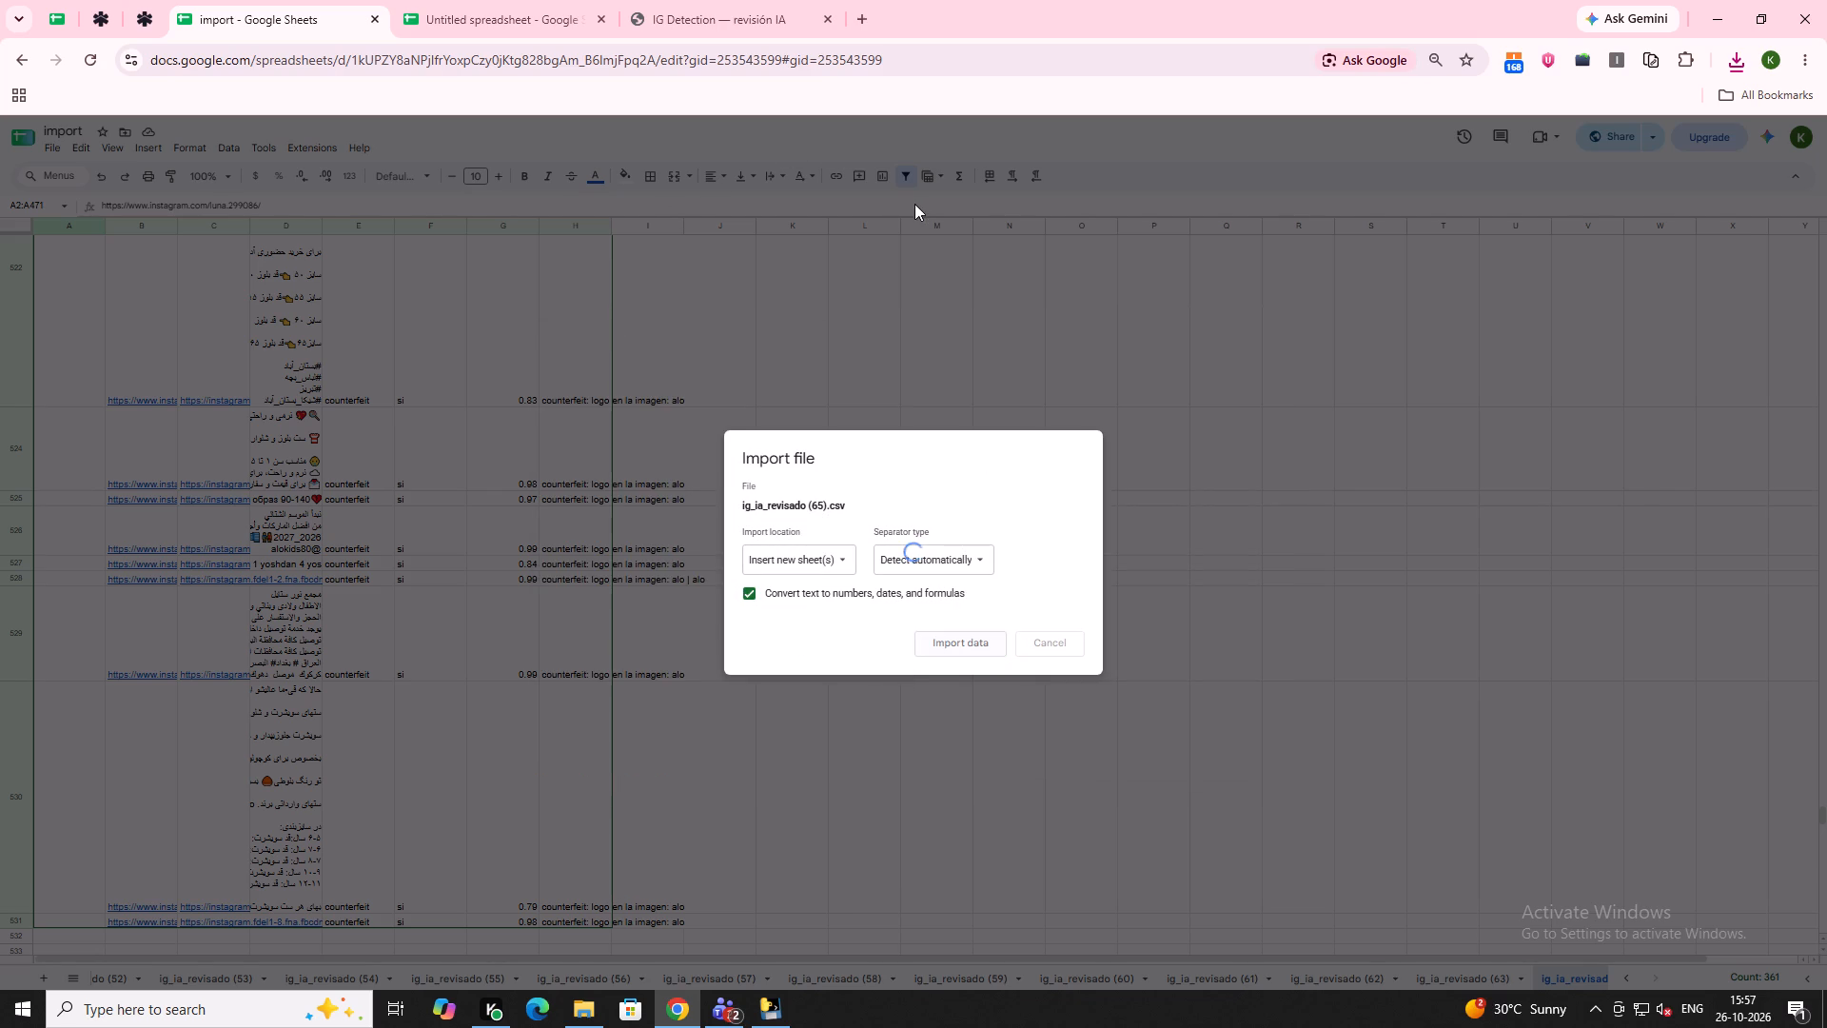
# Add a filter to the imported ig_ia_revisado (65) sheet and copy all its Post URL entries.
pyautogui.click(905, 180)
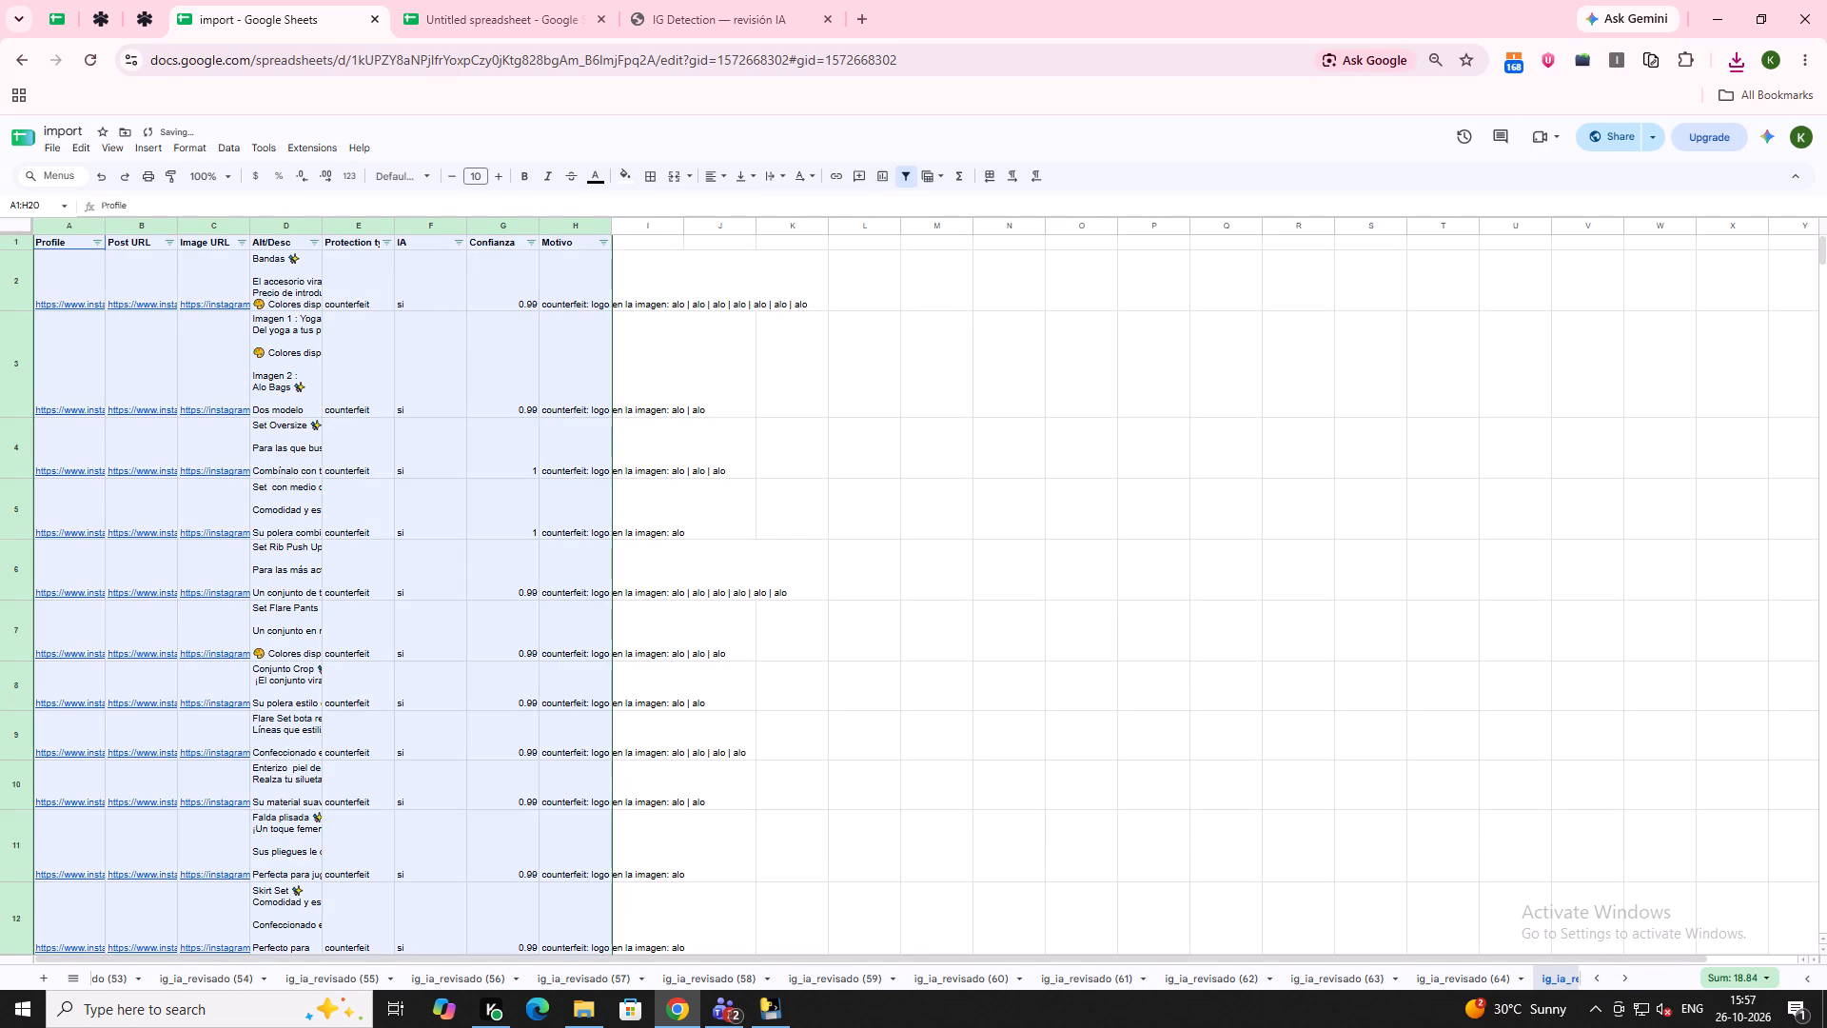
pyautogui.click(387, 246)
pyautogui.click(368, 599)
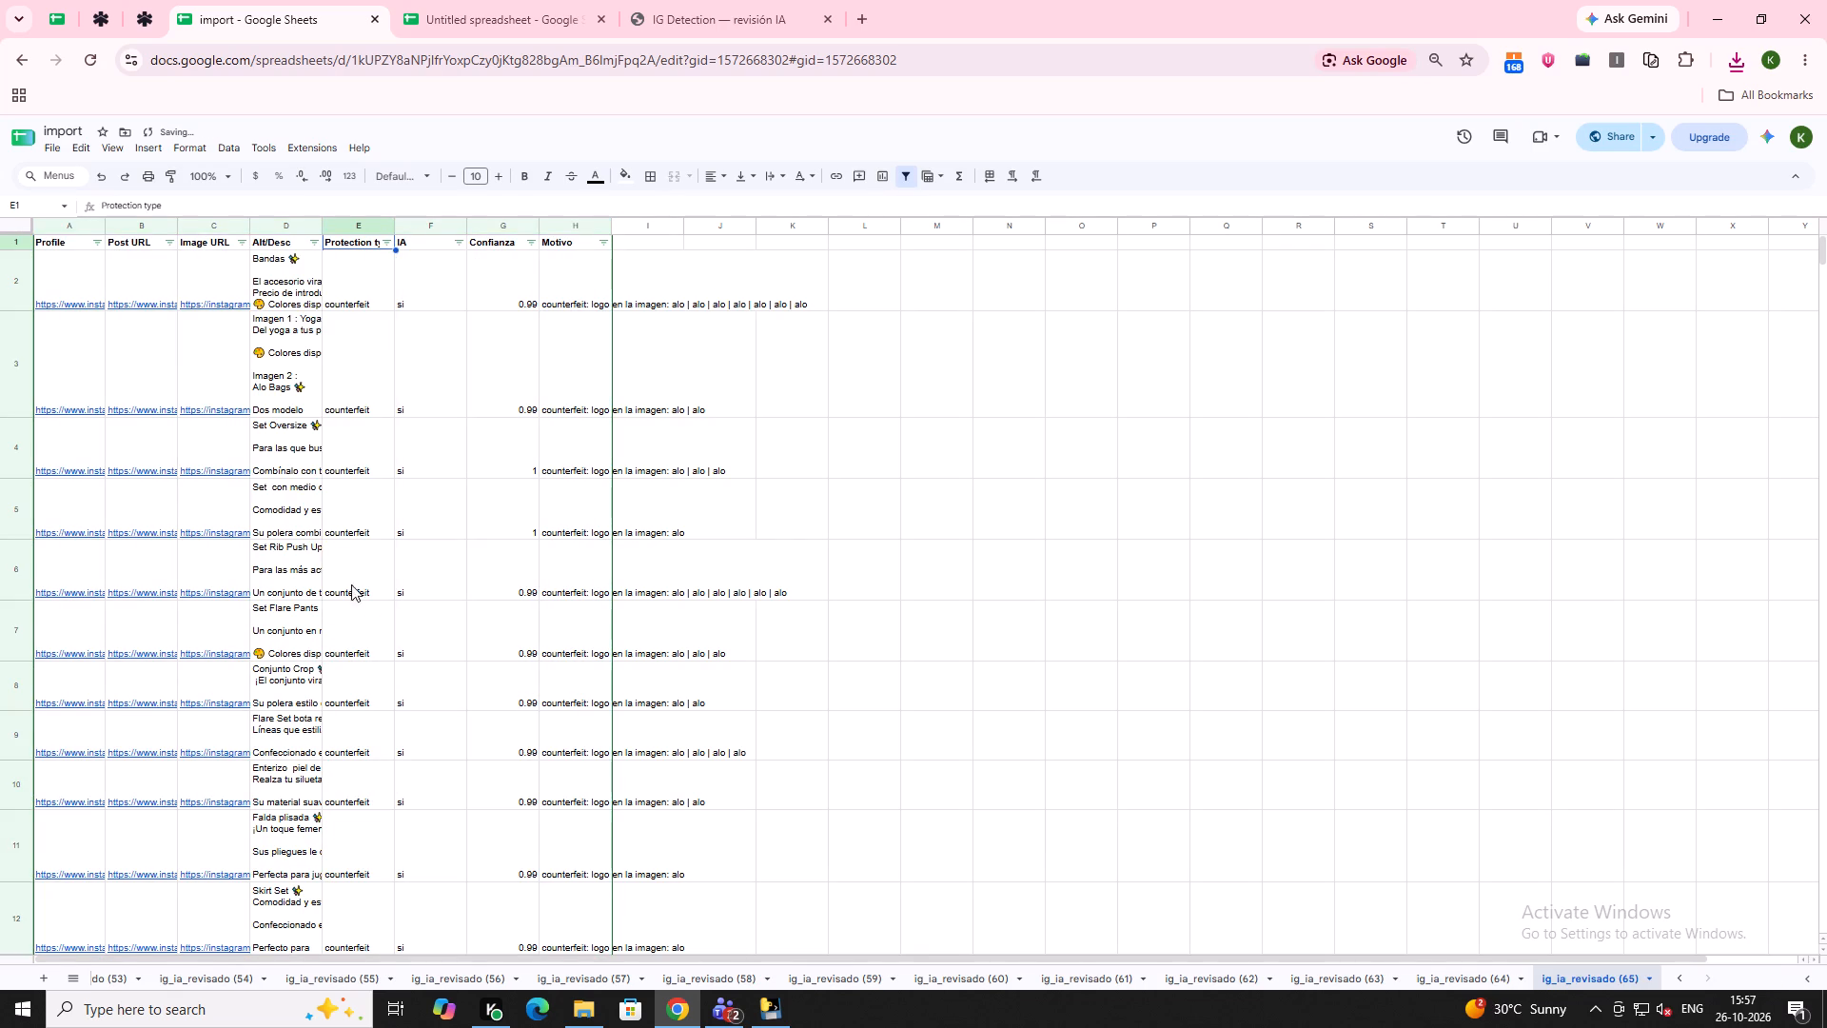
pyautogui.click(147, 292)
pyautogui.hotkey('ctrl', 'shift', 'Down')
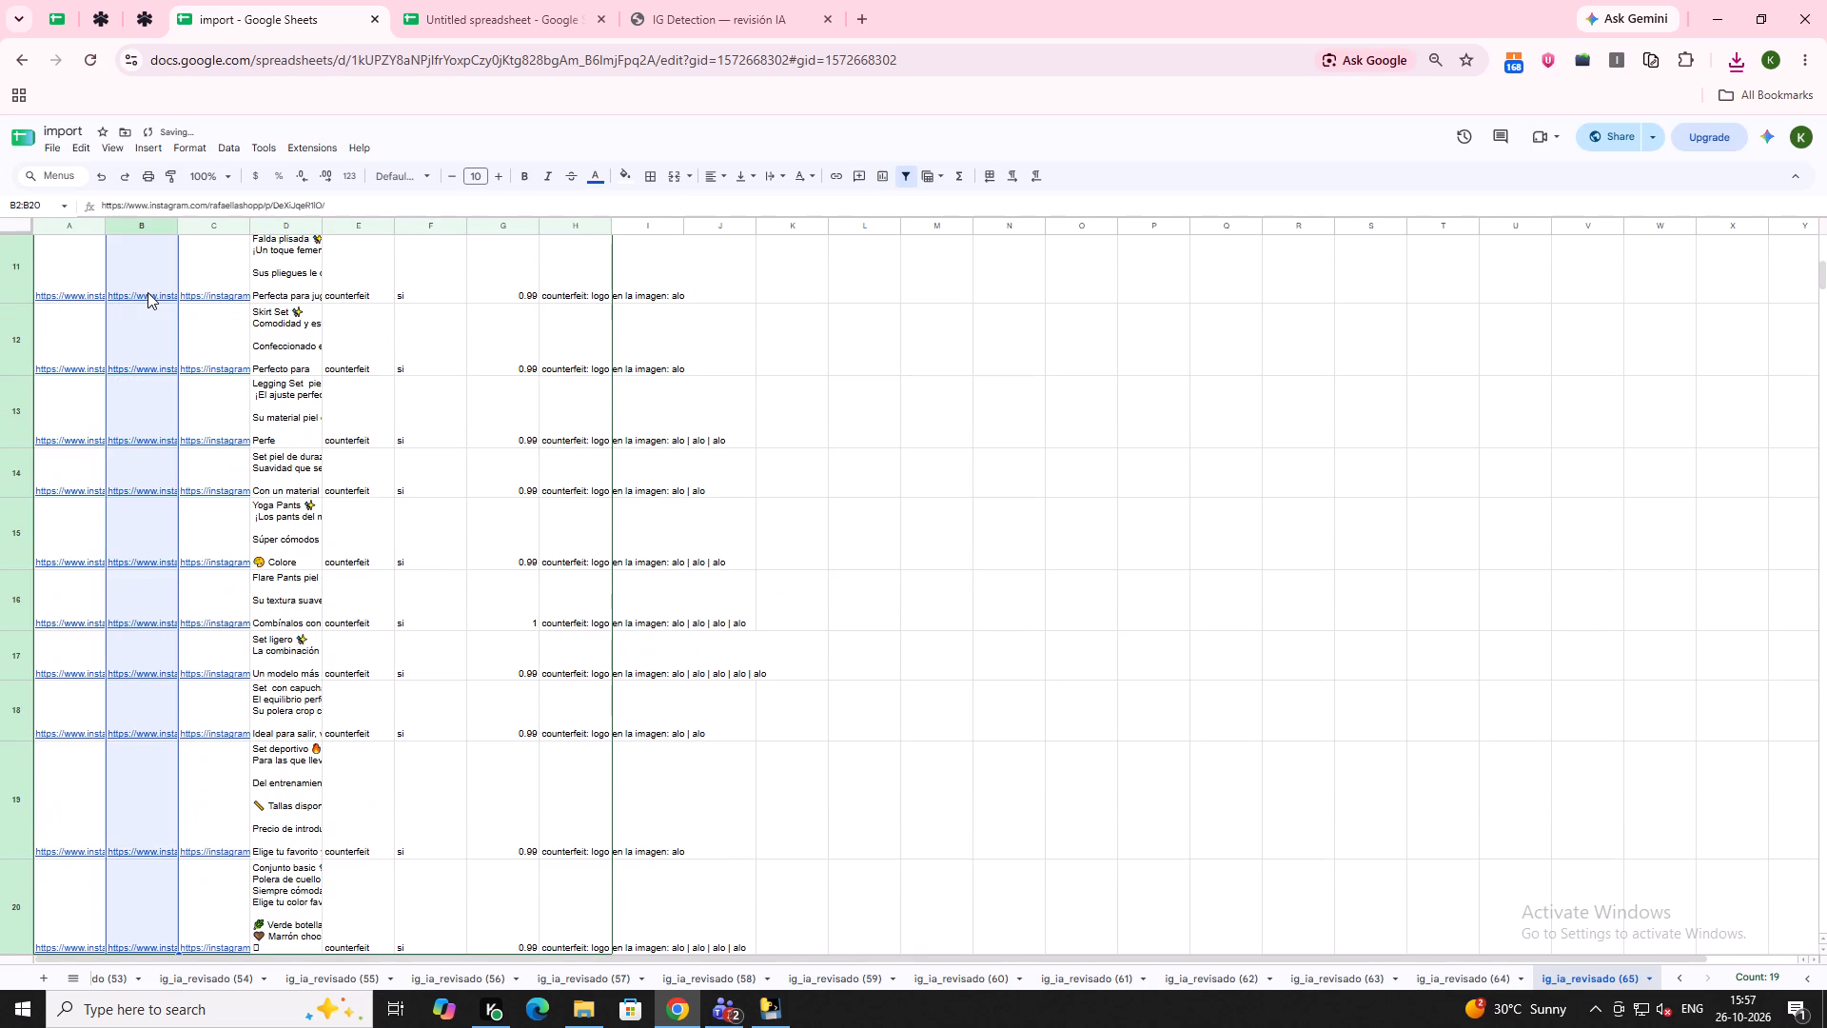
pyautogui.hotkey('ctrl', 'c')
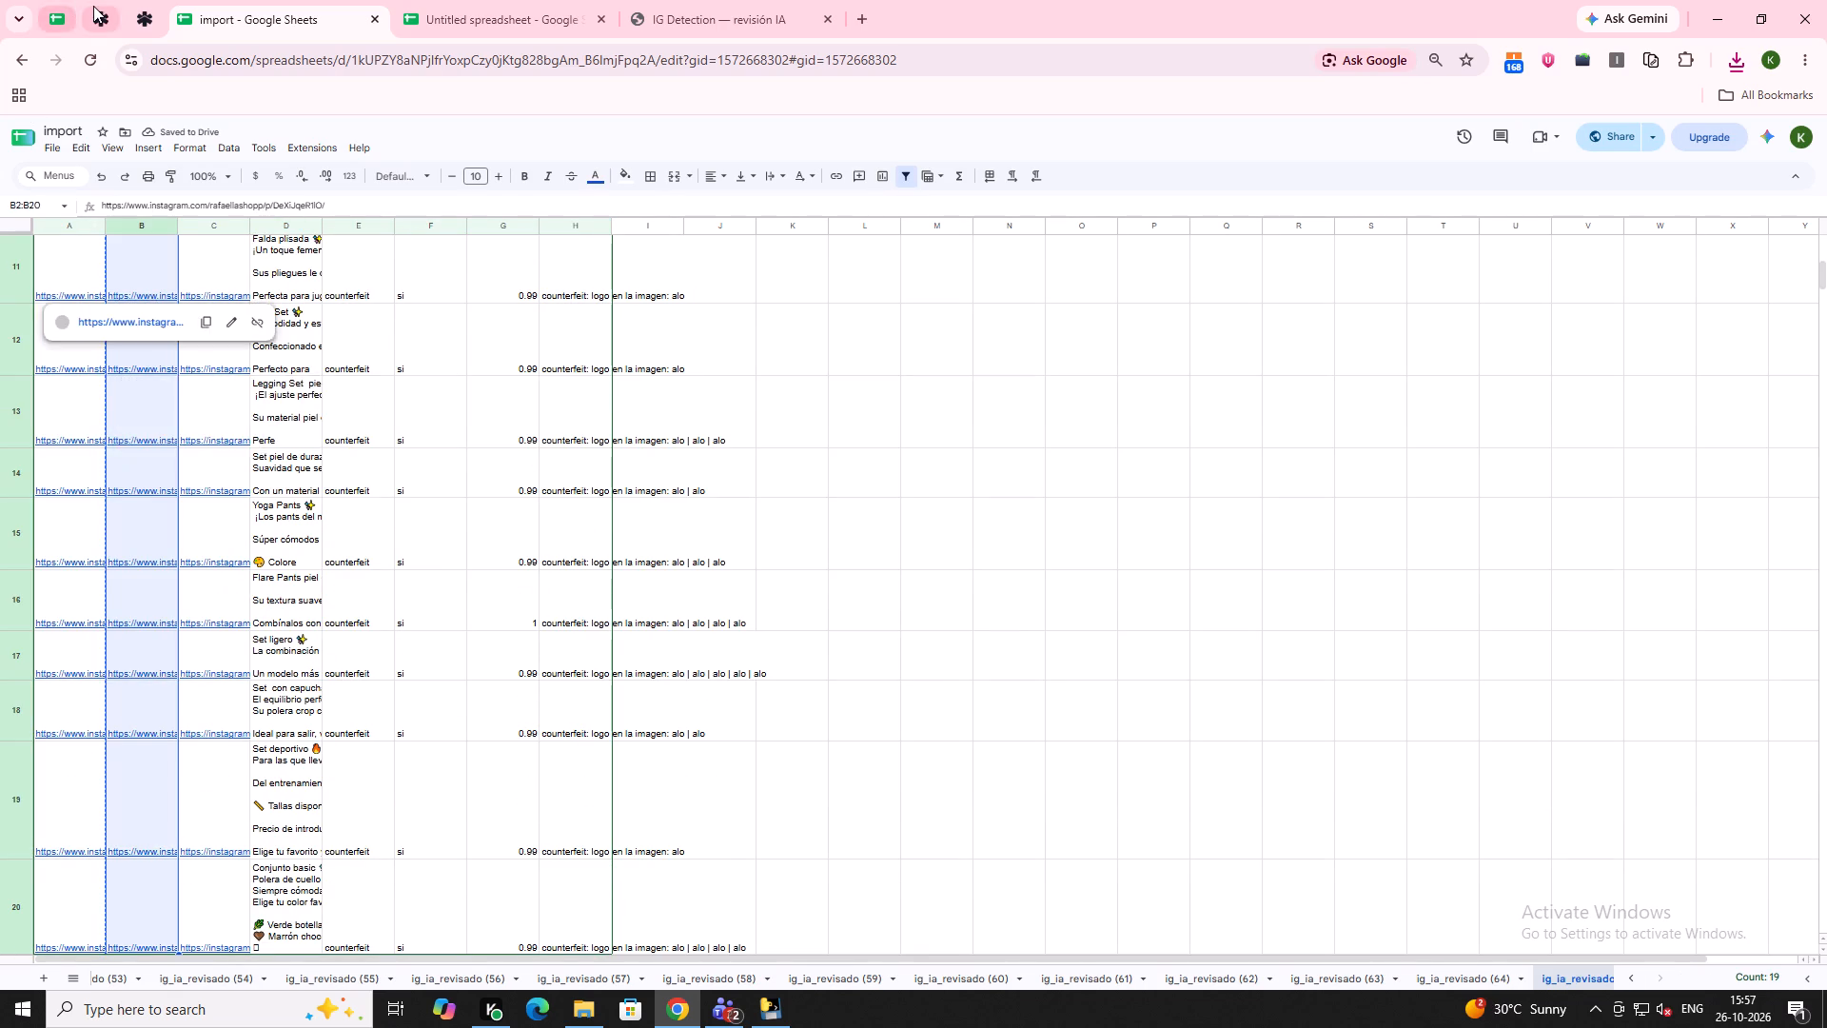
# In Red Points, start a new incident with asset Alo Yoga - Social Media Instagram and protection type Product counterfeit.
pyautogui.click(93, 6)
pyautogui.click(1669, 959)
pyautogui.scroll(6, 932, 682)
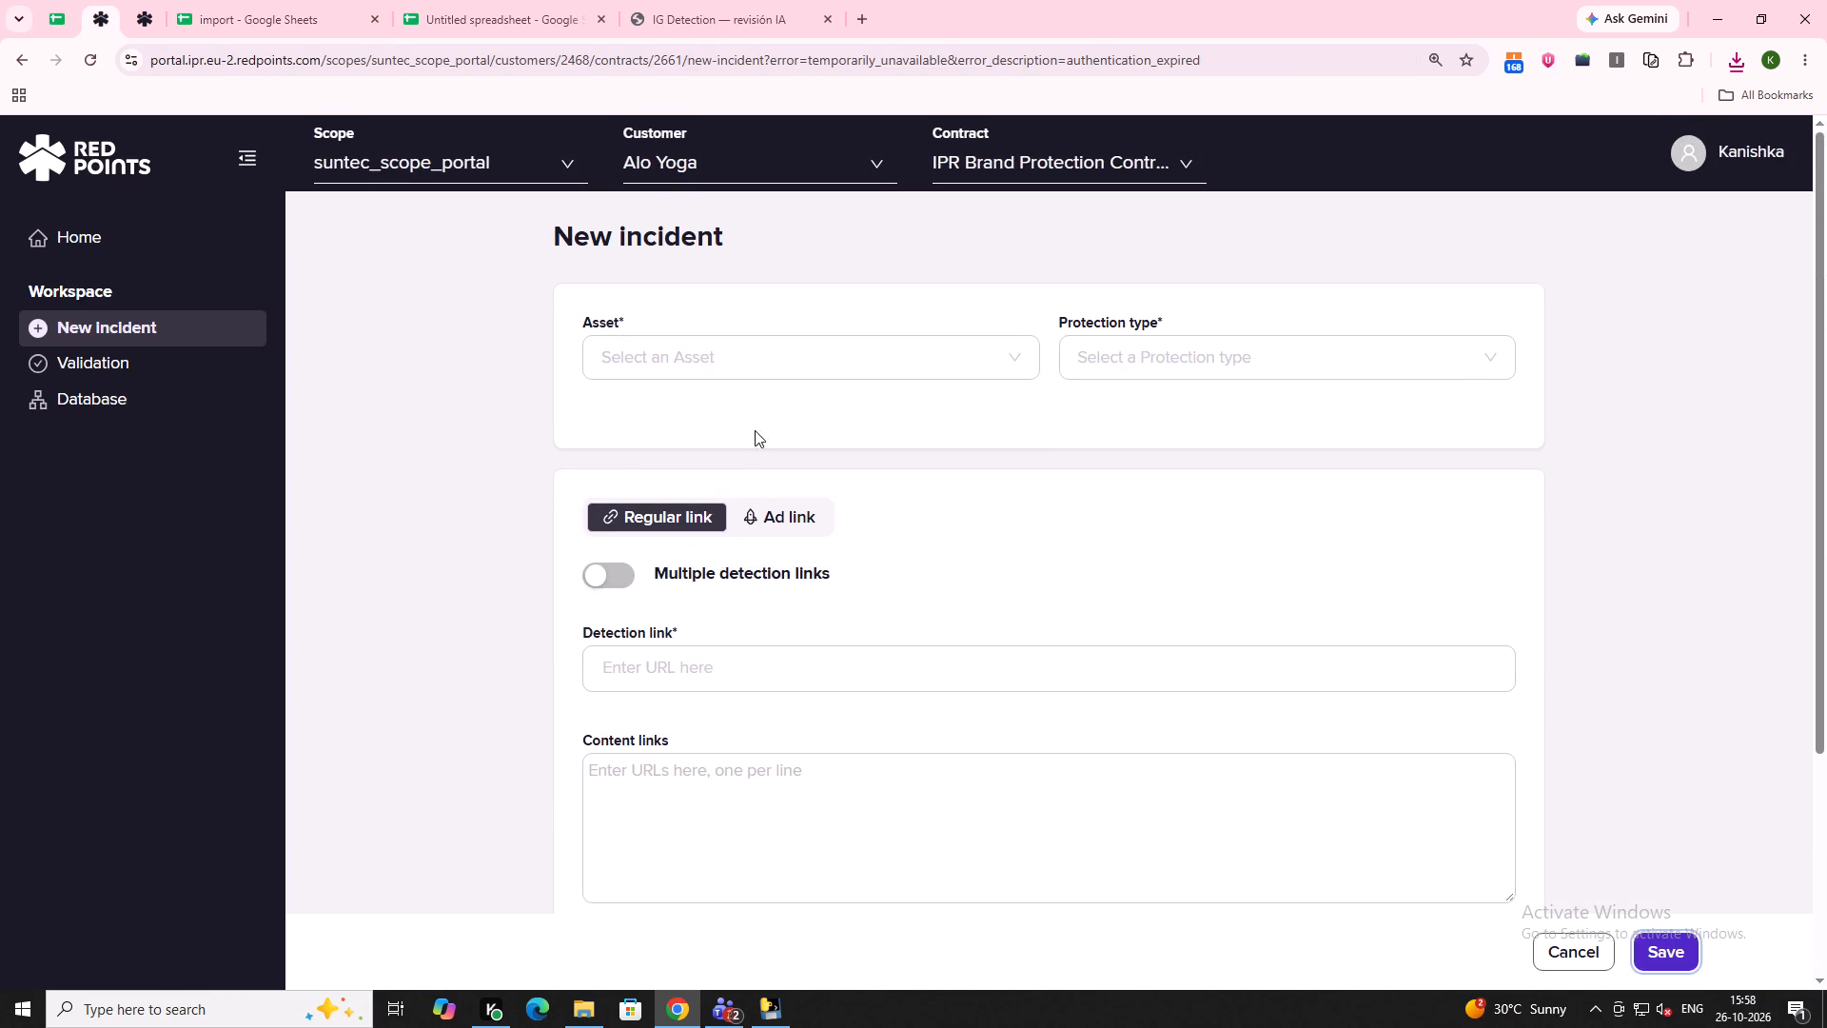
pyautogui.click(753, 349)
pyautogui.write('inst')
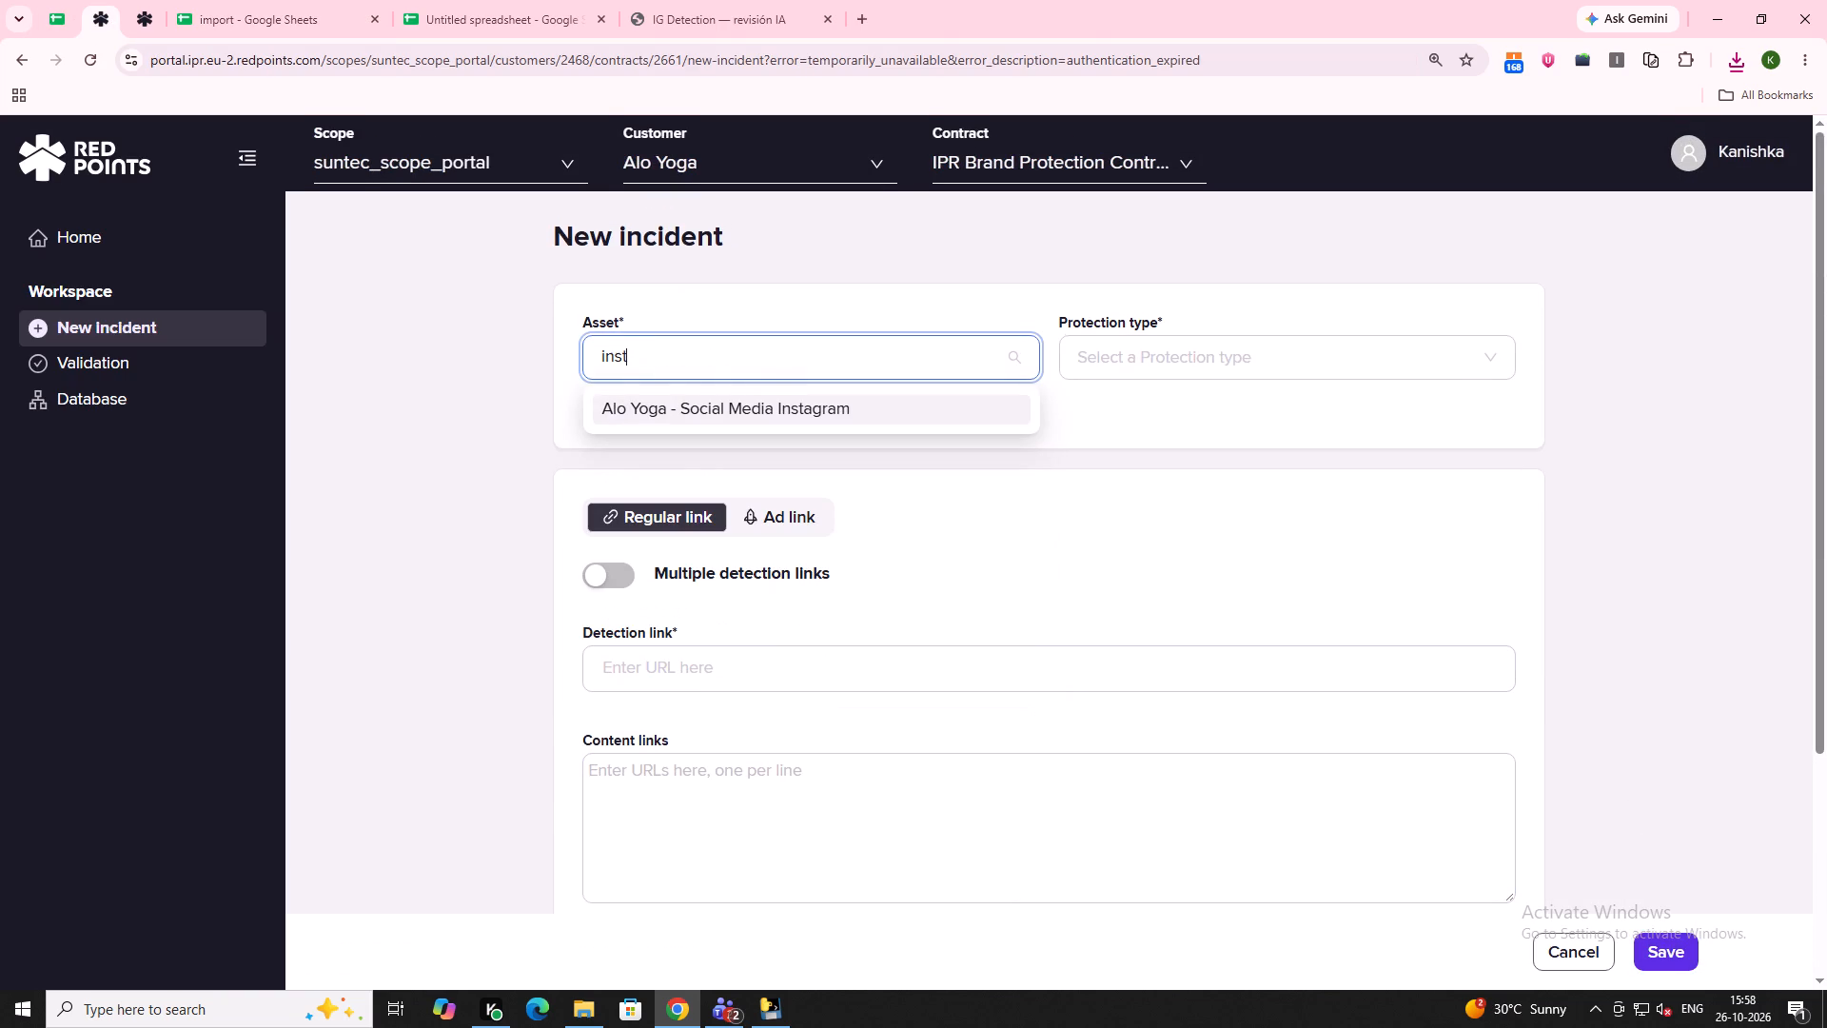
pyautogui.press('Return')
pyautogui.click(1105, 355)
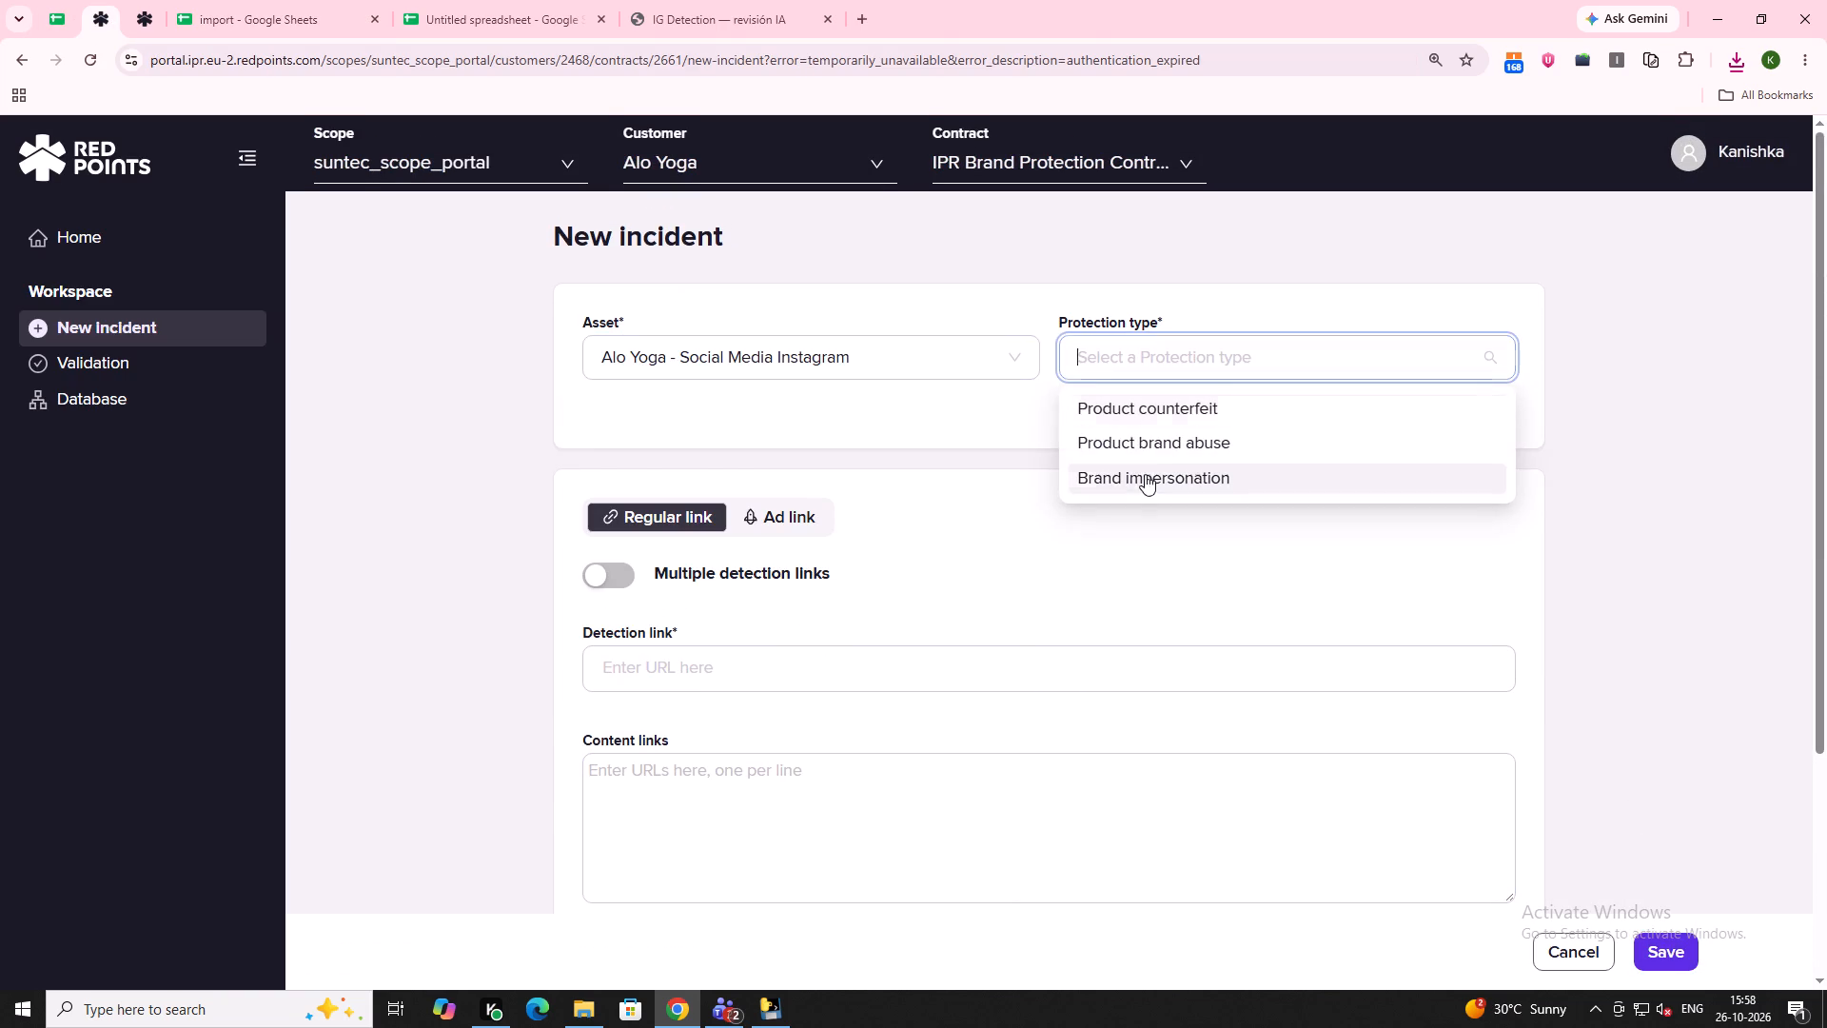
pyautogui.click(1130, 408)
pyautogui.click(606, 580)
pyautogui.click(682, 717)
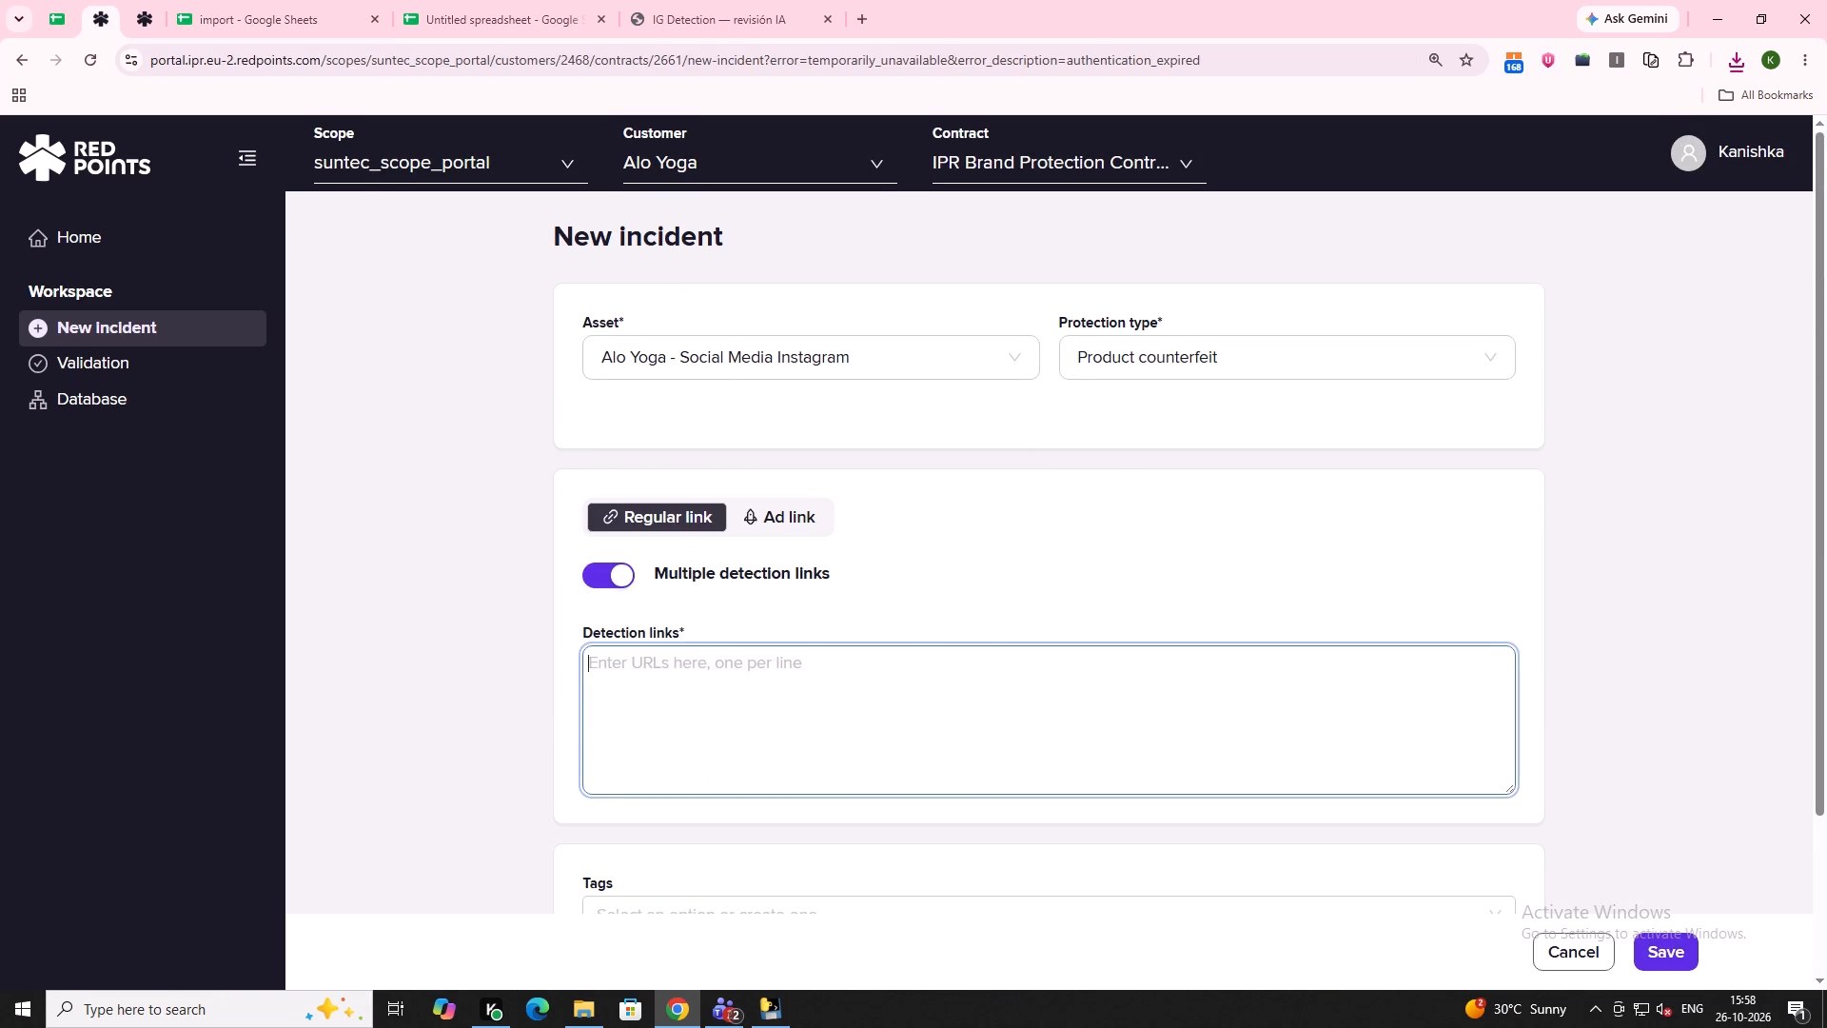
pyautogui.hotkey('ctrl', 'v')
# Tag the incidents with Instagram - Internal upload and tool, and save them.
pyautogui.scroll(-11, 682, 717)
pyautogui.click(808, 687)
pyautogui.click(818, 721)
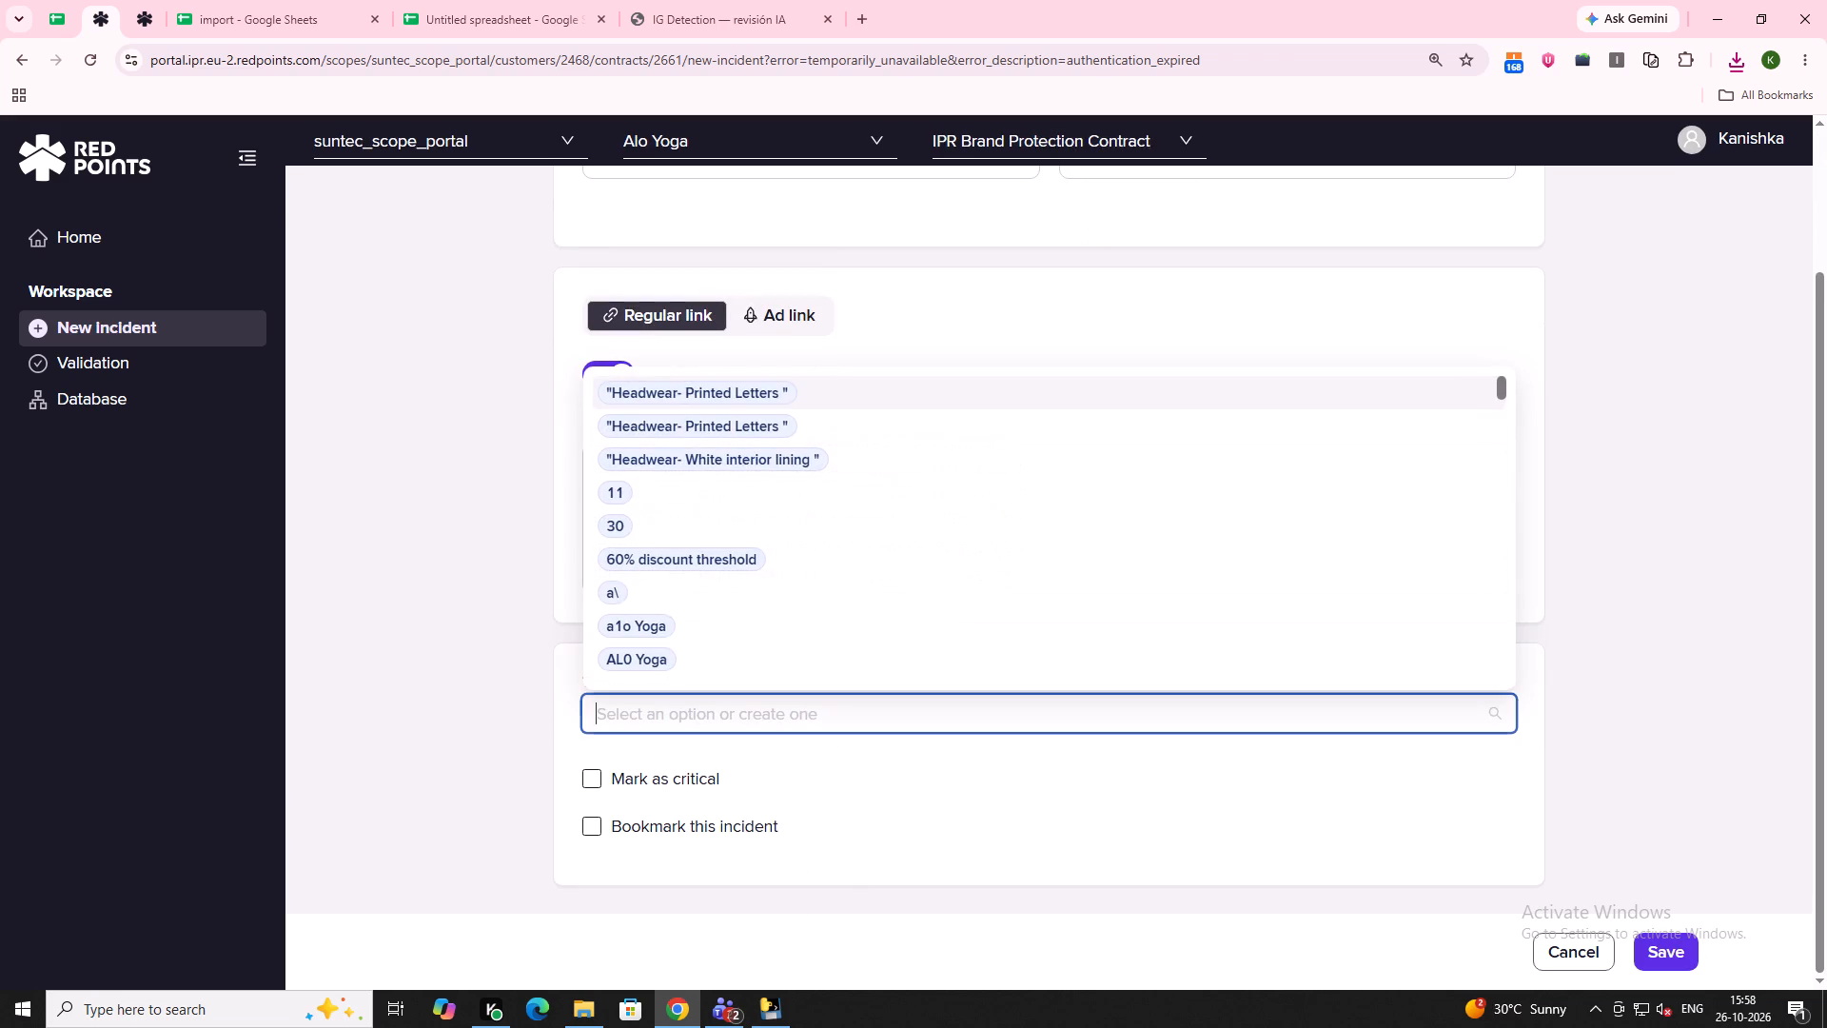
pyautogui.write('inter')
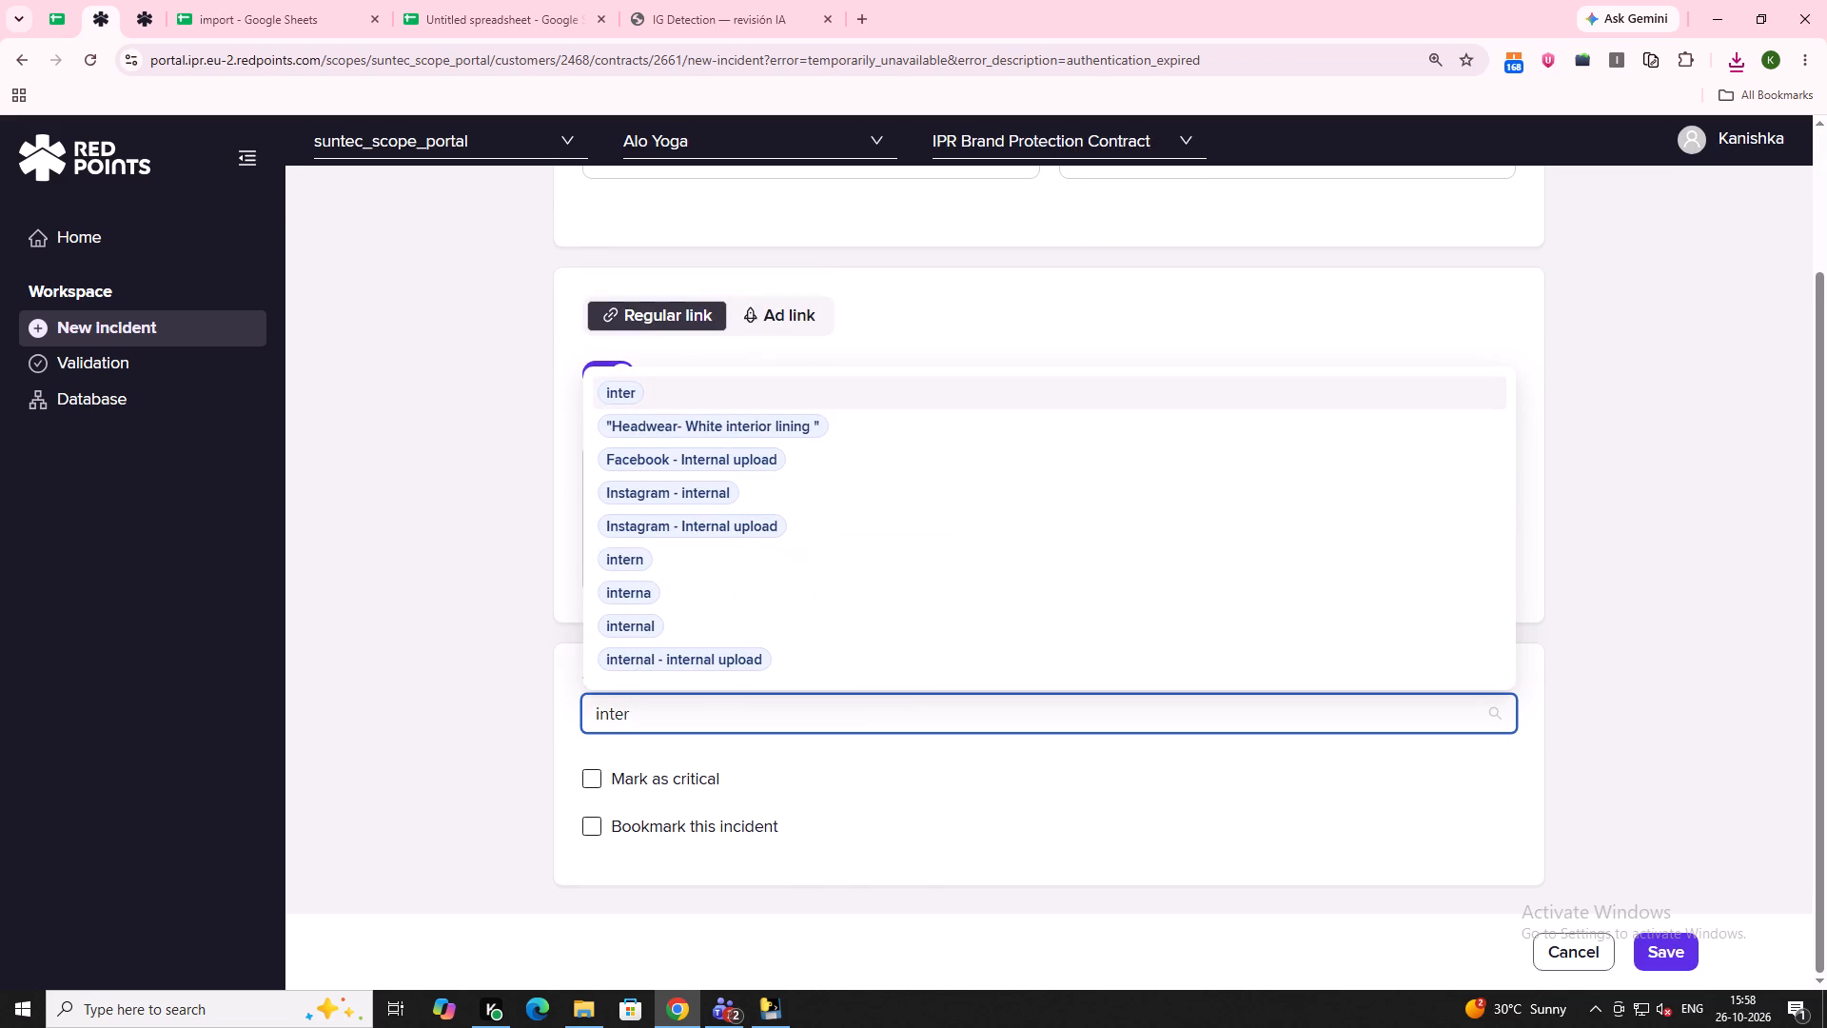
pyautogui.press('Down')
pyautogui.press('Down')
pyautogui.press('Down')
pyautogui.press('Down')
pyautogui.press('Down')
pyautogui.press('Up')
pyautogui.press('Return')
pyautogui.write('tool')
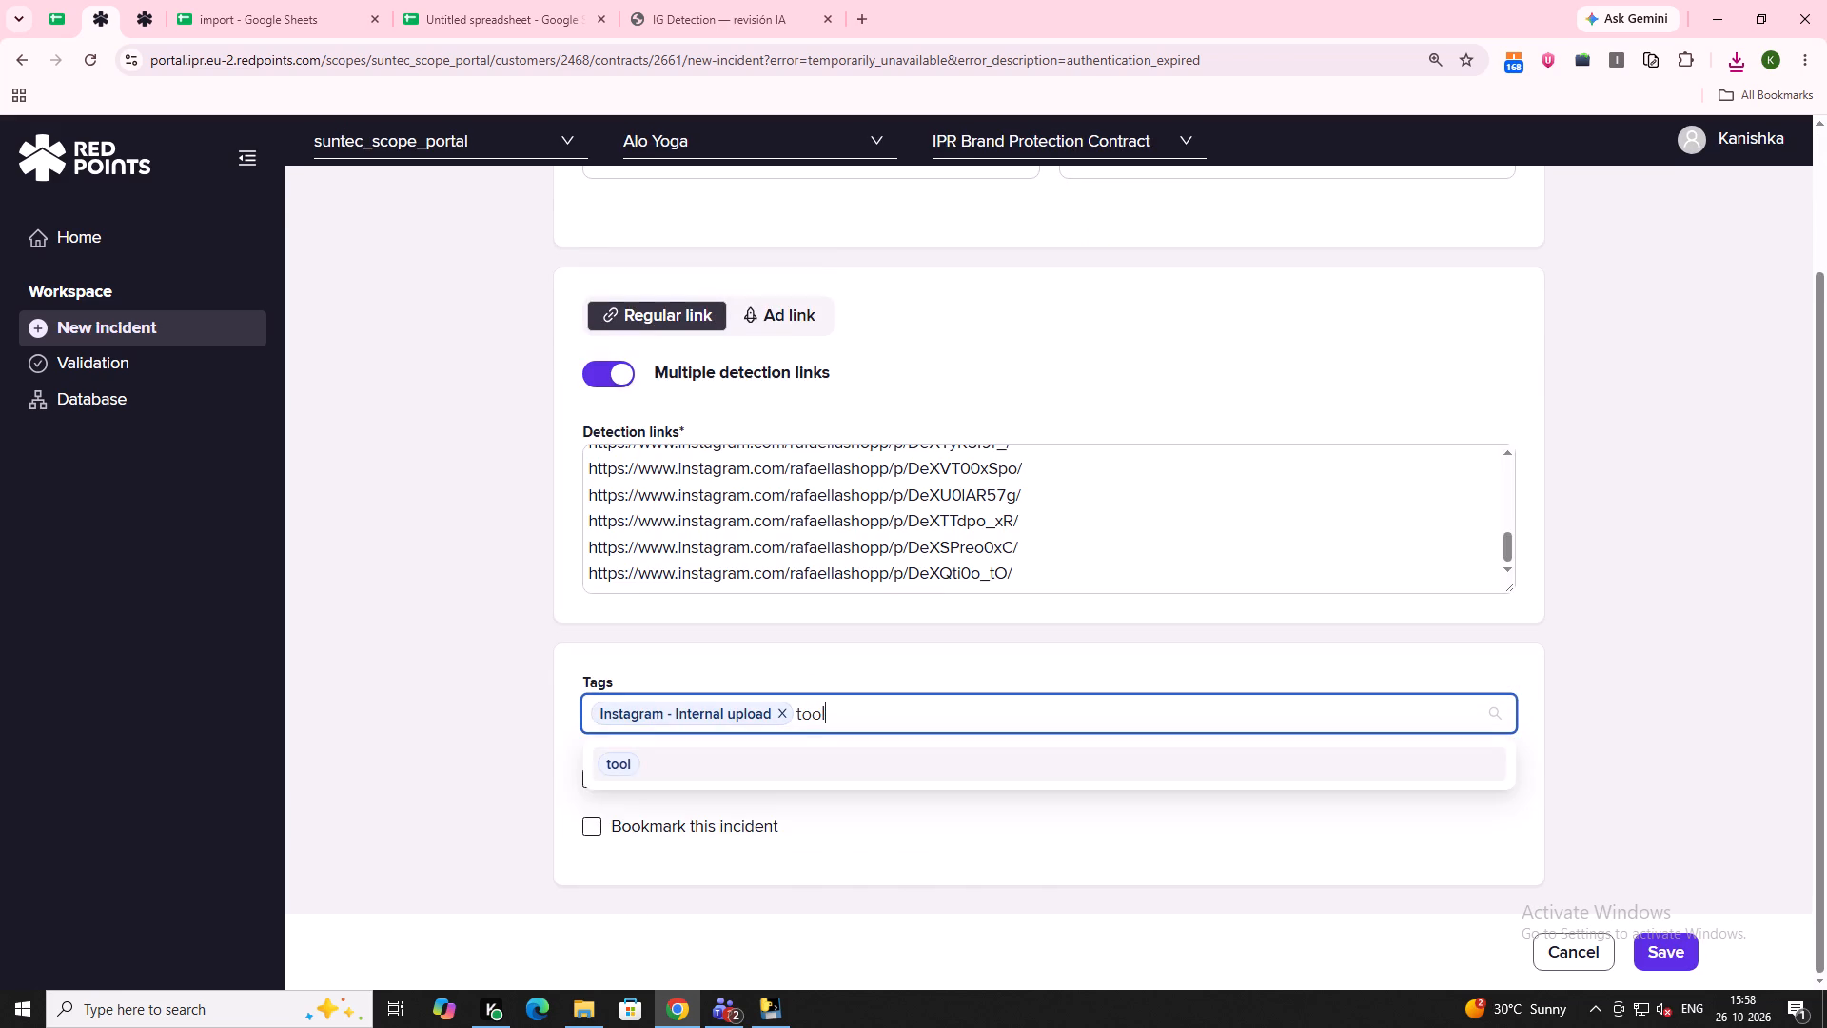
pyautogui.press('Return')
pyautogui.click(1683, 938)
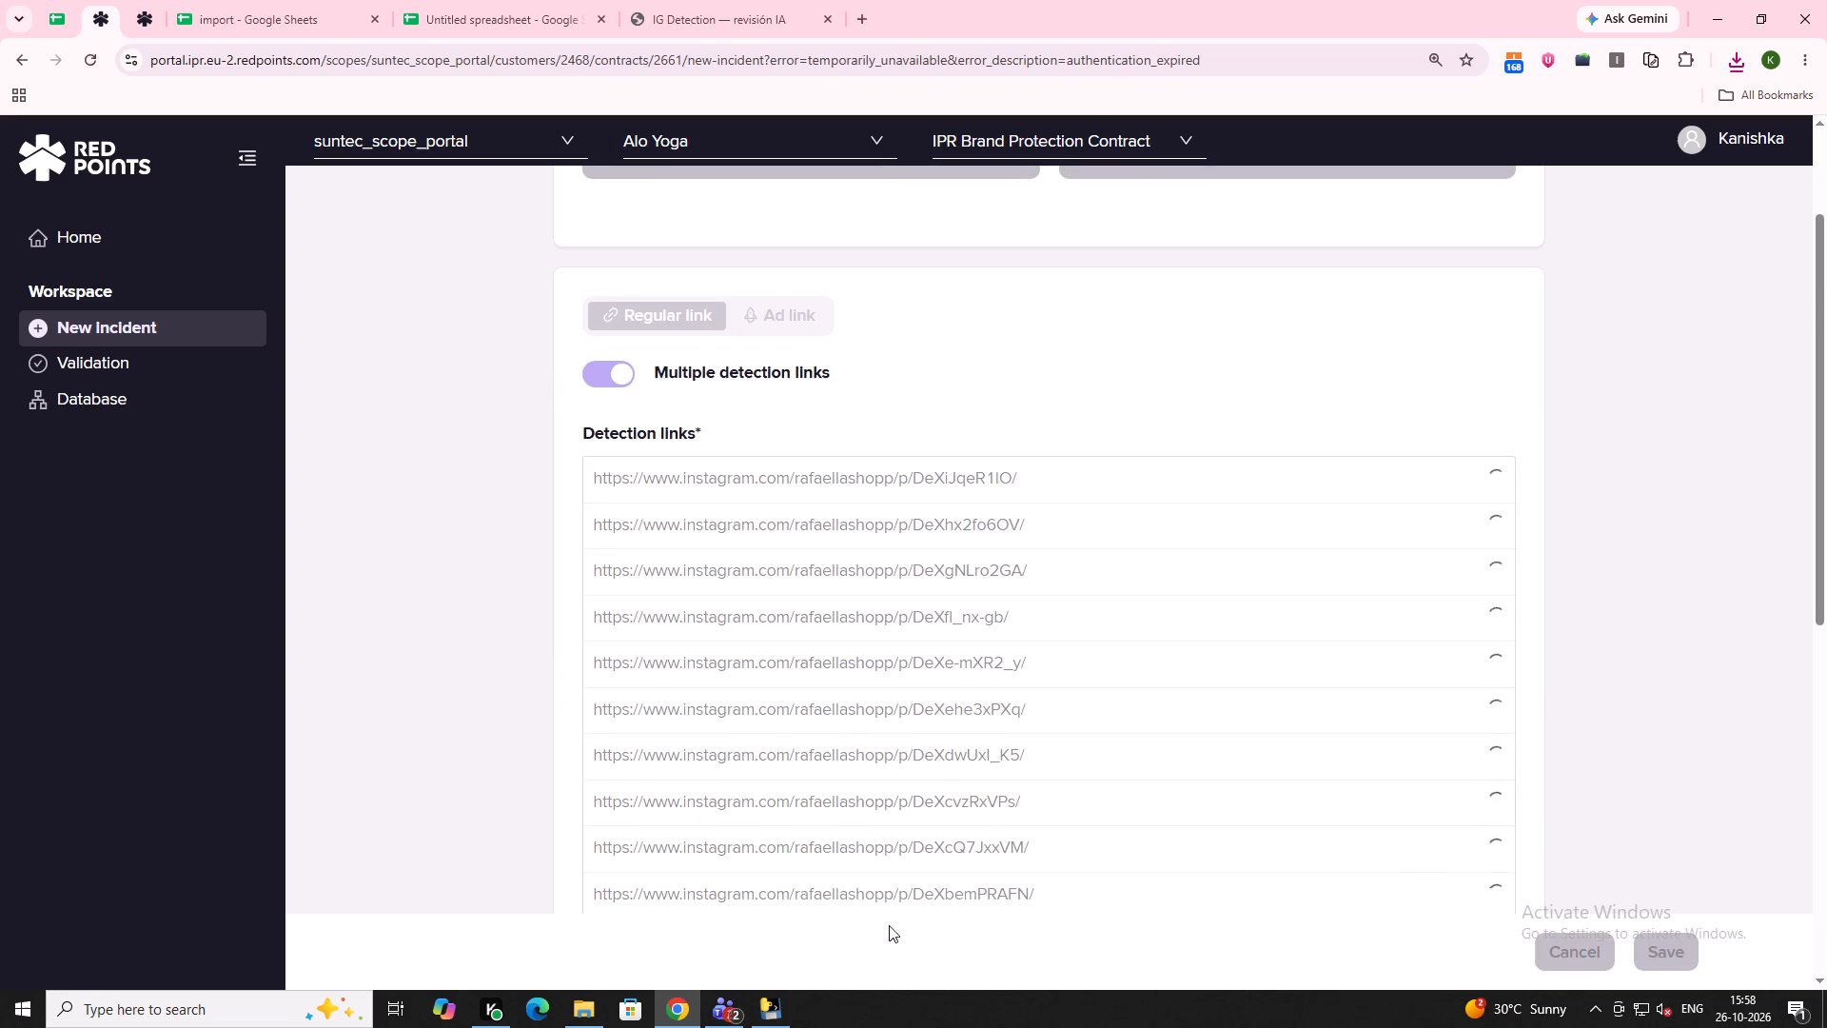
# Copy the created incidents' links and IDs, and paste them into the Untitled spreadsheet from A2 after undoing the previous batch.
pyautogui.moveTo(551, 497); pyautogui.dragTo(1344, 1027)
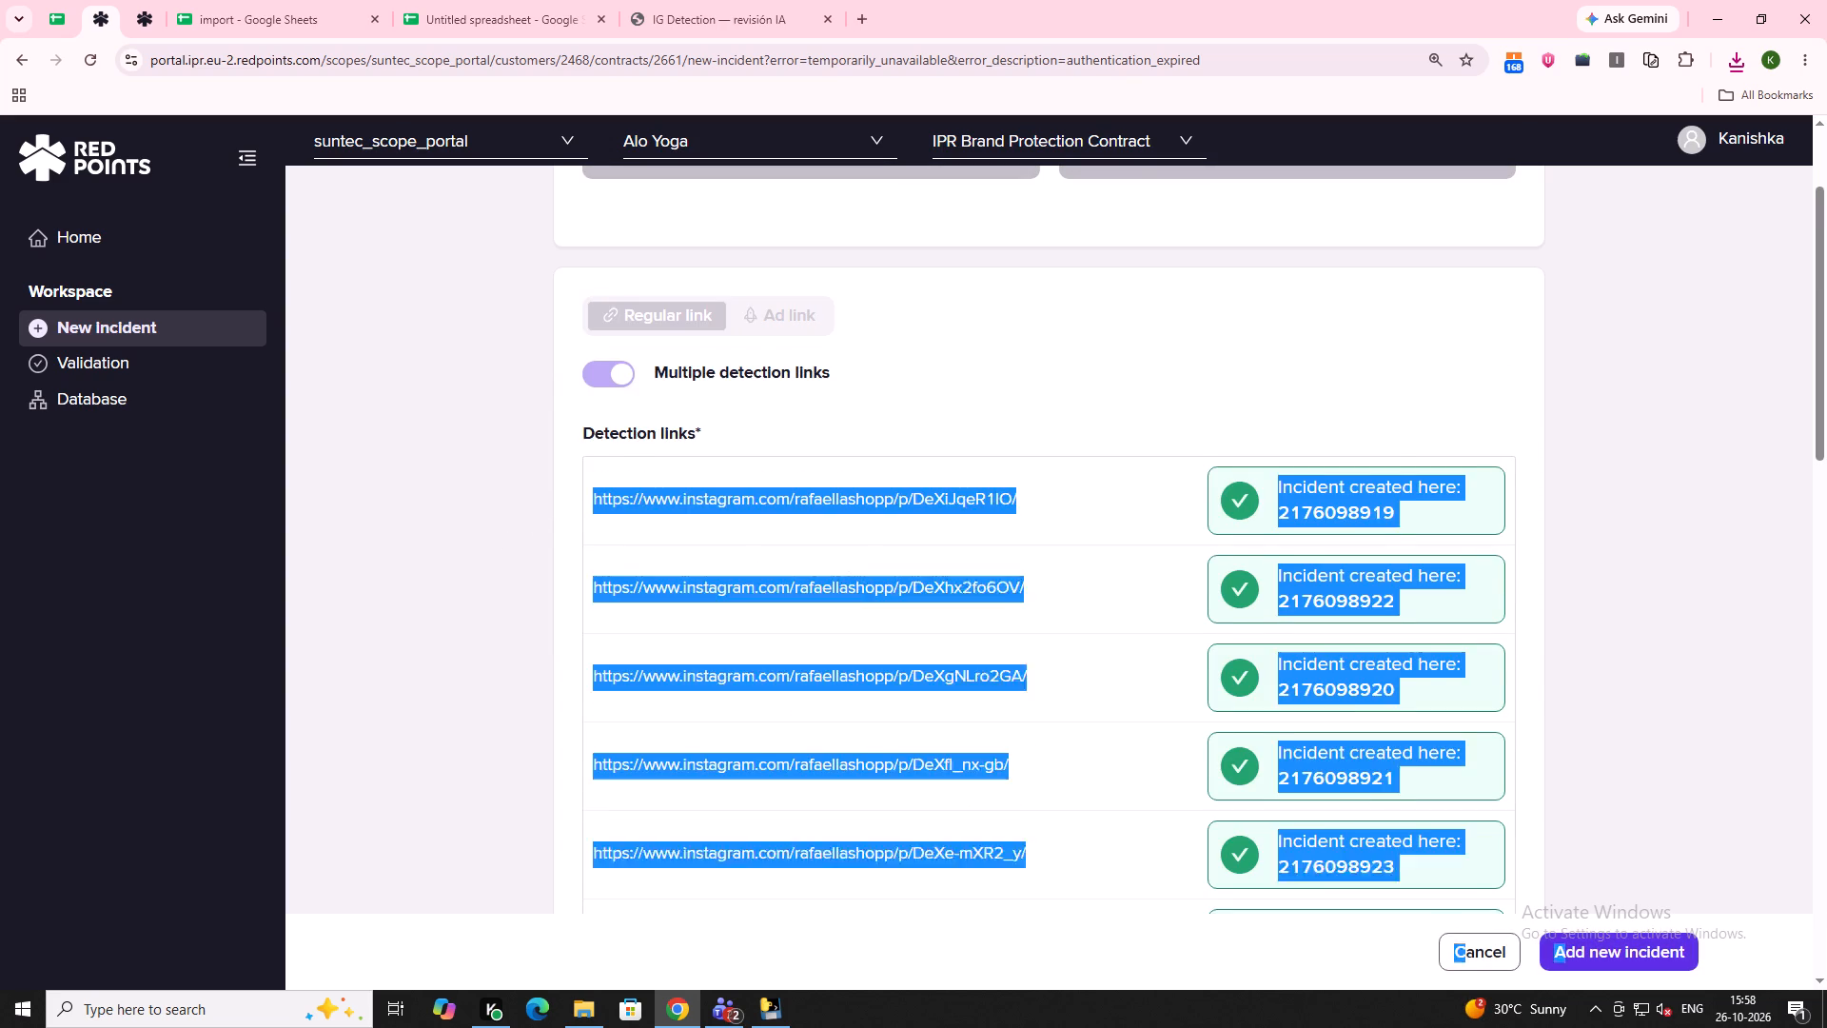
pyautogui.moveTo(1344, 1027); pyautogui.dragTo(1437, 484)
pyautogui.hotkey('ctrl', 'c')
pyautogui.hotkey('ctrl', 'c')
pyautogui.hotkey('ctrl', 'c')
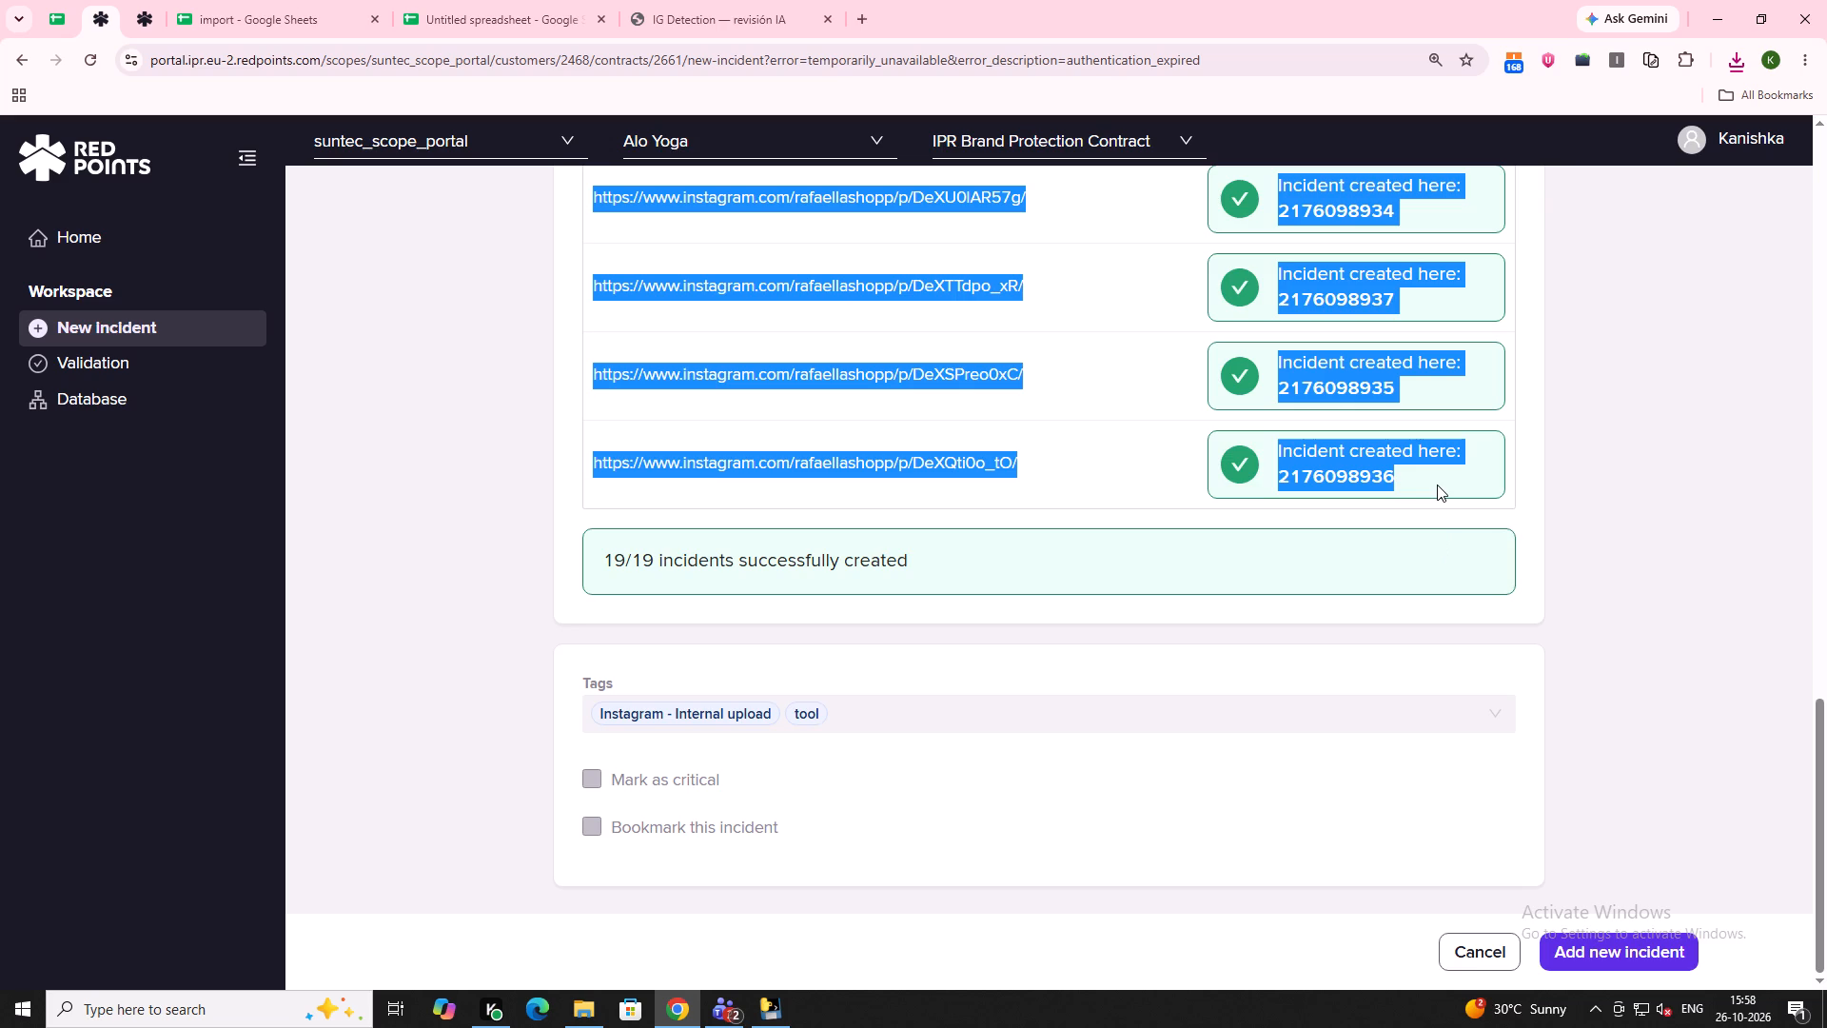
pyautogui.click(502, 0)
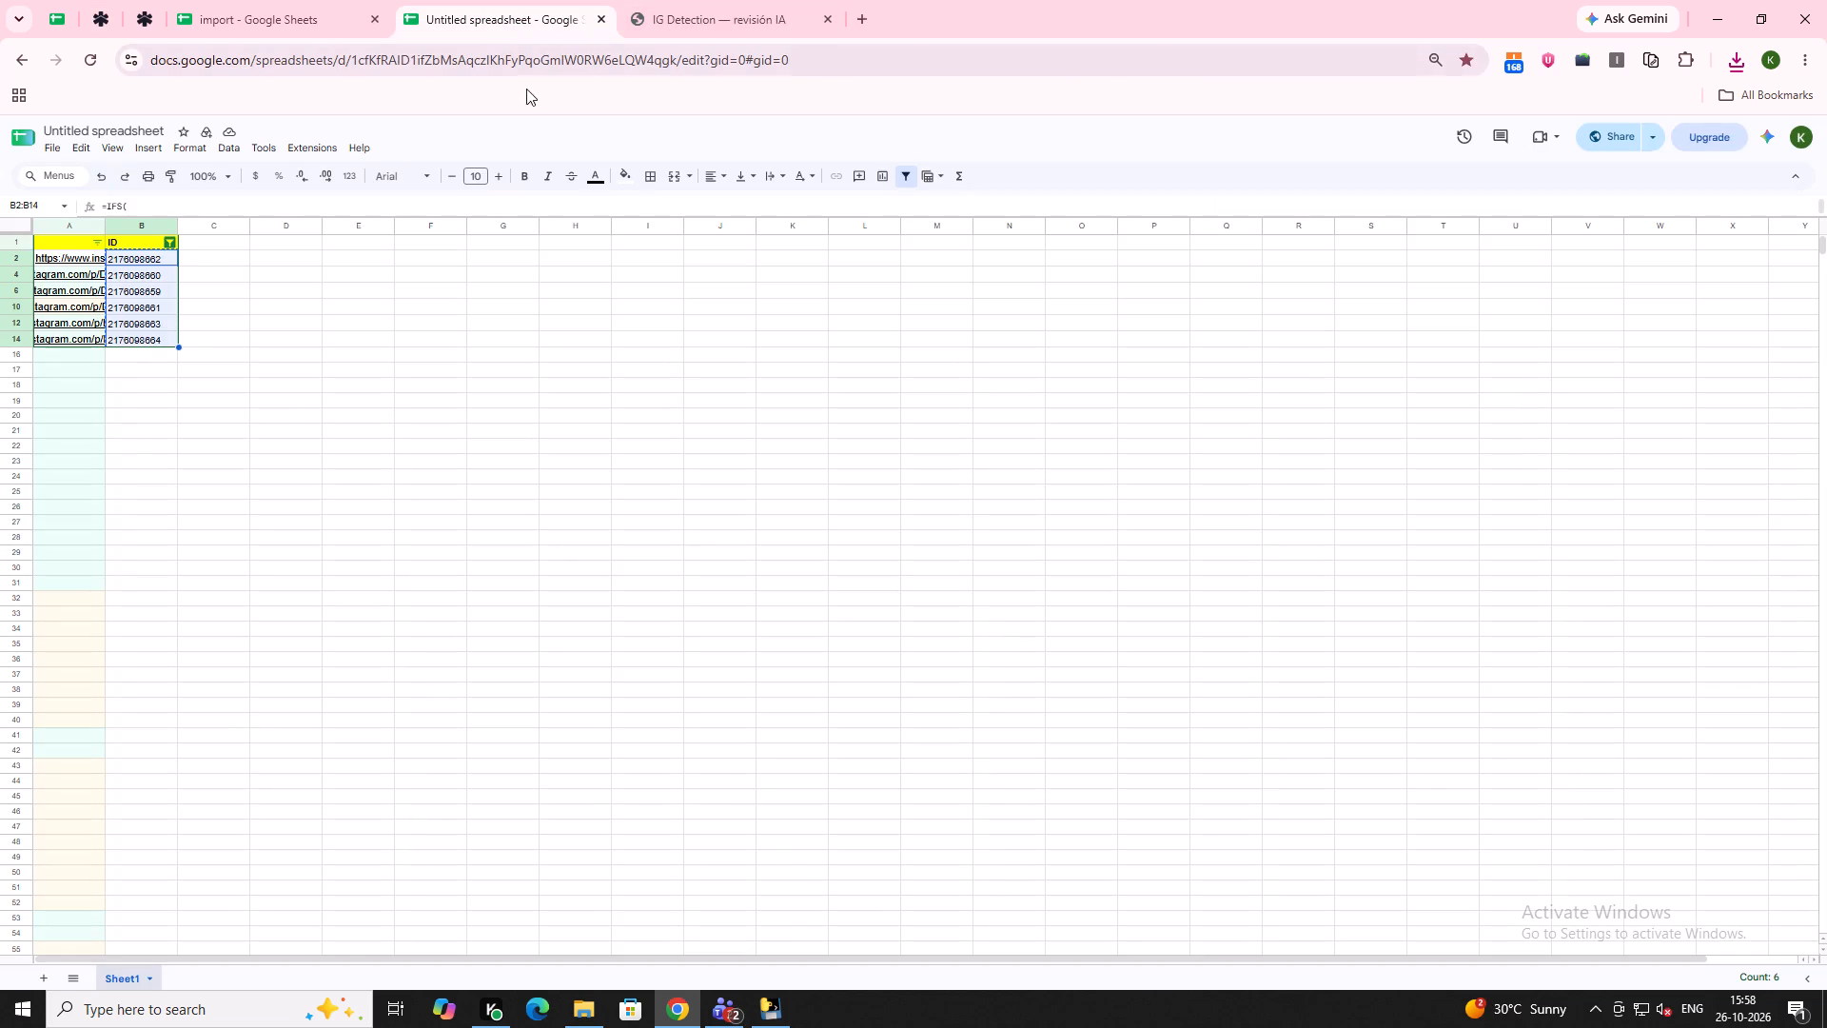
pyautogui.hotkey('ctrl', 'z')
pyautogui.hotkey('ctrl', 'z')
pyautogui.hotkey('ctrl', 'z')
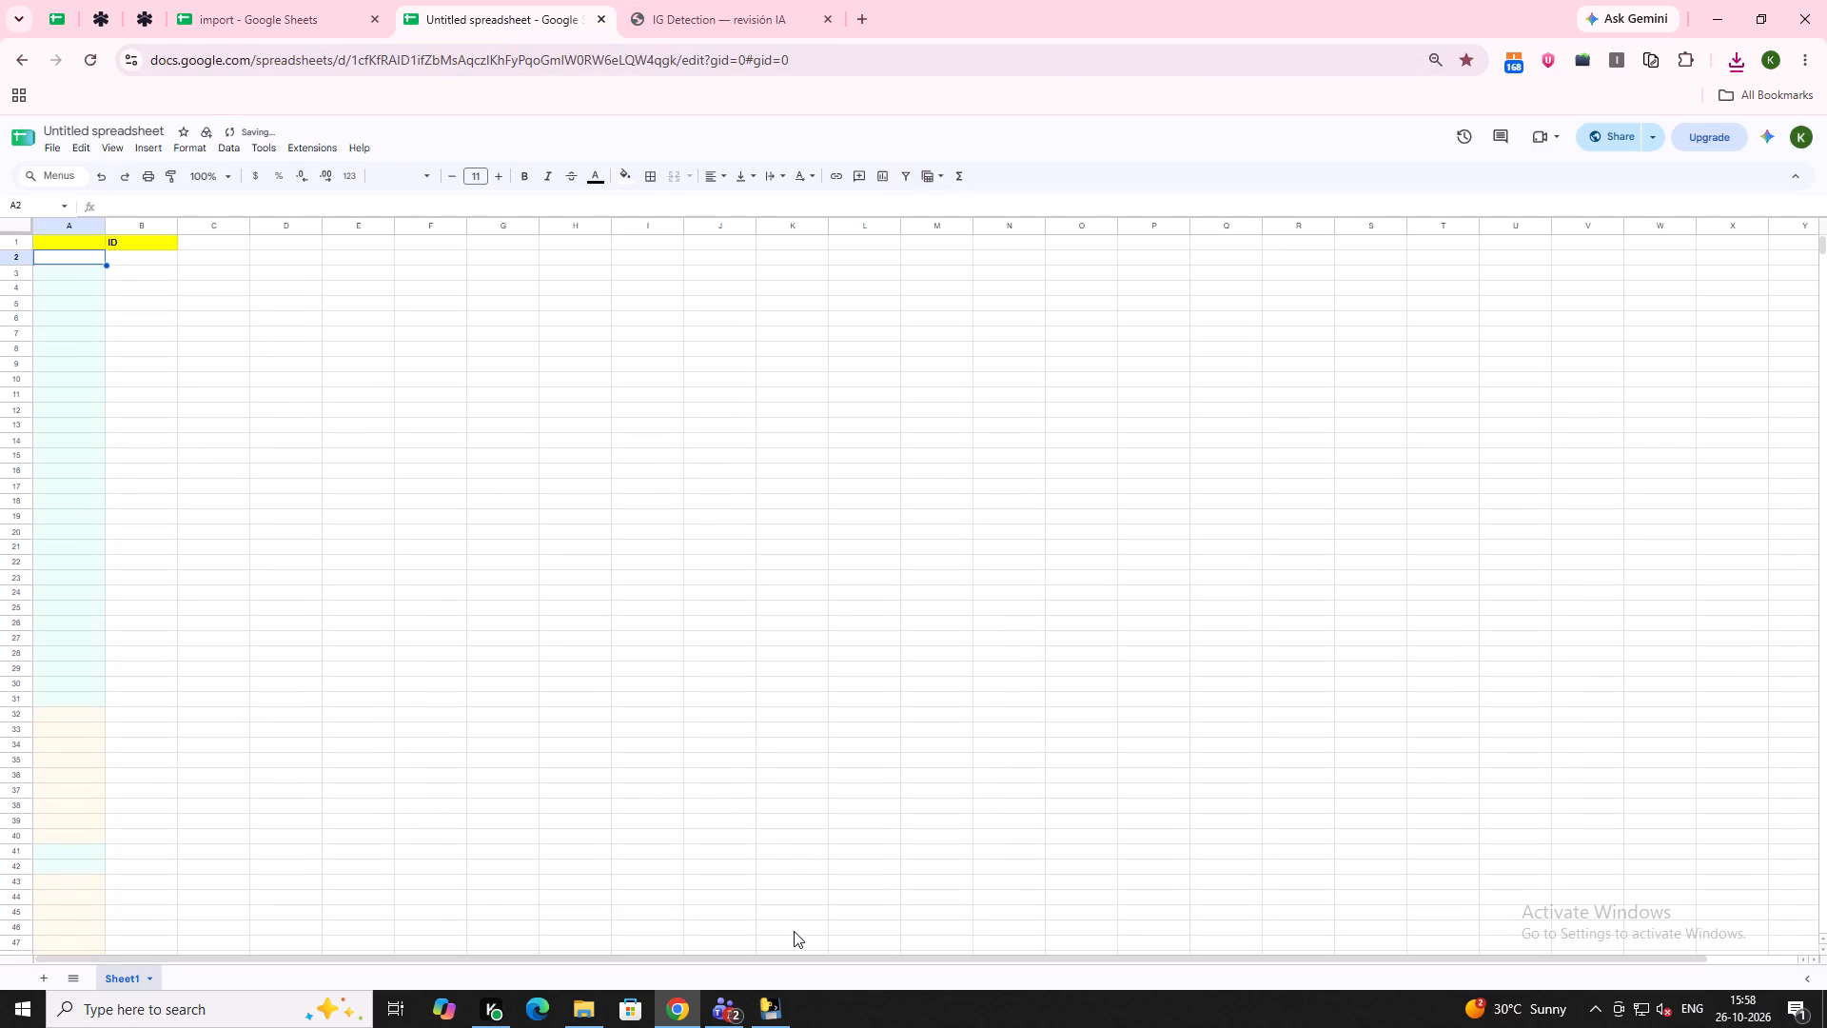
pyautogui.hotkey('ctrl', 'v')
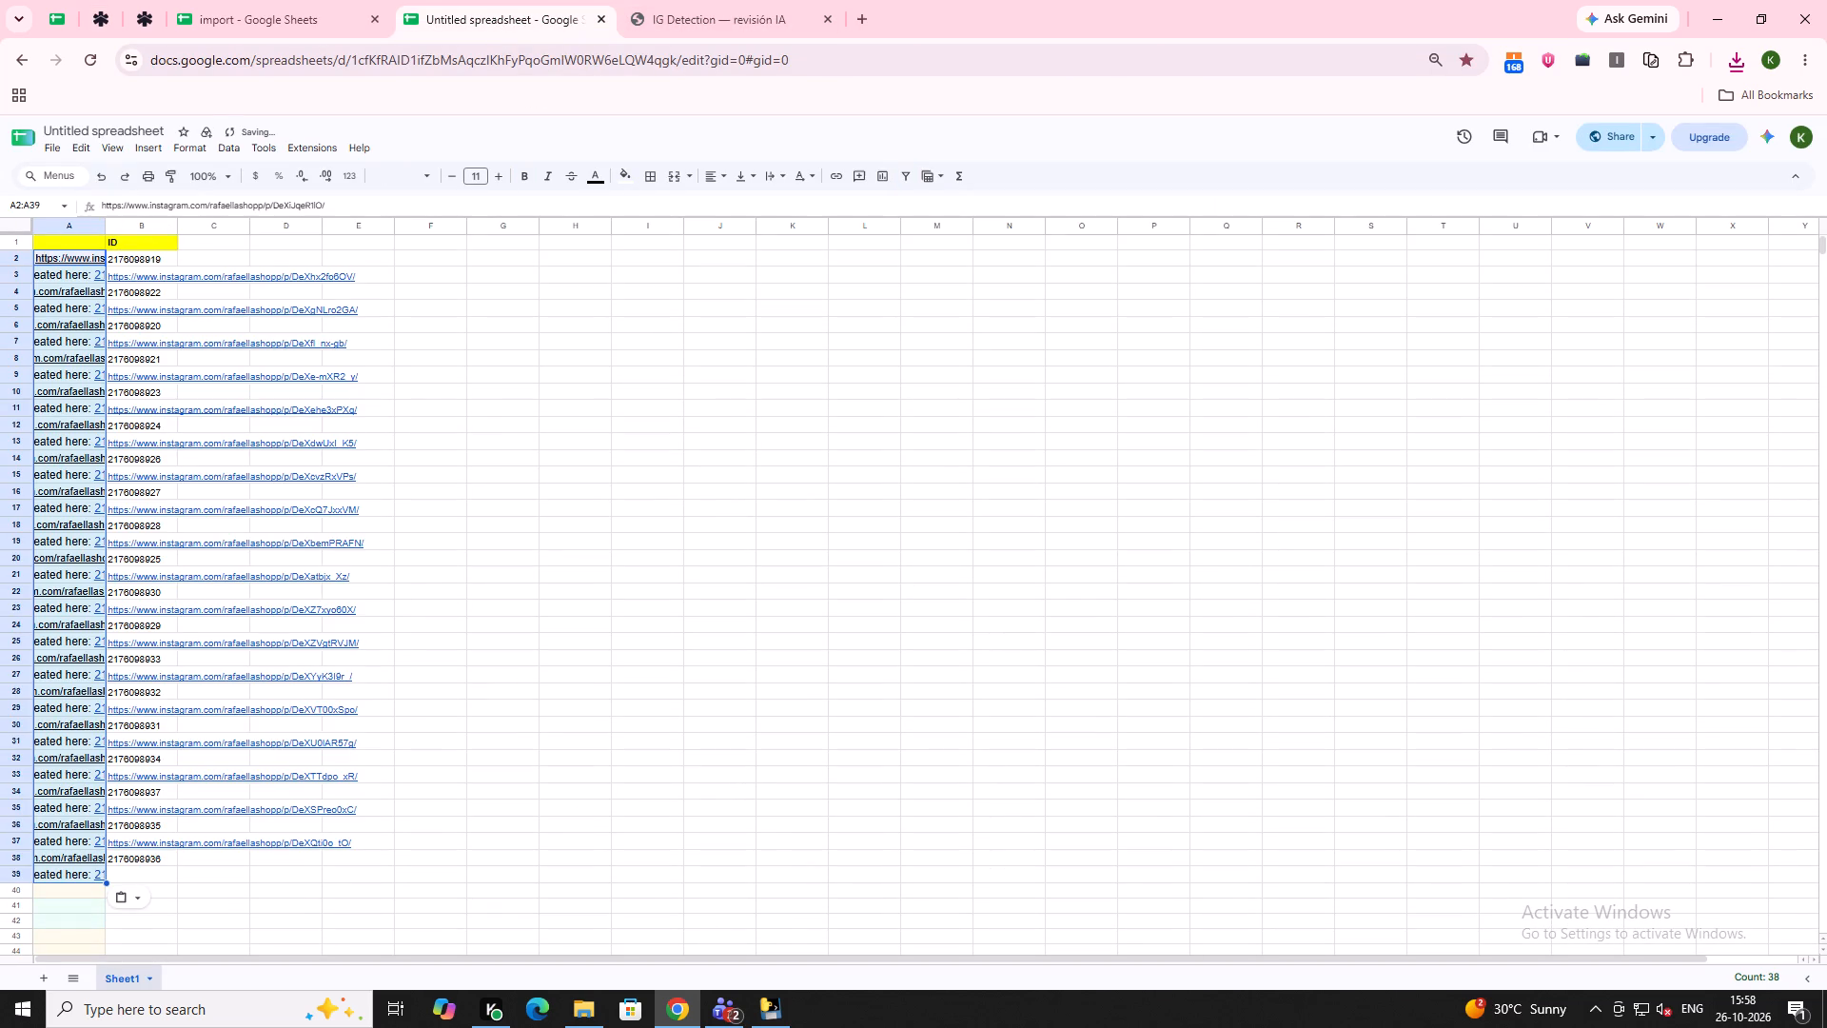
# Add a filter to the pasted data and keep only the ID column values matching 21.
pyautogui.click(153, 247)
pyautogui.hotkey('alt', 'd')
pyautogui.hotkey('alt', 'f')
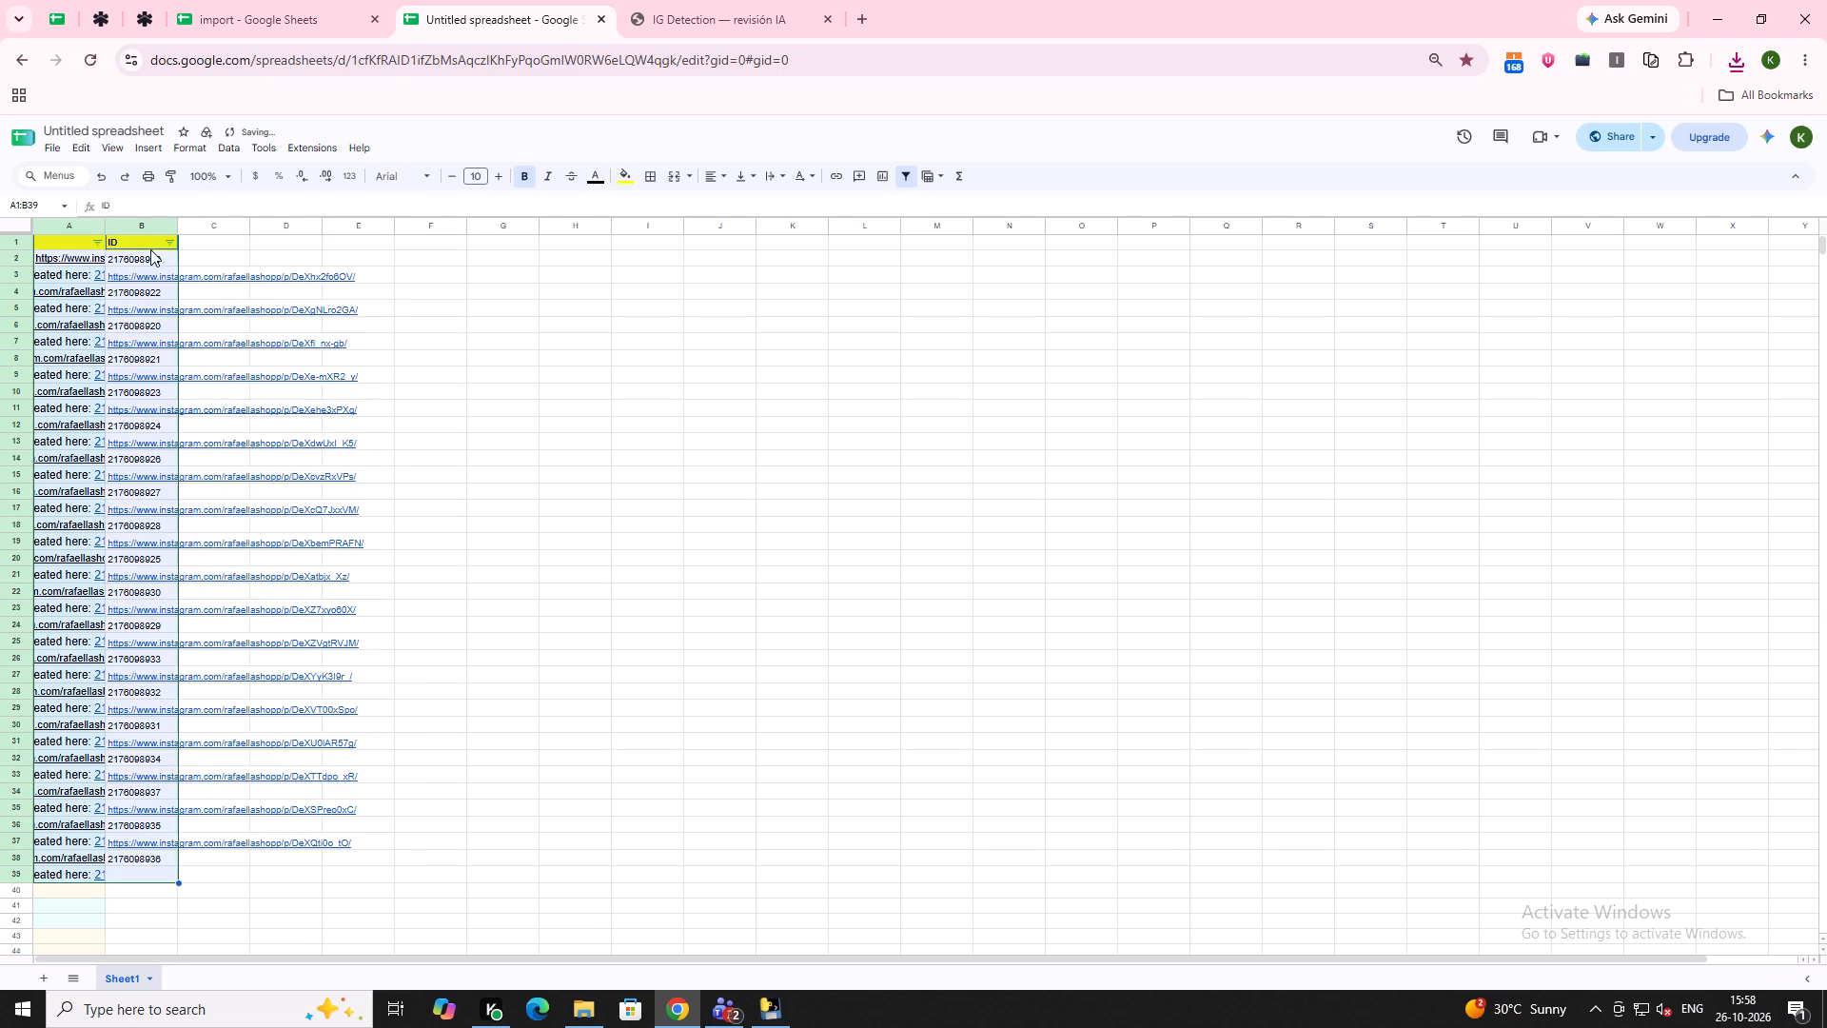
pyautogui.click(166, 243)
pyautogui.click(240, 411)
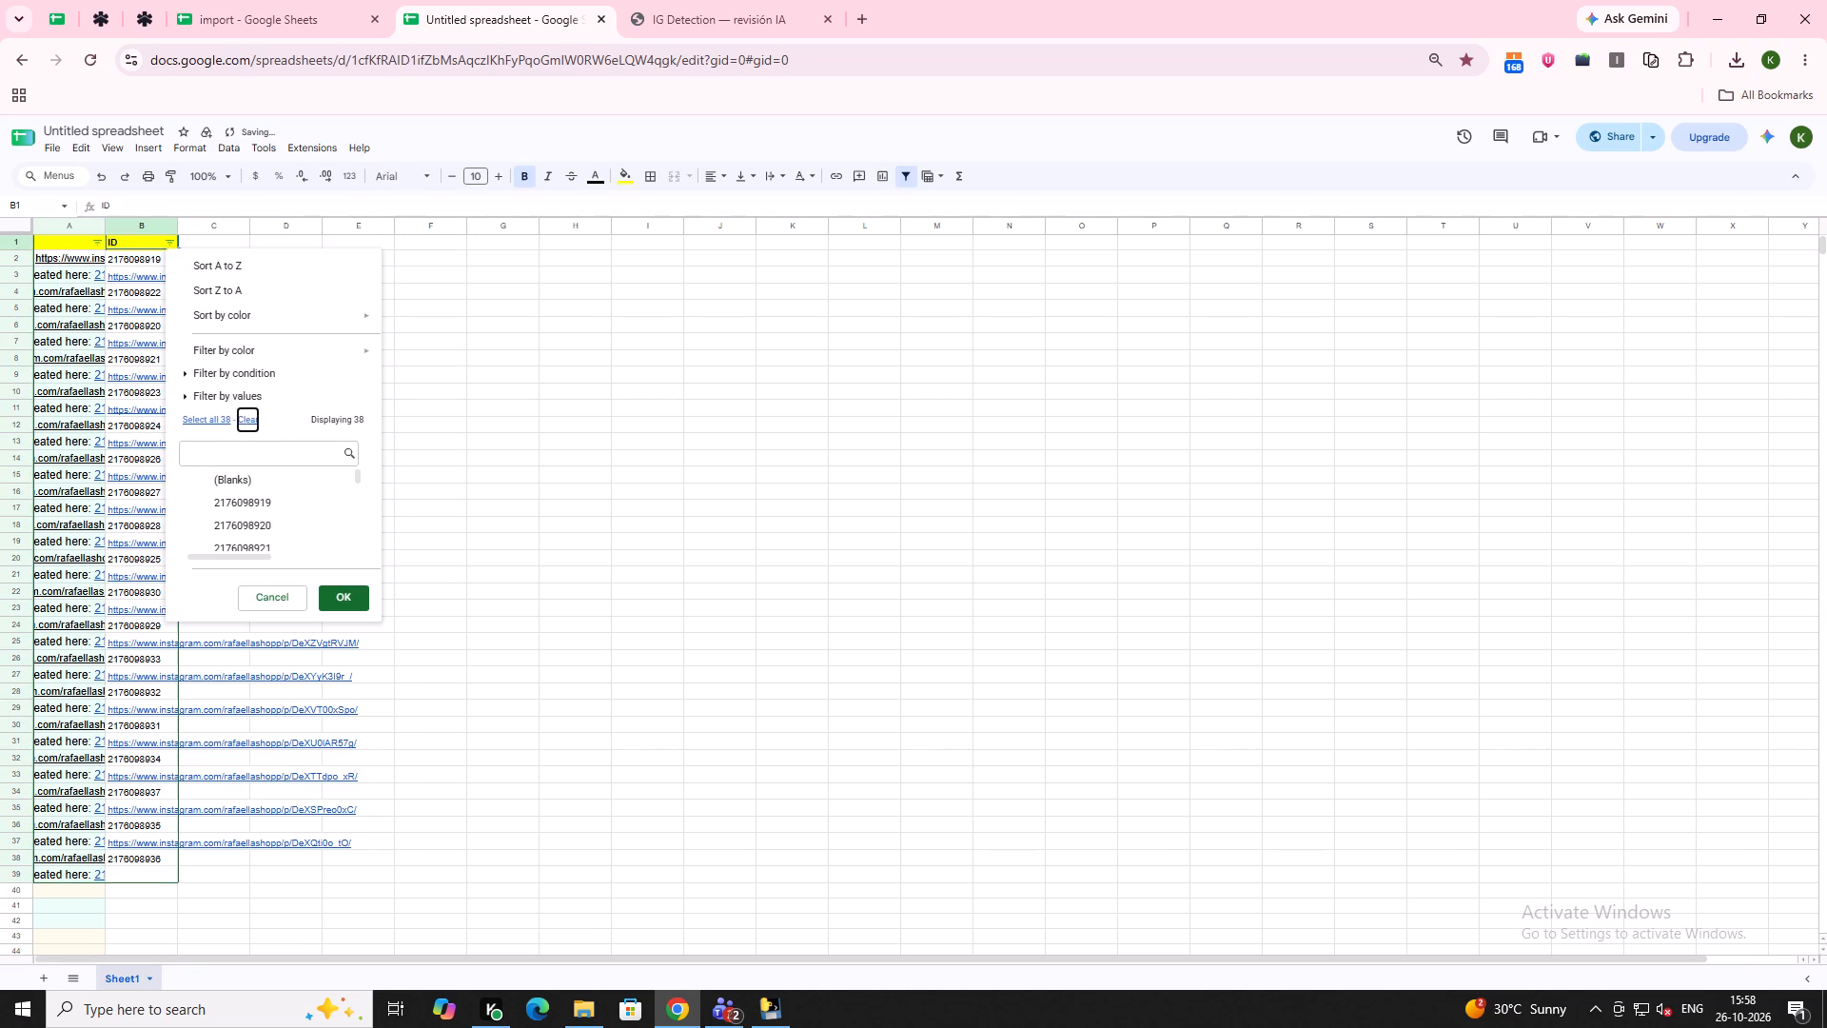
pyautogui.click(257, 460)
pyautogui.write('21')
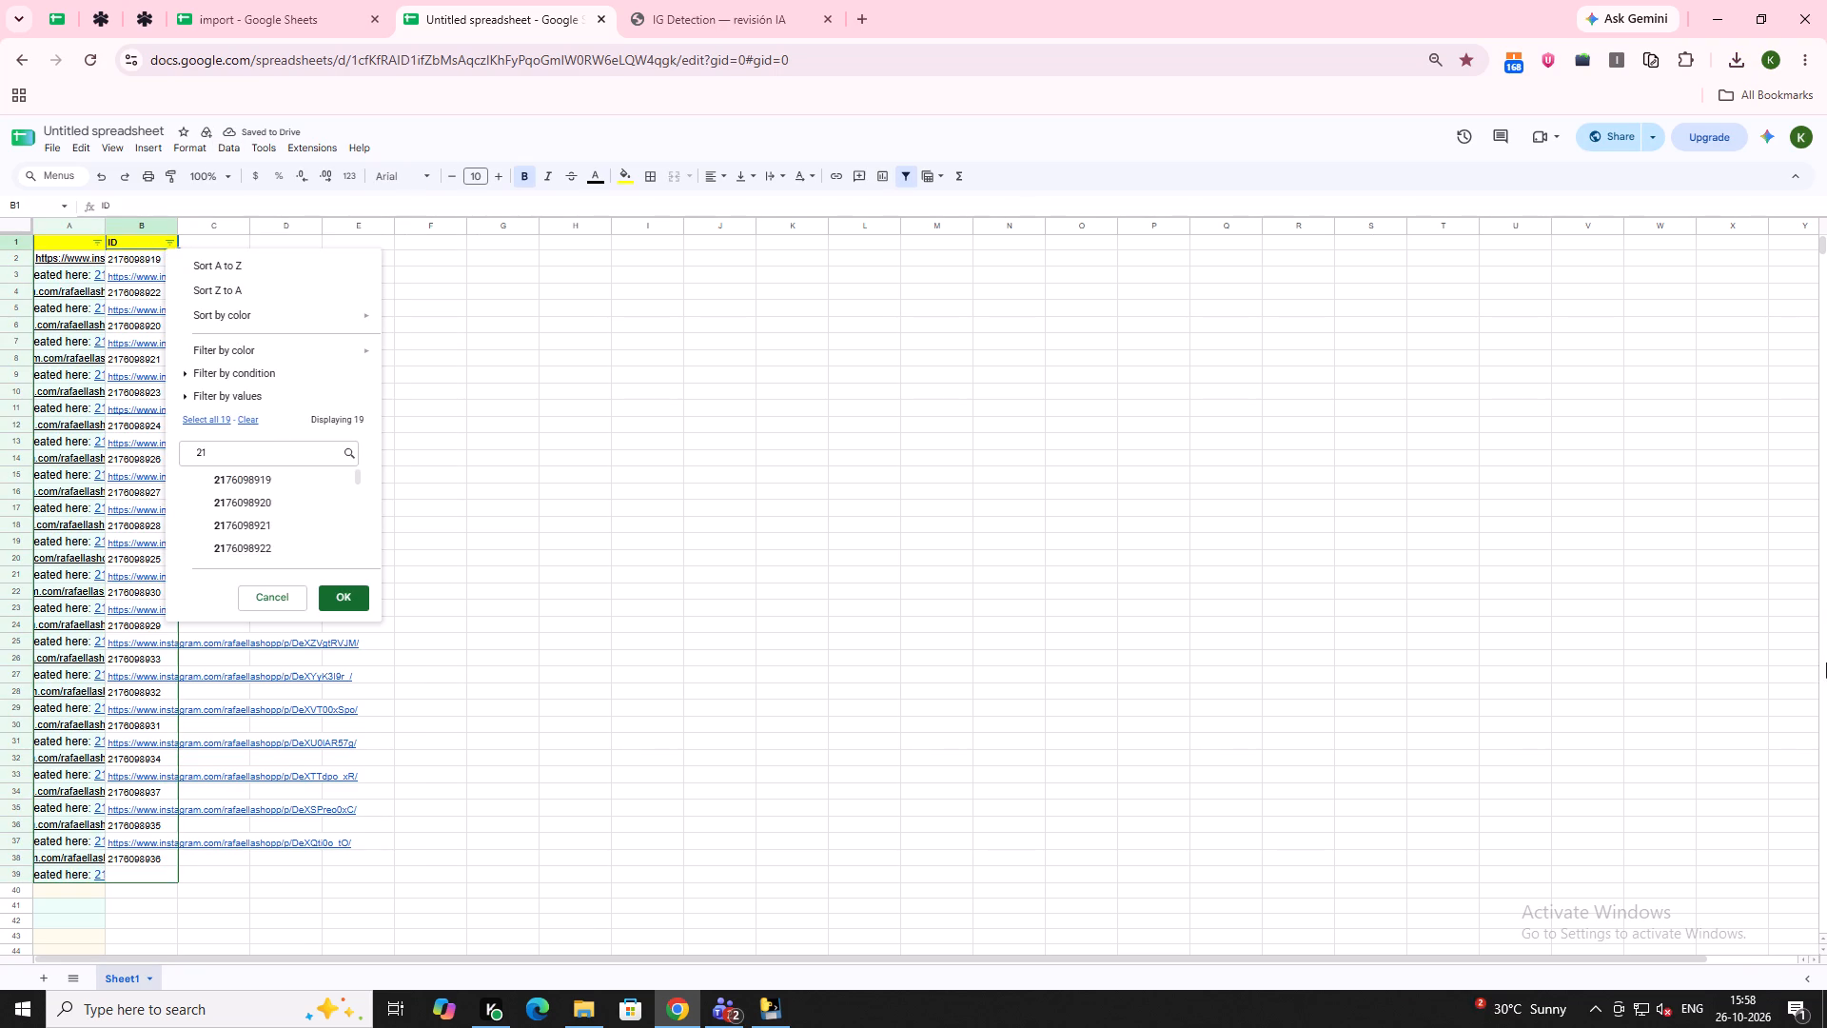
pyautogui.click(204, 415)
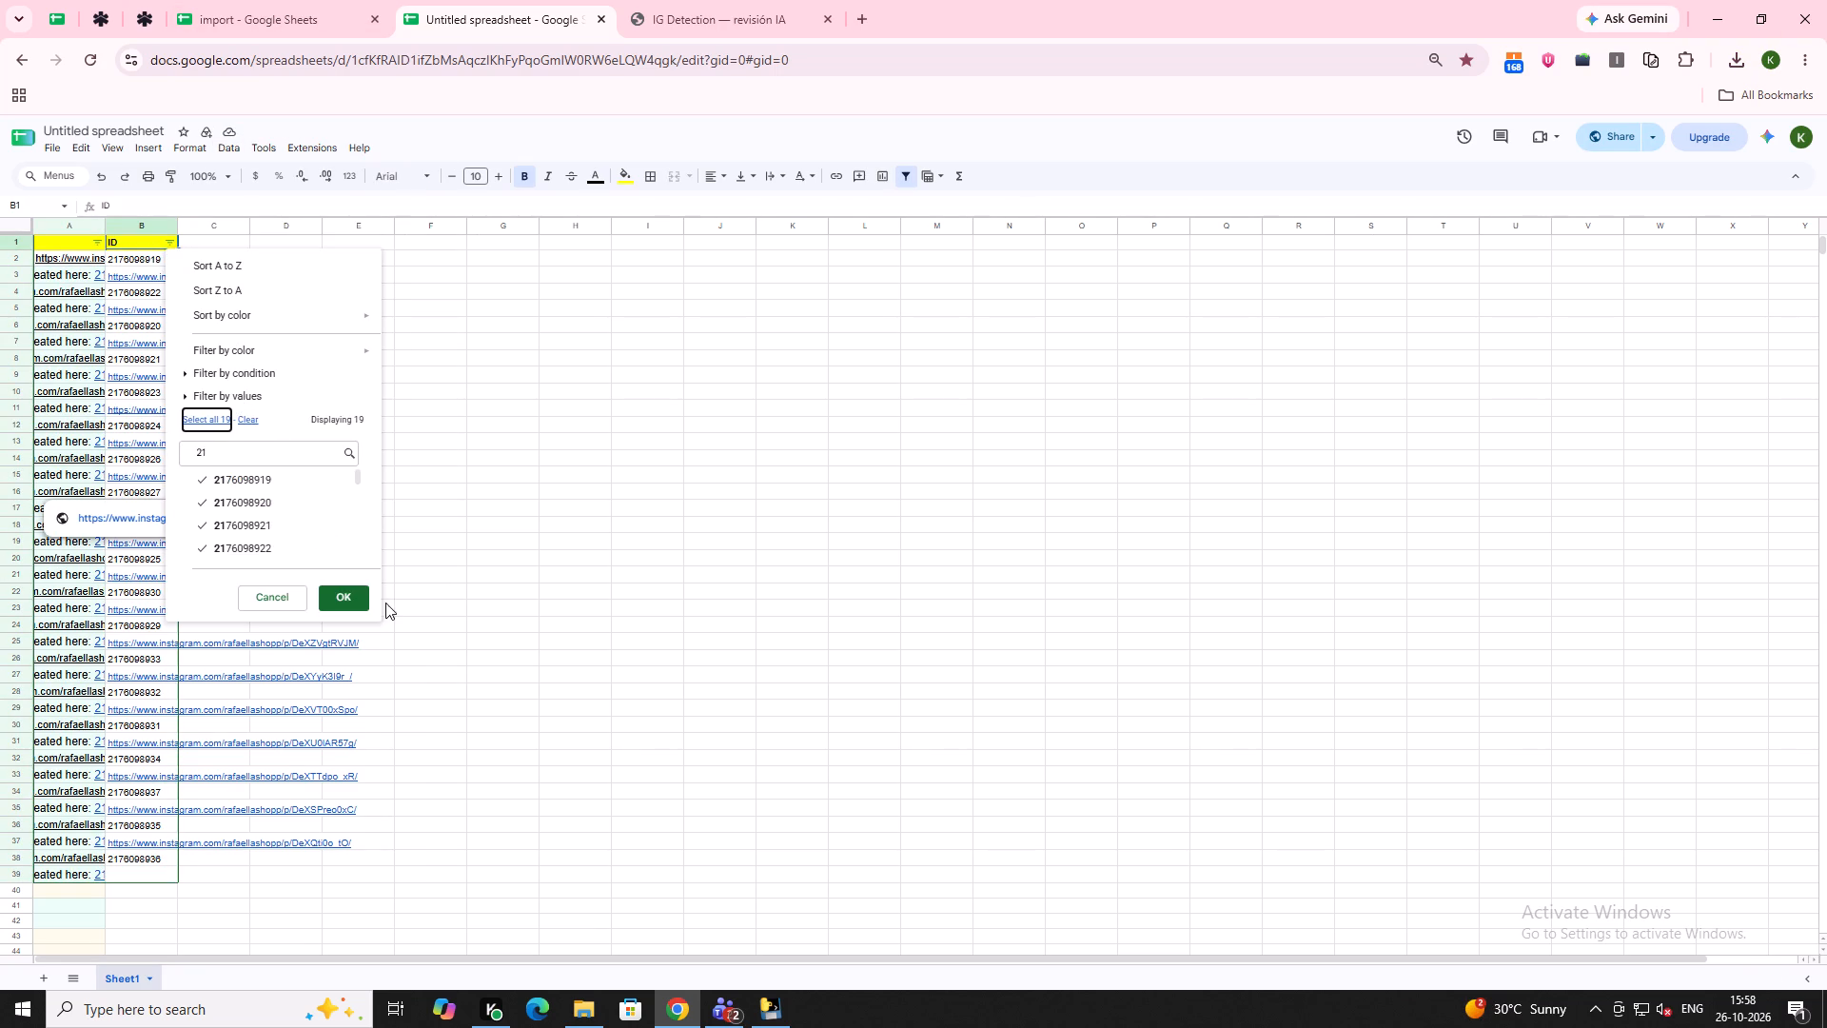
pyautogui.click(361, 594)
pyautogui.click(98, 262)
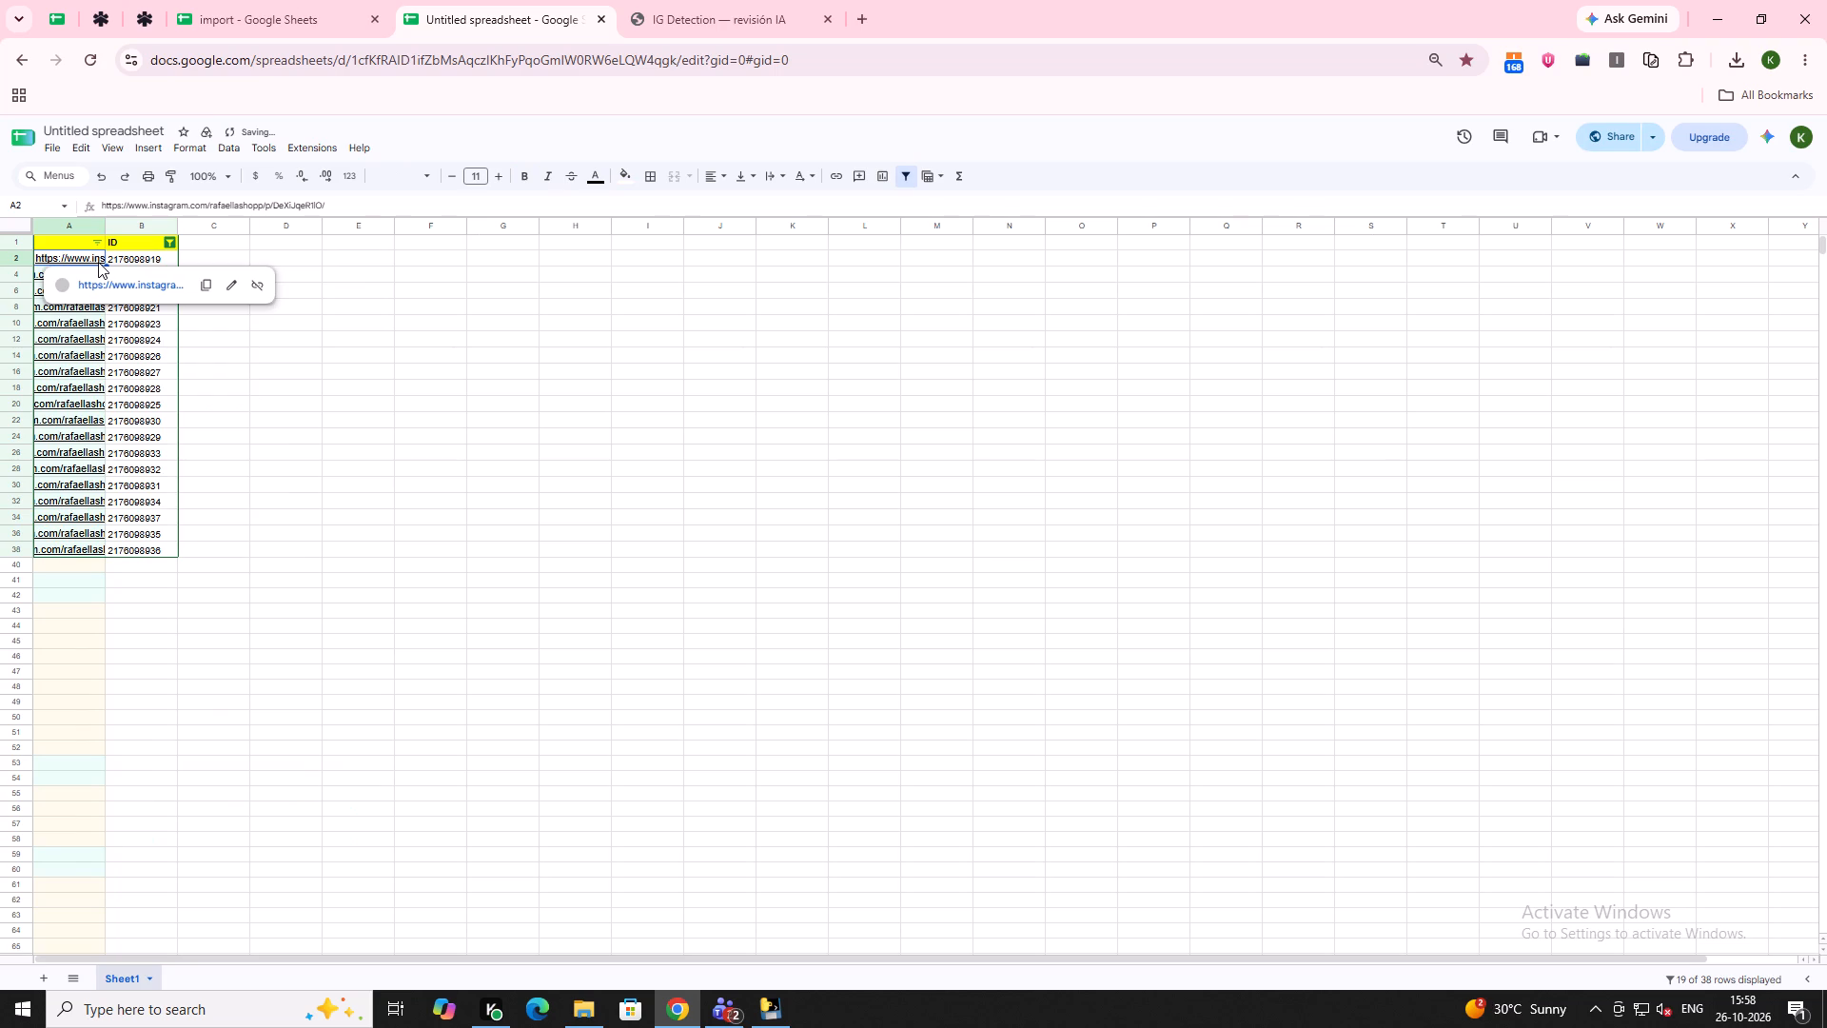
pyautogui.hotkey('ctrl', 'shift', 'Down')
pyautogui.hotkey('ctrl', 'c')
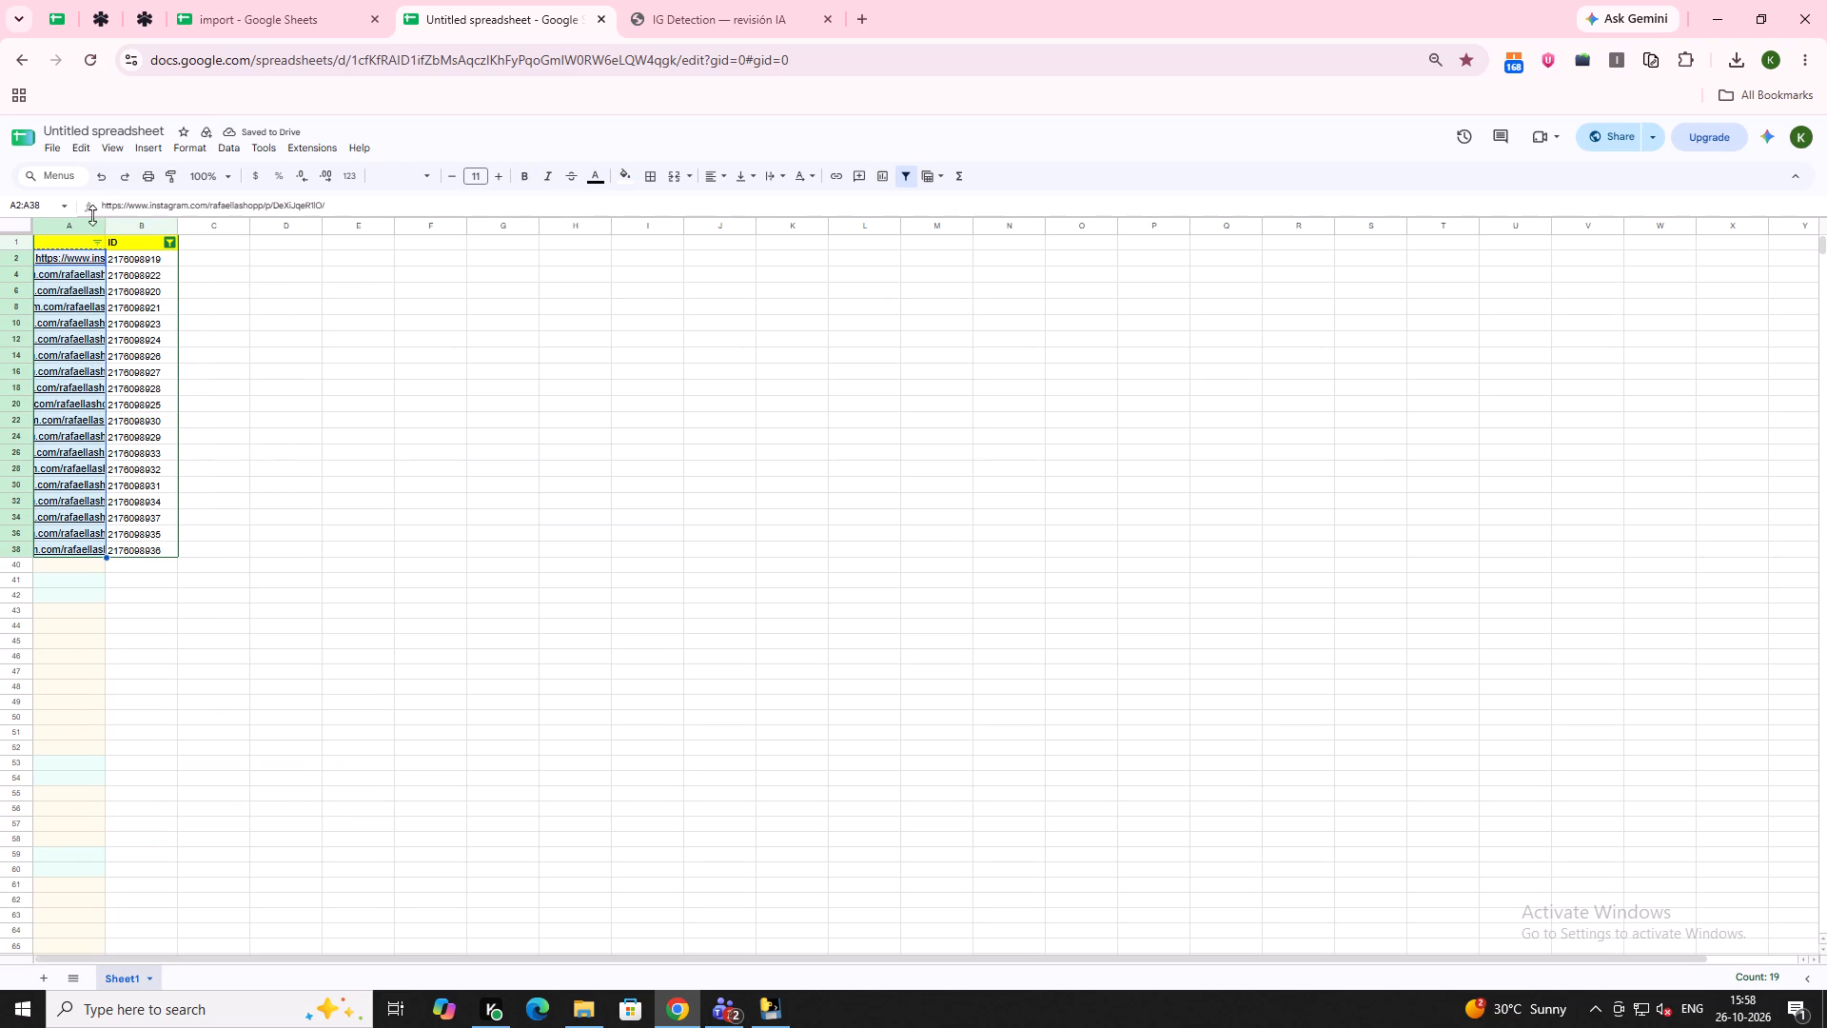
pyautogui.click(29, 0)
pyautogui.click(67, 4)
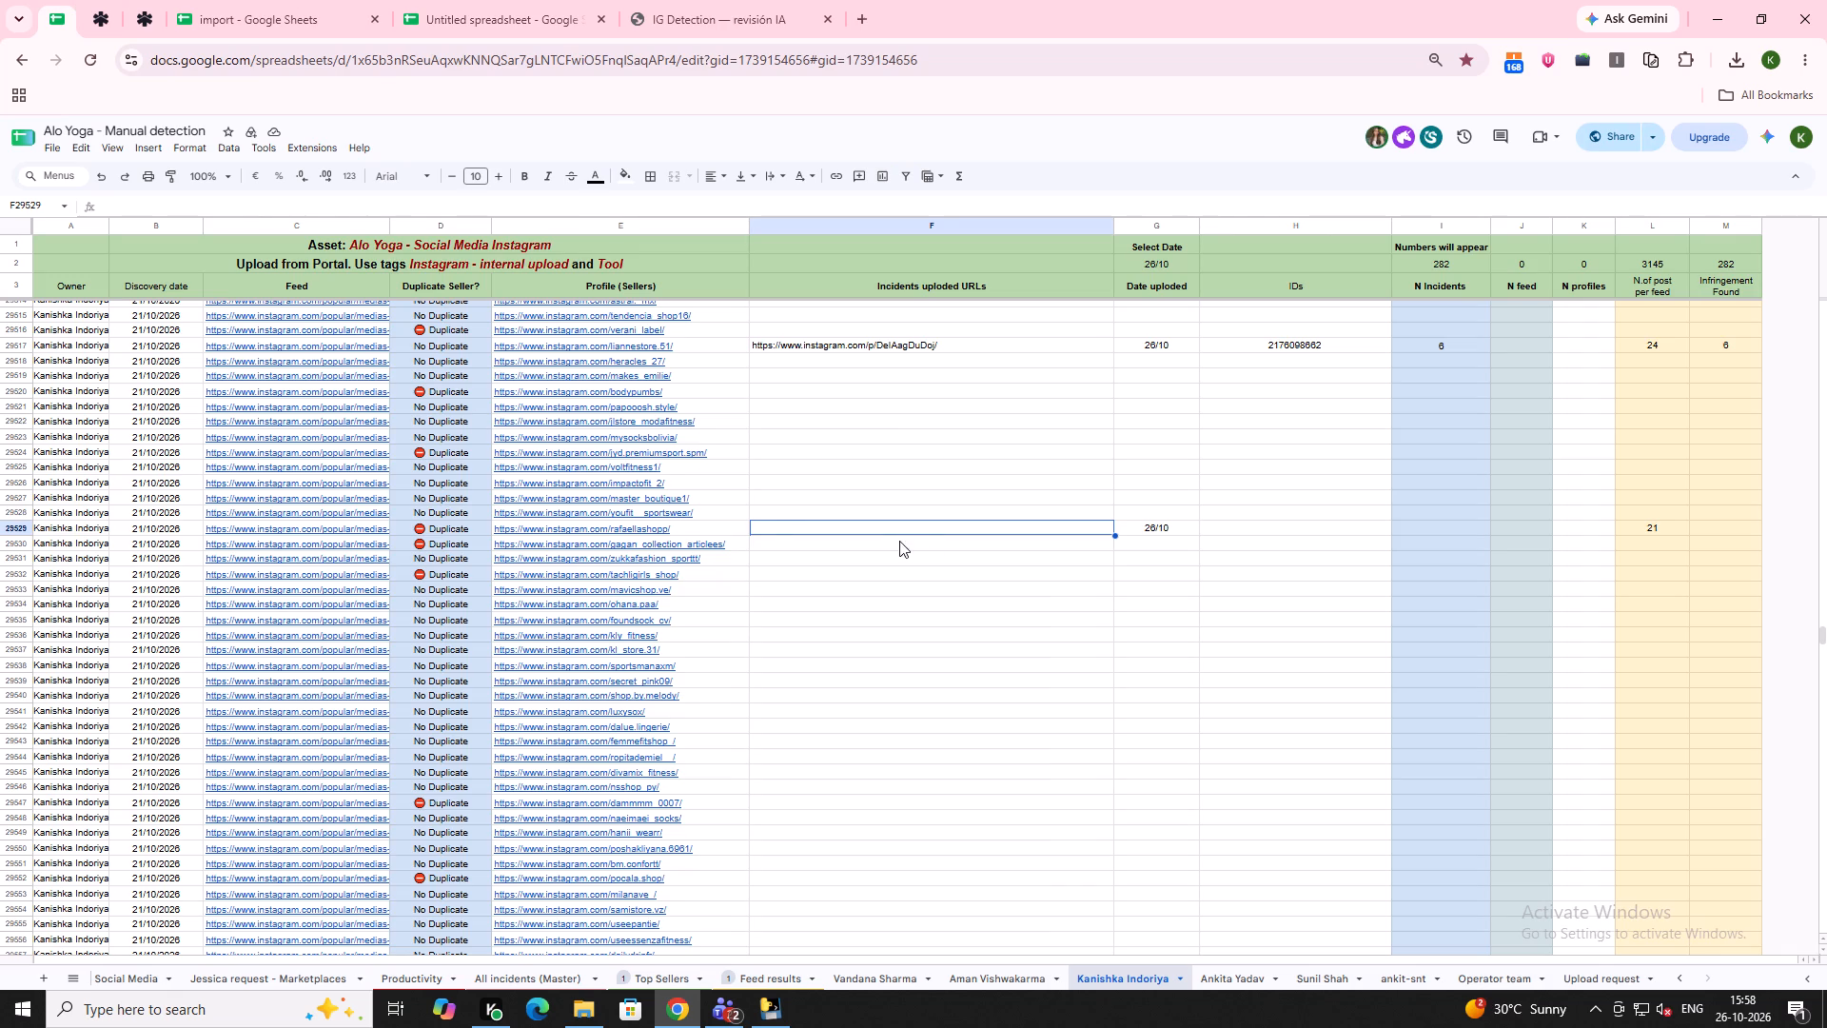
pyautogui.doubleClick(888, 524)
pyautogui.hotkey('ctrl', 'v')
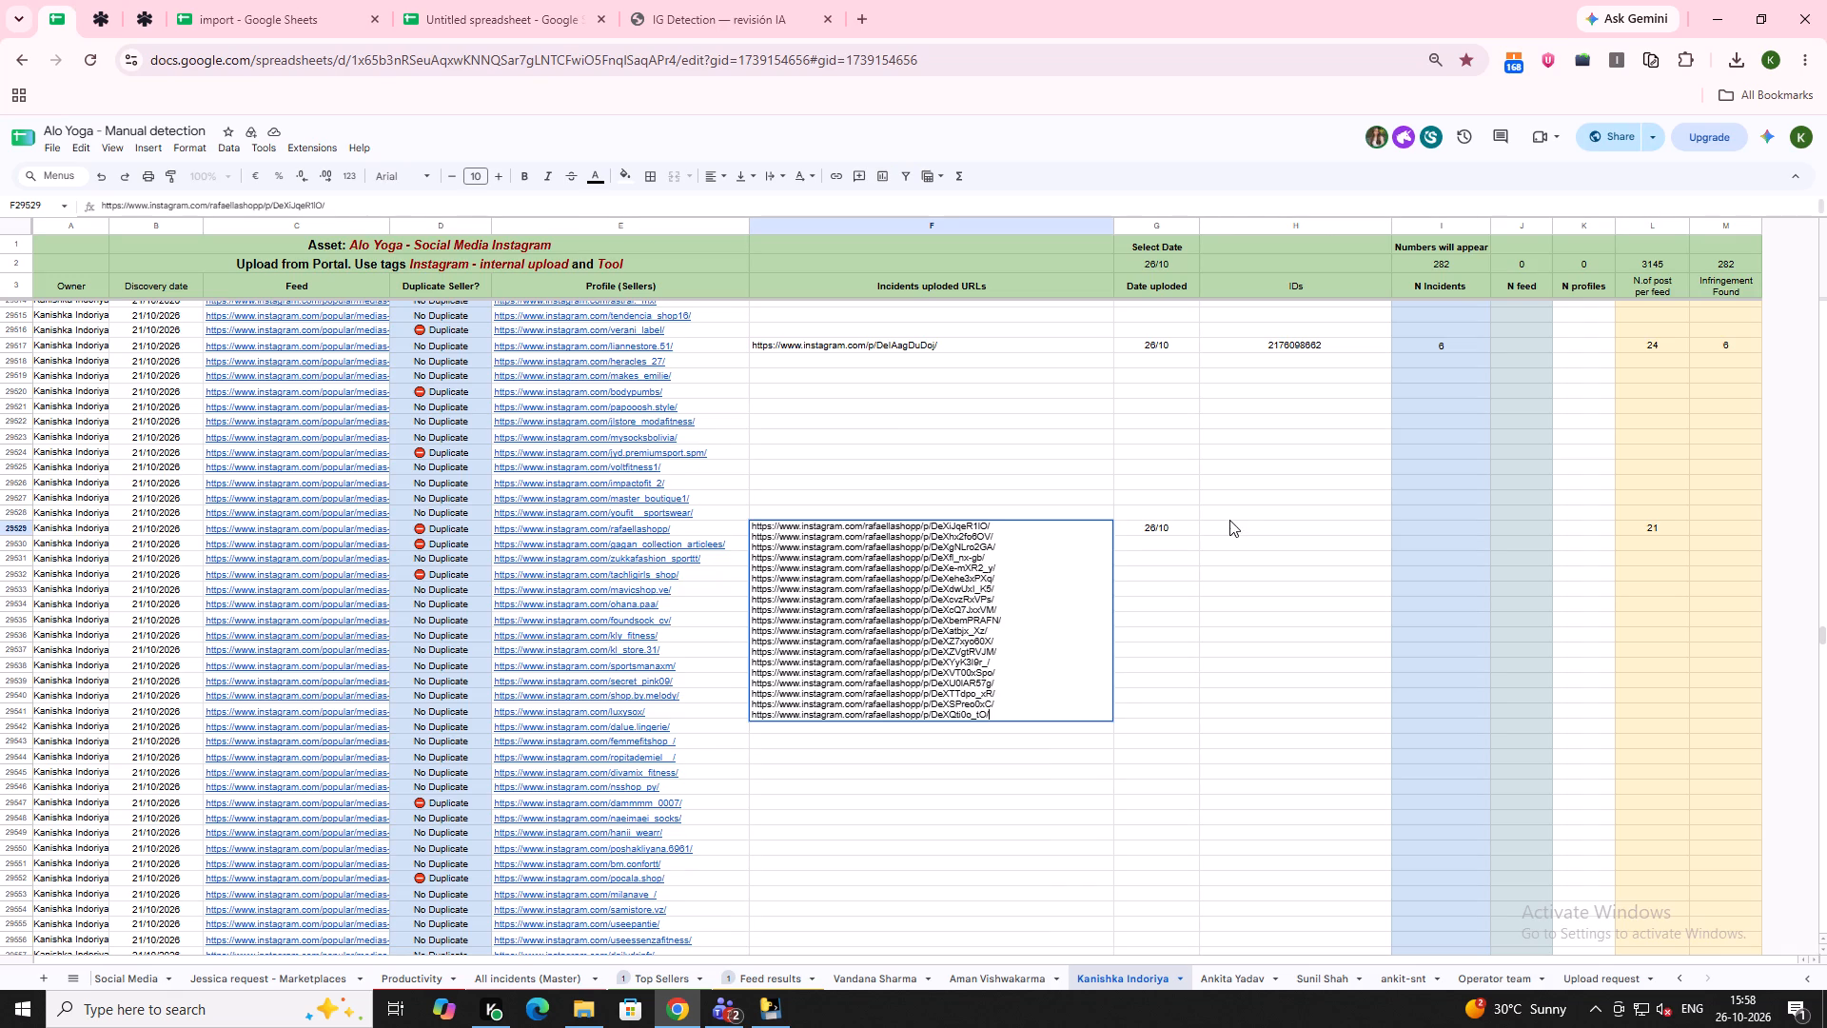
pyautogui.doubleClick(1231, 529)
pyautogui.click(497, 0)
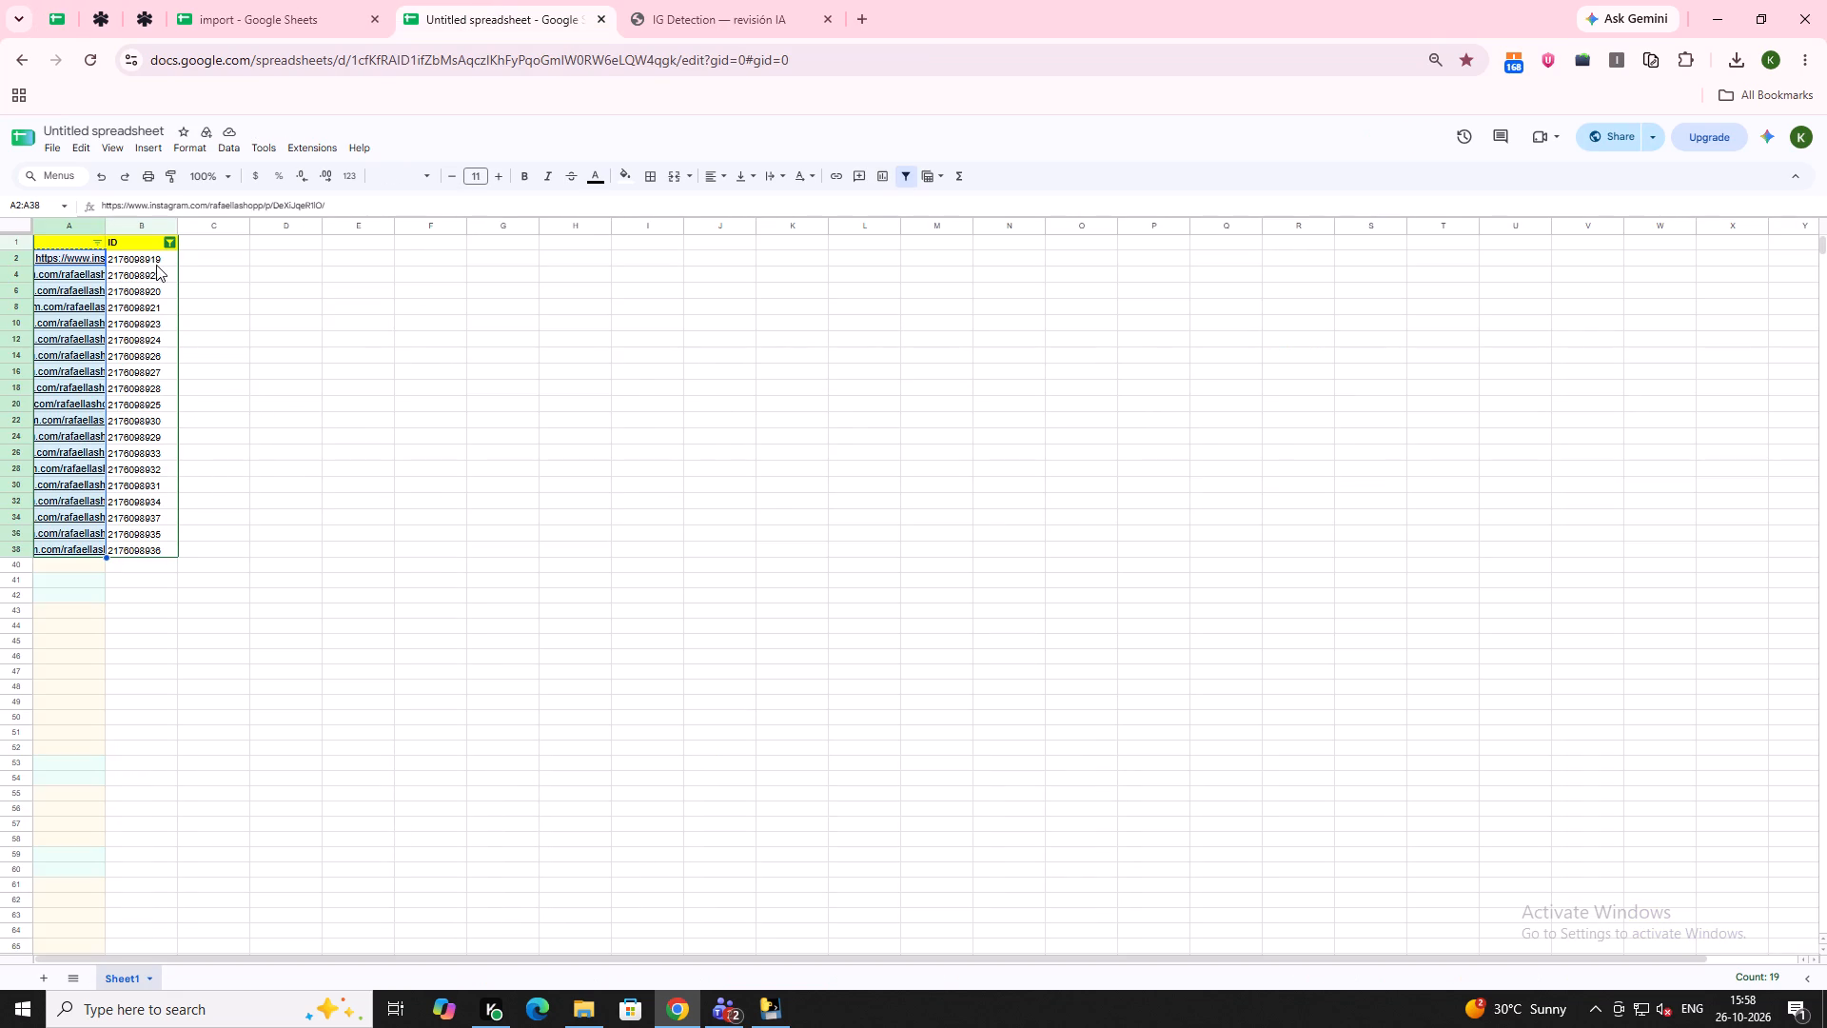
pyautogui.click(156, 265)
pyautogui.hotkey('ctrl', 'shift', 'Down')
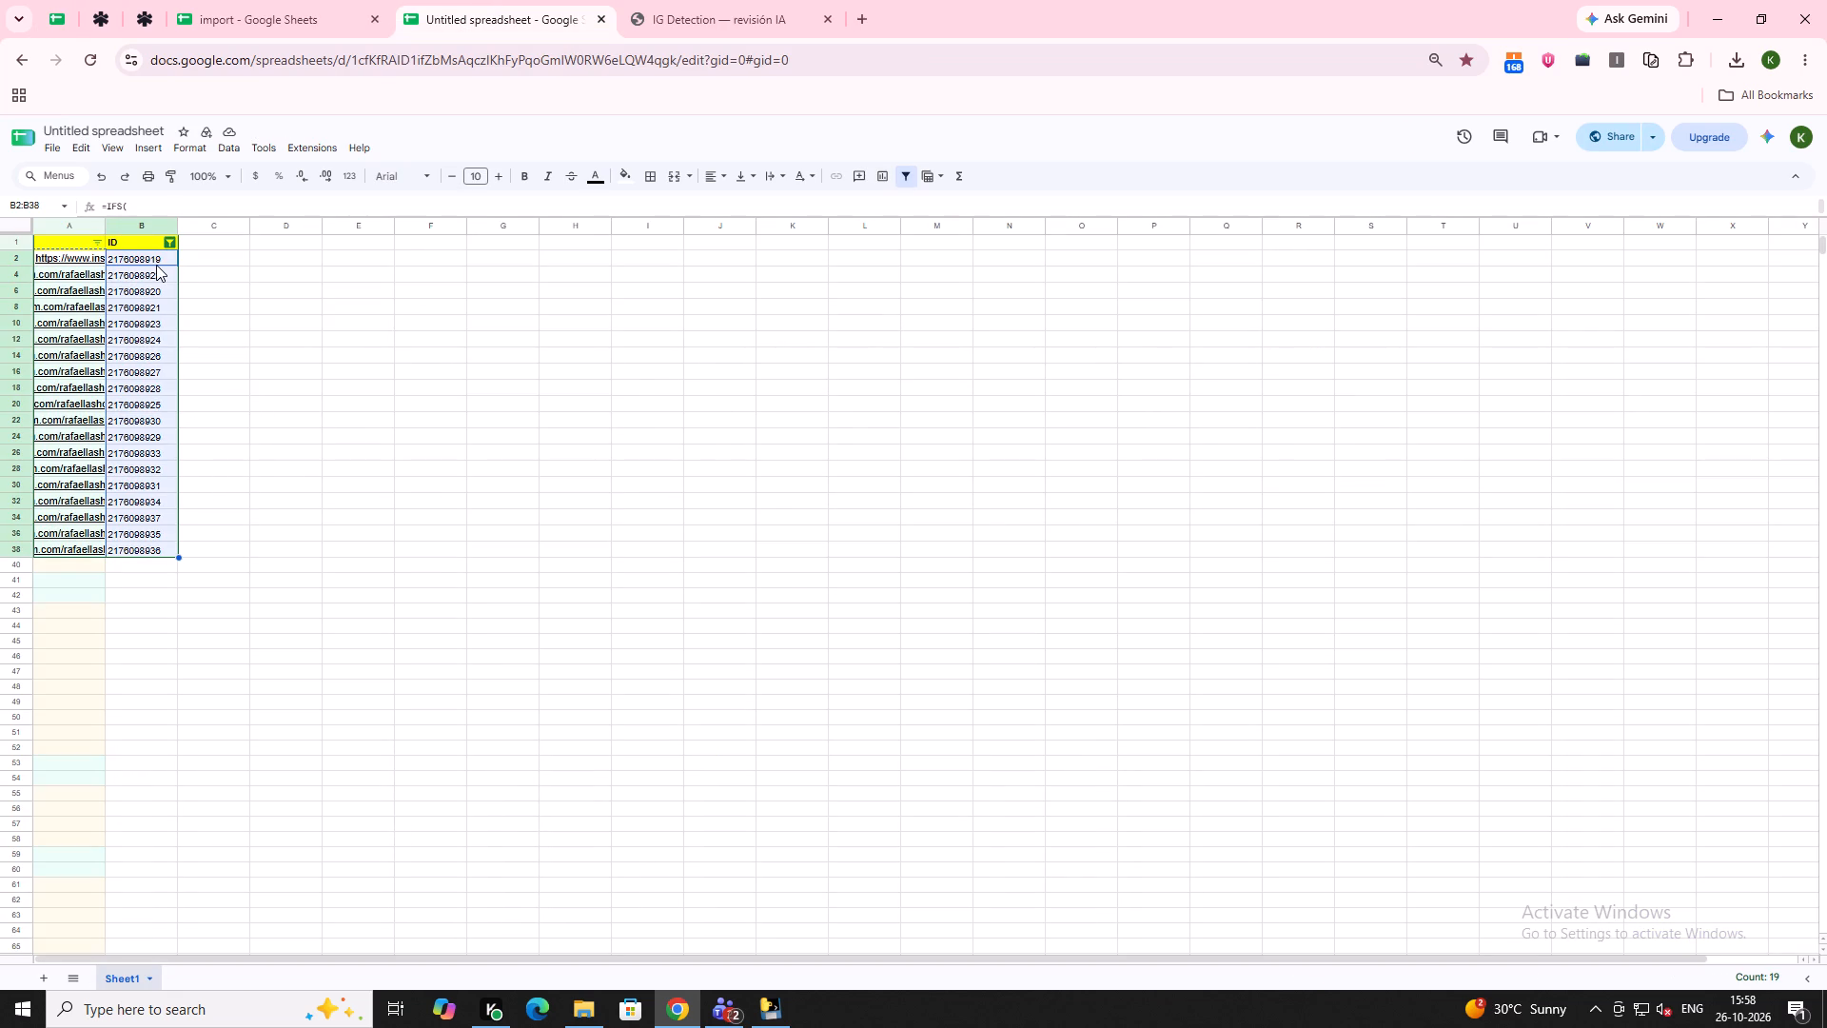
pyautogui.hotkey('ctrl', 'c')
pyautogui.hotkey('ctrl', 'c')
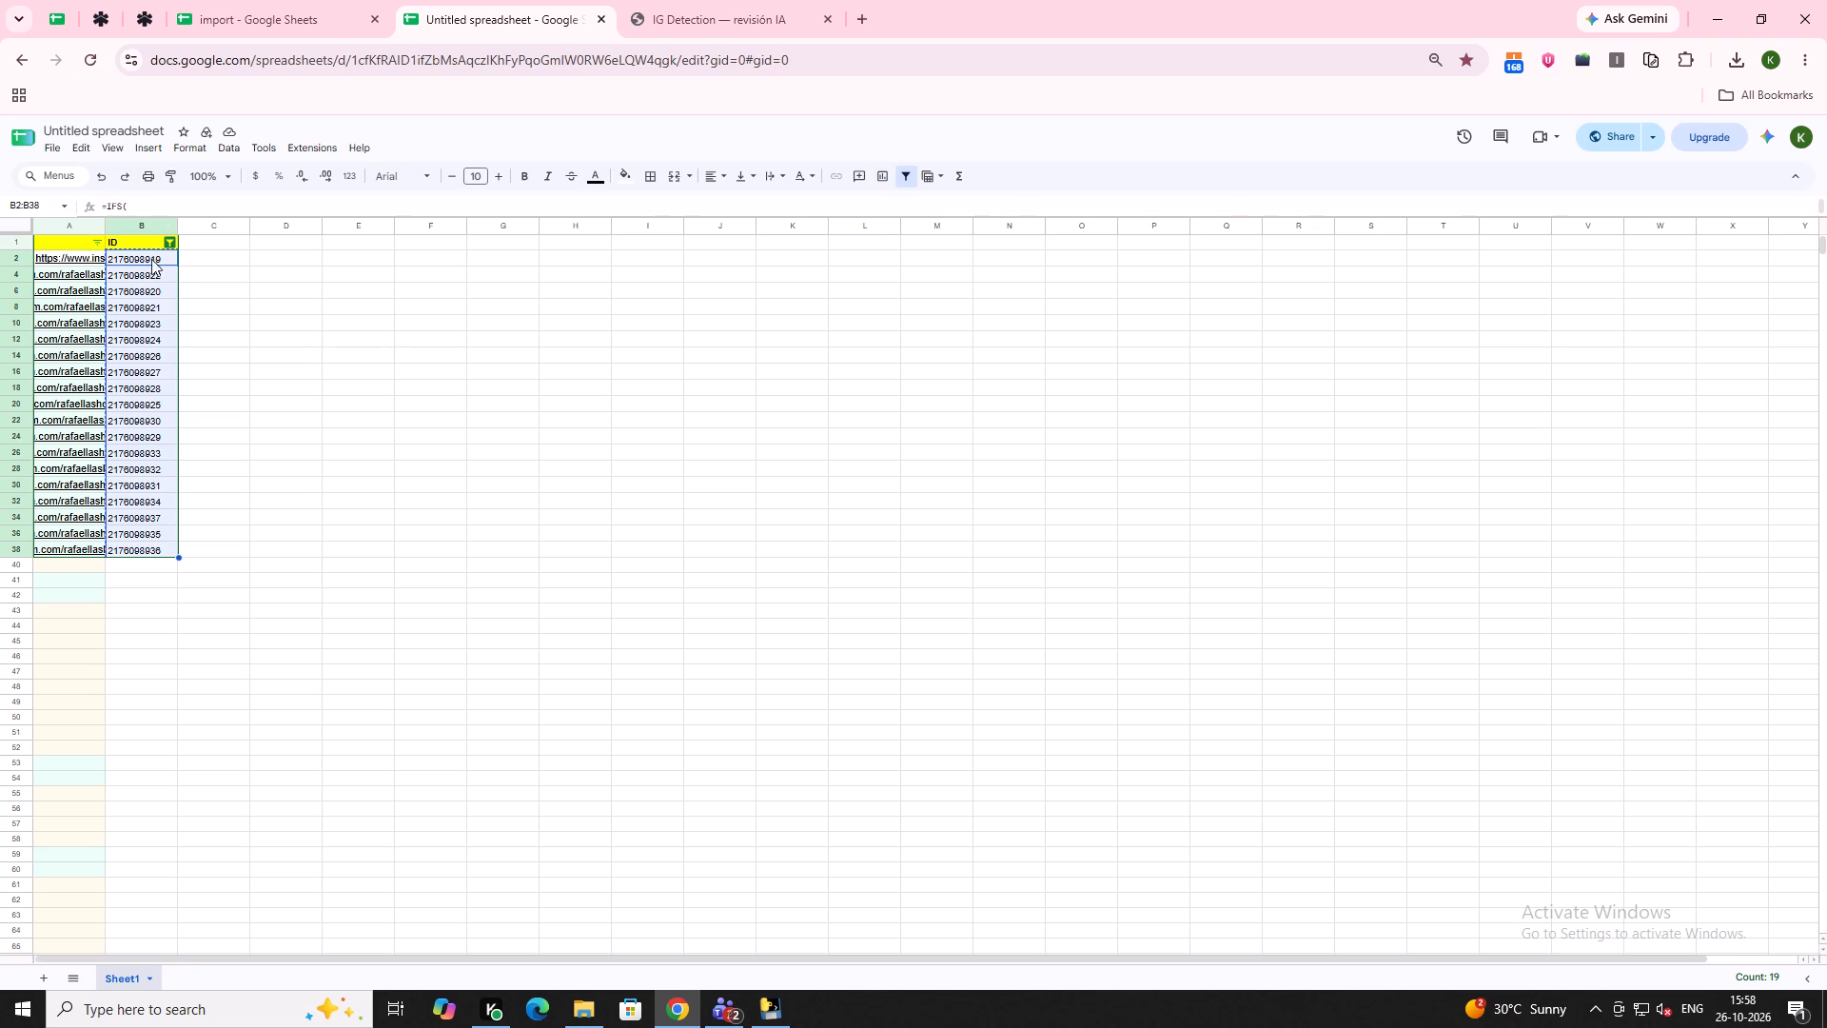
pyautogui.click(61, 6)
pyautogui.hotkey('ctrl', 'v')
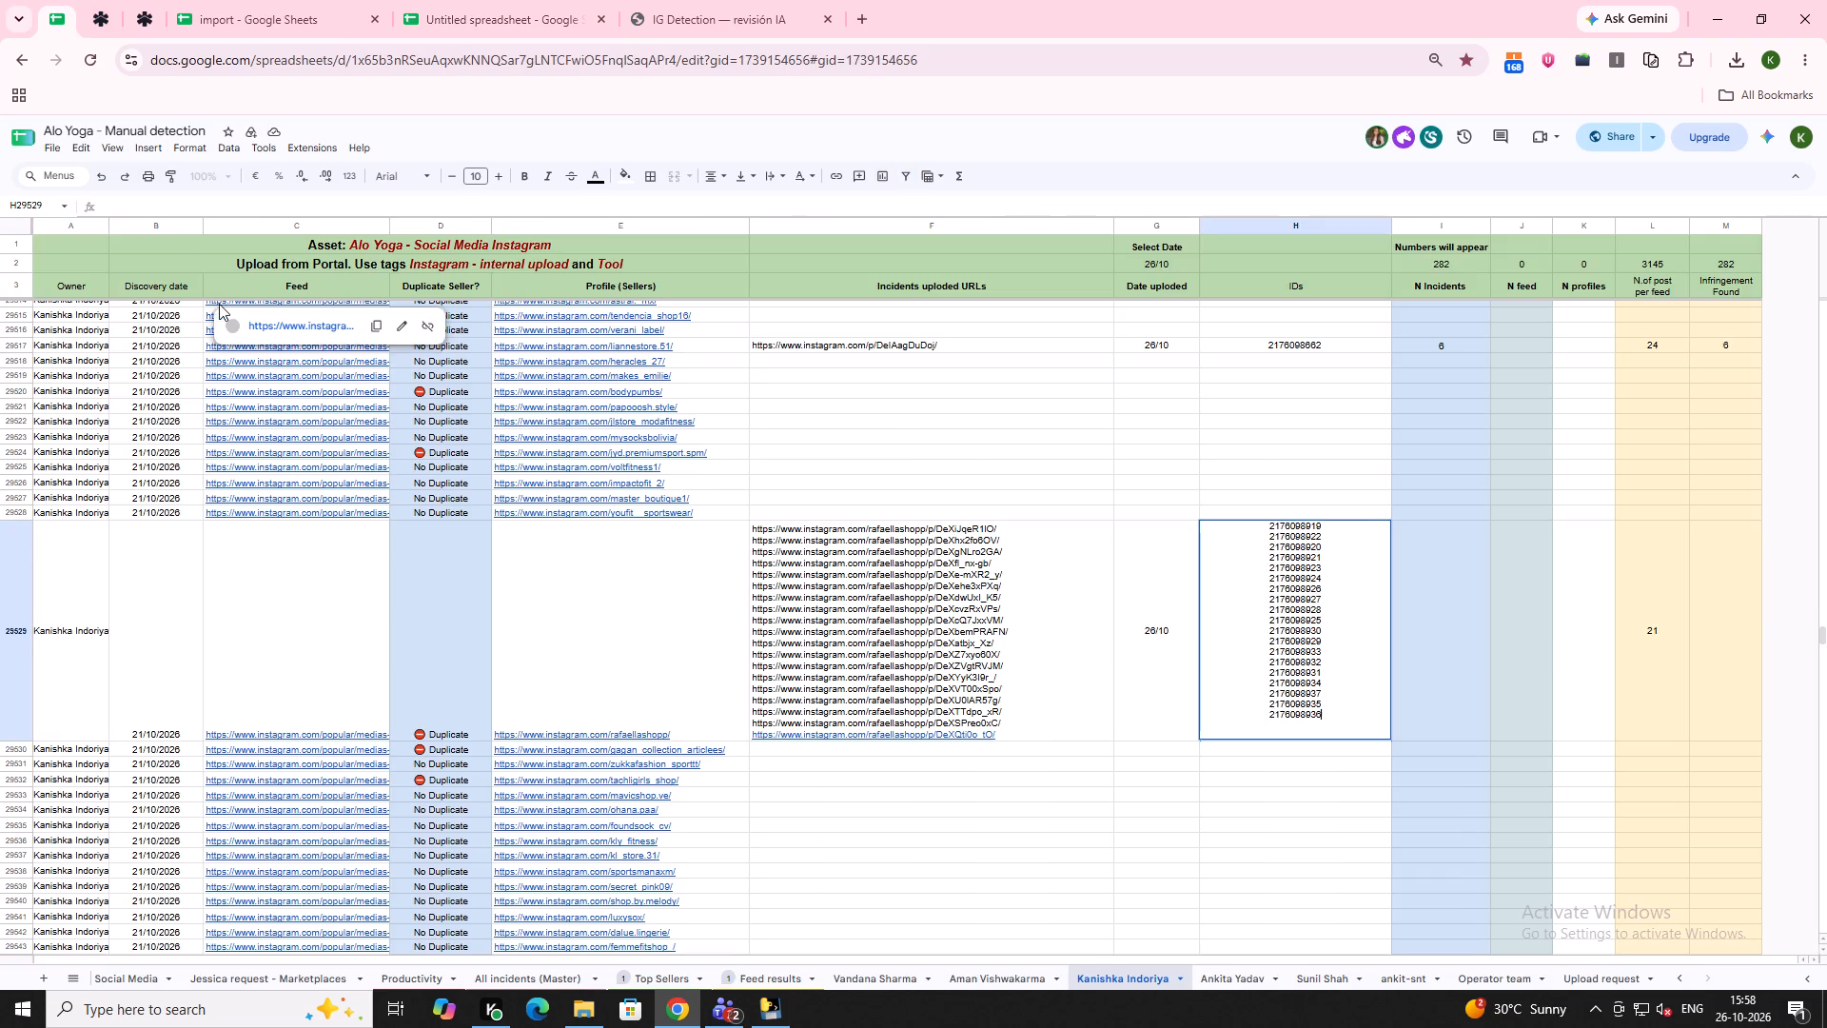
# Enter 19 for both N Incidents and Infringement Found in the rafaellashopp row.
pyautogui.click(1410, 664)
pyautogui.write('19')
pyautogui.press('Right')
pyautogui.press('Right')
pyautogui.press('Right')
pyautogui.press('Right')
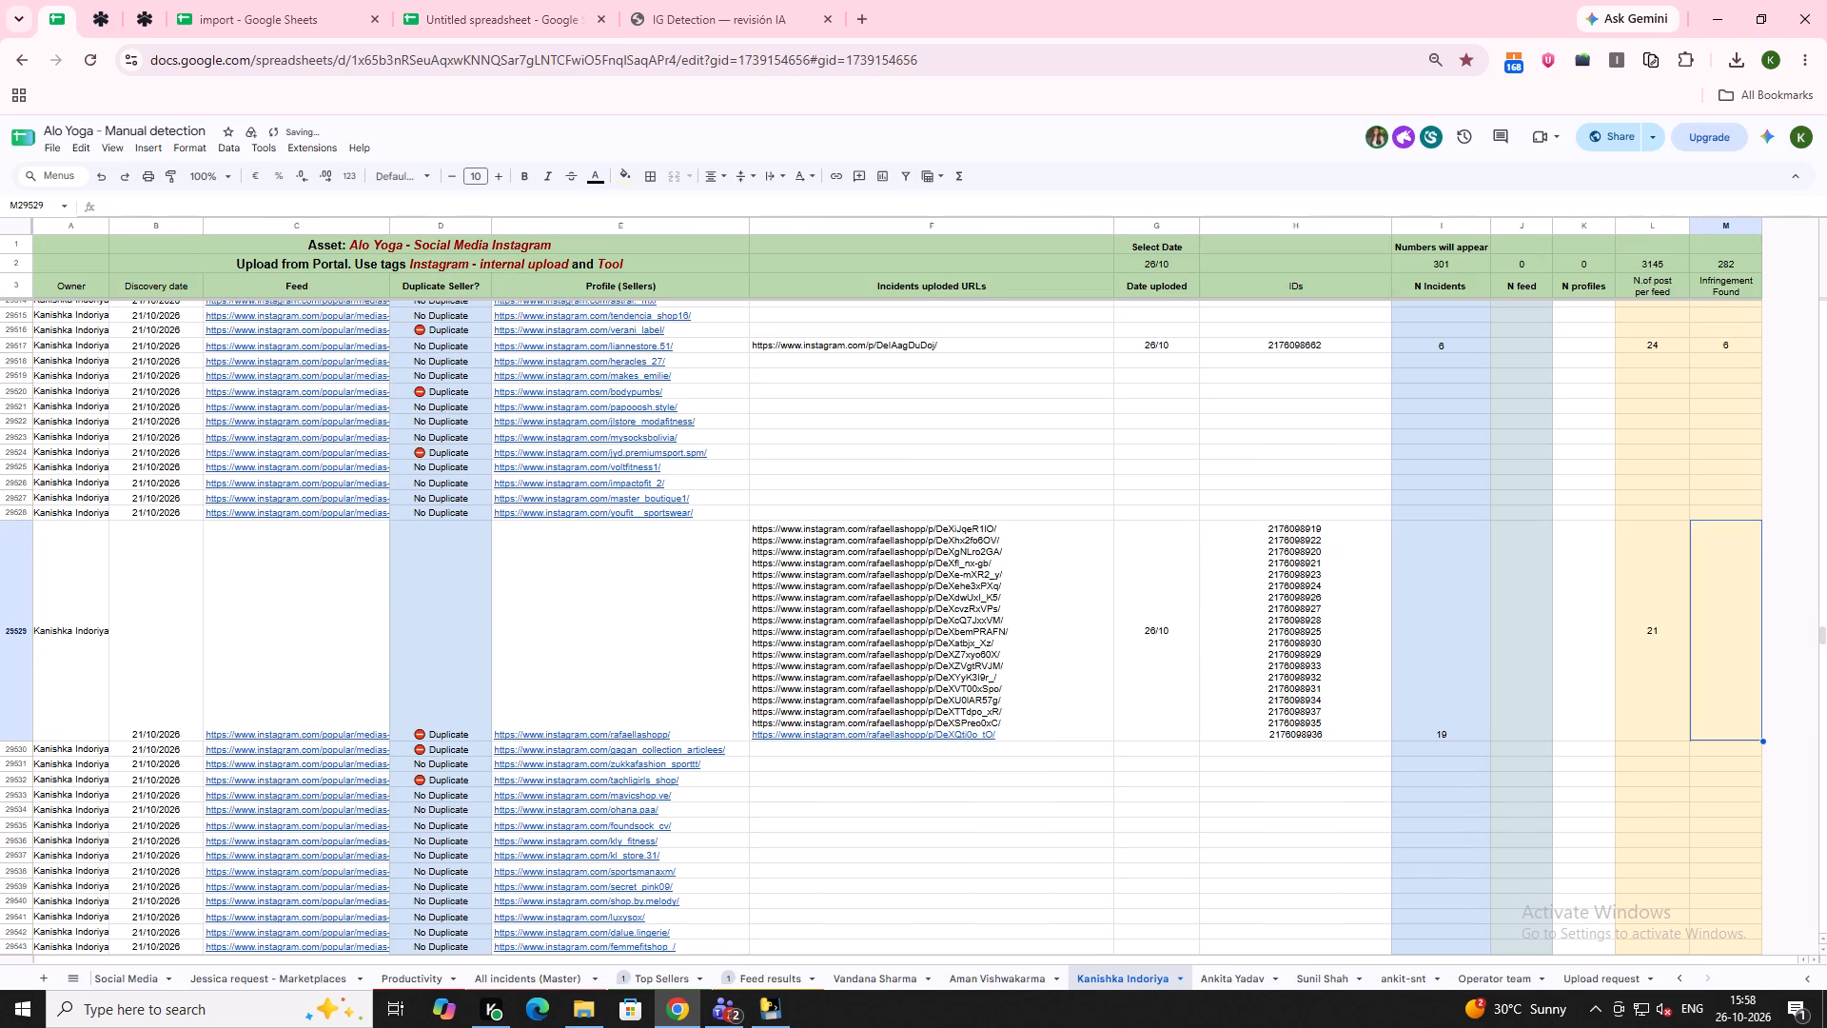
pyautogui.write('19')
pyautogui.click(1194, 813)
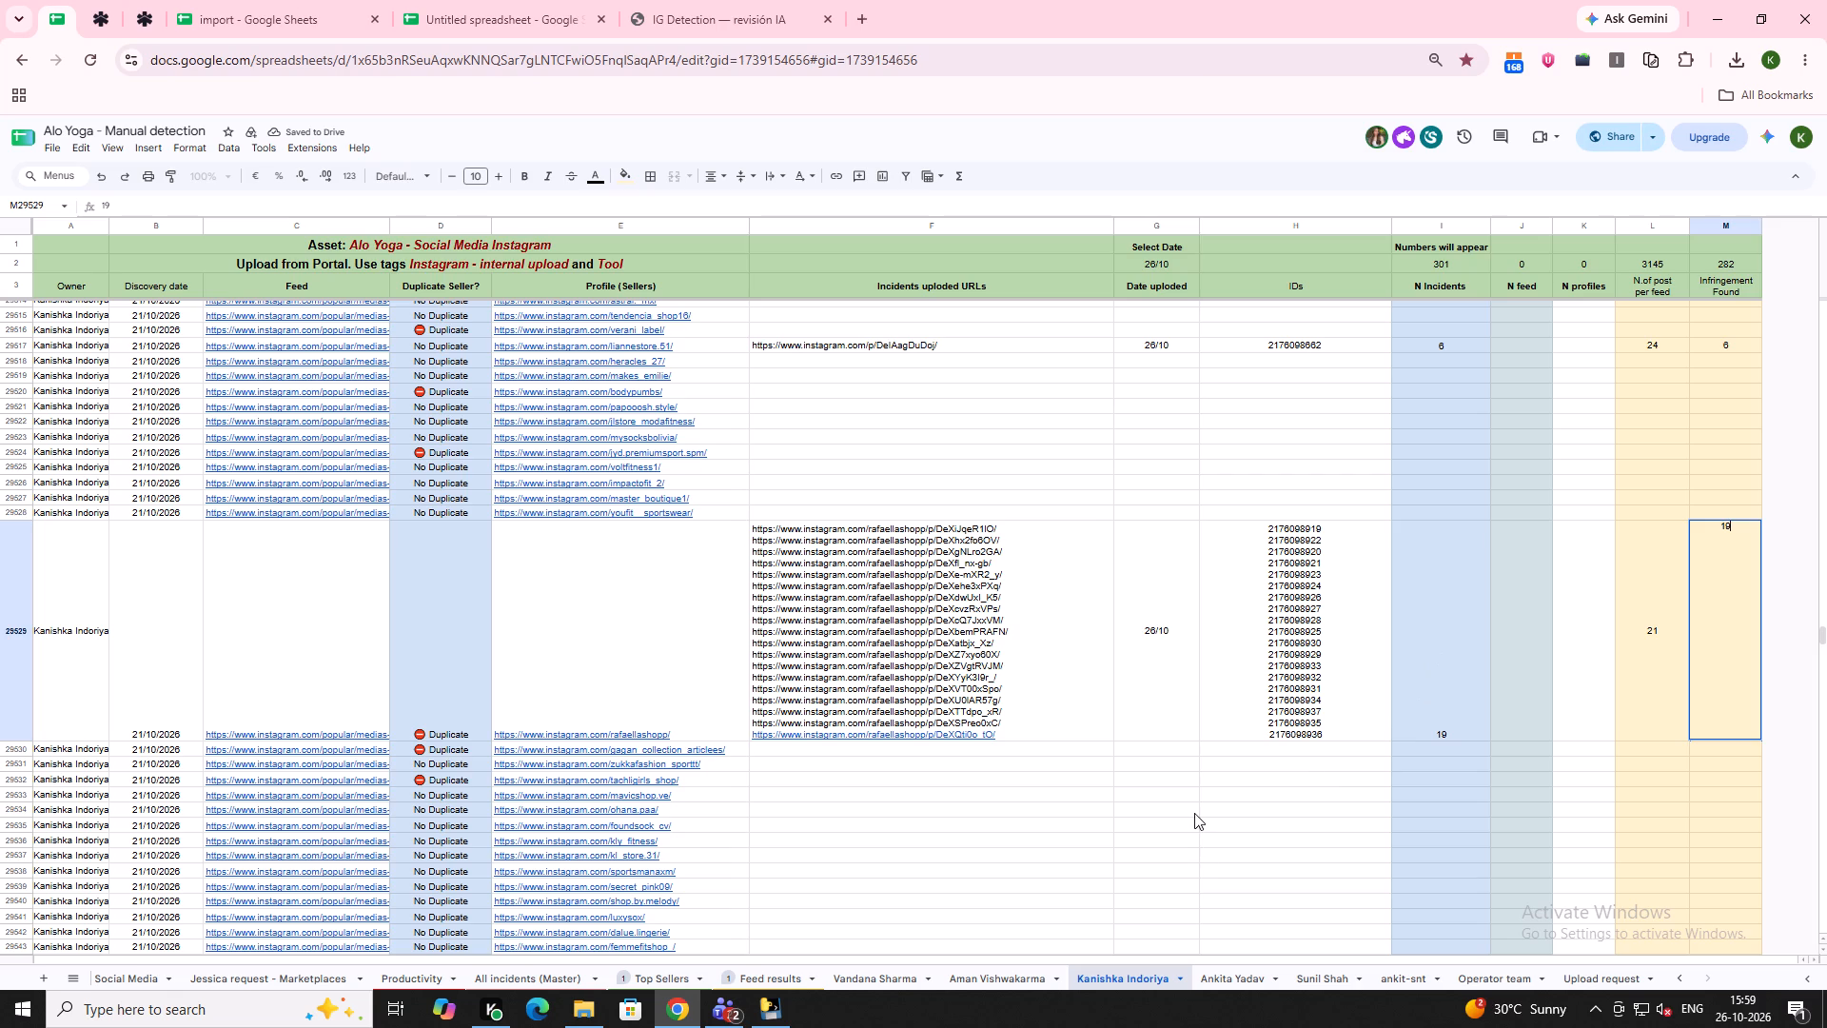
pyautogui.rightClick(8, 658)
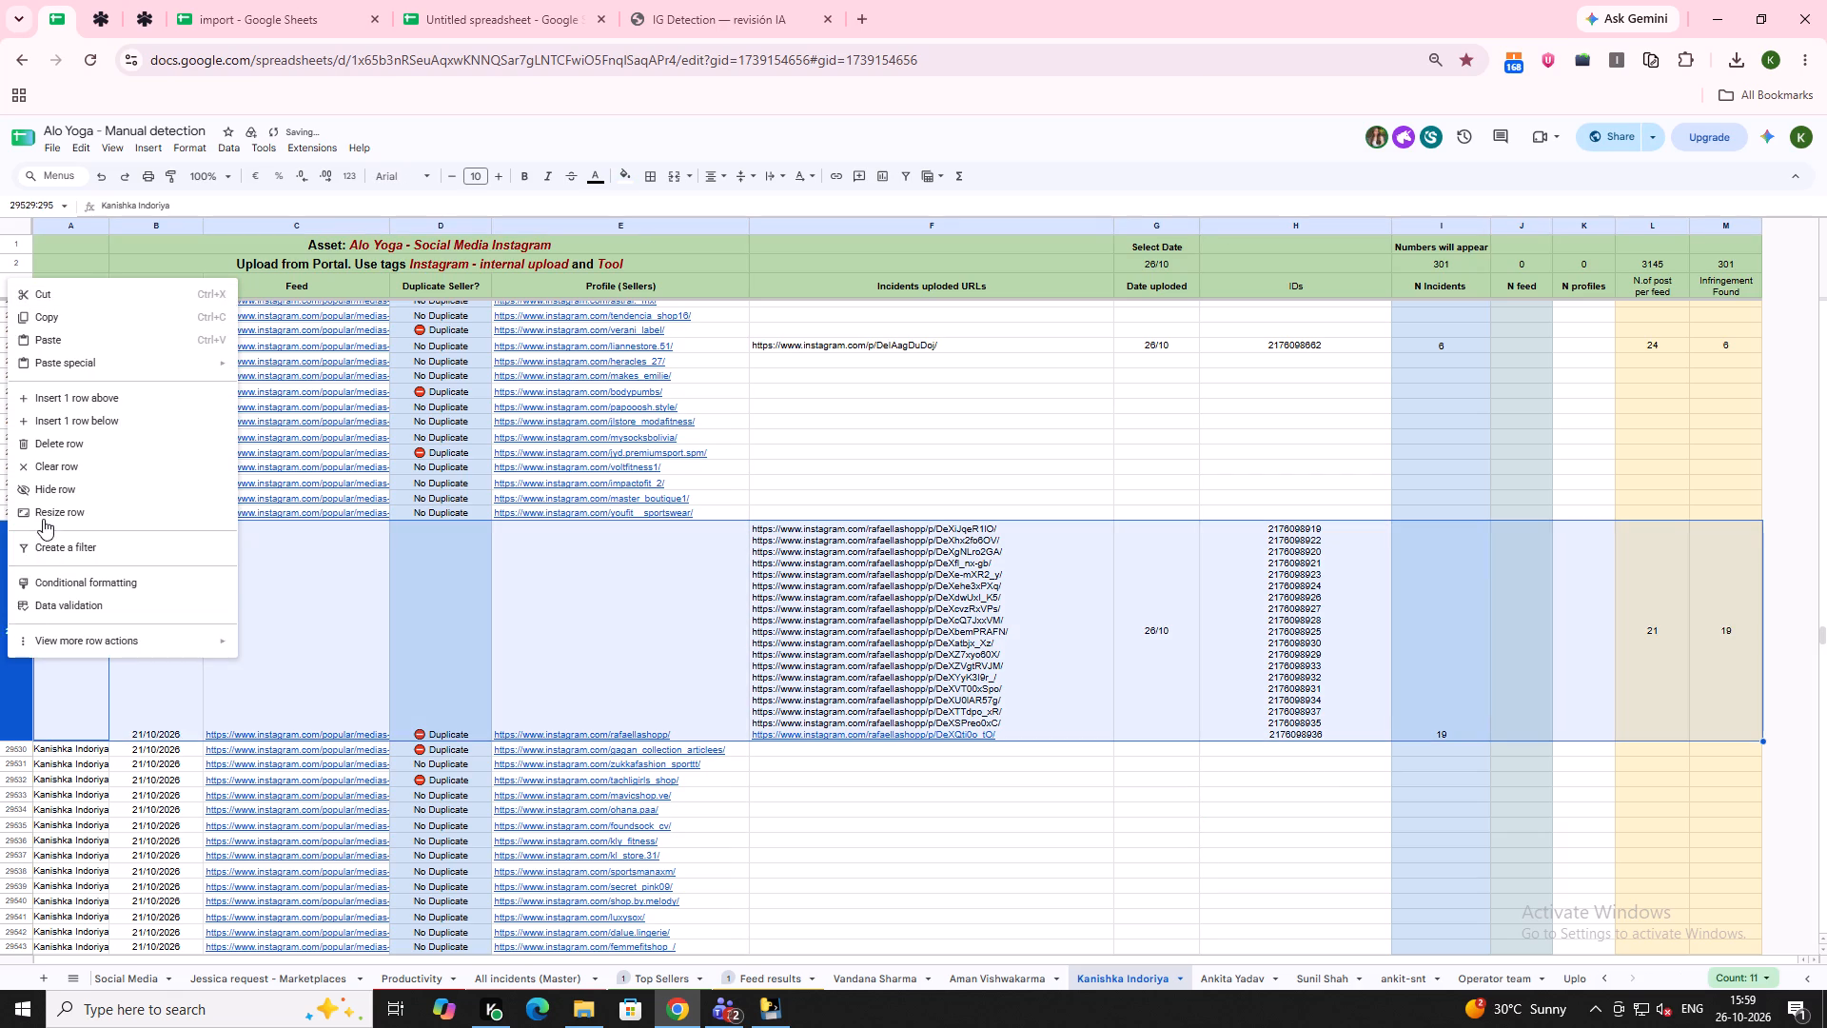
pyautogui.click(43, 519)
pyautogui.click(859, 507)
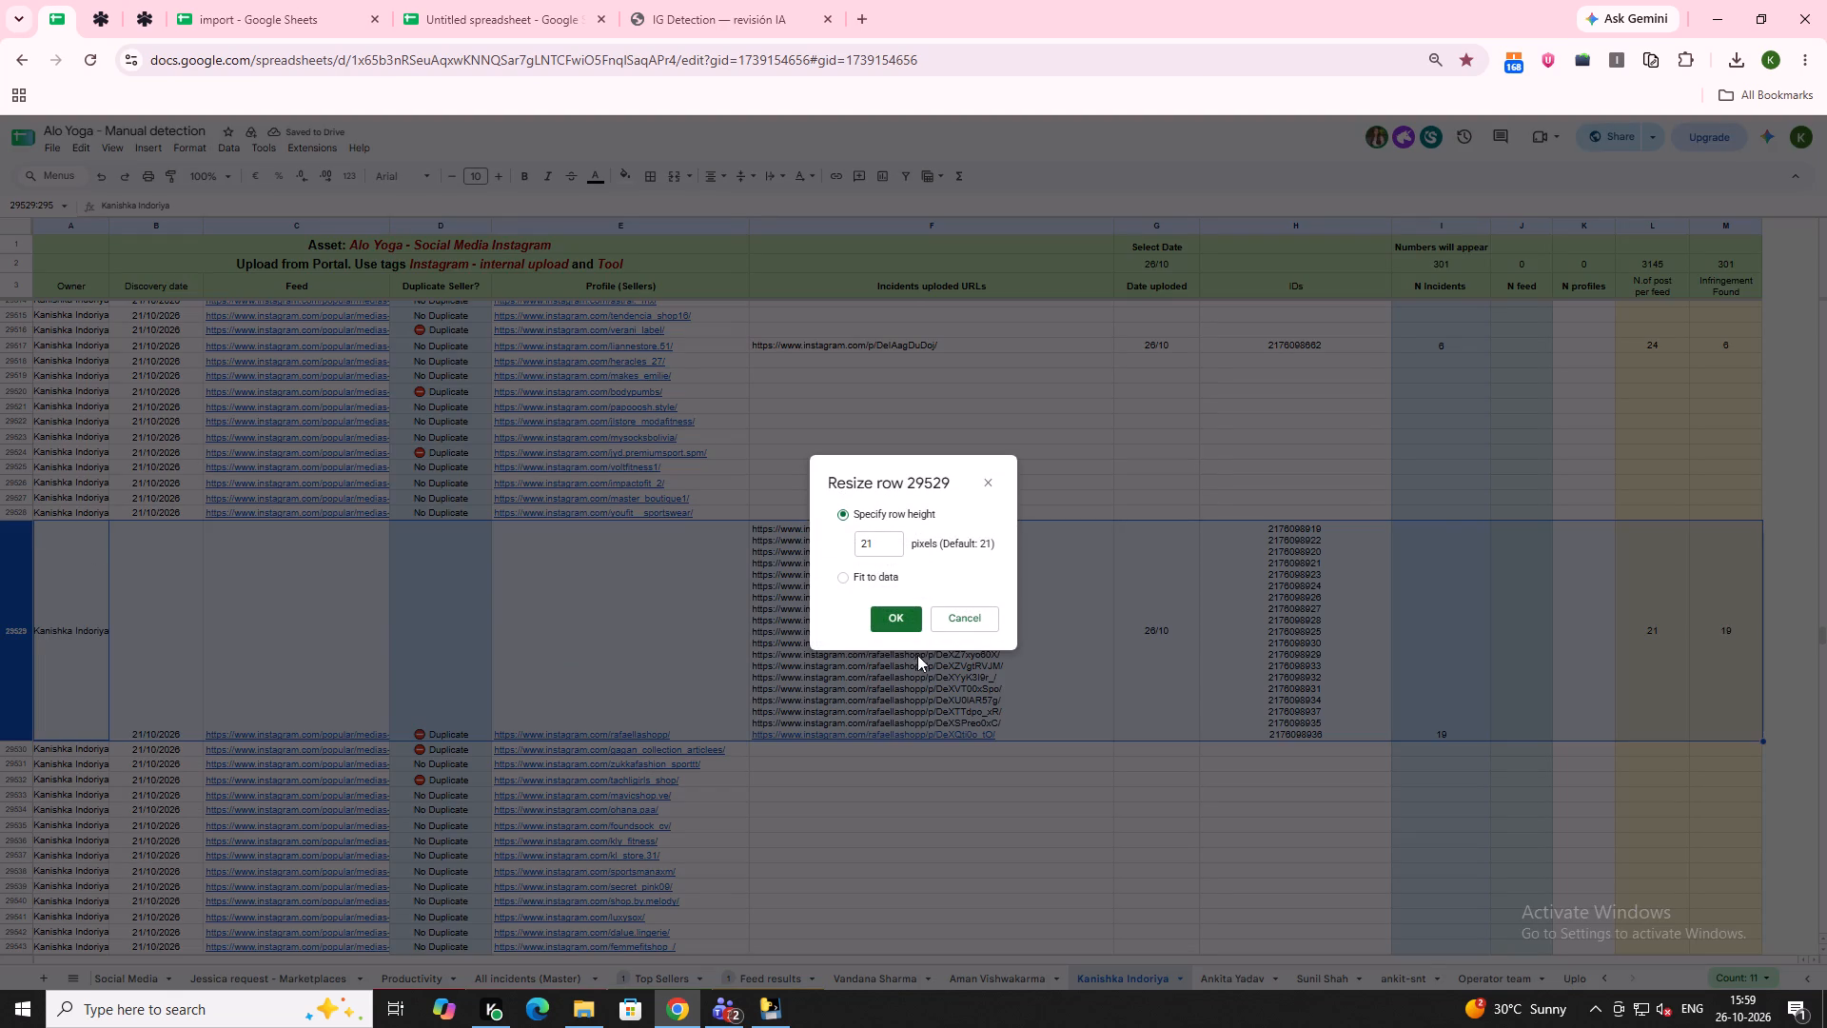
pyautogui.click(896, 612)
pyautogui.click(909, 700)
# Close the rafaellashopp IG Detection review page and return to the Alo Yoga - Manual detection sheet.
pyautogui.click(838, 0)
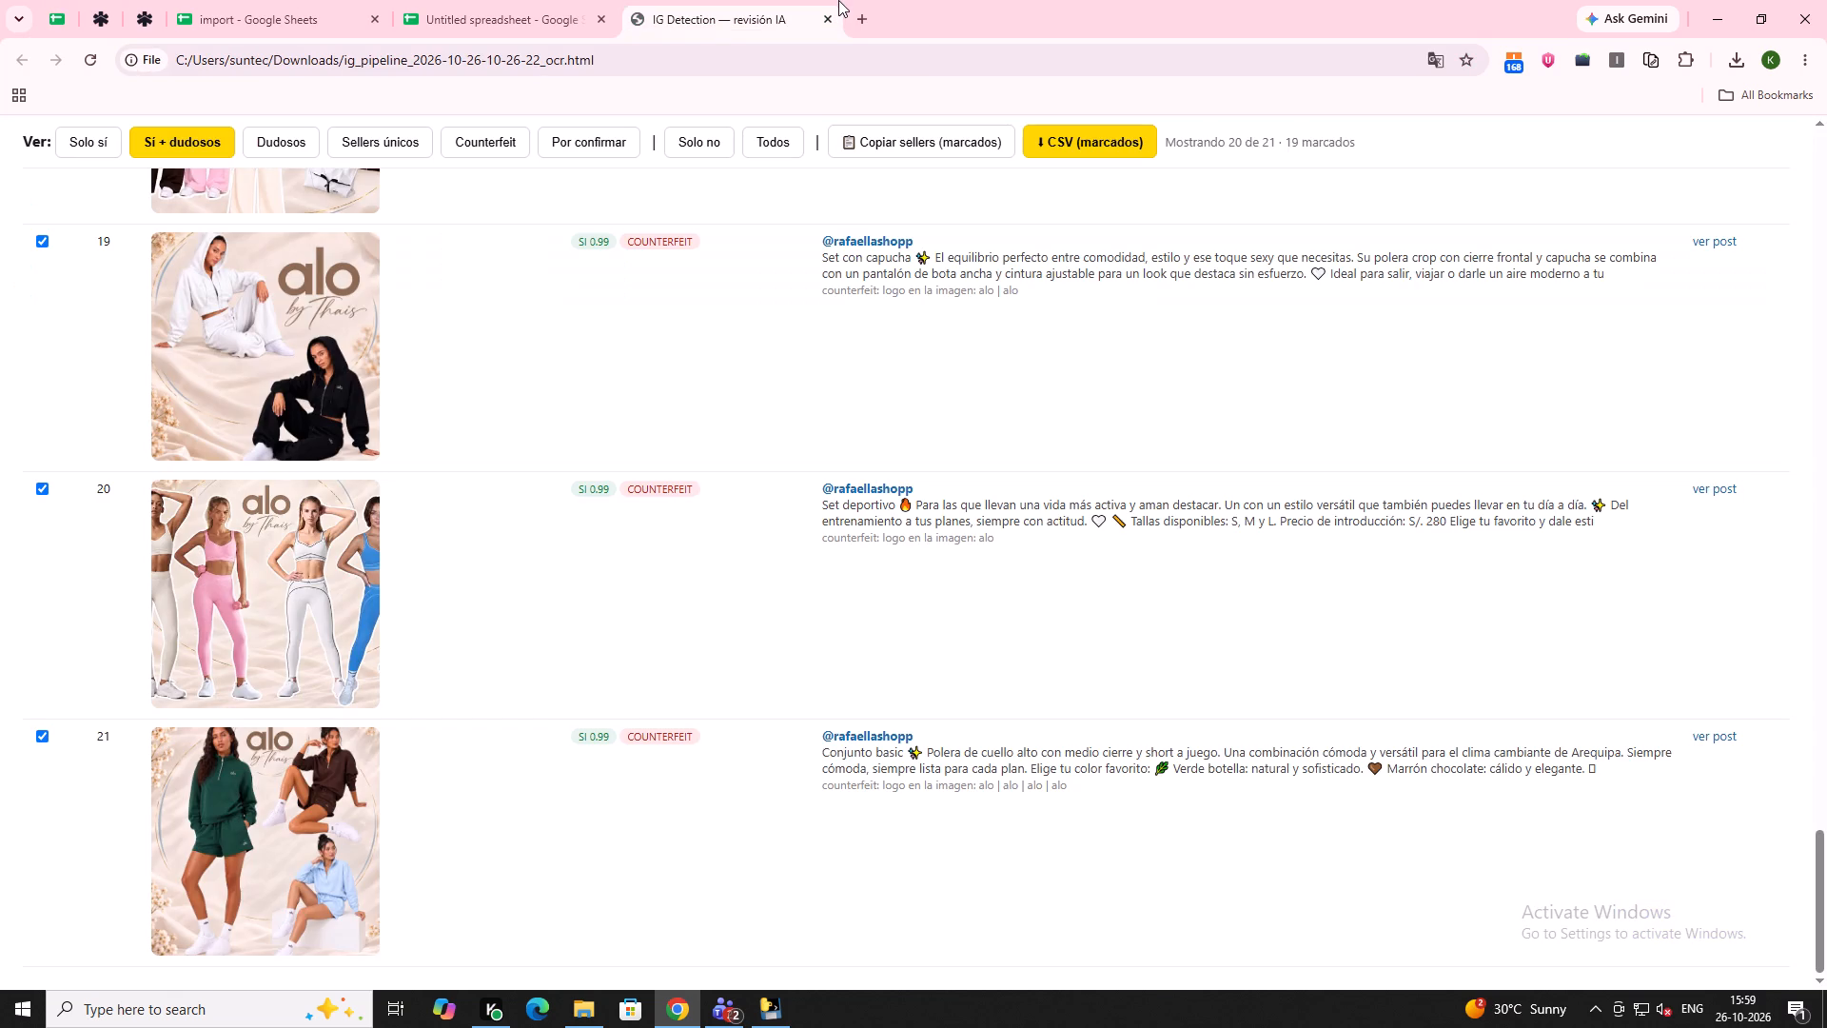
pyautogui.click(829, 12)
pyautogui.click(44, 0)
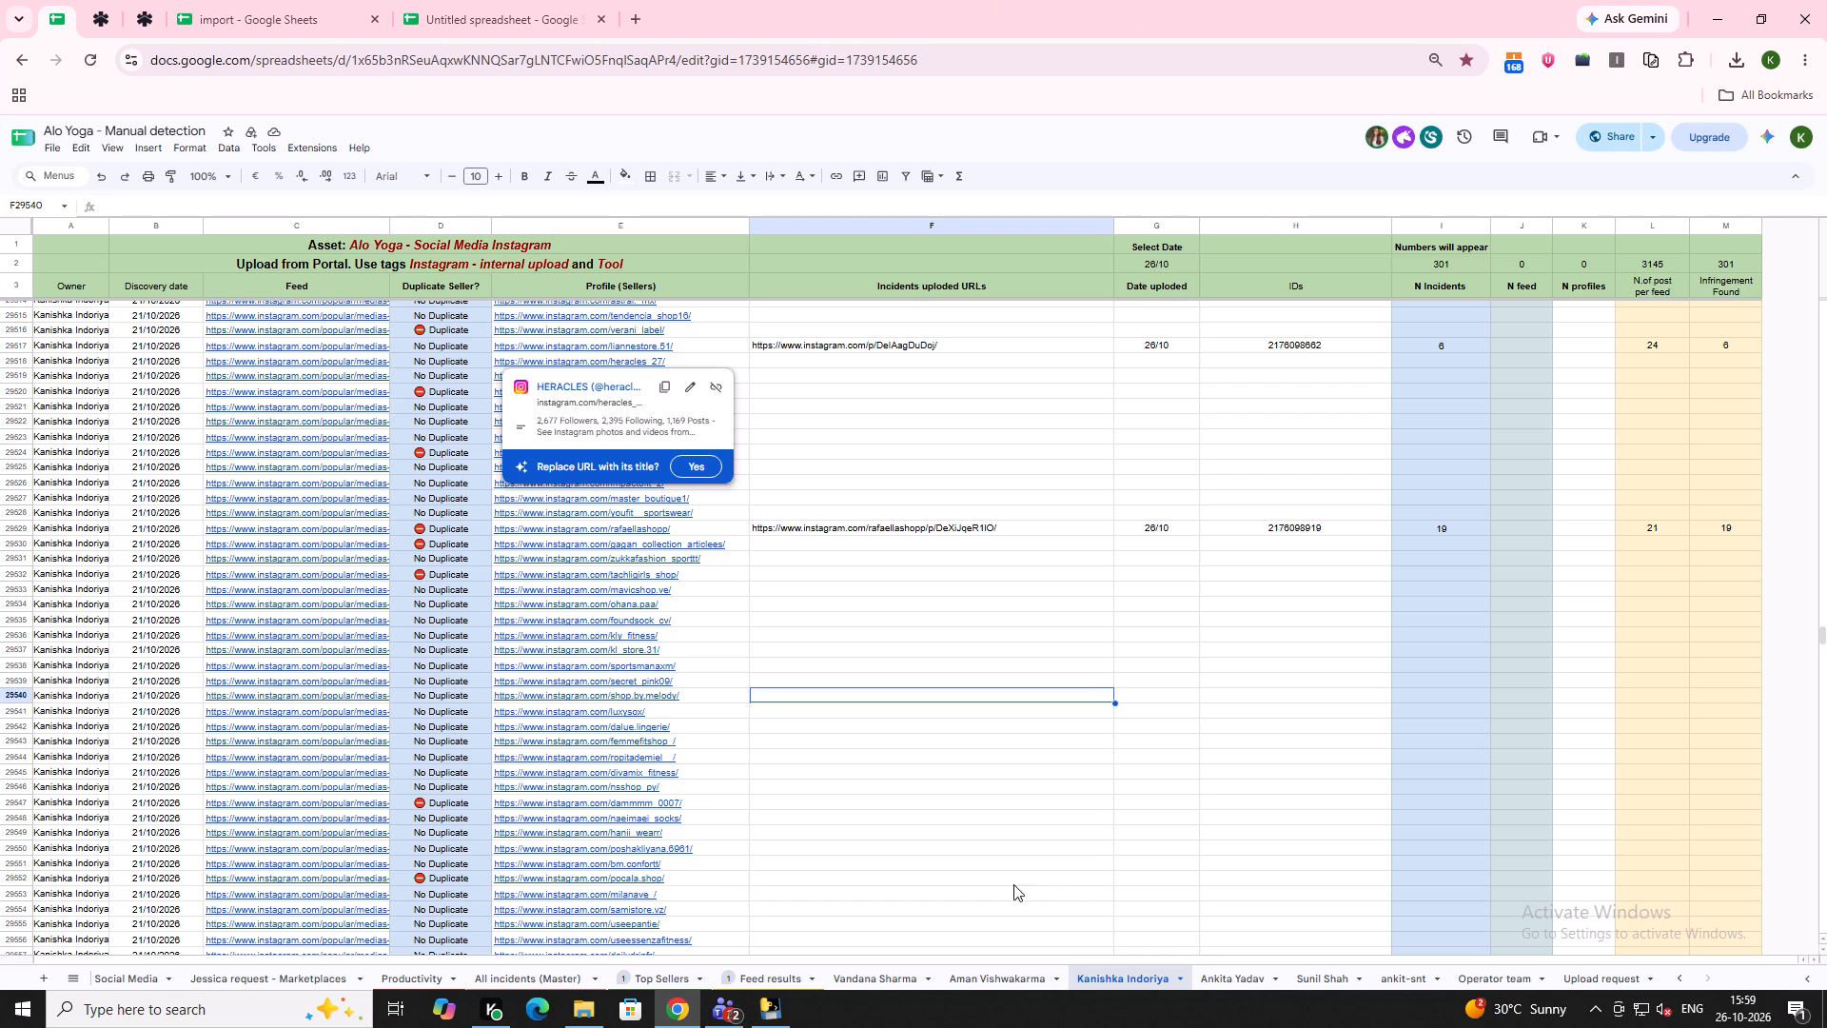
# Open the gagan_collection_articlees Instagram profile from the sheet, examine its posts for Alo items, and close it.
pyautogui.click(712, 546)
pyautogui.click(597, 563)
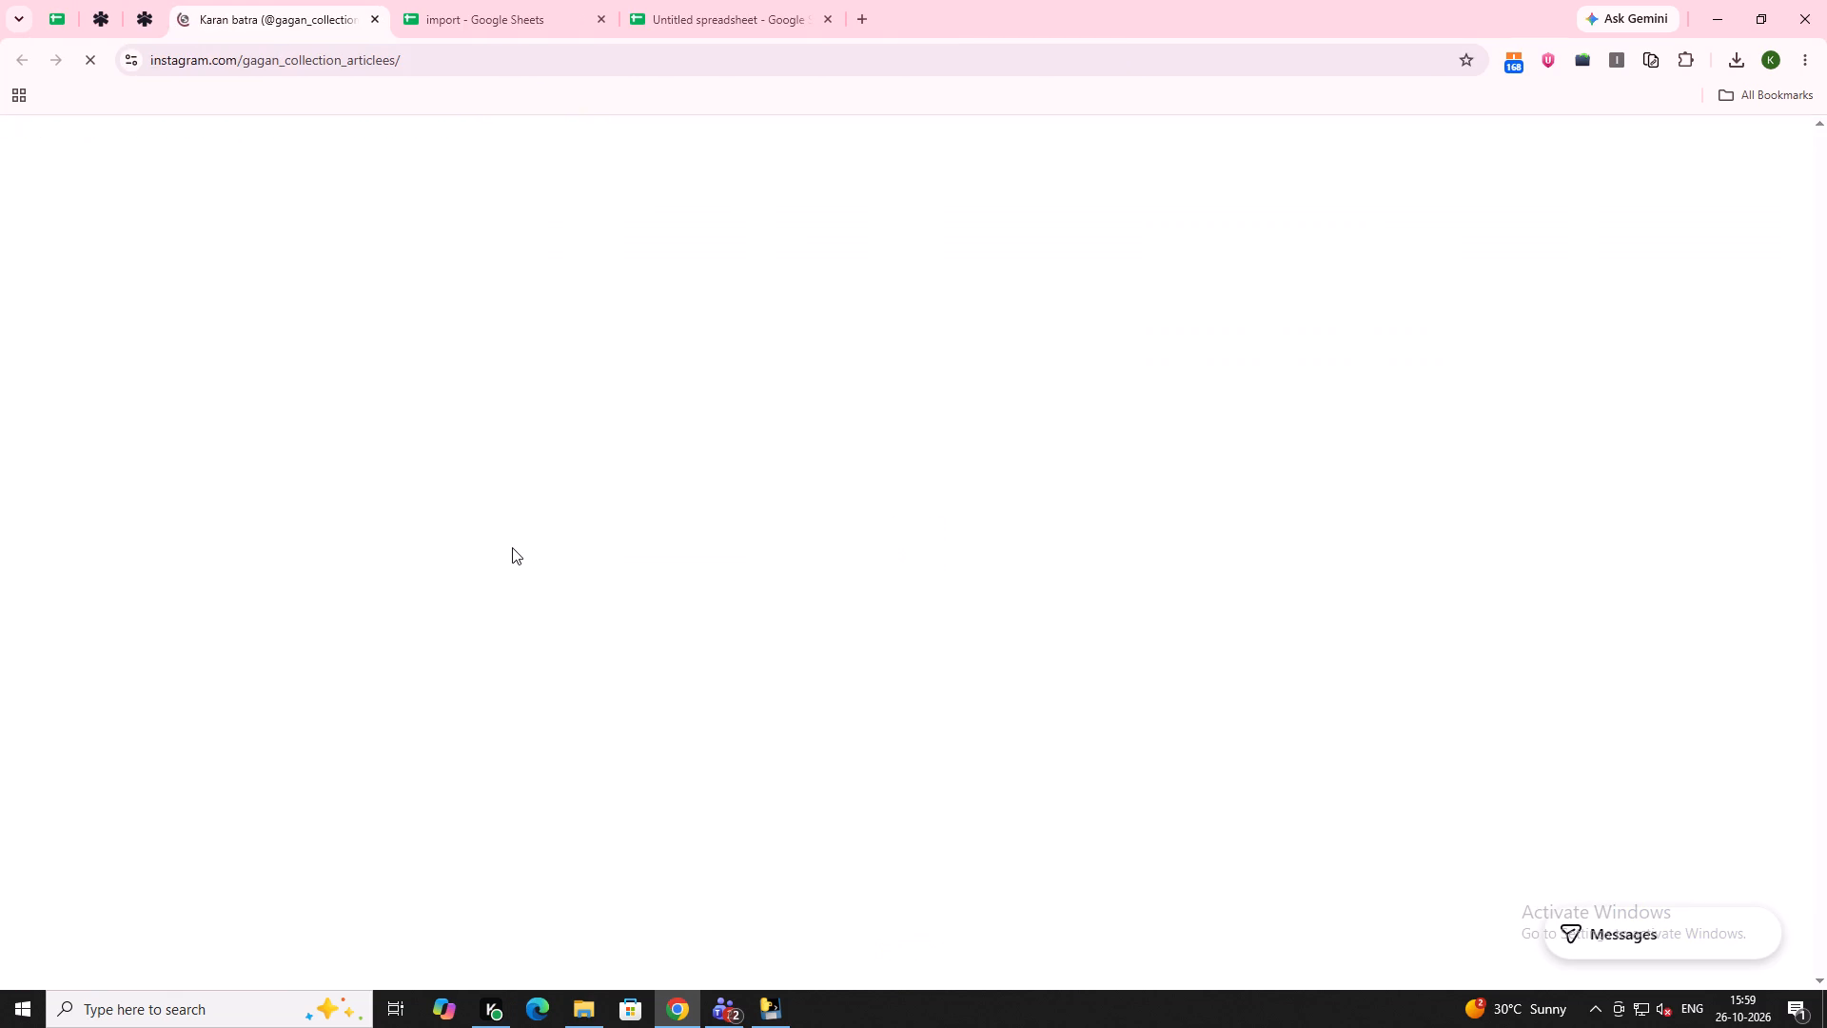
pyautogui.scroll(-6, 1055, 653)
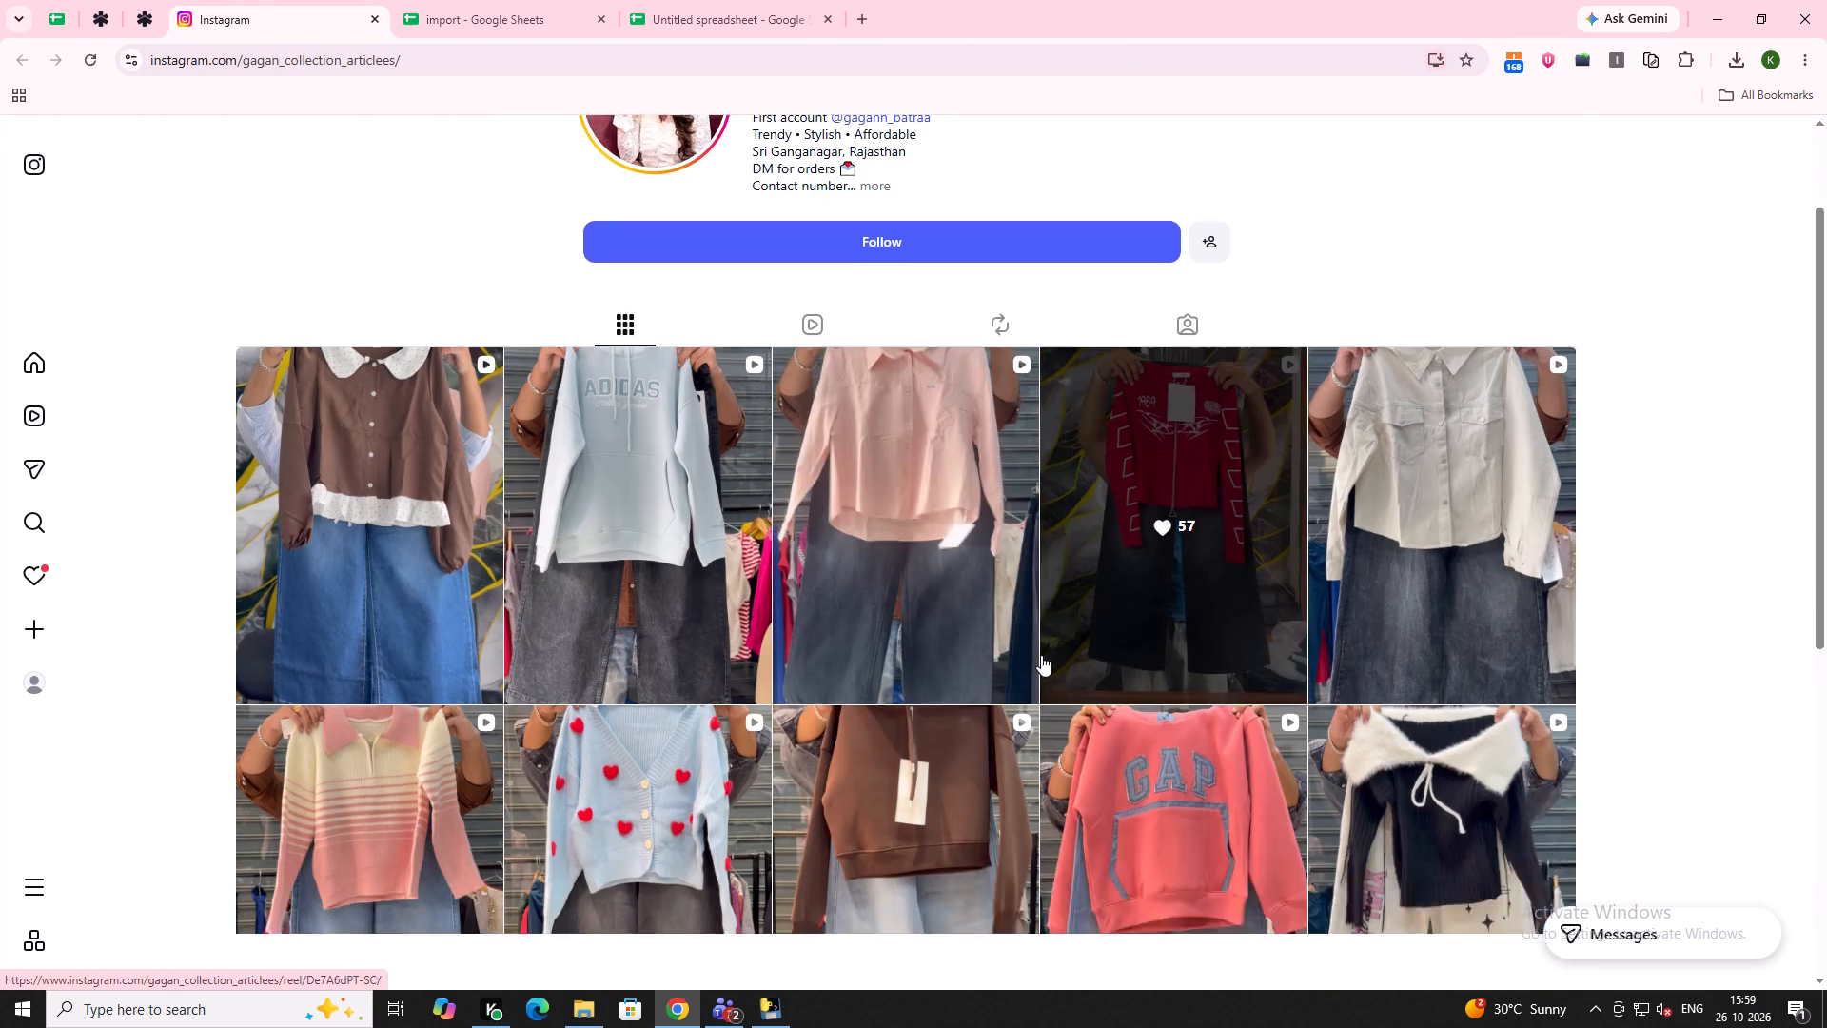
pyautogui.scroll(-18, 1032, 660)
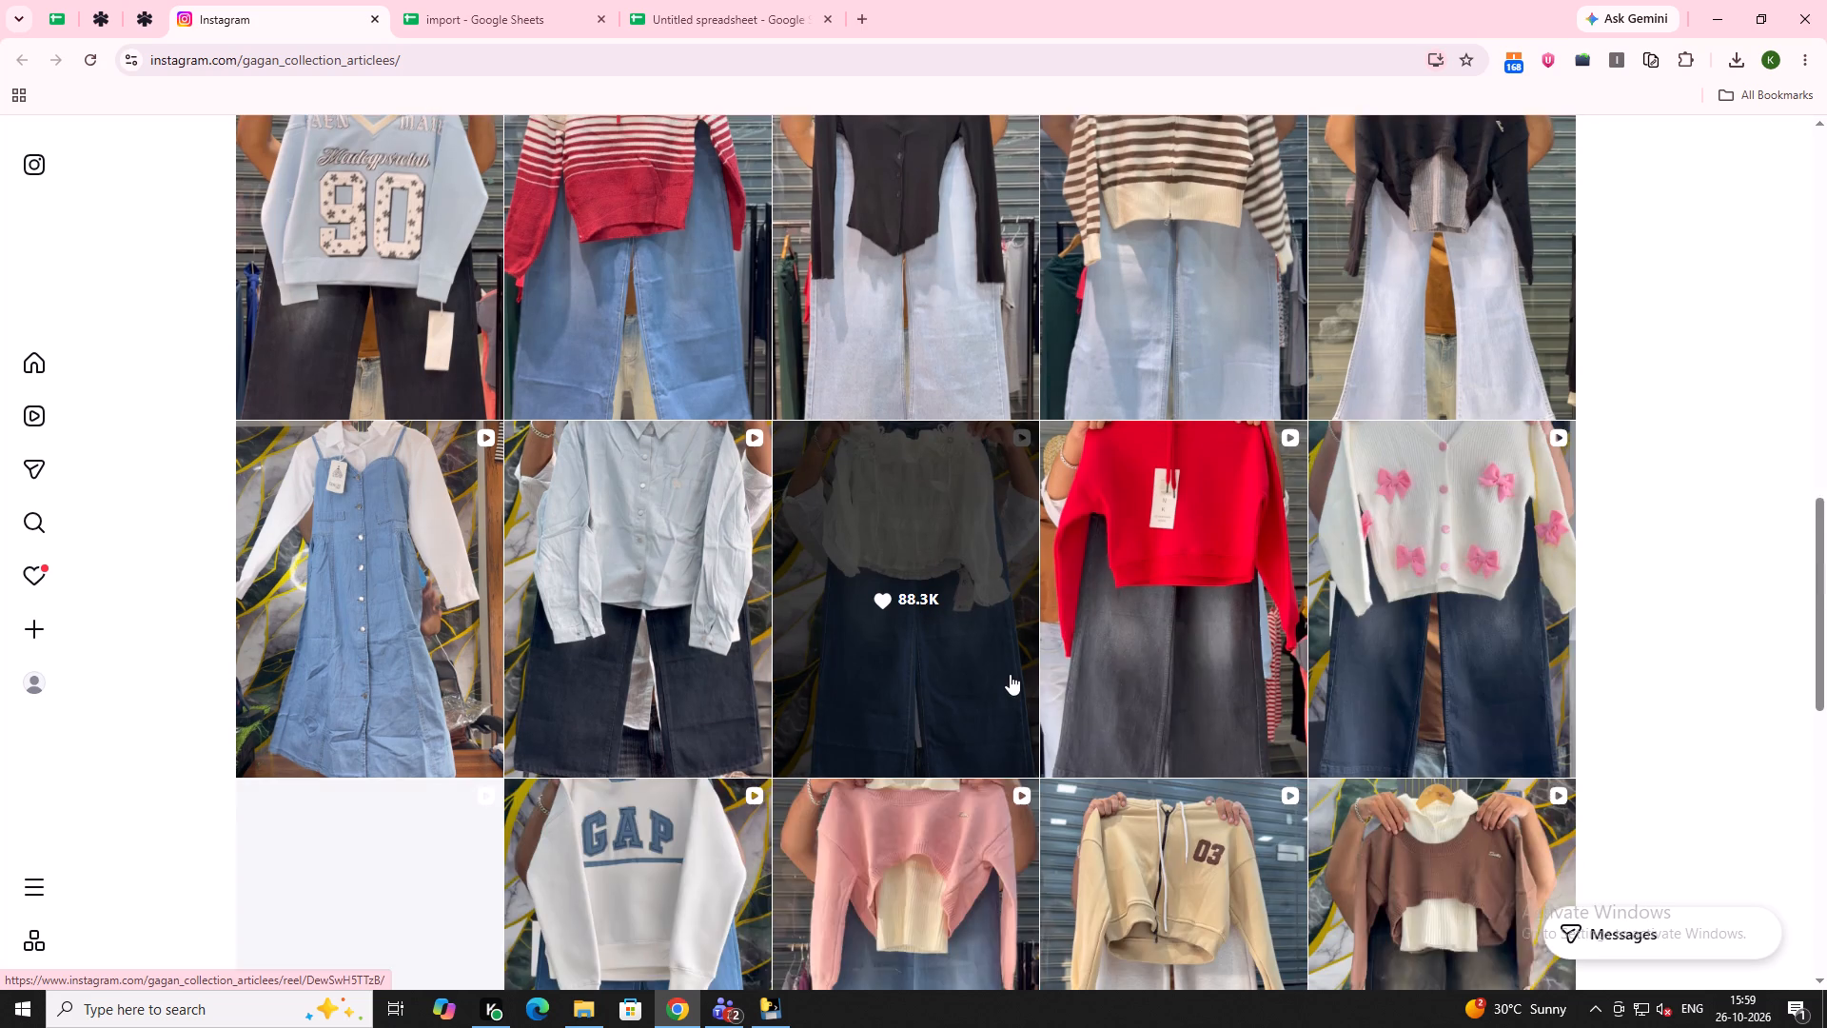
pyautogui.scroll(7, 1005, 676)
pyautogui.scroll(-19, 1001, 681)
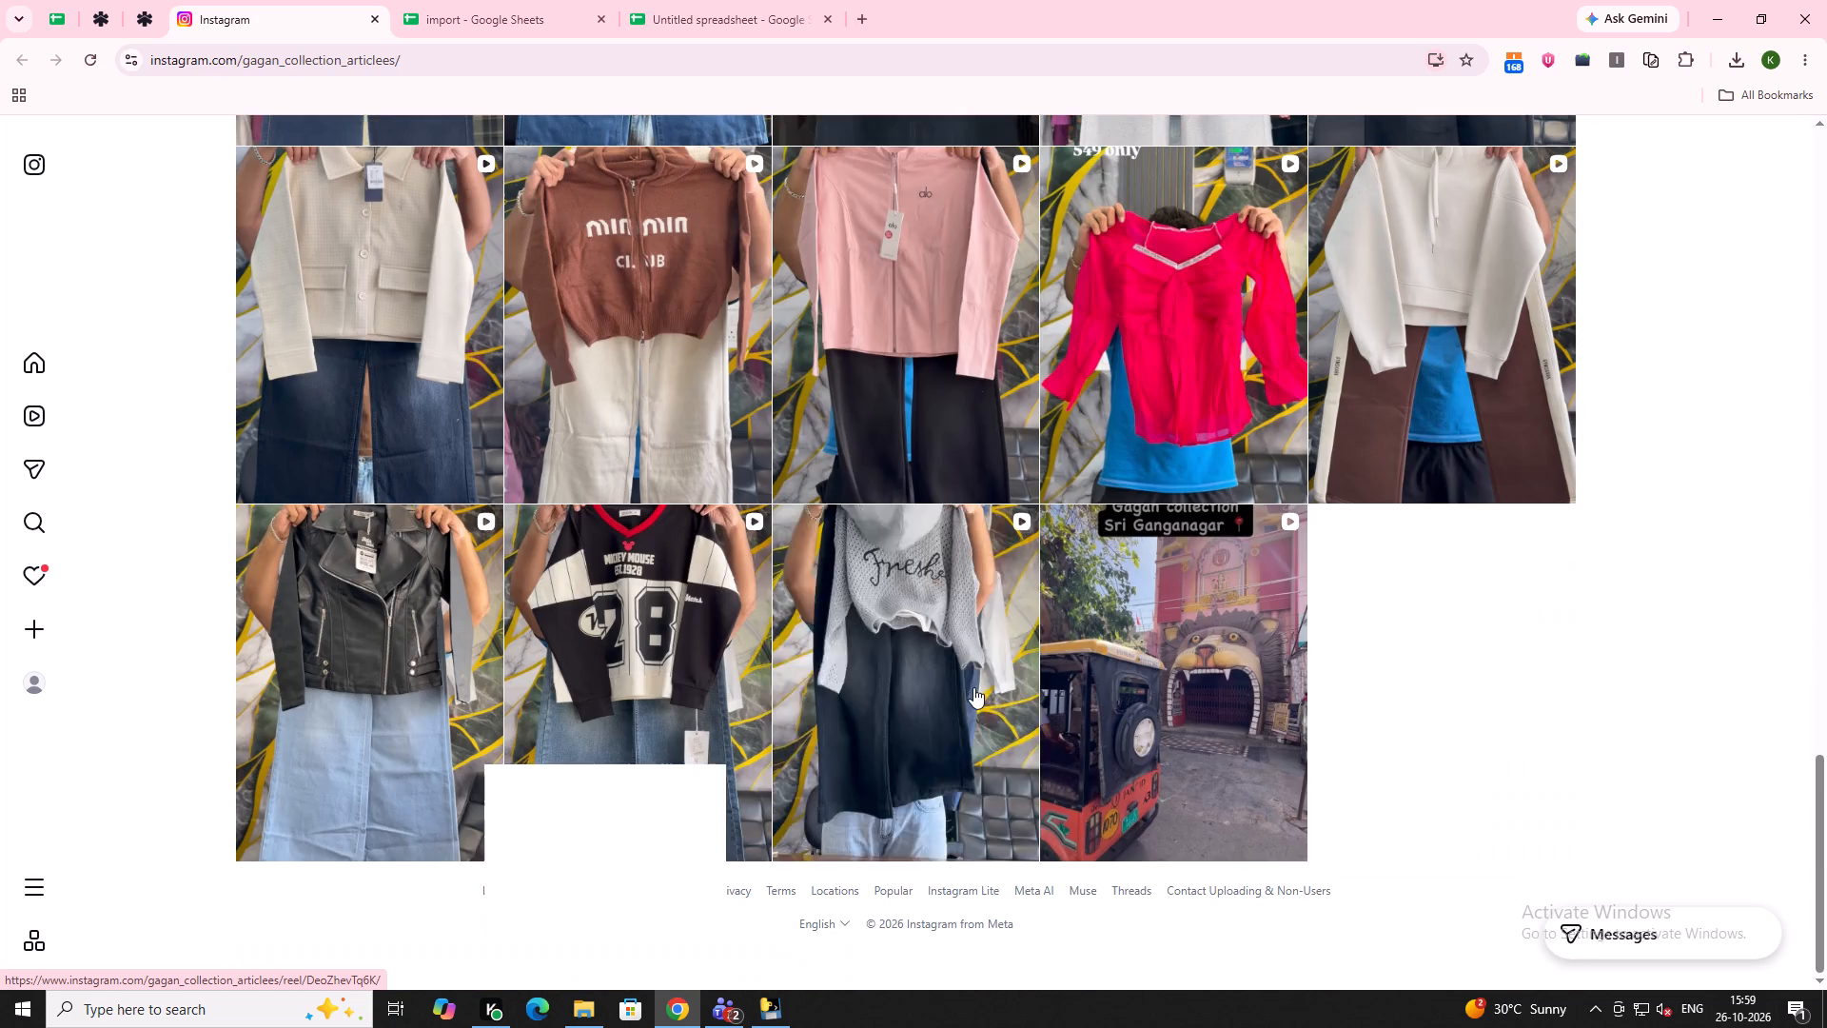
pyautogui.scroll(-8, 973, 687)
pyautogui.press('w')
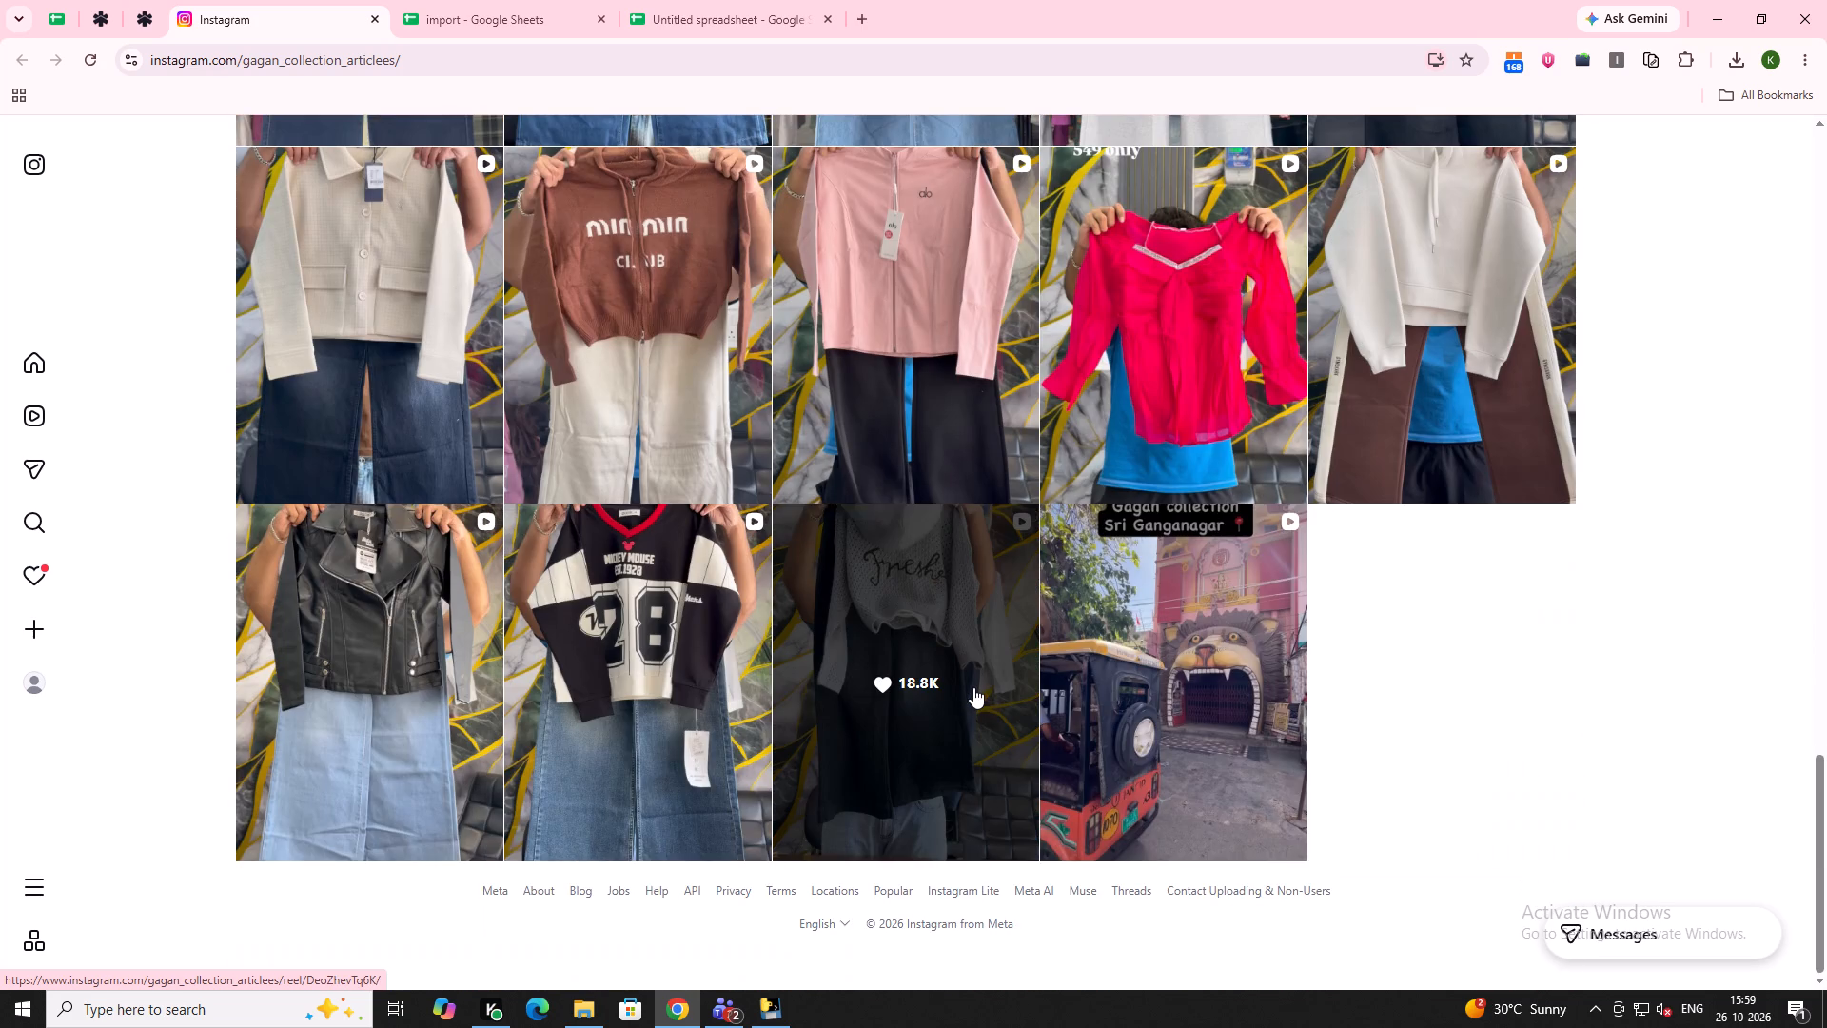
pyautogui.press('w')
pyautogui.hotkey('ctrl', 'w')
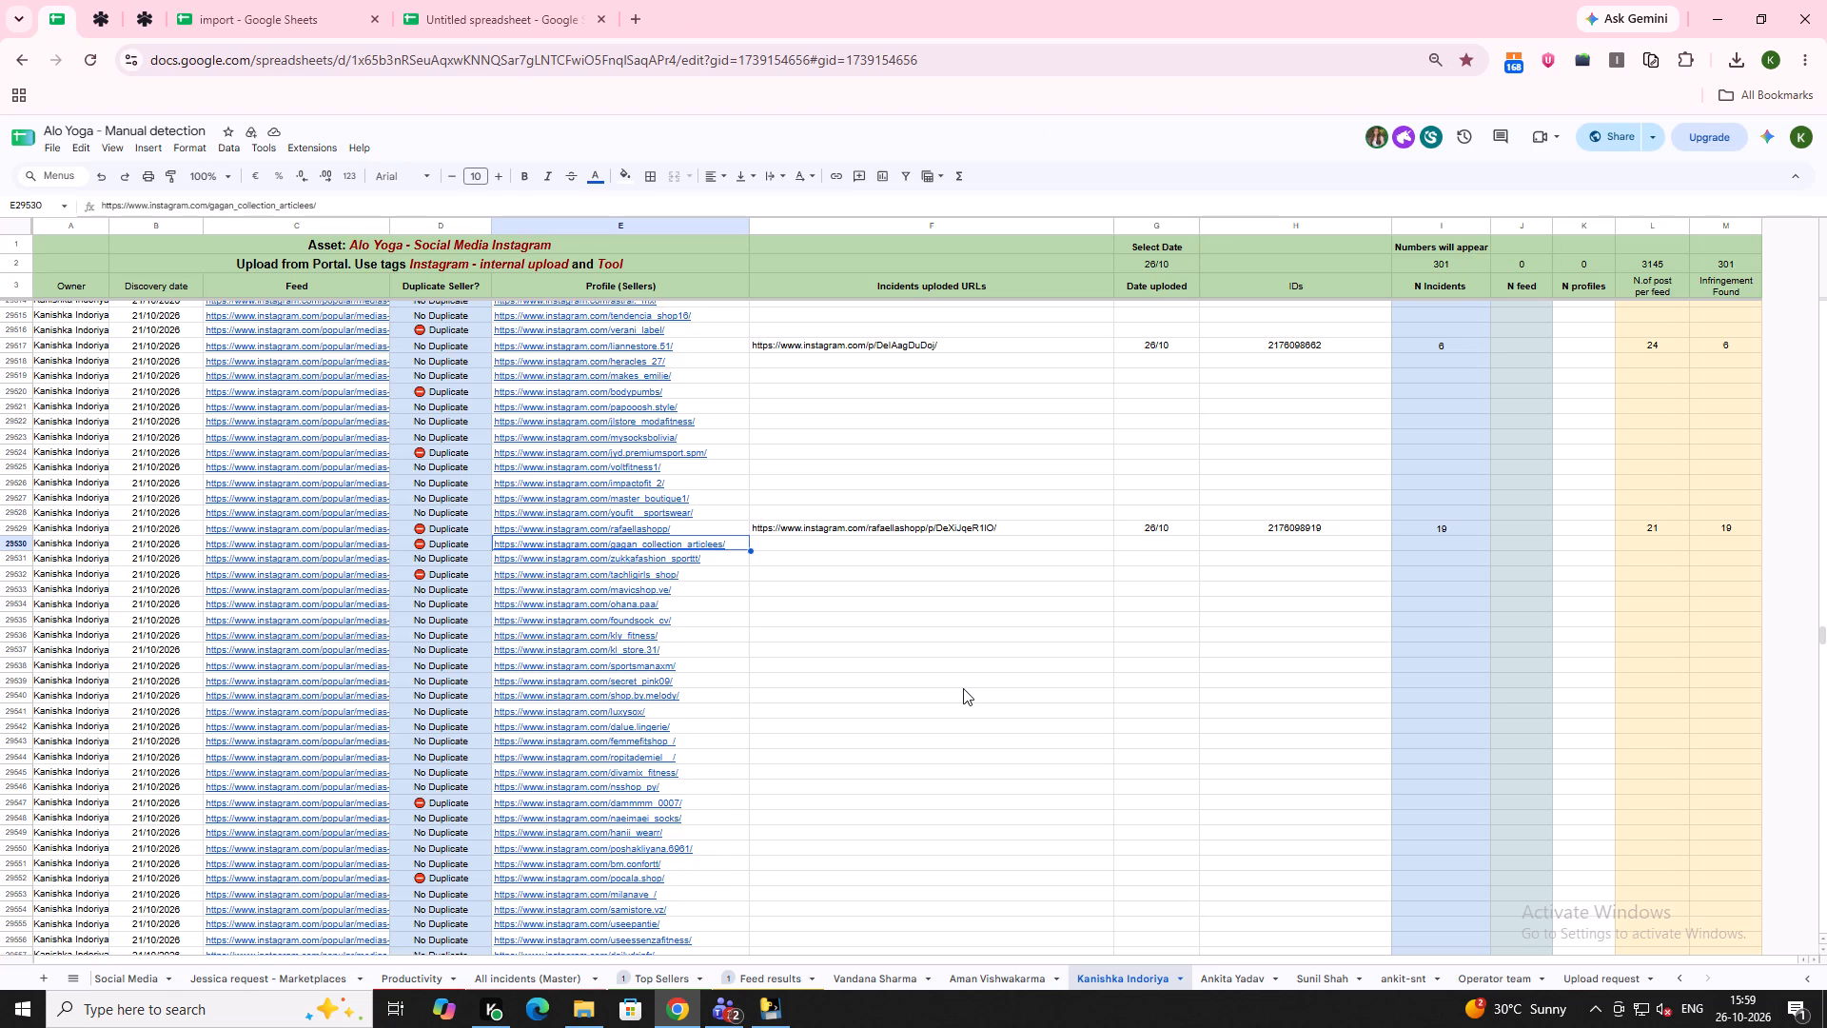
# Open the zukkafashion_sporttt Instagram profile from the sheet, examine its posts for Alo-branded items, and close it.
pyautogui.click(678, 559)
pyautogui.click(565, 583)
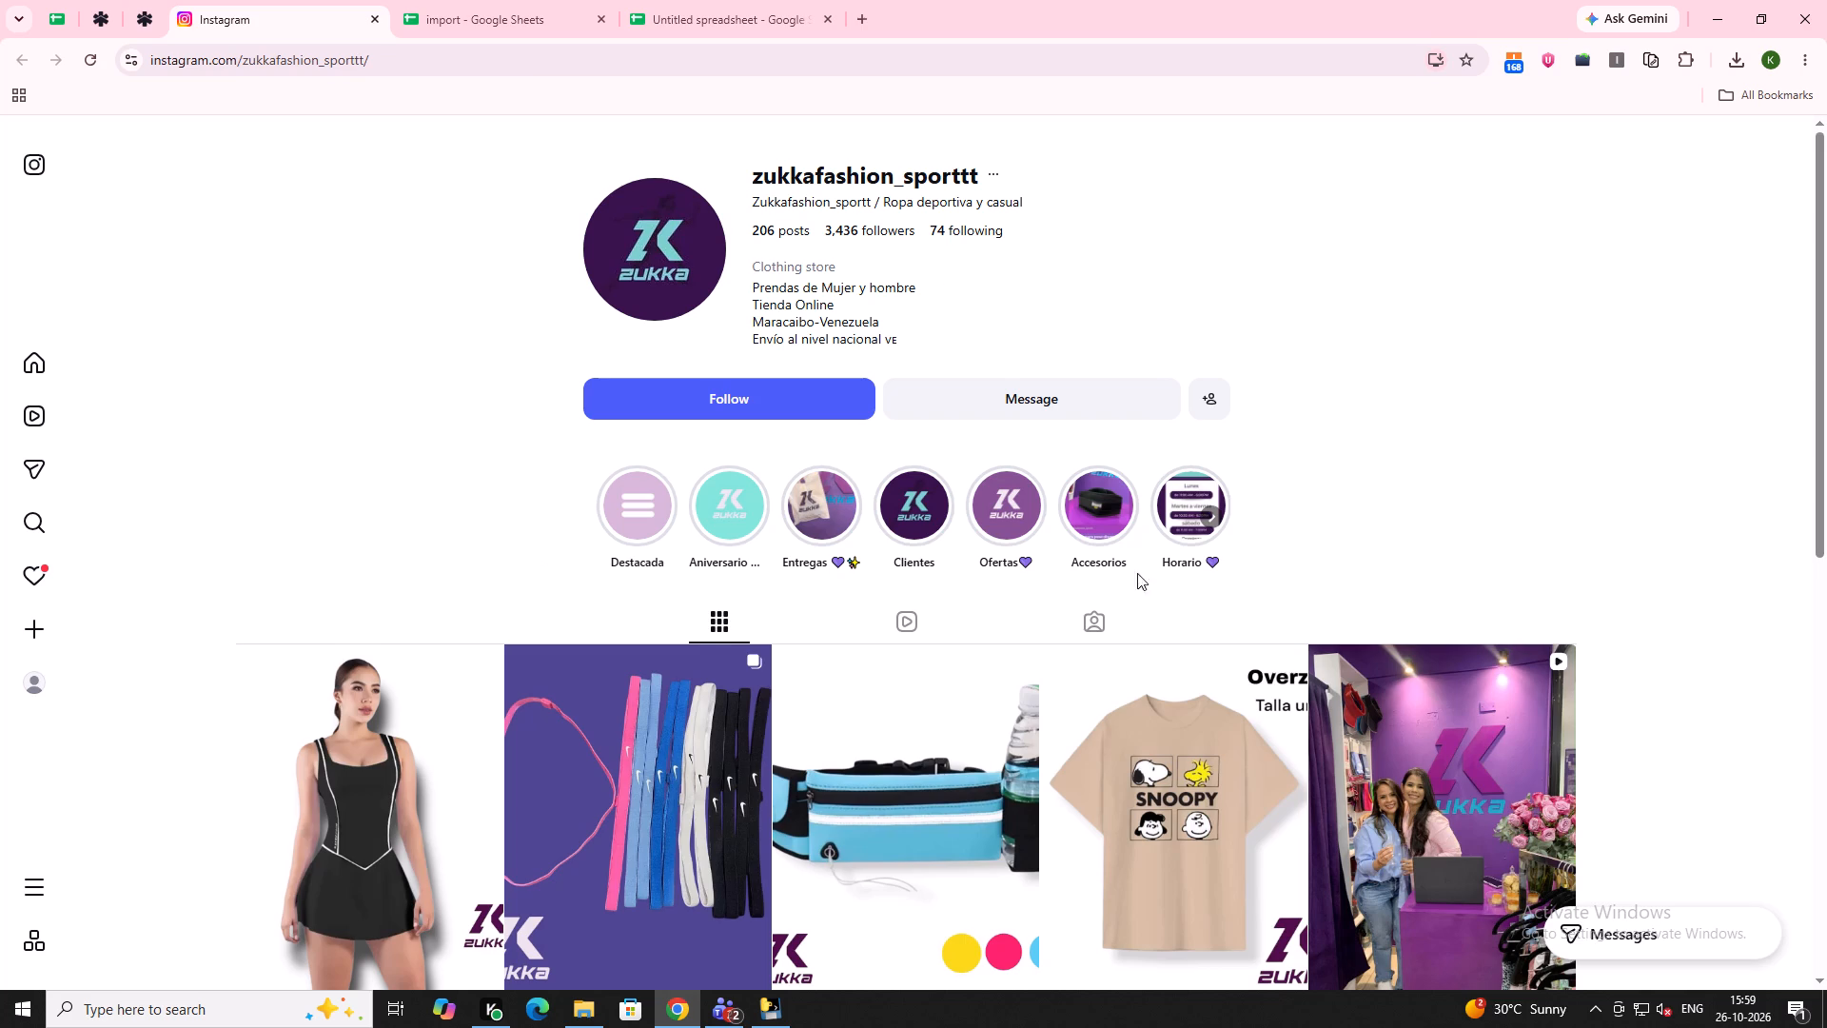
pyautogui.scroll(-7, 1076, 833)
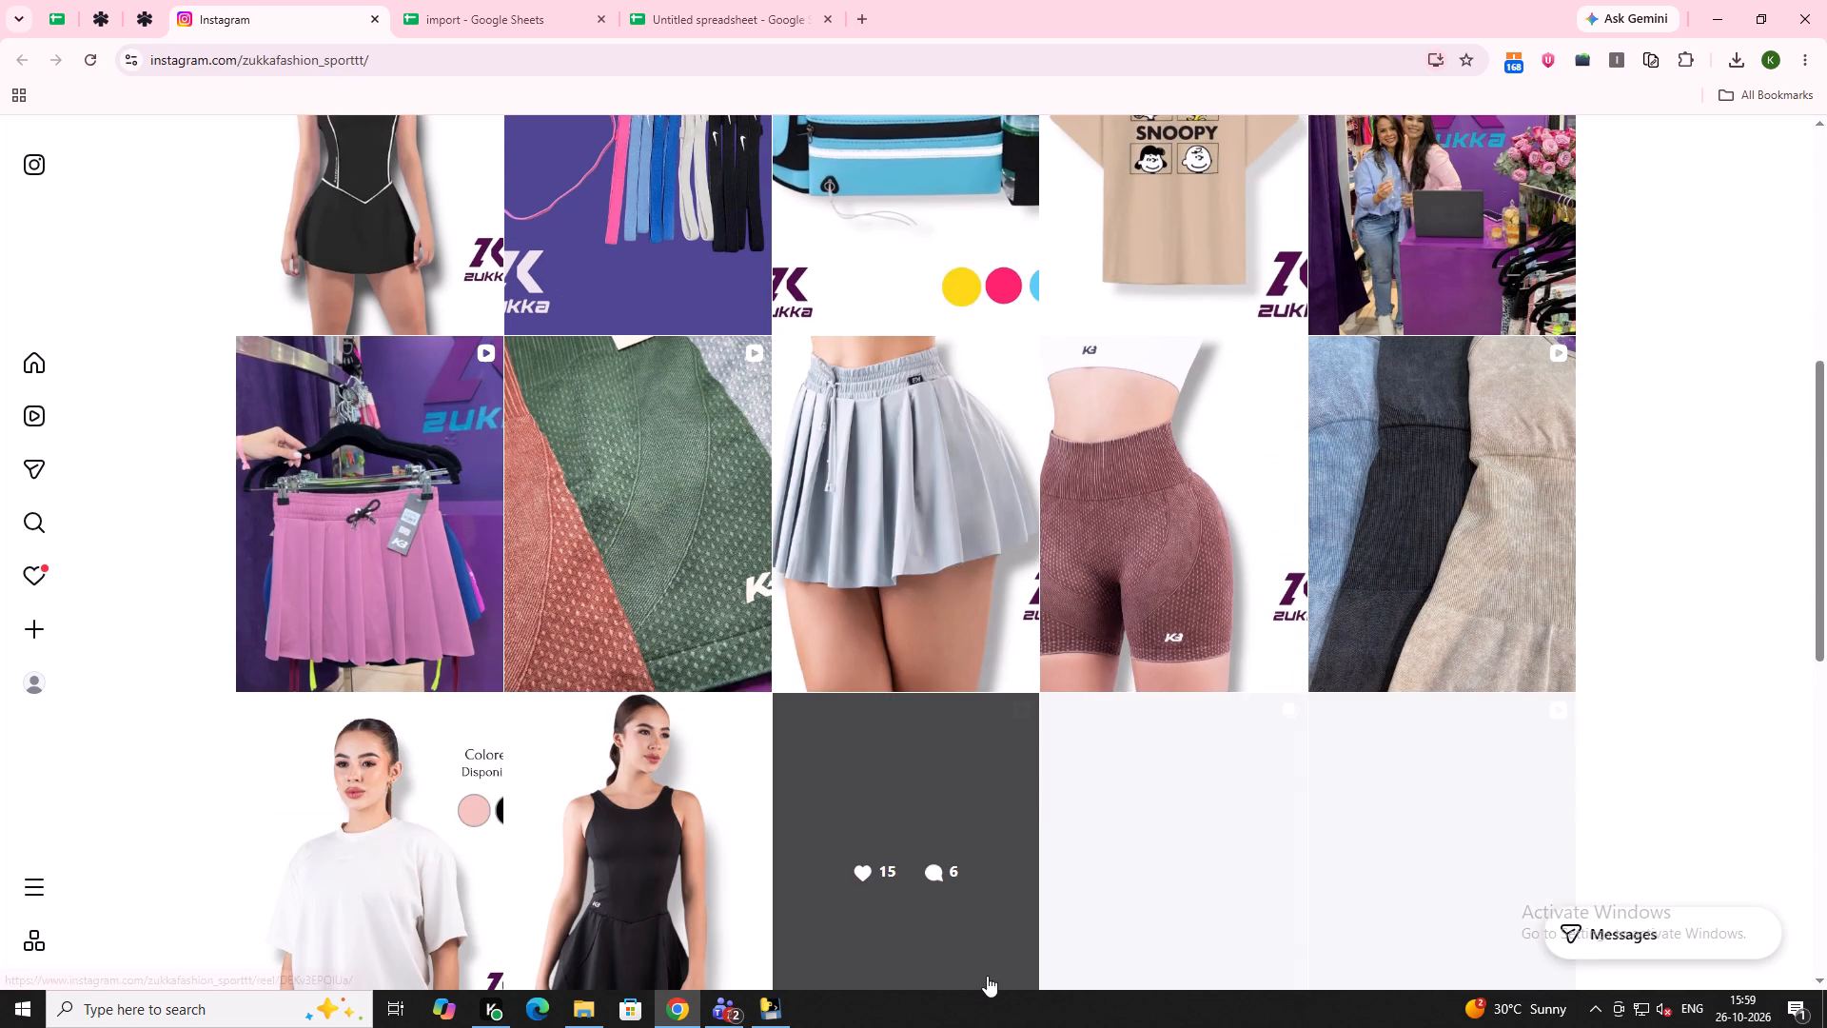
pyautogui.scroll(-4, 998, 909)
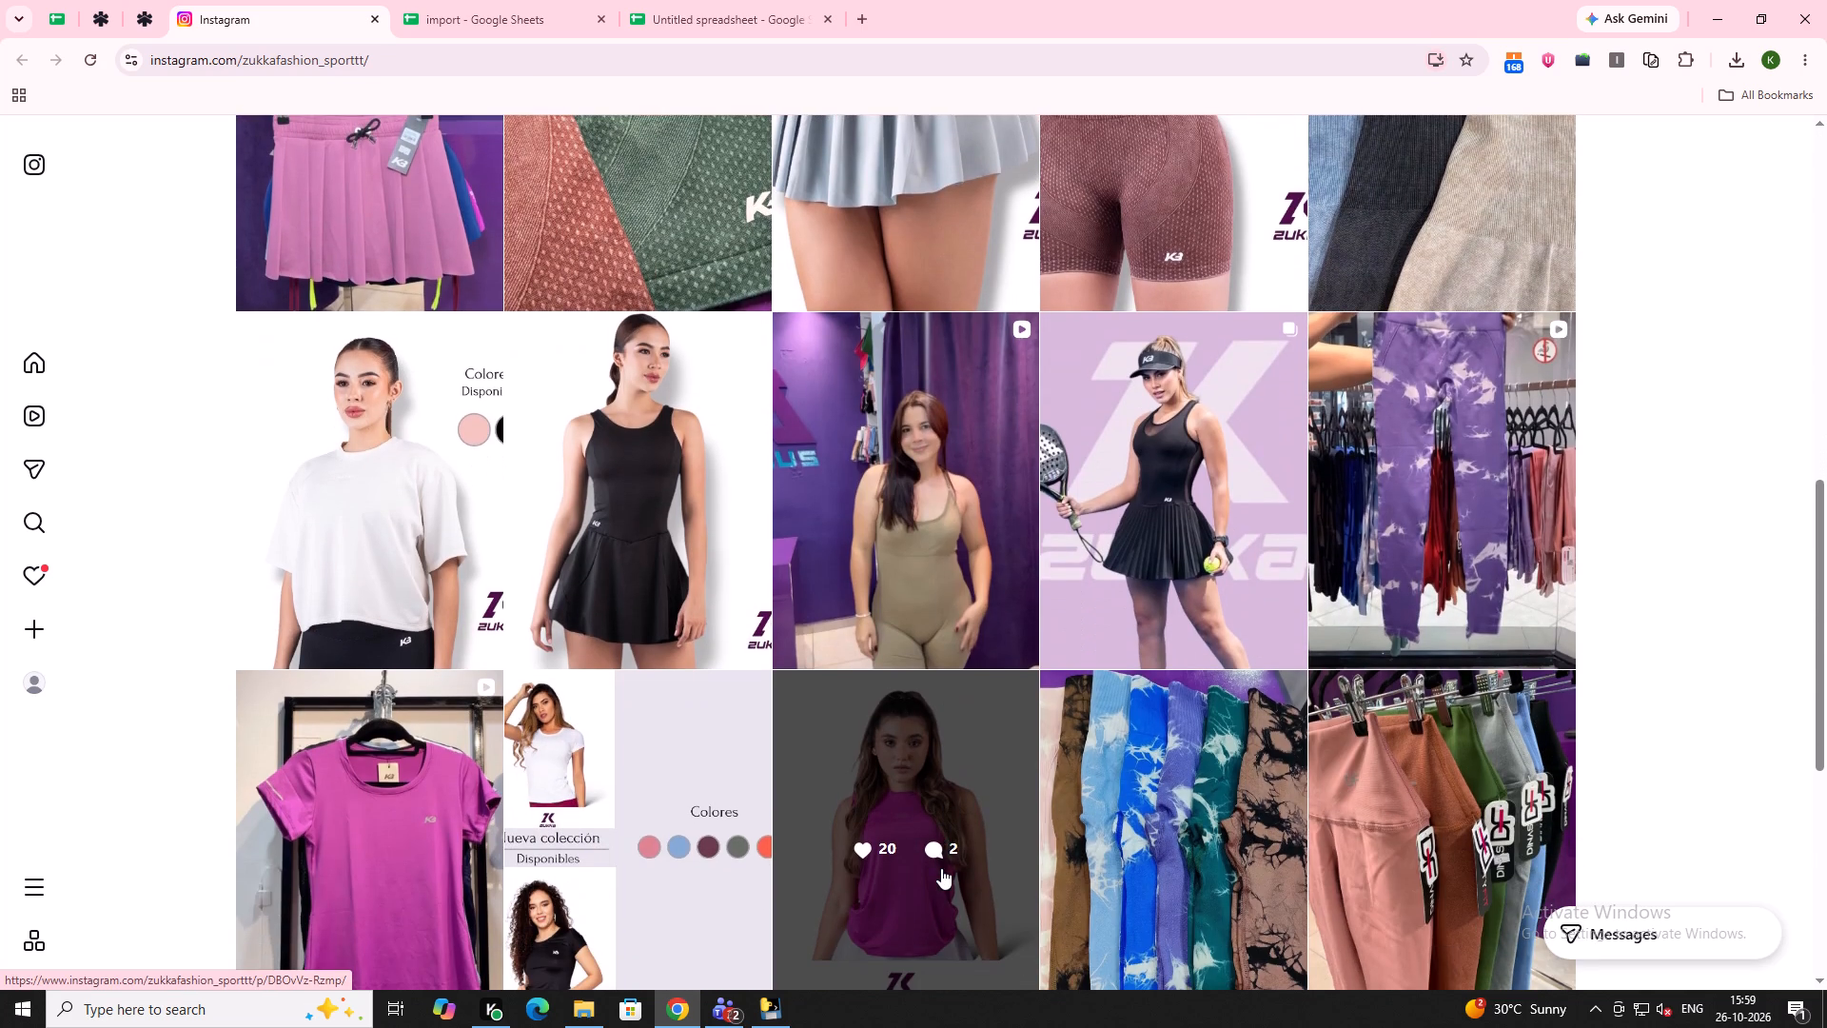
pyautogui.scroll(-1, 1065, 587)
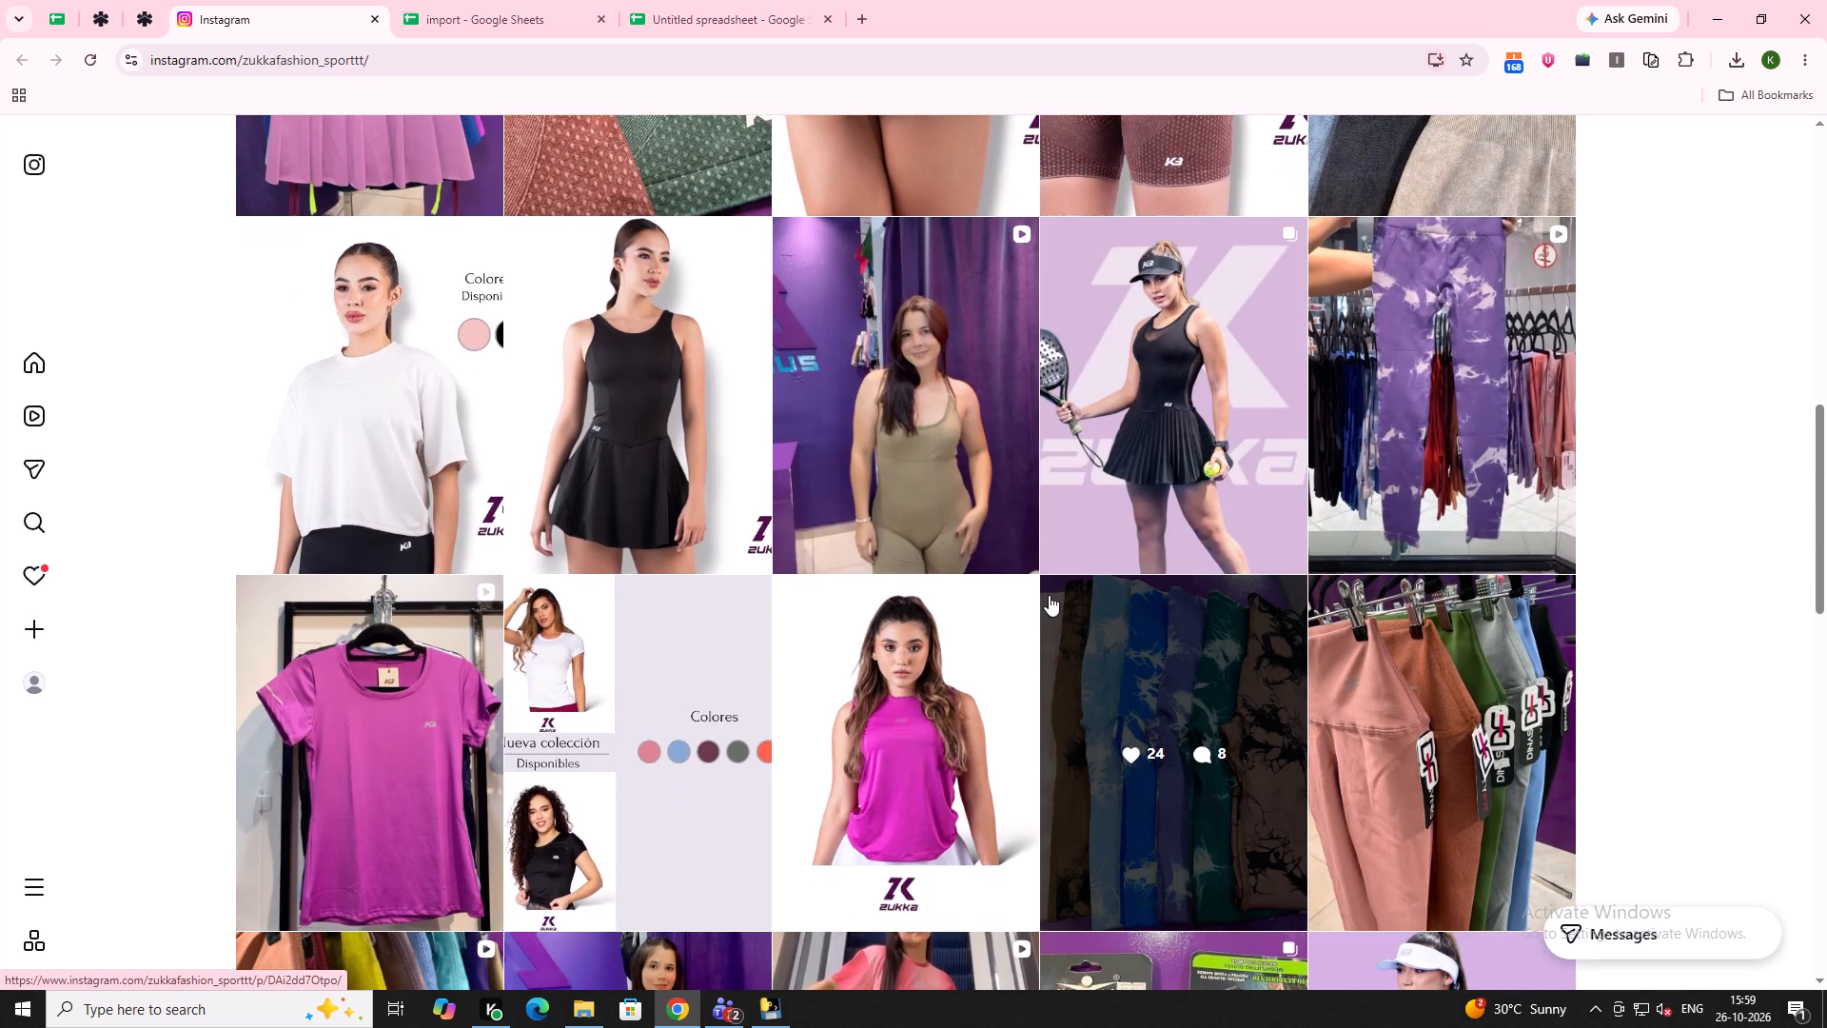
pyautogui.scroll(-1, 1053, 617)
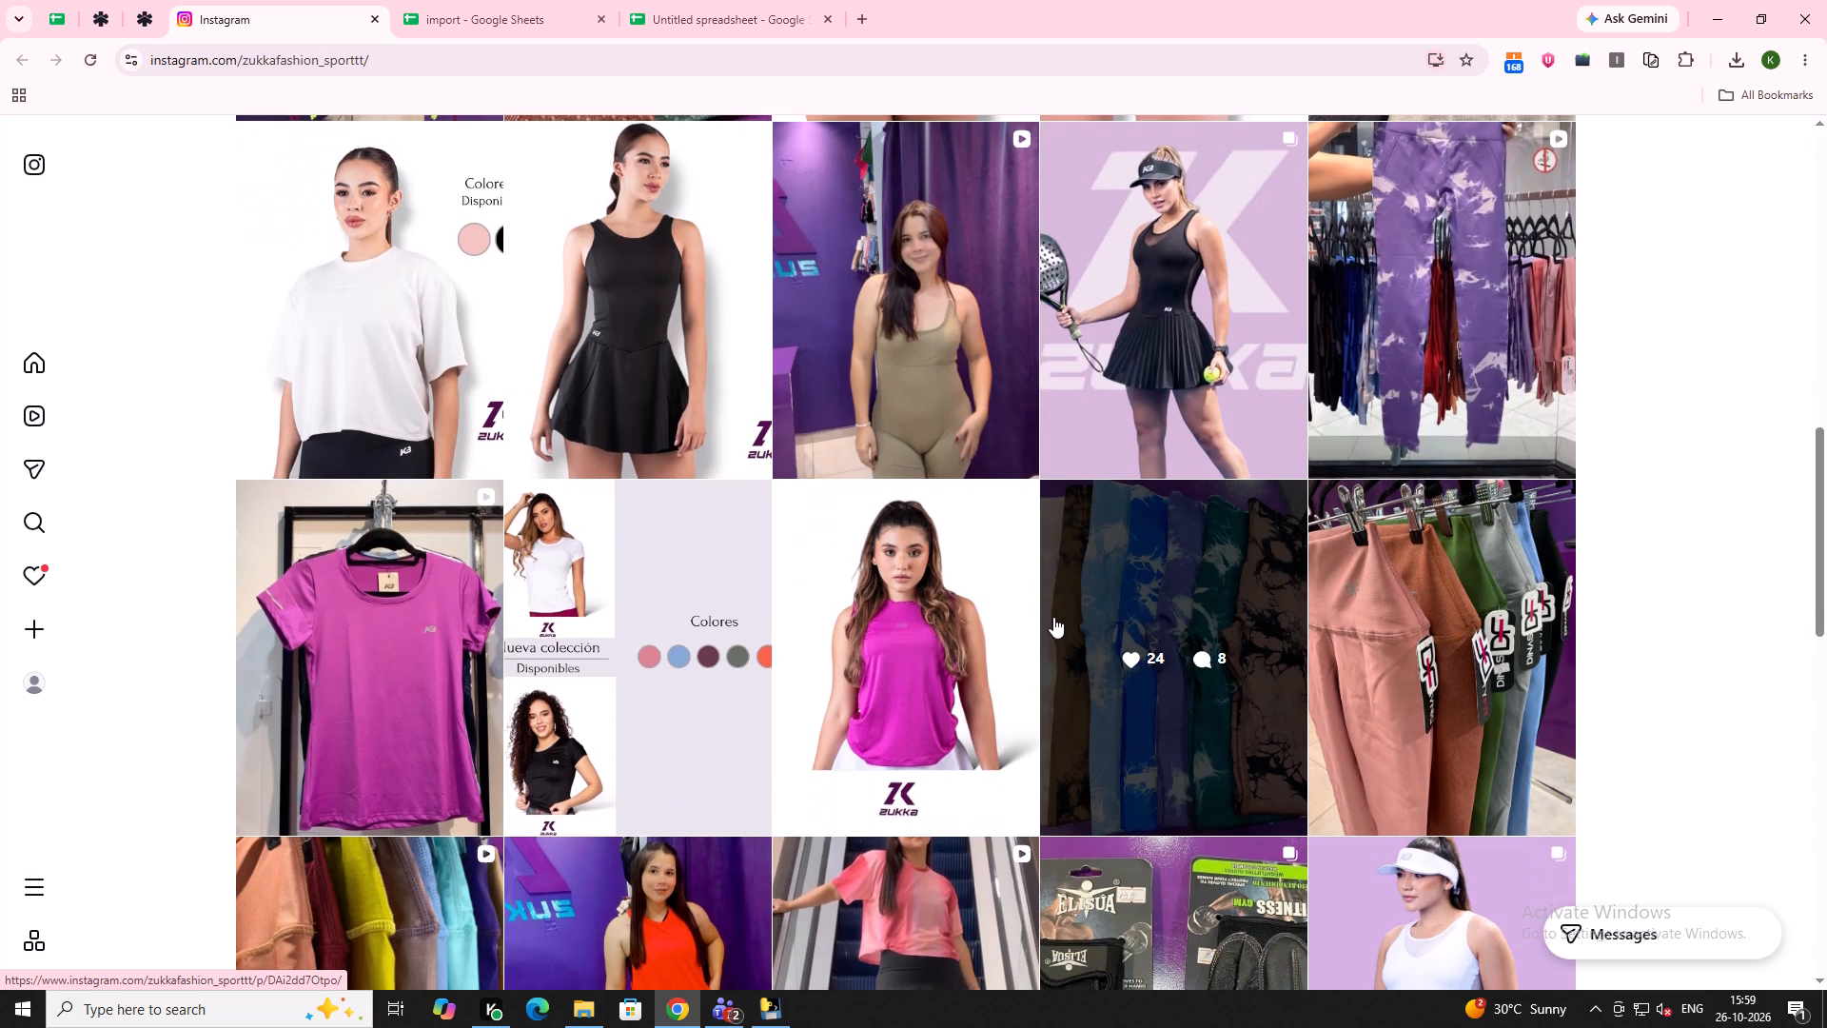
pyautogui.scroll(-4, 1053, 617)
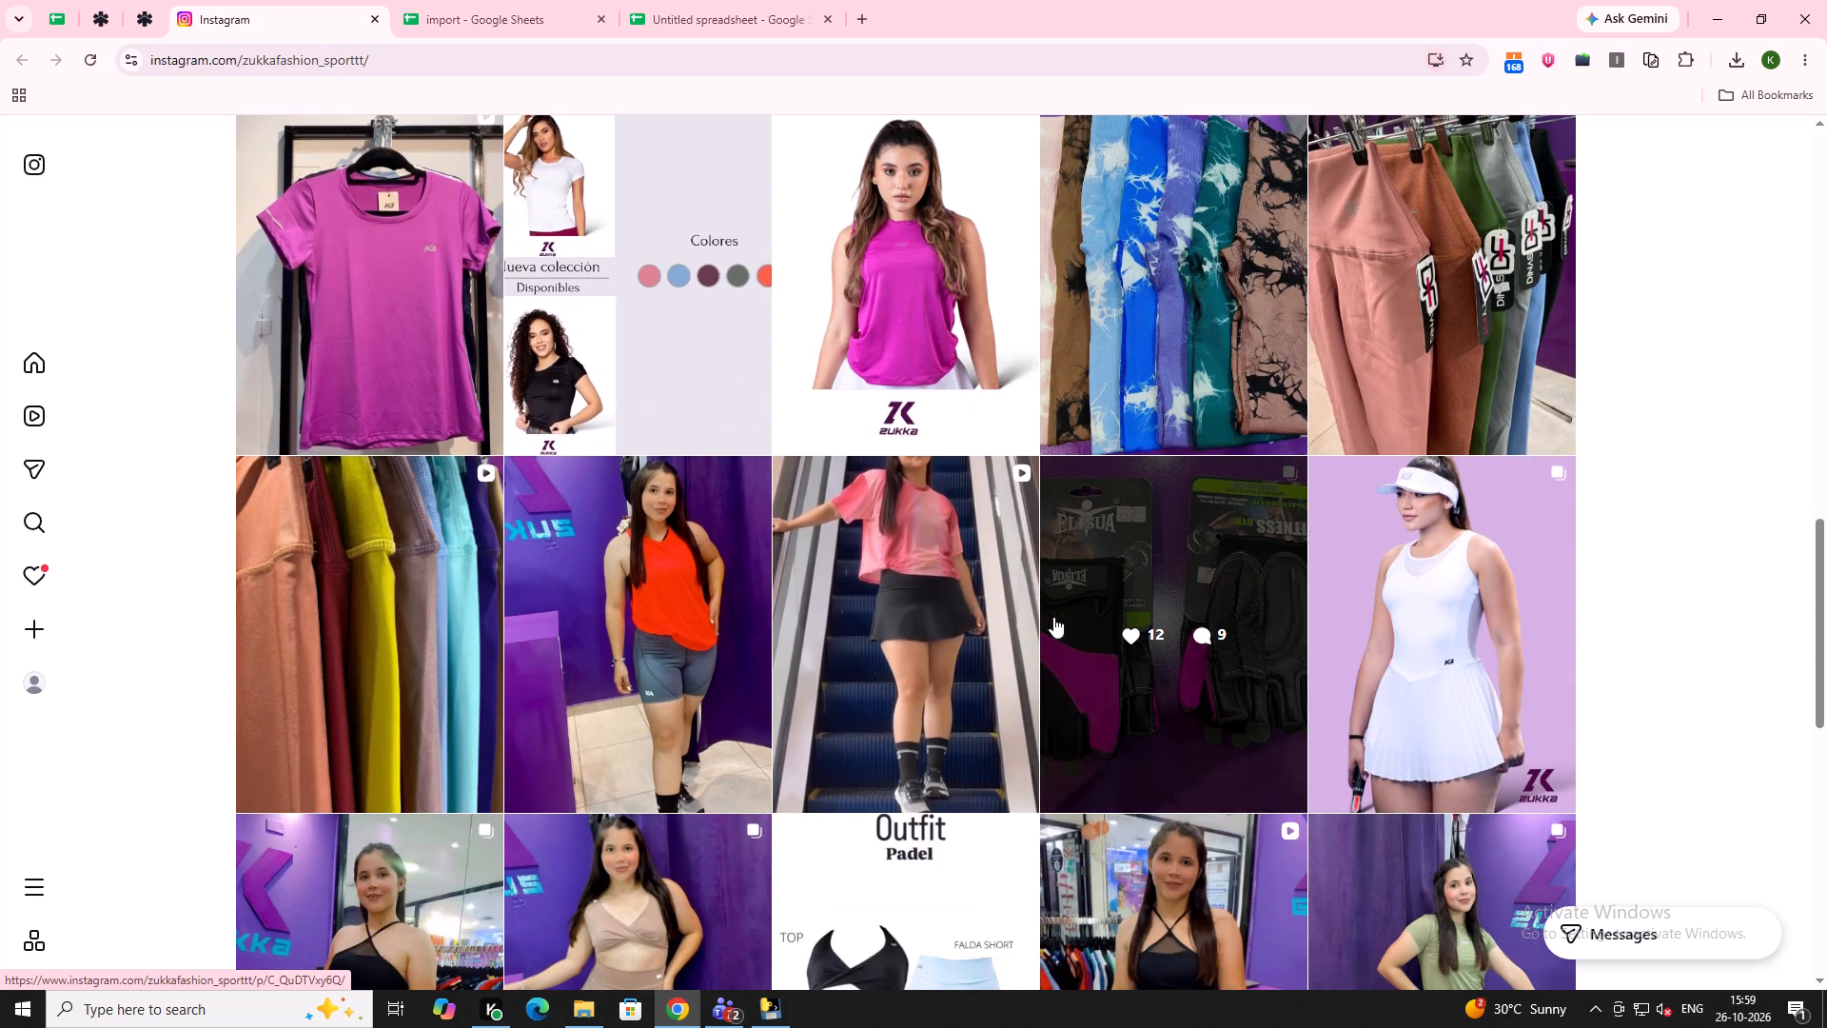
pyautogui.scroll(-8, 1053, 617)
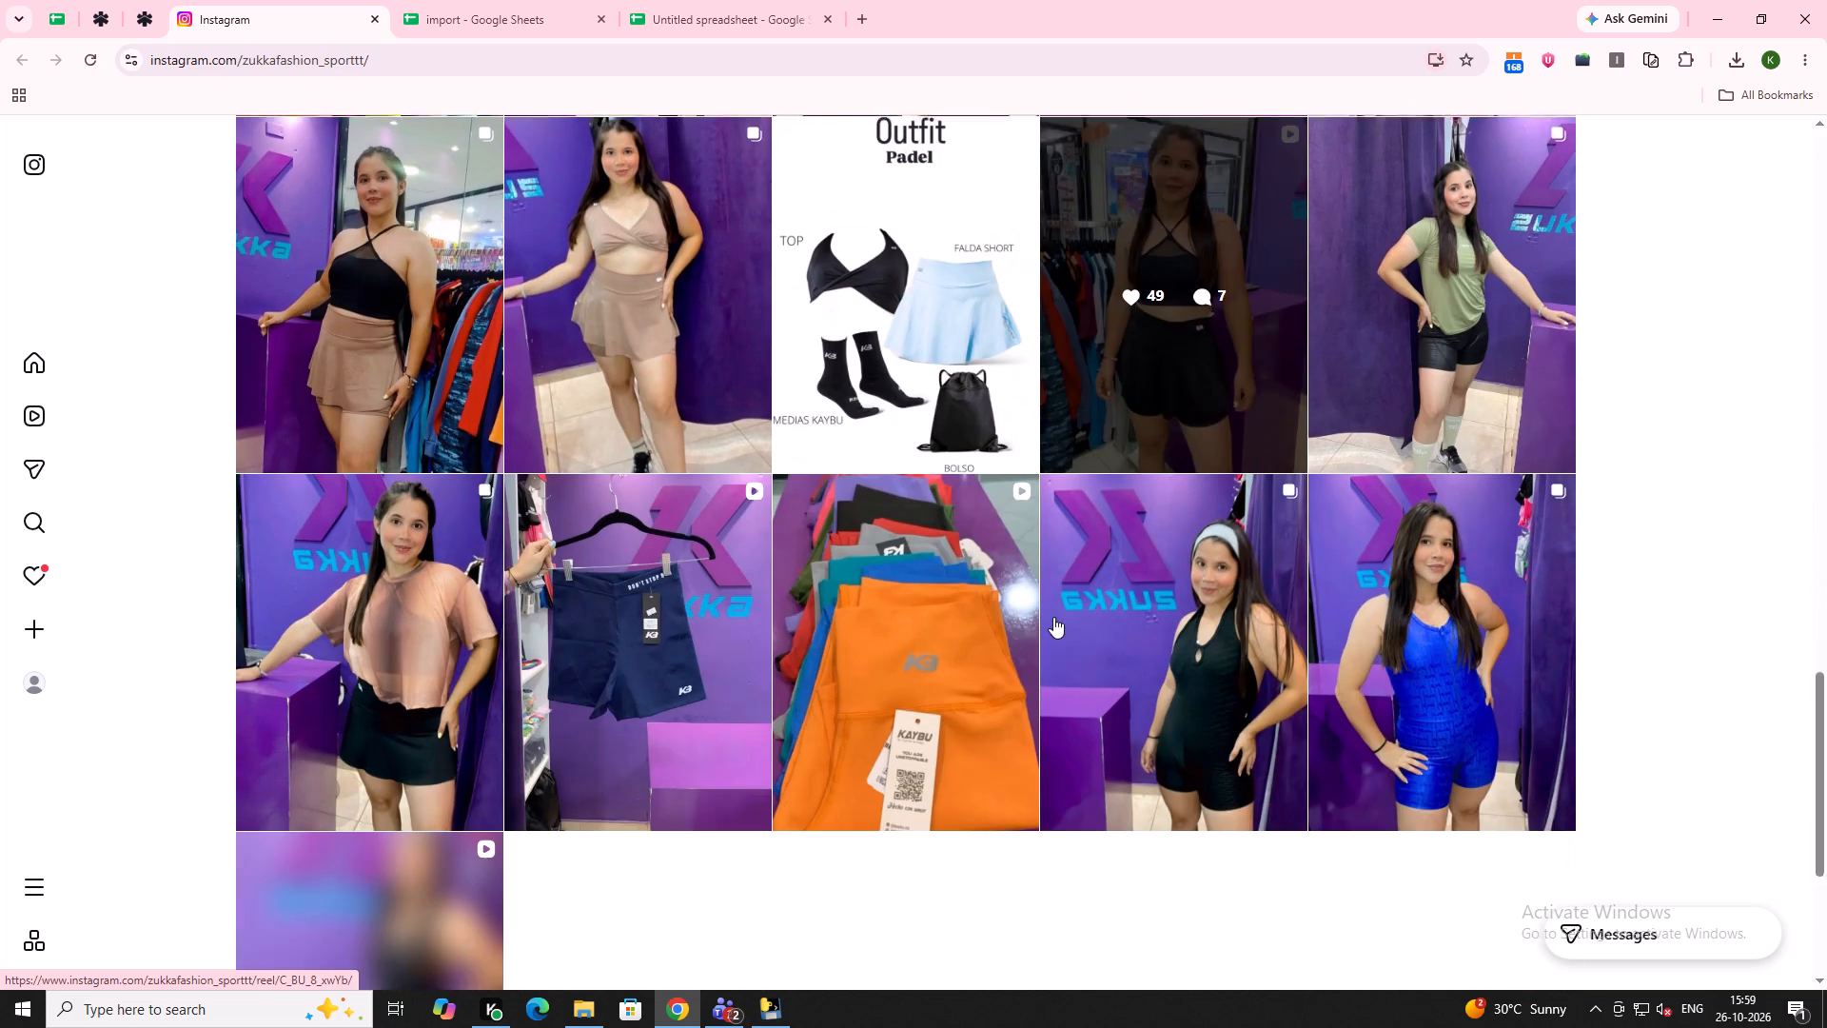
pyautogui.scroll(-2, 1053, 617)
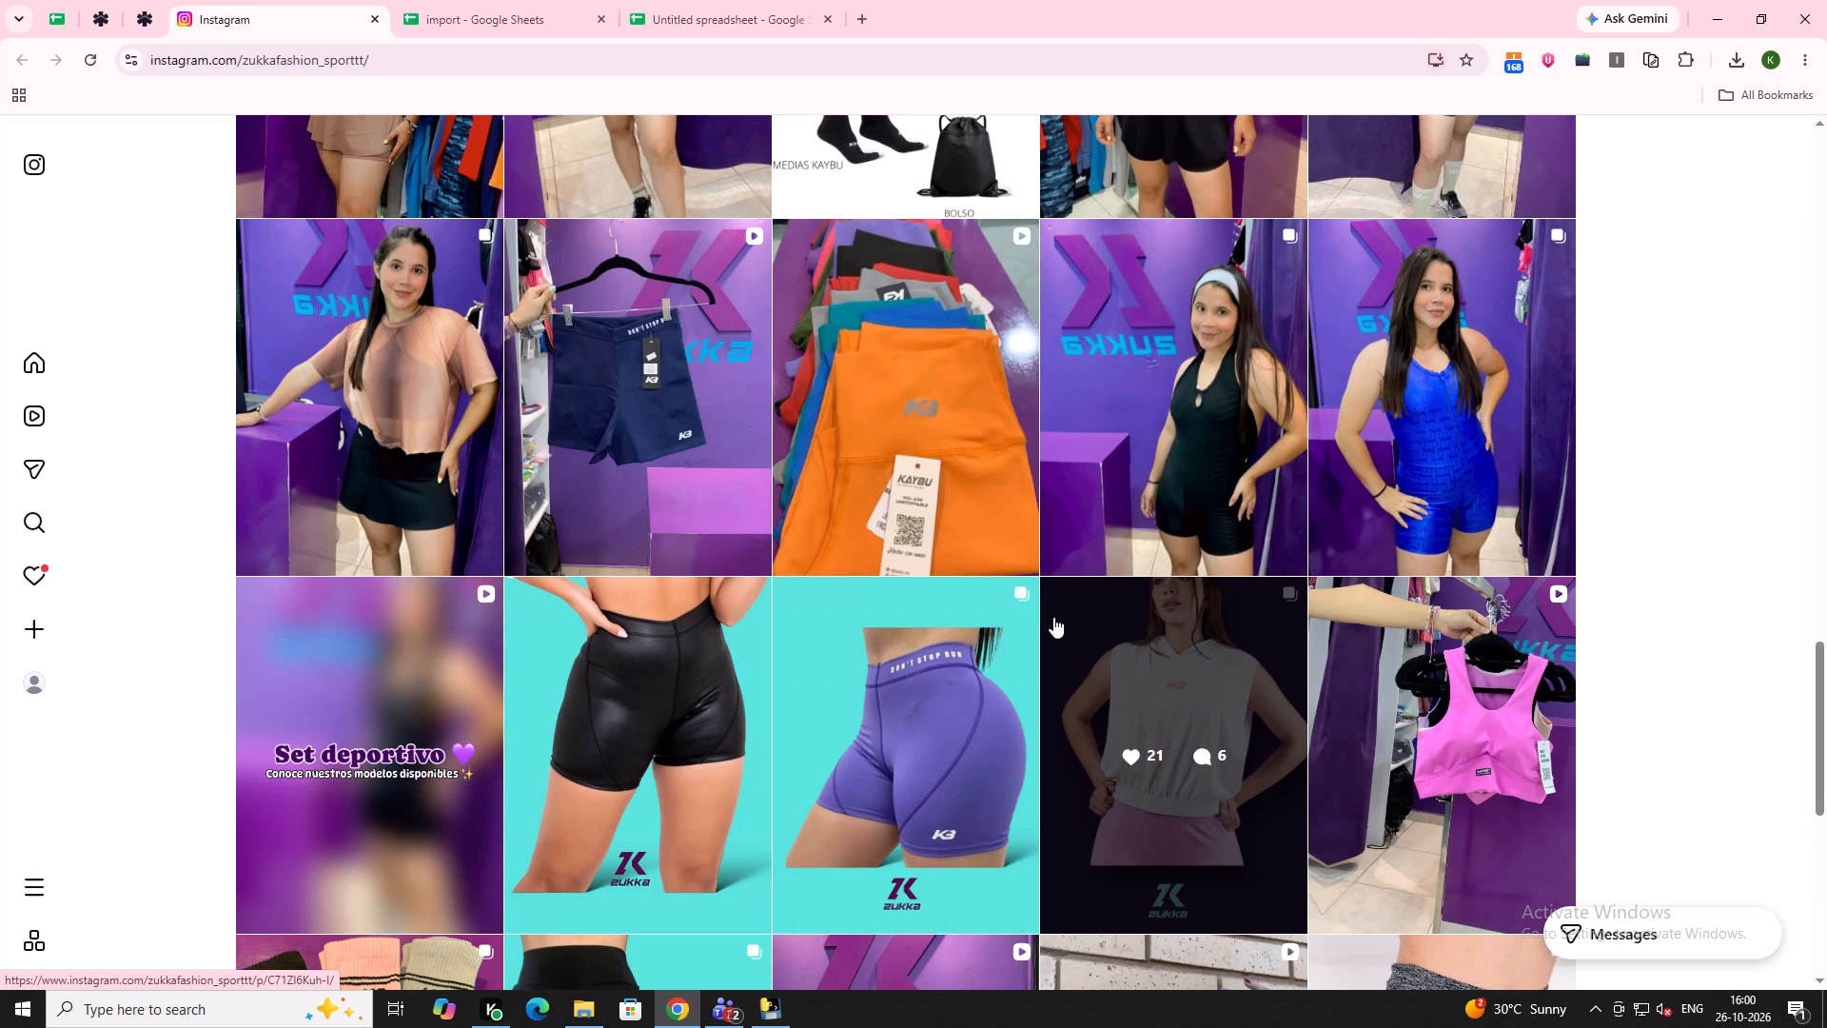
pyautogui.hotkey('ctrl', 'w')
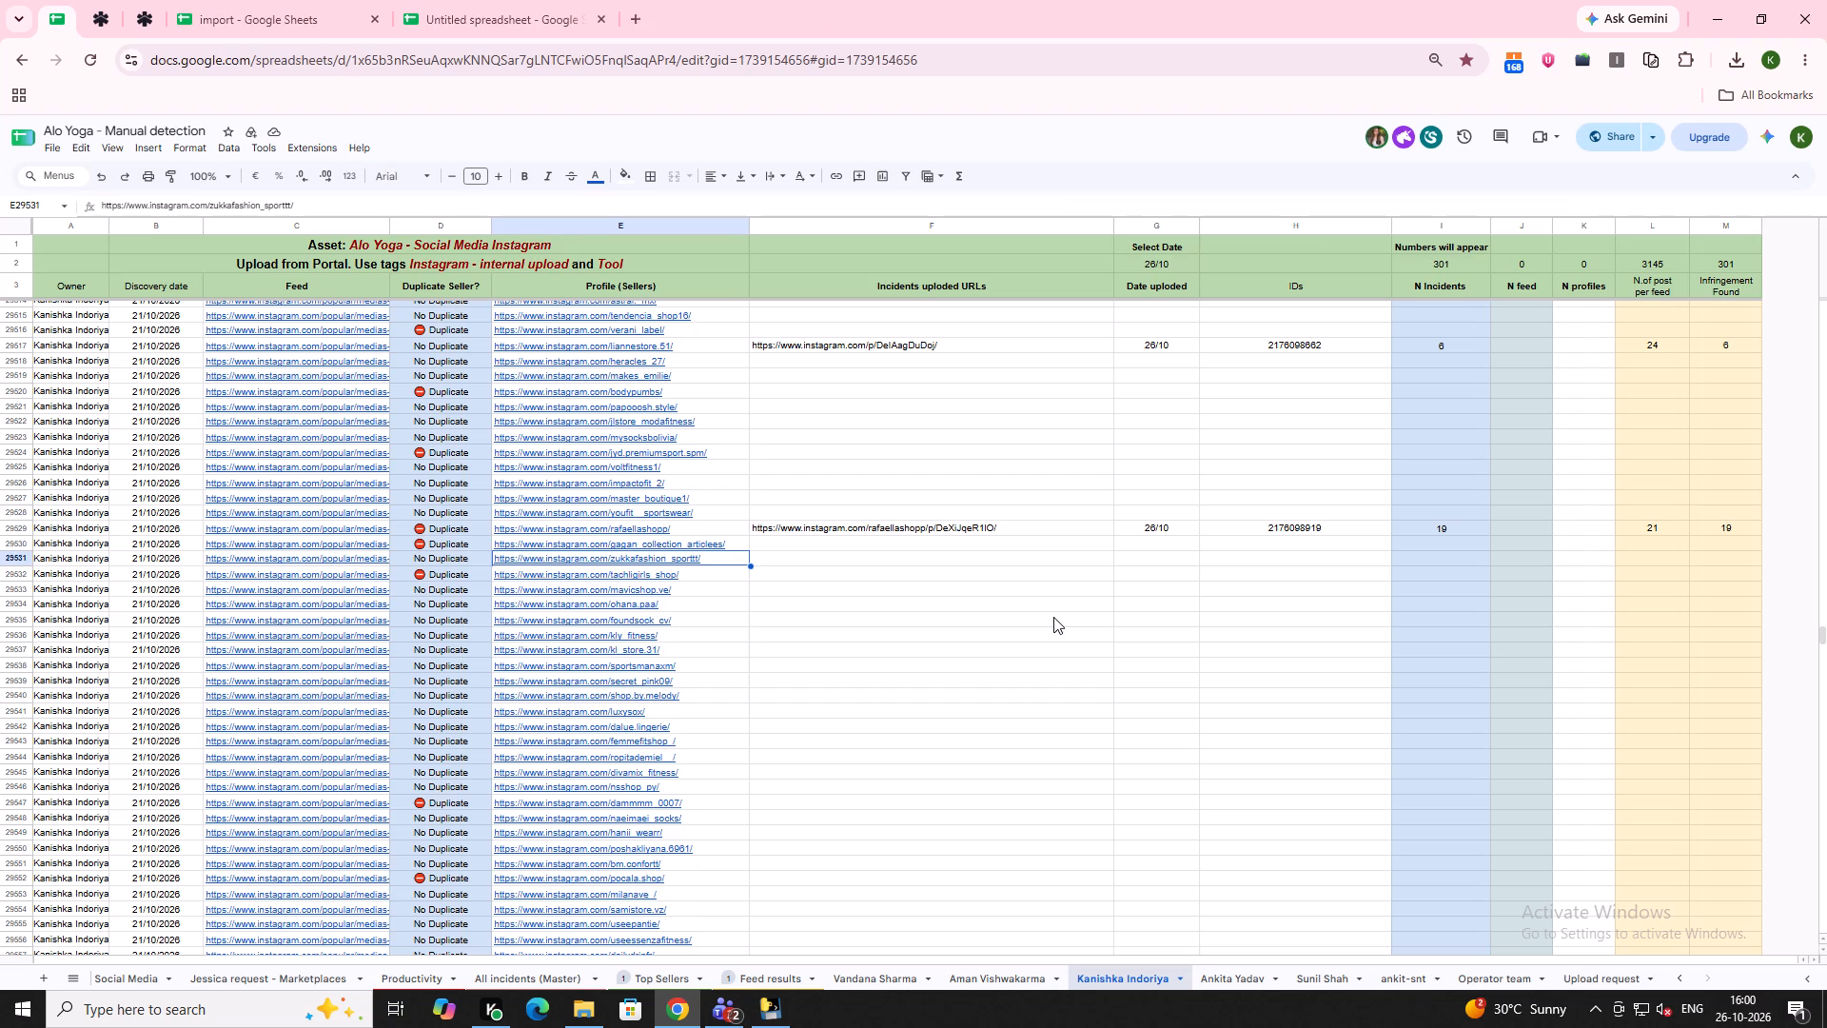
# Open the tachligirls_shop Instagram profile from the sheet, examine its posts for Alo-branded items, and close it.
pyautogui.click(697, 577)
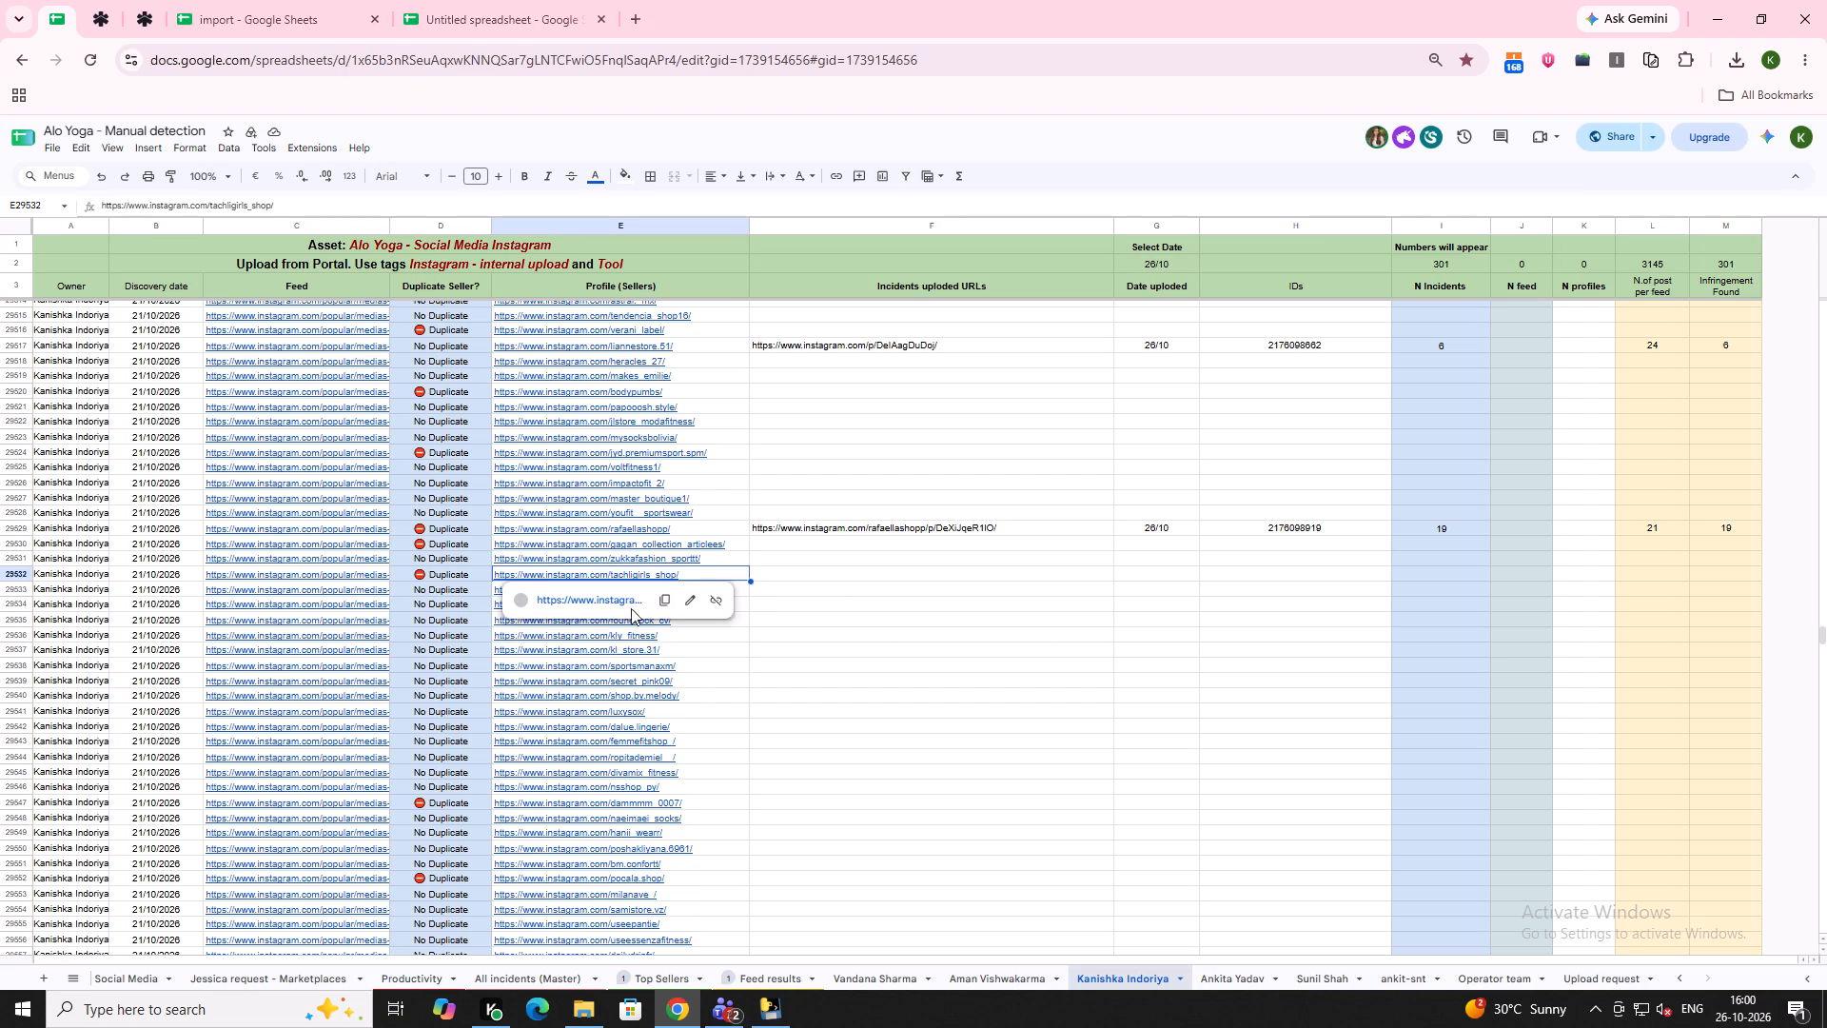
pyautogui.click(607, 603)
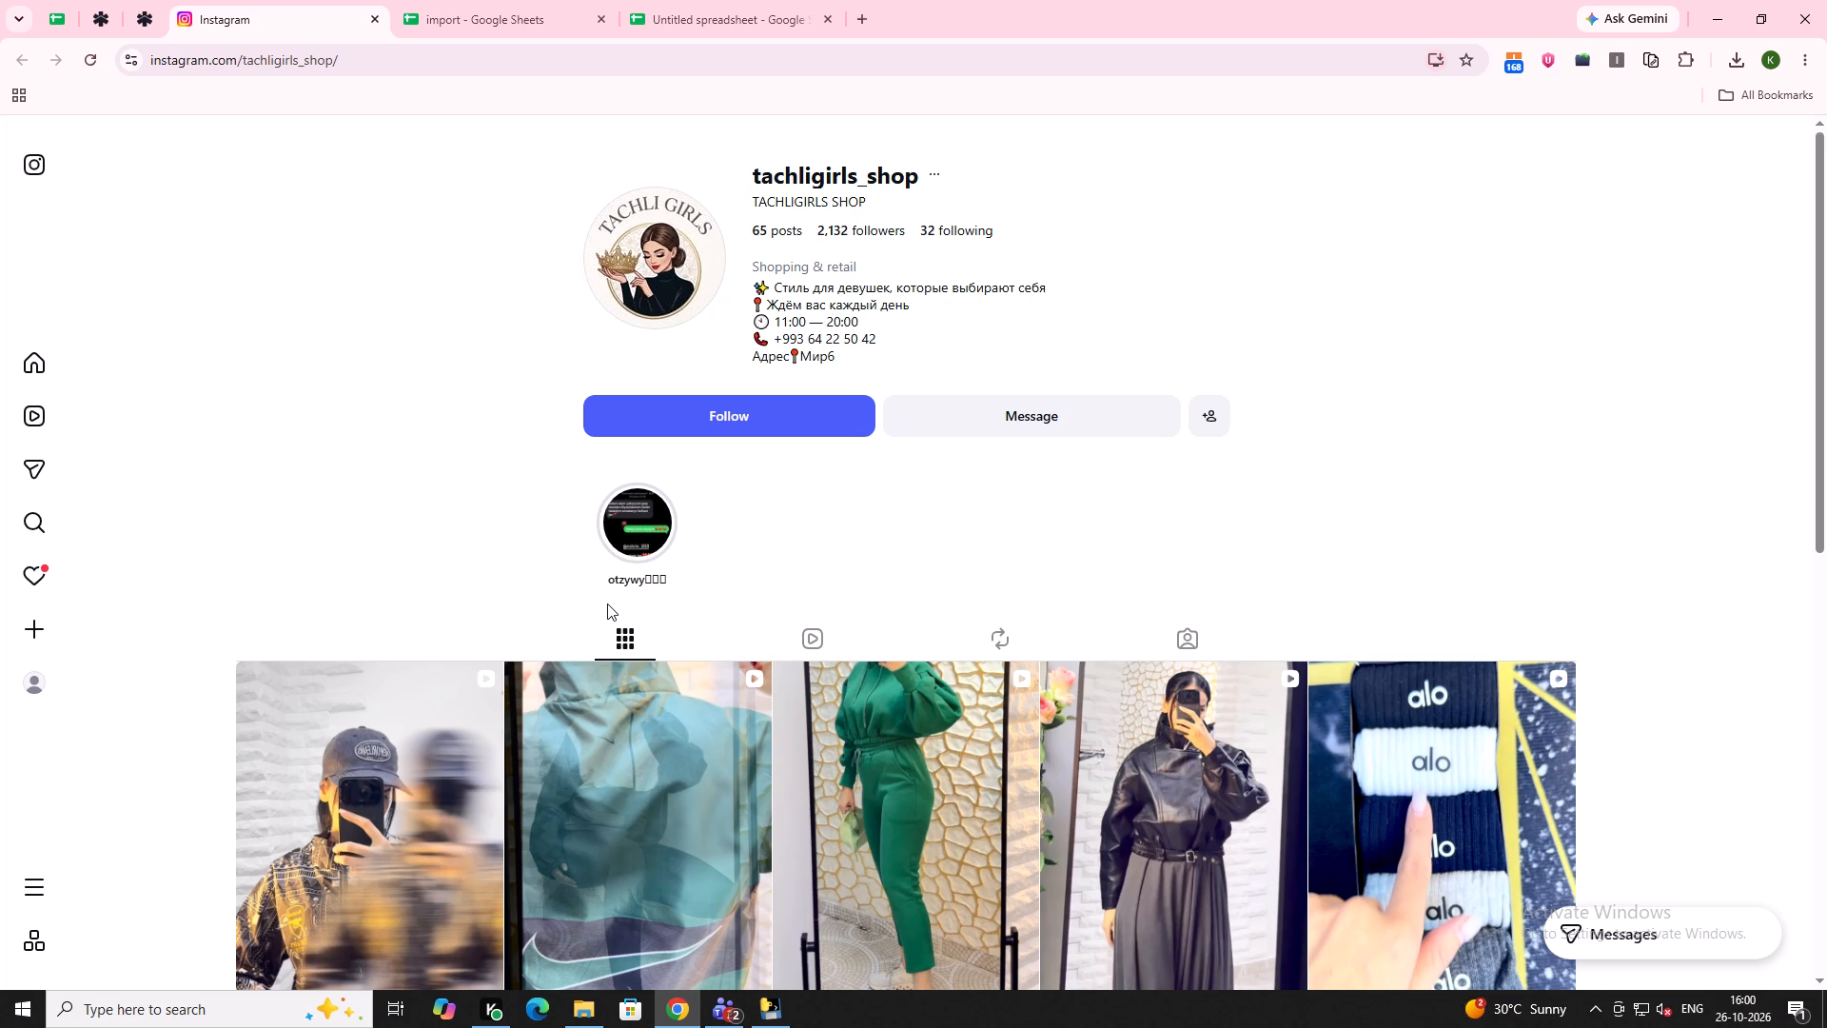
pyautogui.scroll(-7, 615, 603)
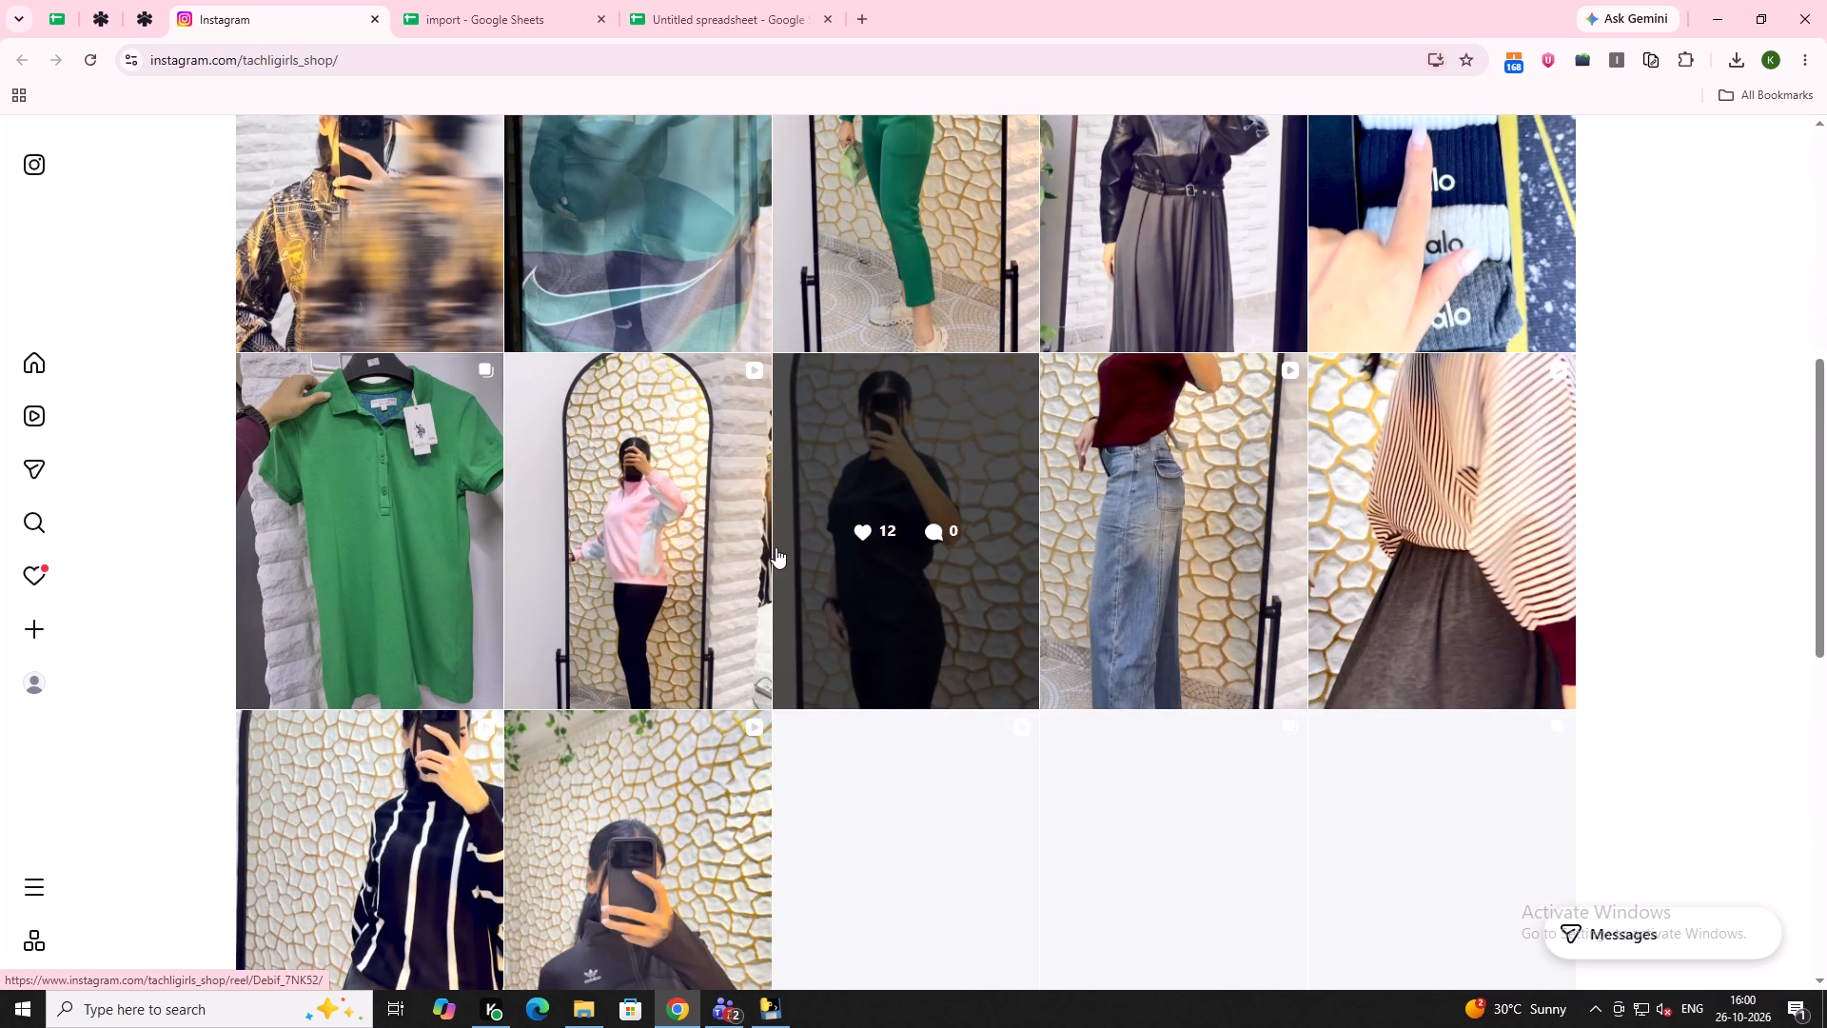
pyautogui.scroll(-17, 776, 547)
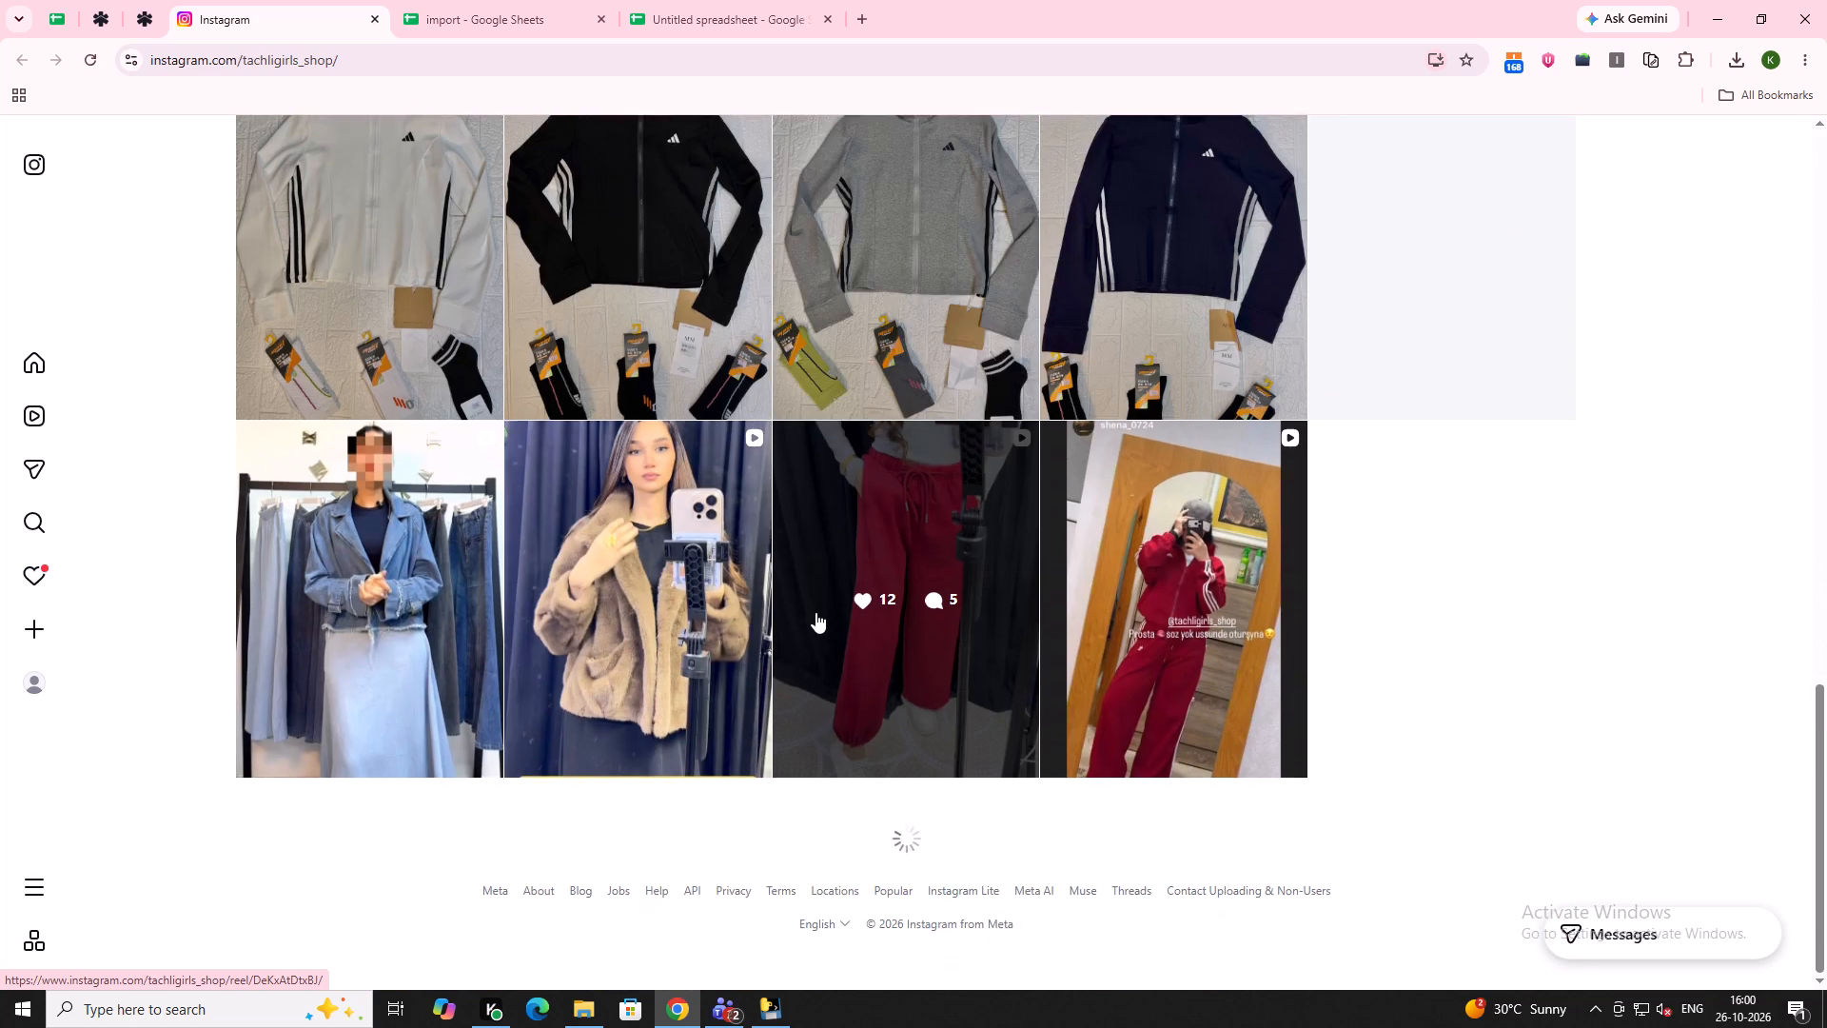
pyautogui.scroll(-16, 815, 612)
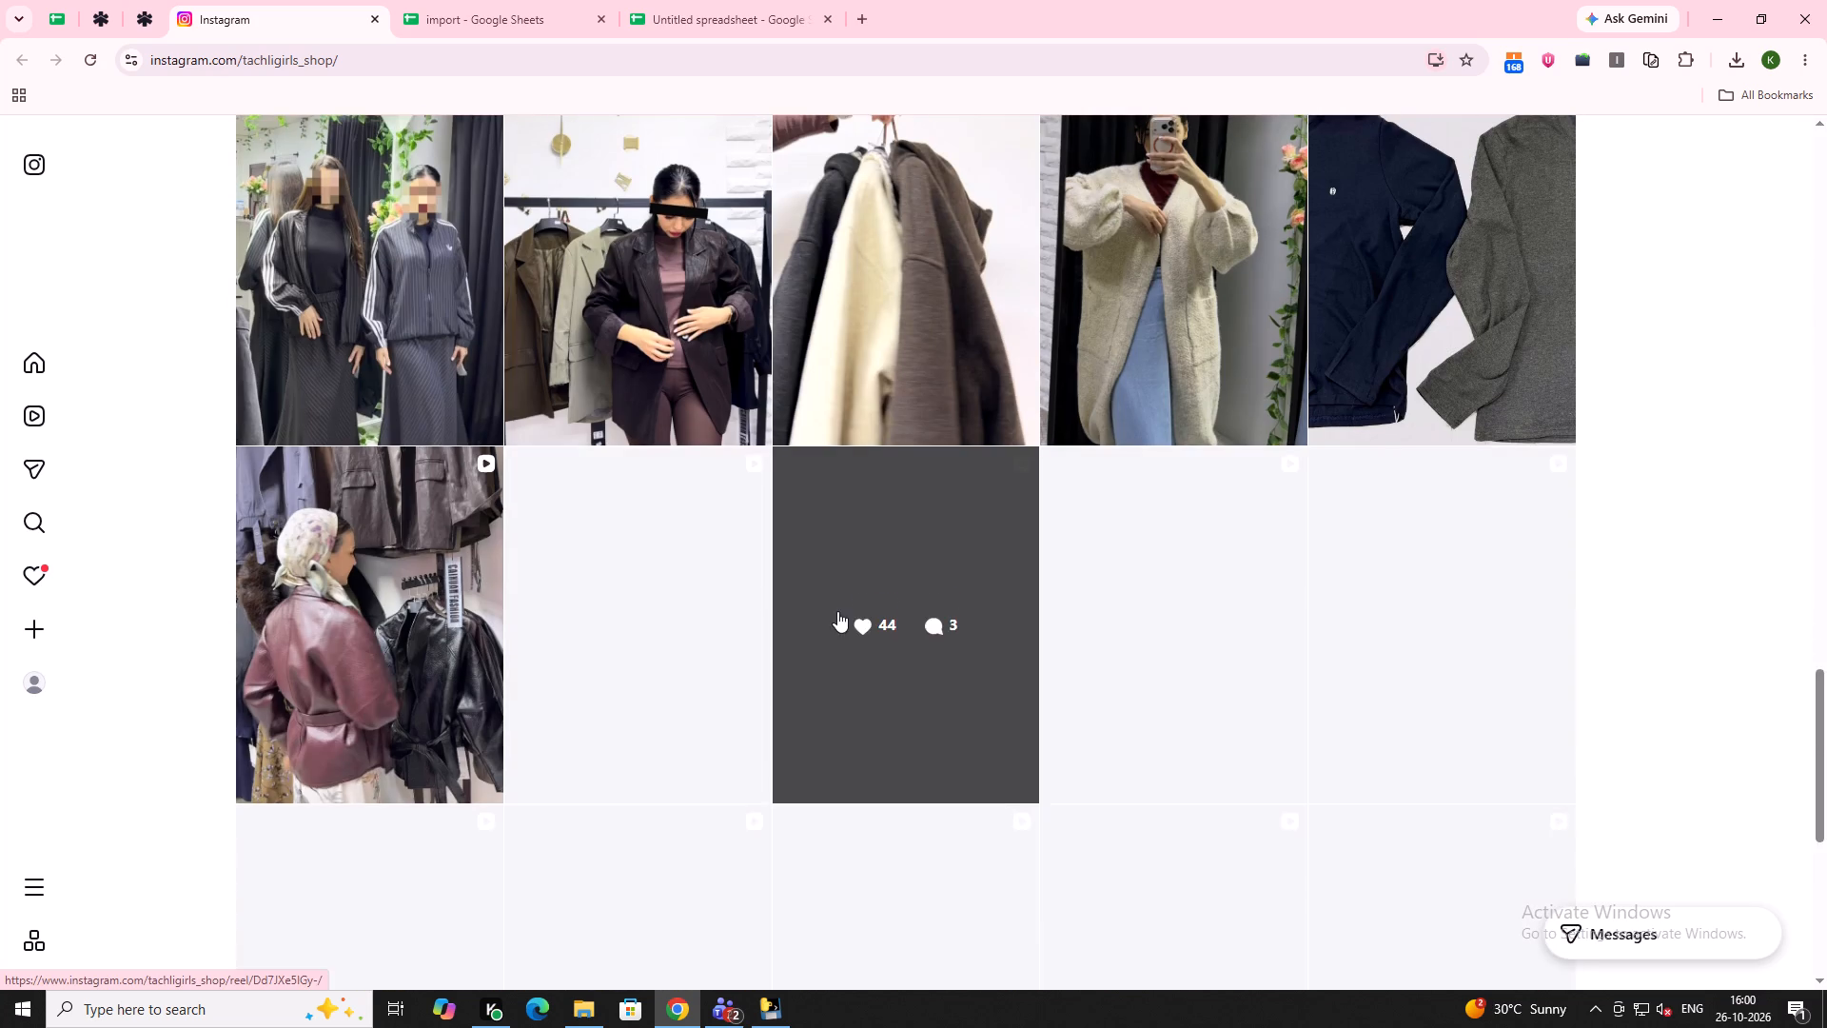
pyautogui.hotkey('ctrl', 'w')
# Open the mavicshop.ve Instagram profile from the sheet, examine its posts for Alo-branded items, and close it.
pyautogui.click(619, 588)
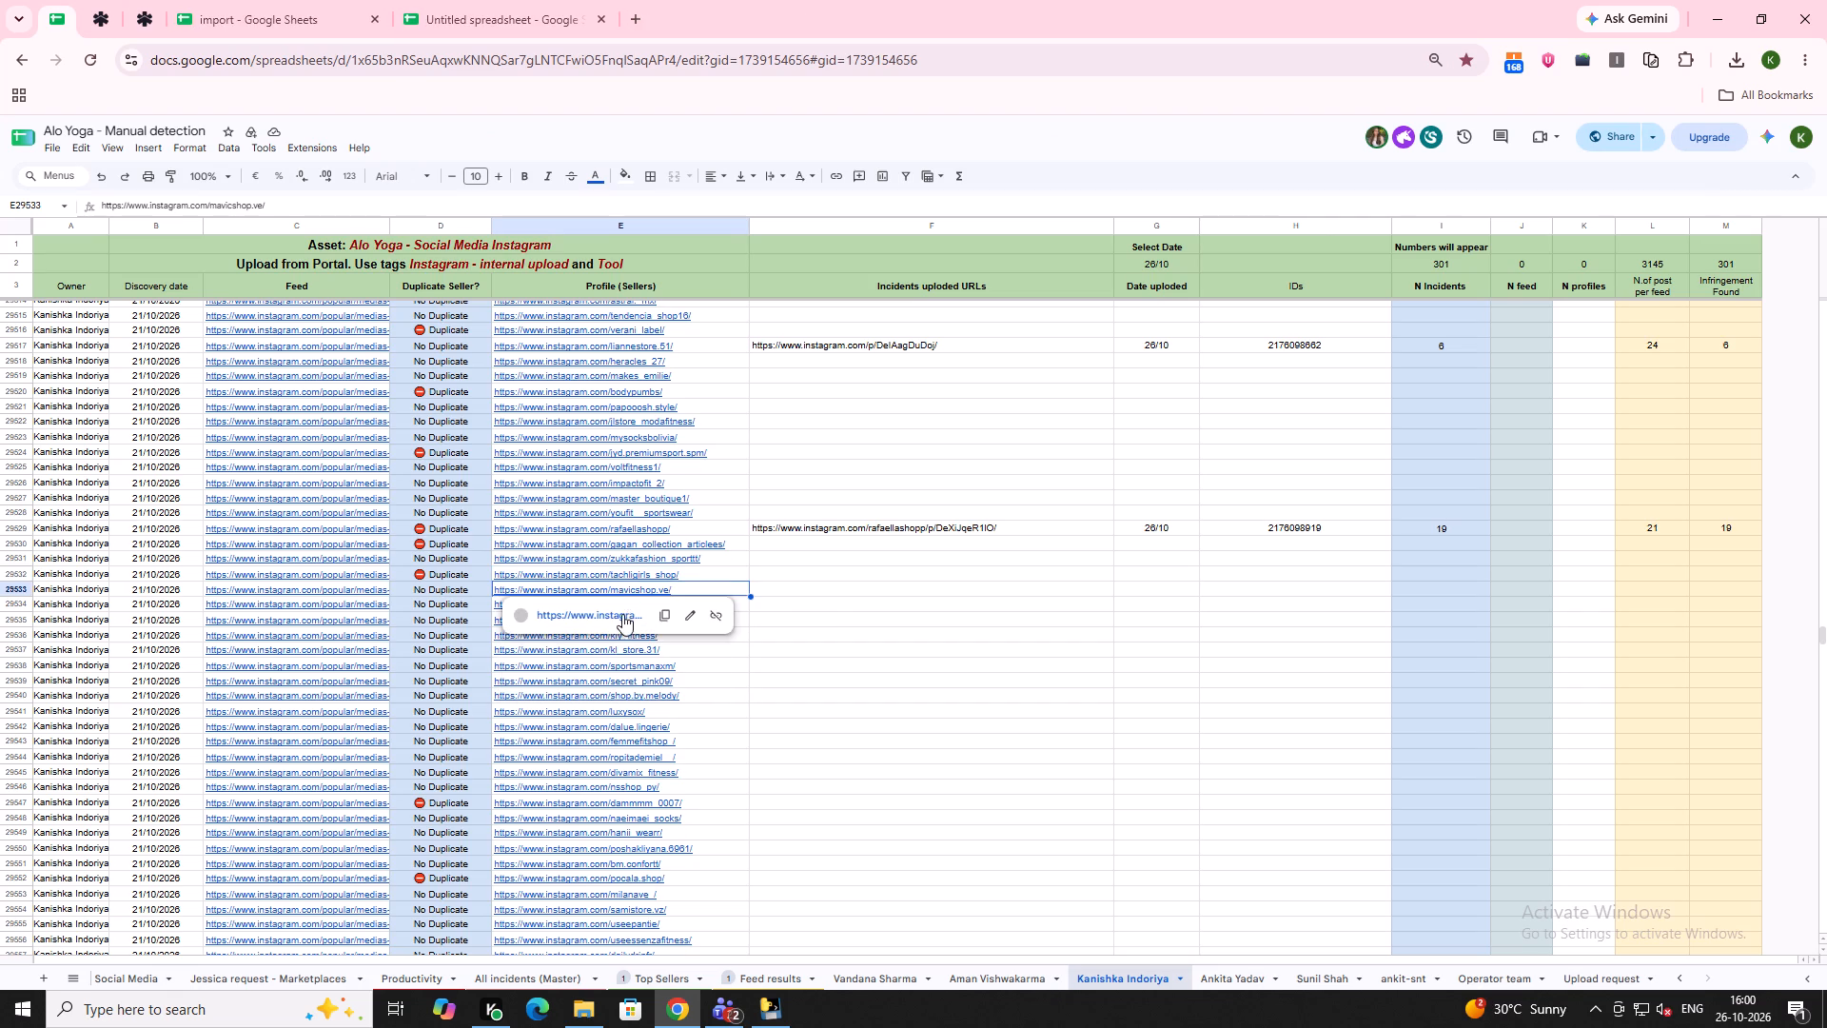
pyautogui.click(613, 611)
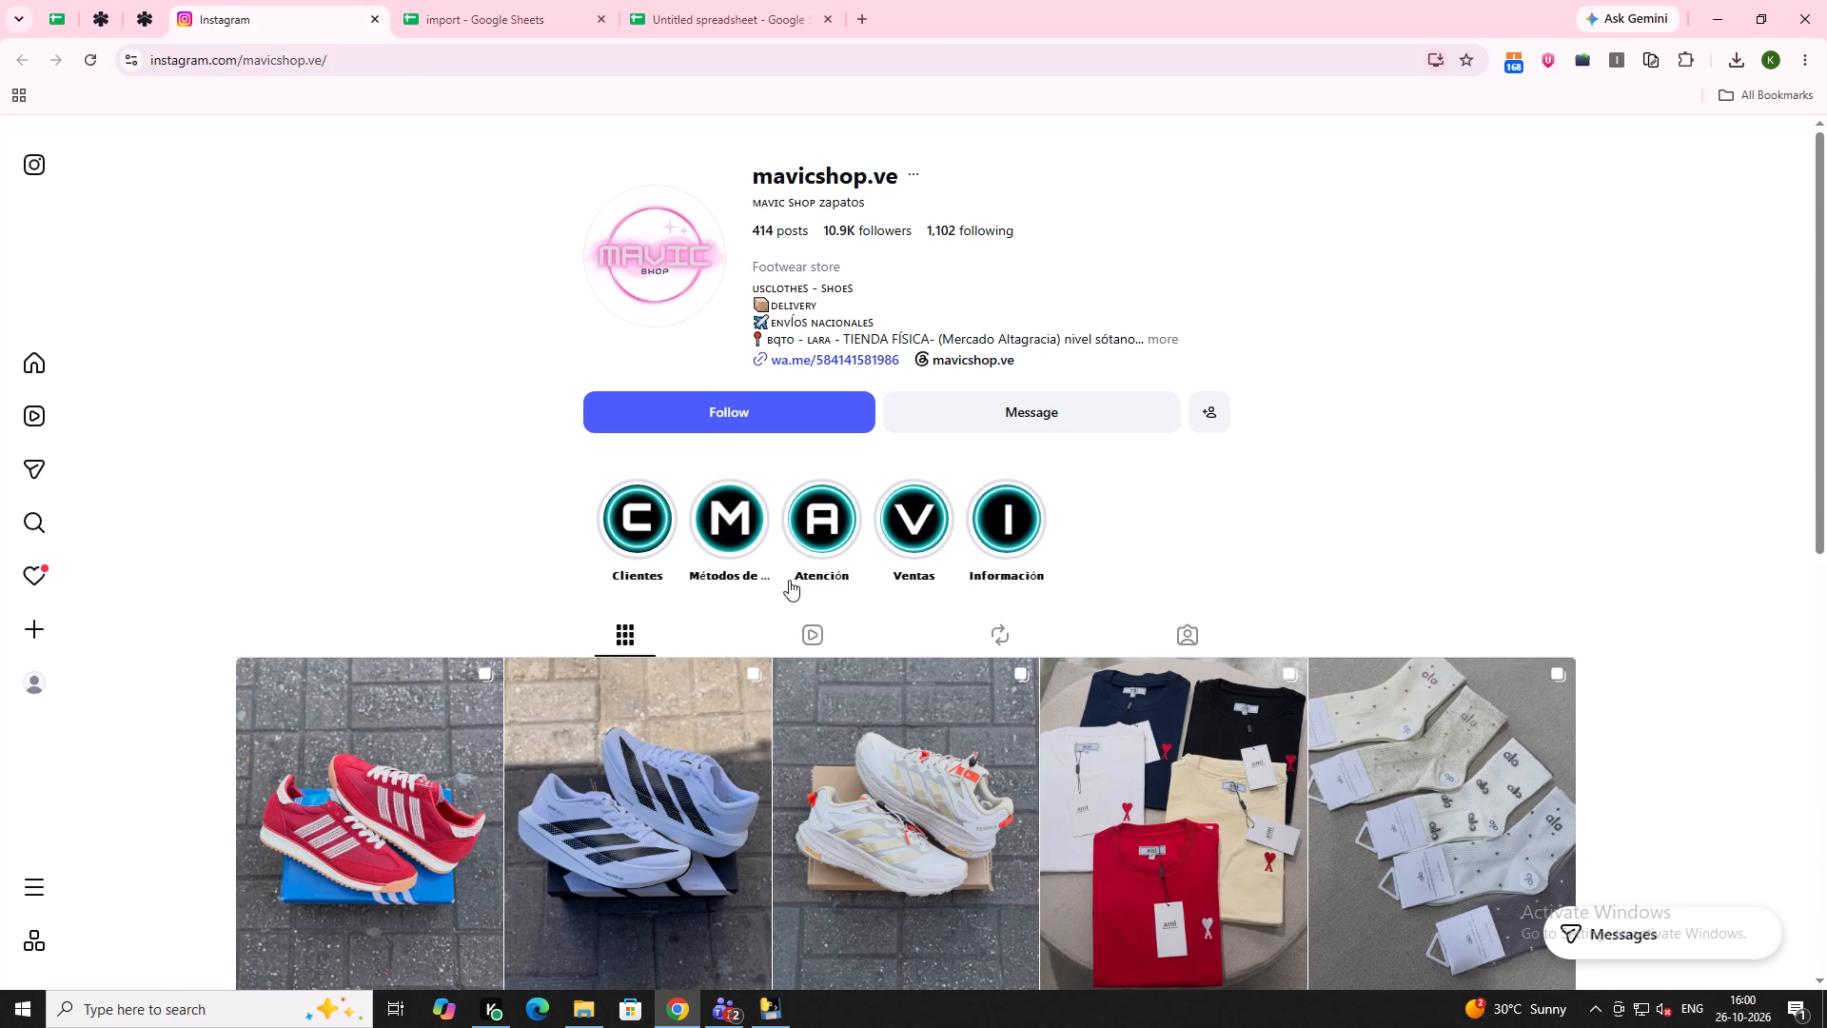
pyautogui.scroll(-6, 790, 581)
pyautogui.scroll(1, 790, 581)
pyautogui.scroll(-3, 790, 581)
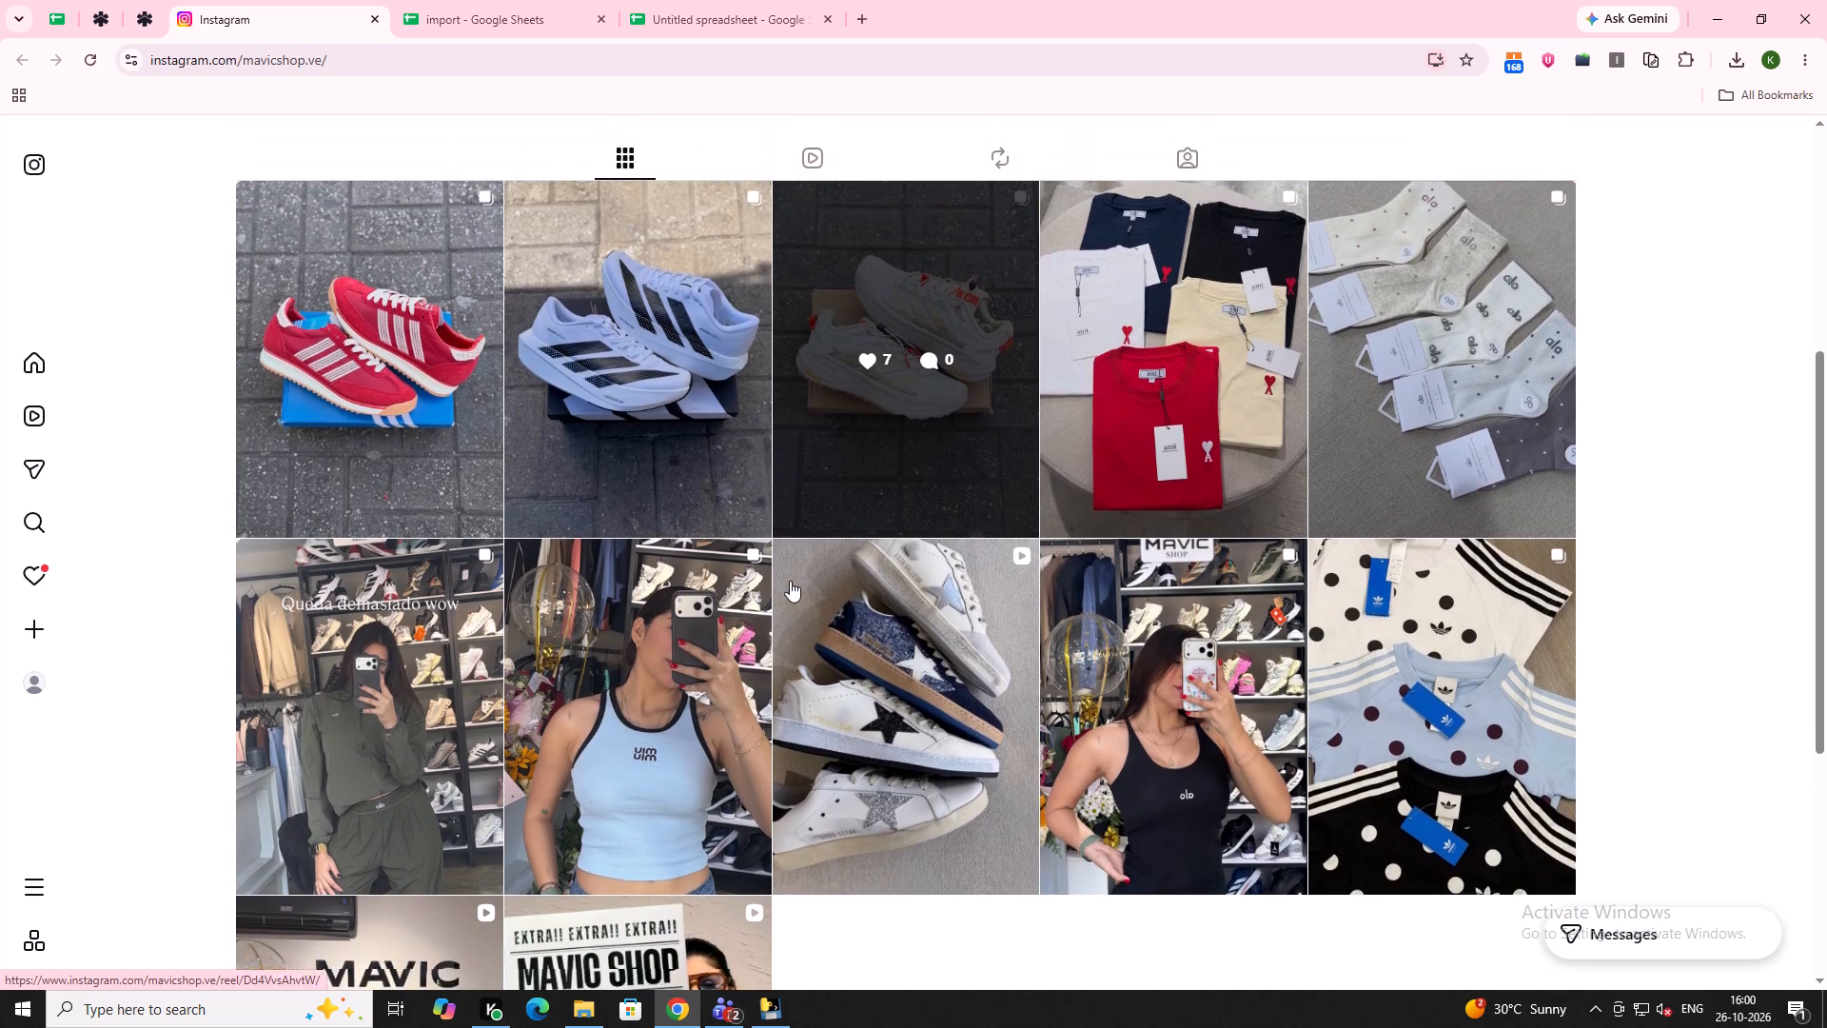
pyautogui.scroll(-1, 790, 581)
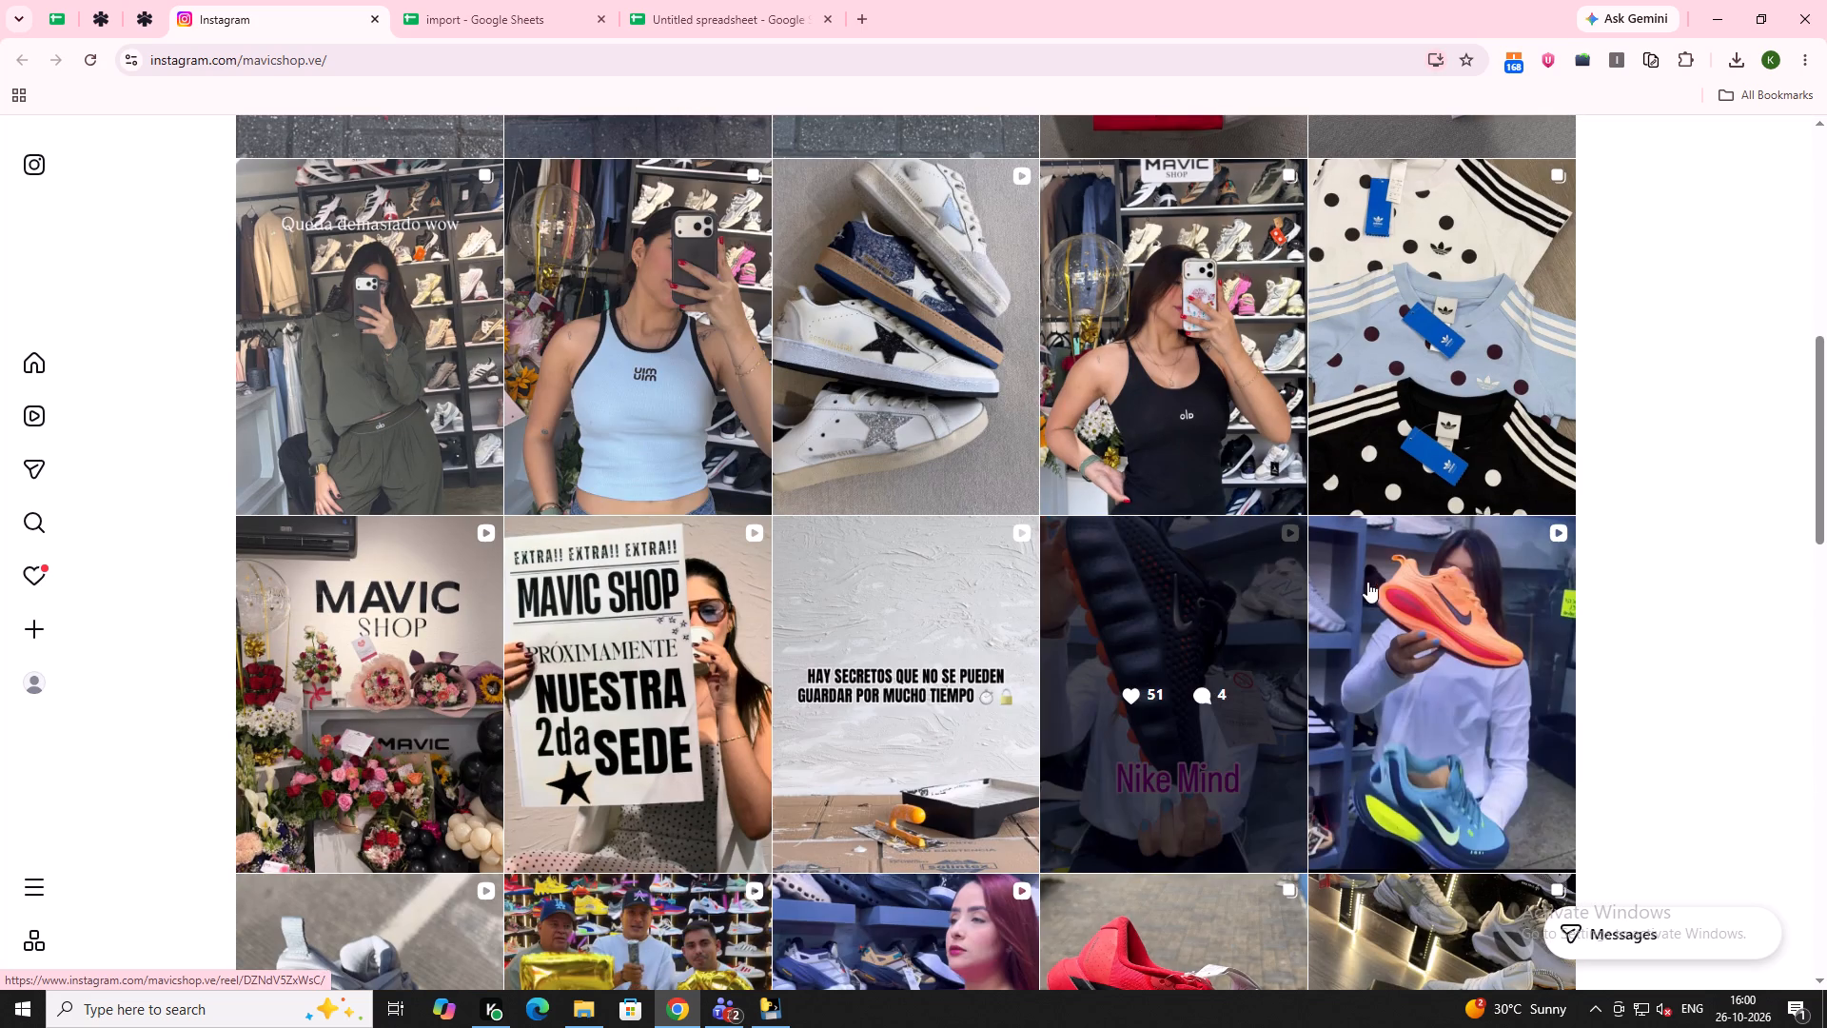
pyautogui.scroll(-1, 1346, 549)
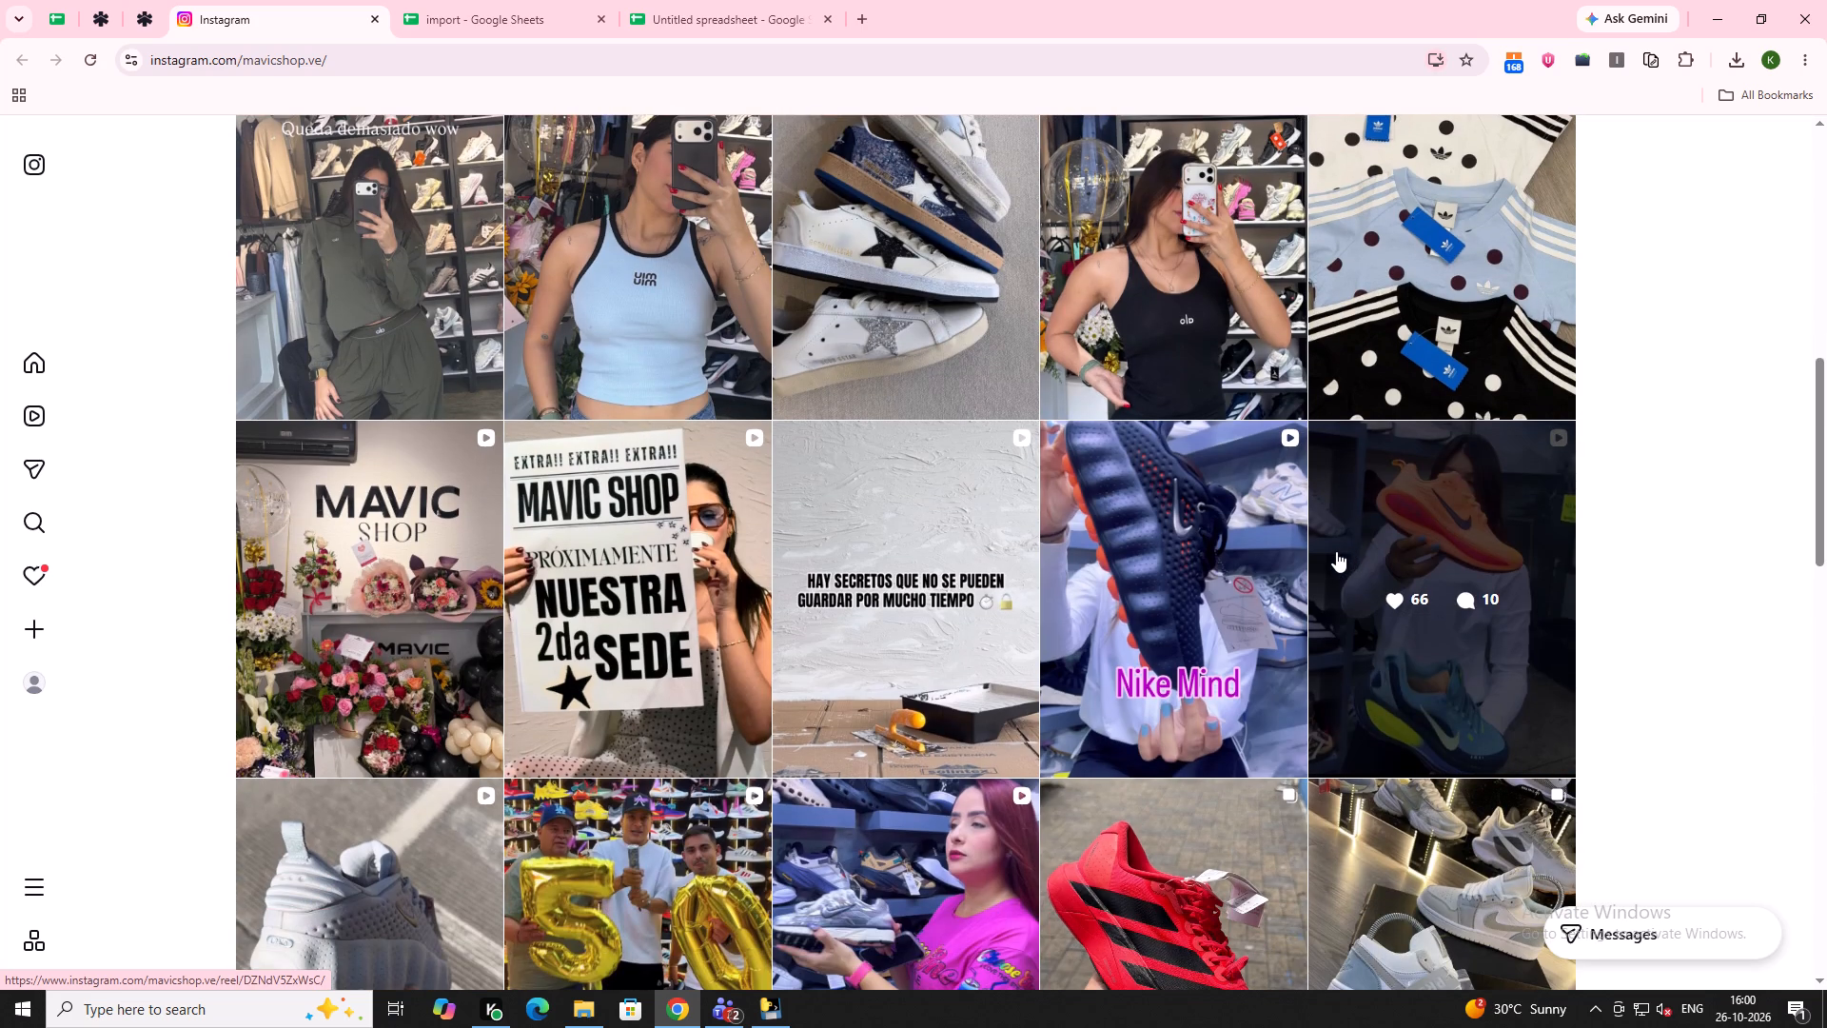
pyautogui.scroll(-6, 1334, 551)
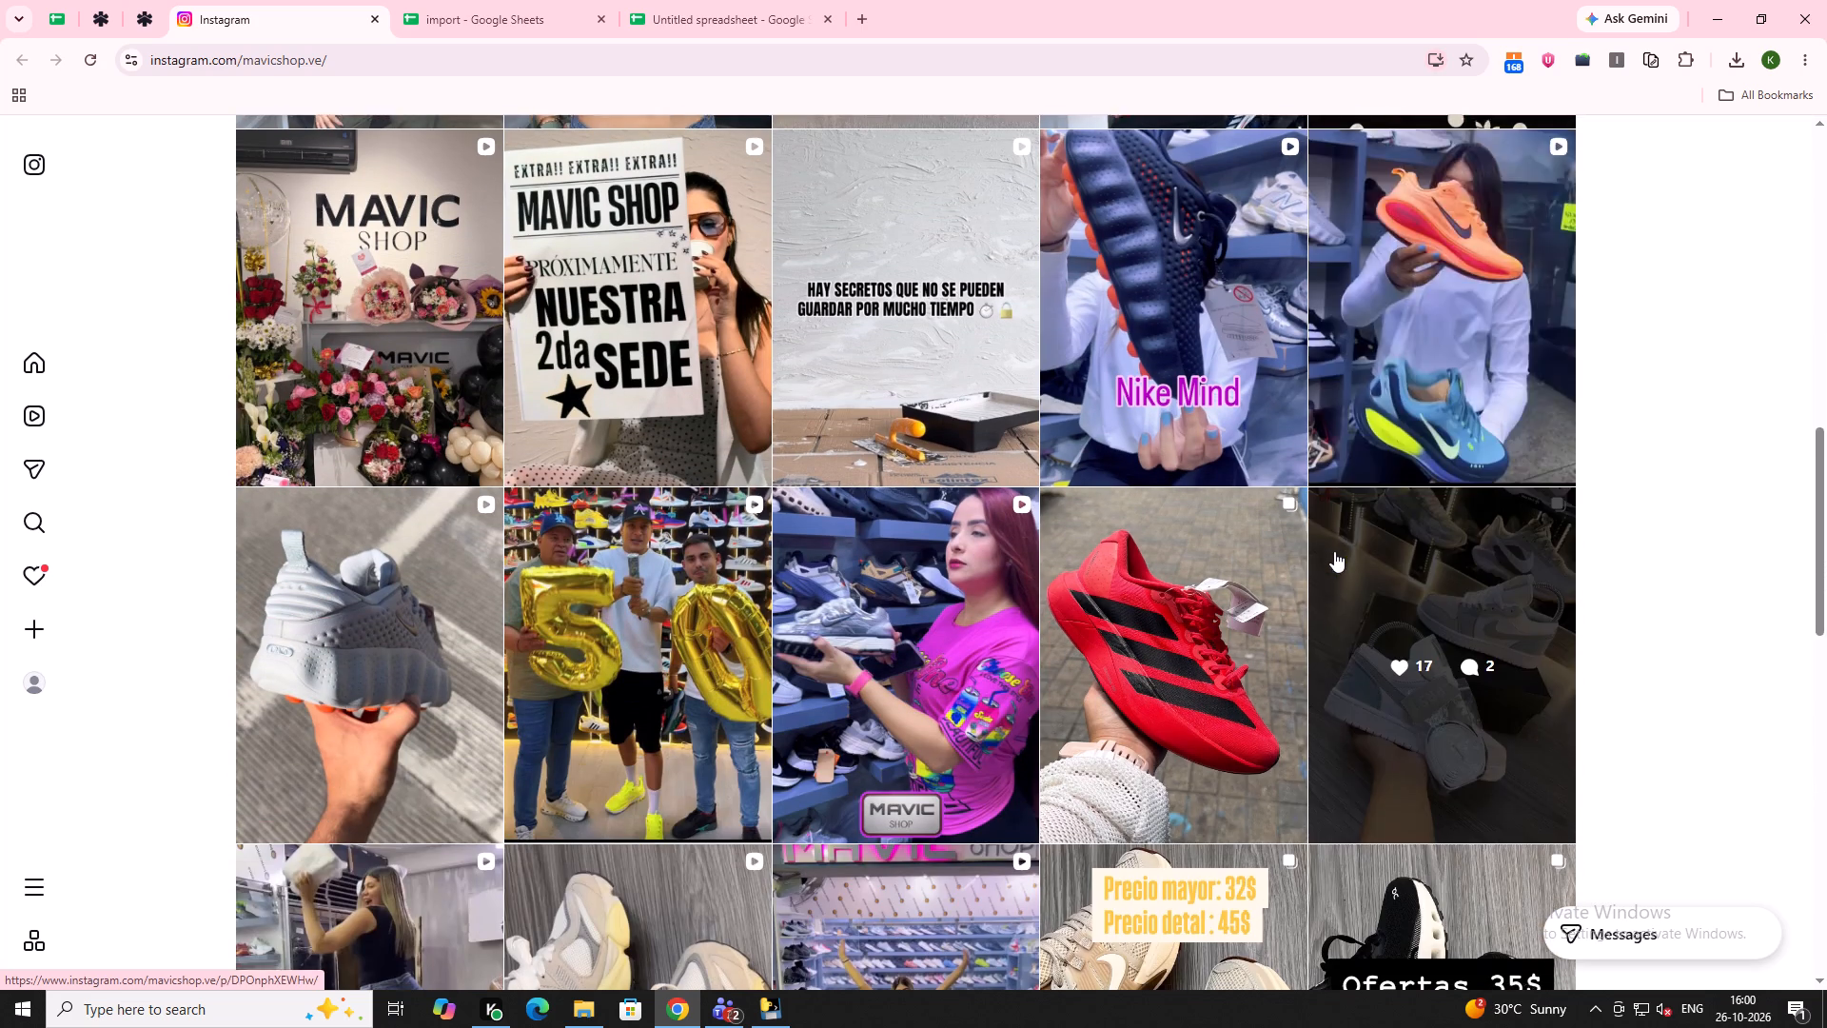
pyautogui.scroll(-3, 1334, 551)
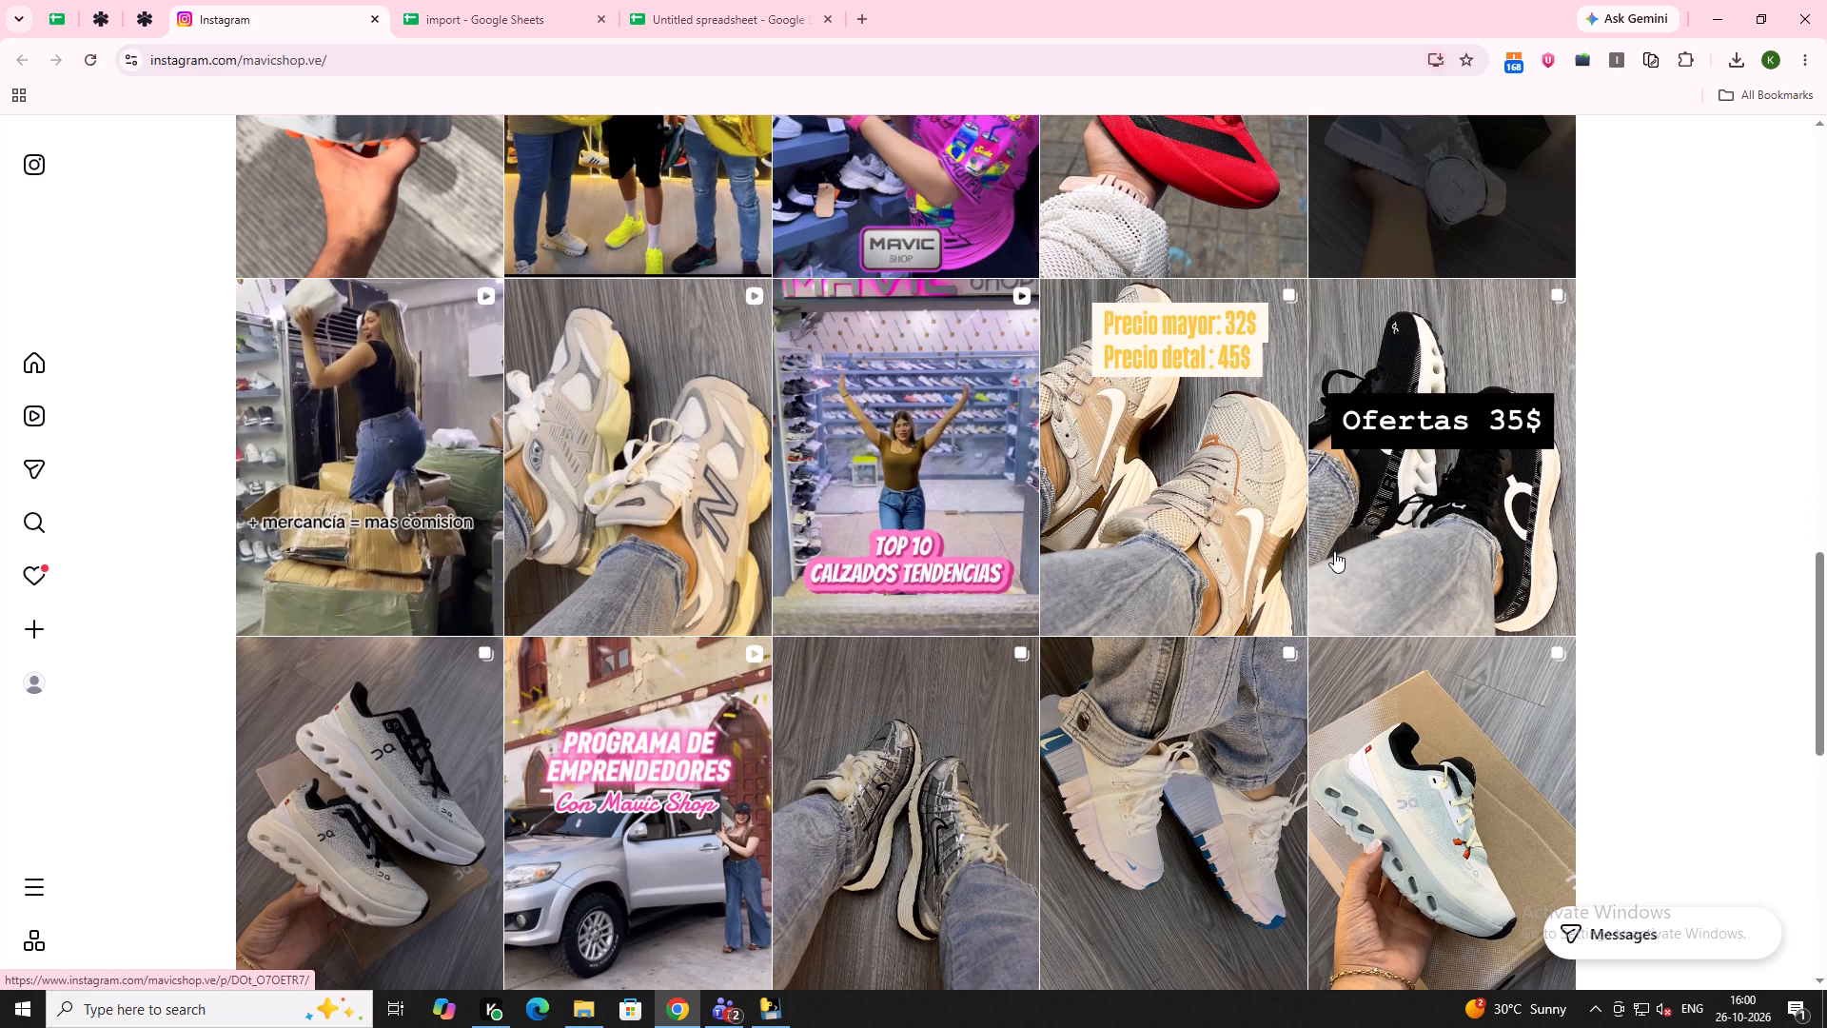
pyautogui.scroll(-6, 1334, 551)
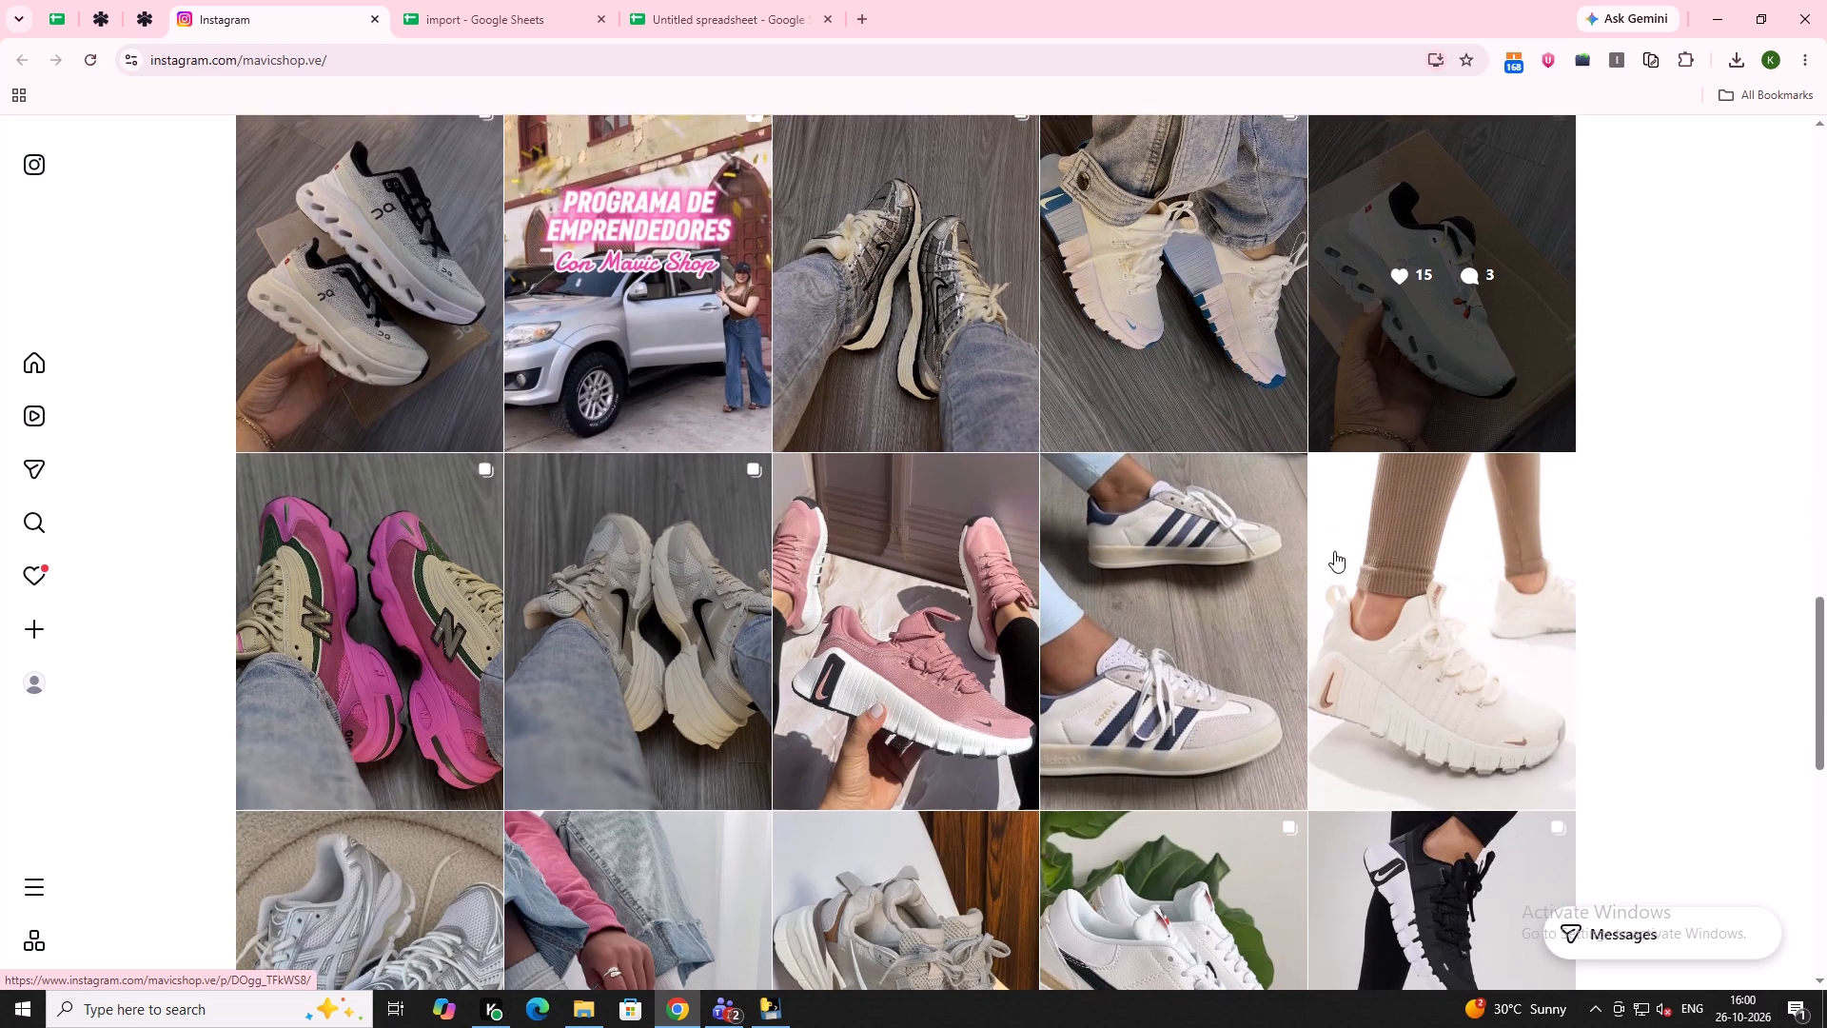
pyautogui.scroll(-3, 1314, 548)
pyautogui.scroll(-4, 1166, 561)
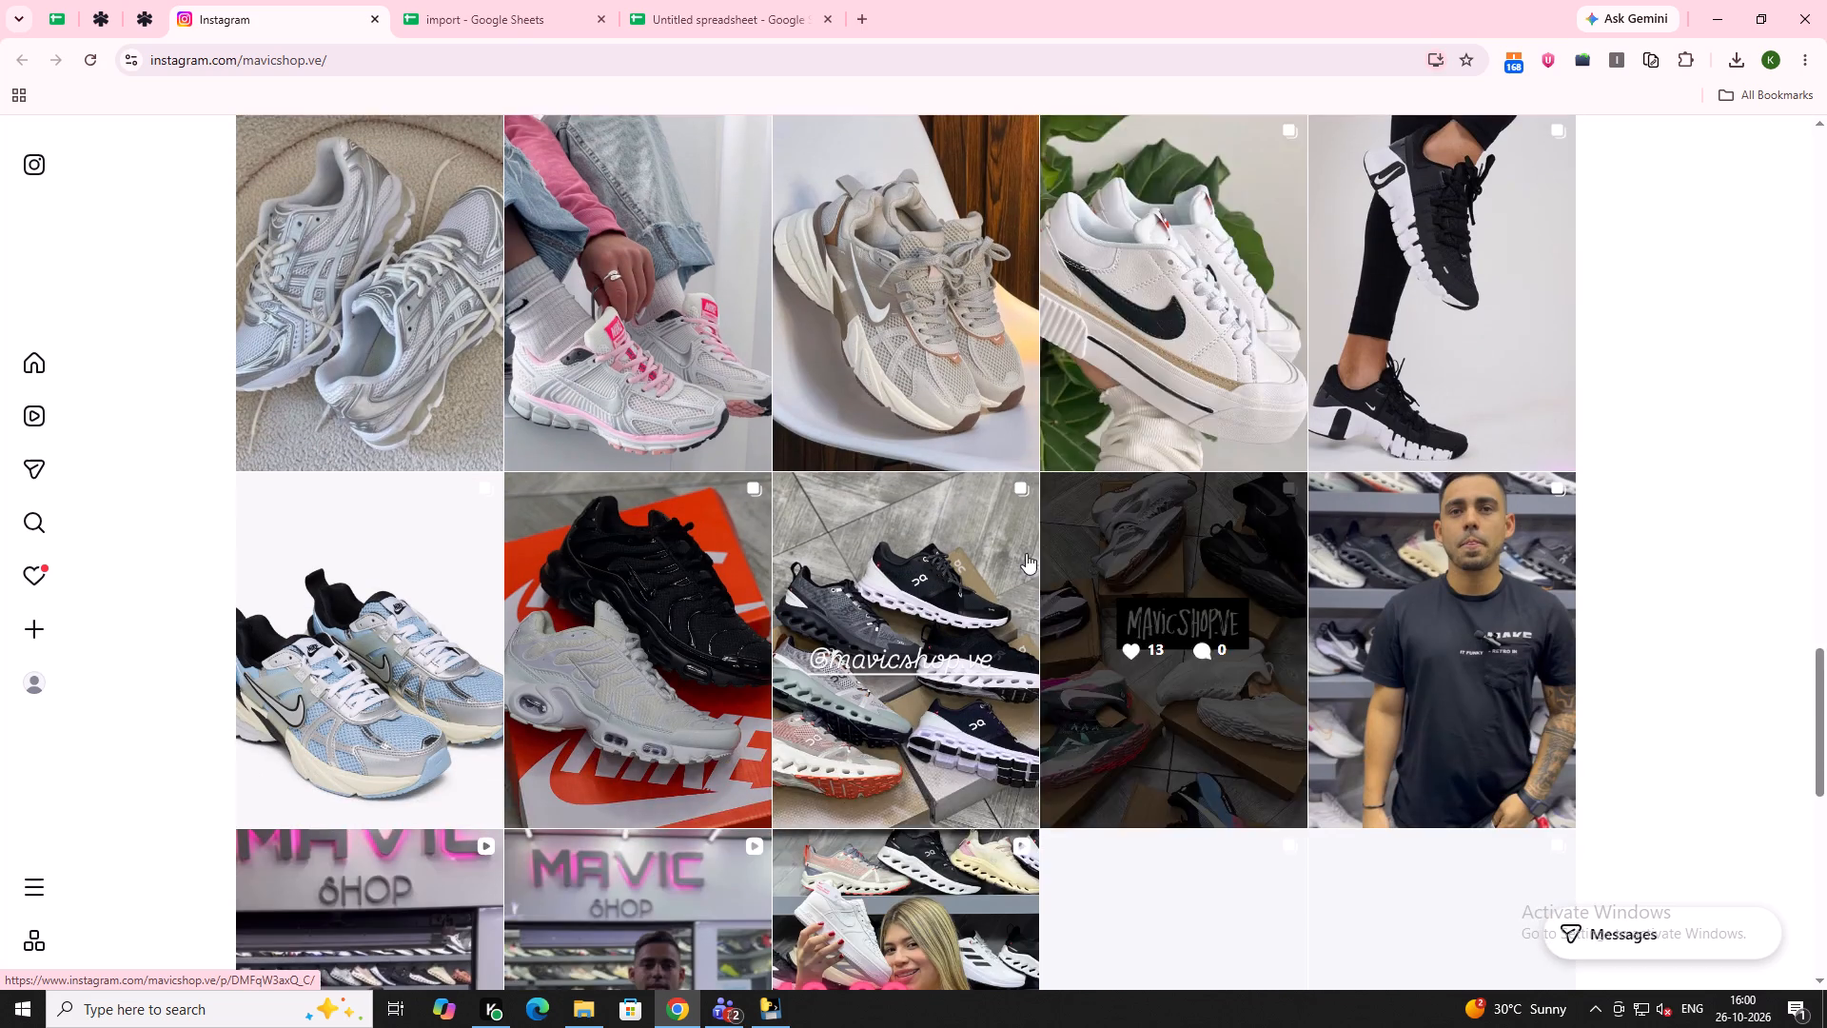
pyautogui.scroll(-8, 993, 545)
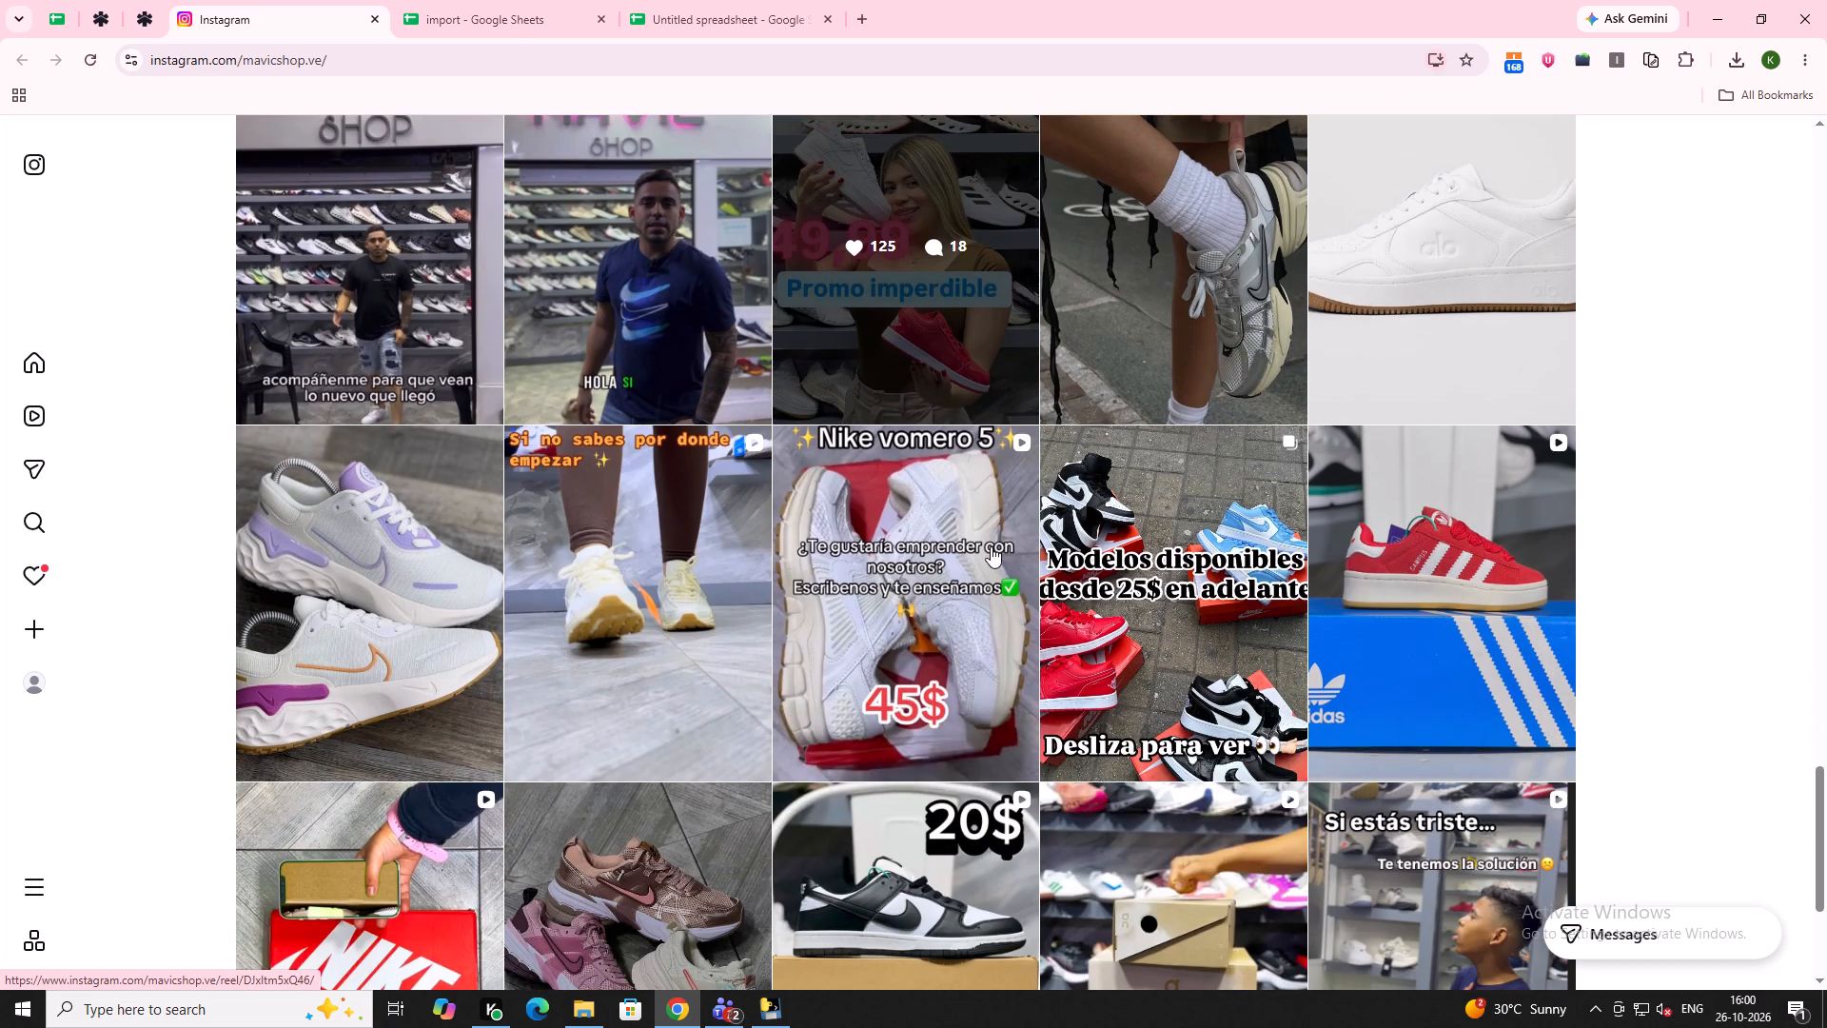
pyautogui.scroll(-3, 984, 546)
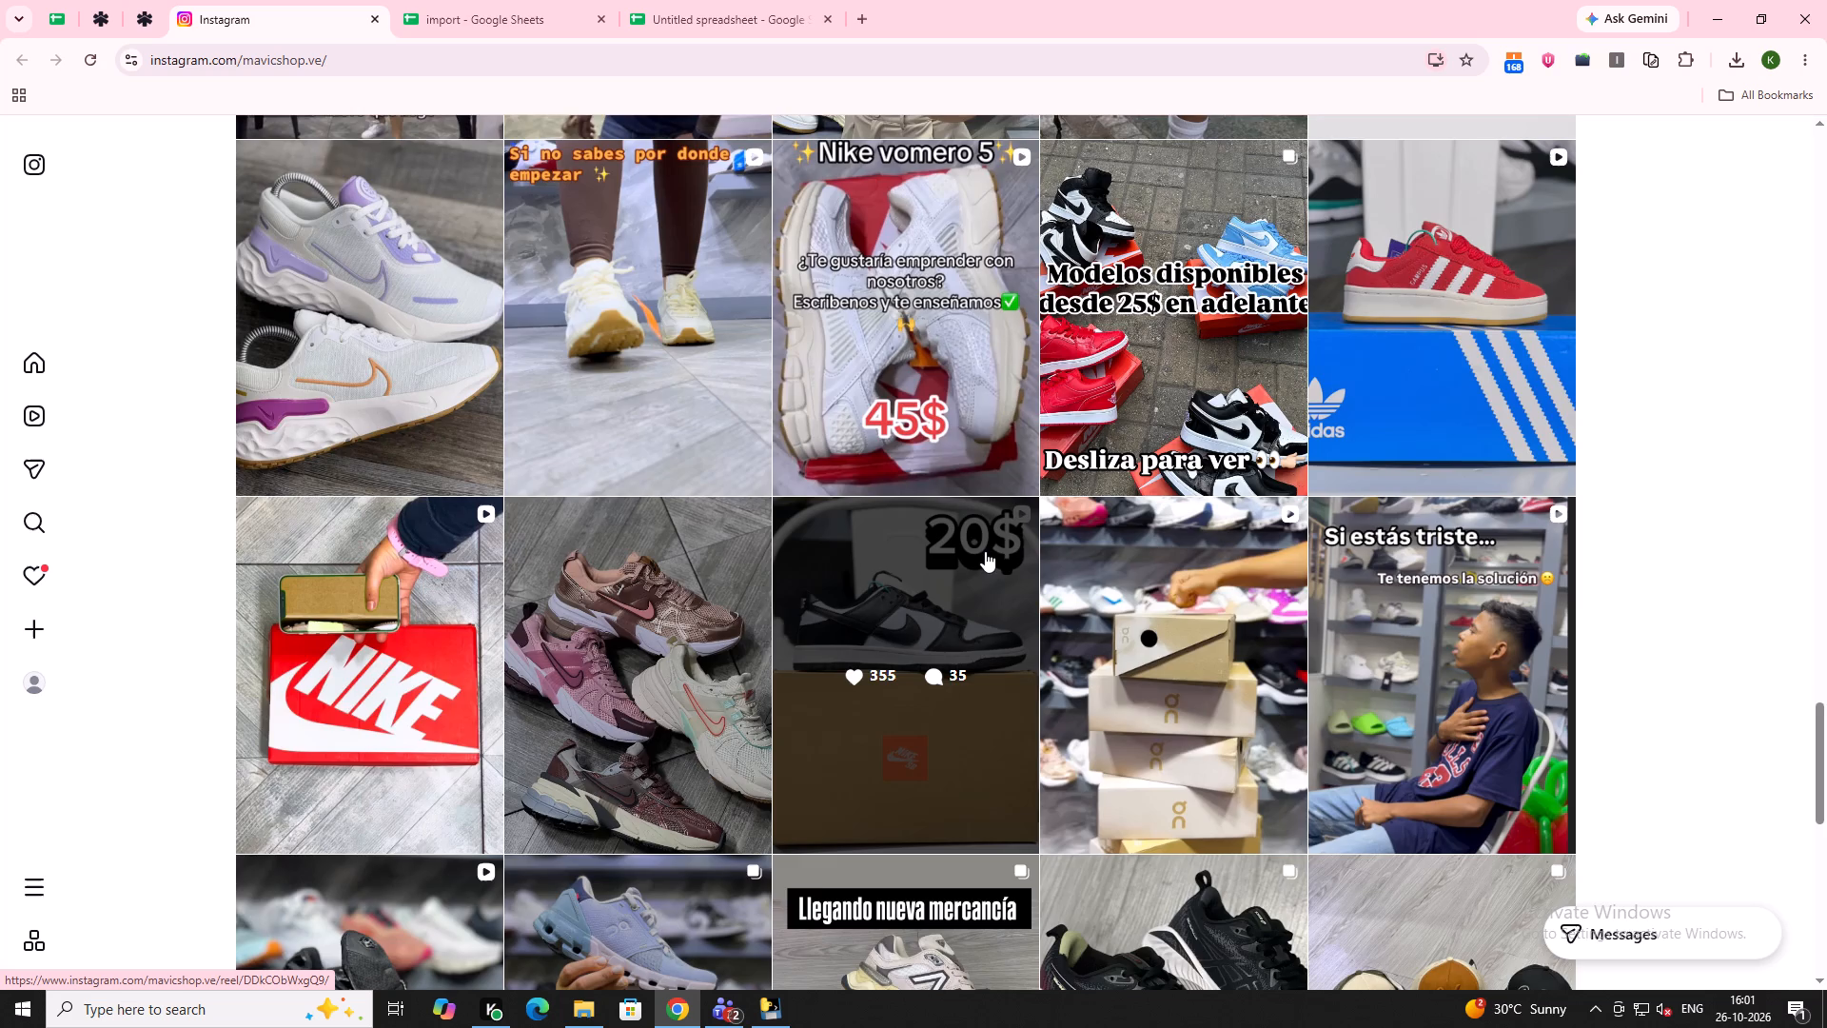
pyautogui.scroll(-6, 985, 551)
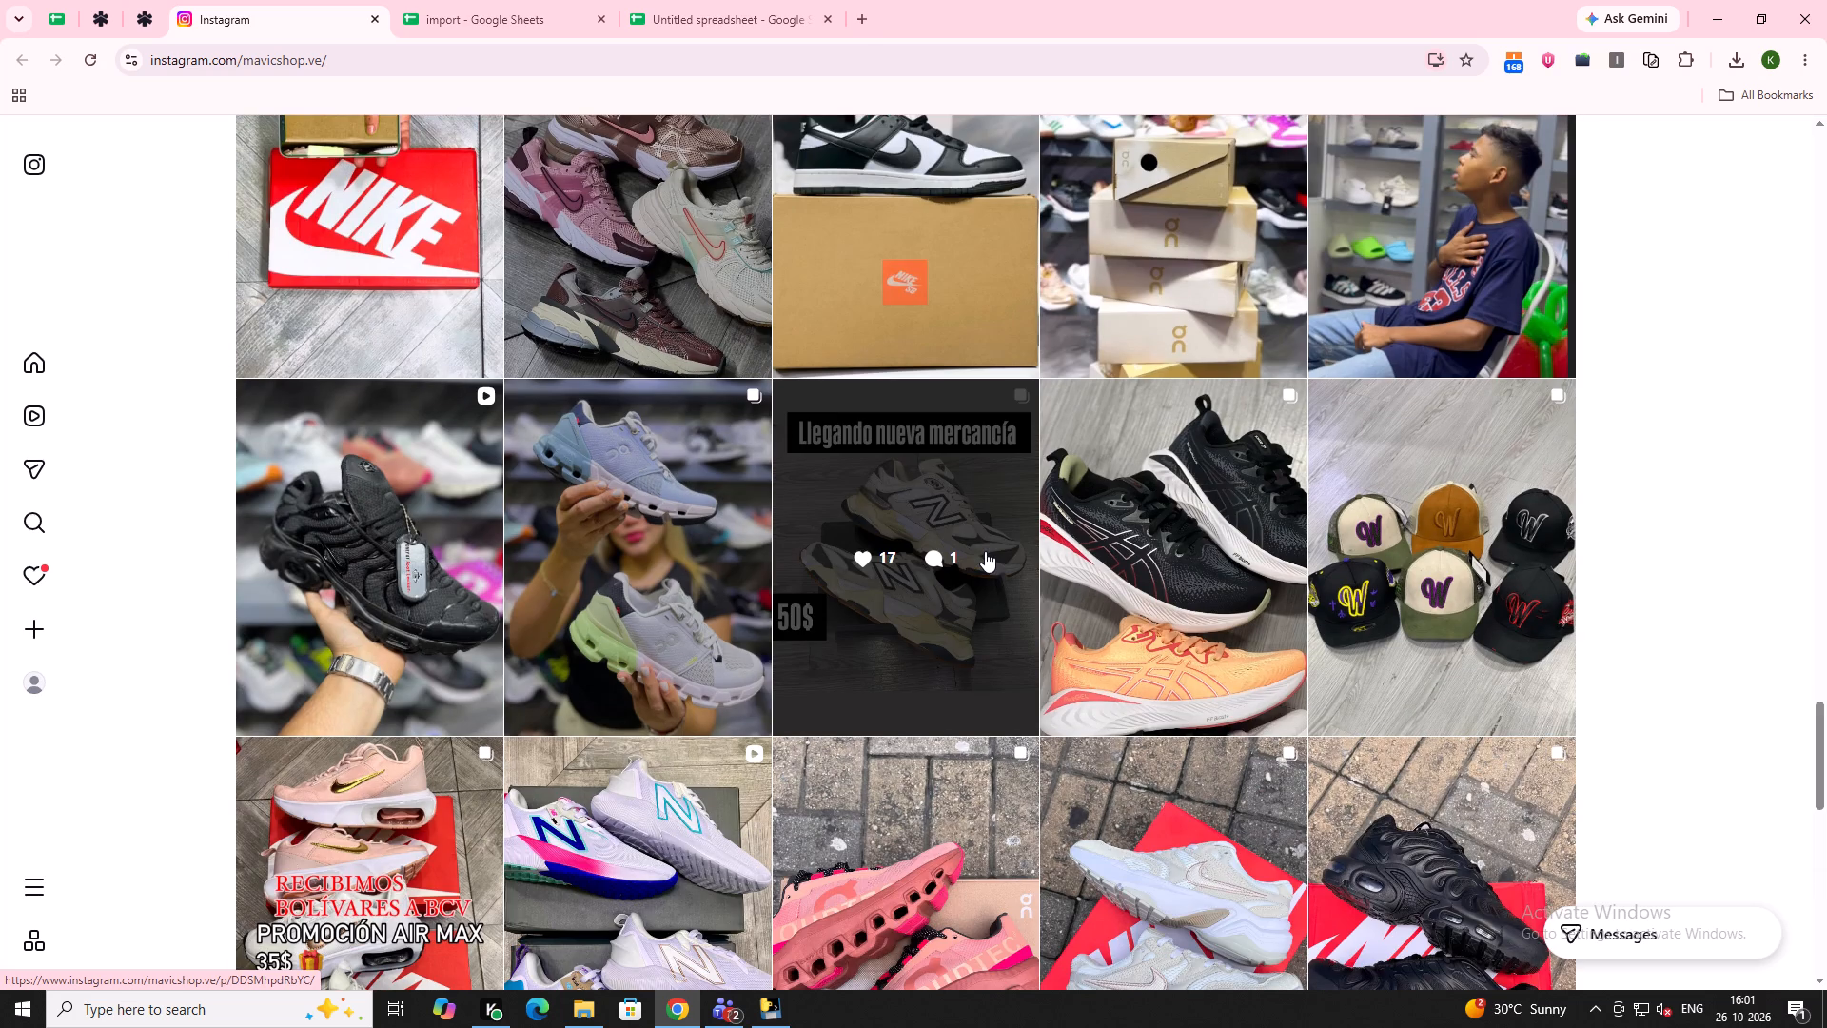
pyautogui.scroll(-10, 985, 551)
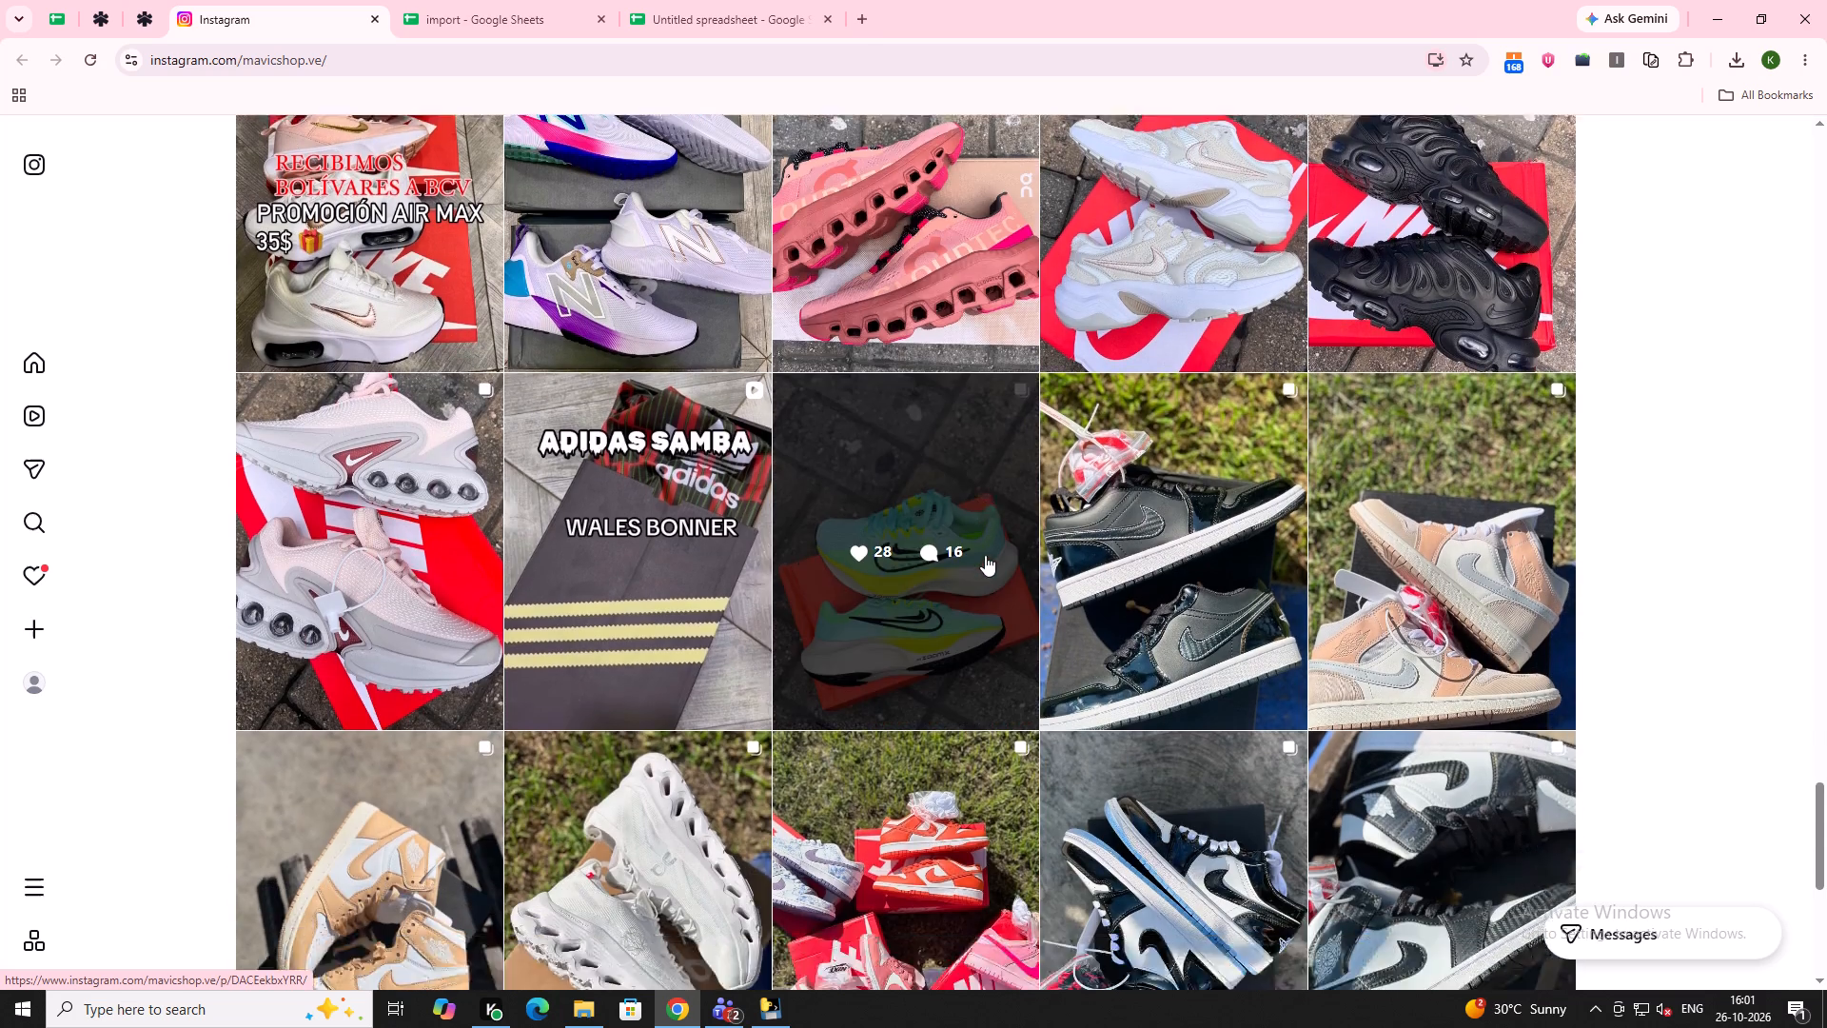
pyautogui.scroll(-10, 985, 555)
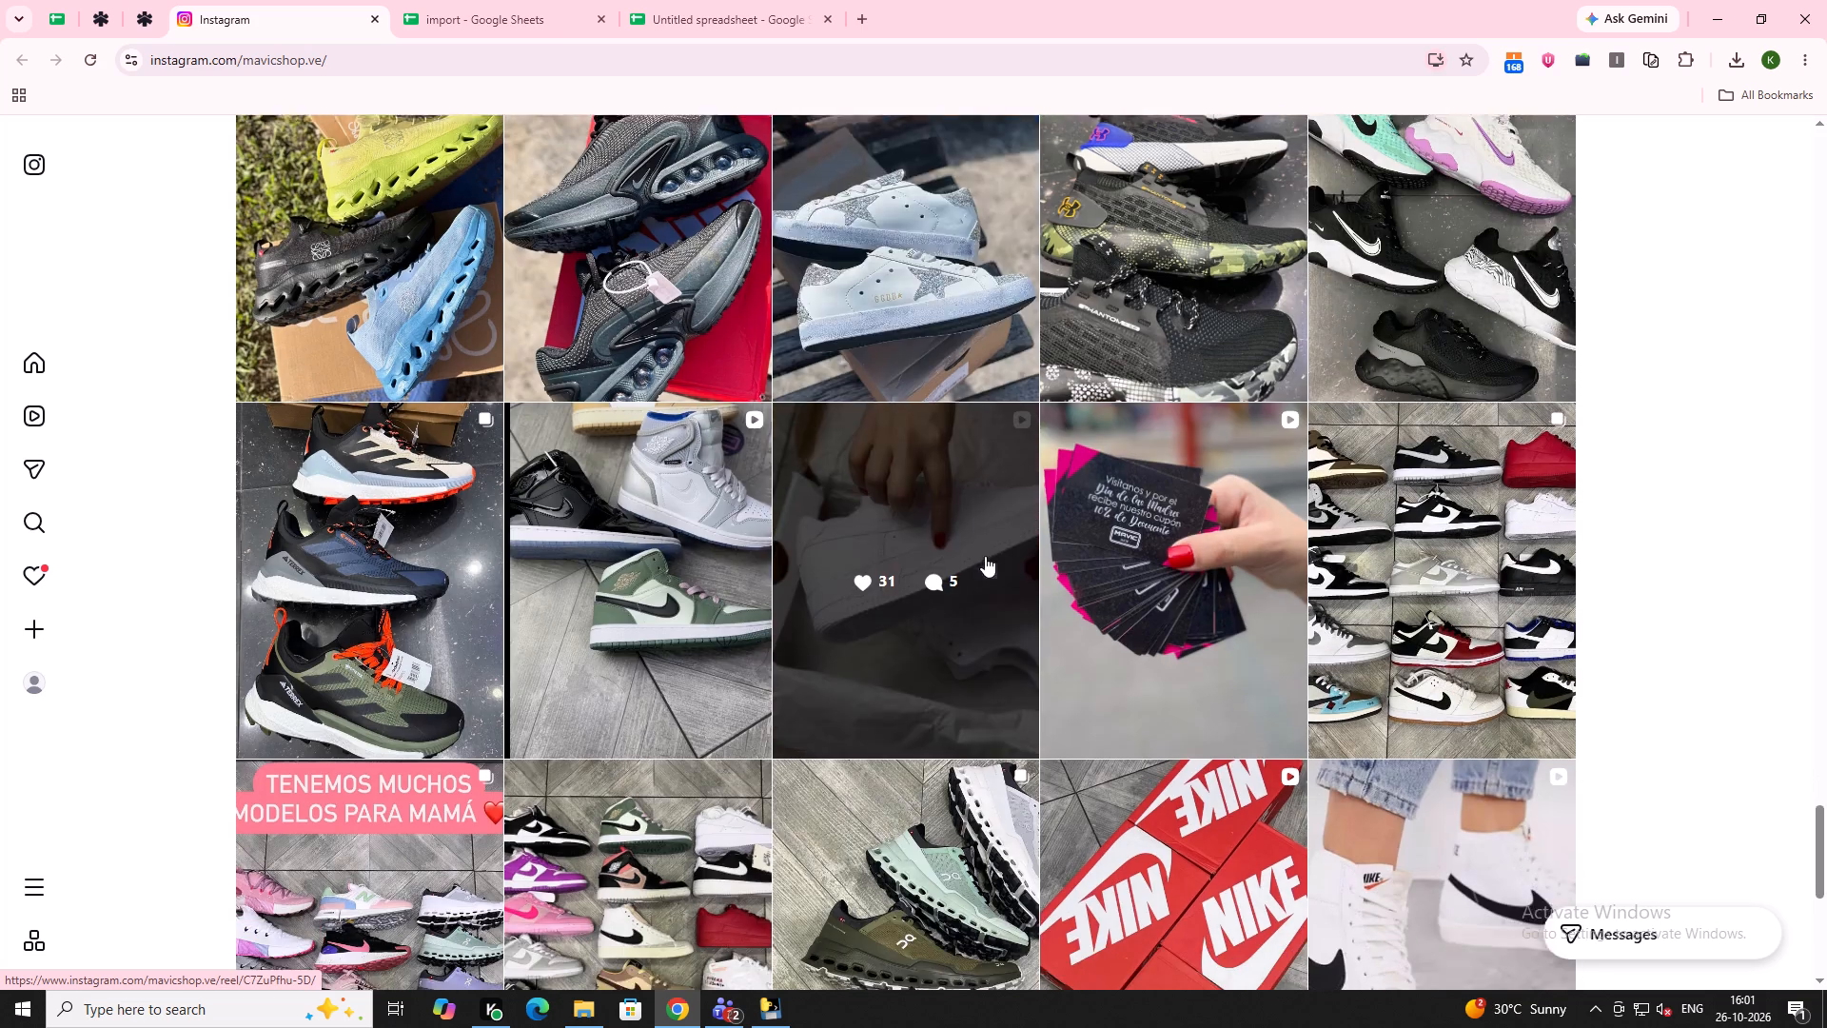
pyautogui.scroll(-10, 985, 556)
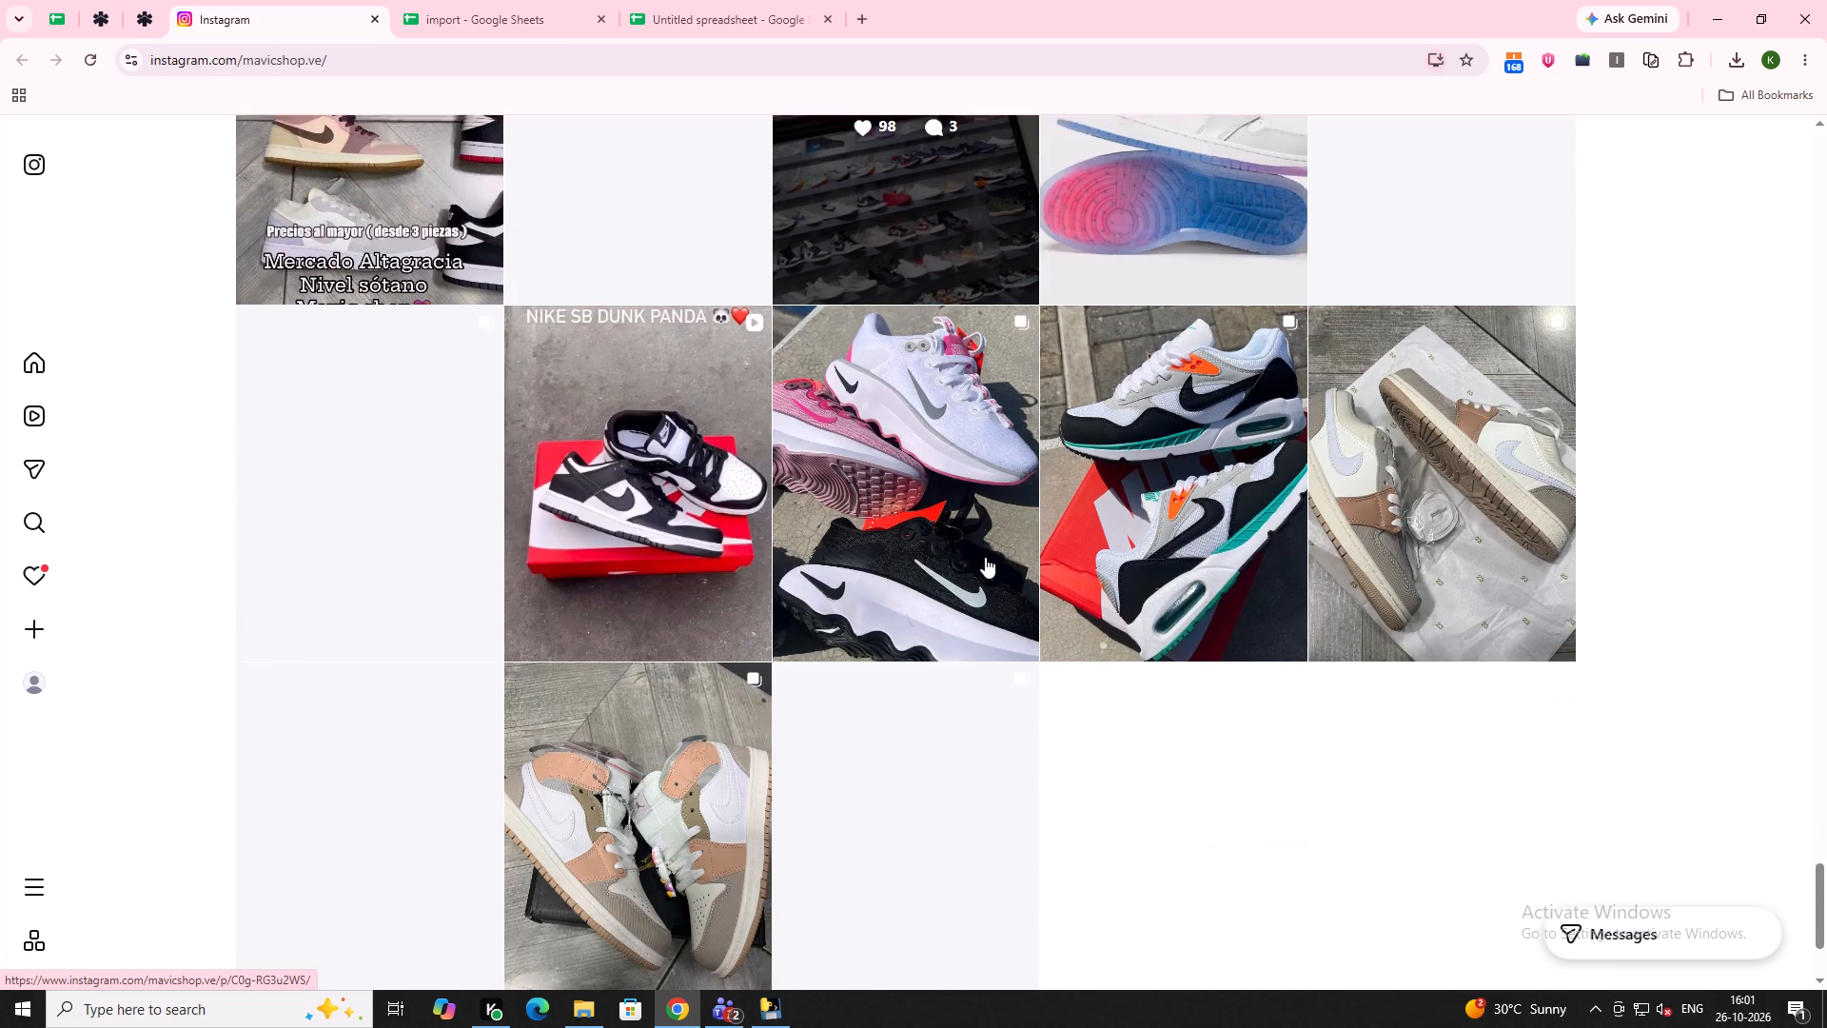
pyautogui.scroll(-12, 985, 557)
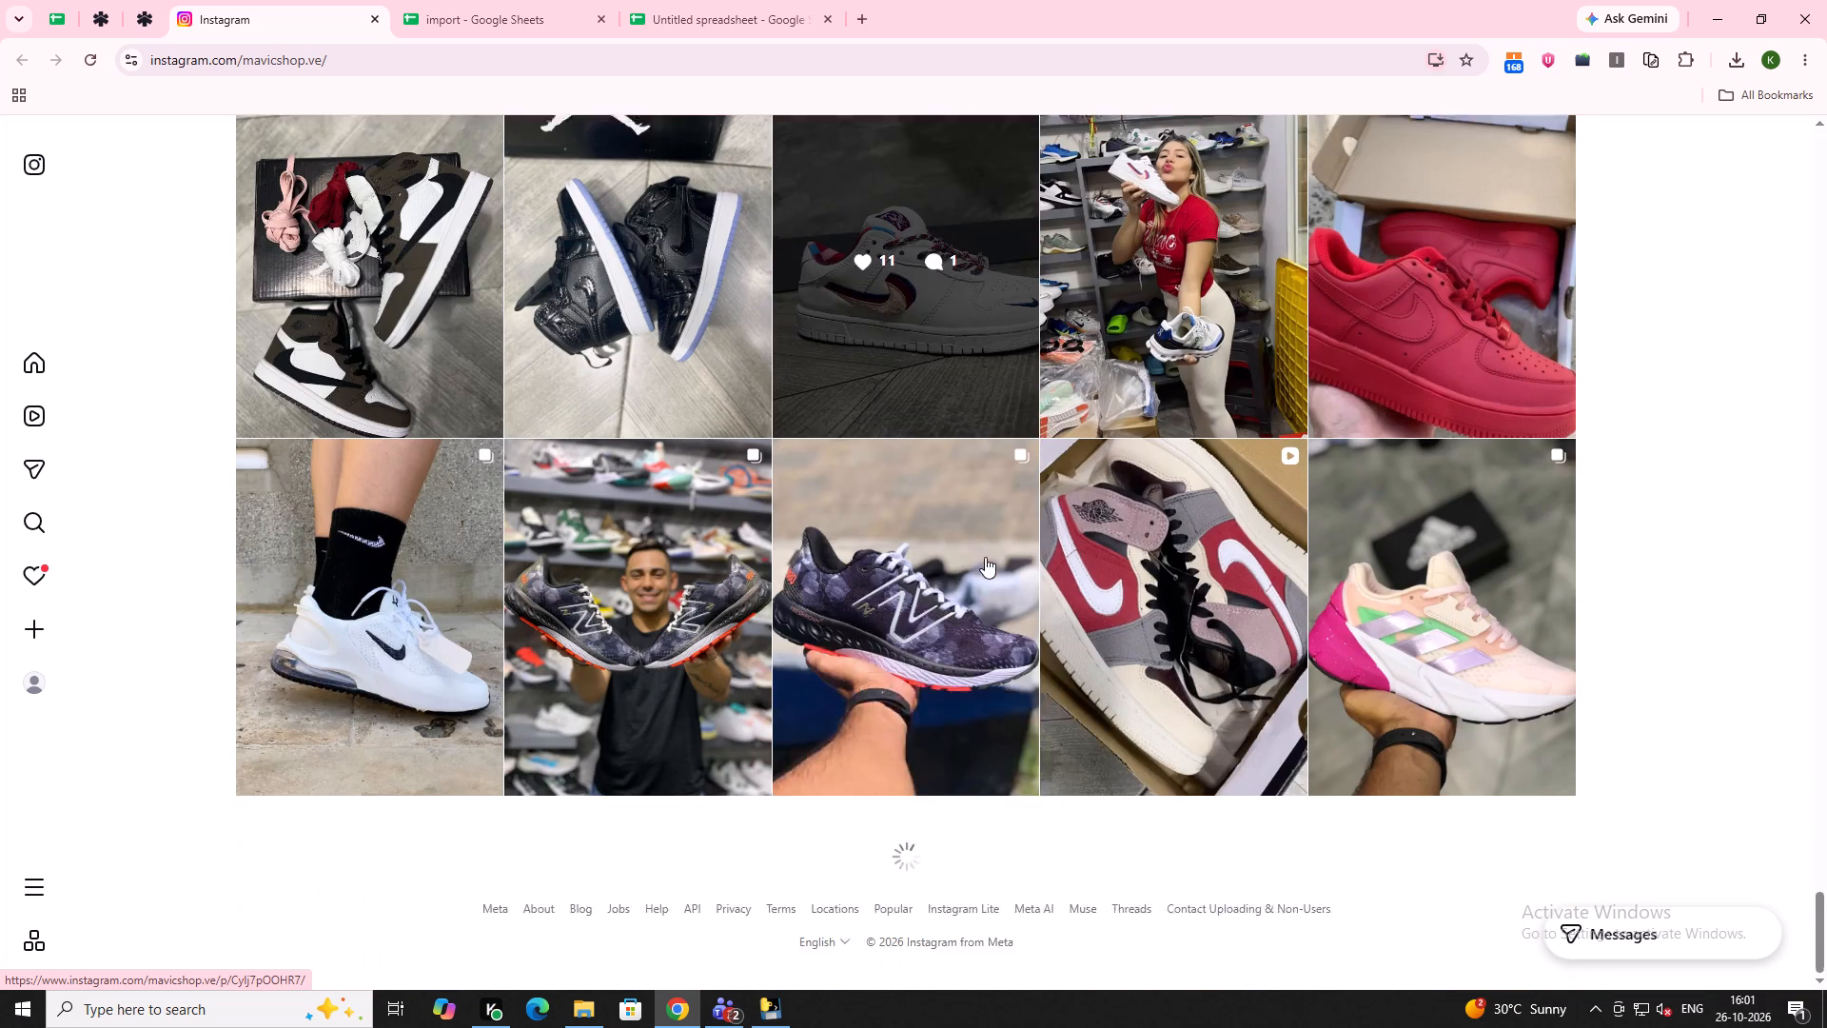
pyautogui.scroll(-6, 985, 557)
pyautogui.scroll(-20, 985, 557)
pyautogui.scroll(-3, 985, 557)
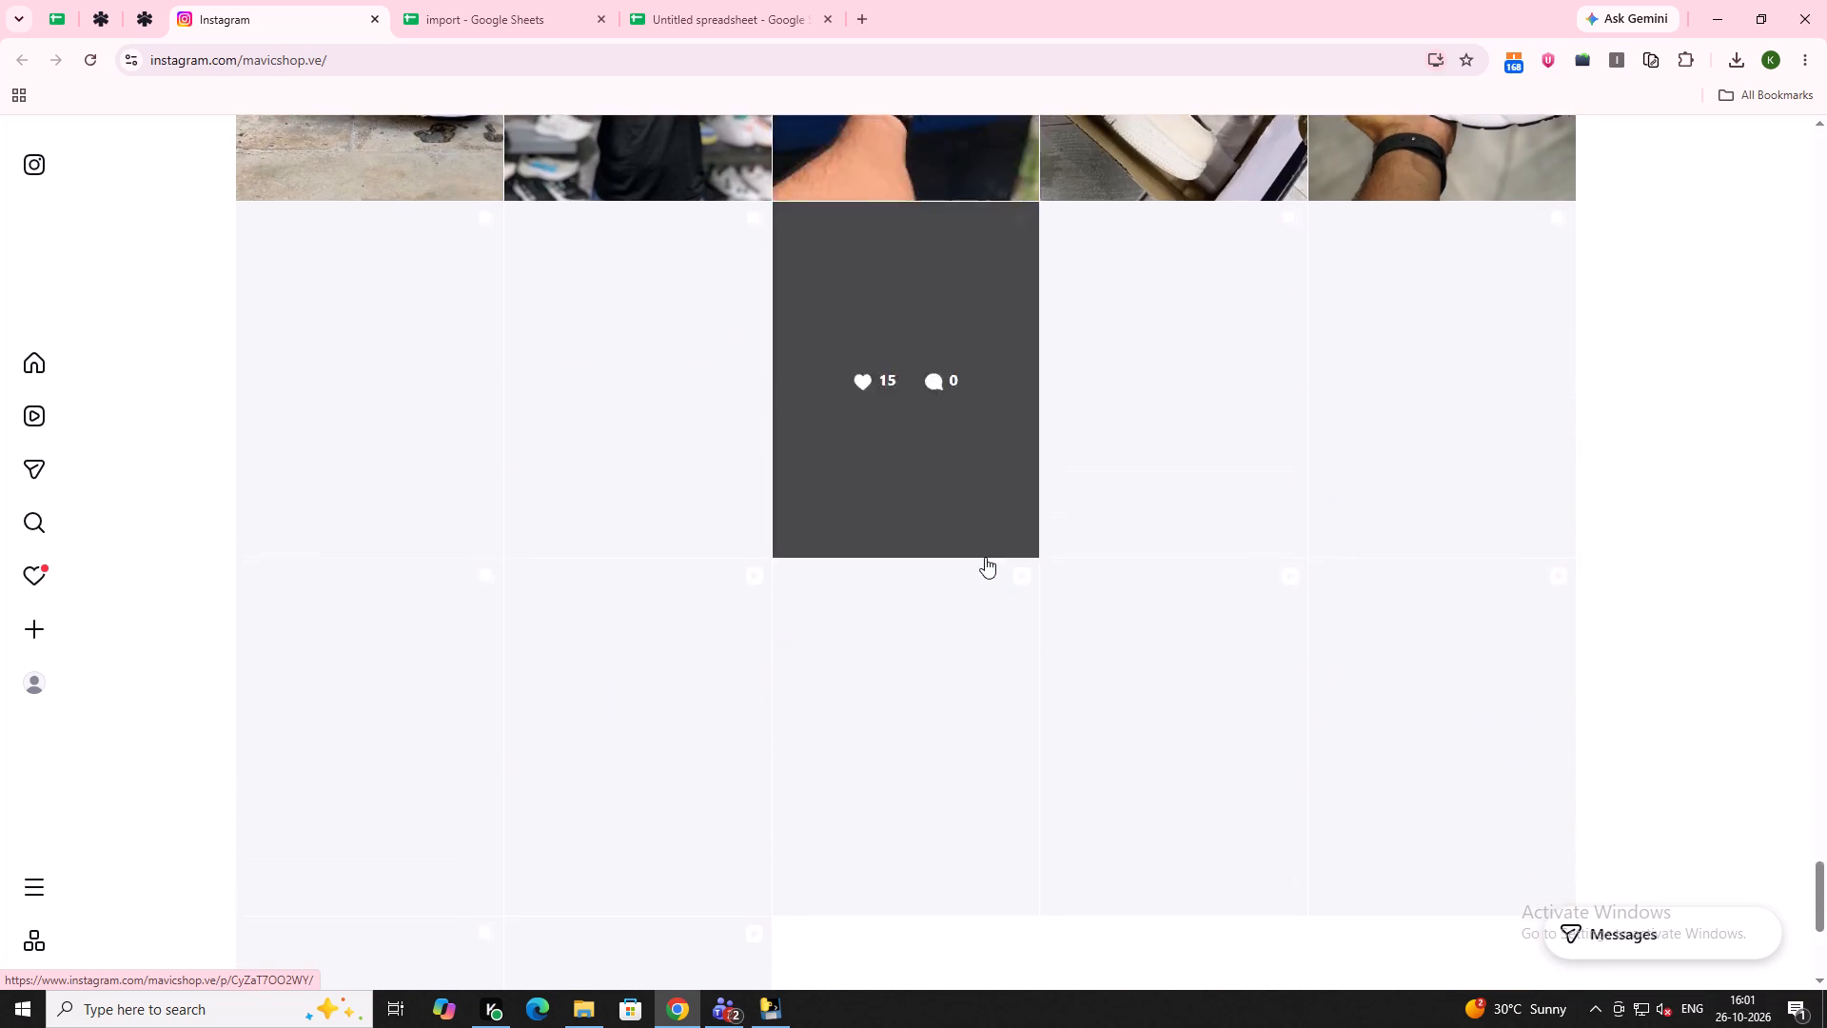
pyautogui.scroll(-10, 980, 569)
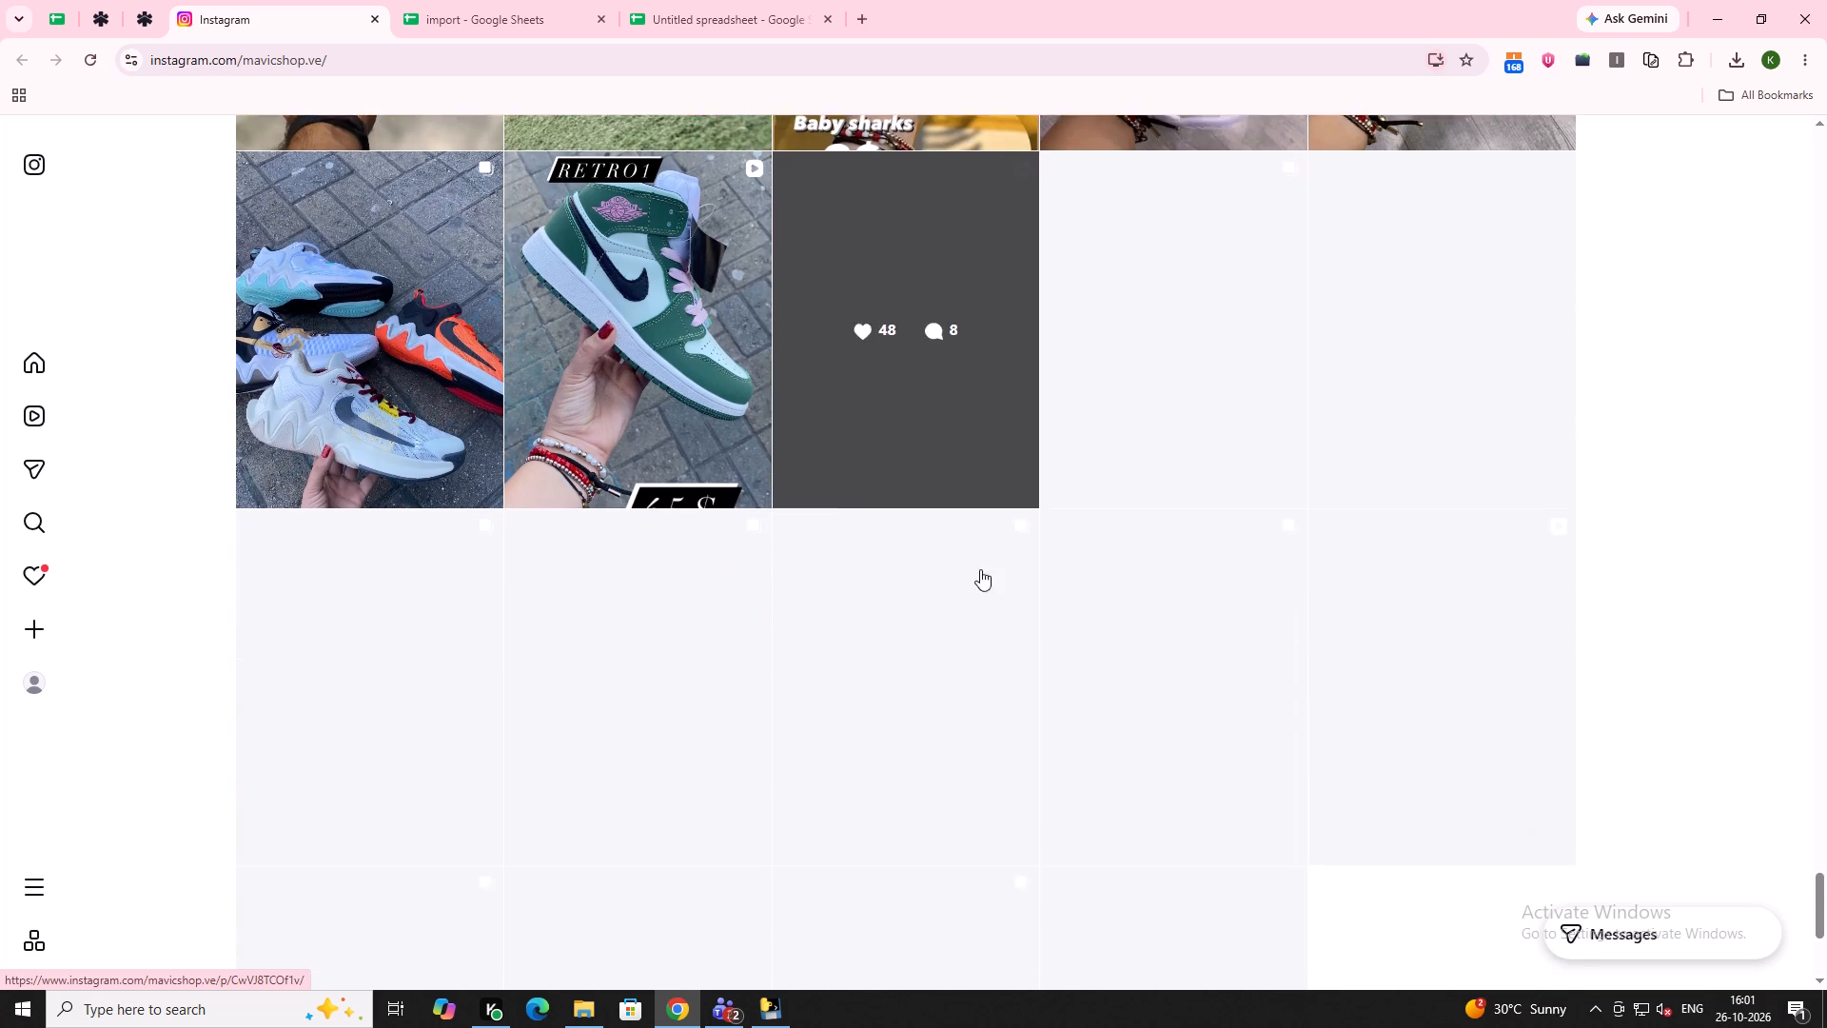
pyautogui.hotkey('ctrl', 'w')
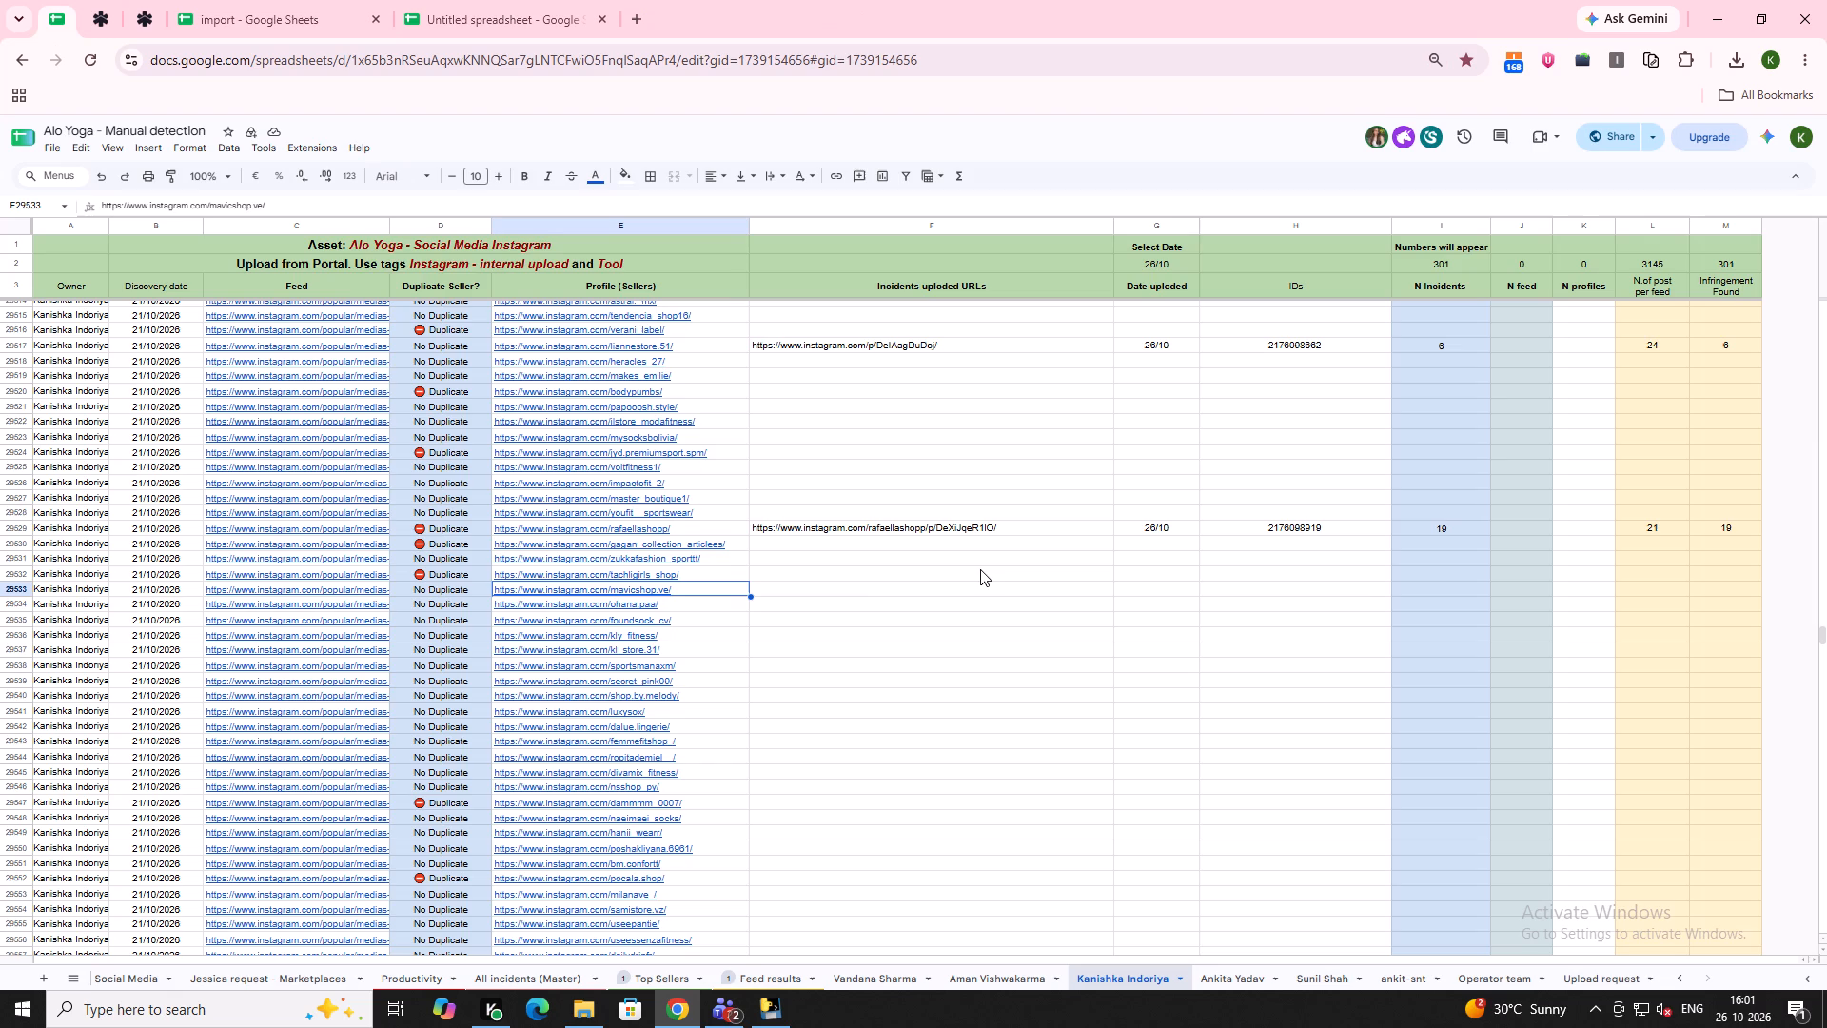
pyautogui.click(707, 603)
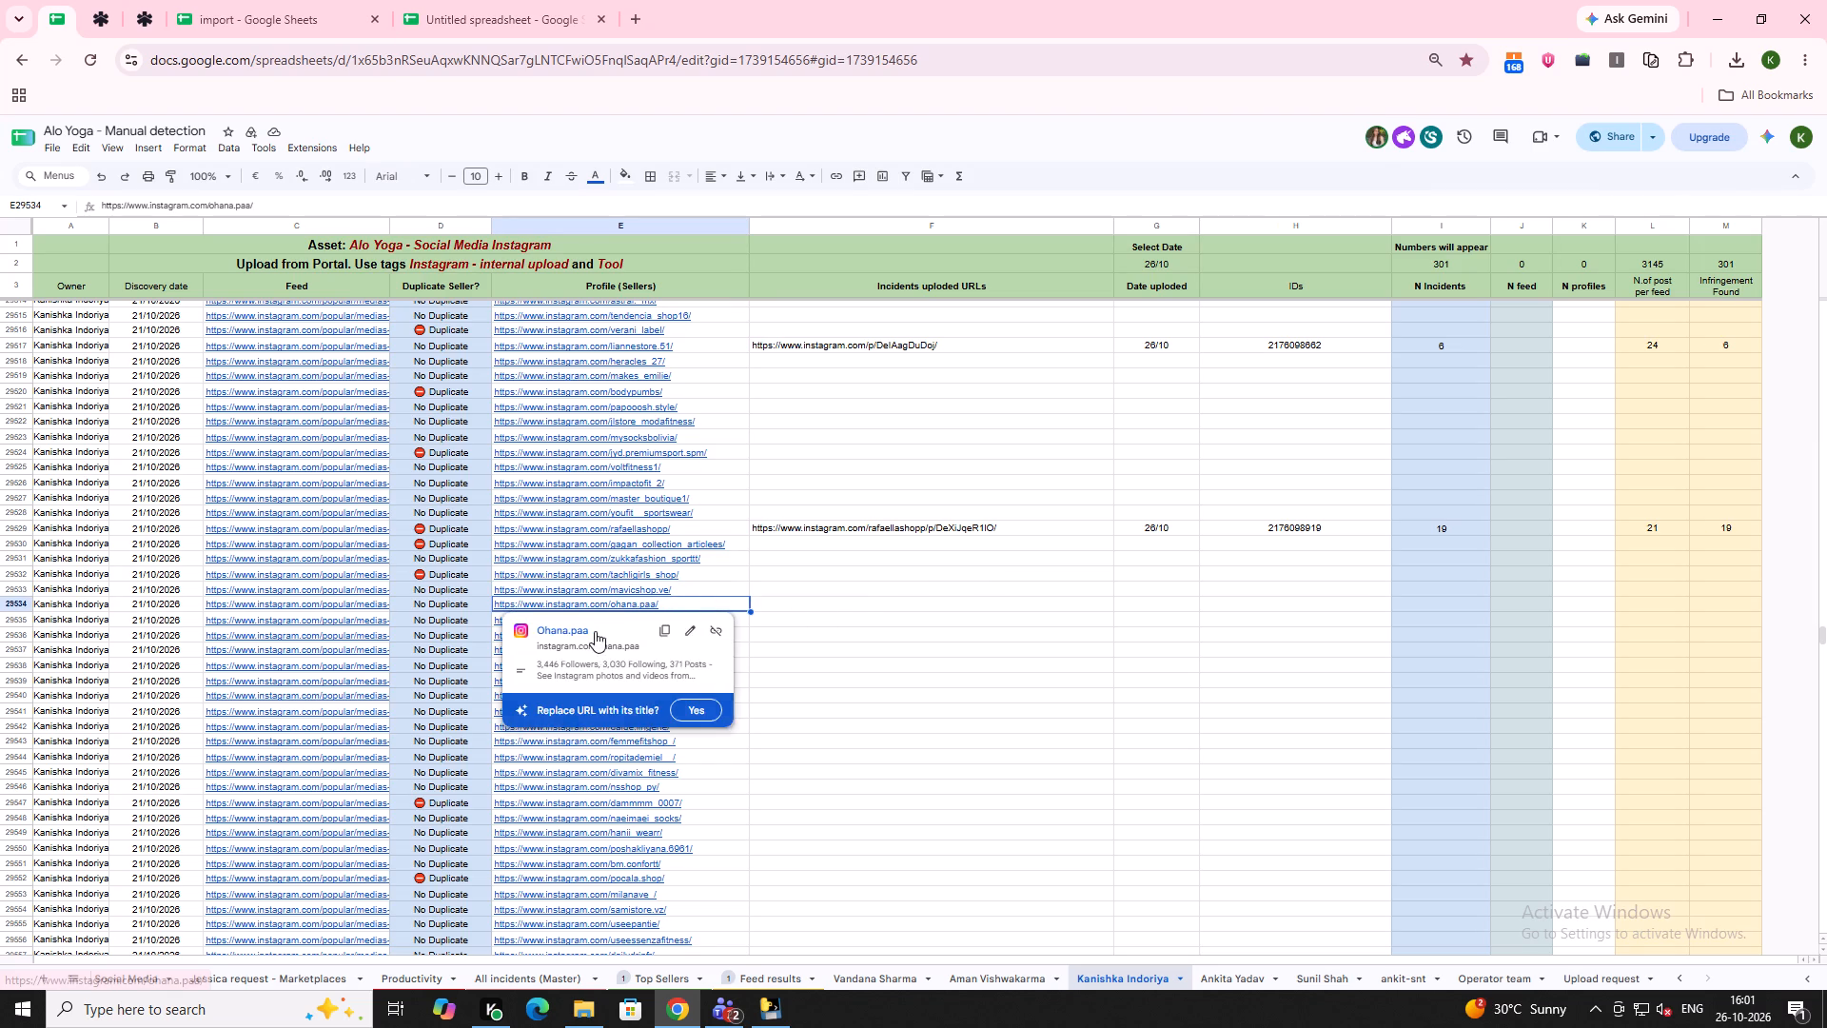
pyautogui.click(595, 631)
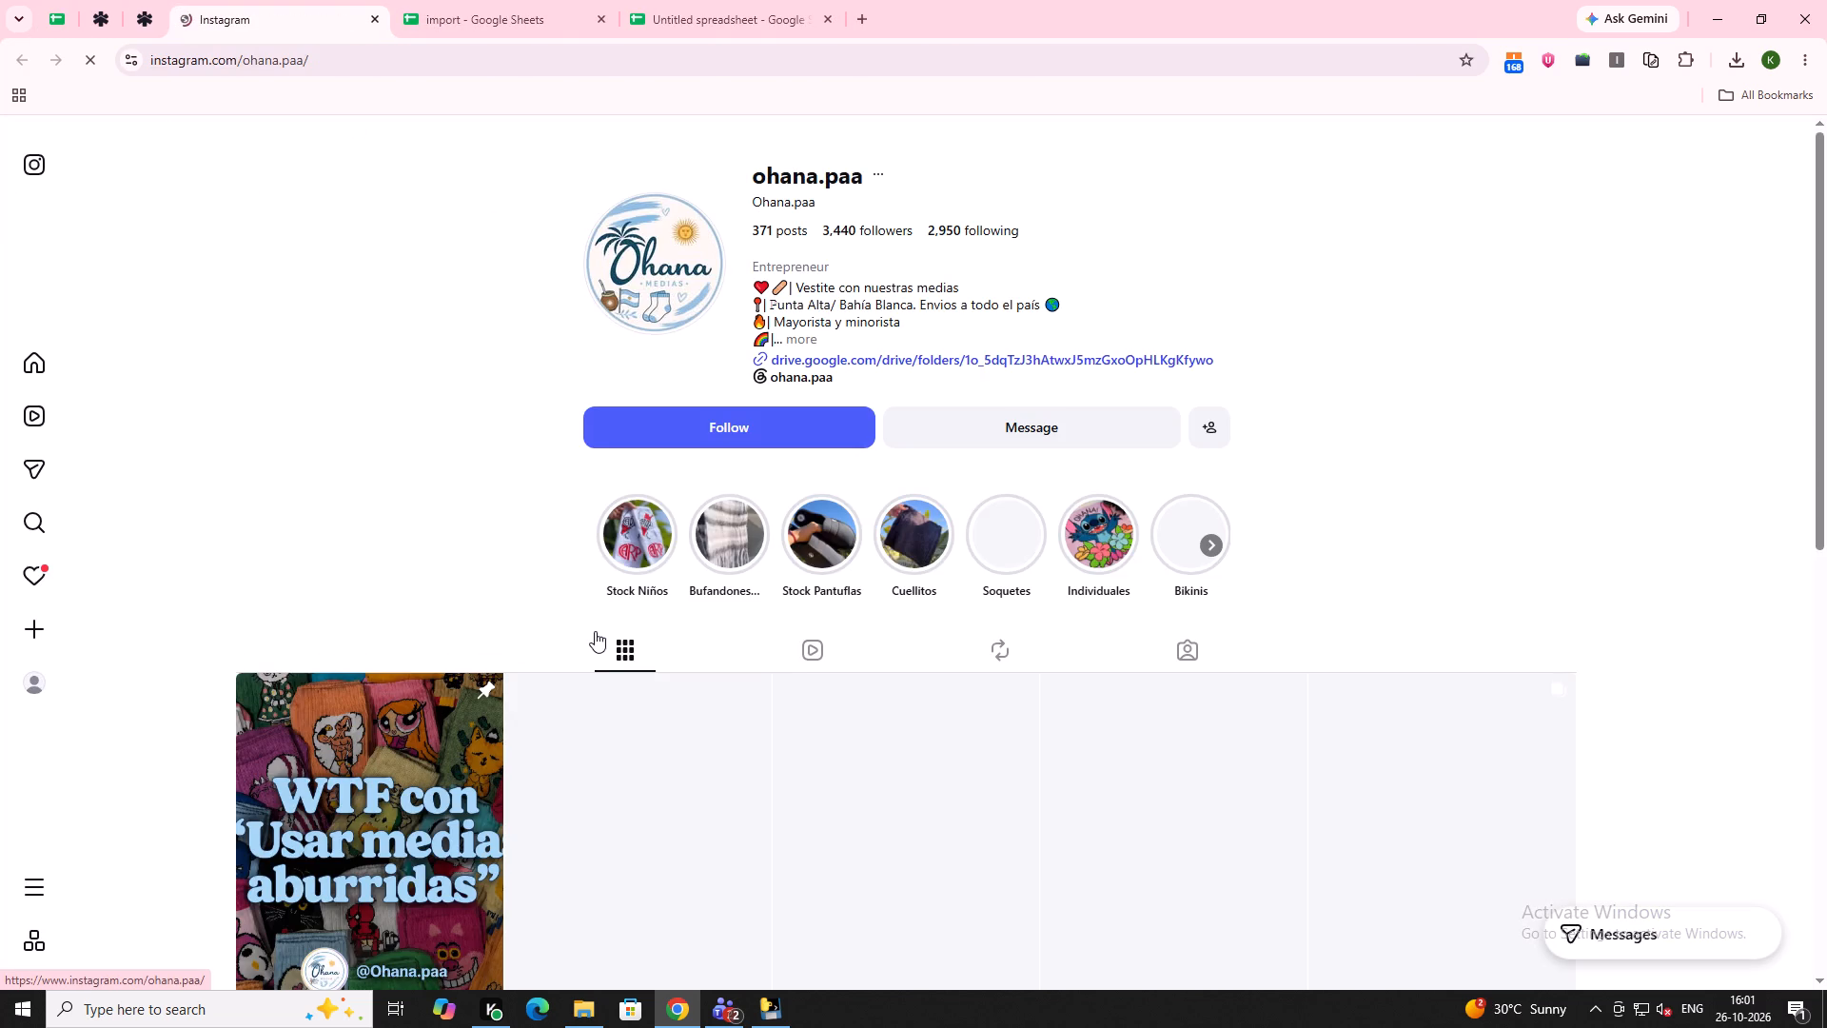
pyautogui.scroll(-2, 594, 625)
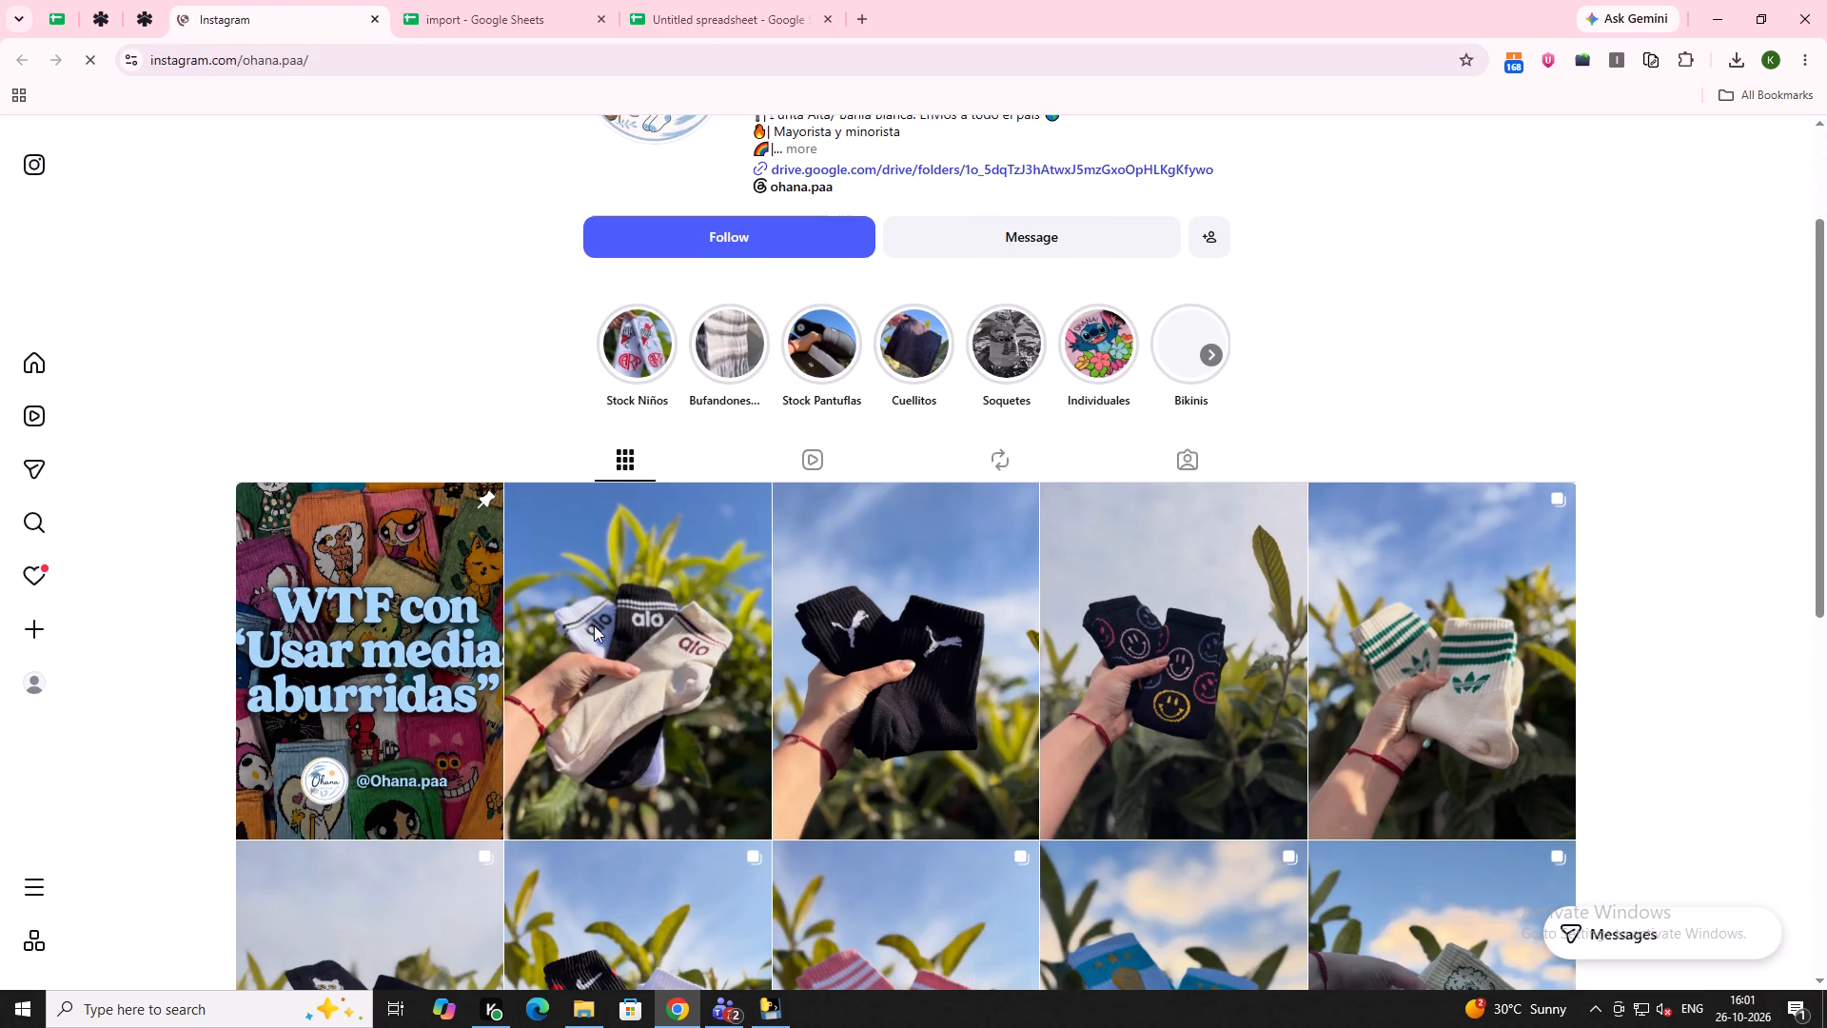
pyautogui.scroll(-2, 594, 625)
pyautogui.scroll(-3, 762, 563)
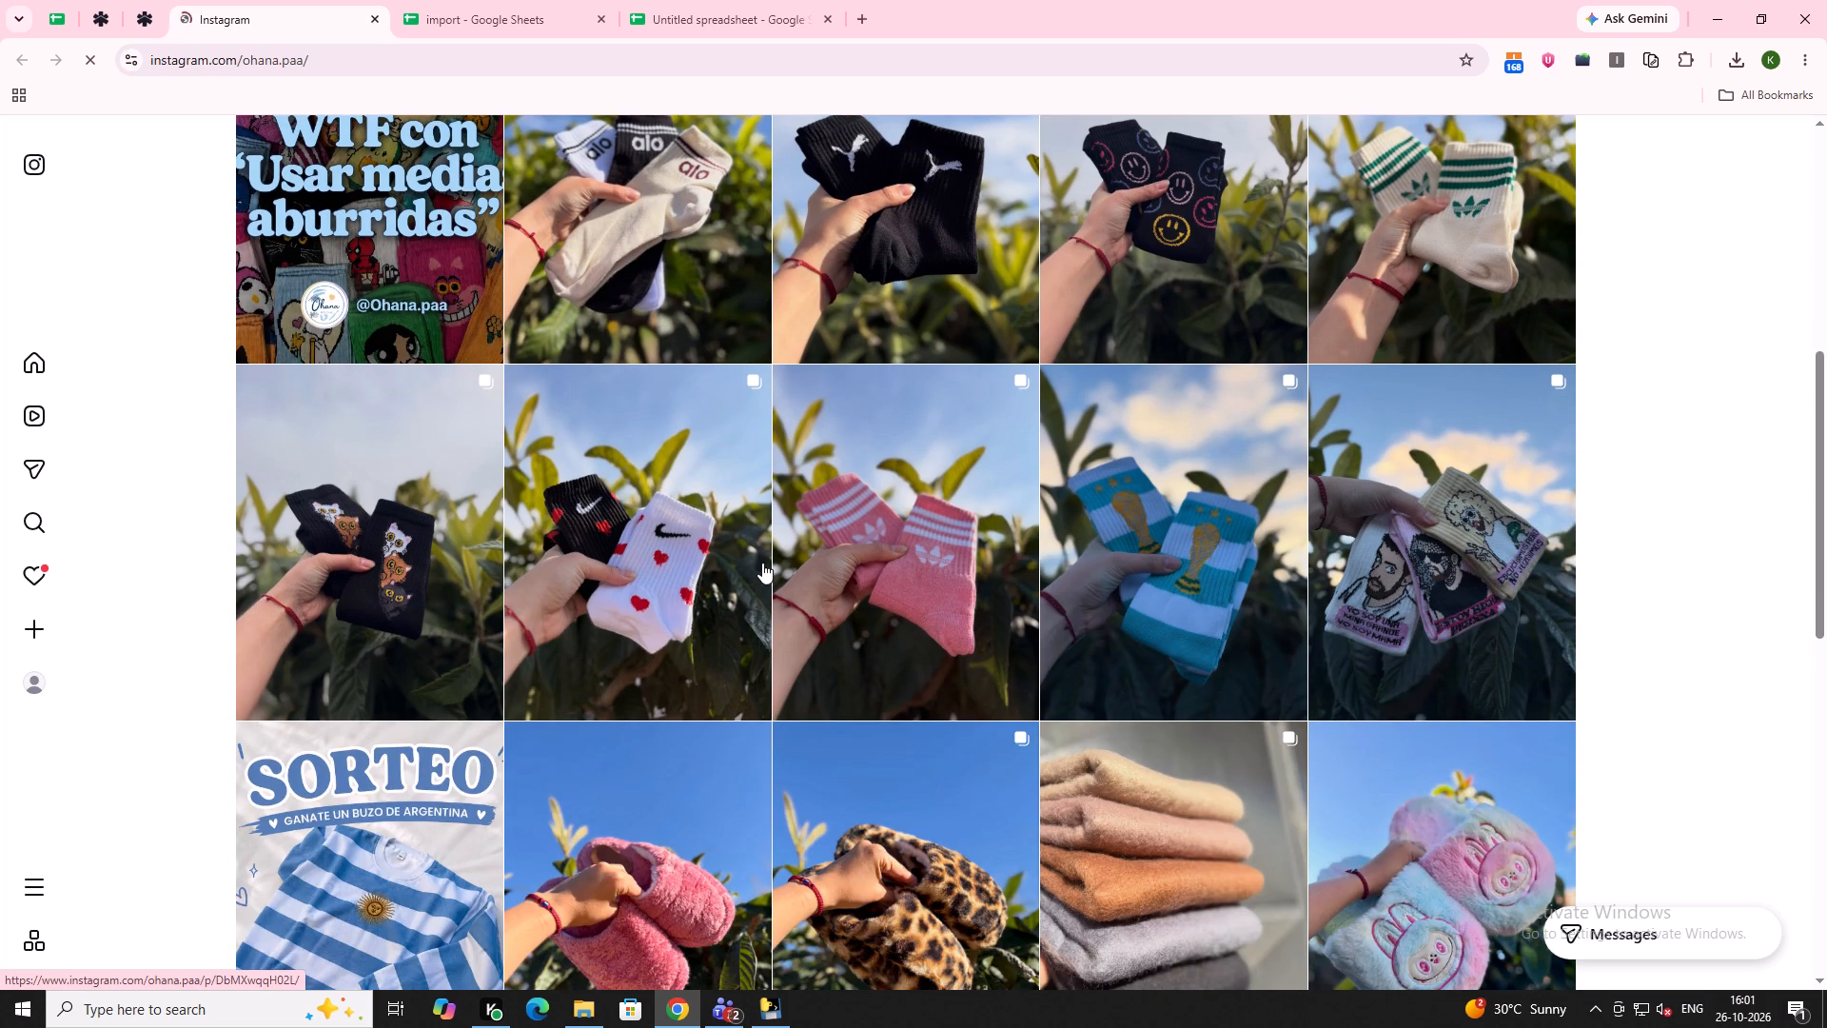
pyautogui.scroll(-4, 762, 563)
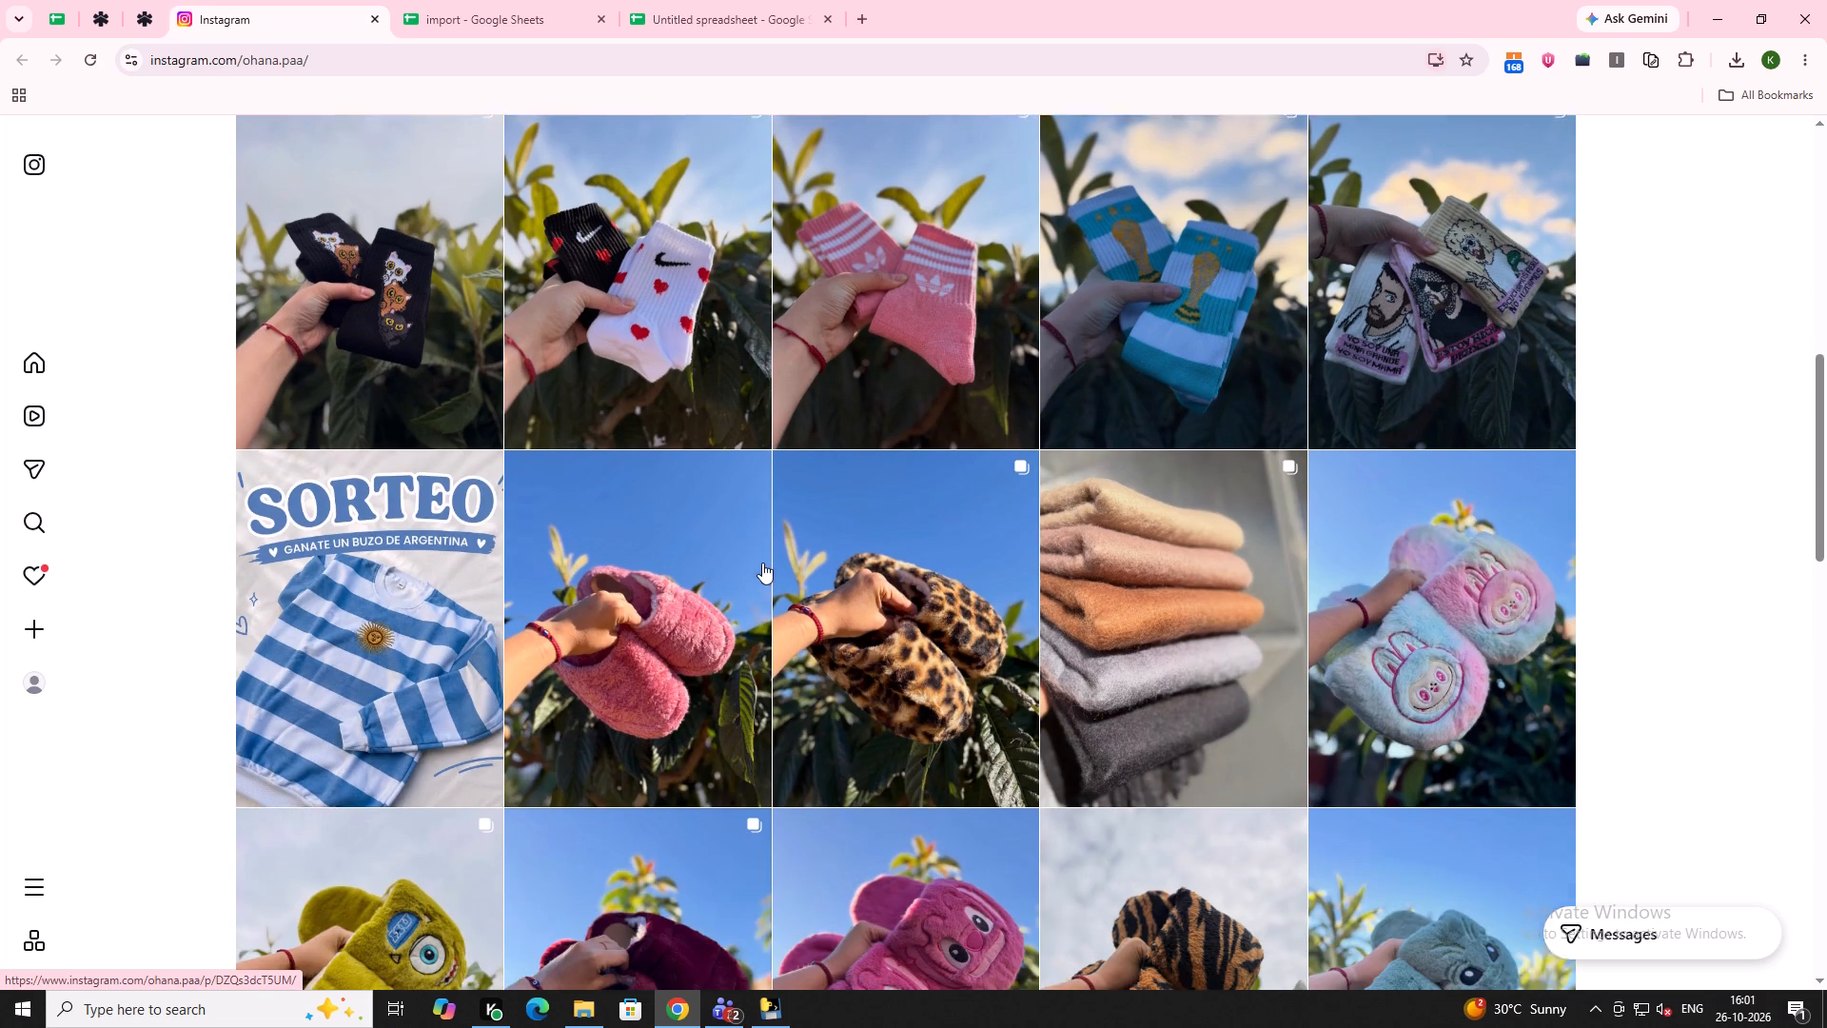
pyautogui.scroll(-19, 762, 563)
pyautogui.scroll(-4, 762, 563)
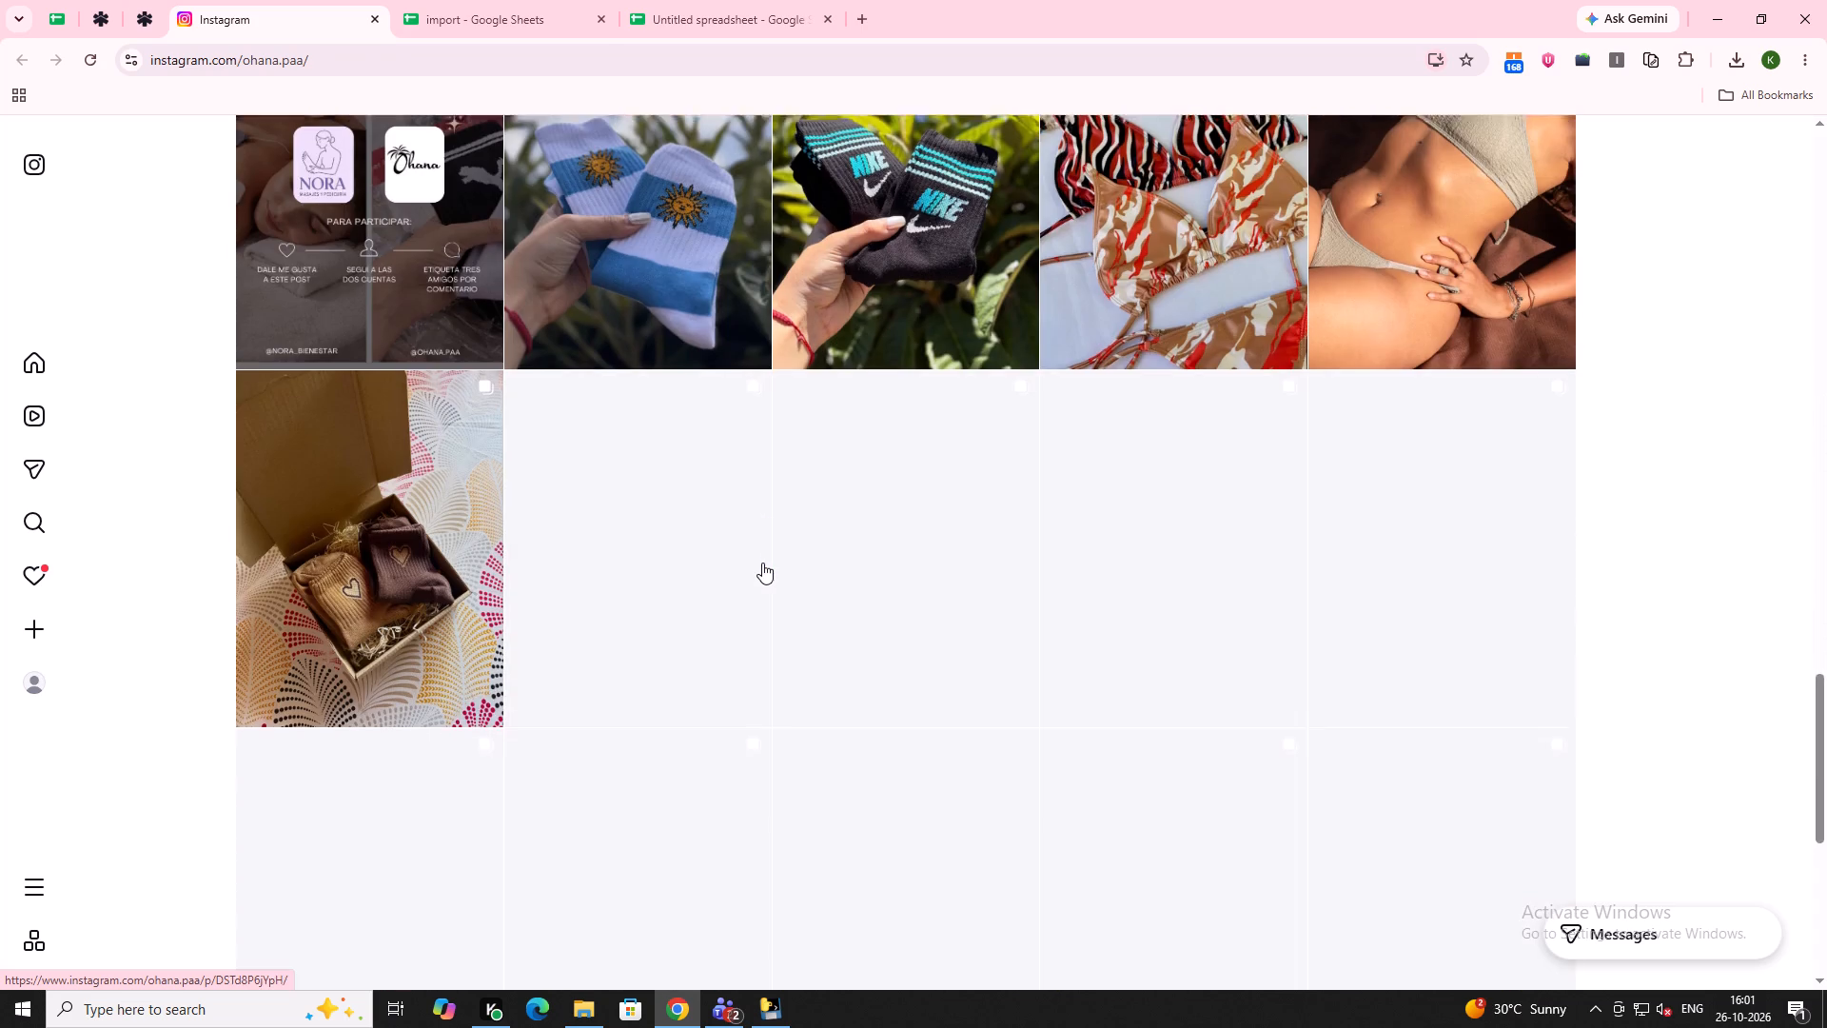
pyautogui.scroll(-5, 762, 563)
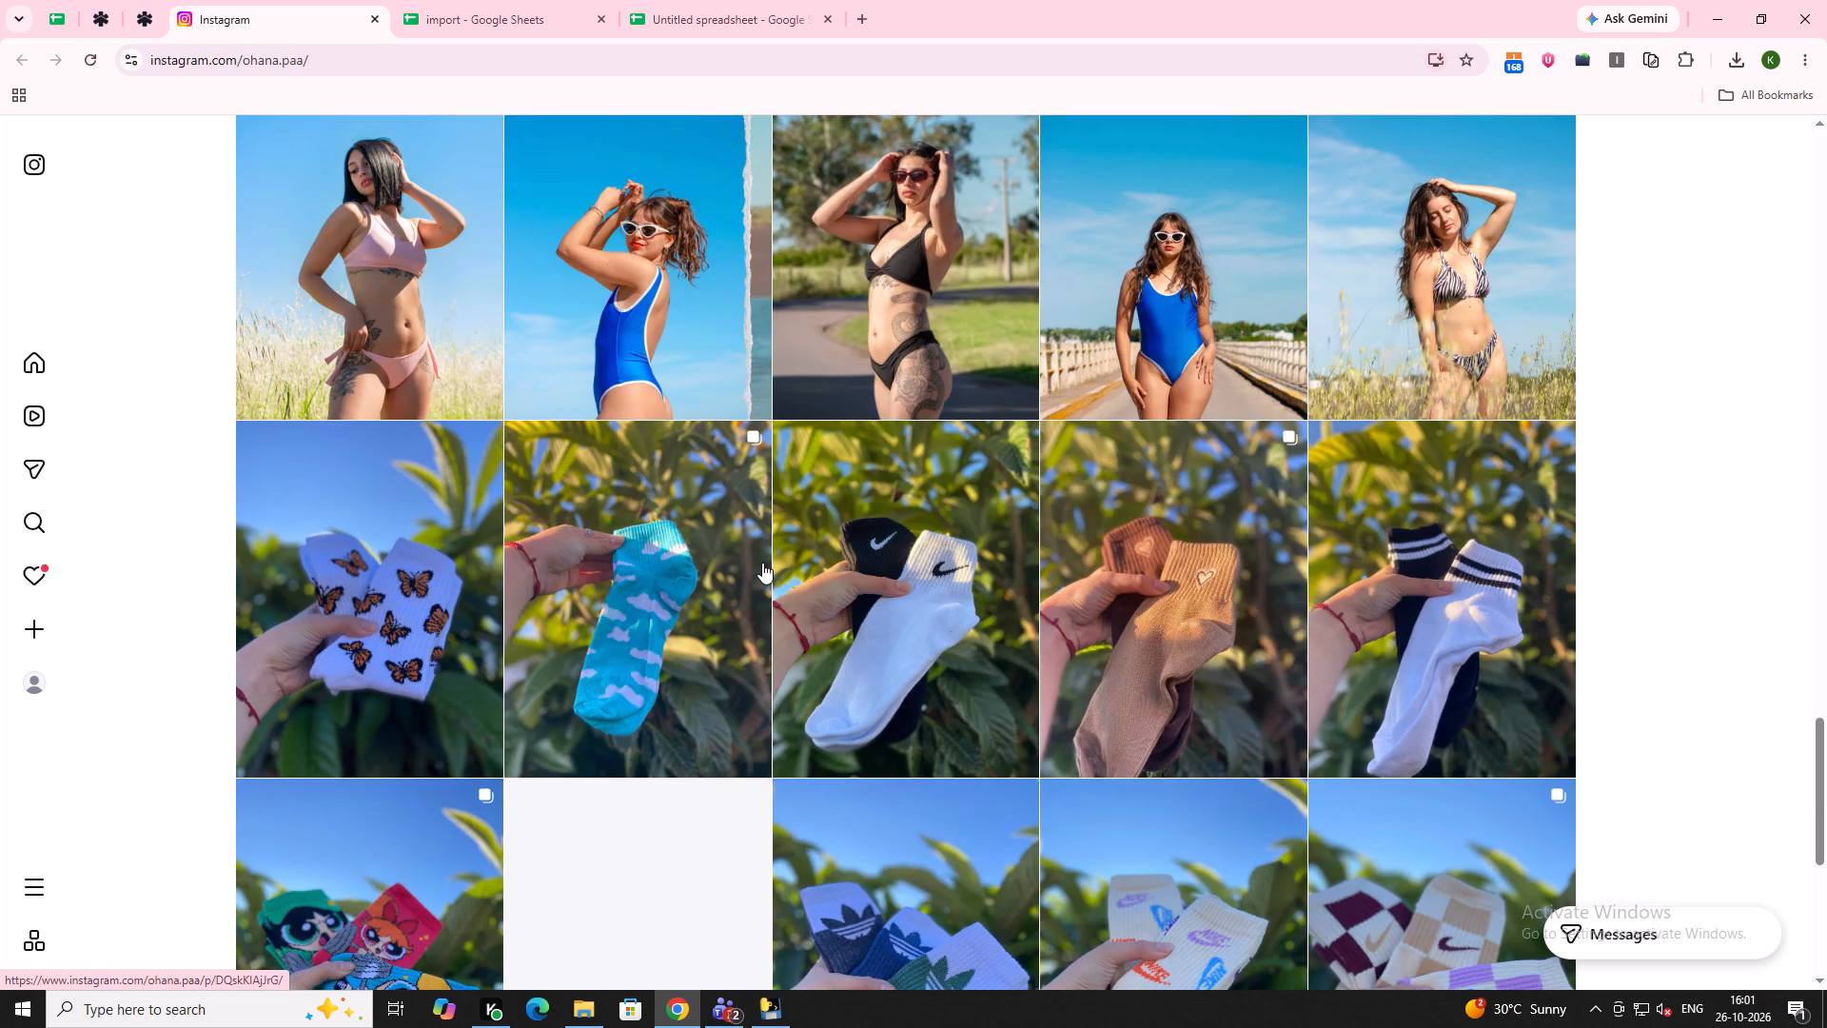
pyautogui.hotkey('ctrl', 'w')
pyautogui.click(635, 615)
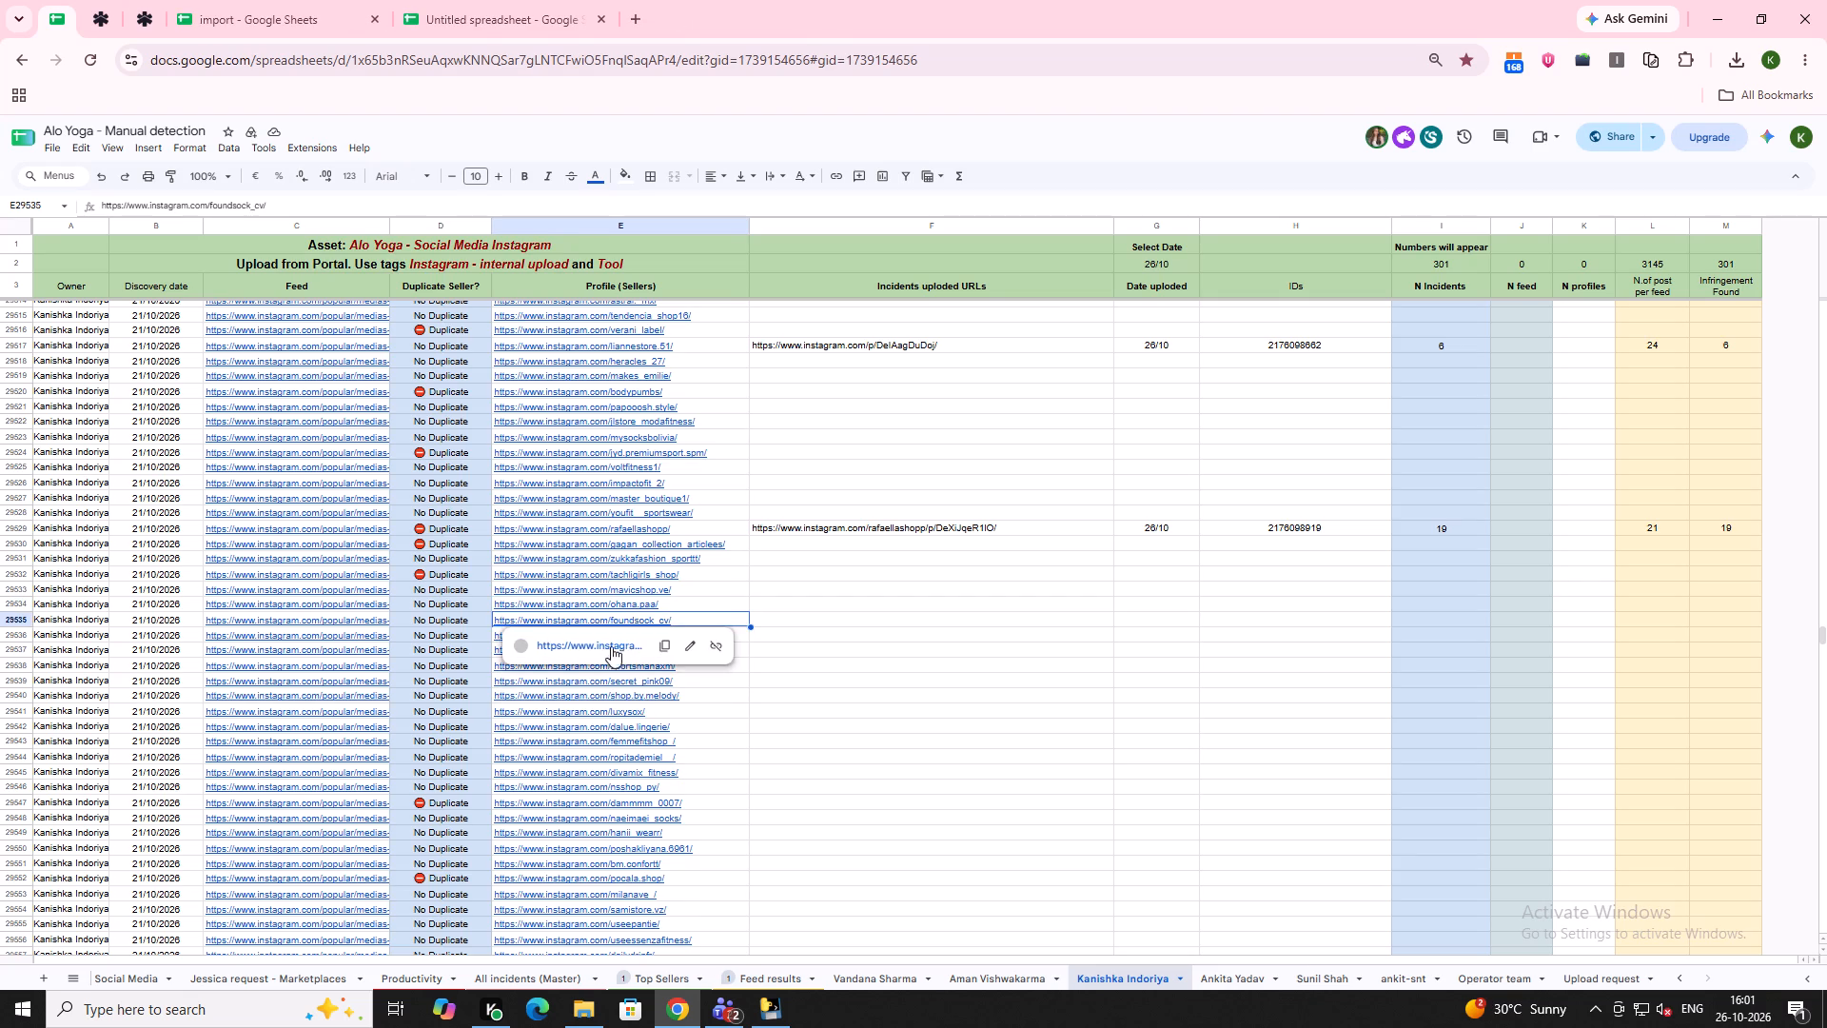
pyautogui.click(604, 646)
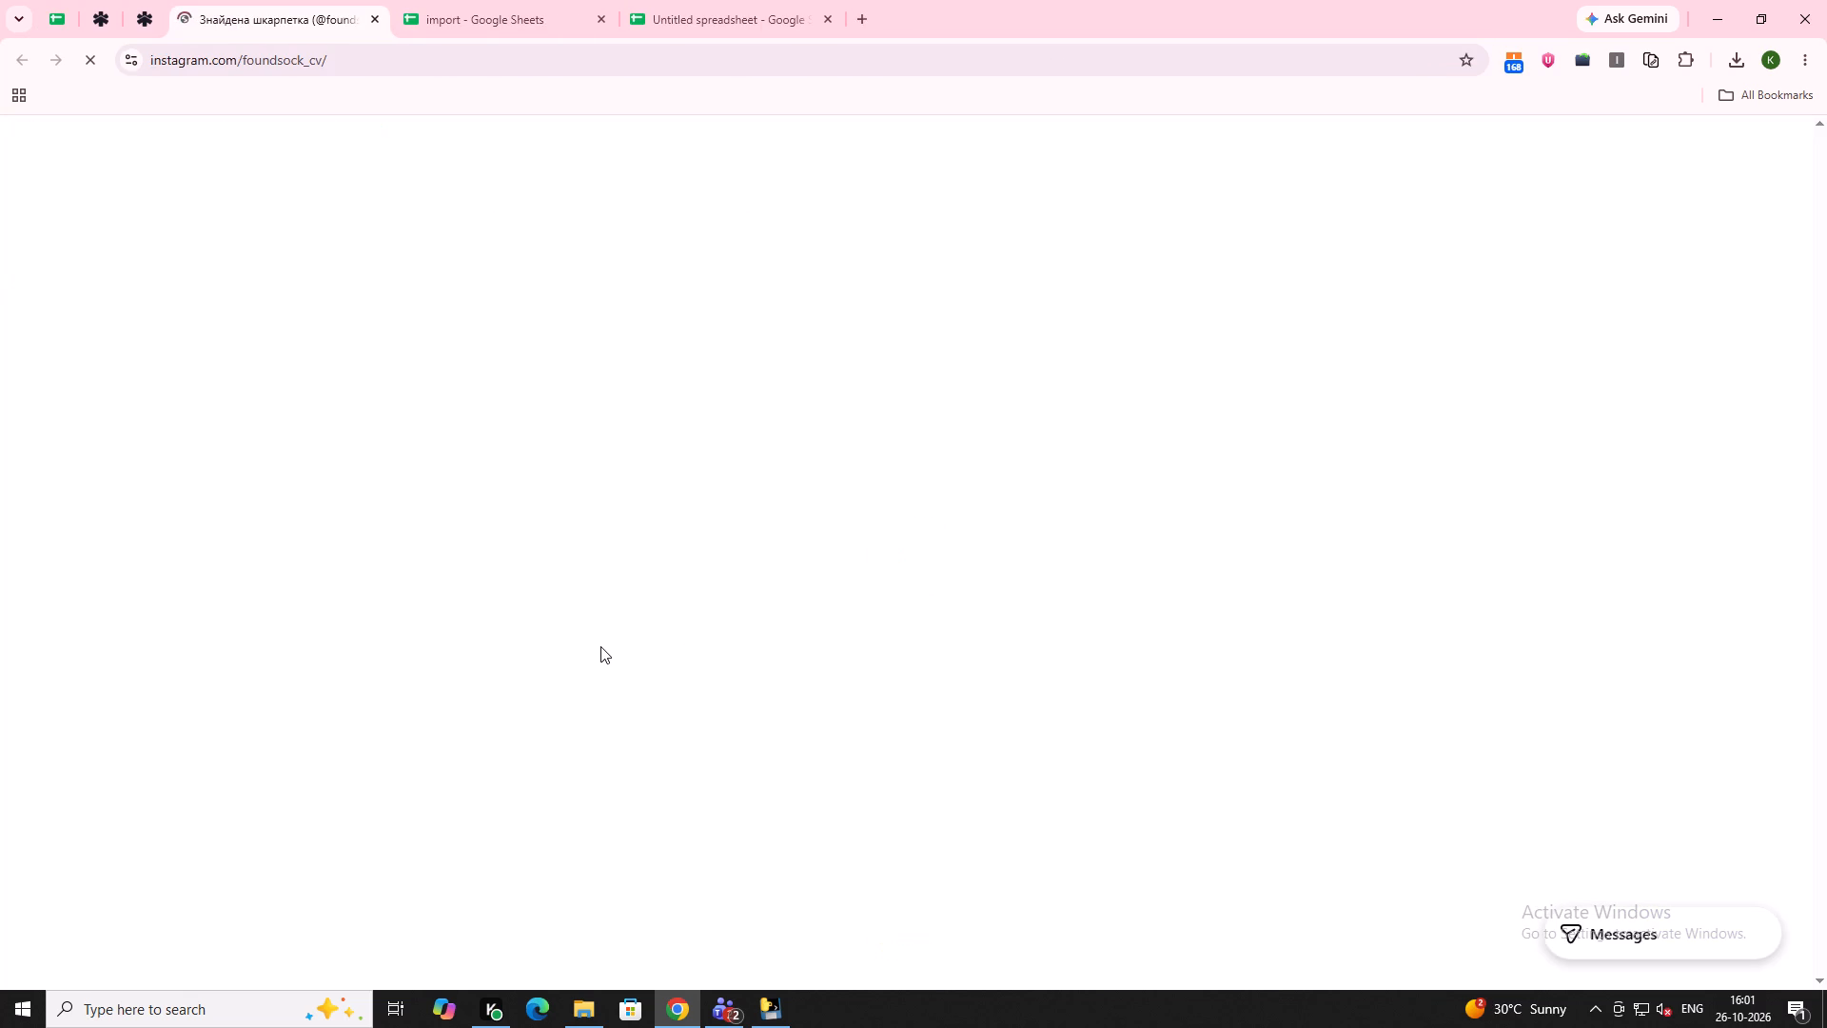
pyautogui.scroll(-4, 847, 330)
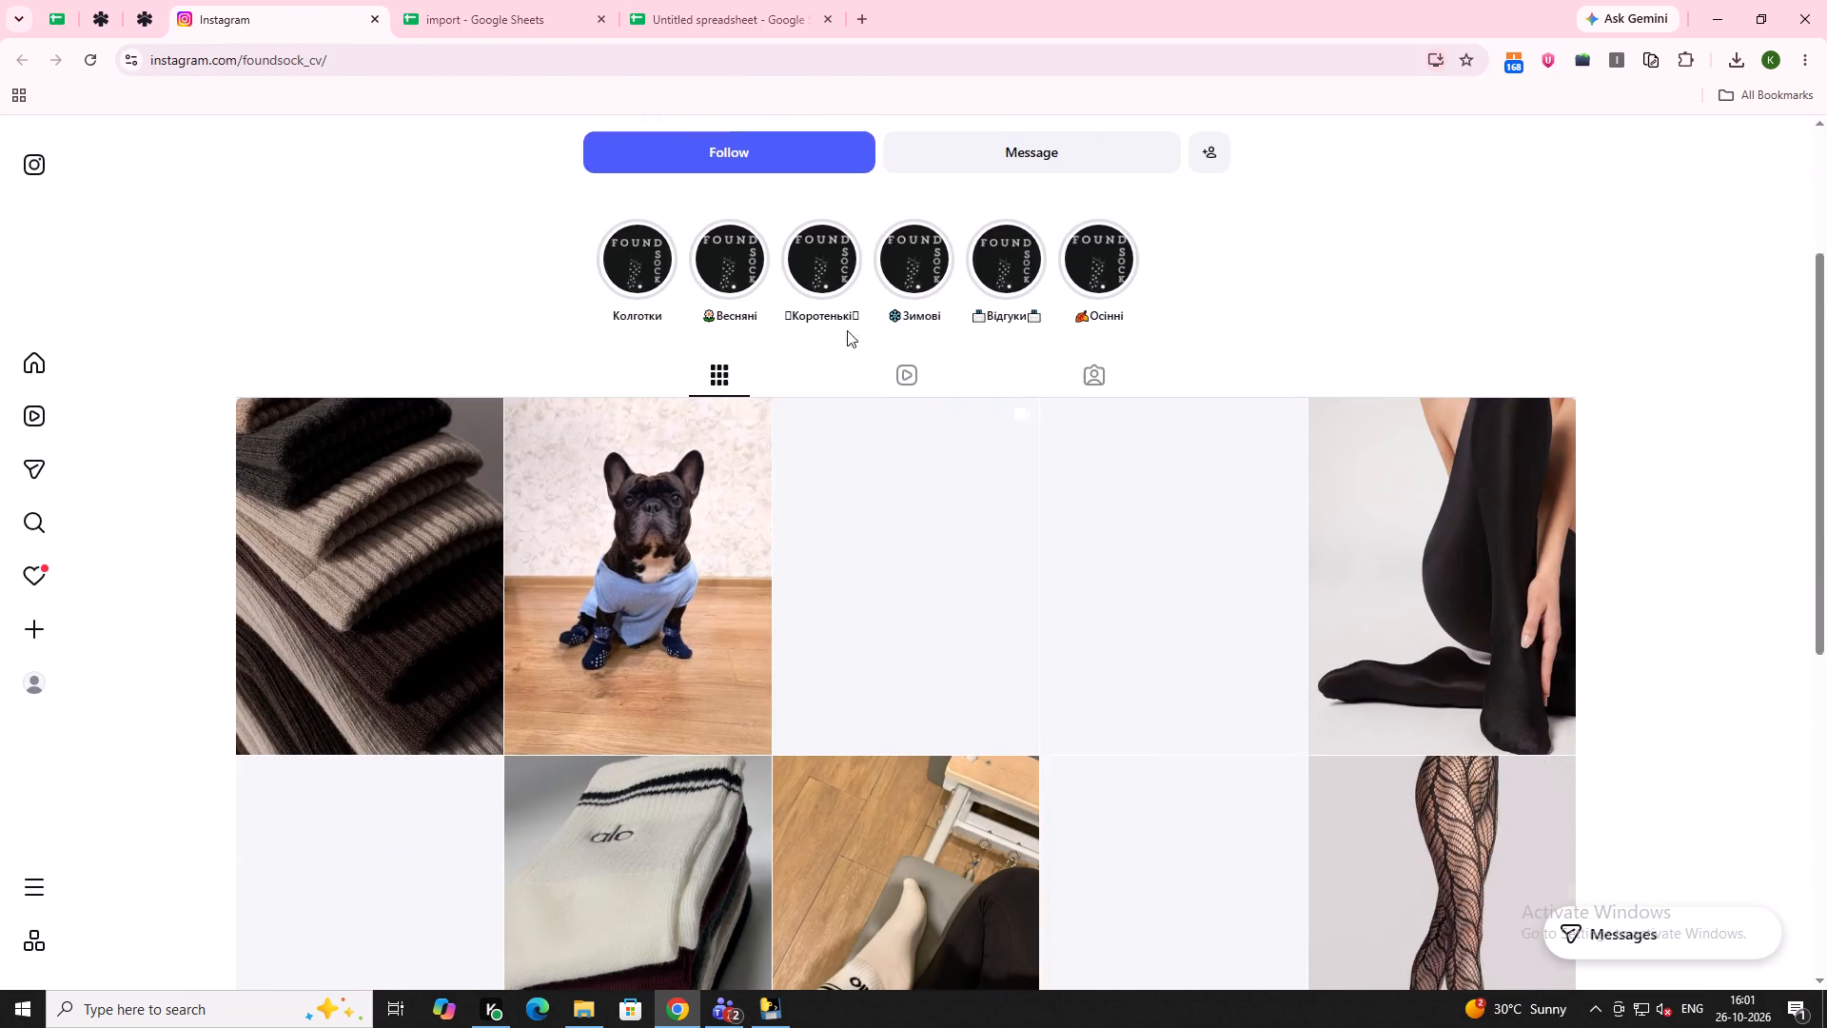
pyautogui.scroll(-6, 847, 330)
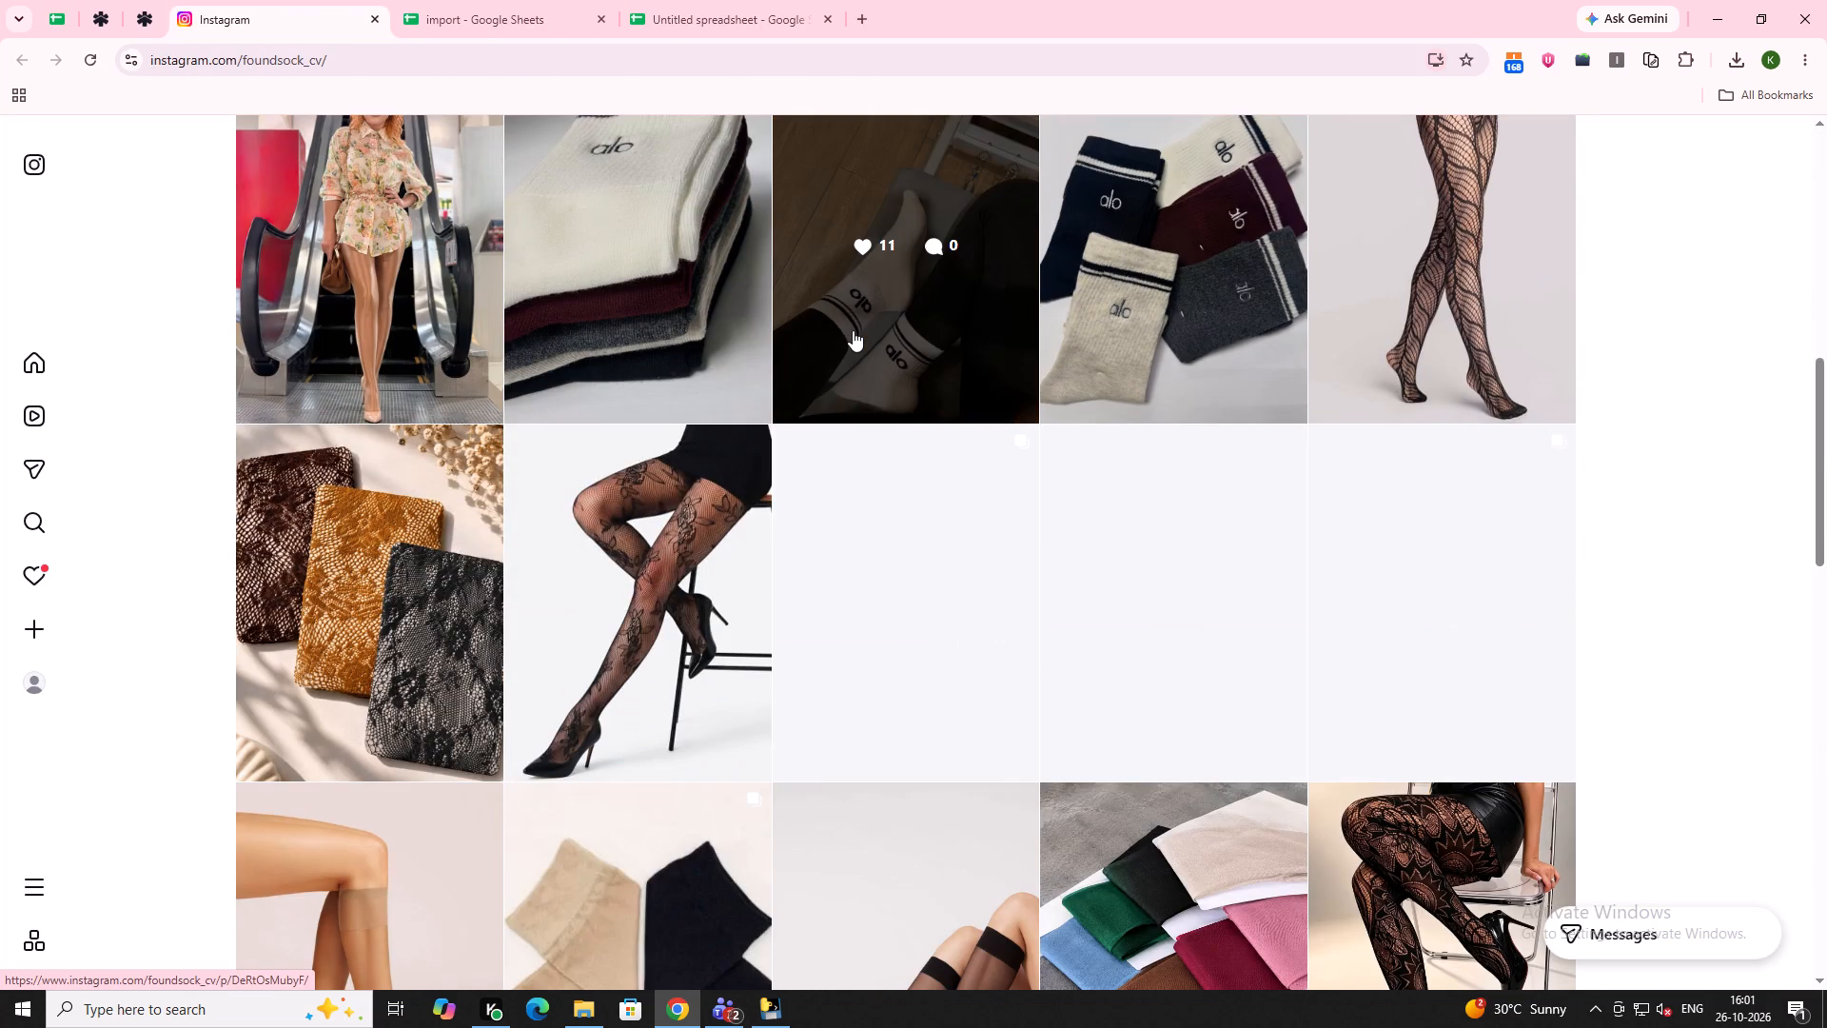
pyautogui.scroll(-3, 853, 330)
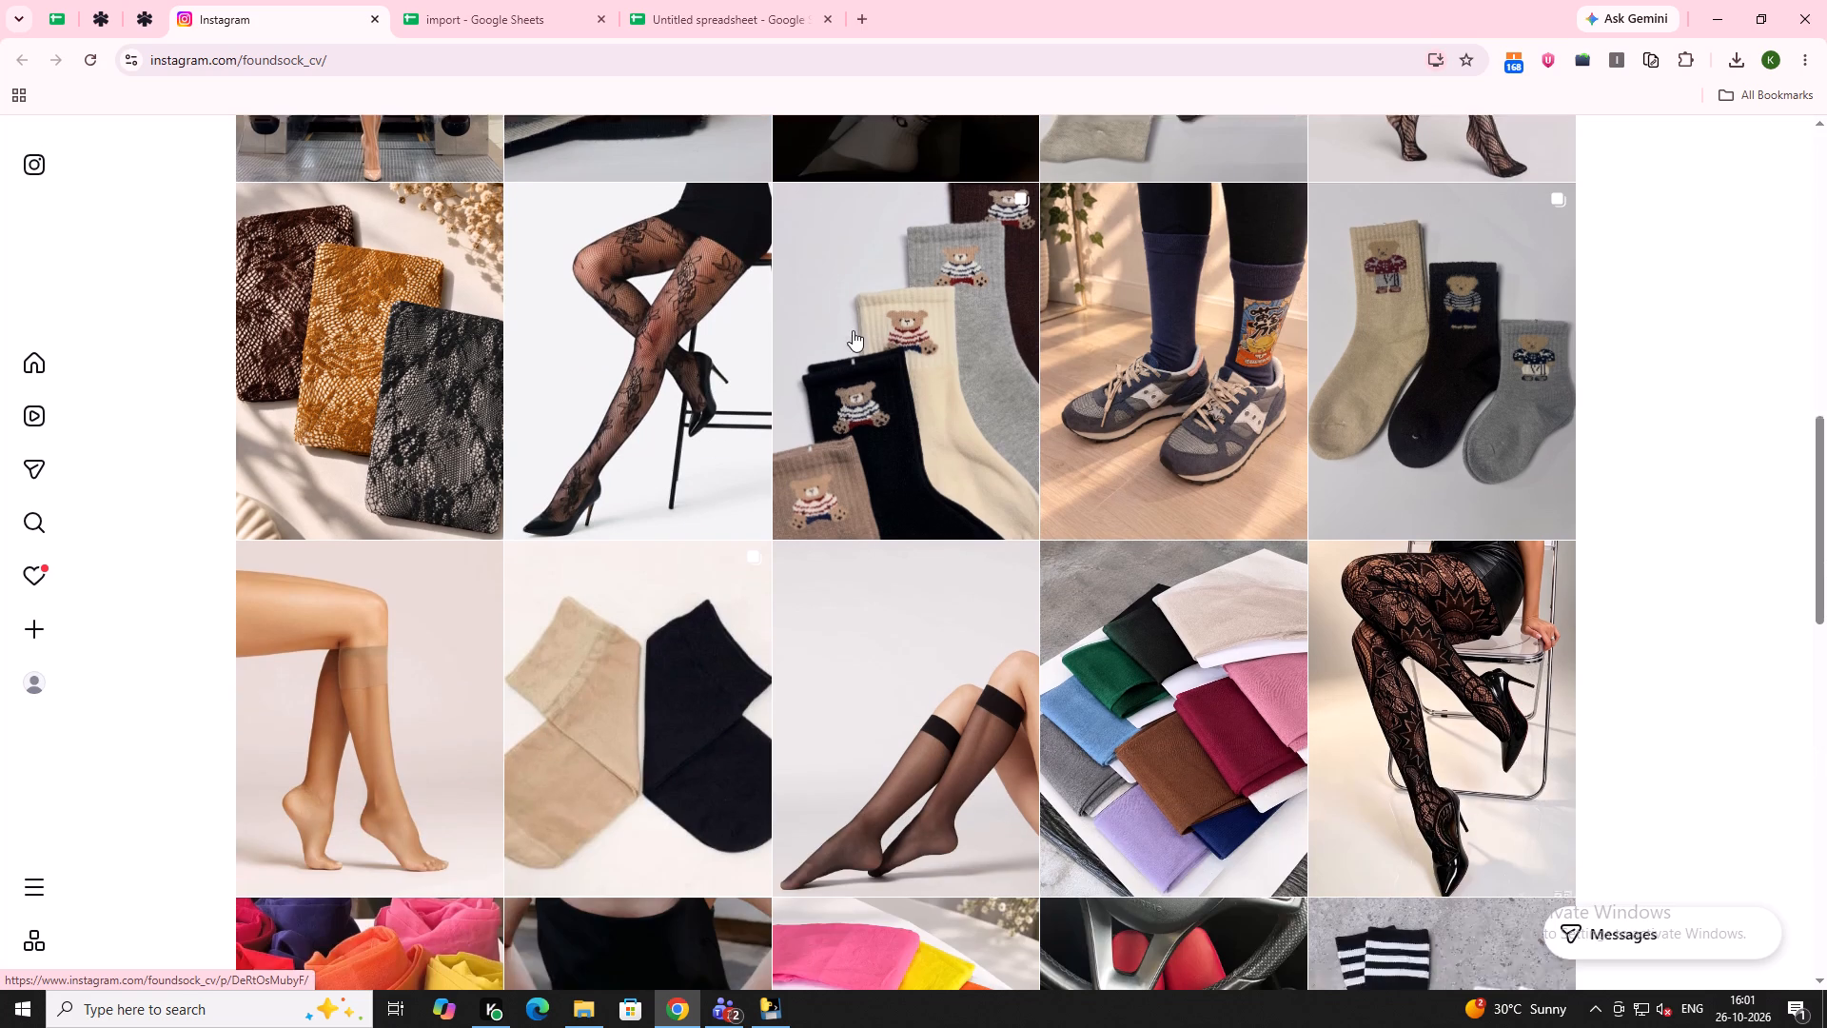
pyautogui.scroll(-10, 853, 330)
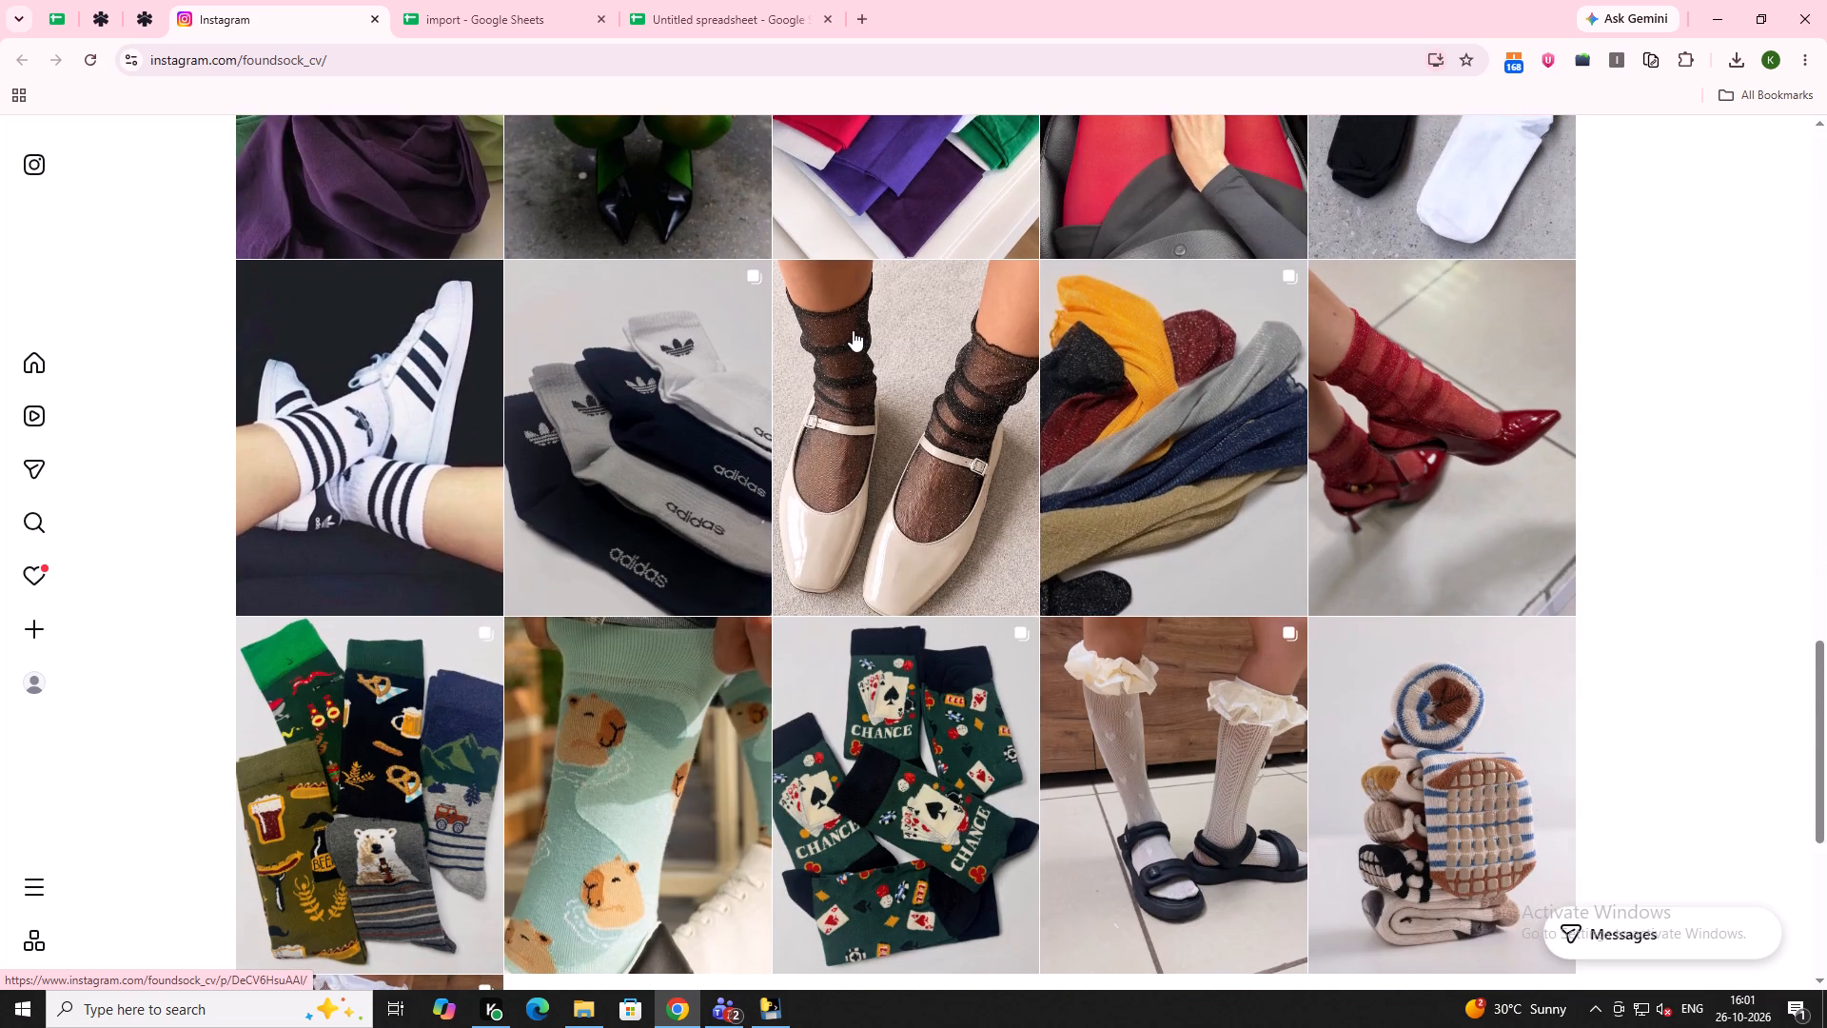
pyautogui.scroll(-14, 853, 330)
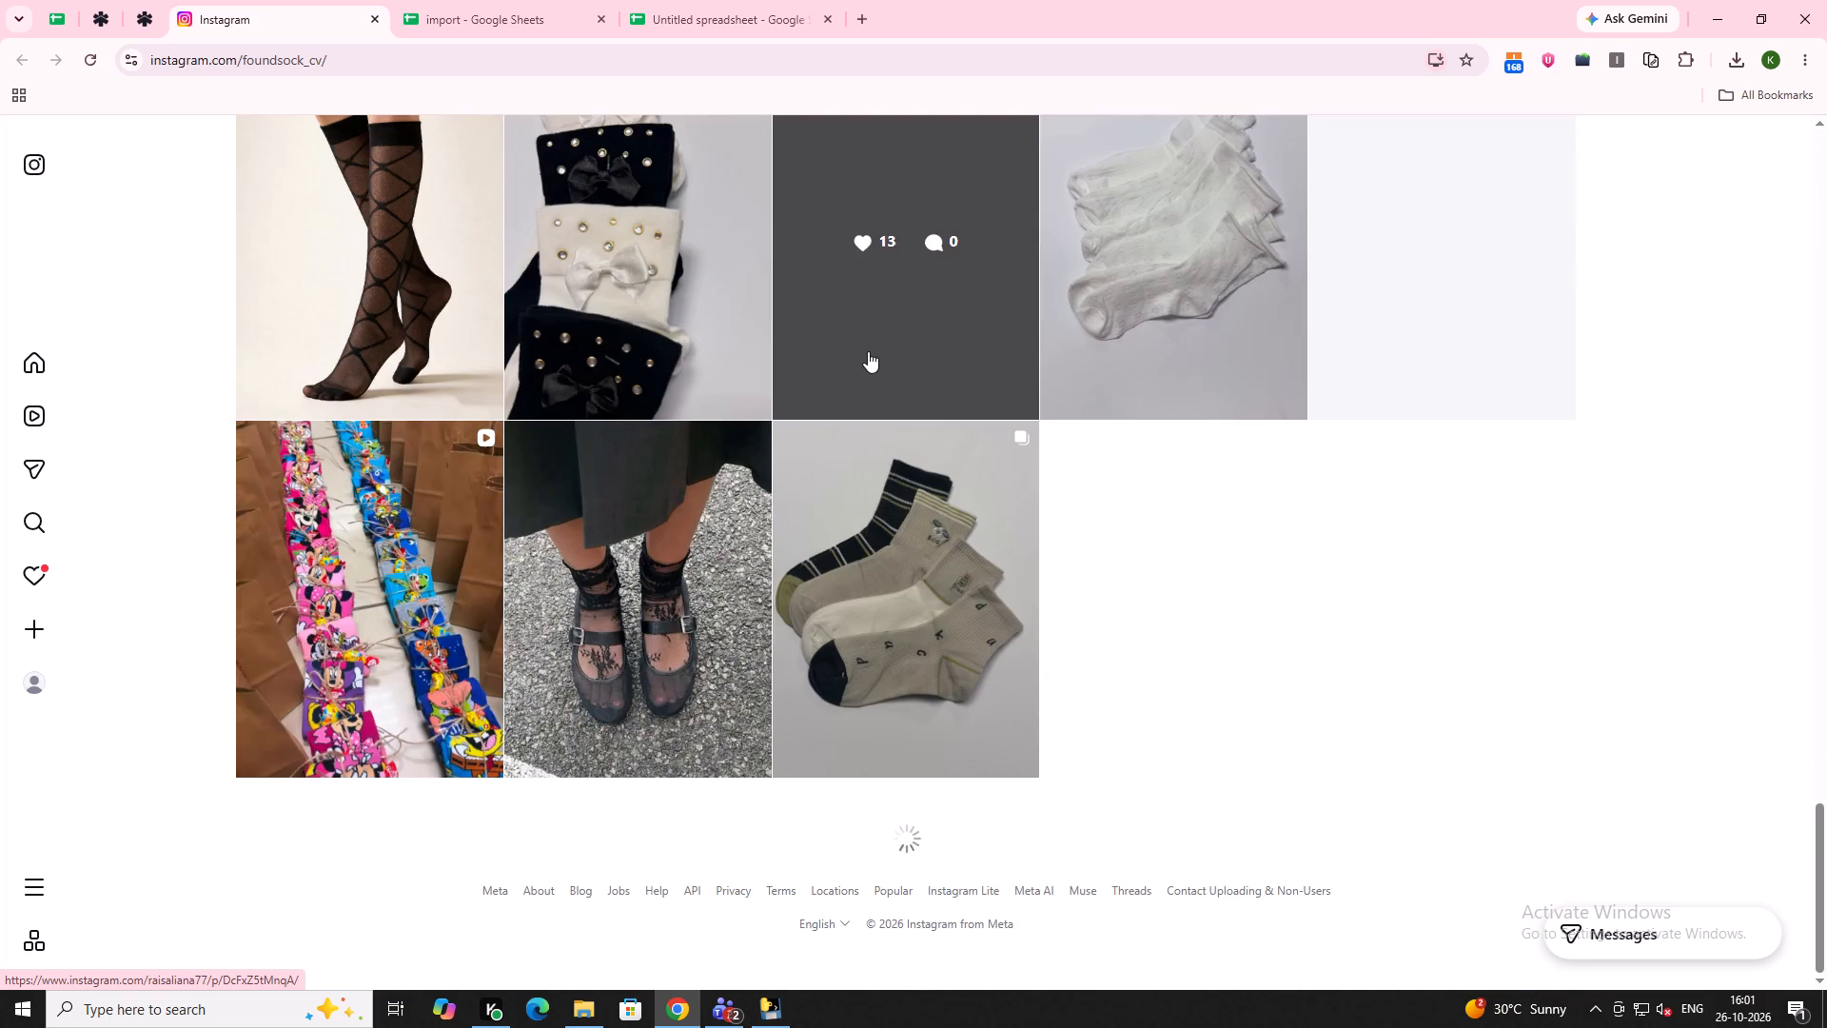
pyautogui.scroll(-16, 868, 351)
pyautogui.scroll(-7, 868, 351)
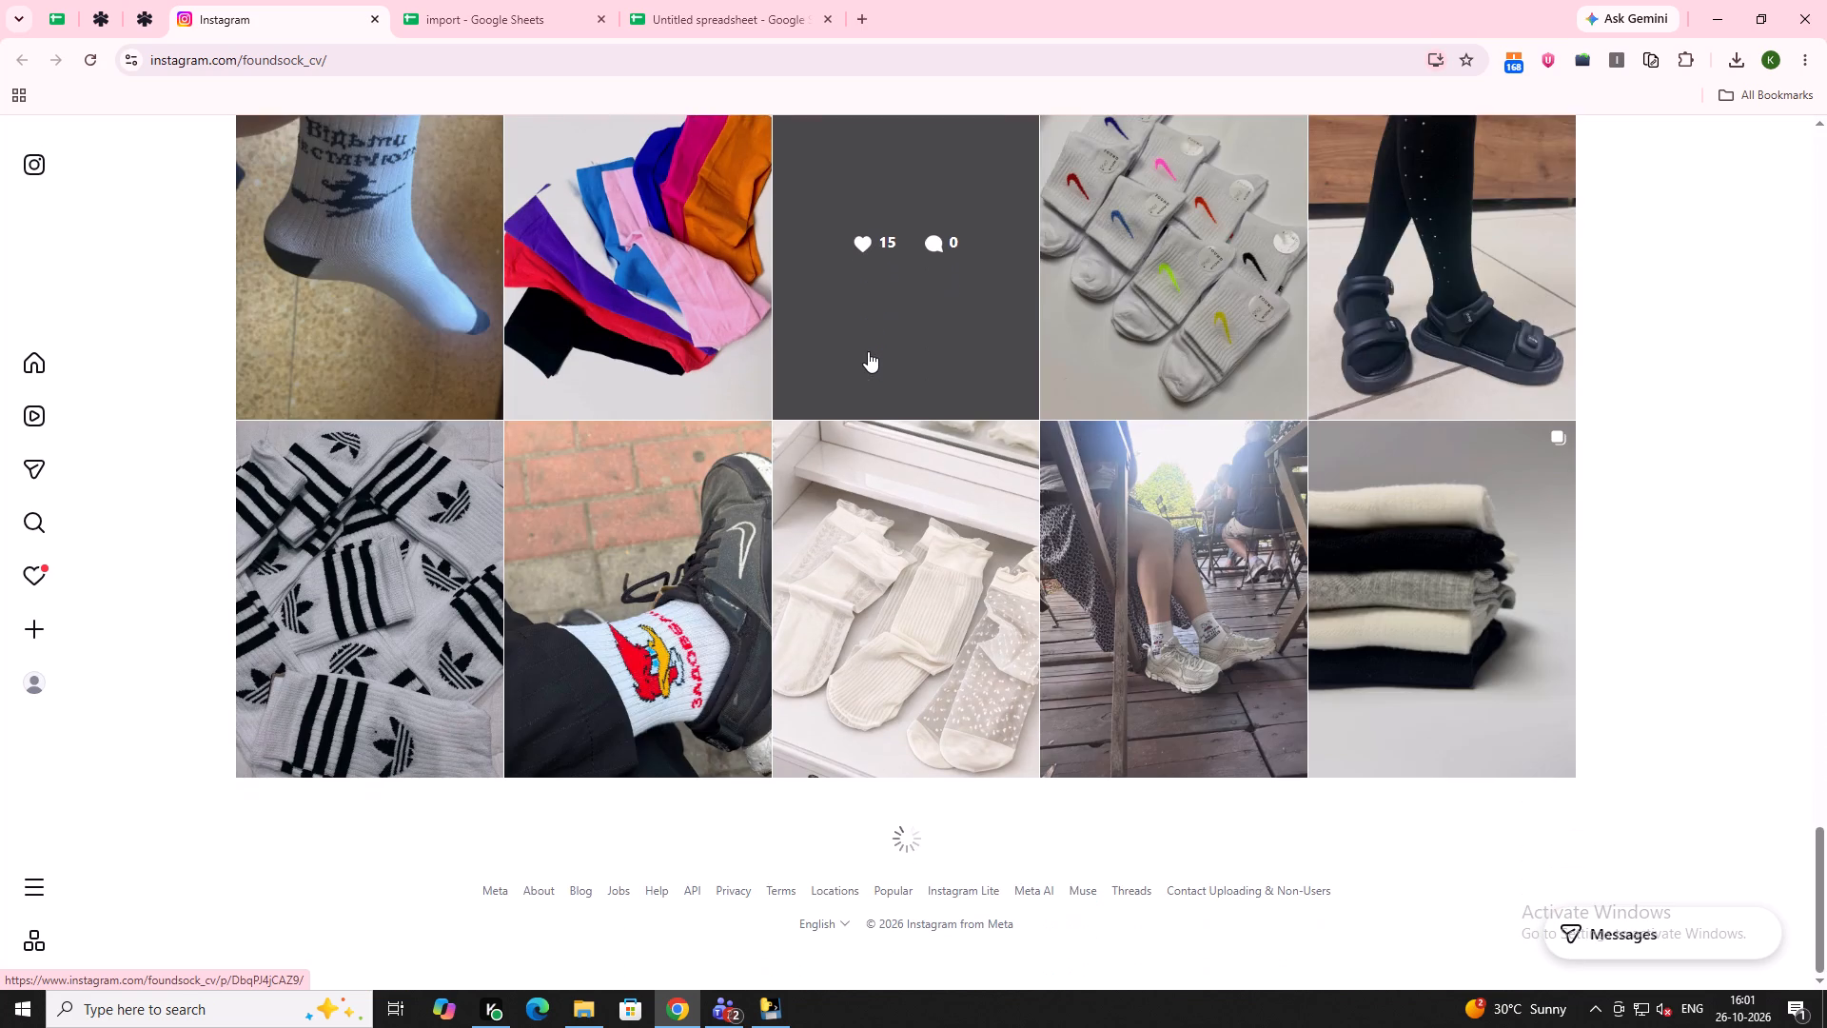
pyautogui.scroll(-12, 868, 351)
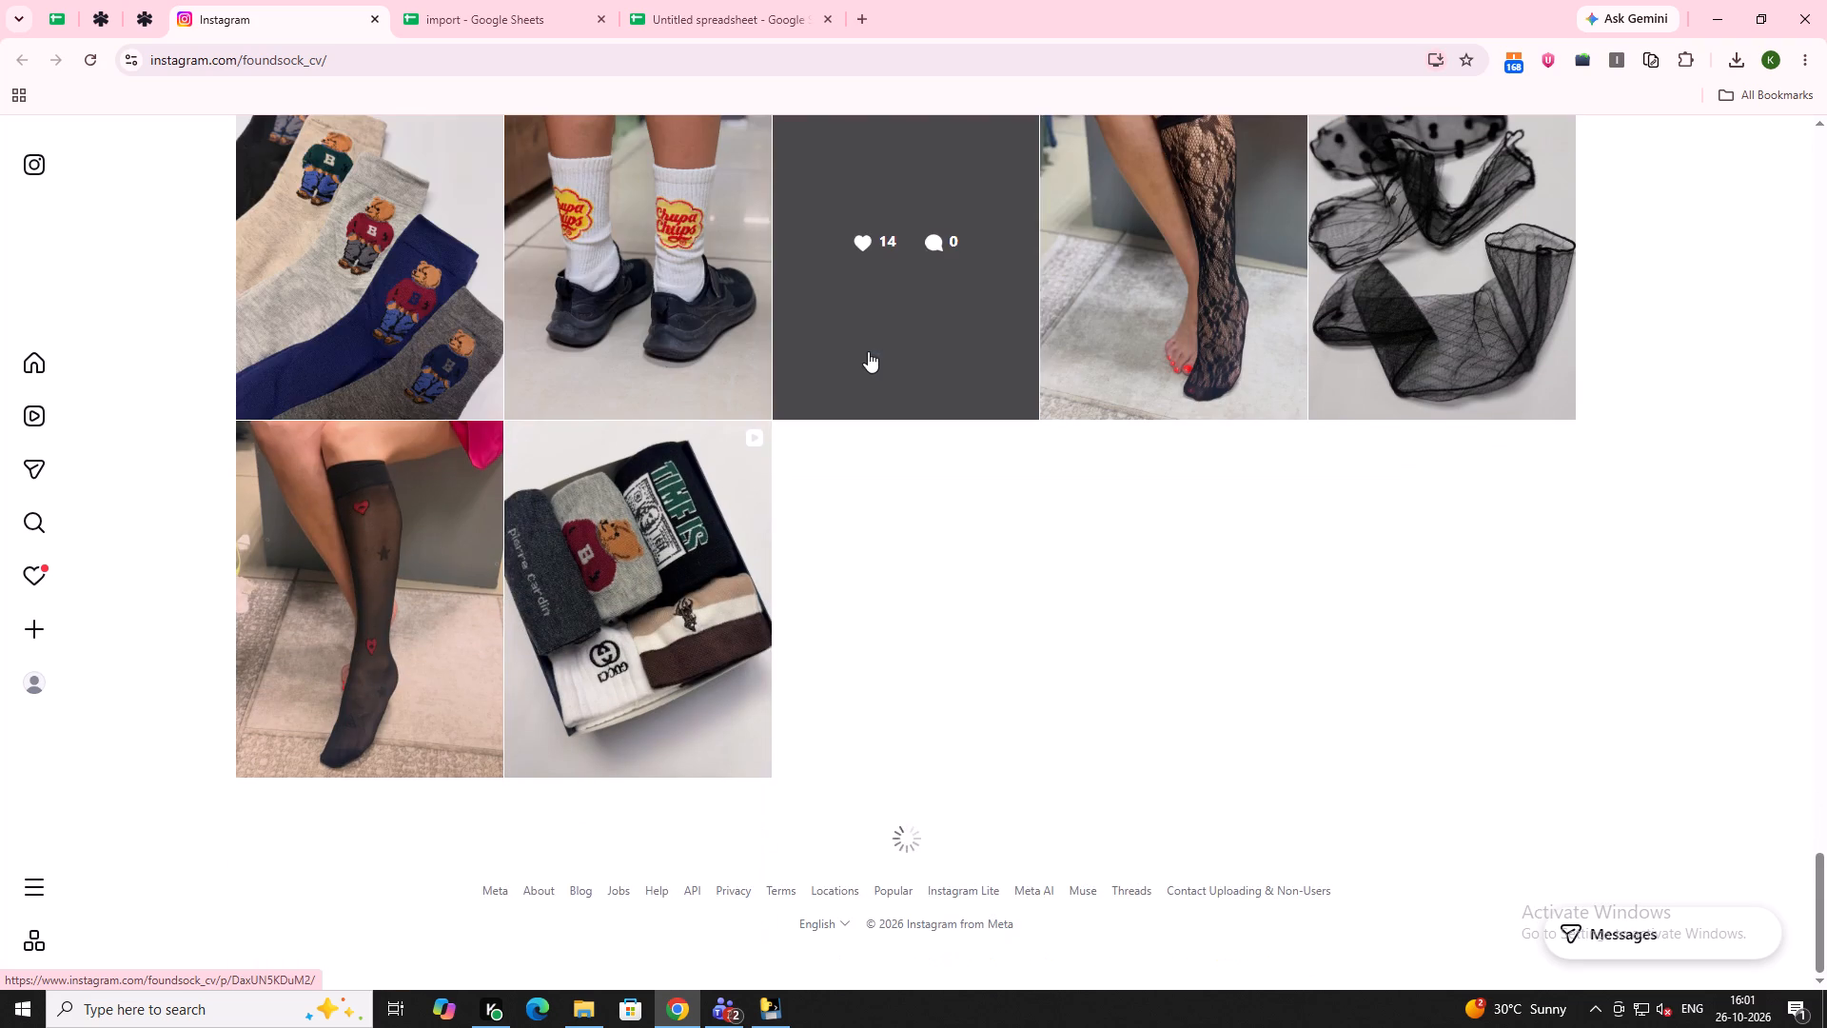
pyautogui.hotkey('ctrl', 'w')
pyautogui.click(661, 631)
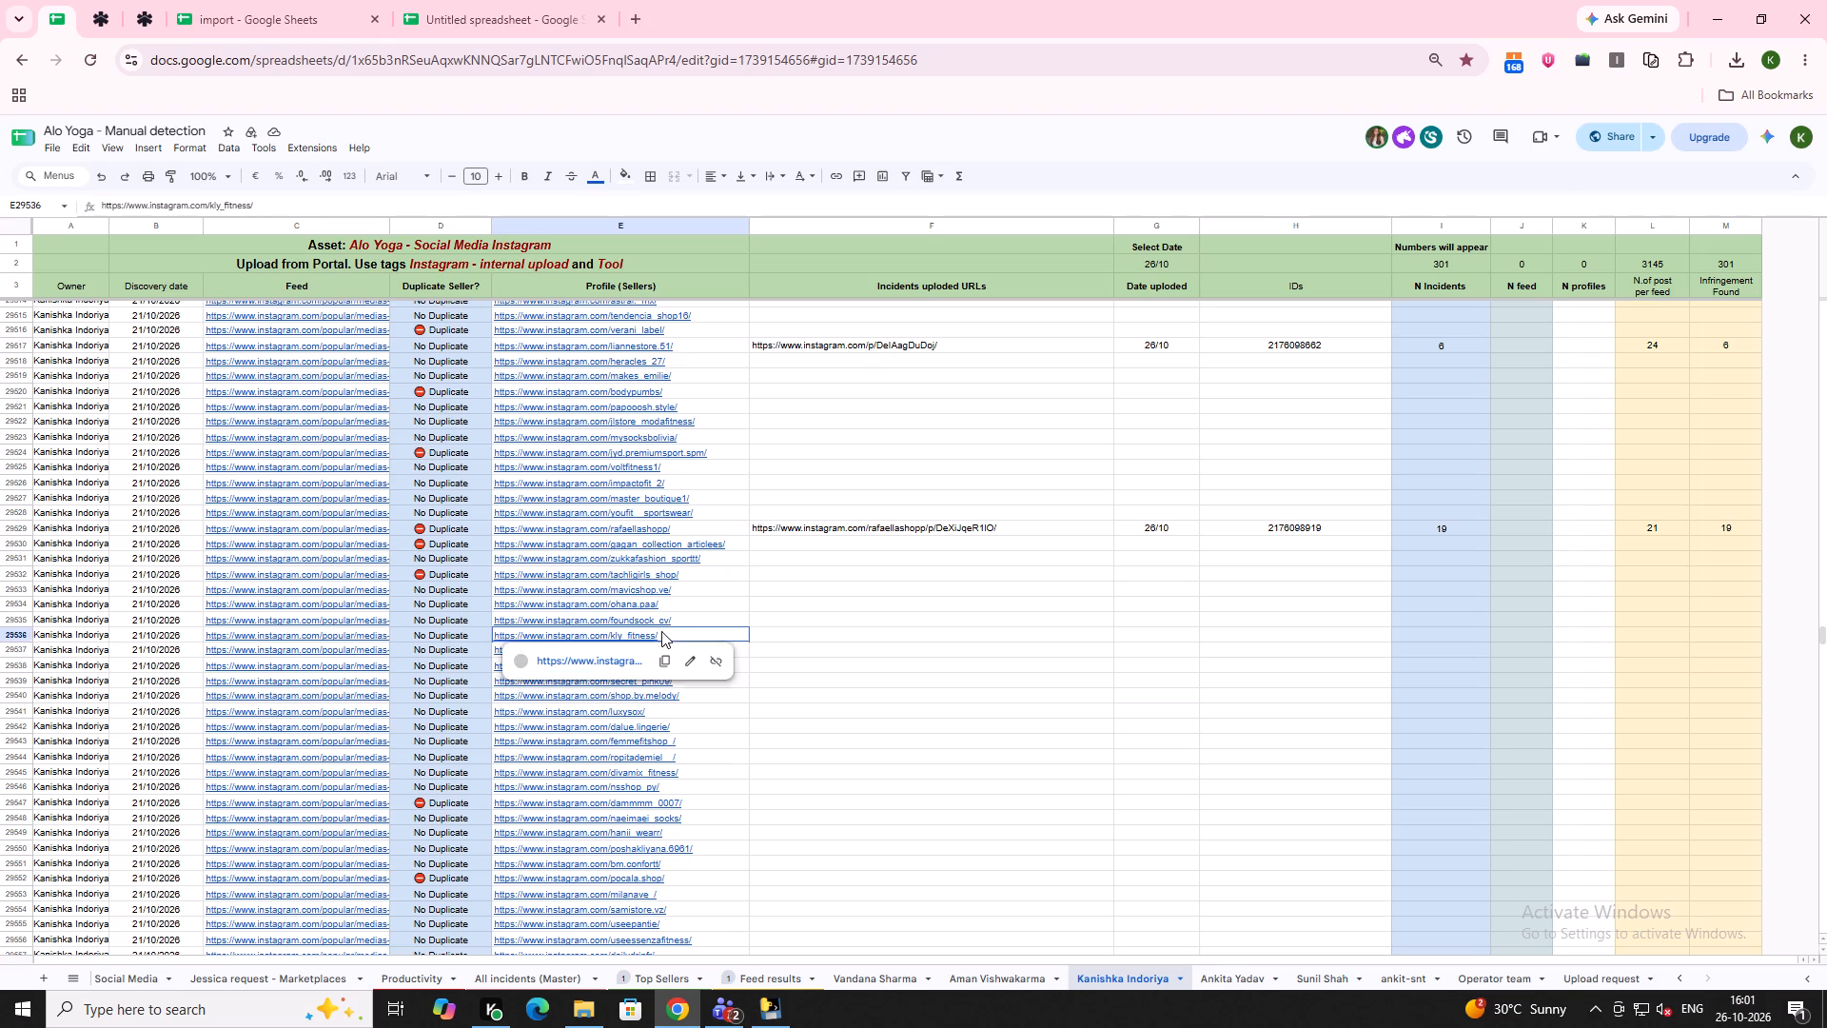
pyautogui.click(582, 665)
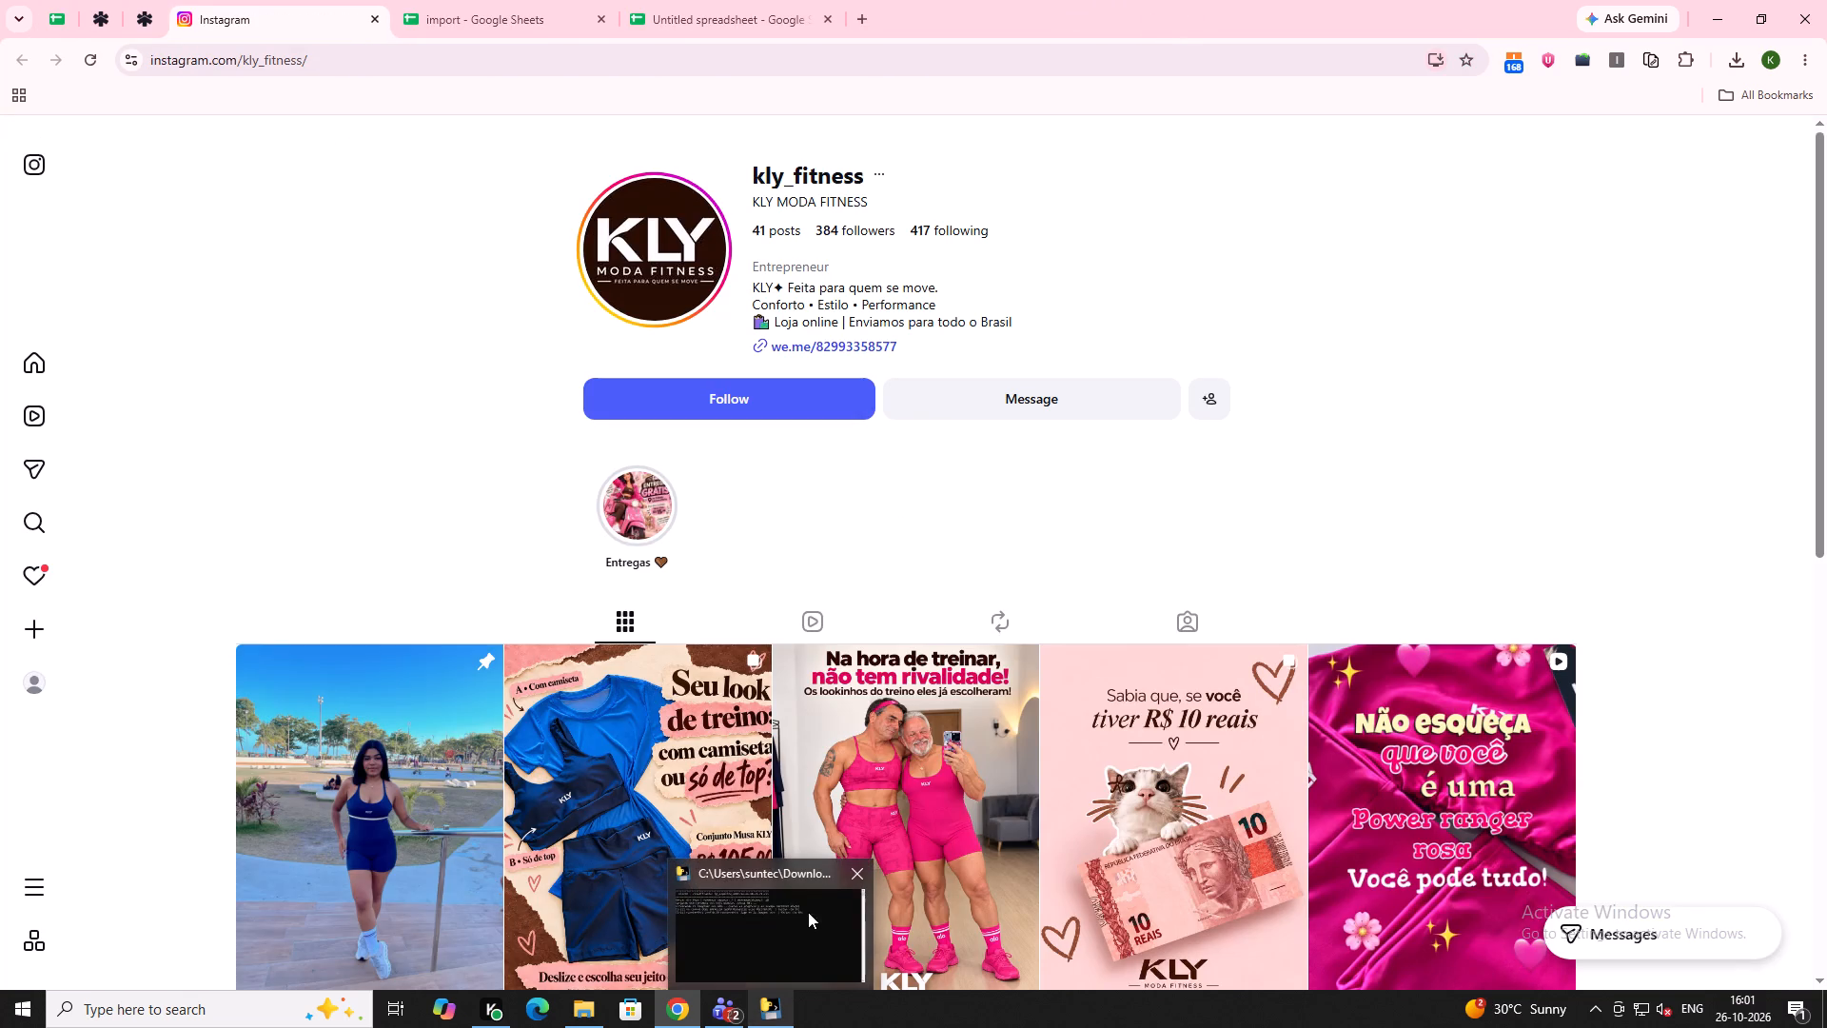
pyautogui.click(854, 873)
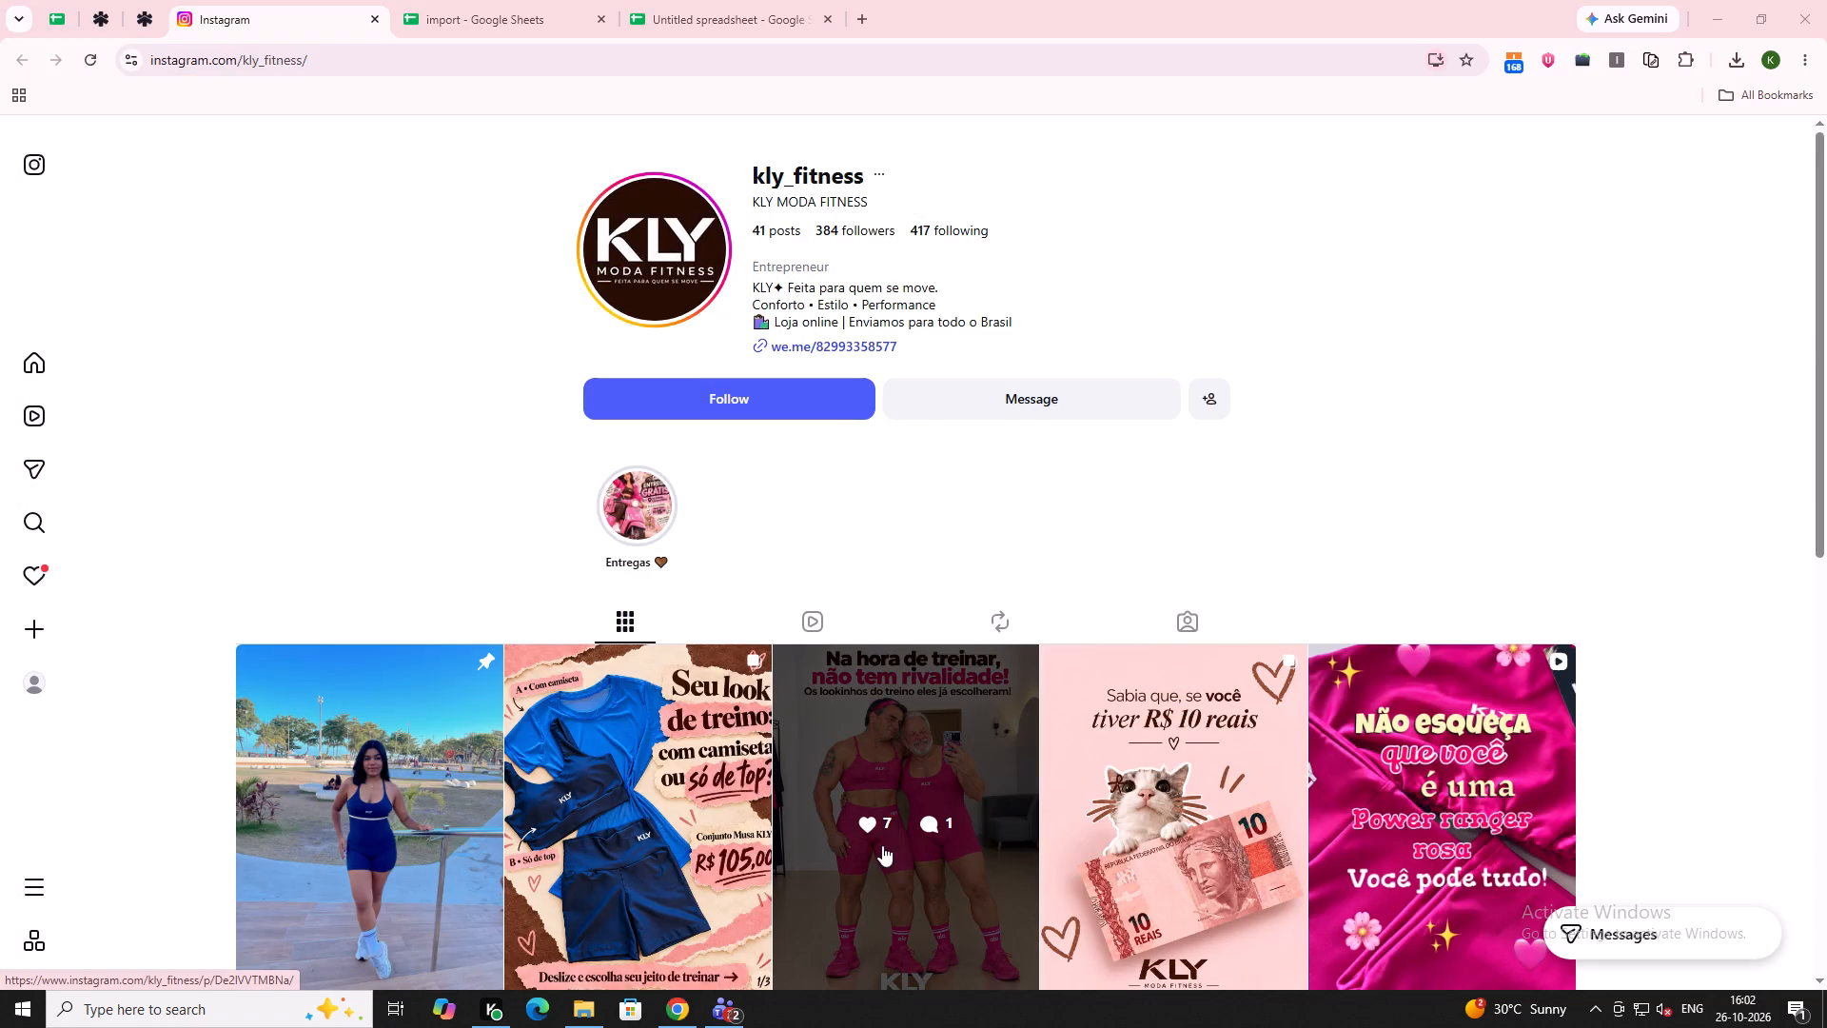
pyautogui.scroll(-5, 907, 782)
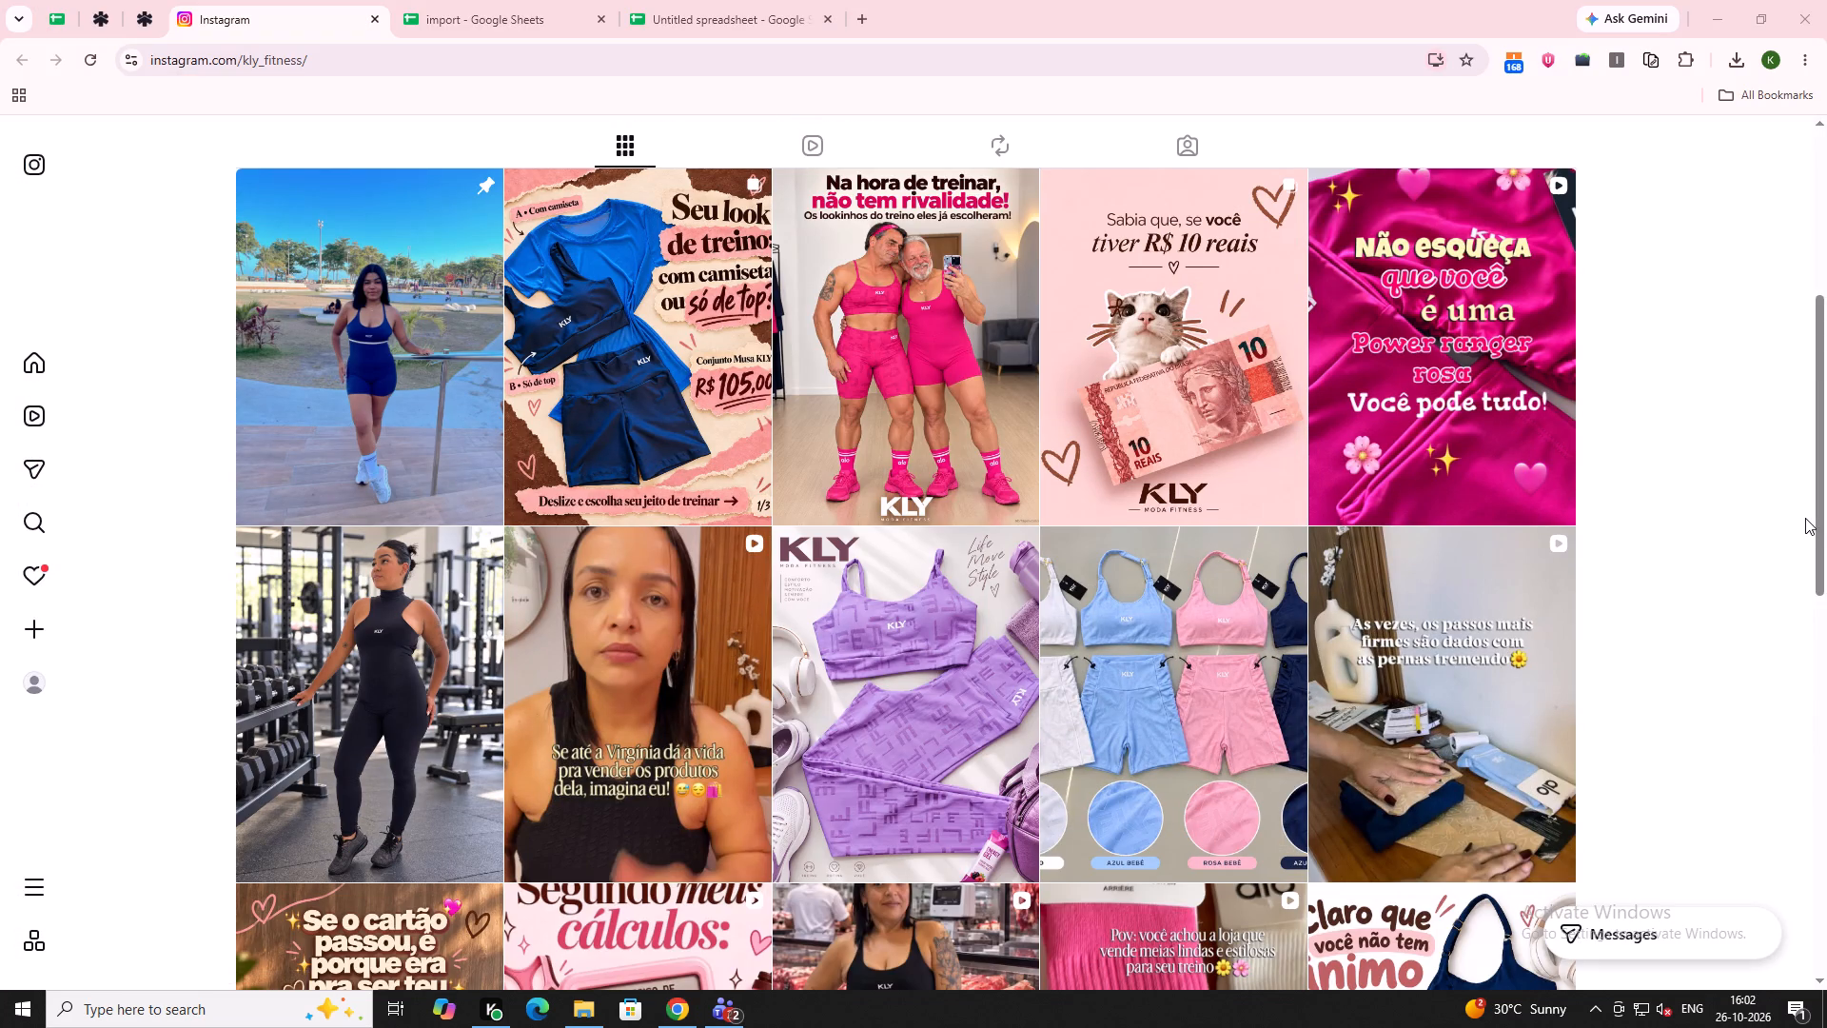
pyautogui.scroll(-13, 1486, 695)
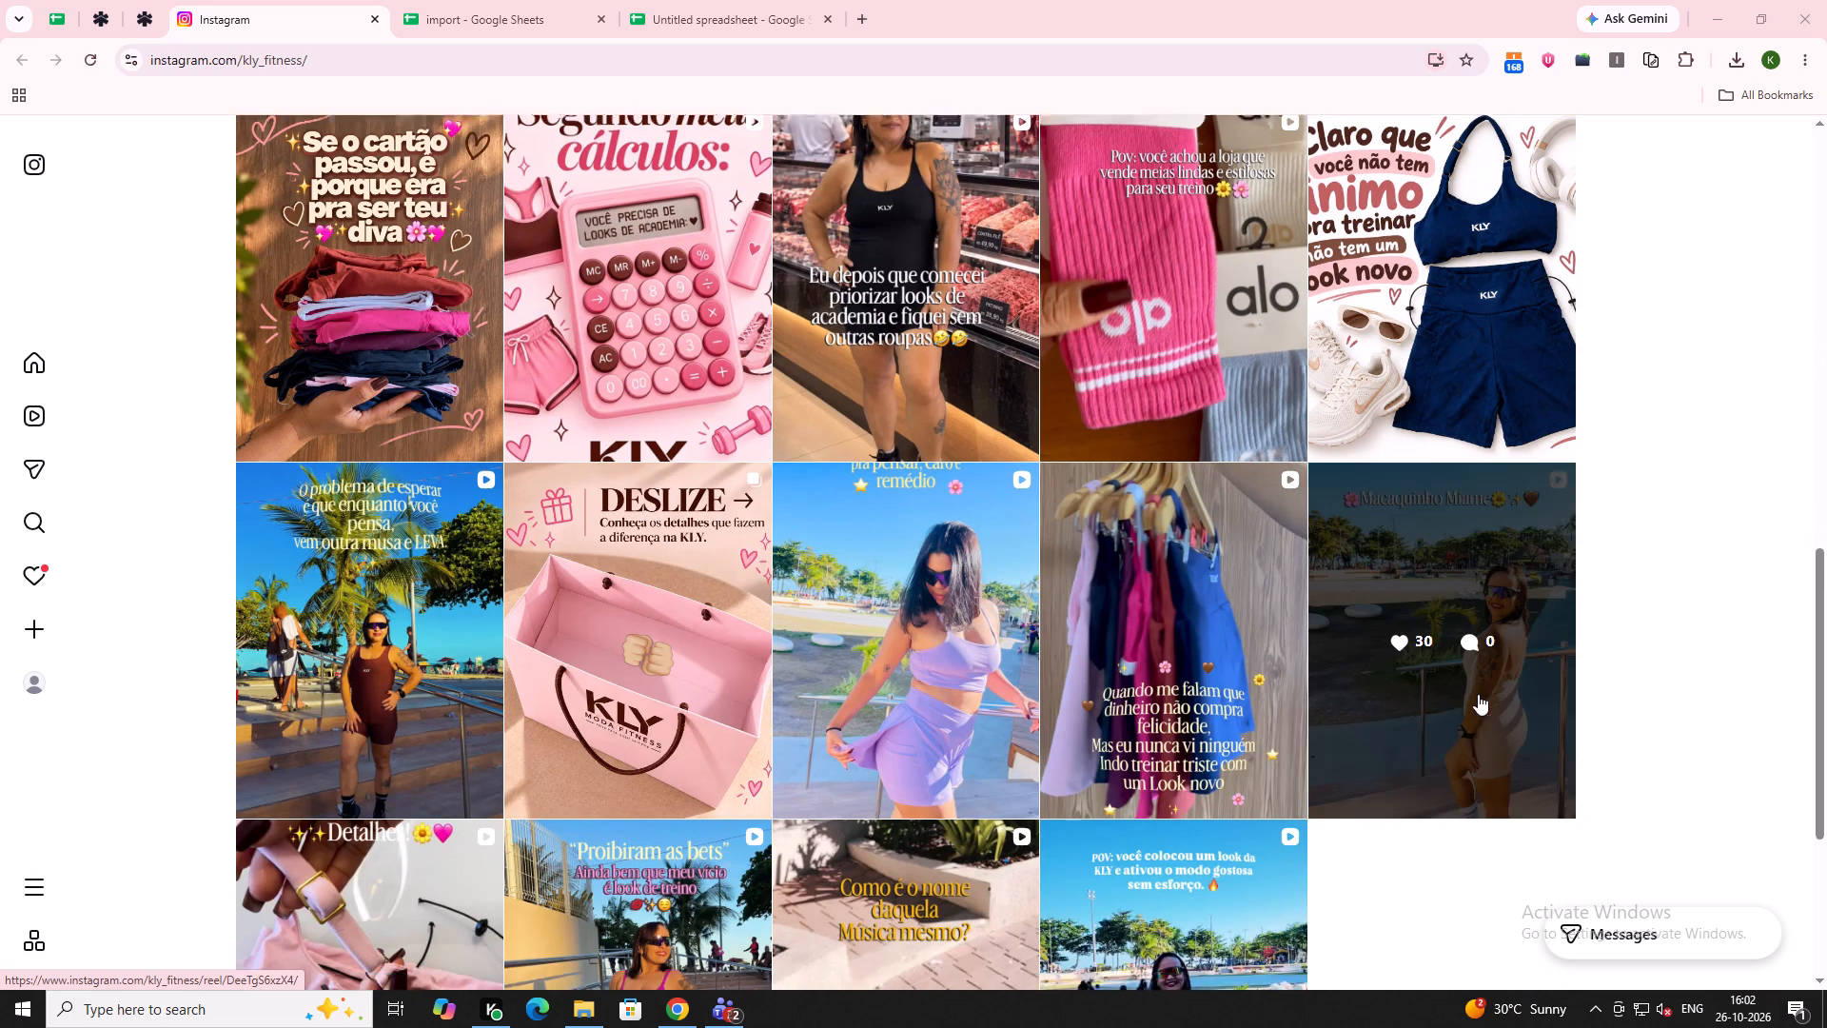
pyautogui.scroll(-2, 1478, 694)
pyautogui.hotkey('ctrl', 'w')
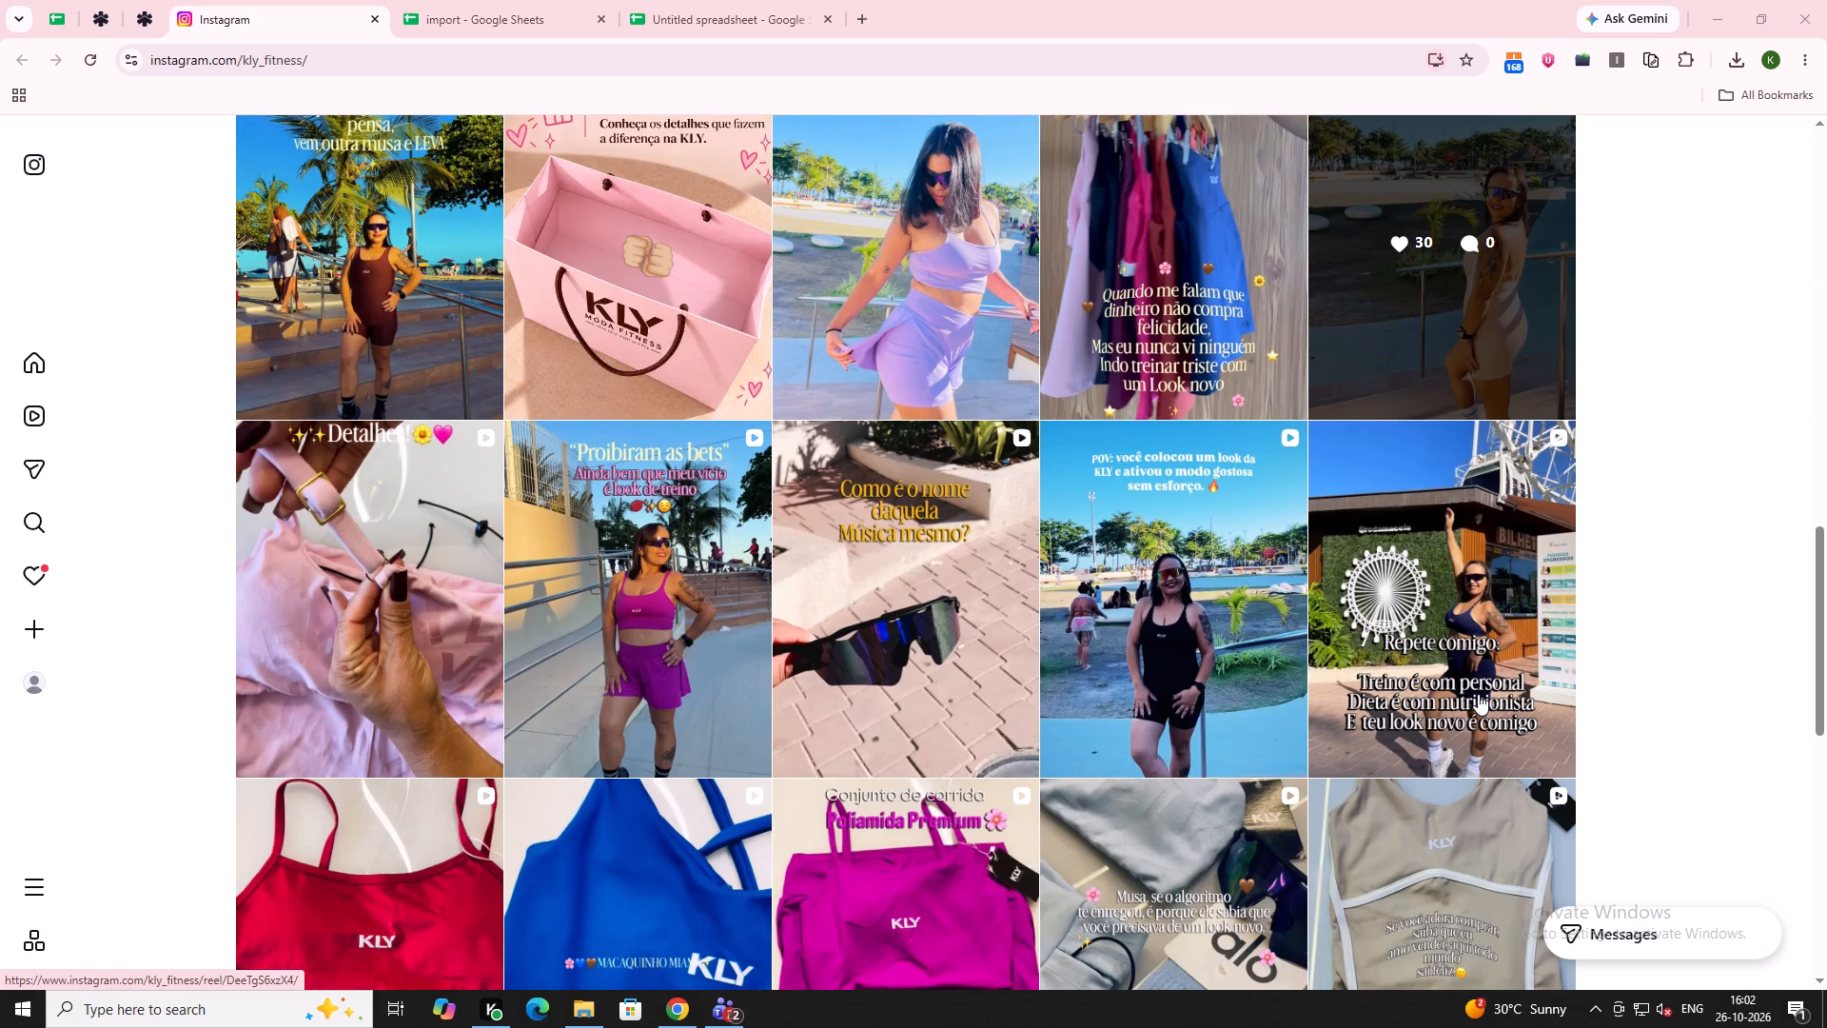
pyautogui.hotkey('ctrl', 'w')
pyautogui.hotkey('ctrl', 'w')
pyautogui.click(1594, 529)
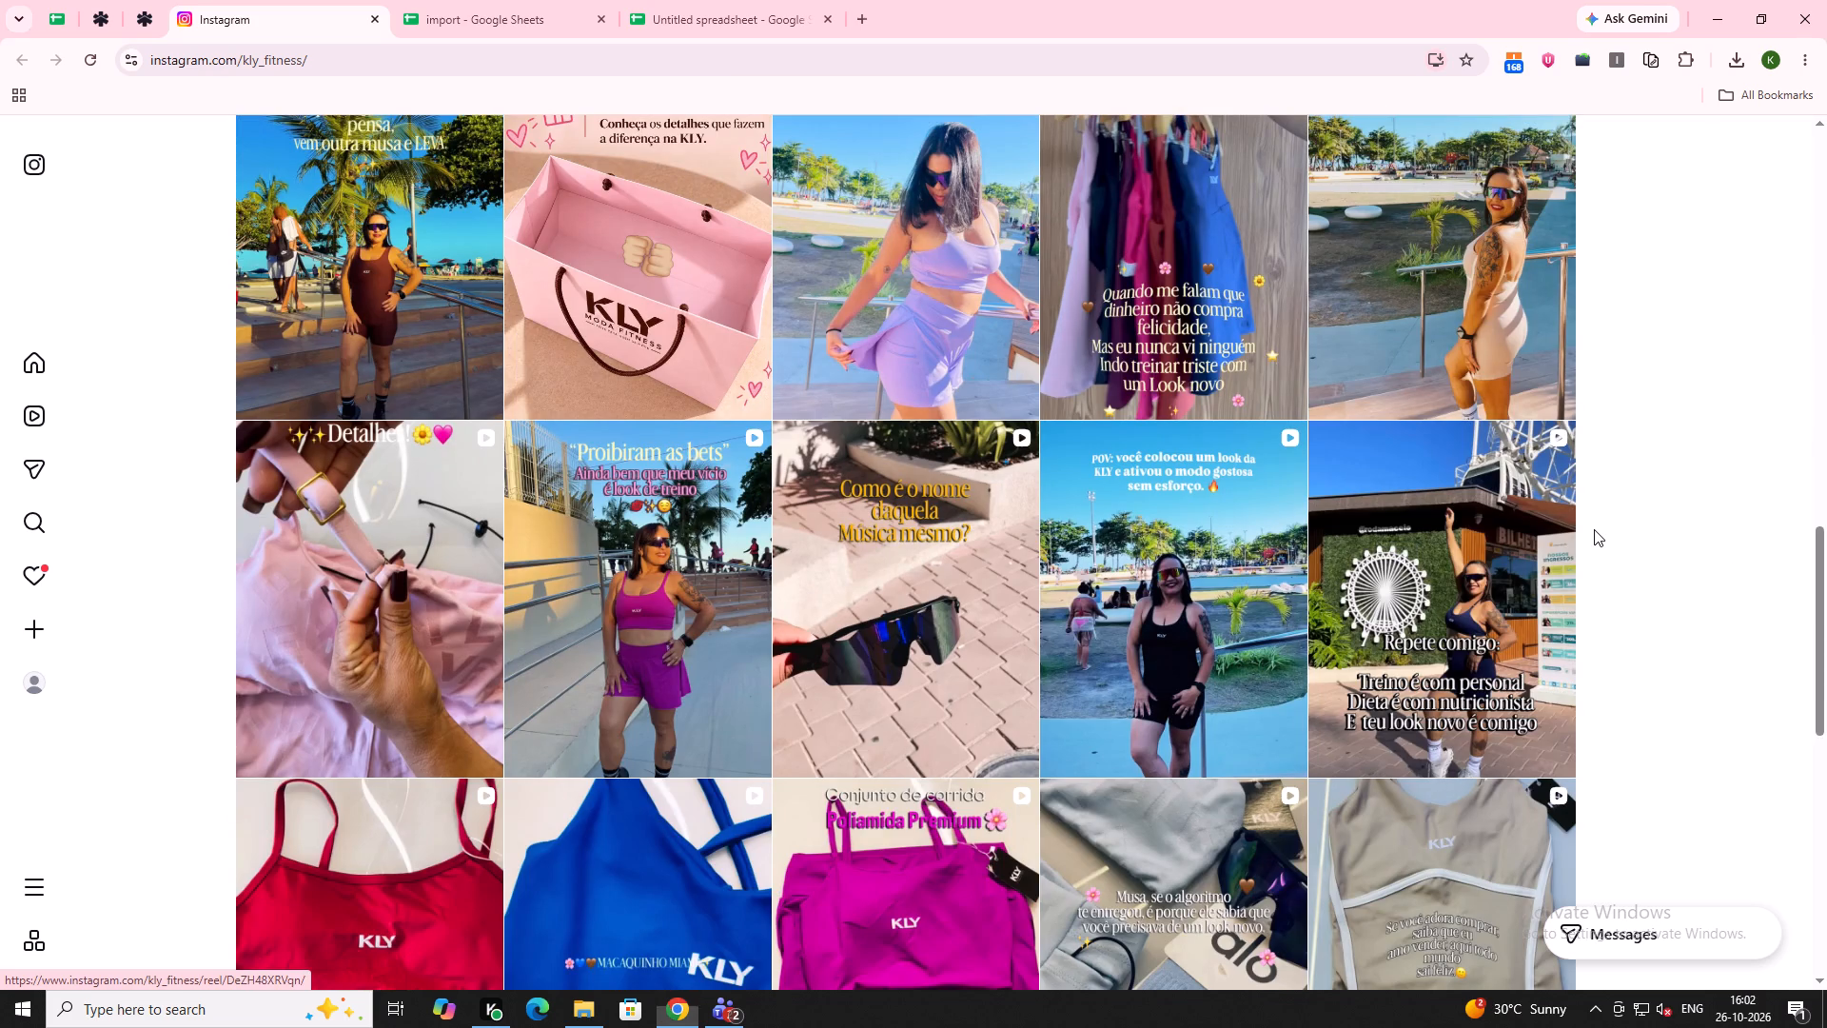
pyautogui.hotkey('ctrl', 'w')
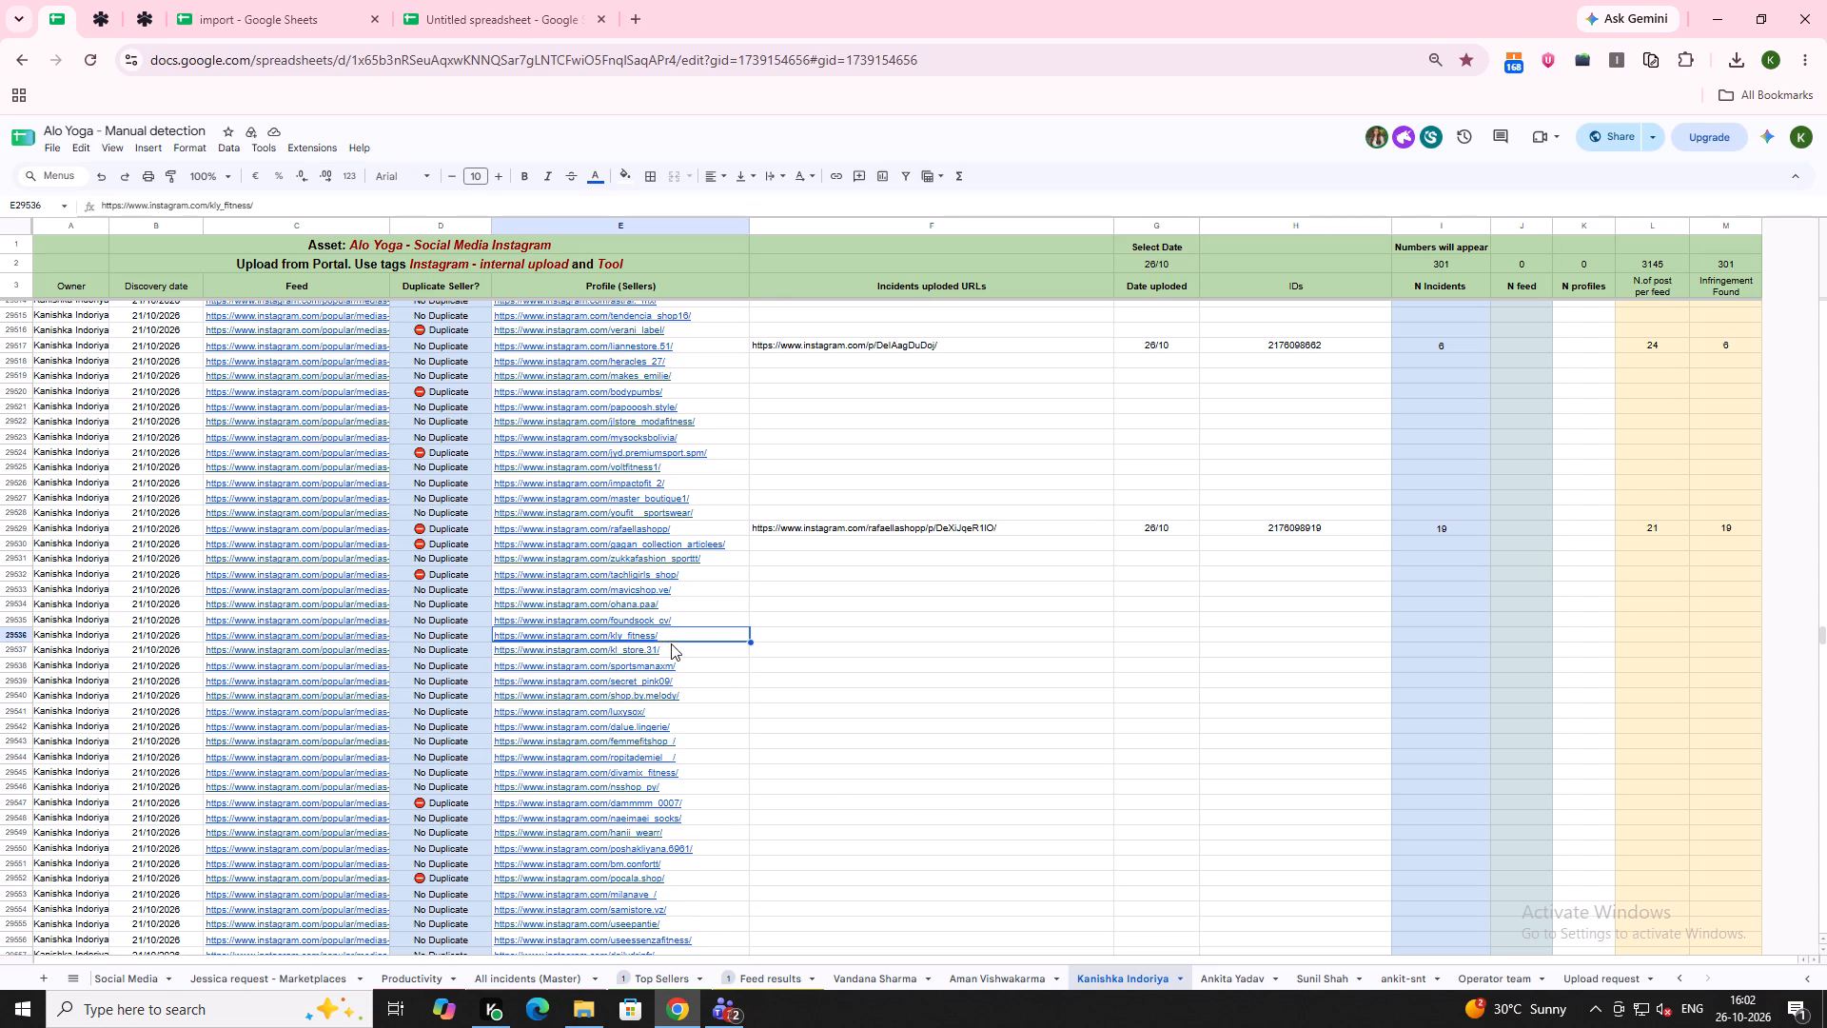
# Open the kl_store.31 Instagram profile from the sheet, examine its posts for Alo-branded items, and close it.
pyautogui.click(678, 652)
pyautogui.click(607, 677)
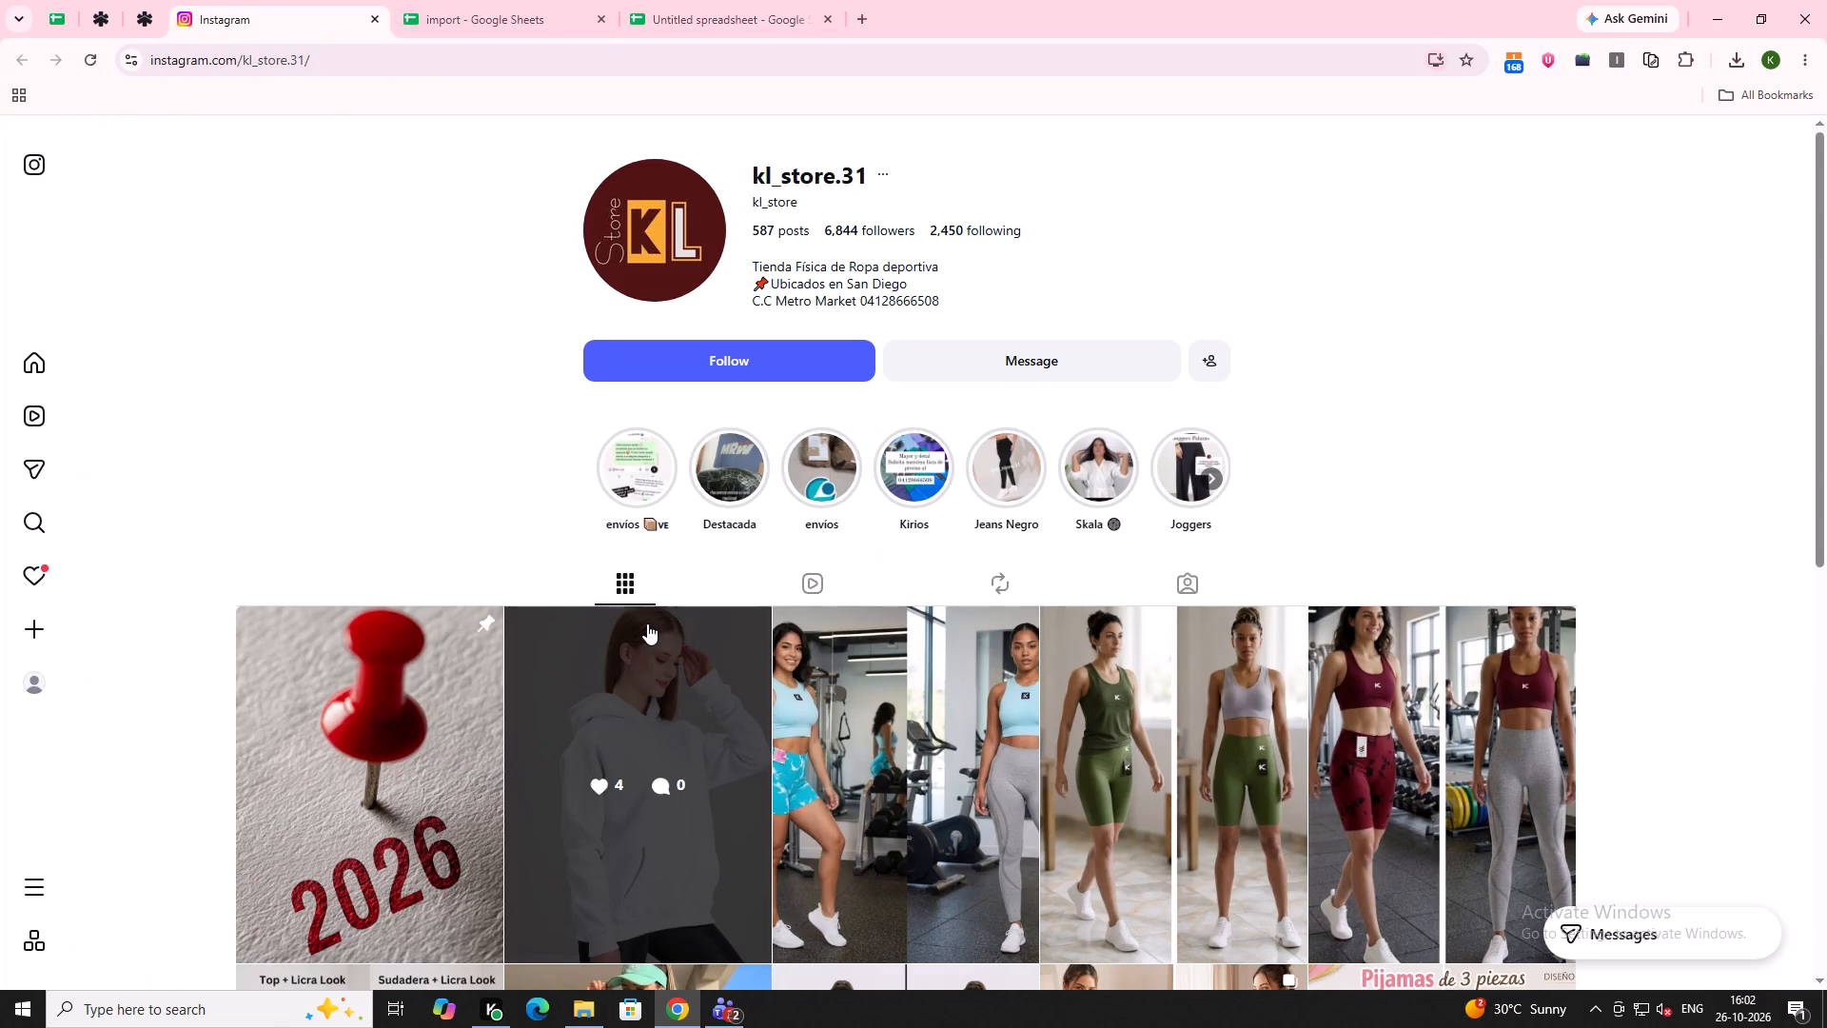
pyautogui.scroll(-8, 648, 623)
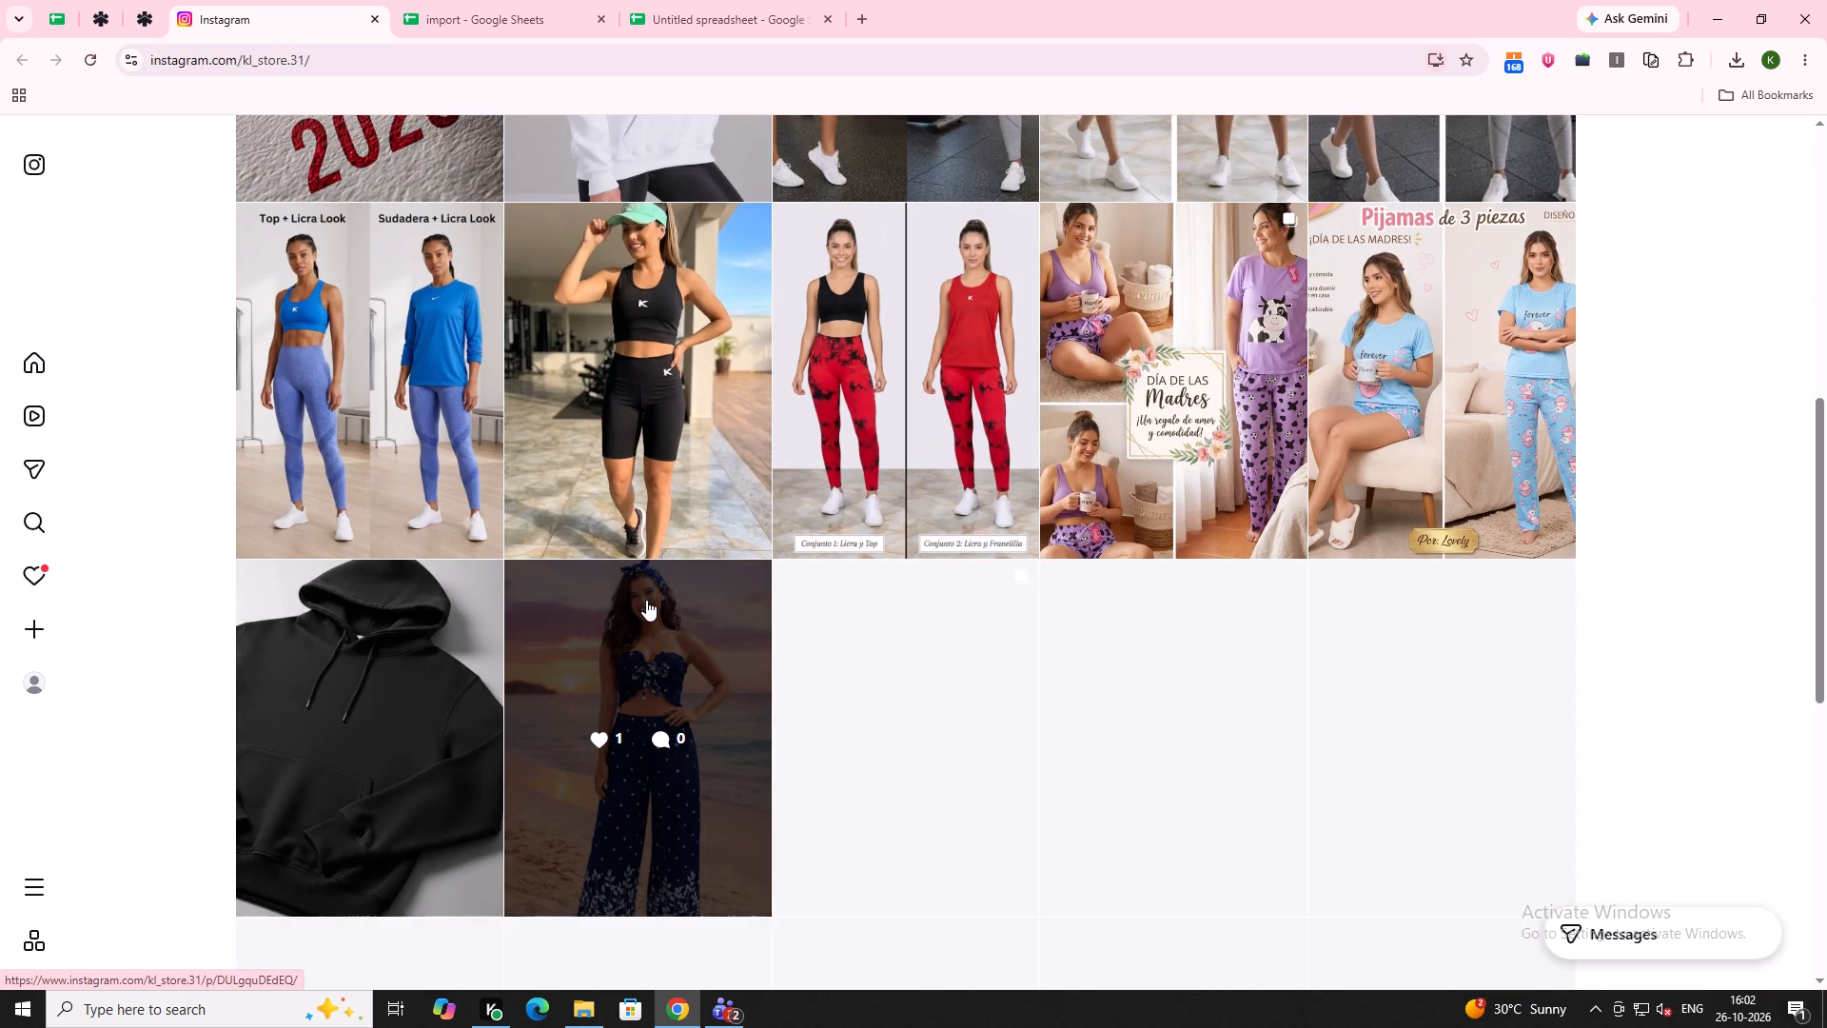
pyautogui.scroll(-16, 646, 600)
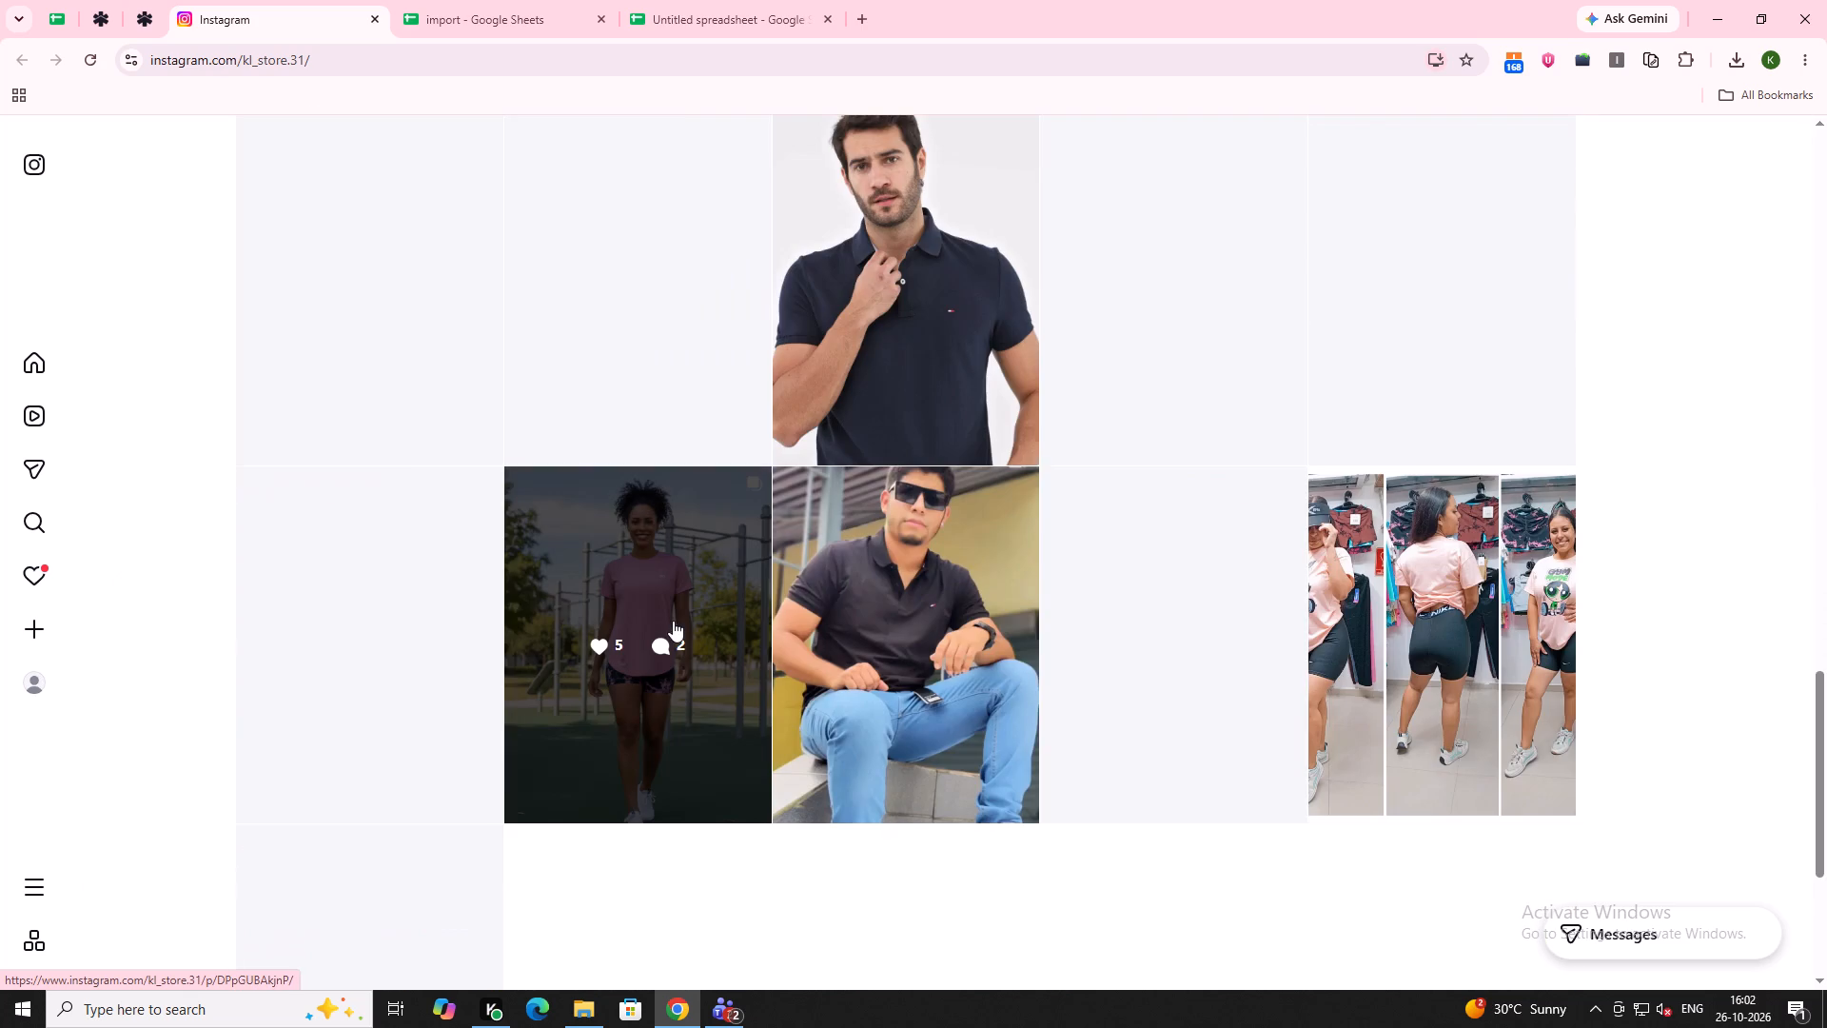
pyautogui.hotkey('ctrl', 'w')
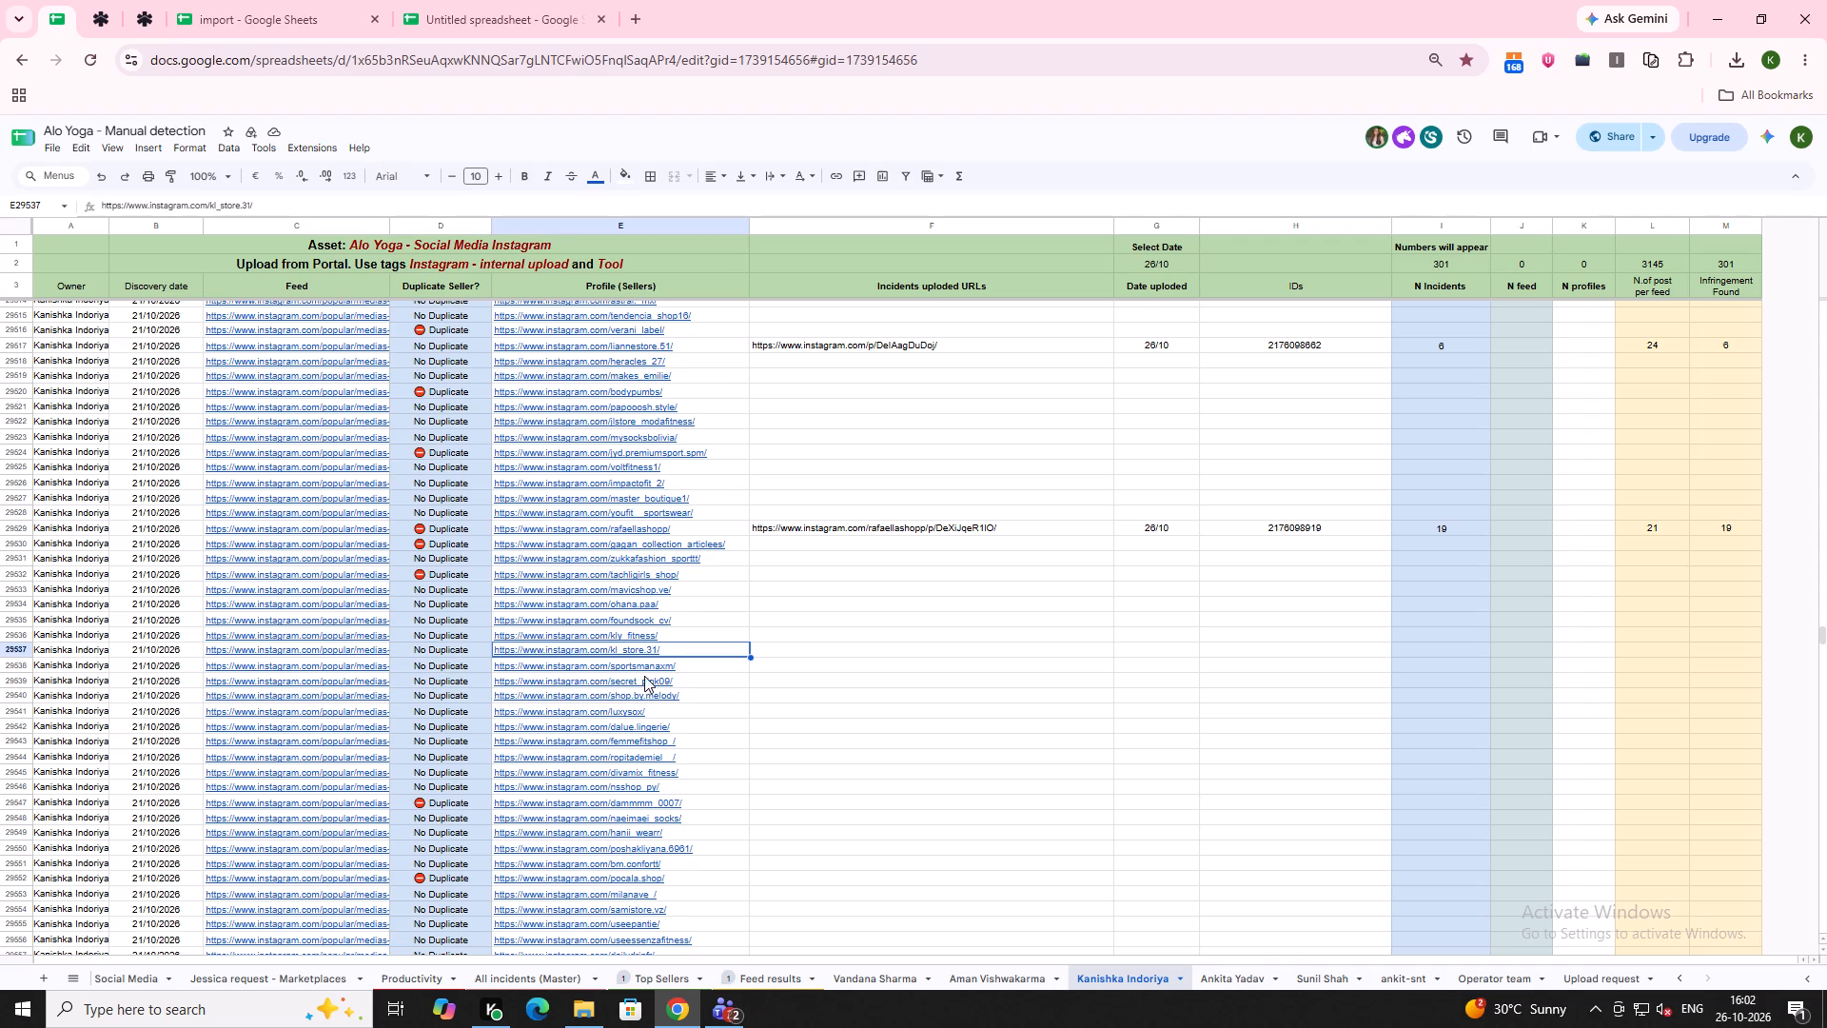
pyautogui.click(642, 664)
pyautogui.click(607, 685)
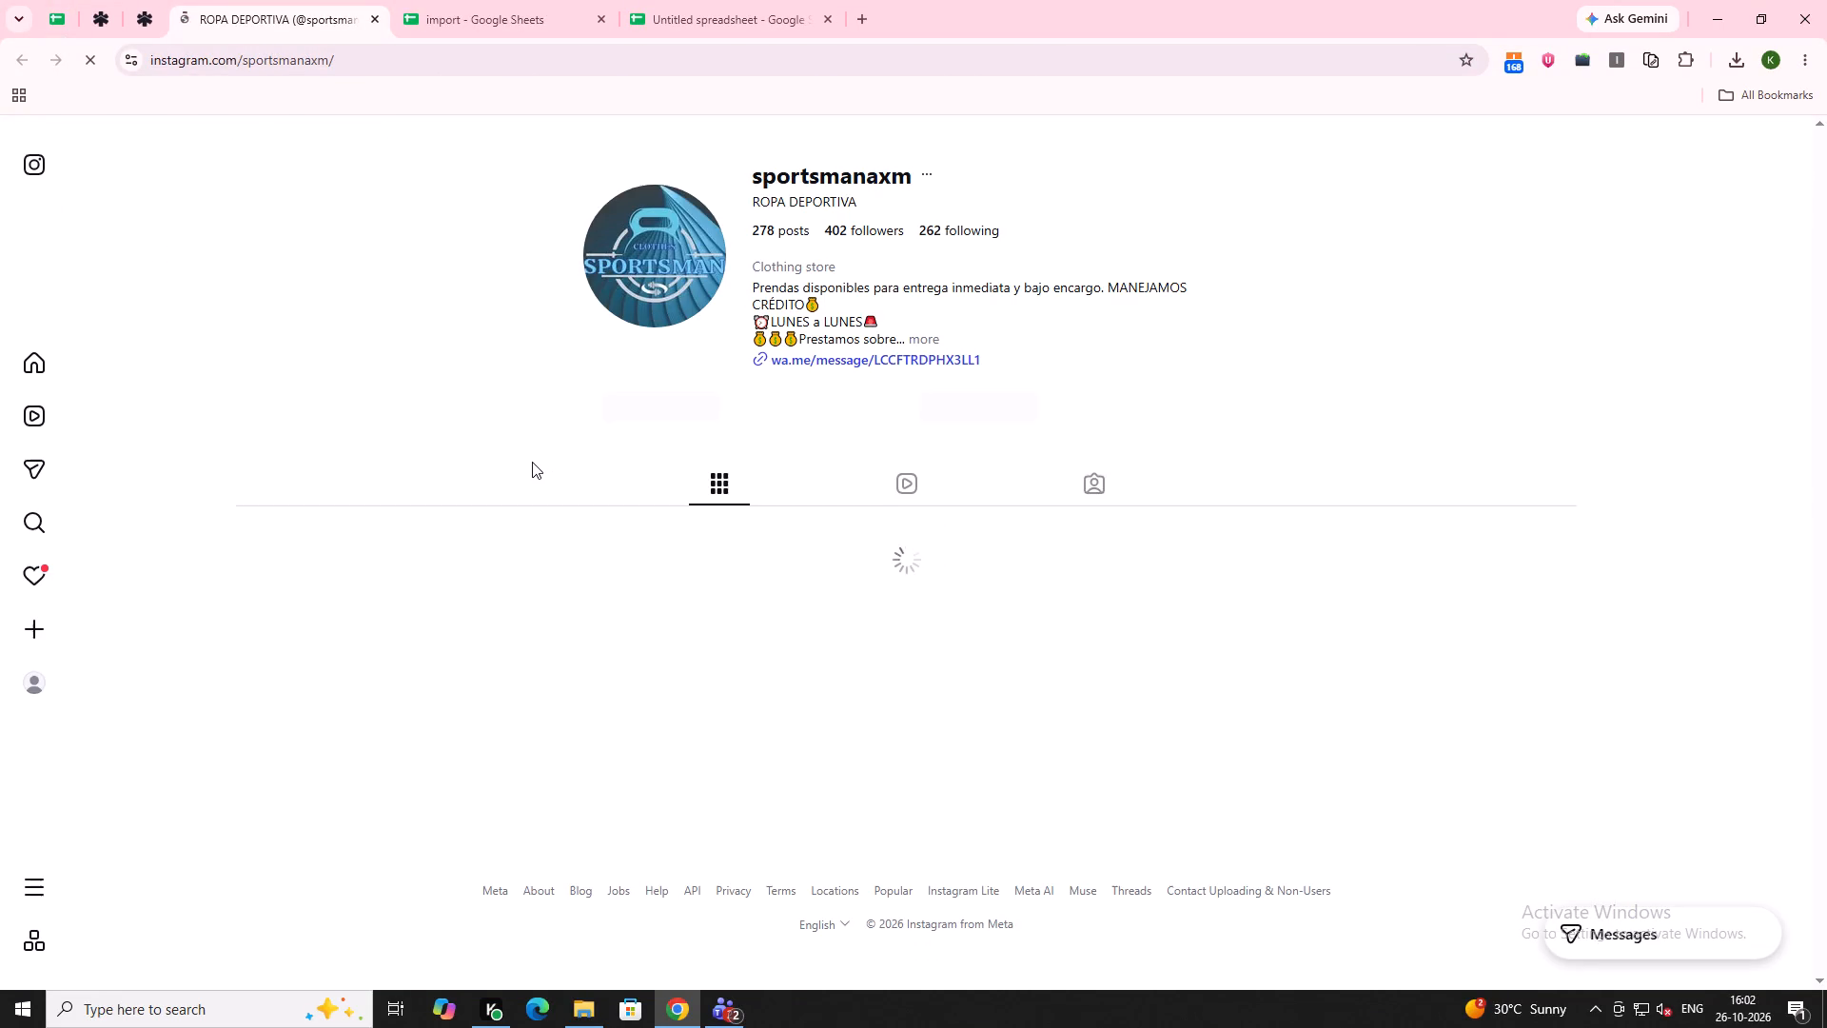
pyautogui.scroll(-3, 892, 326)
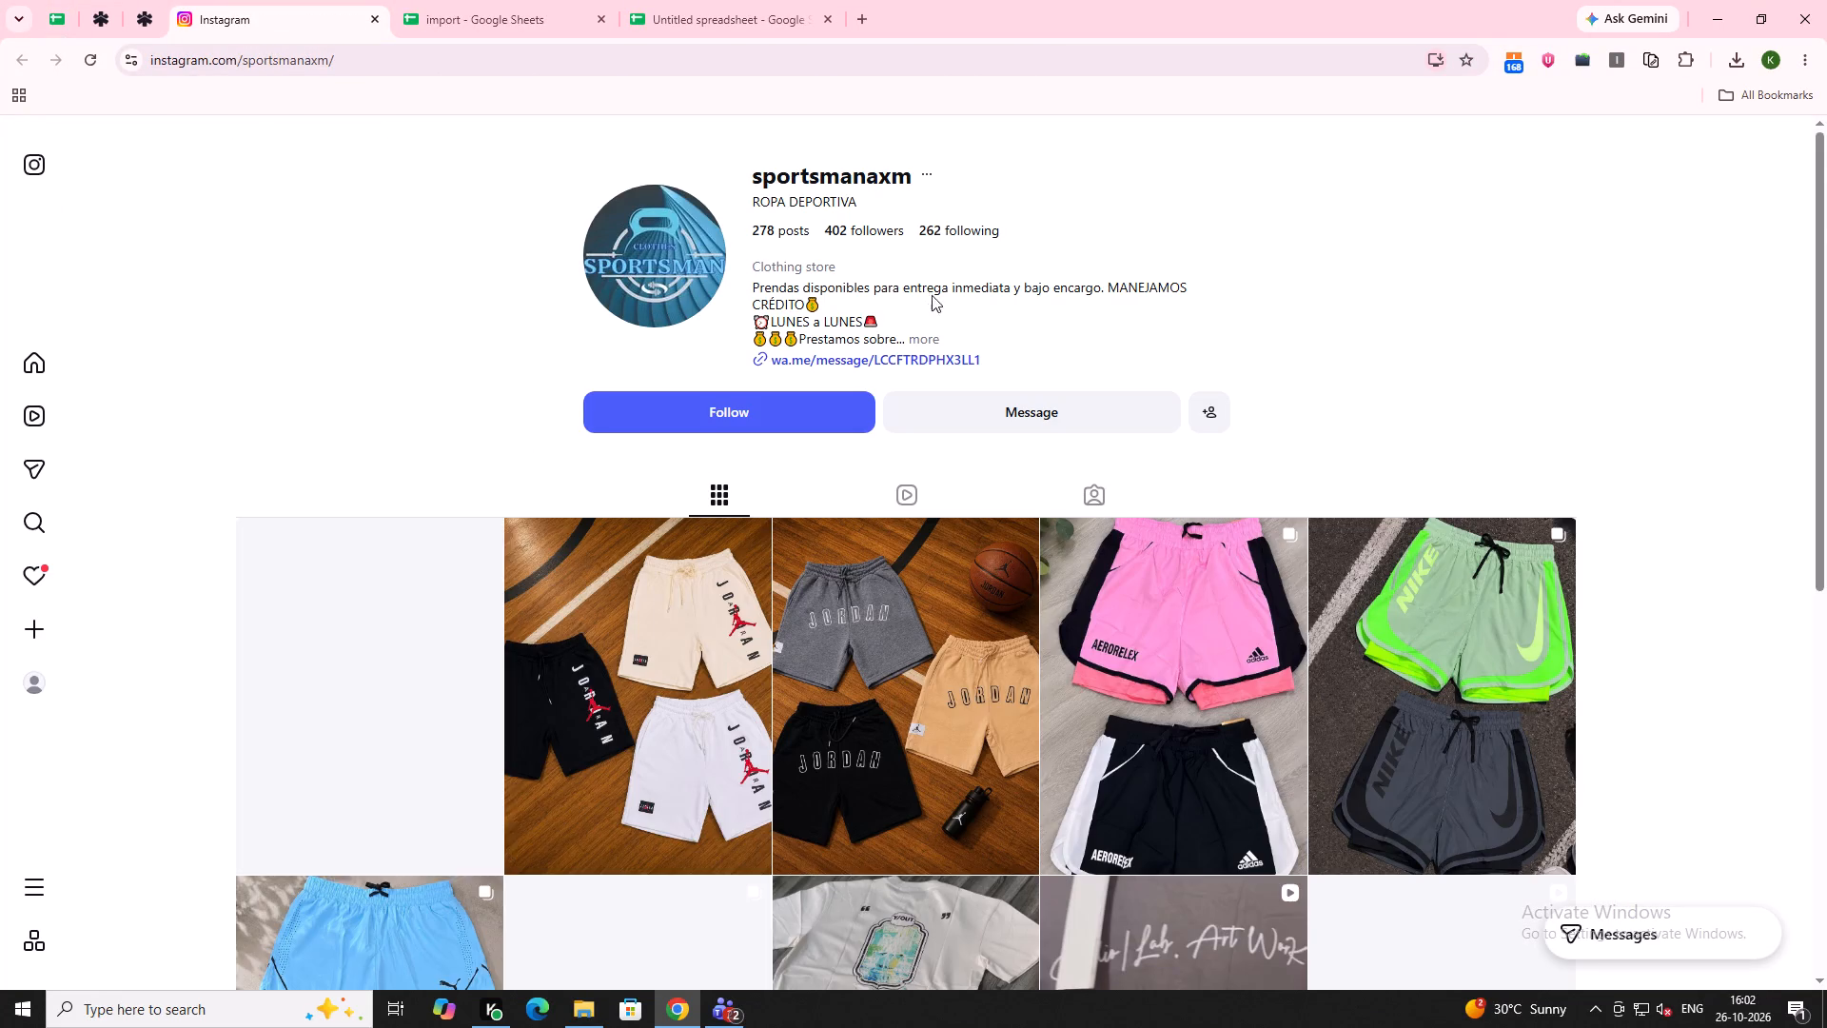
pyautogui.scroll(-6, 933, 292)
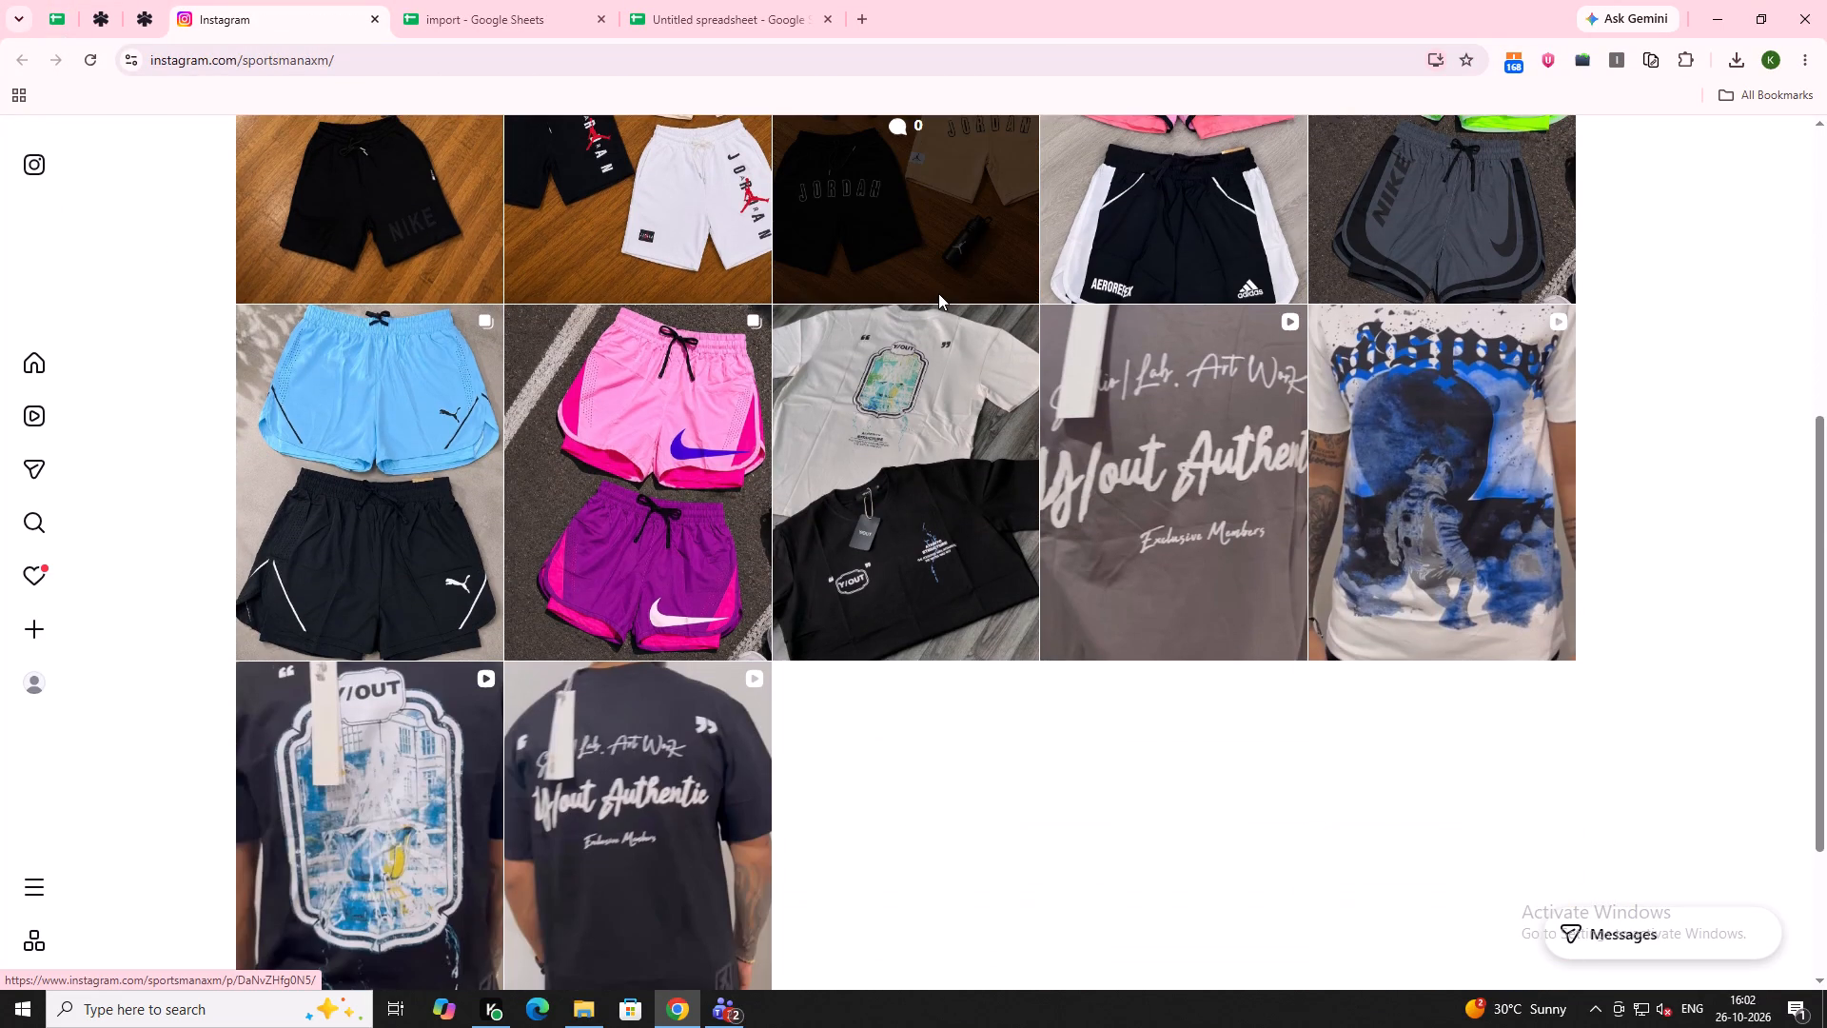
pyautogui.scroll(-12, 938, 293)
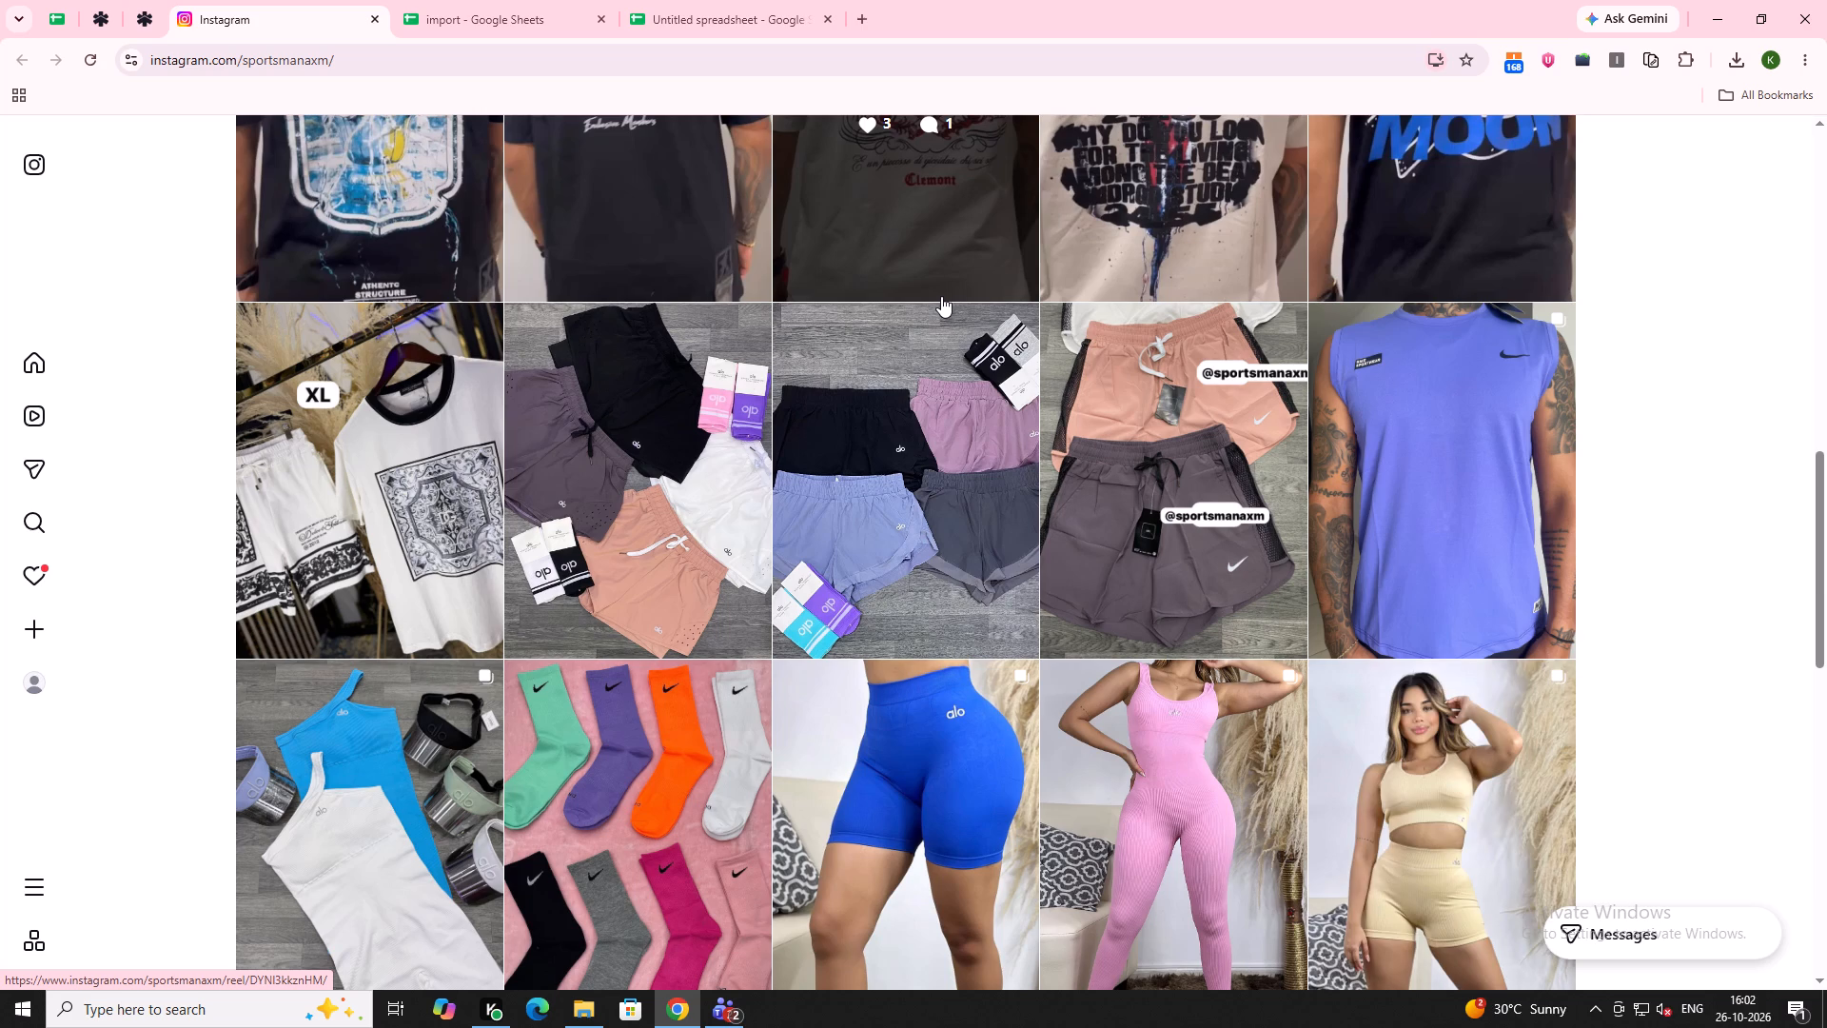
pyautogui.scroll(-6, 941, 296)
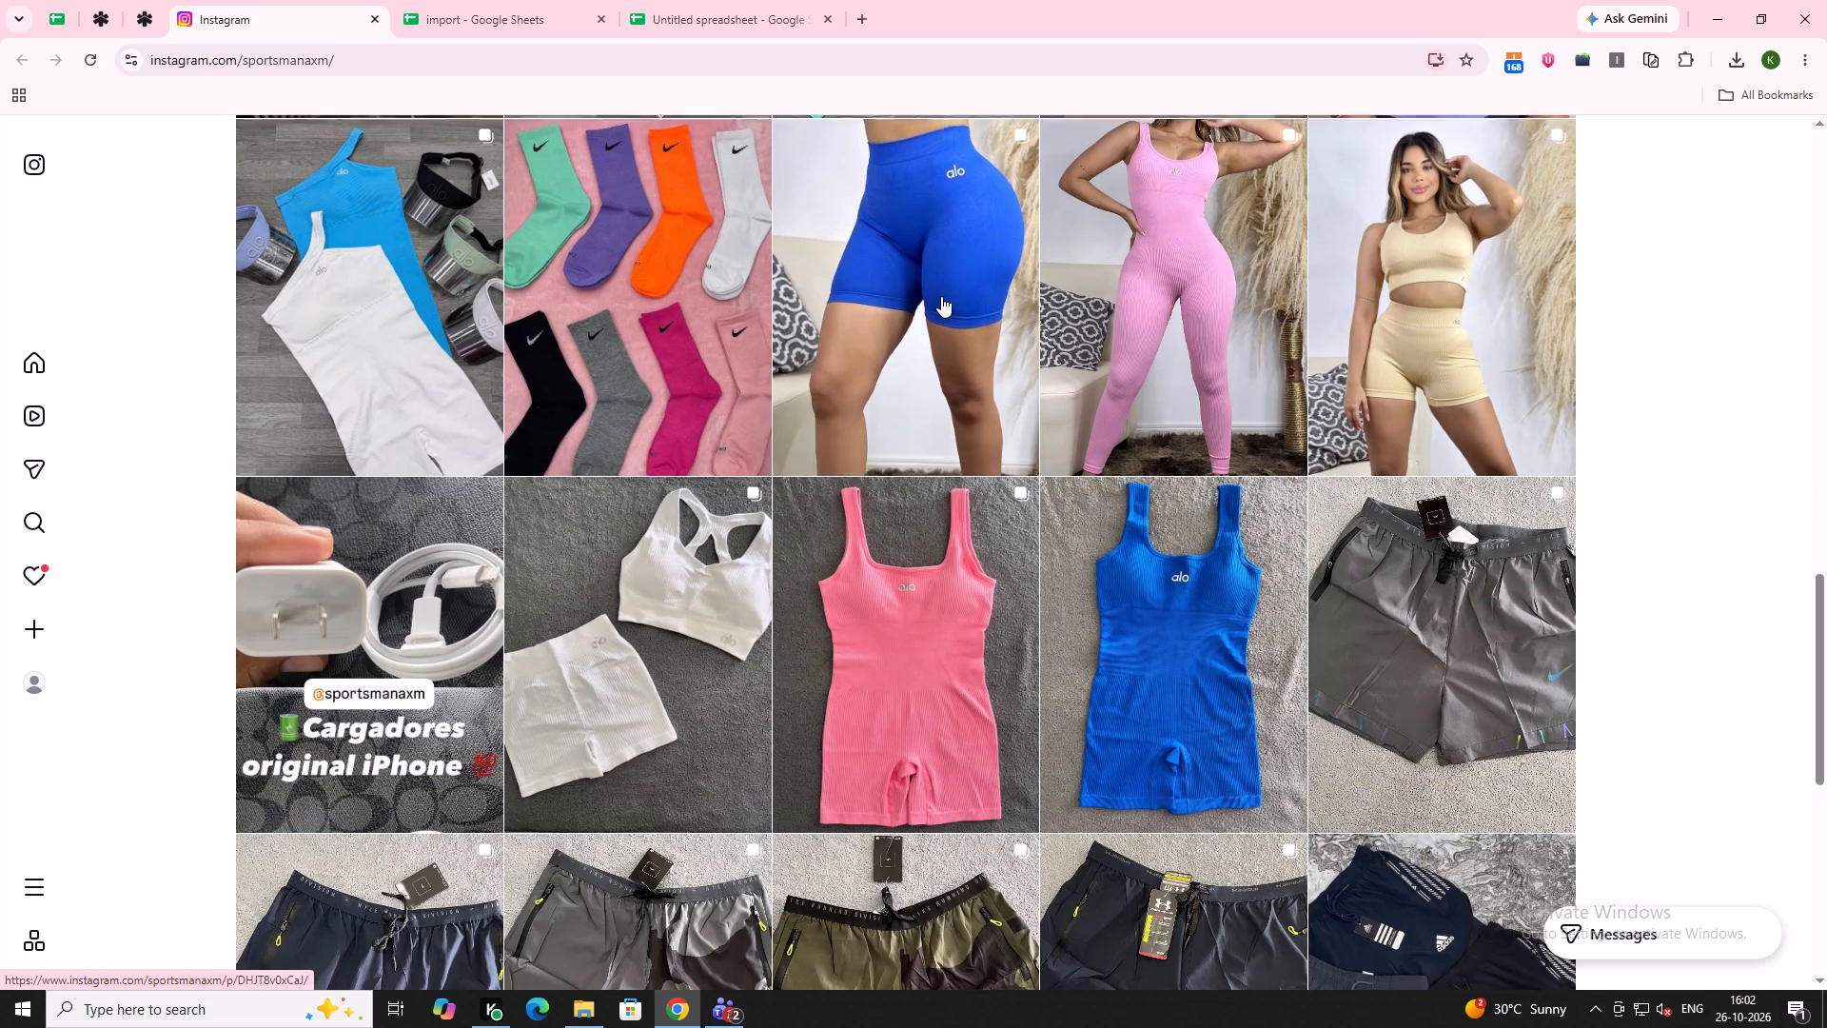
pyautogui.scroll(-4, 941, 296)
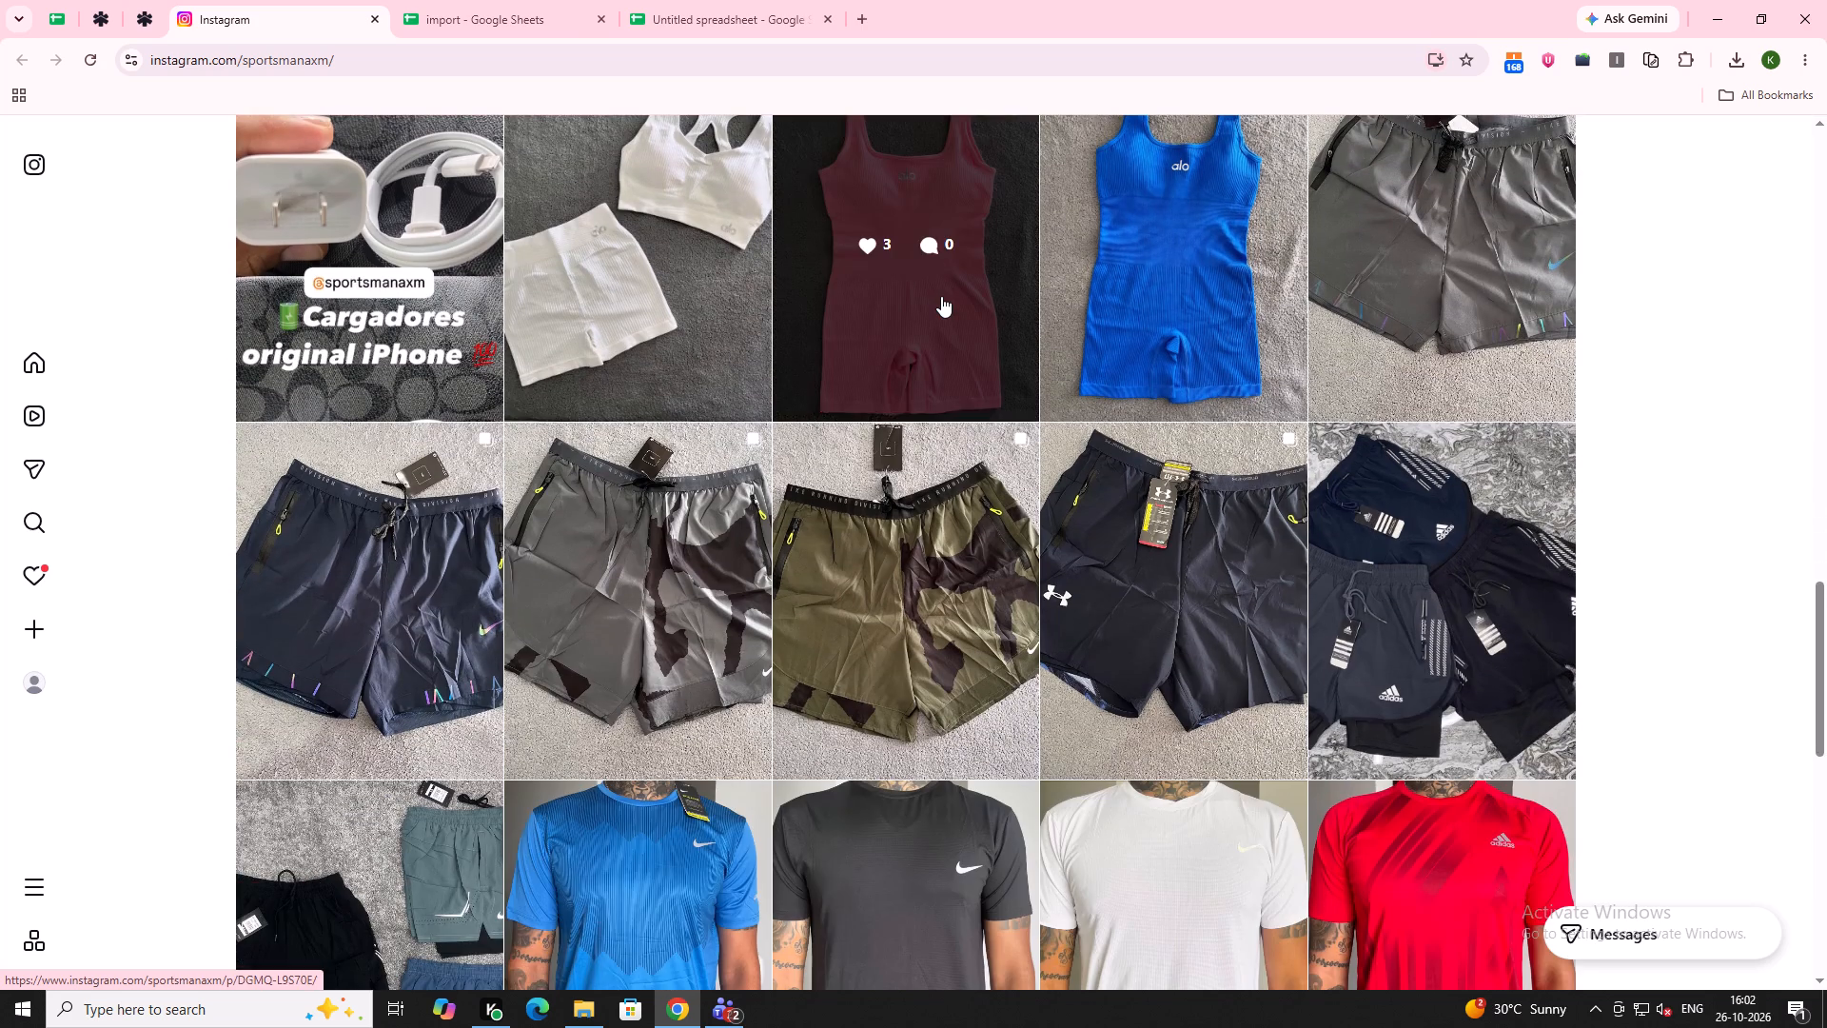
pyautogui.scroll(-11, 941, 296)
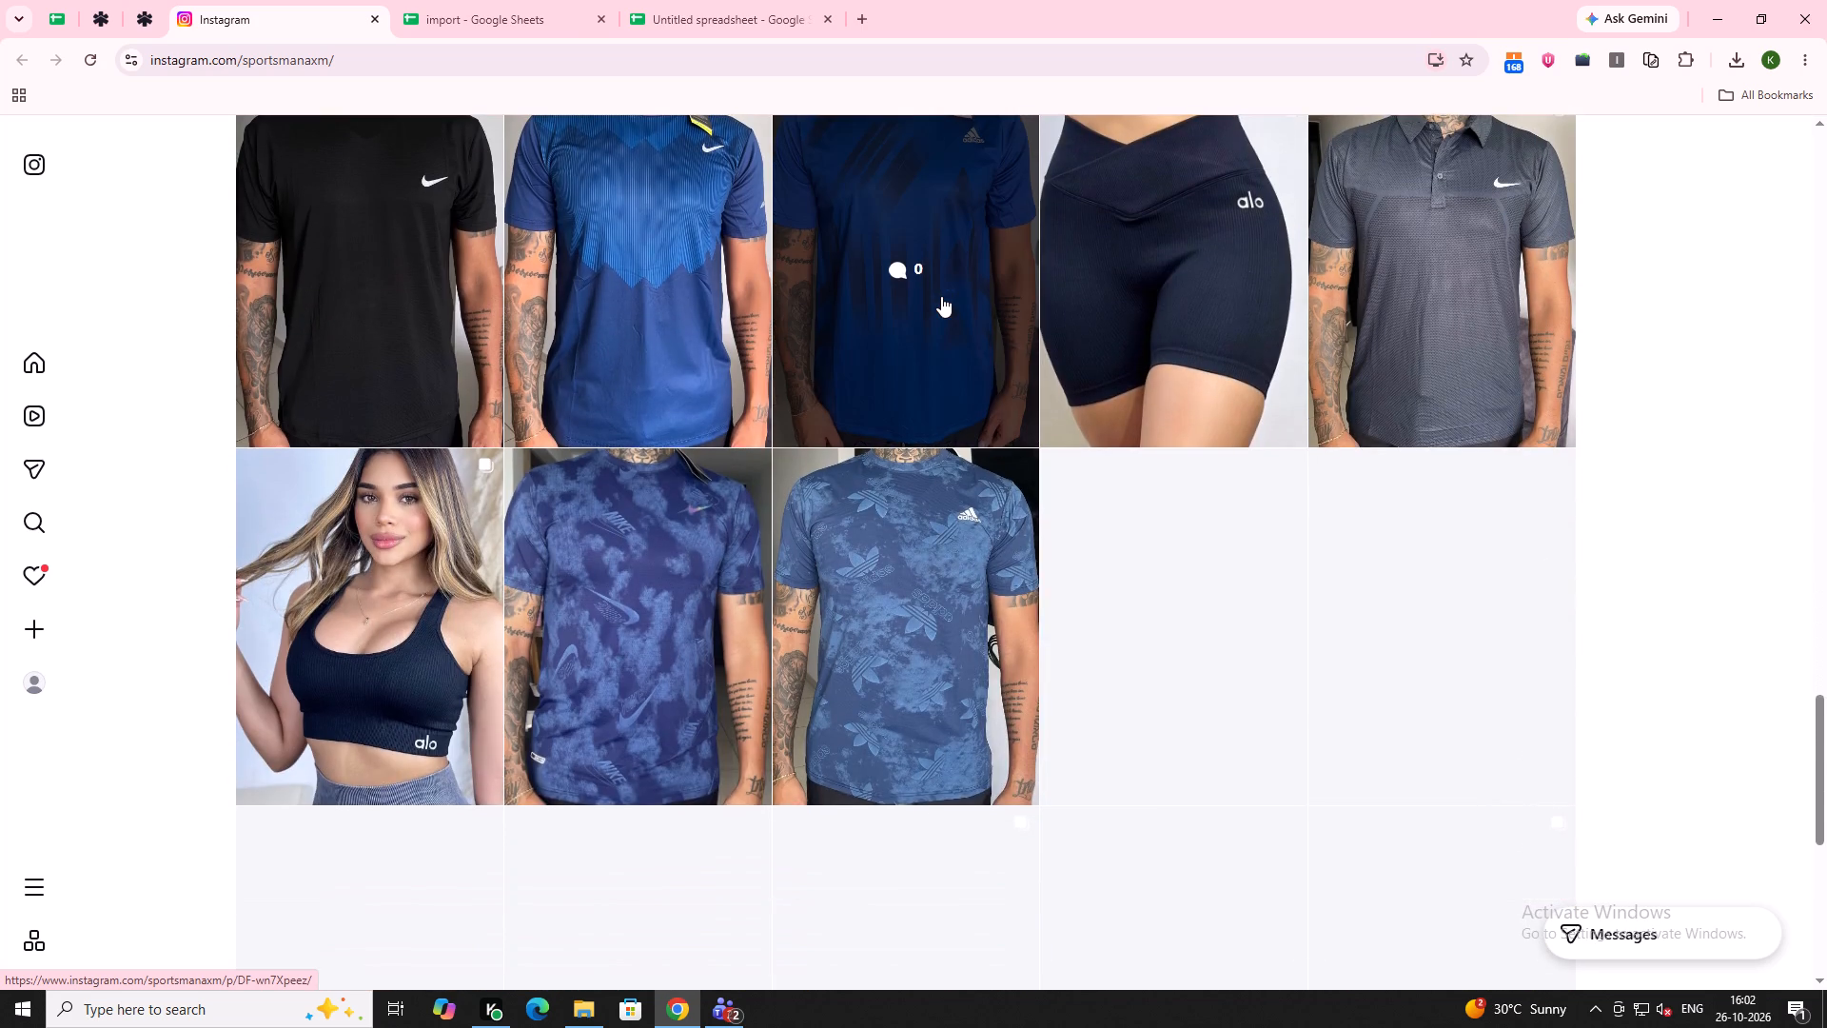
pyautogui.scroll(8, 941, 296)
pyautogui.scroll(20, 941, 296)
pyautogui.scroll(15, 941, 296)
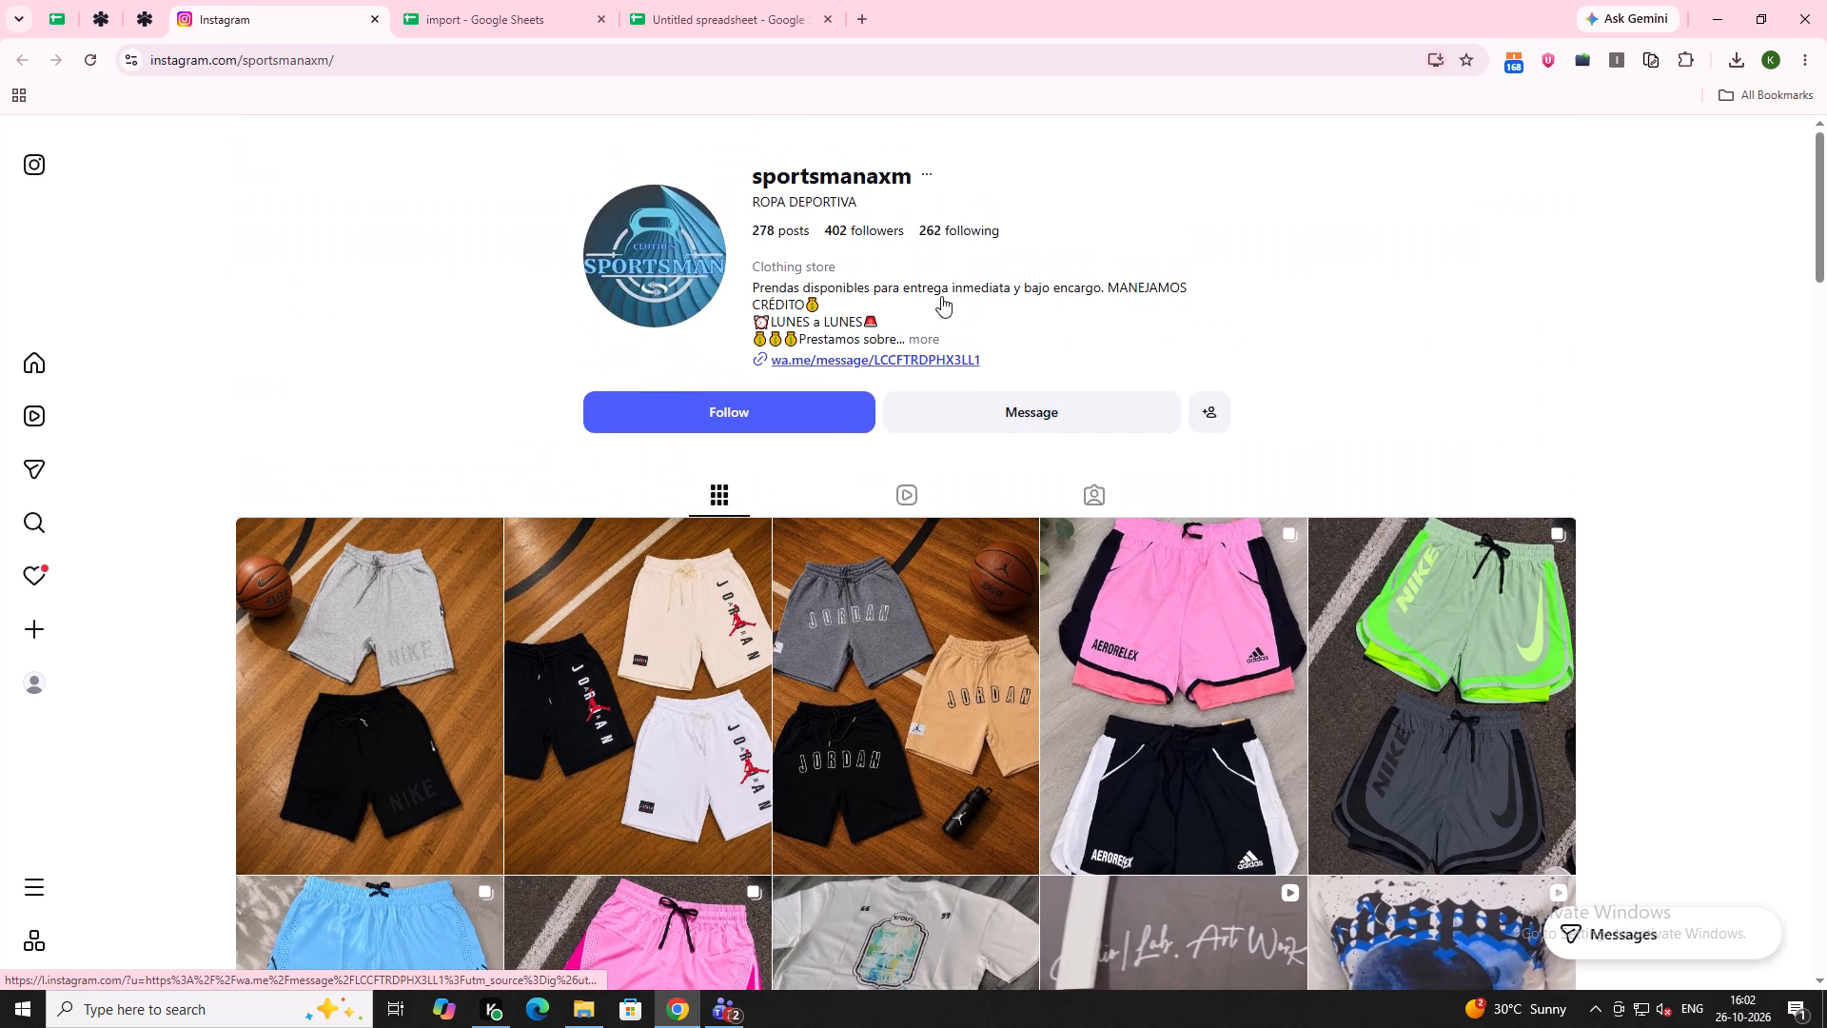
pyautogui.hotkey('ctrl', 'l')
pyautogui.hotkey('ctrl', 'c')
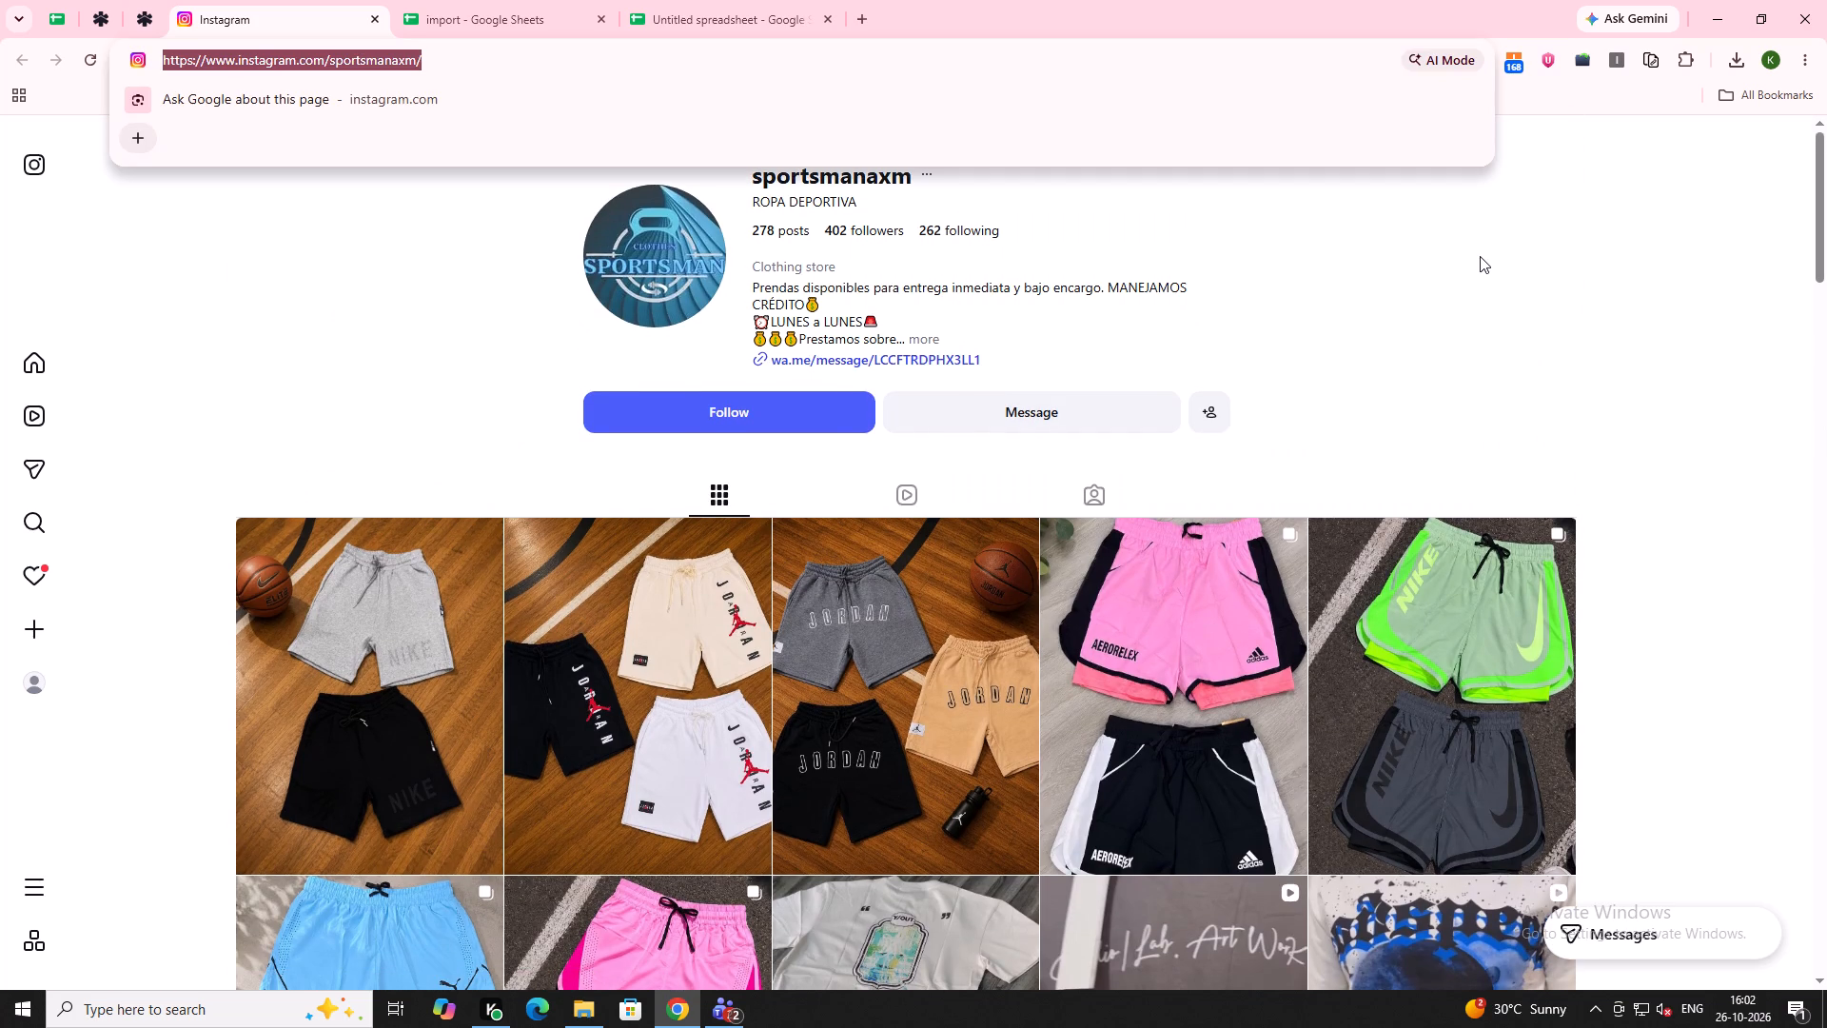
pyautogui.click(1606, 63)
pyautogui.click(1434, 326)
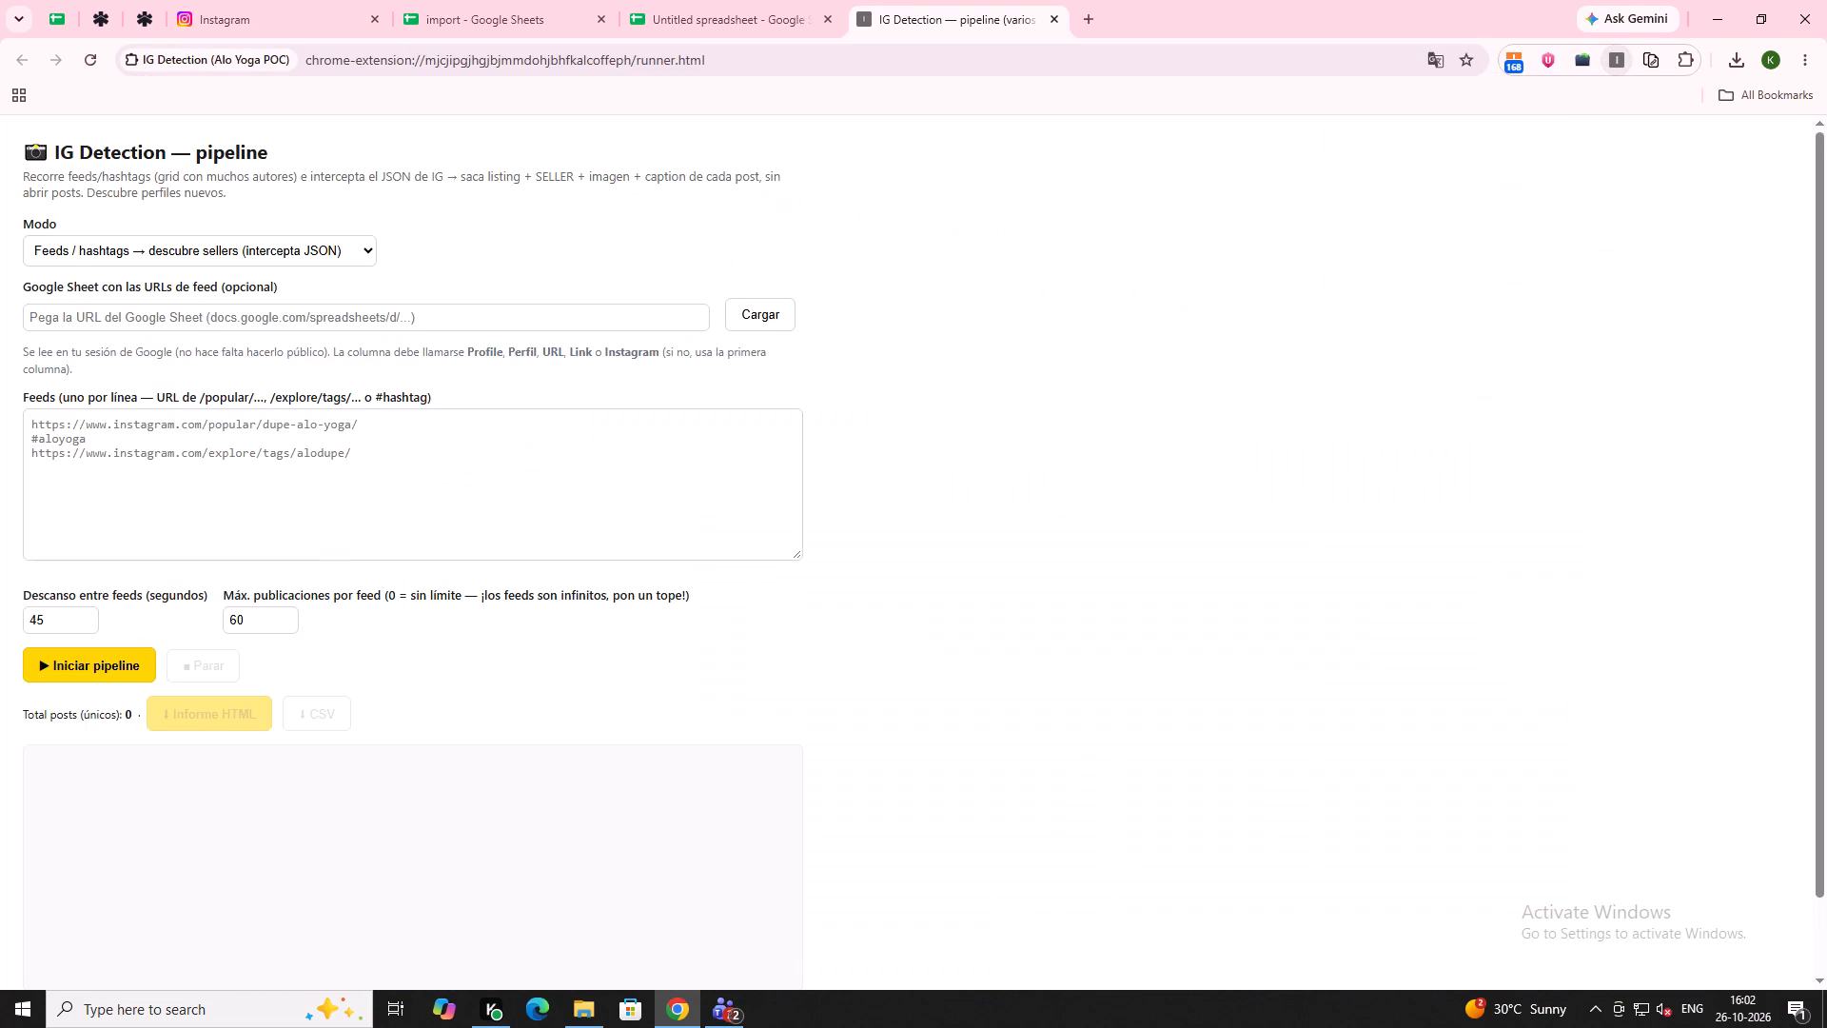
pyautogui.click(641, 492)
pyautogui.hotkey('ctrl', 'v')
pyautogui.click(173, 241)
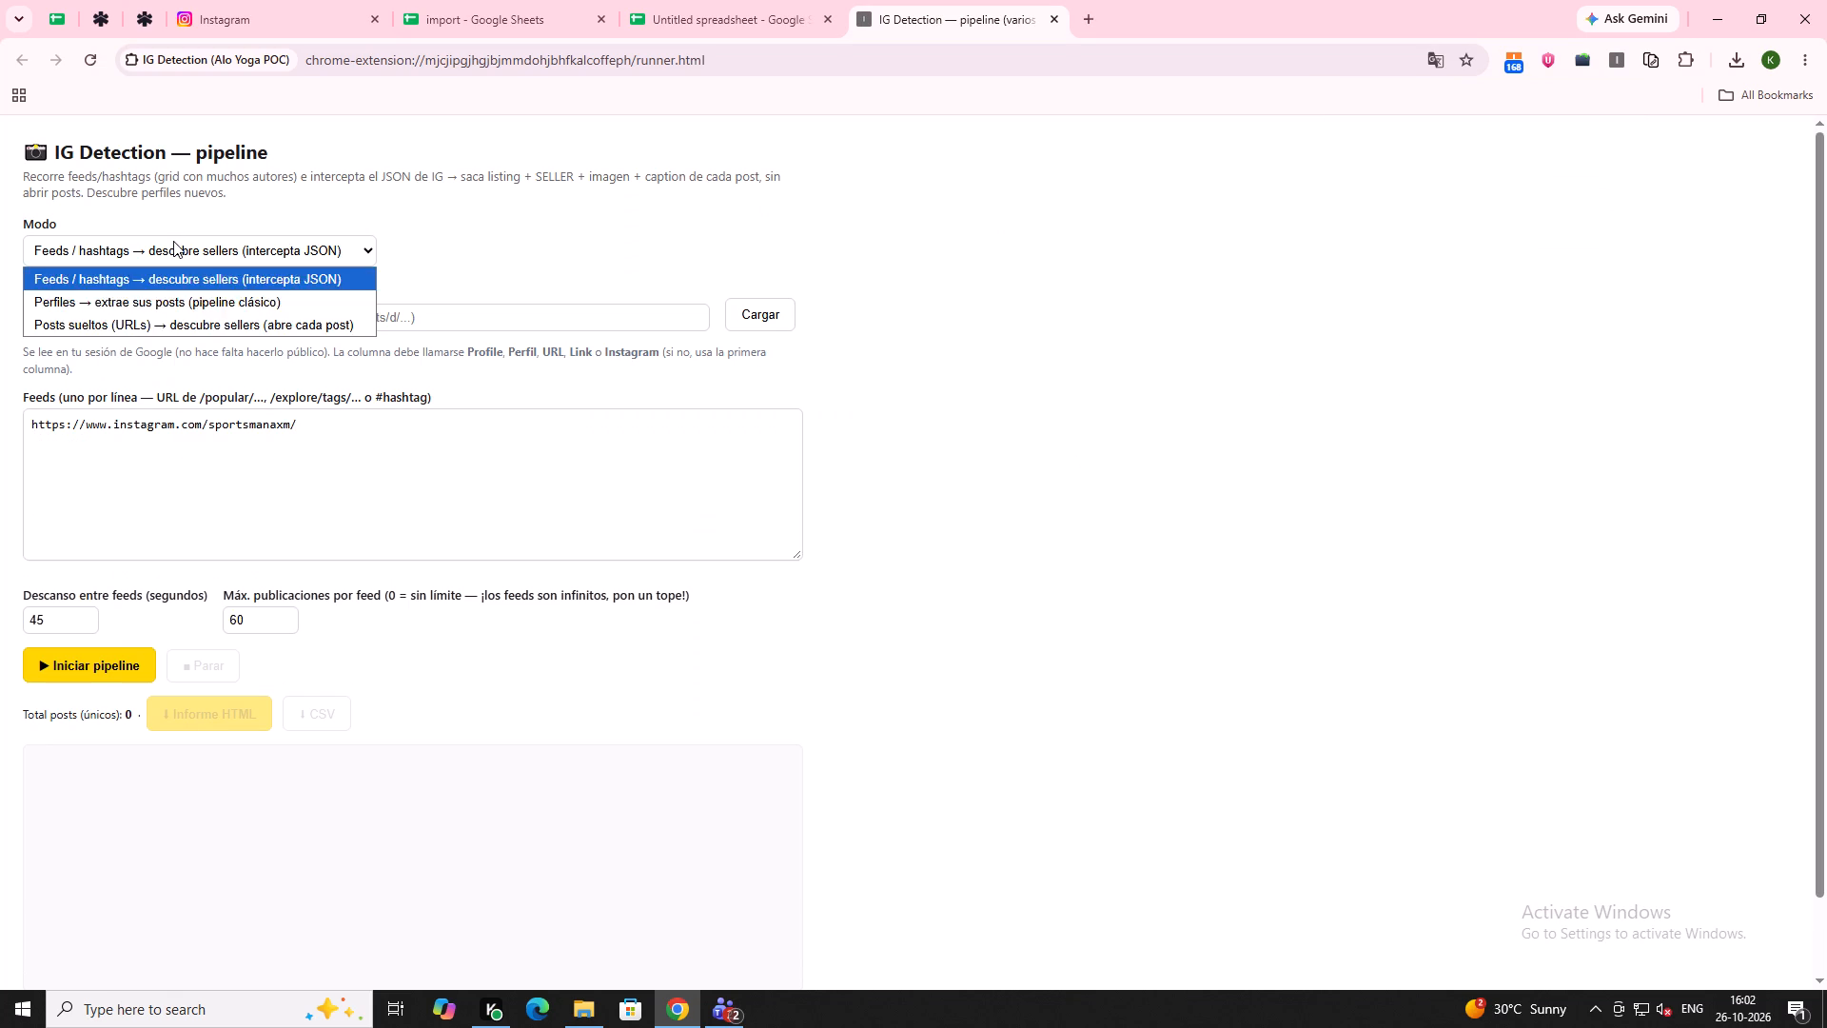
pyautogui.click(141, 292)
# Start the profile extraction with a rest of 10 seconds between profiles and a maximum of 278 posts per profile.
pyautogui.moveTo(53, 595); pyautogui.dragTo(0, 621)
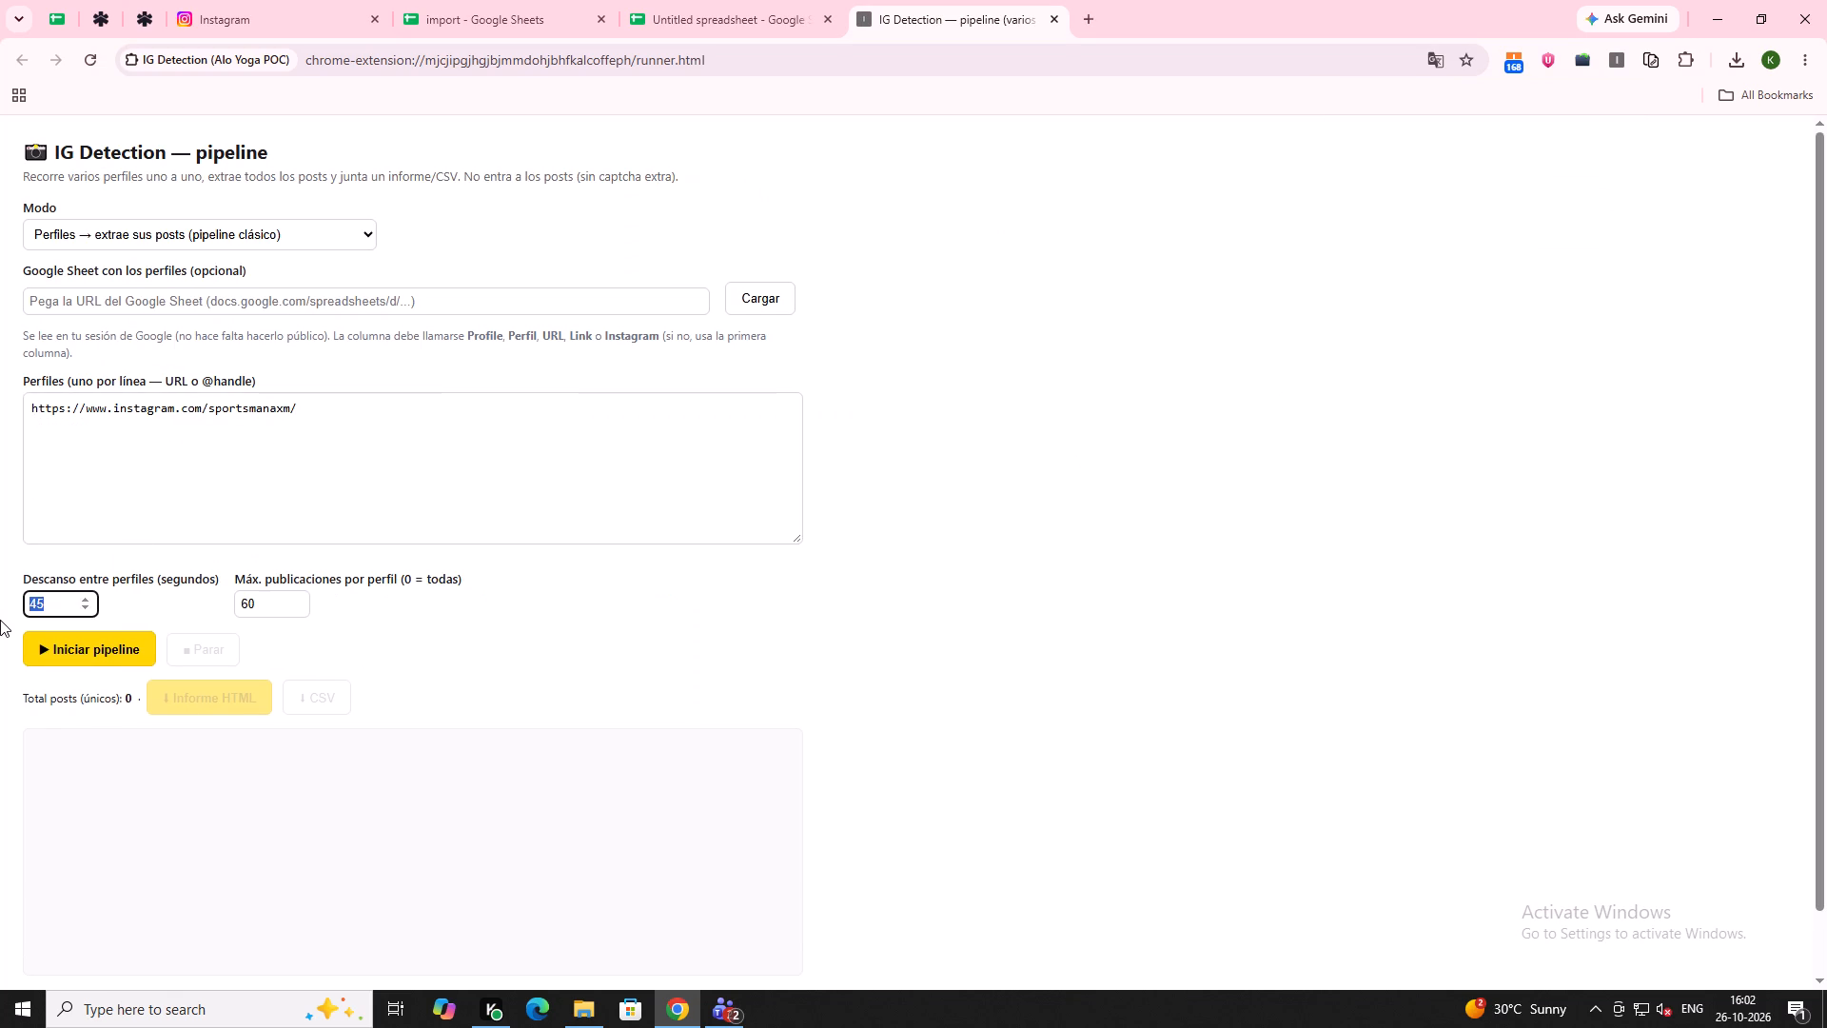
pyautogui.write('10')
pyautogui.moveTo(277, 599); pyautogui.dragTo(239, 605)
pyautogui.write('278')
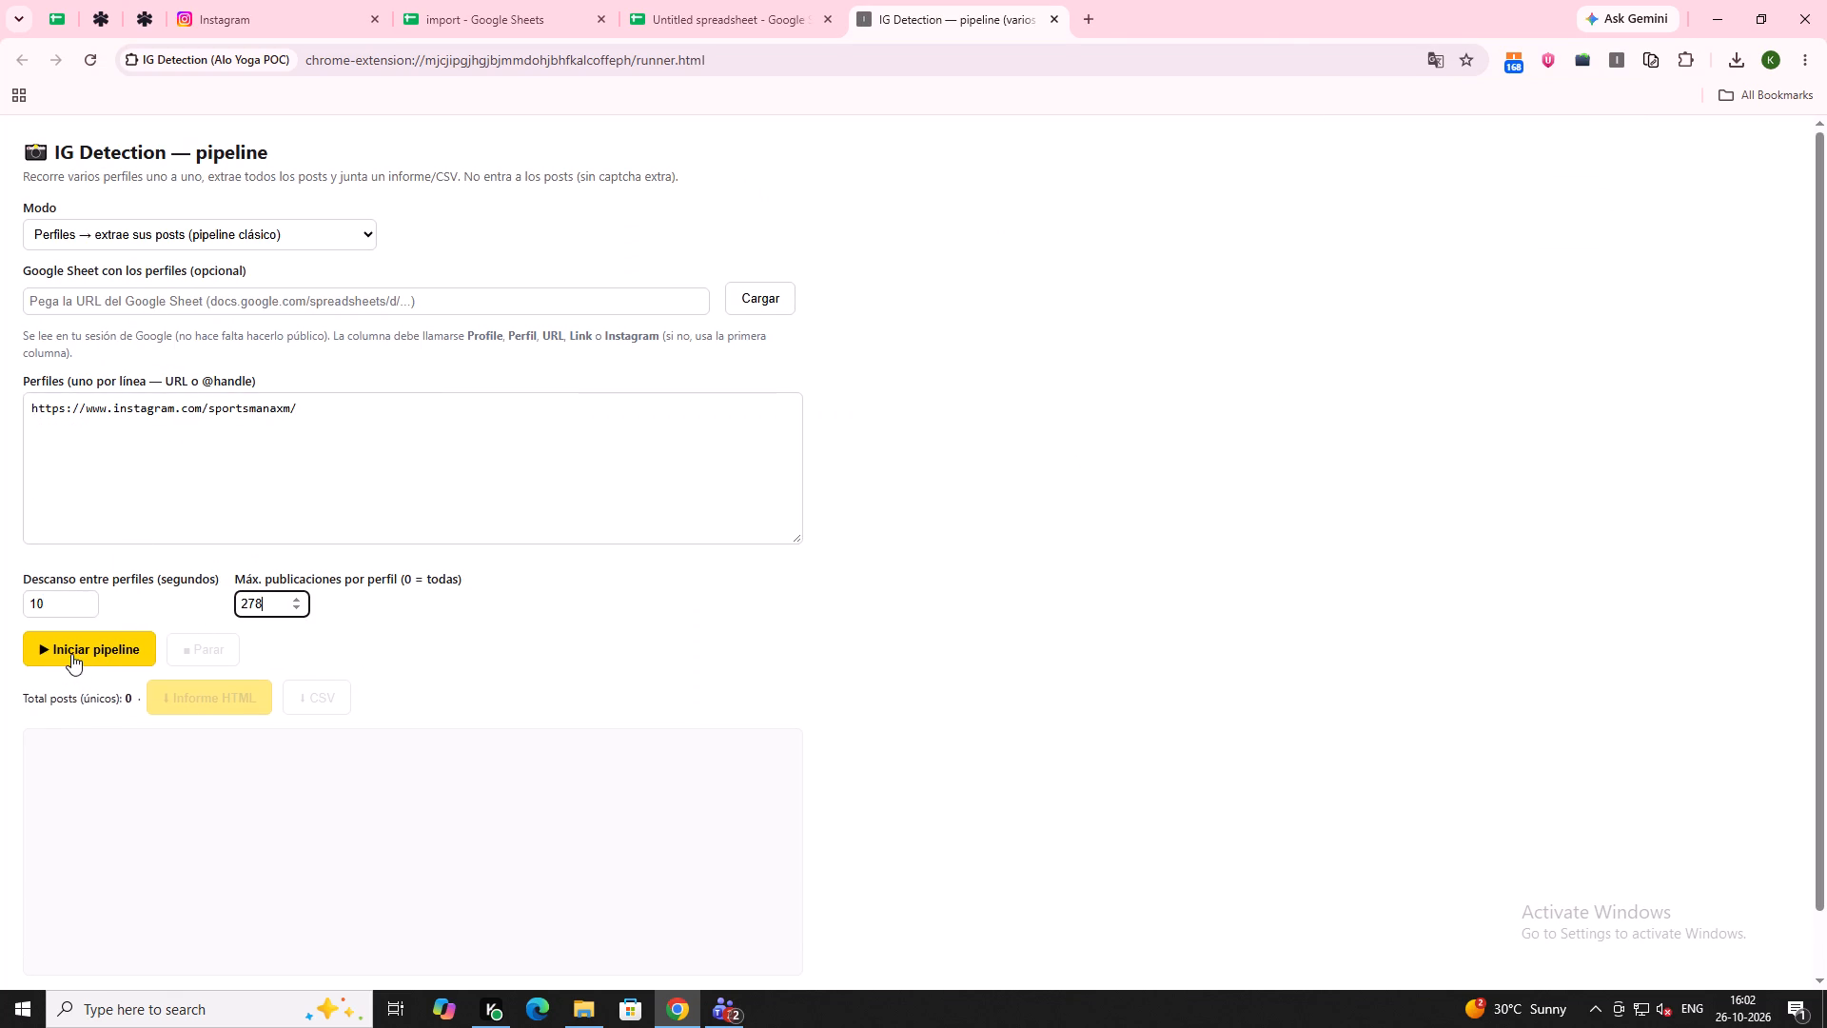
pyautogui.click(71, 654)
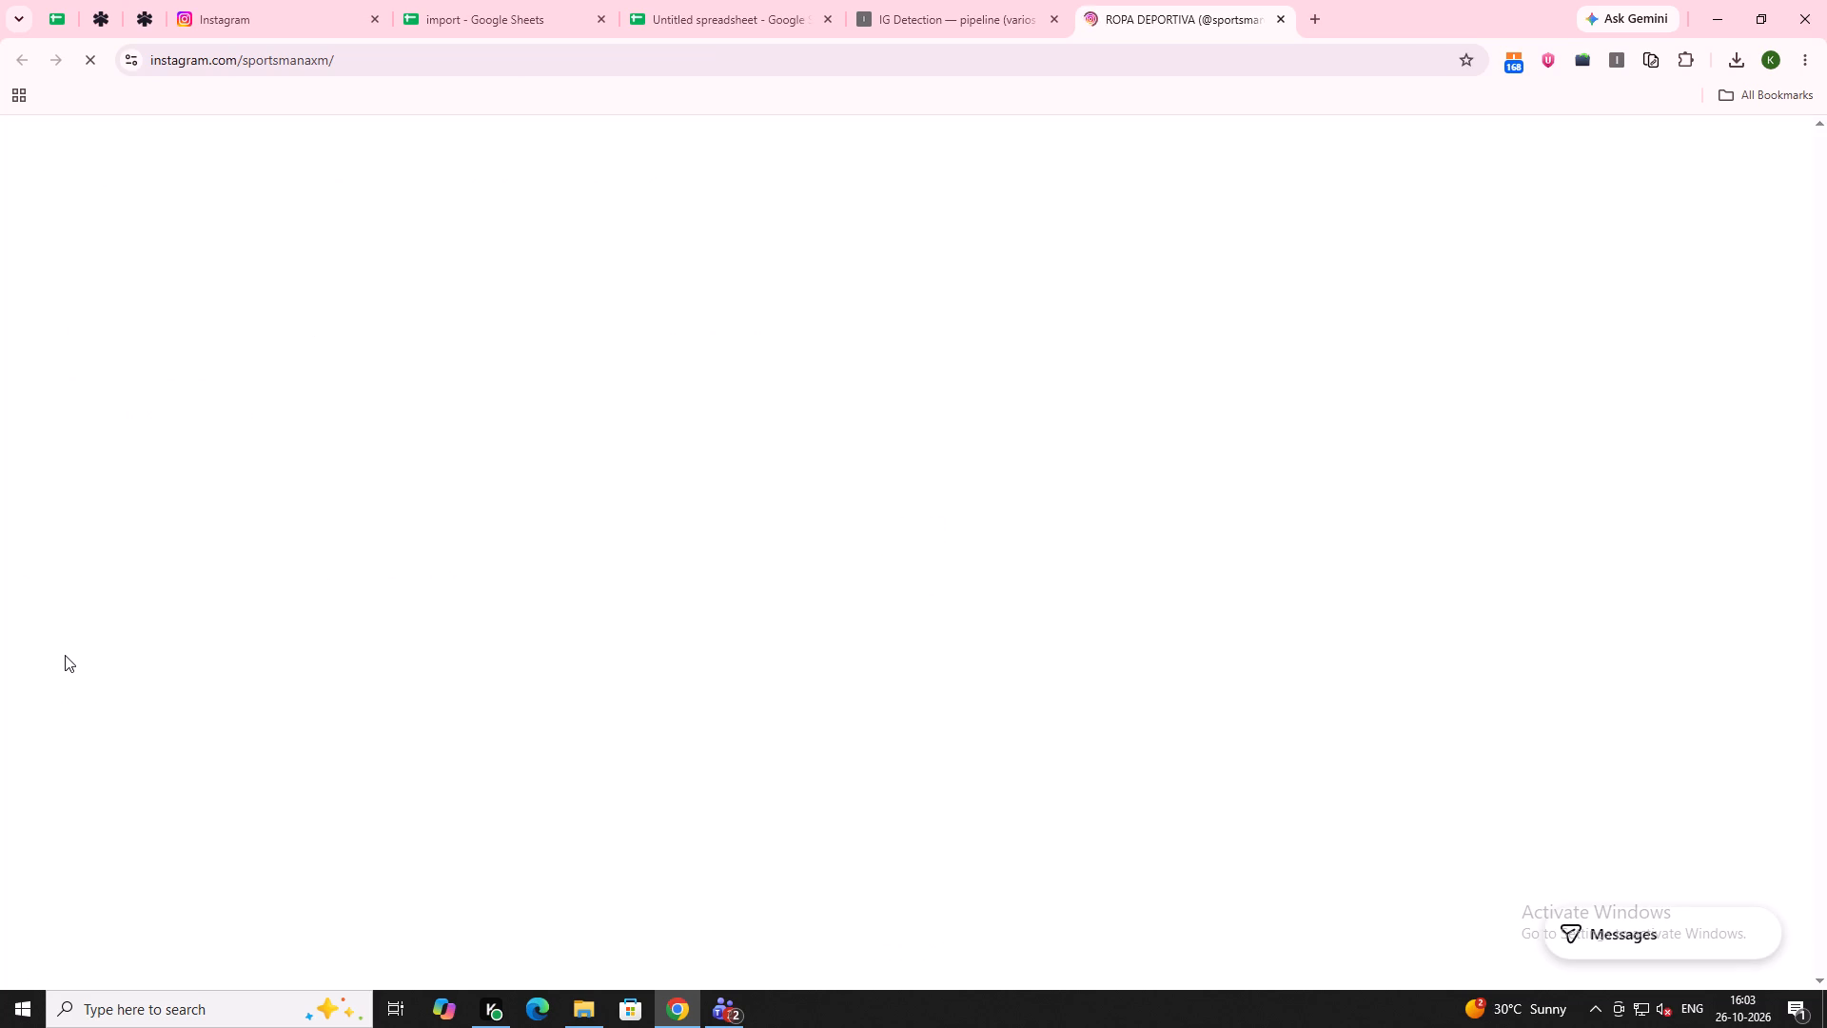
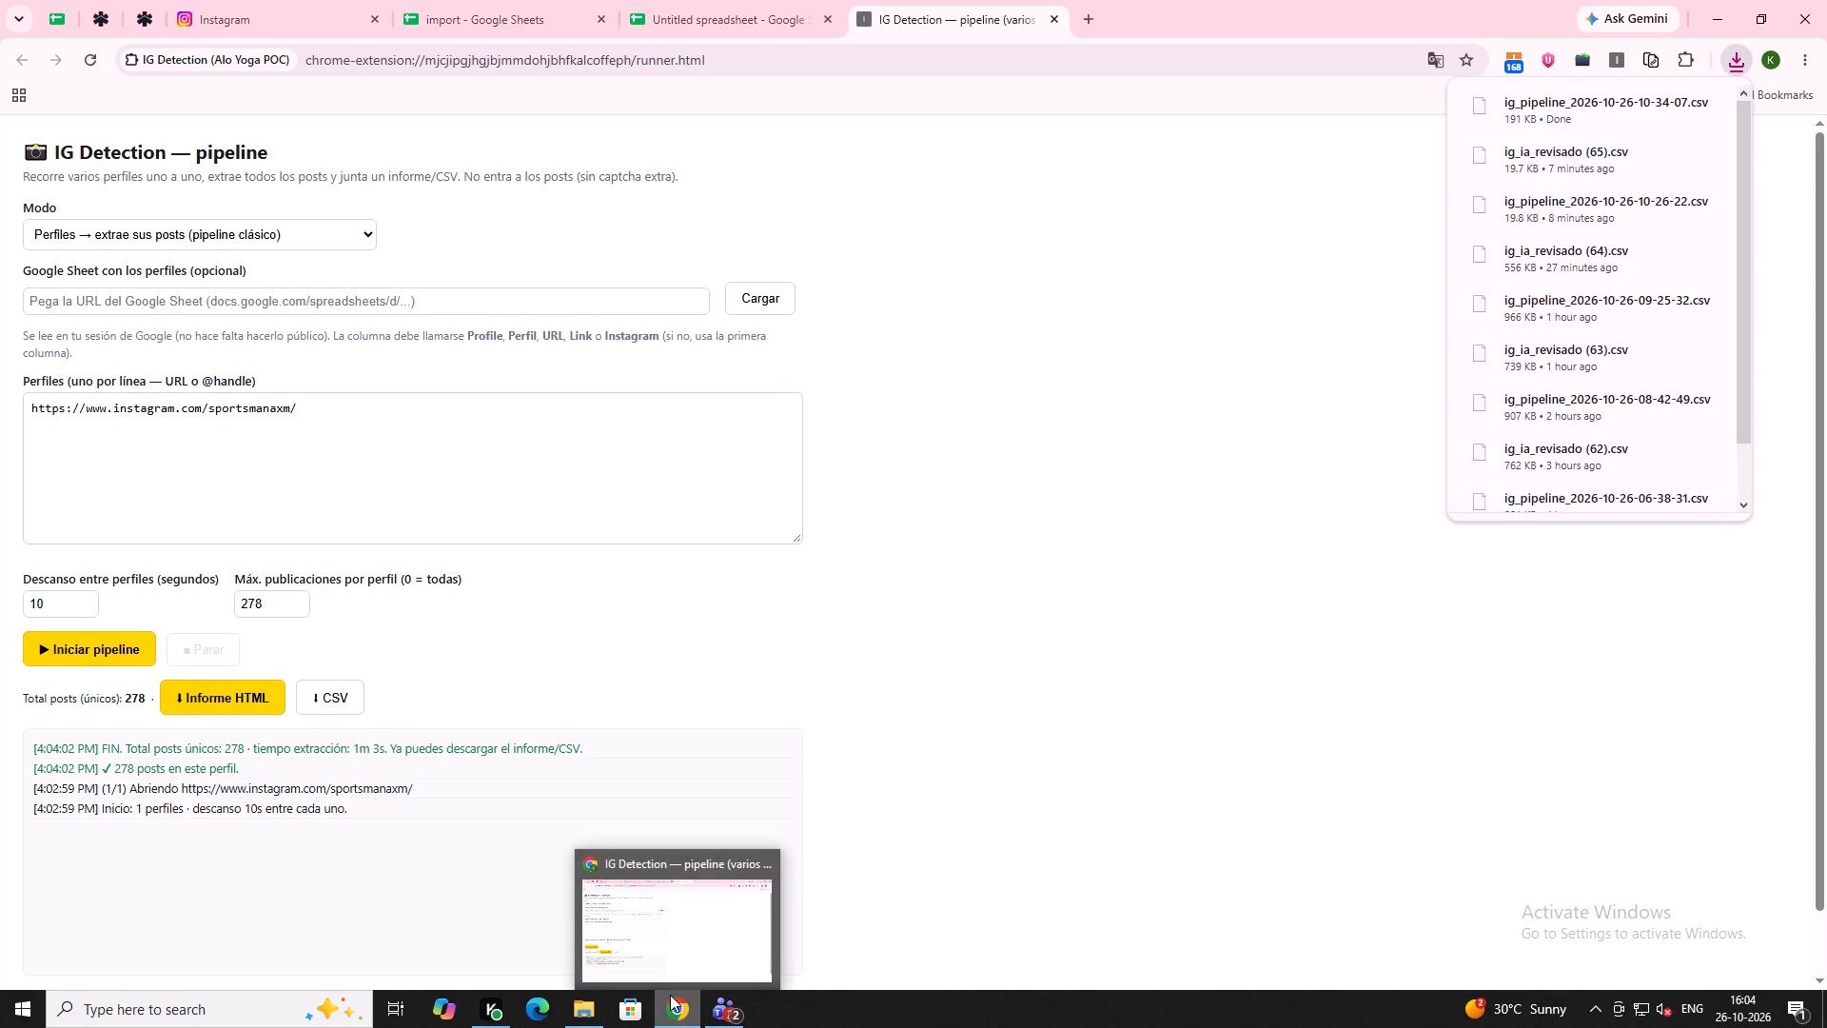
# Launch AloOCR from the 2-AloOCR folder to classify the sportsmanaxm pipeline CSV, and minimise its window and the folder.
pyautogui.click(577, 1010)
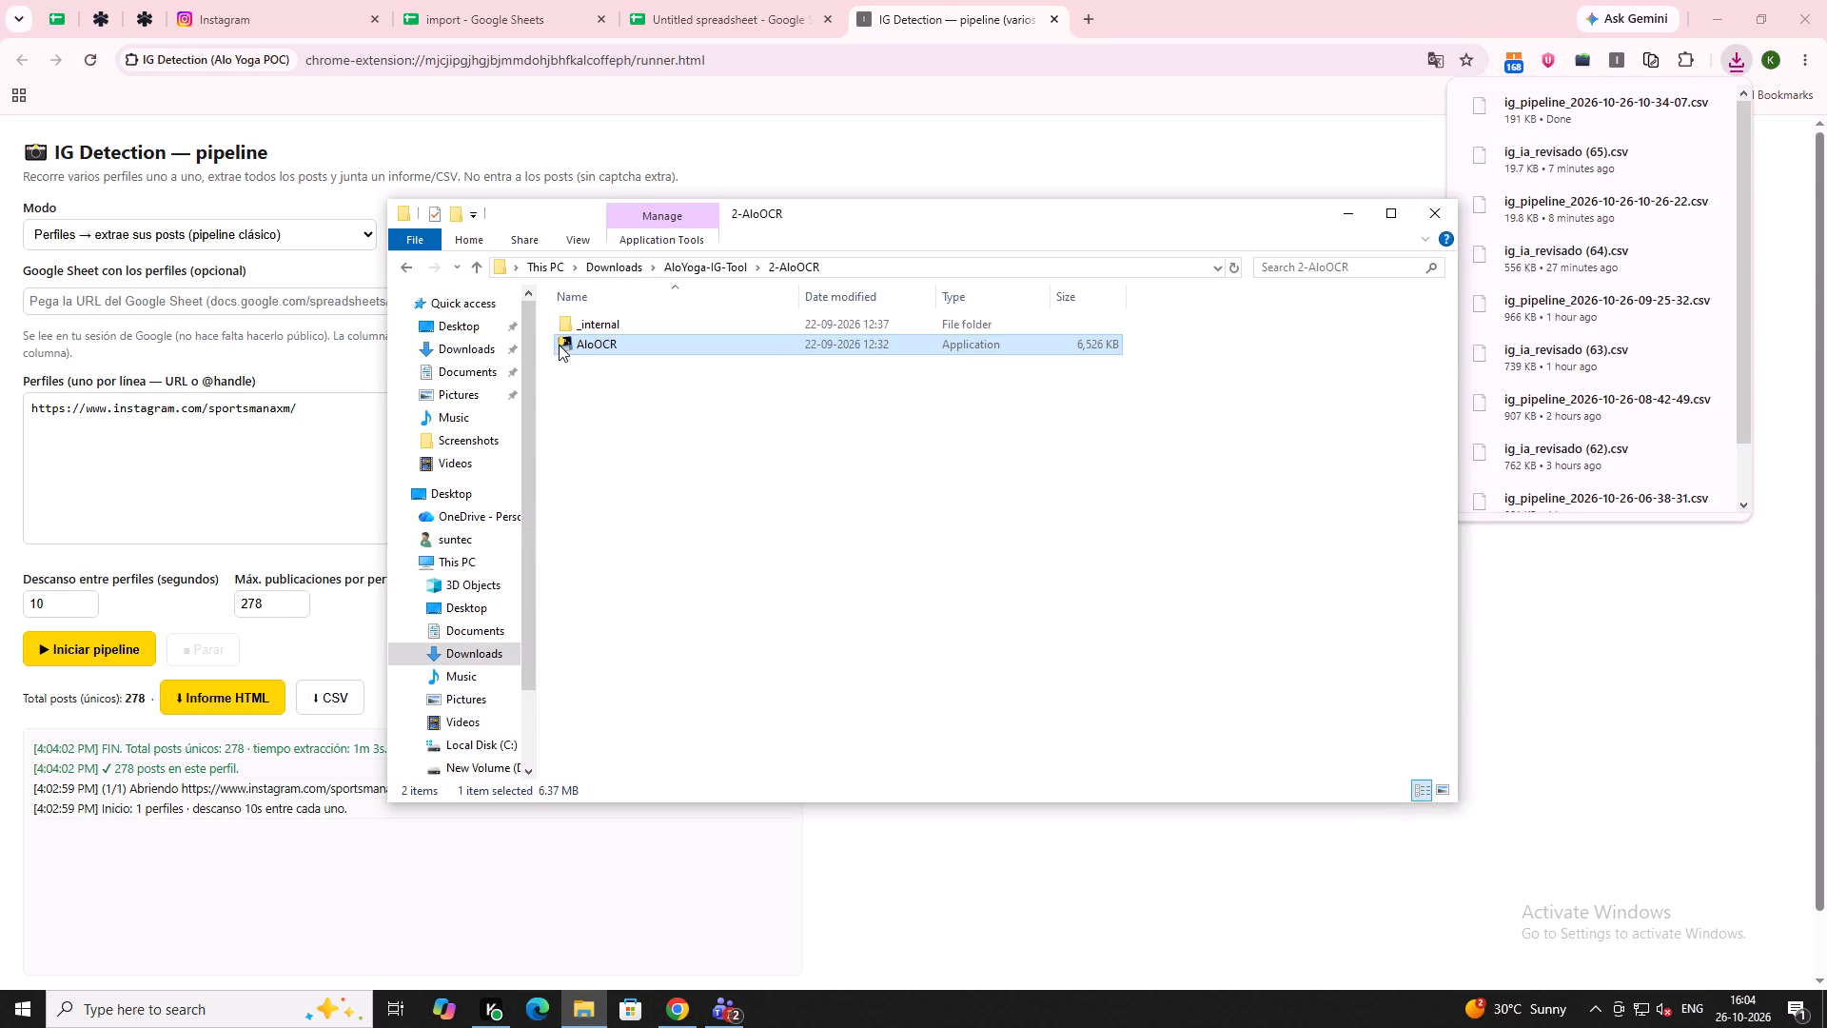
pyautogui.doubleClick(559, 345)
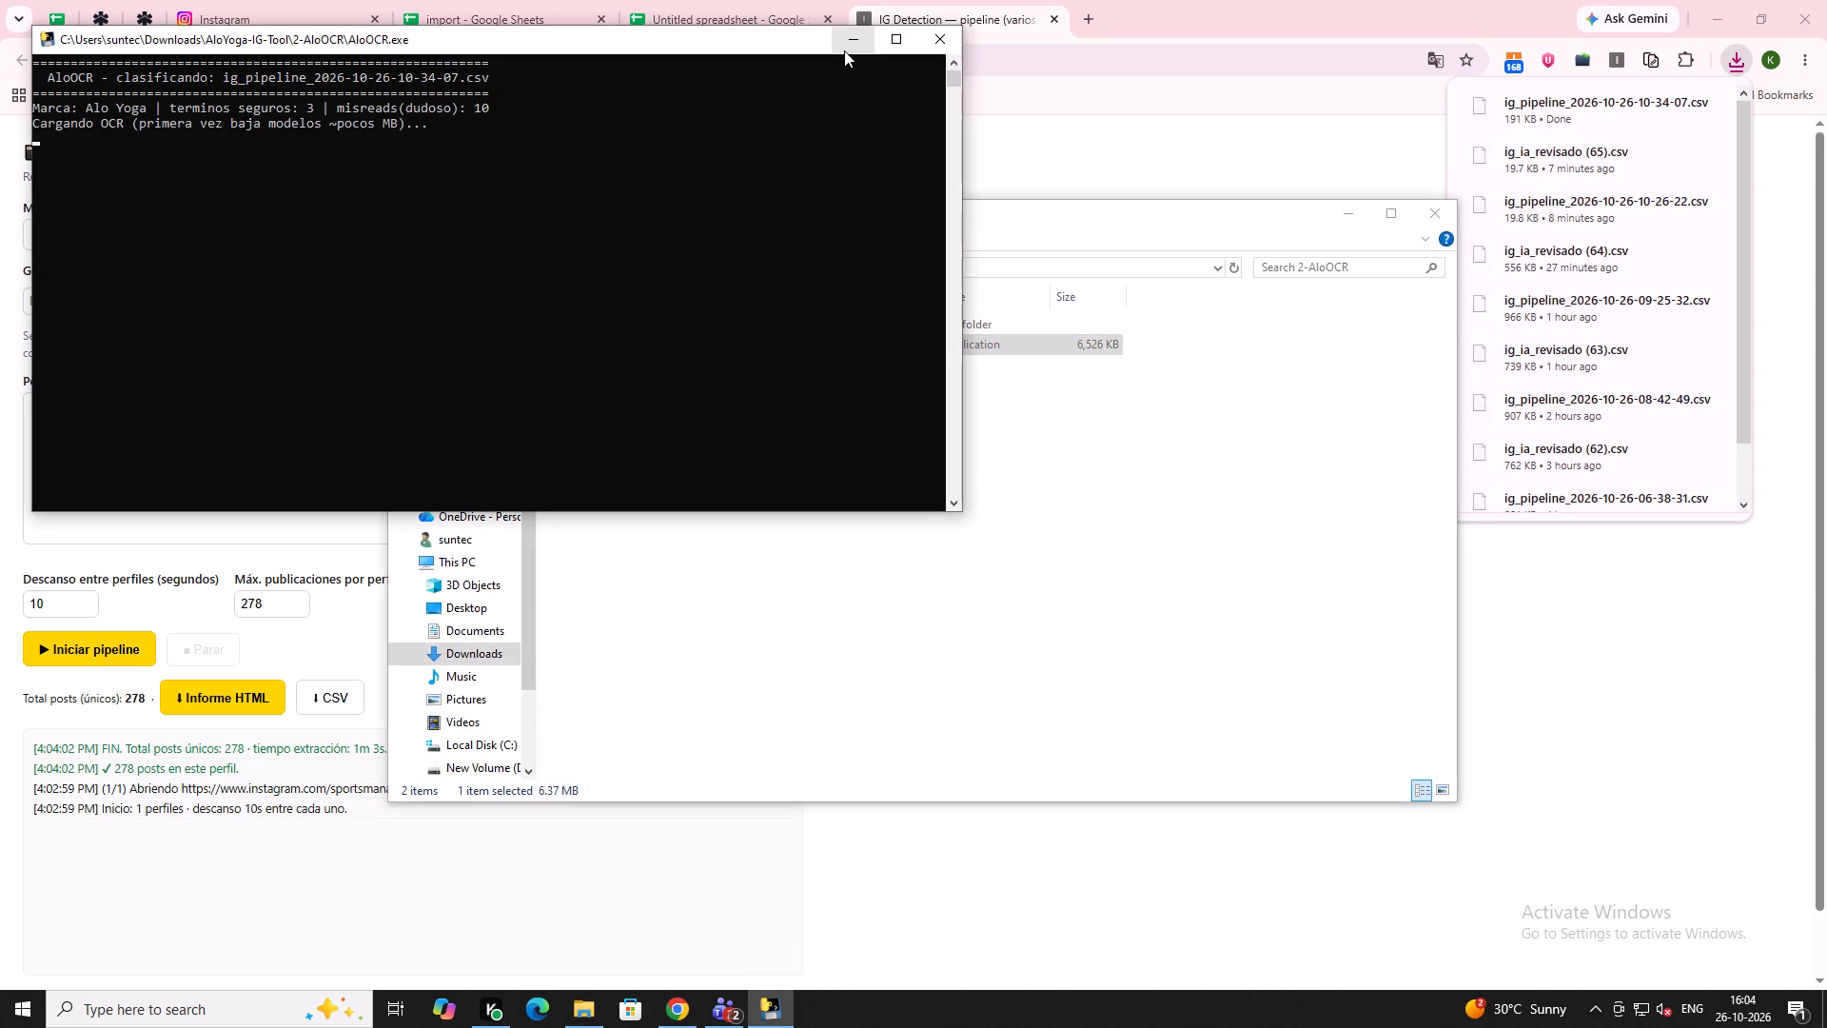
pyautogui.click(844, 50)
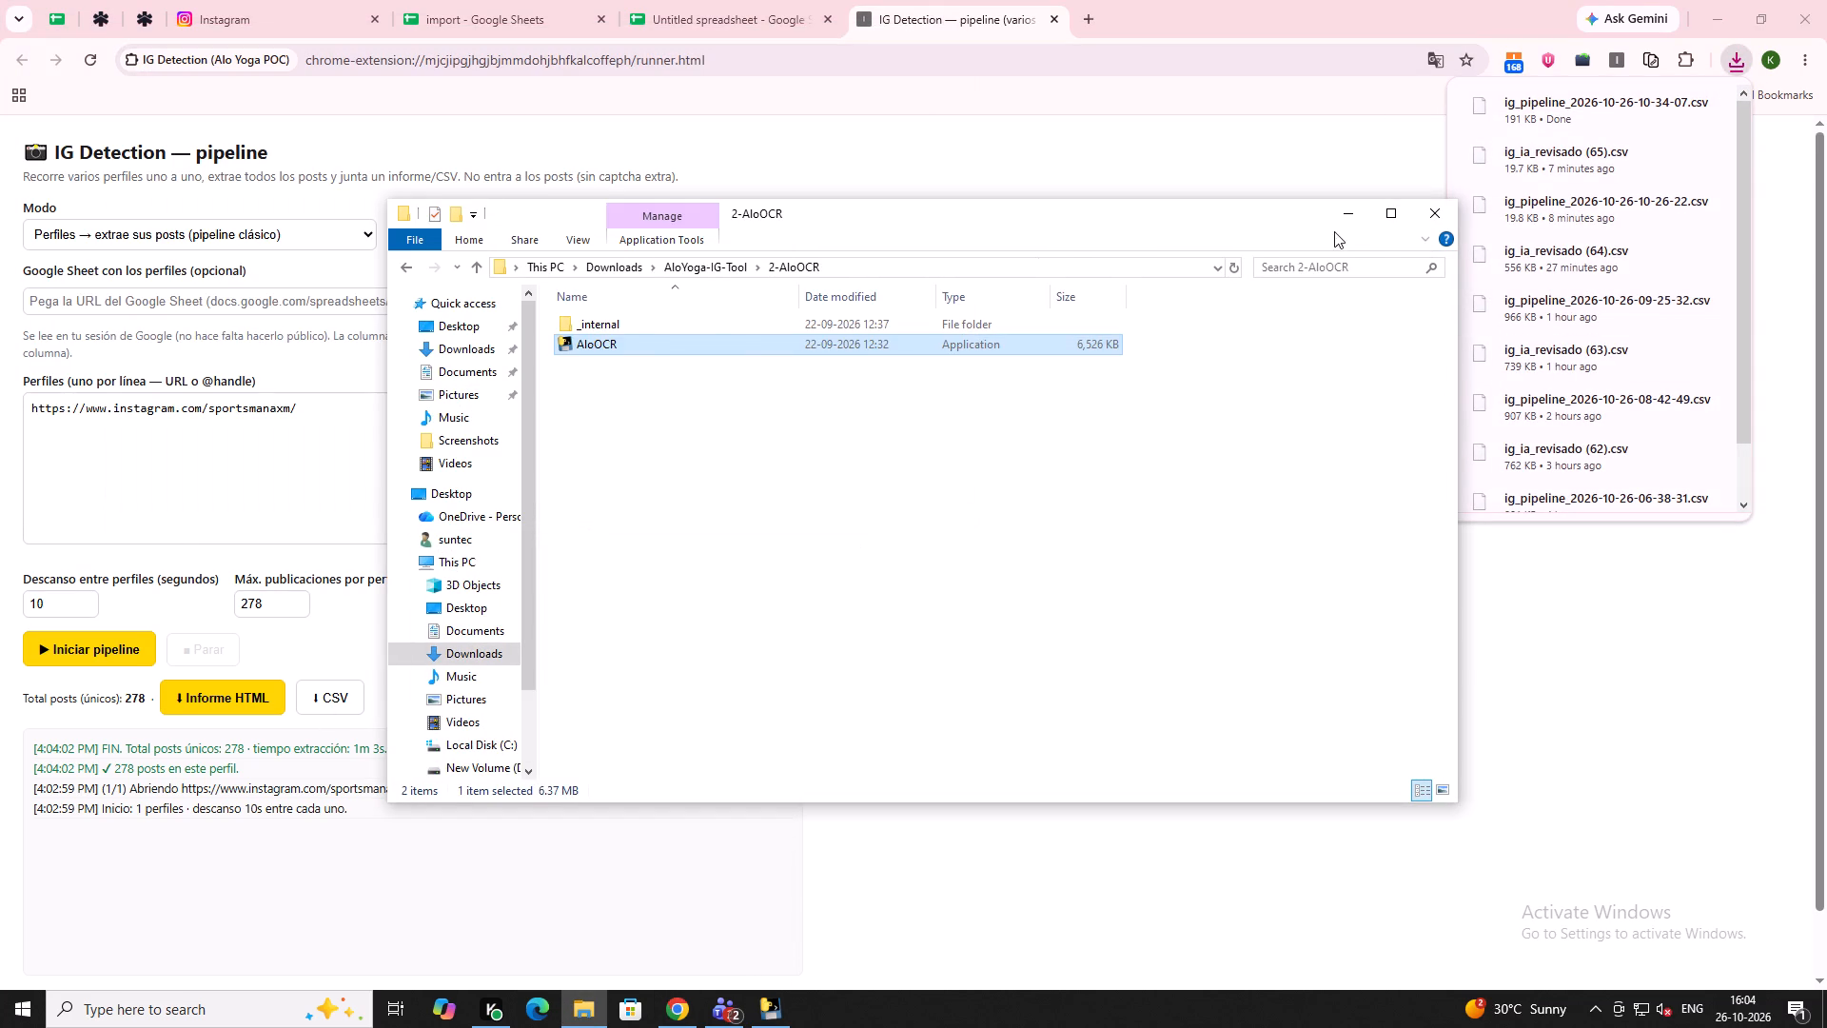
pyautogui.click(1352, 220)
# Close the IG Detection pipeline page and the Instagram page.
pyautogui.hotkey('ctrl', 'w')
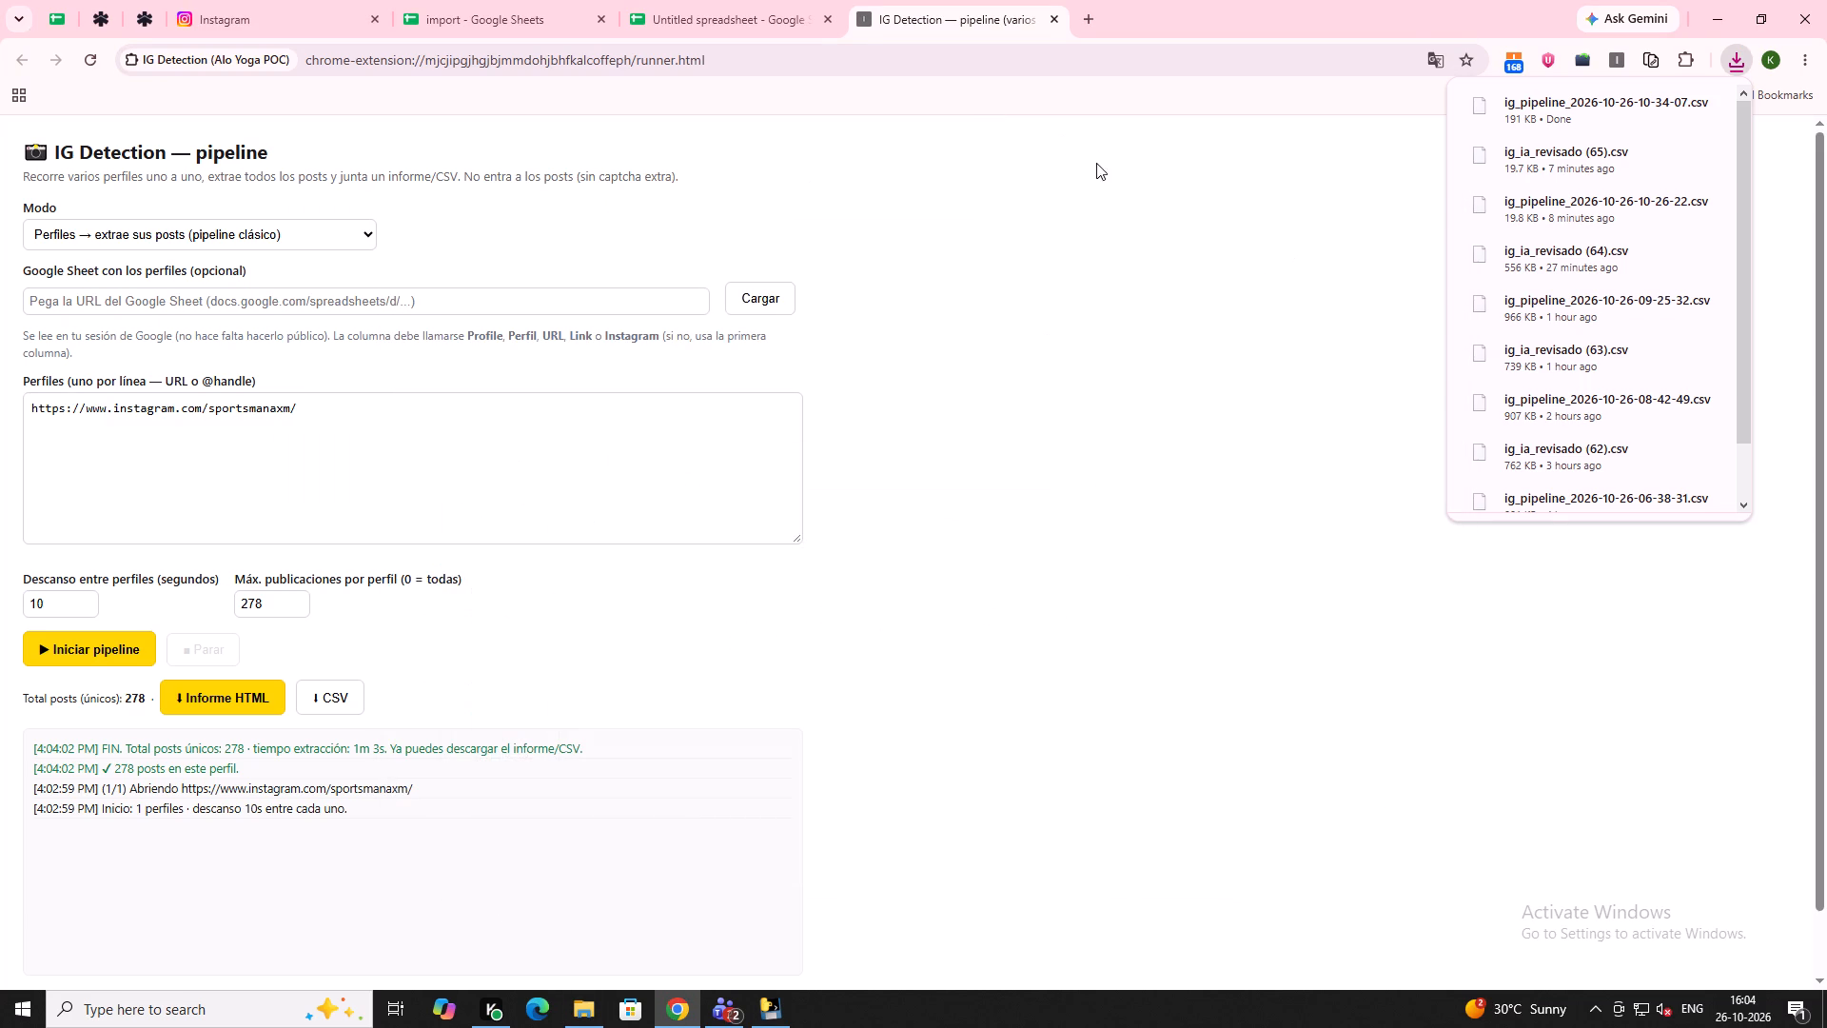
pyautogui.click(312, 0)
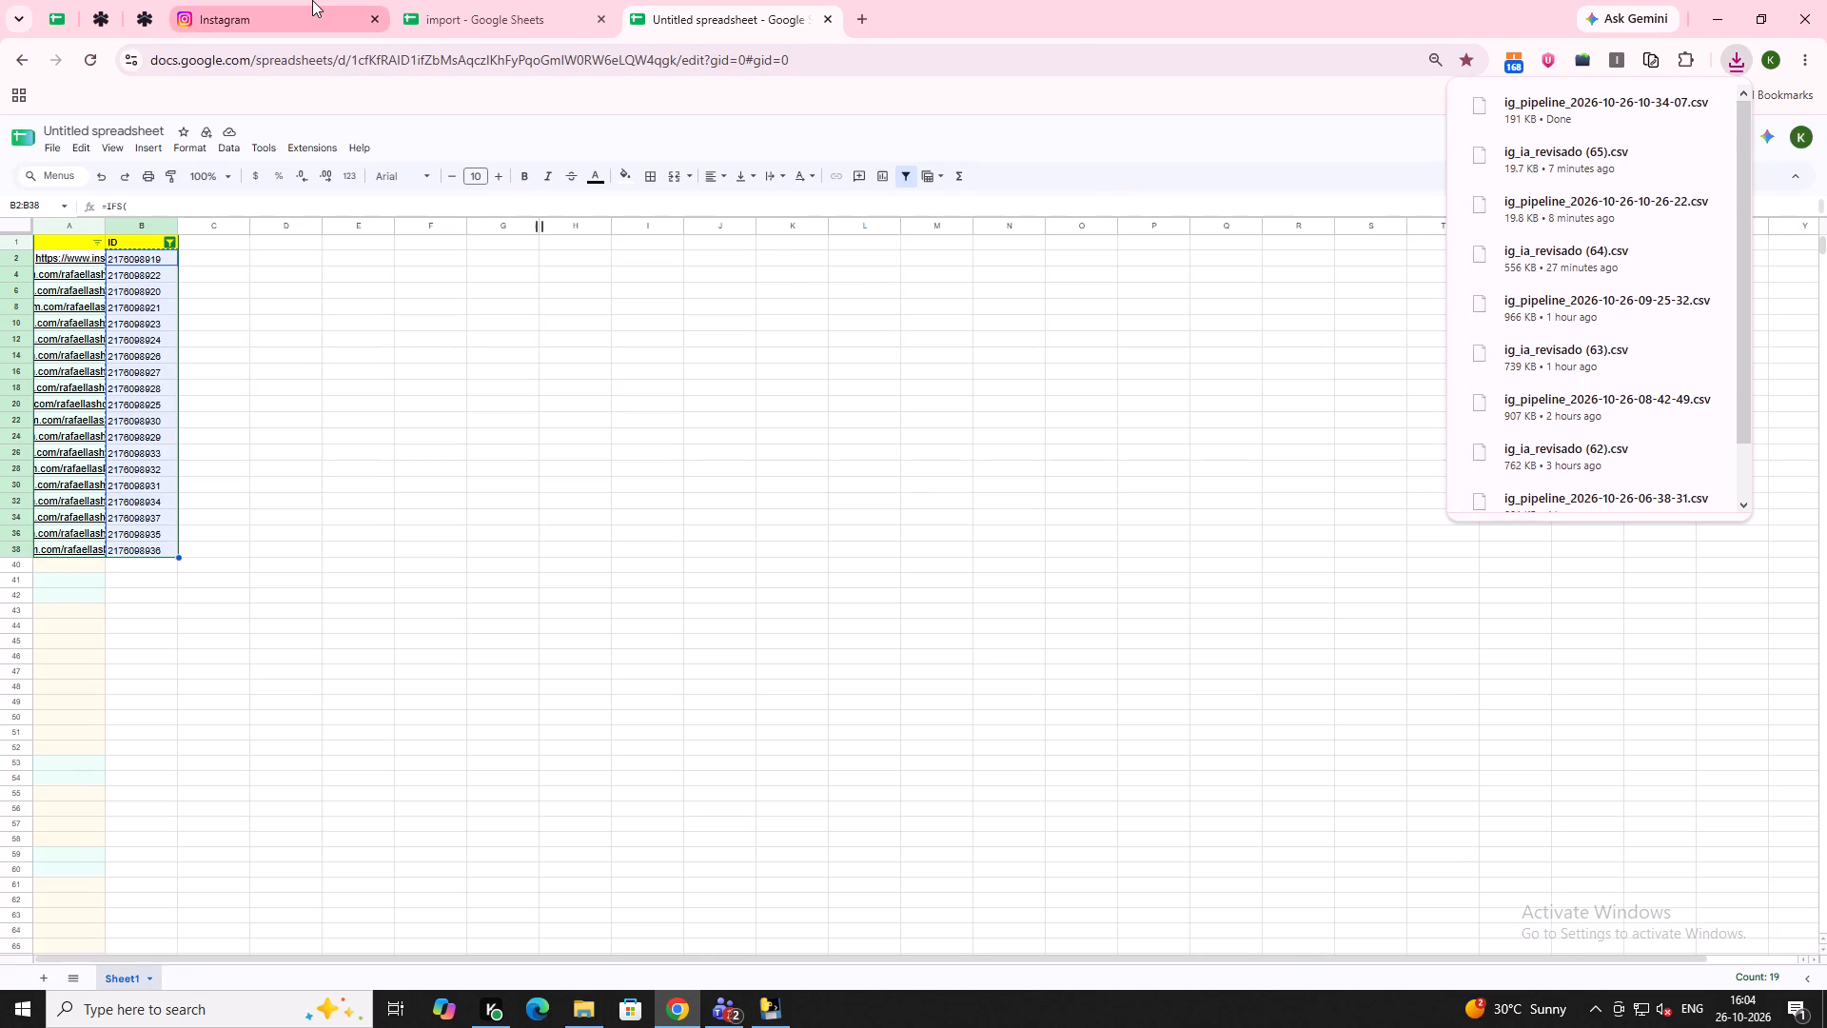
pyautogui.hotkey('ctrl', 'w')
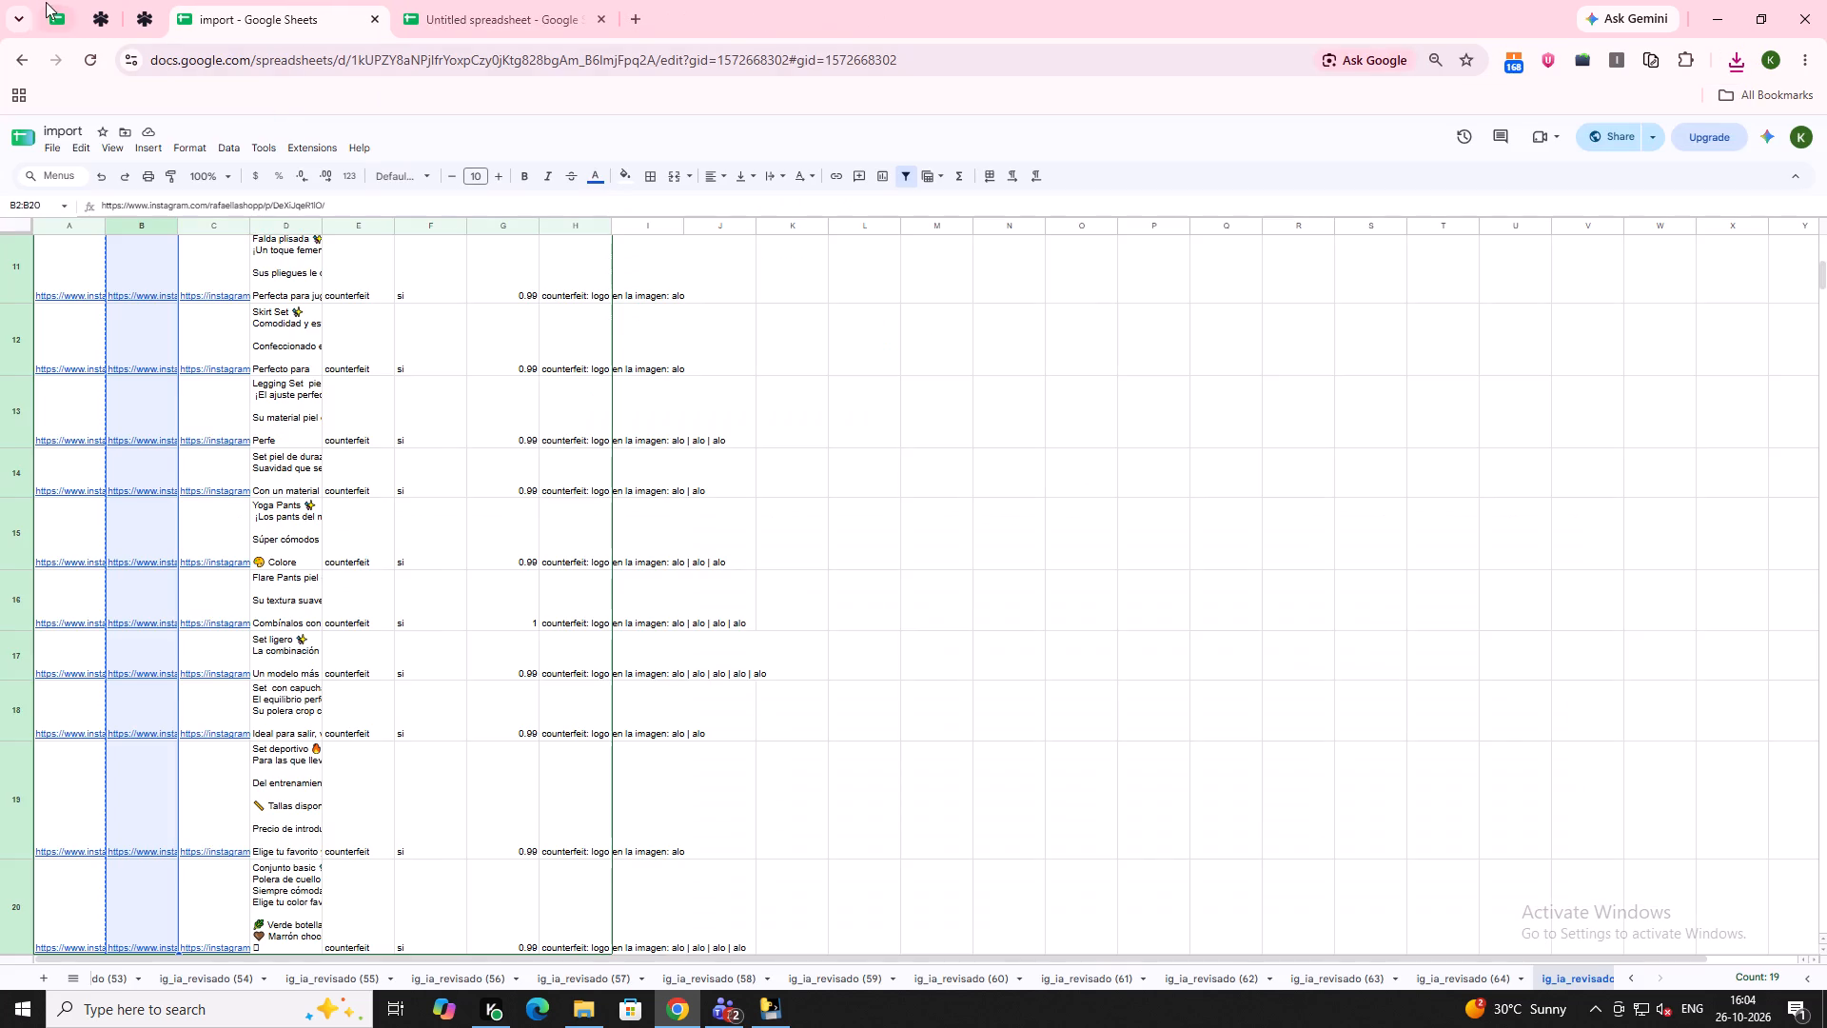
# In the Alo Yoga - Manual detection sheet, record upload date 26/10 and 278 posts per feed in the sportsmanaxm row.
pyautogui.click(49, 3)
pyautogui.press('Right')
pyautogui.press('Right')
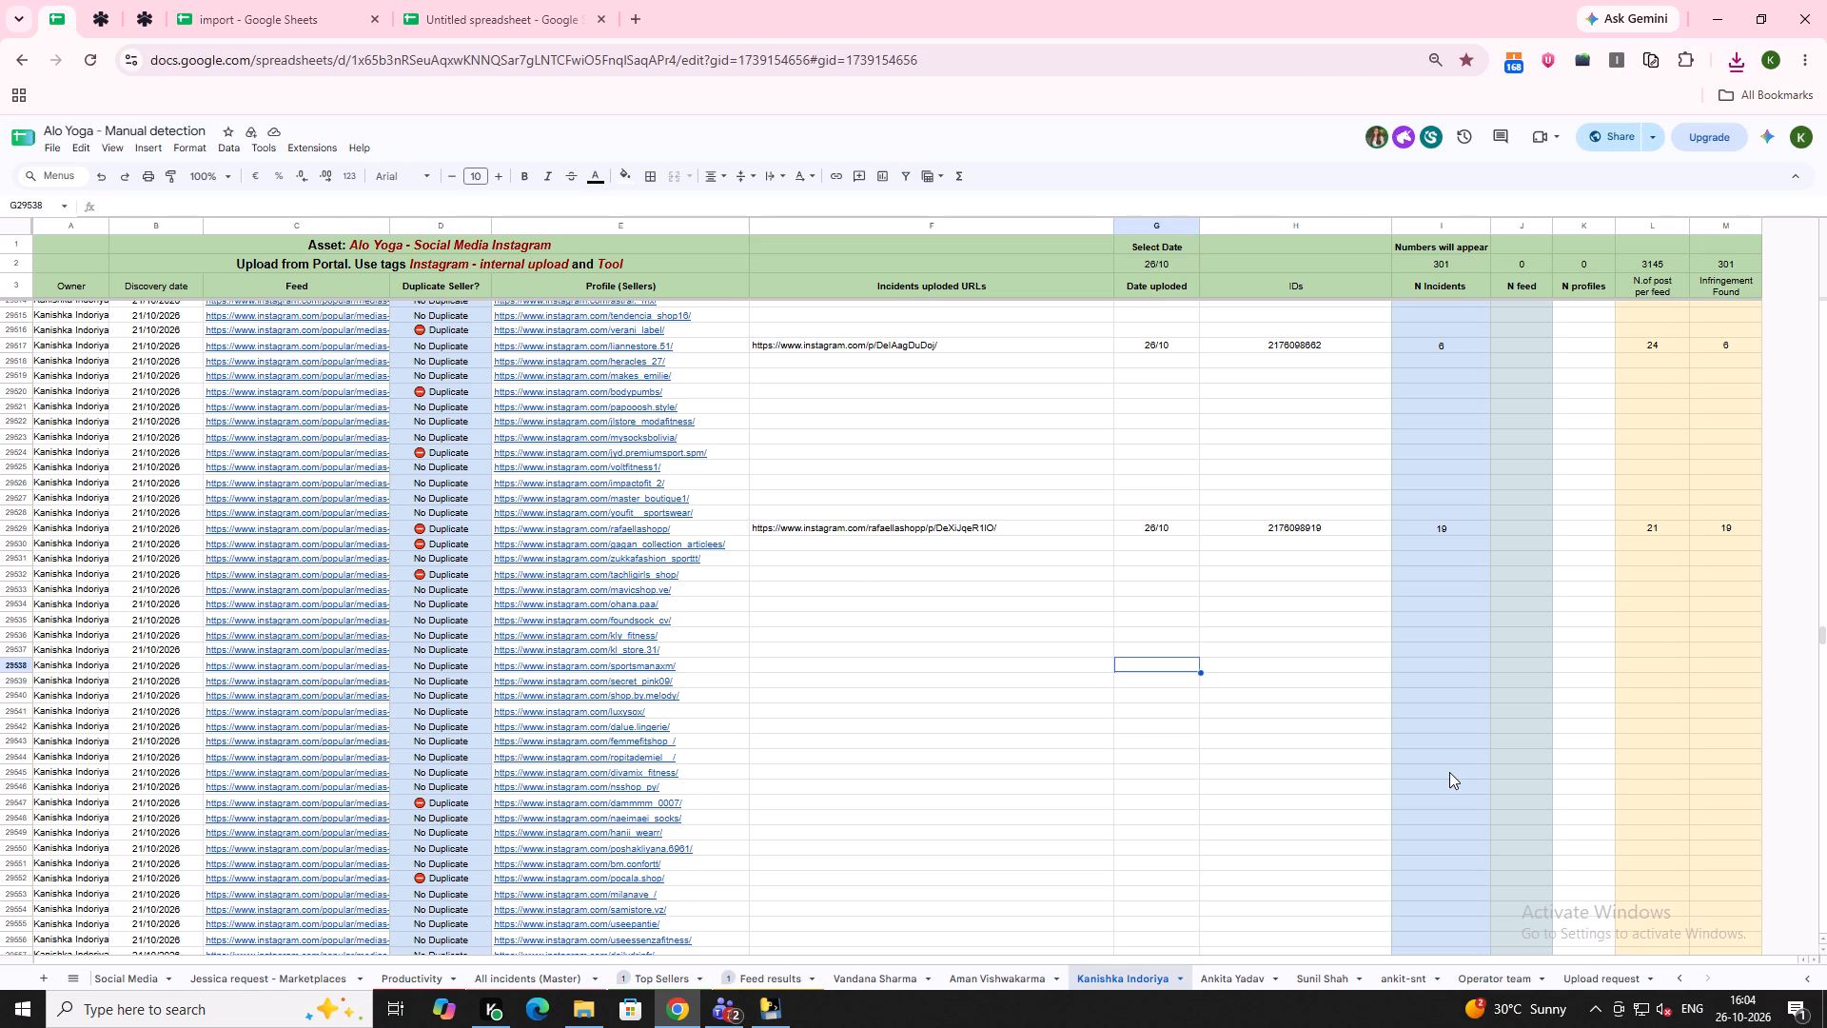
pyautogui.hotkey('ctrl', ';')
pyautogui.press('Right')
pyautogui.press('Right')
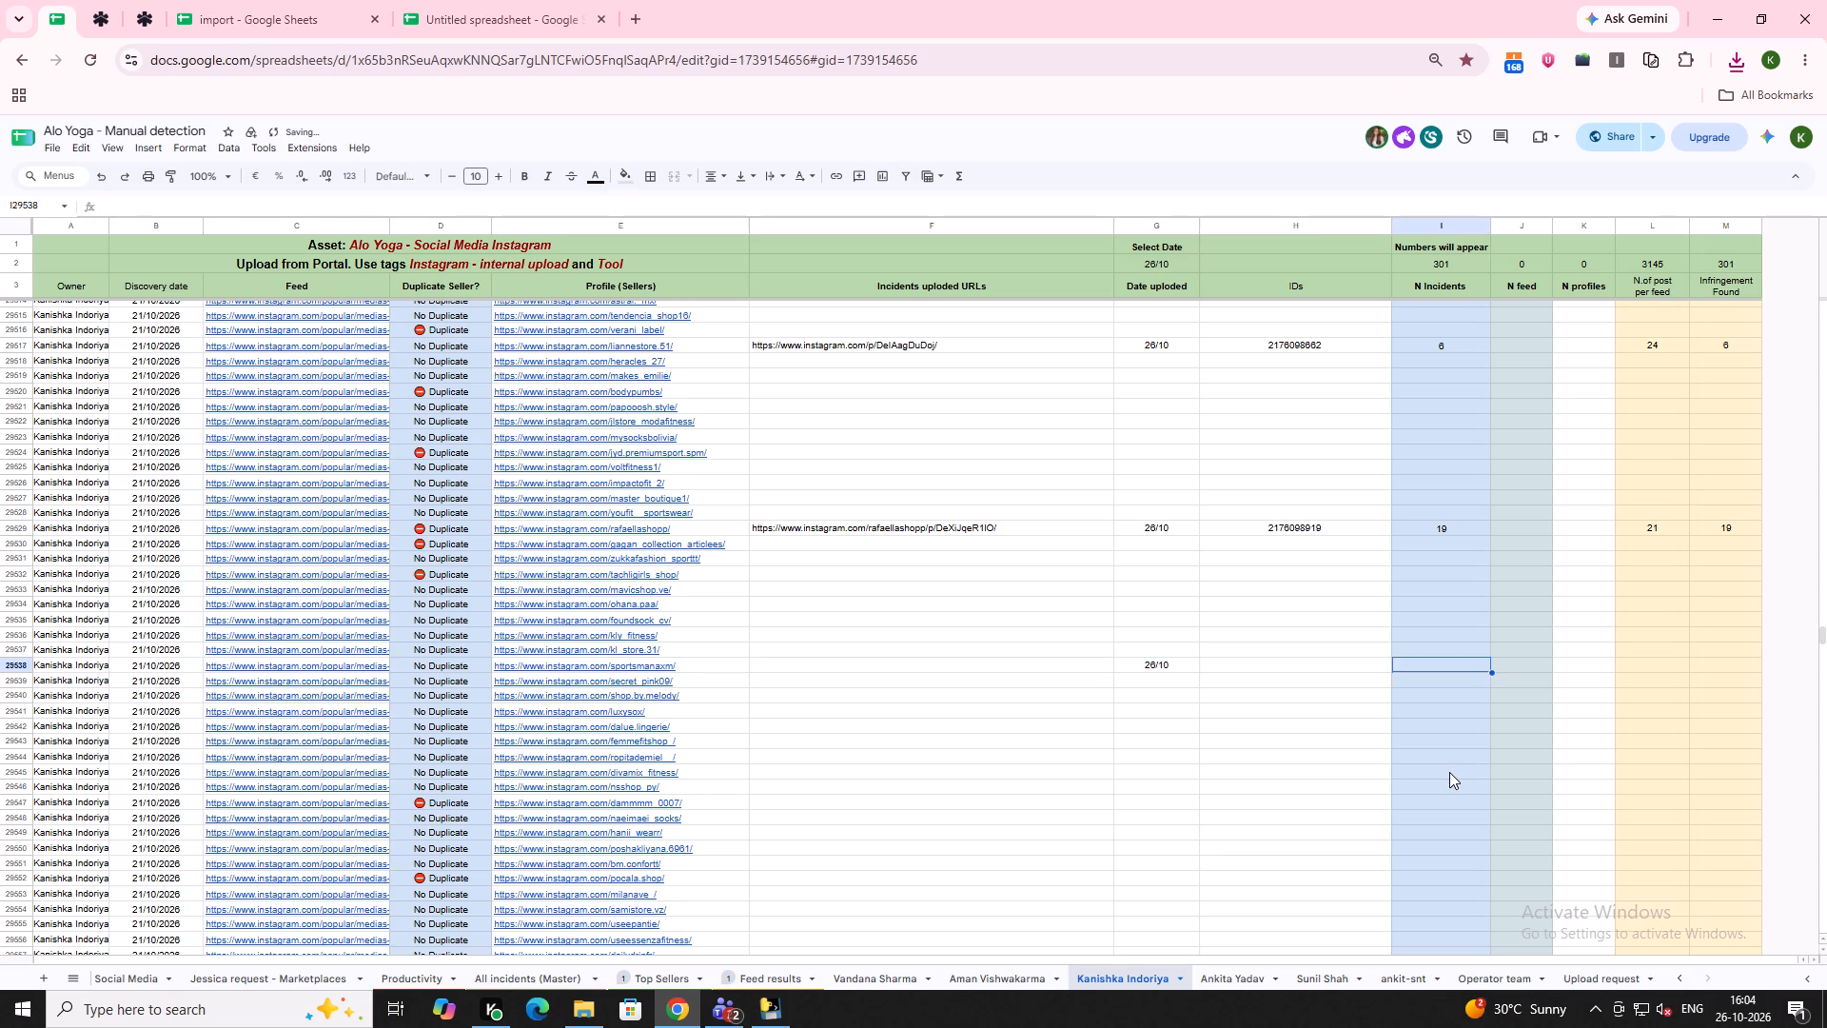
pyautogui.press('Right')
pyautogui.press('Right')
pyautogui.press('Right')
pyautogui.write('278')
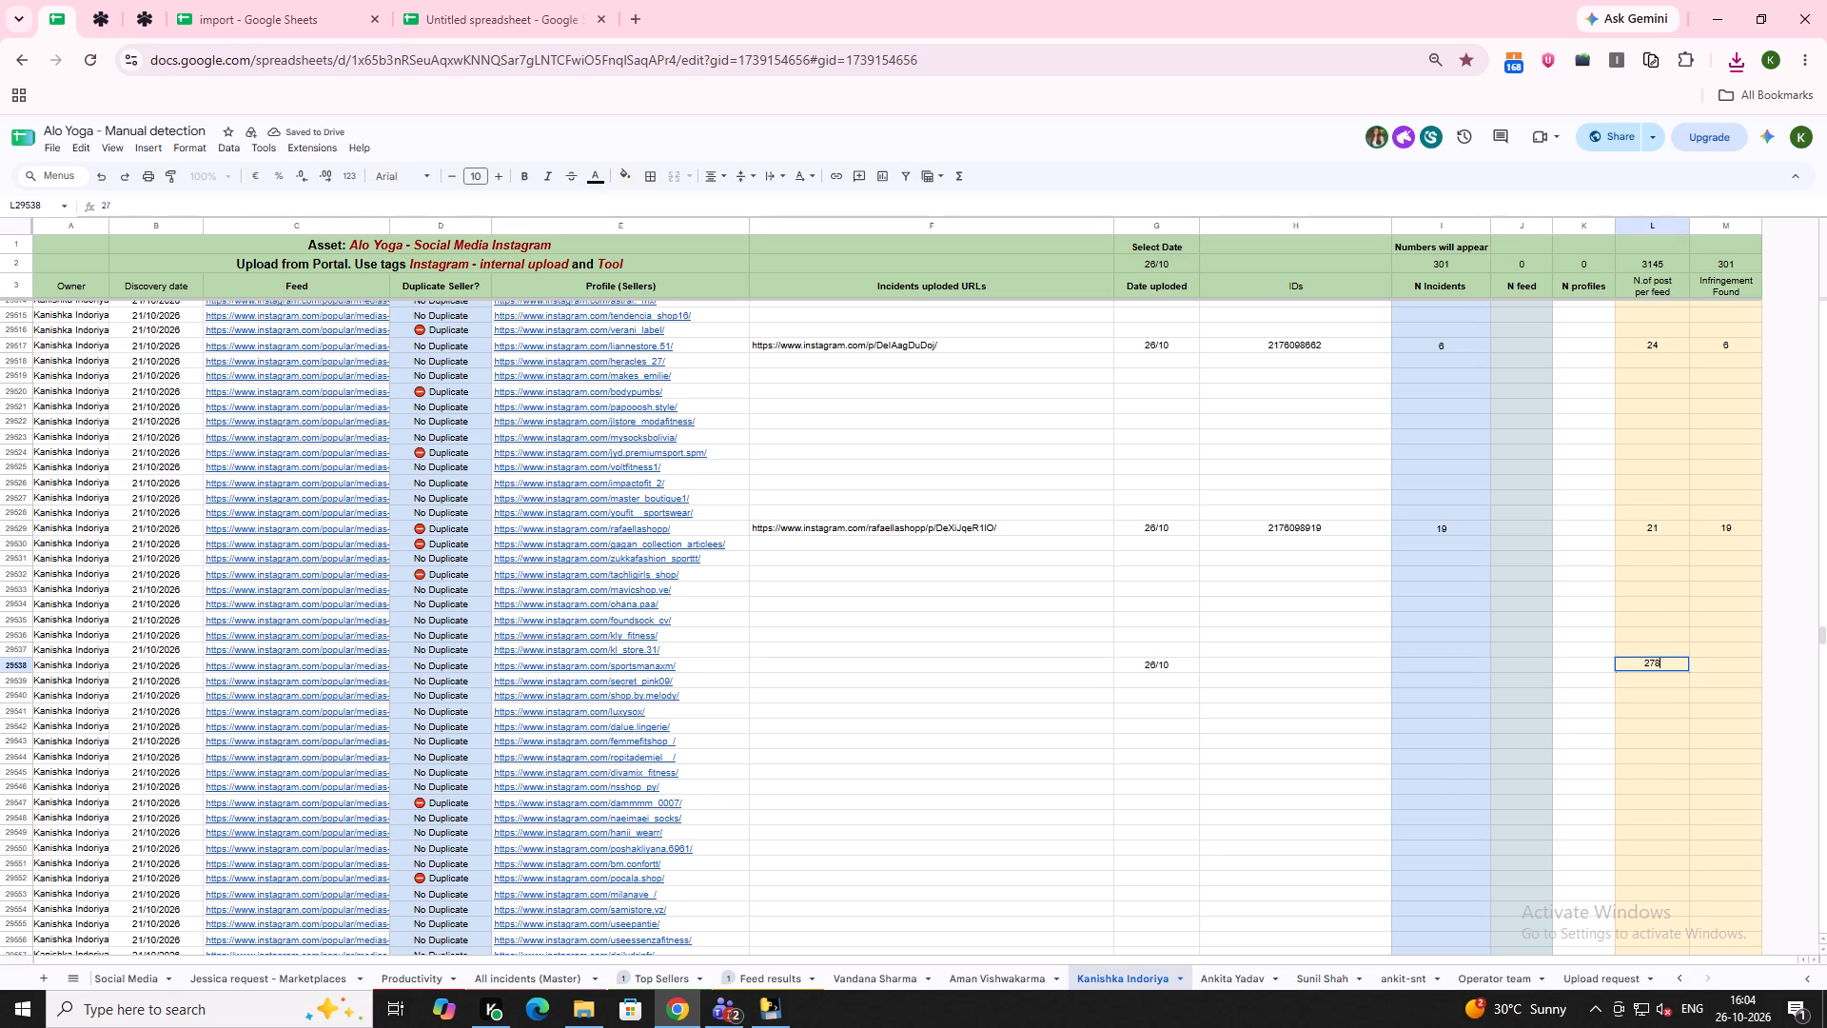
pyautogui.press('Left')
pyautogui.click(1018, 666)
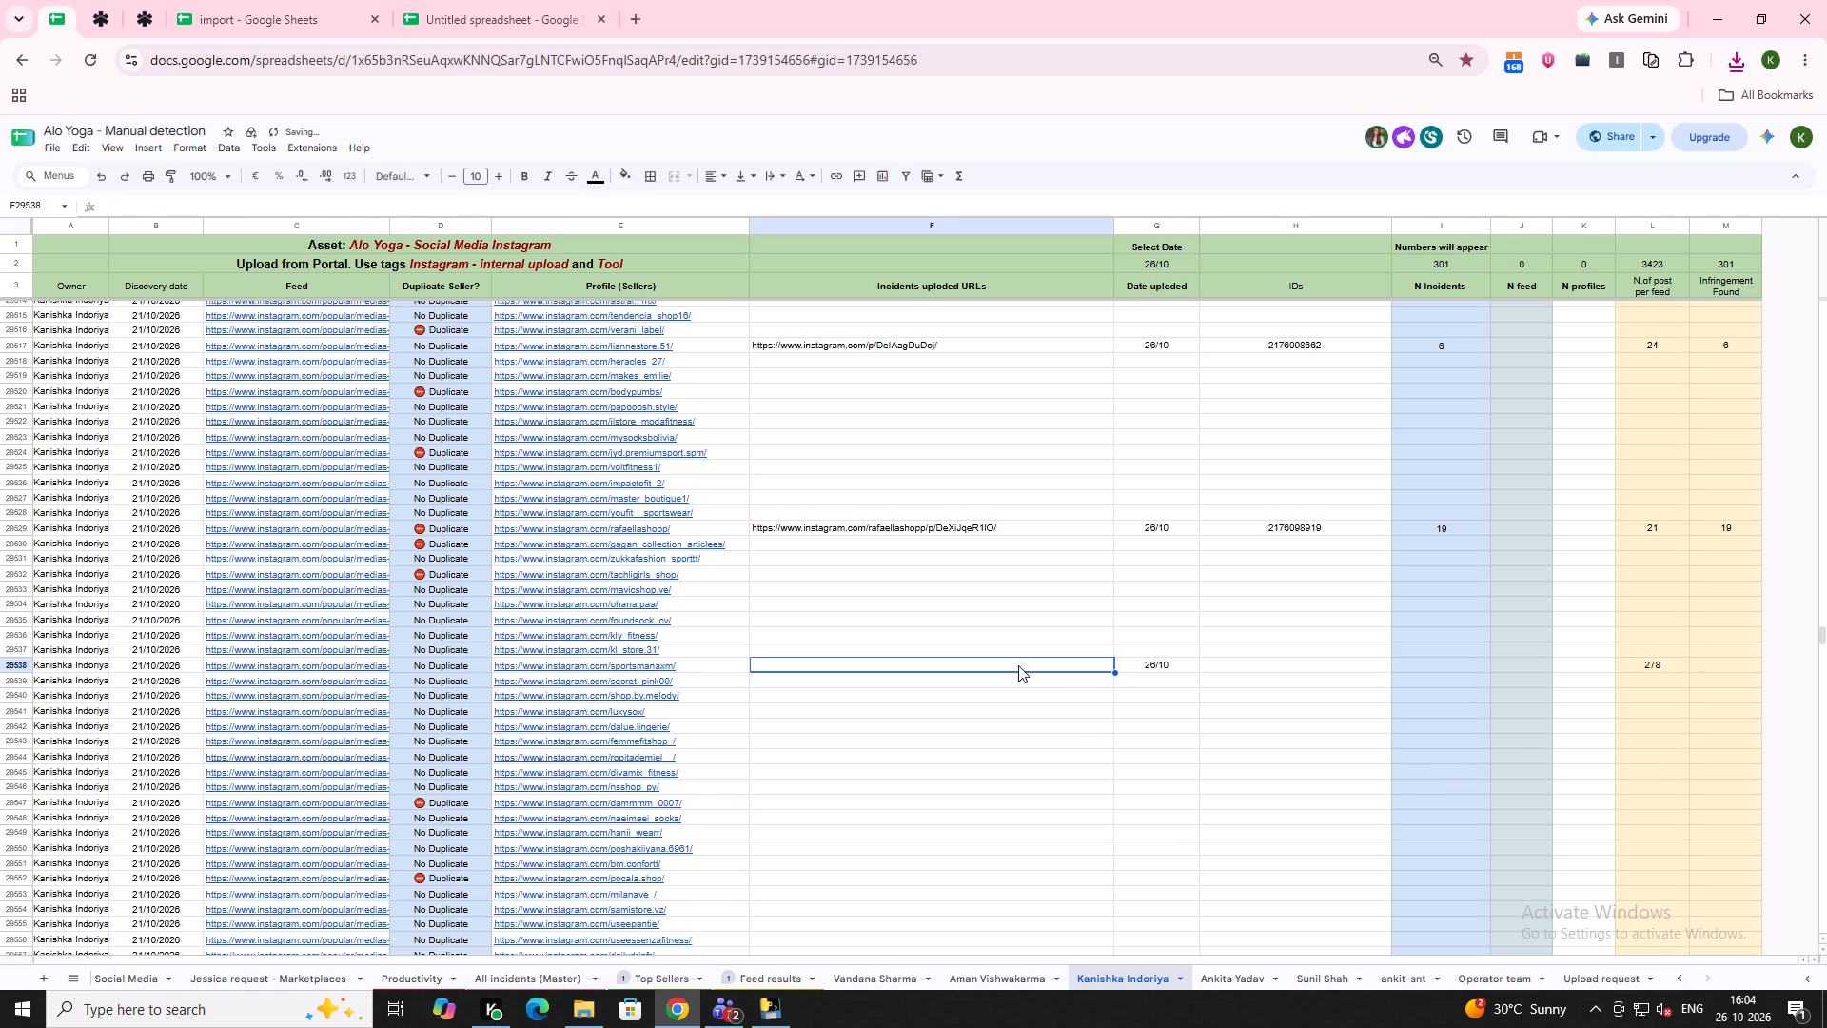
pyautogui.press('Left')
pyautogui.click(681, 667)
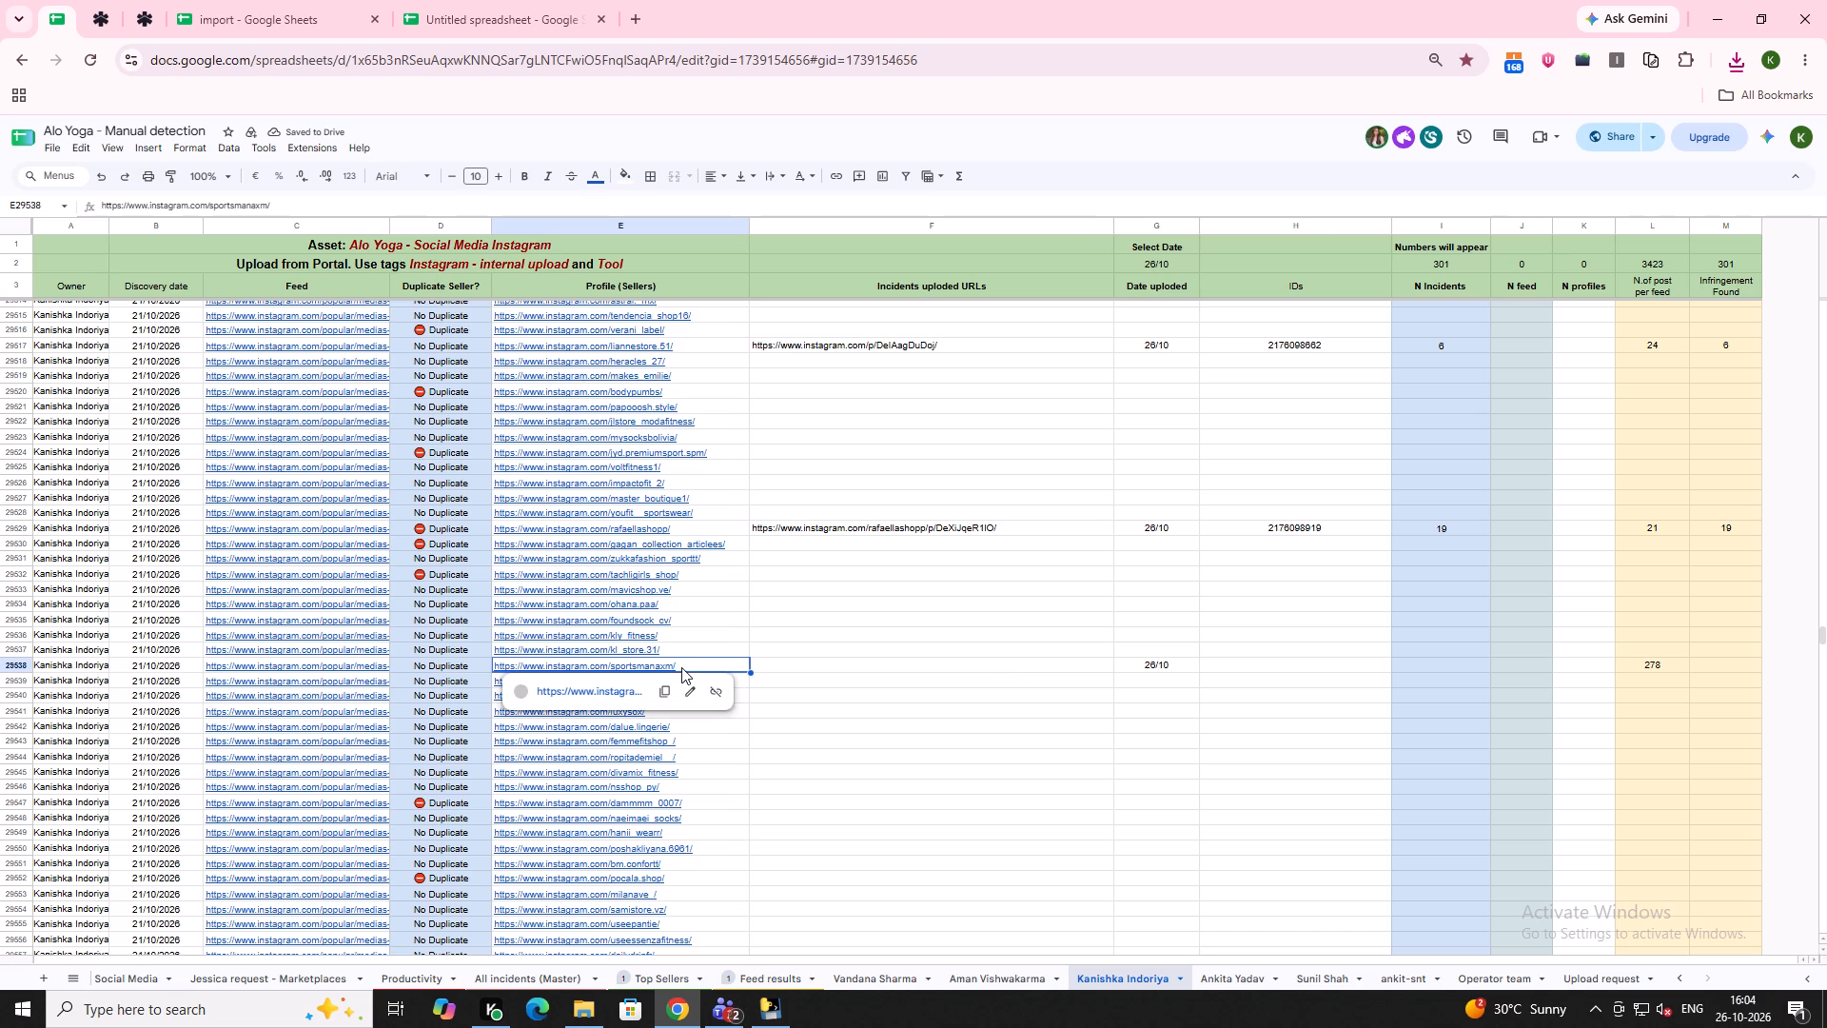
pyautogui.click(601, 689)
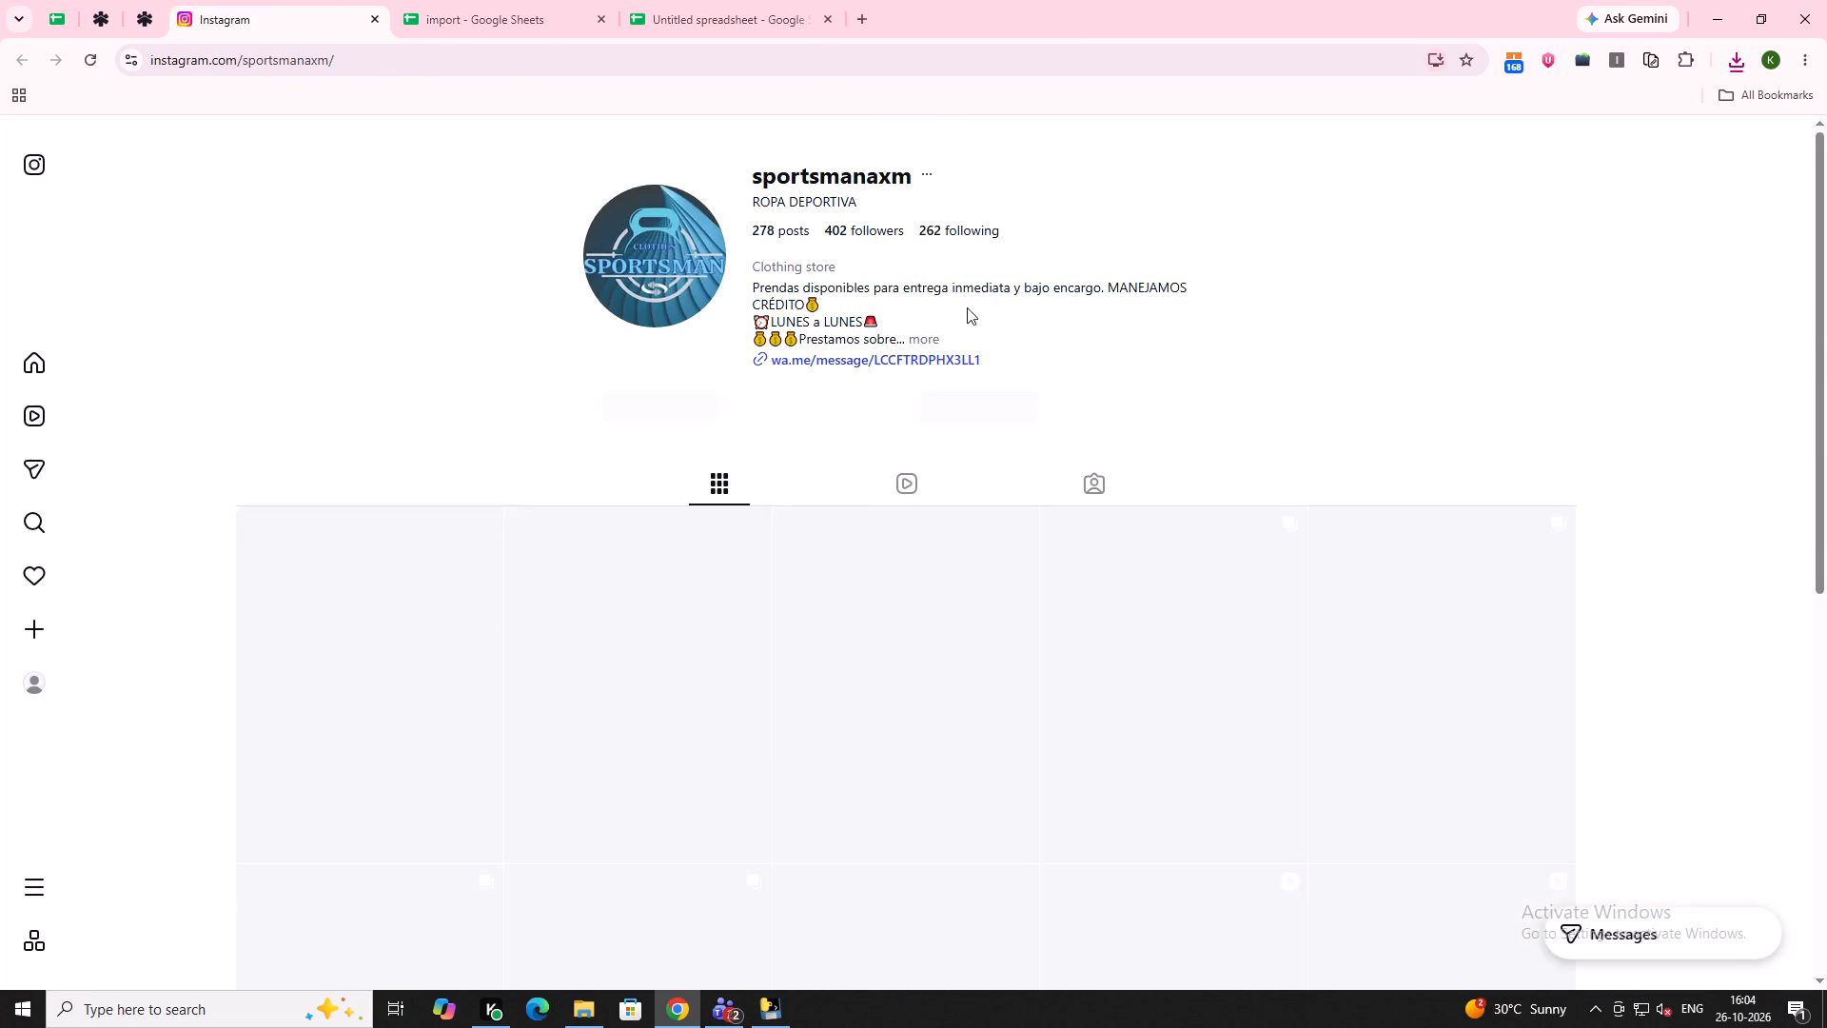
pyautogui.click(935, 338)
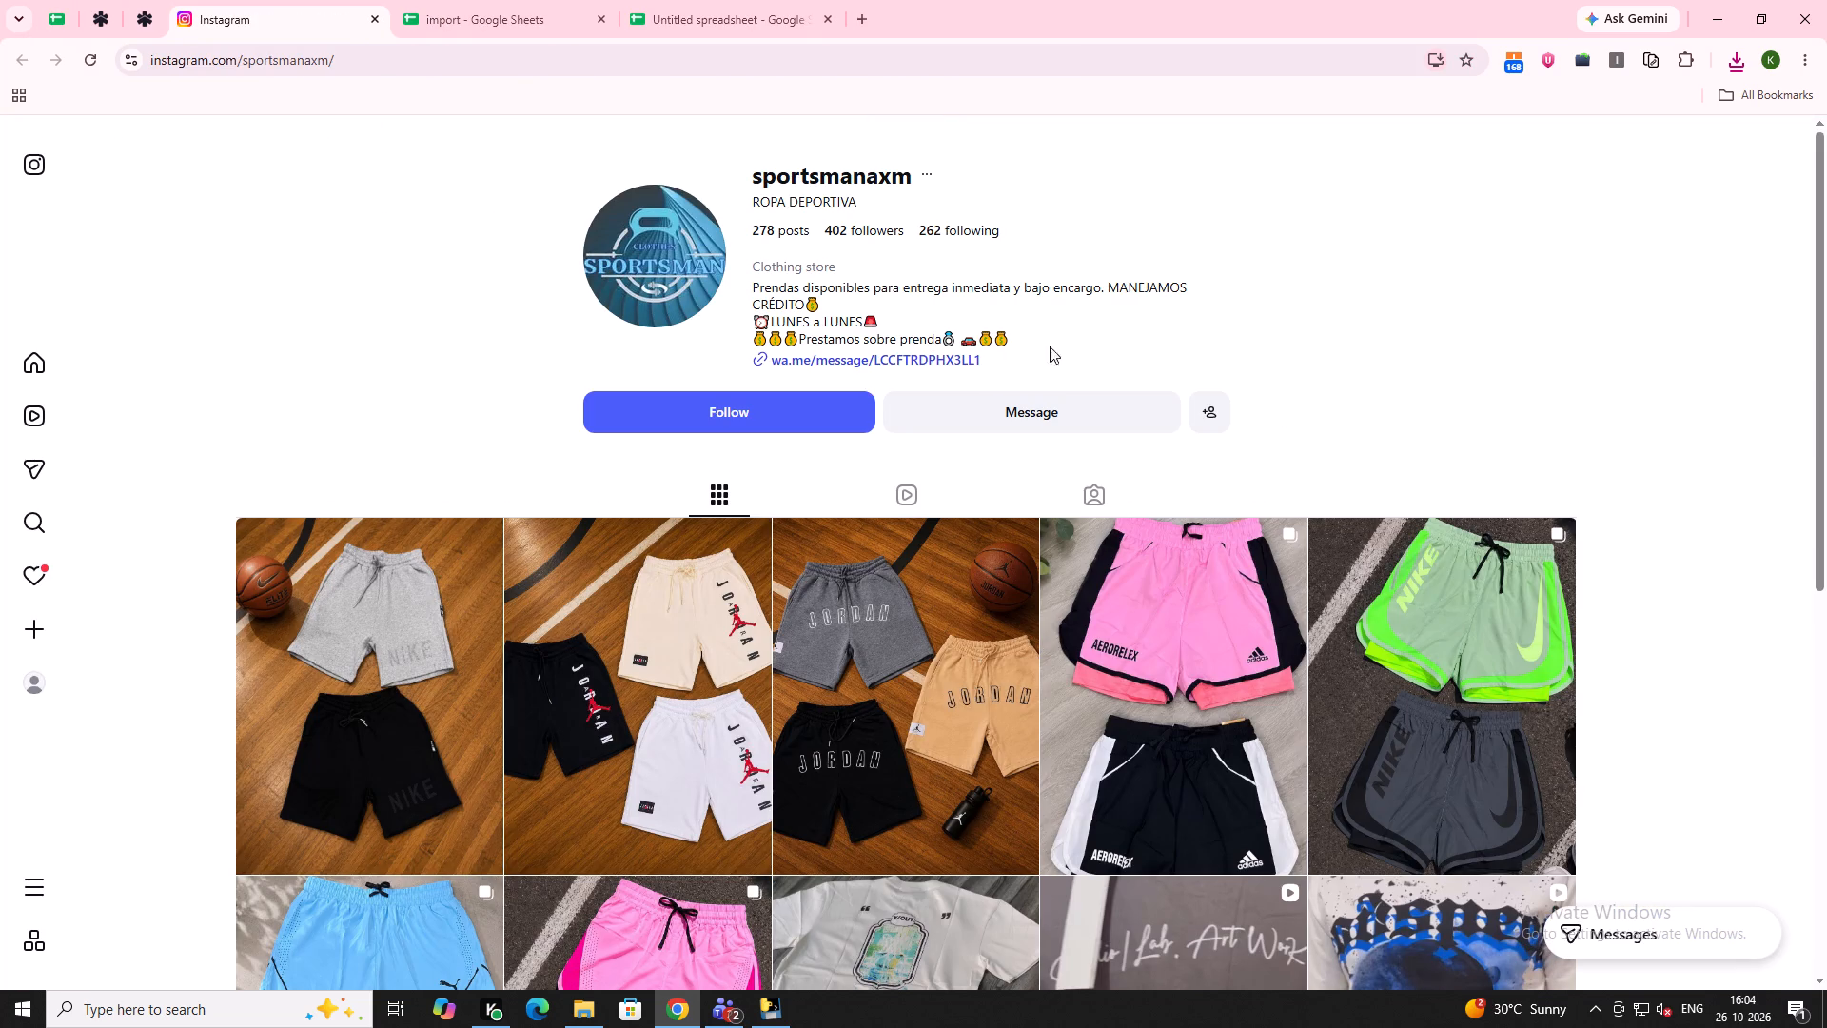
pyautogui.hotkey('ctrl', 'w')
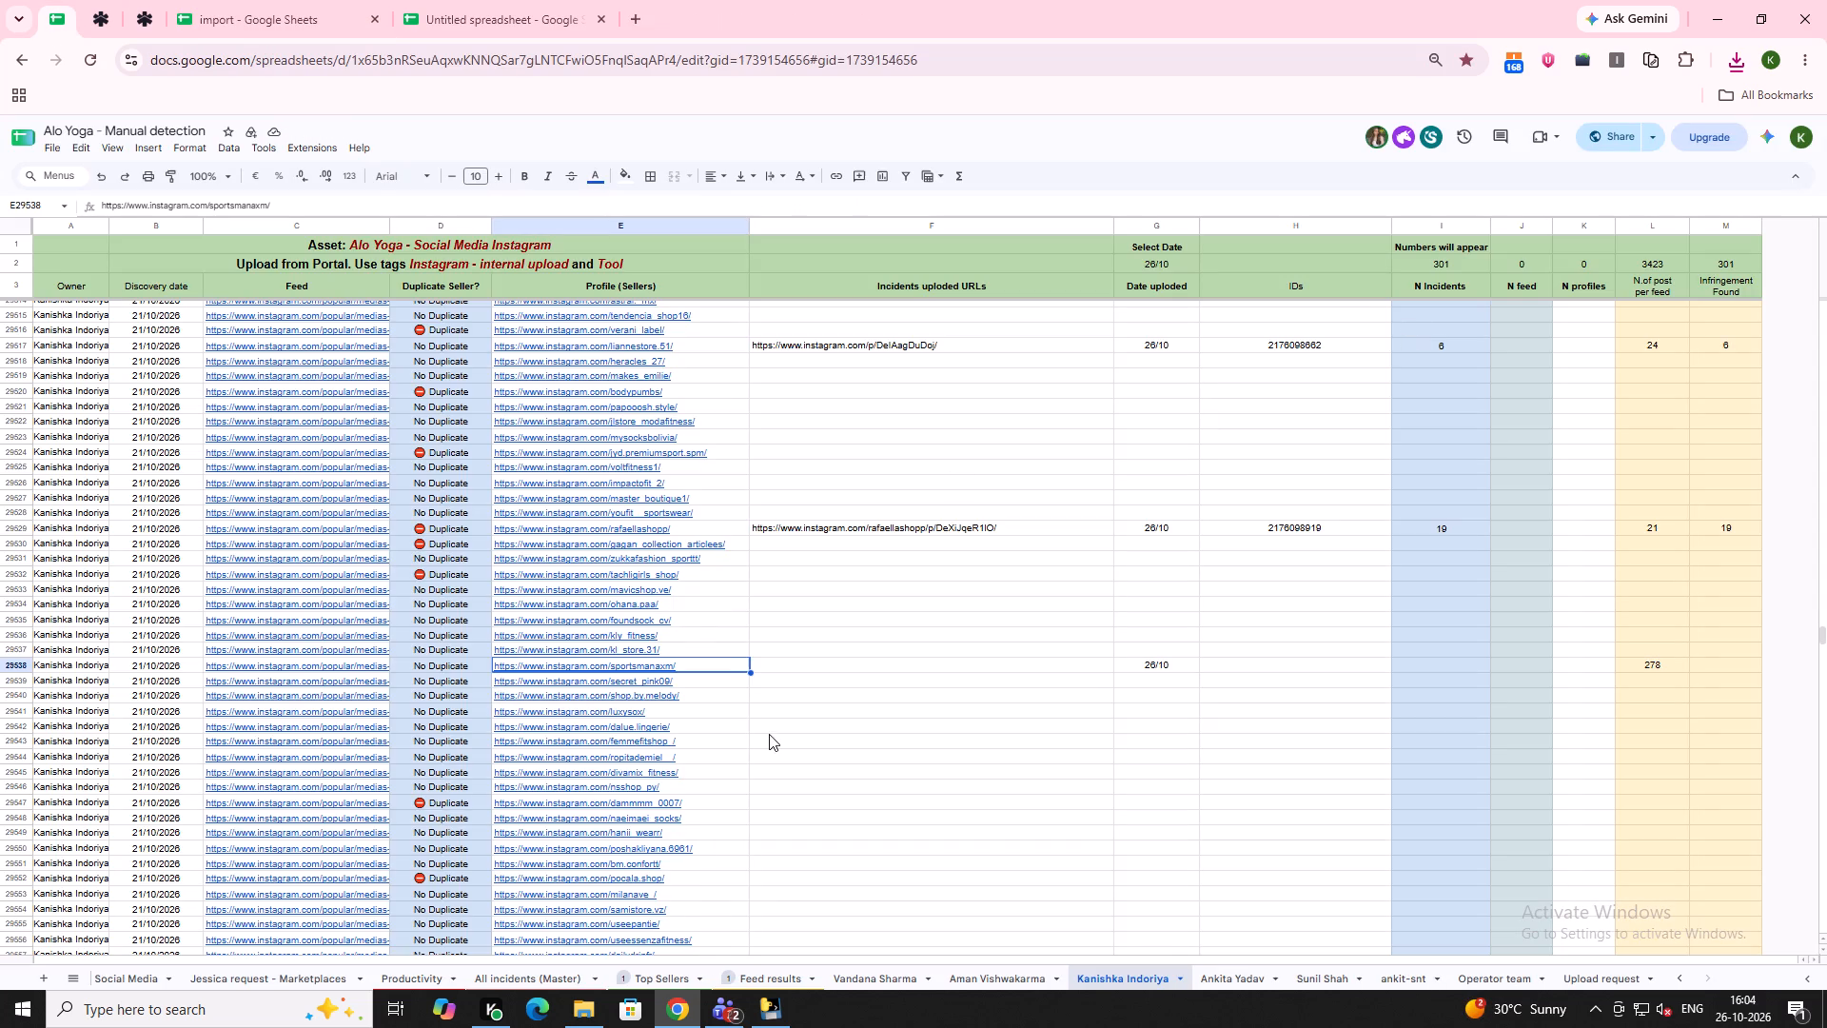
pyautogui.click(956, 661)
pyautogui.click(767, 996)
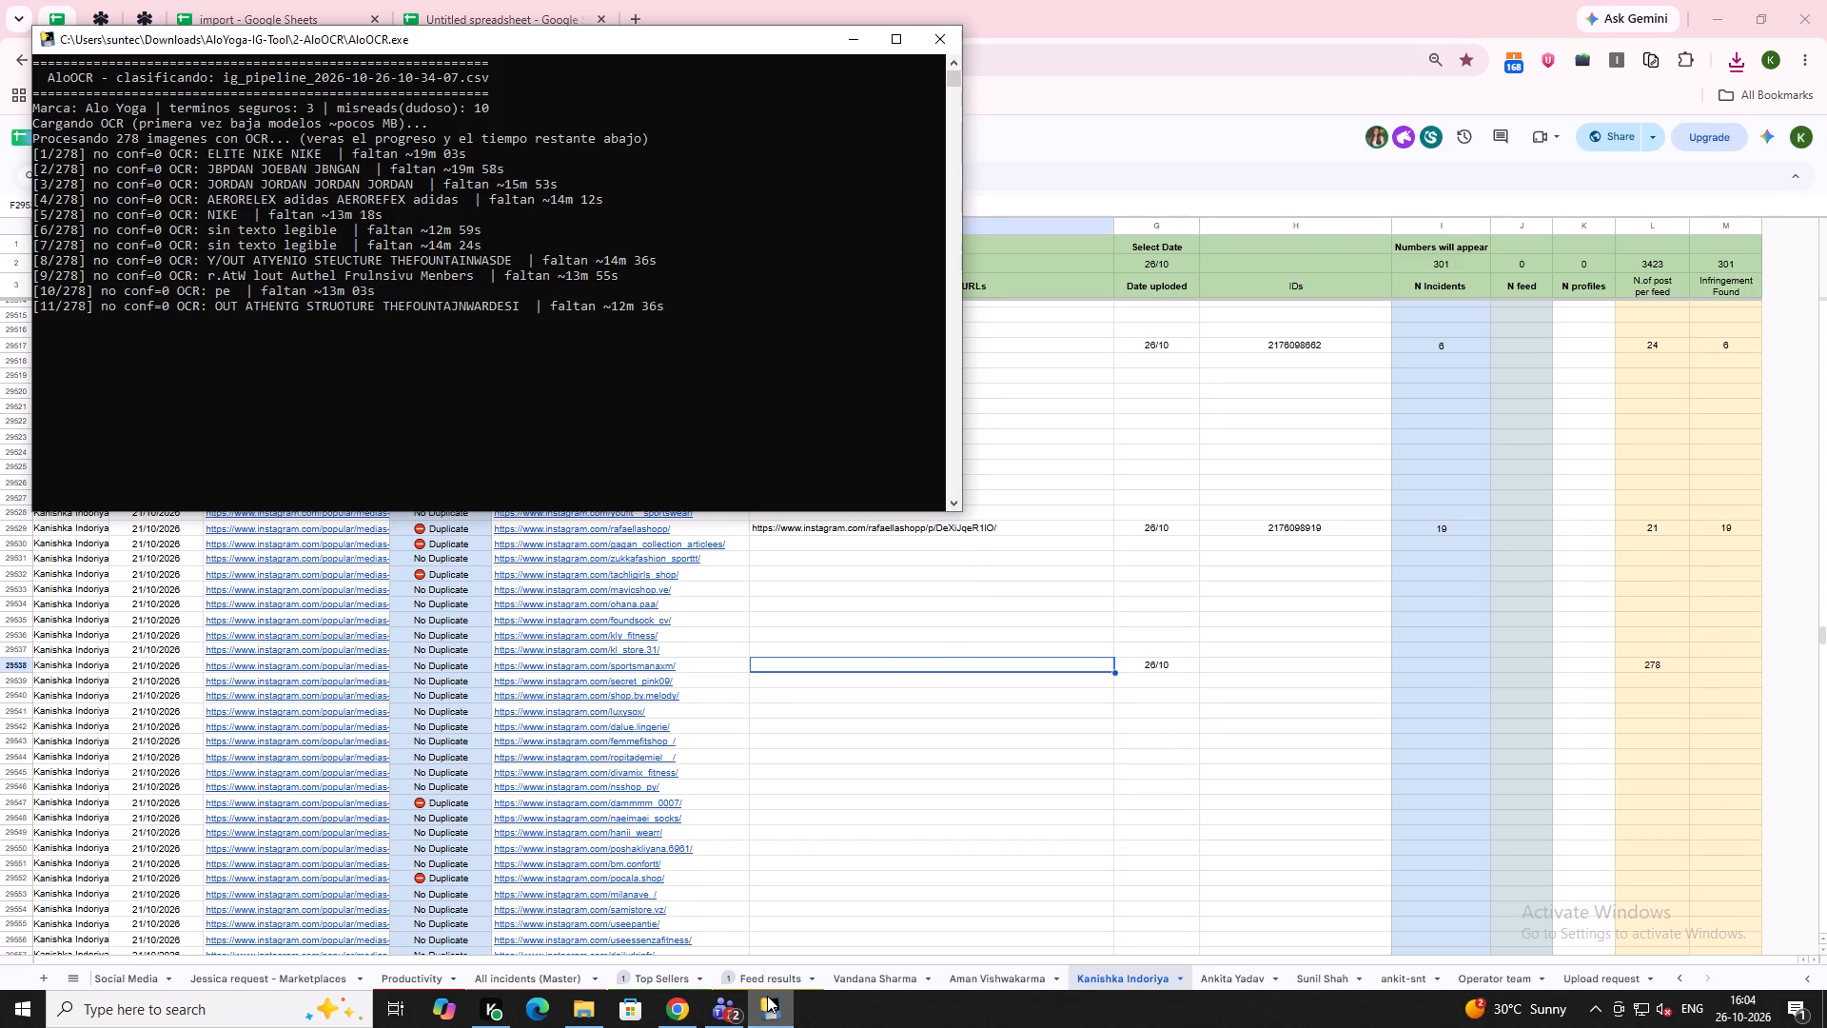
pyautogui.moveTo(701, 40); pyautogui.dragTo(1115, 178)
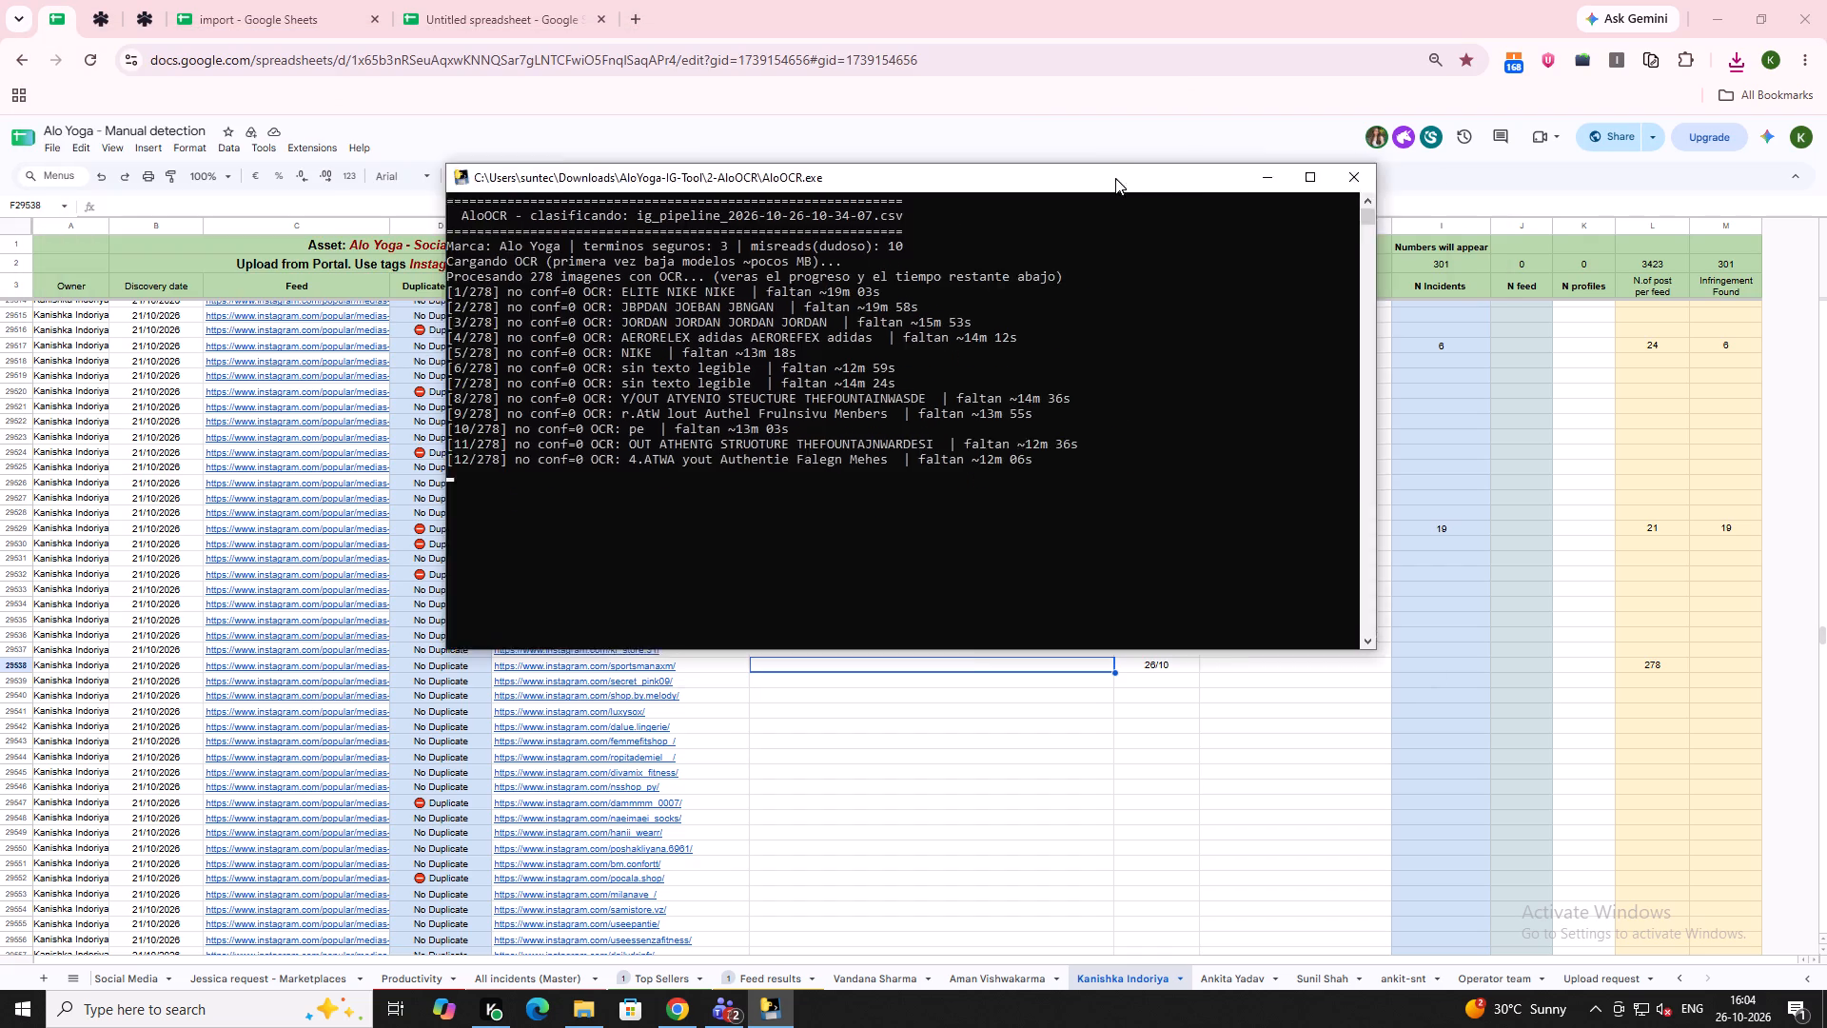
pyautogui.moveTo(1115, 178); pyautogui.dragTo(1278, 229)
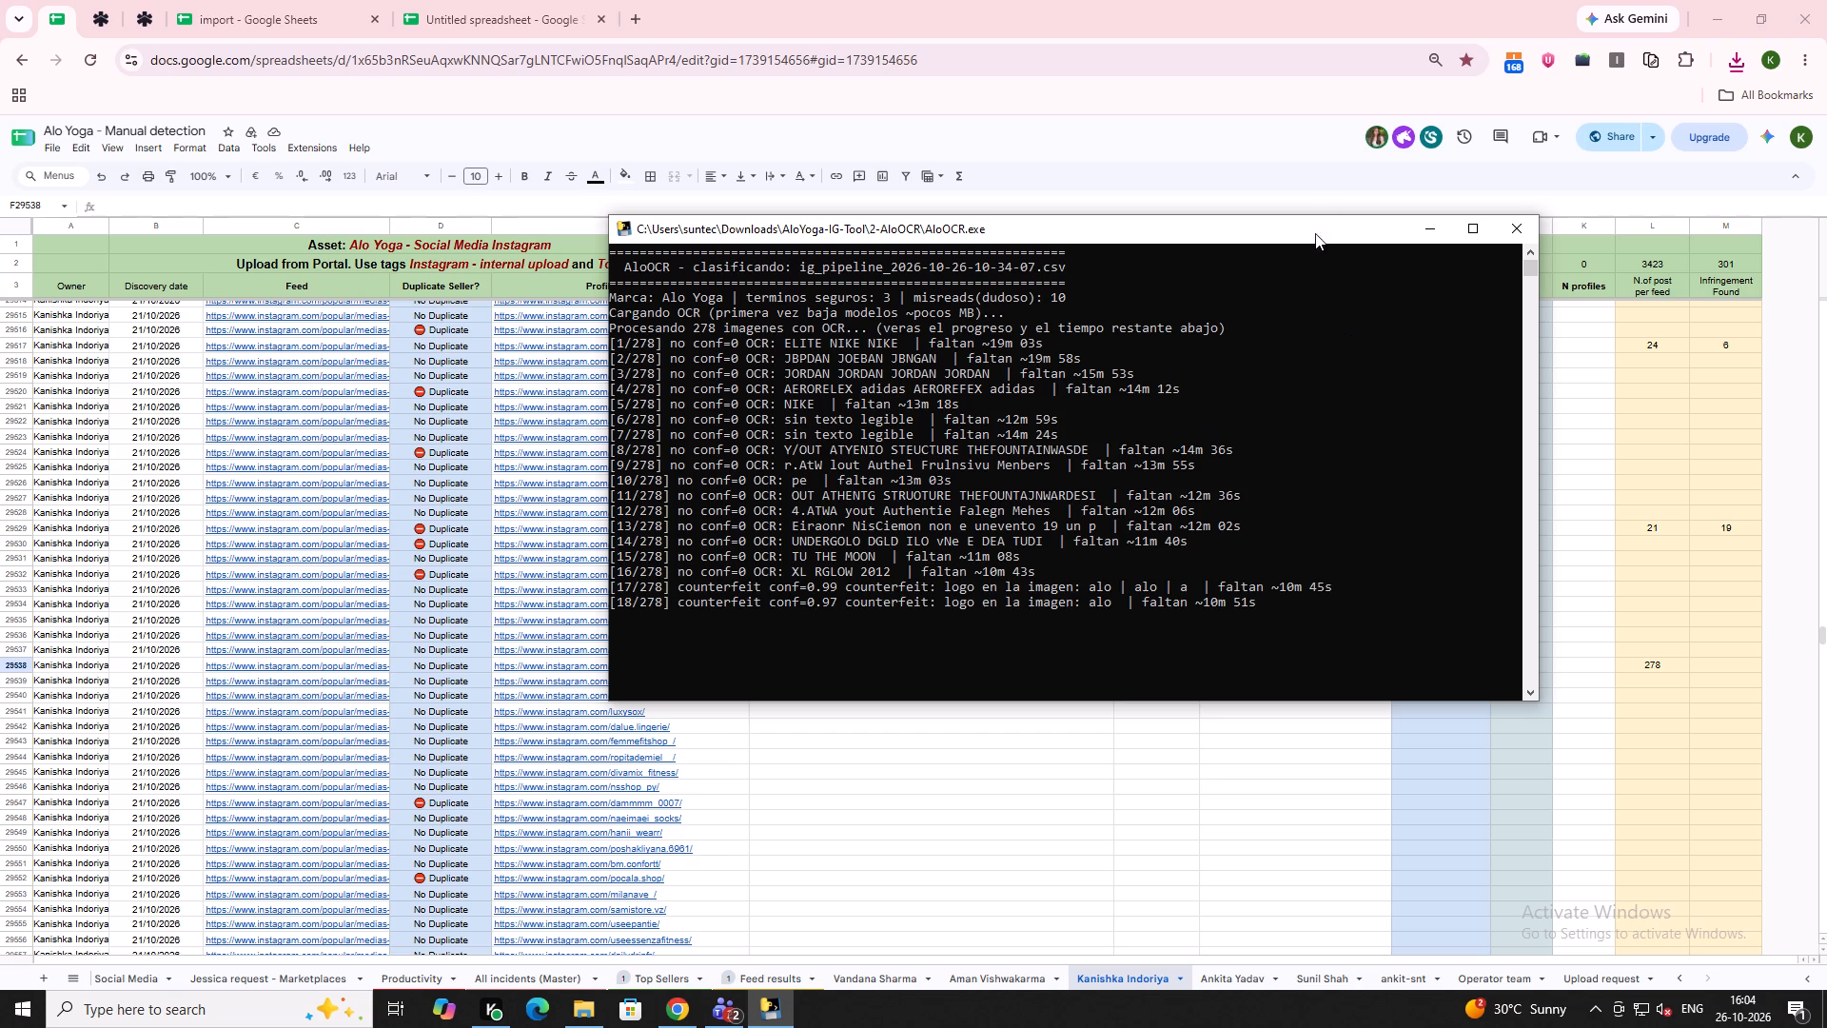
# Move the AloOCR progress window aside to uncover the Profile (Sellers) column of the Manual detection sheet.
pyautogui.moveTo(1311, 238); pyautogui.dragTo(1071, 306)
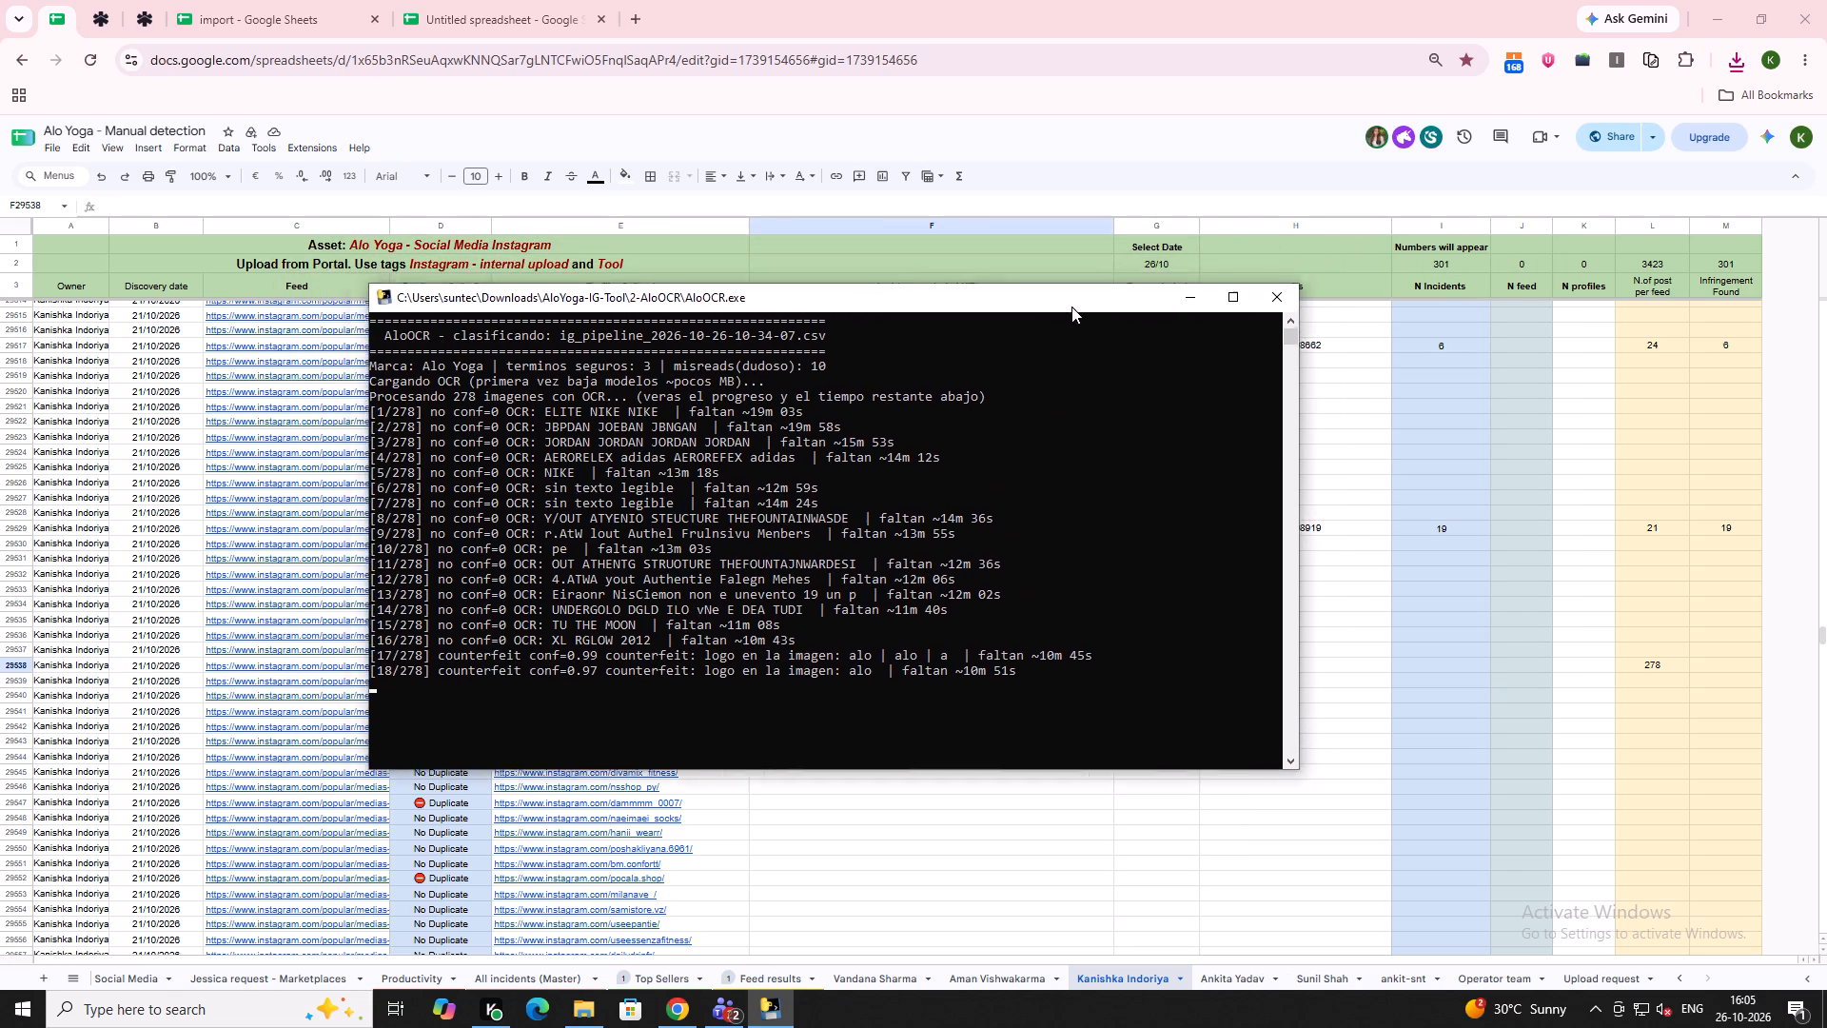
pyautogui.moveTo(1071, 306); pyautogui.dragTo(1529, 231)
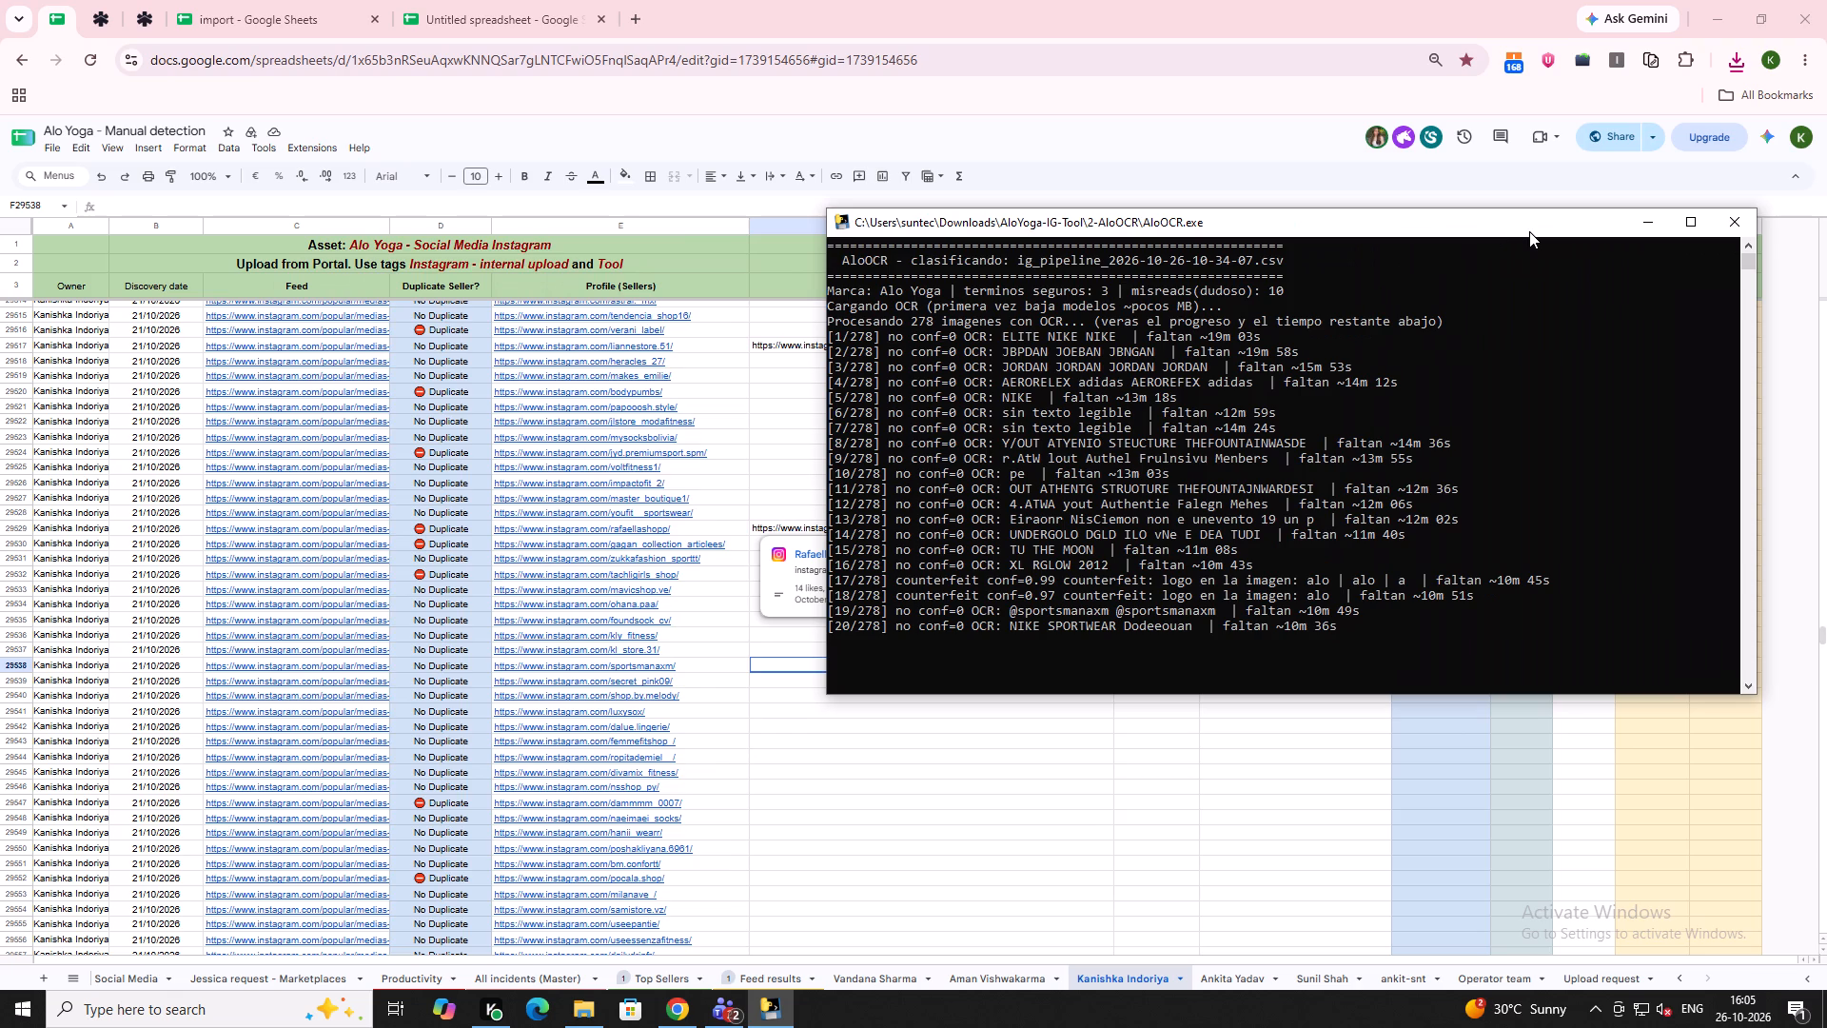
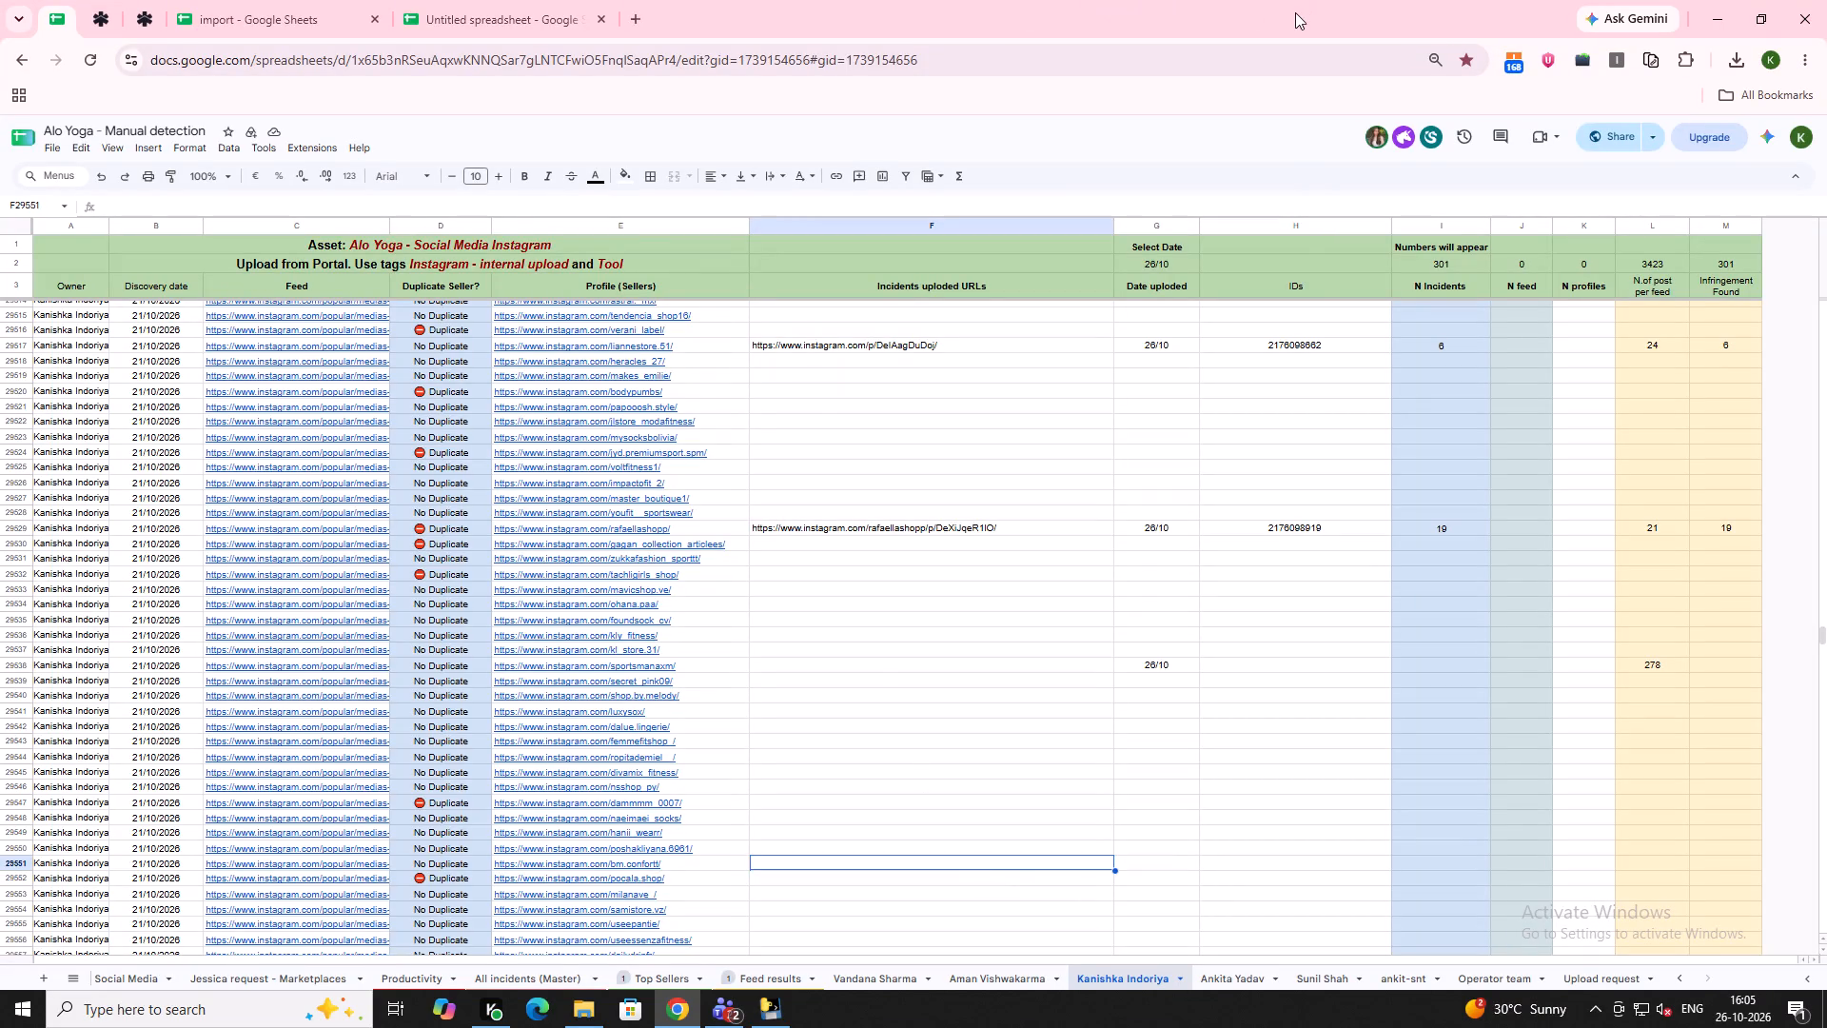
# Select the uploaded-URLs cell of the sportsmanaxm row, and bring up the AloOCR window to check that seller's classification progress.
pyautogui.click(1095, 669)
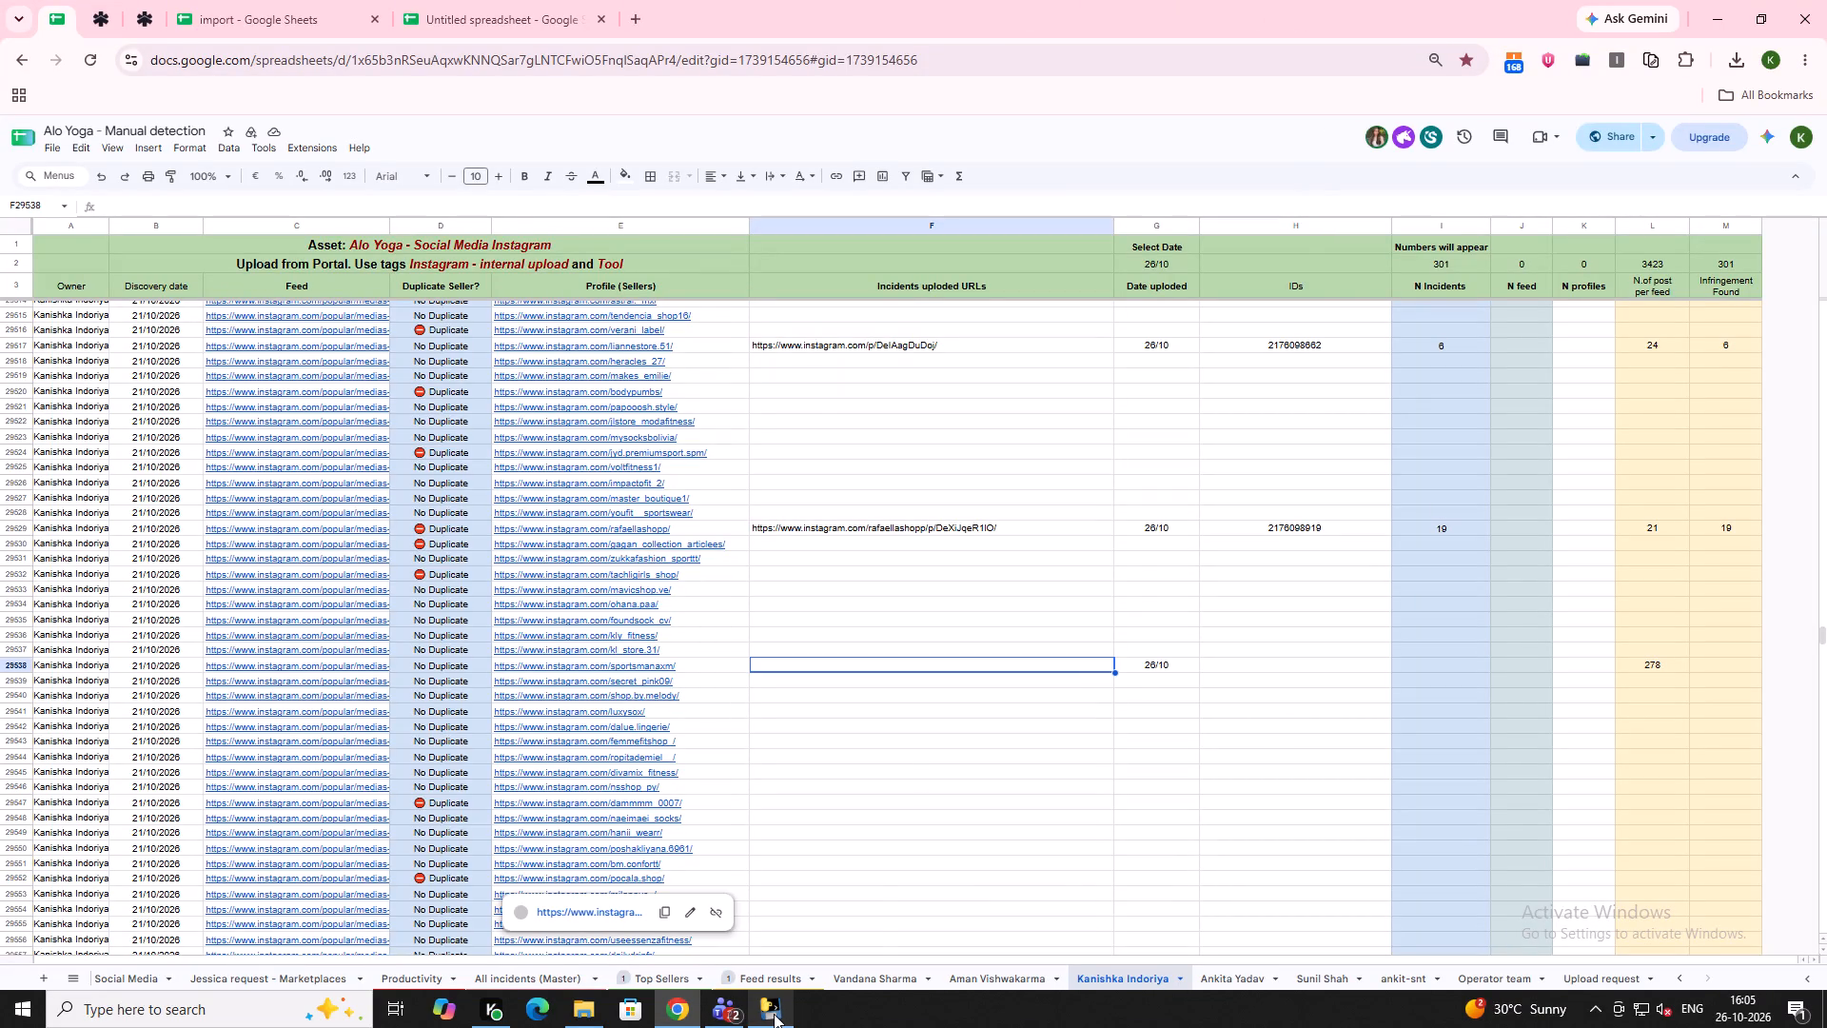
pyautogui.click(754, 937)
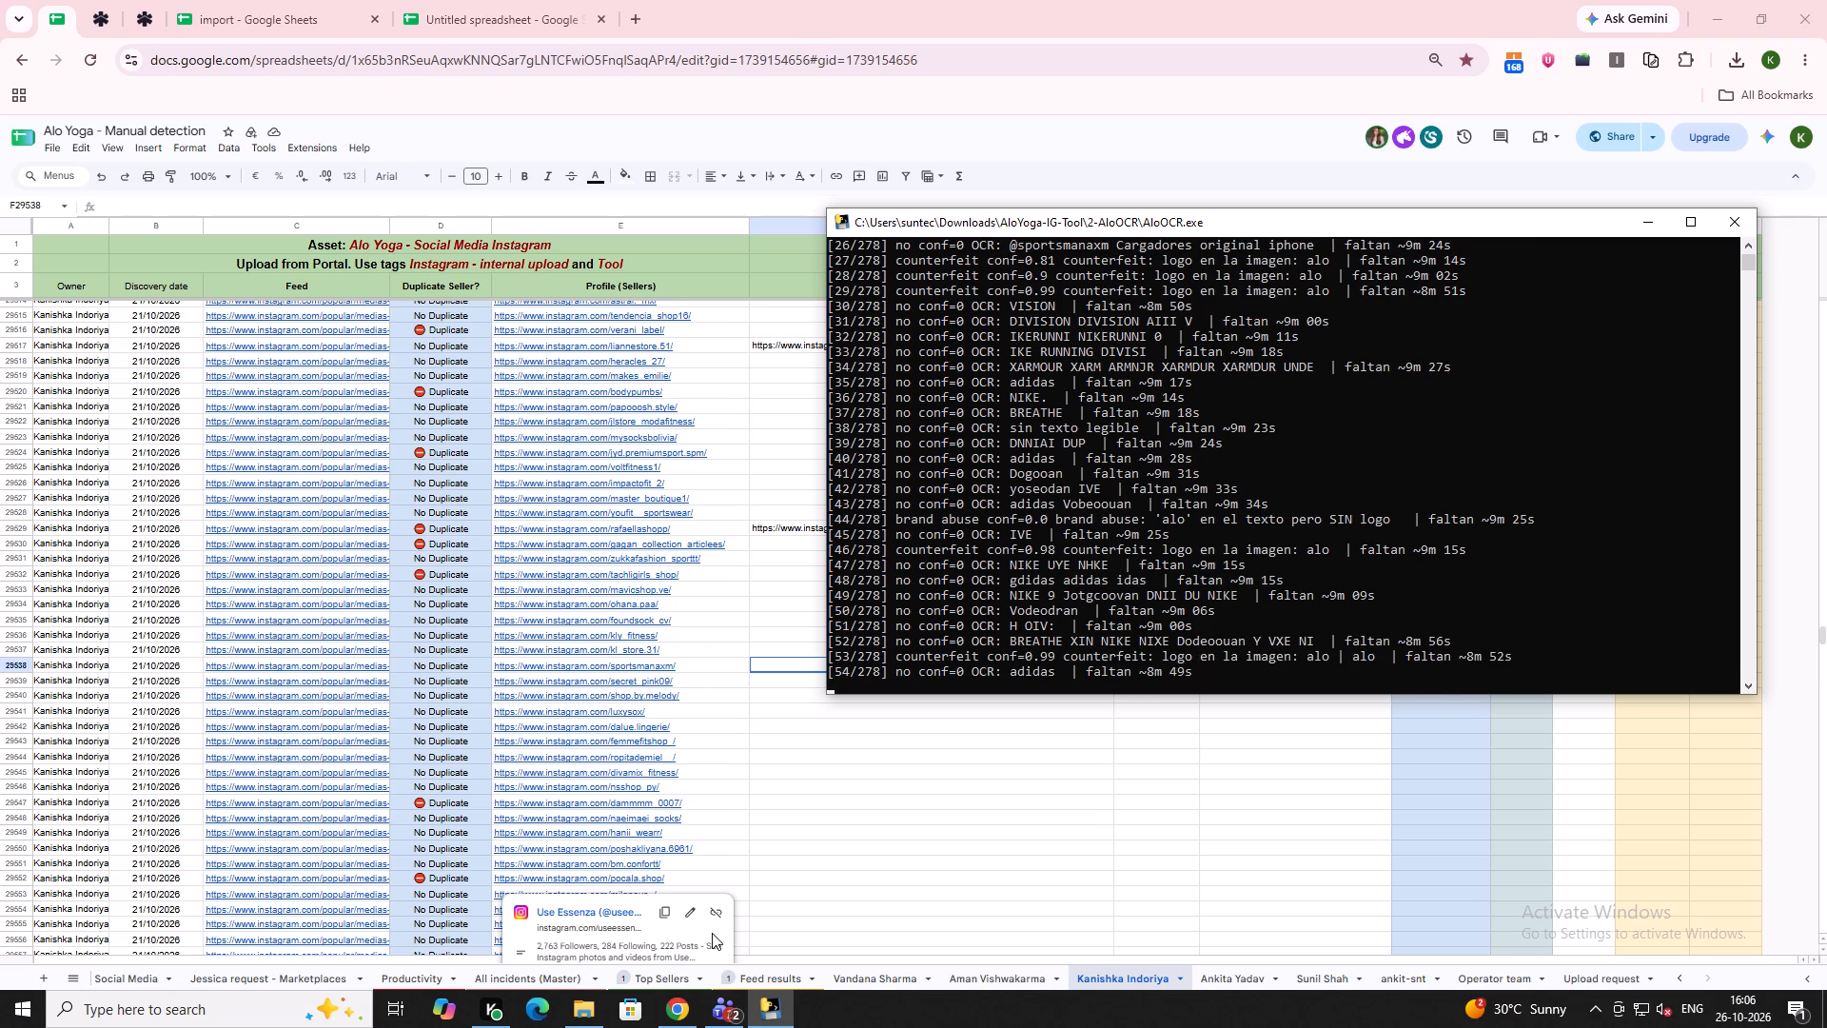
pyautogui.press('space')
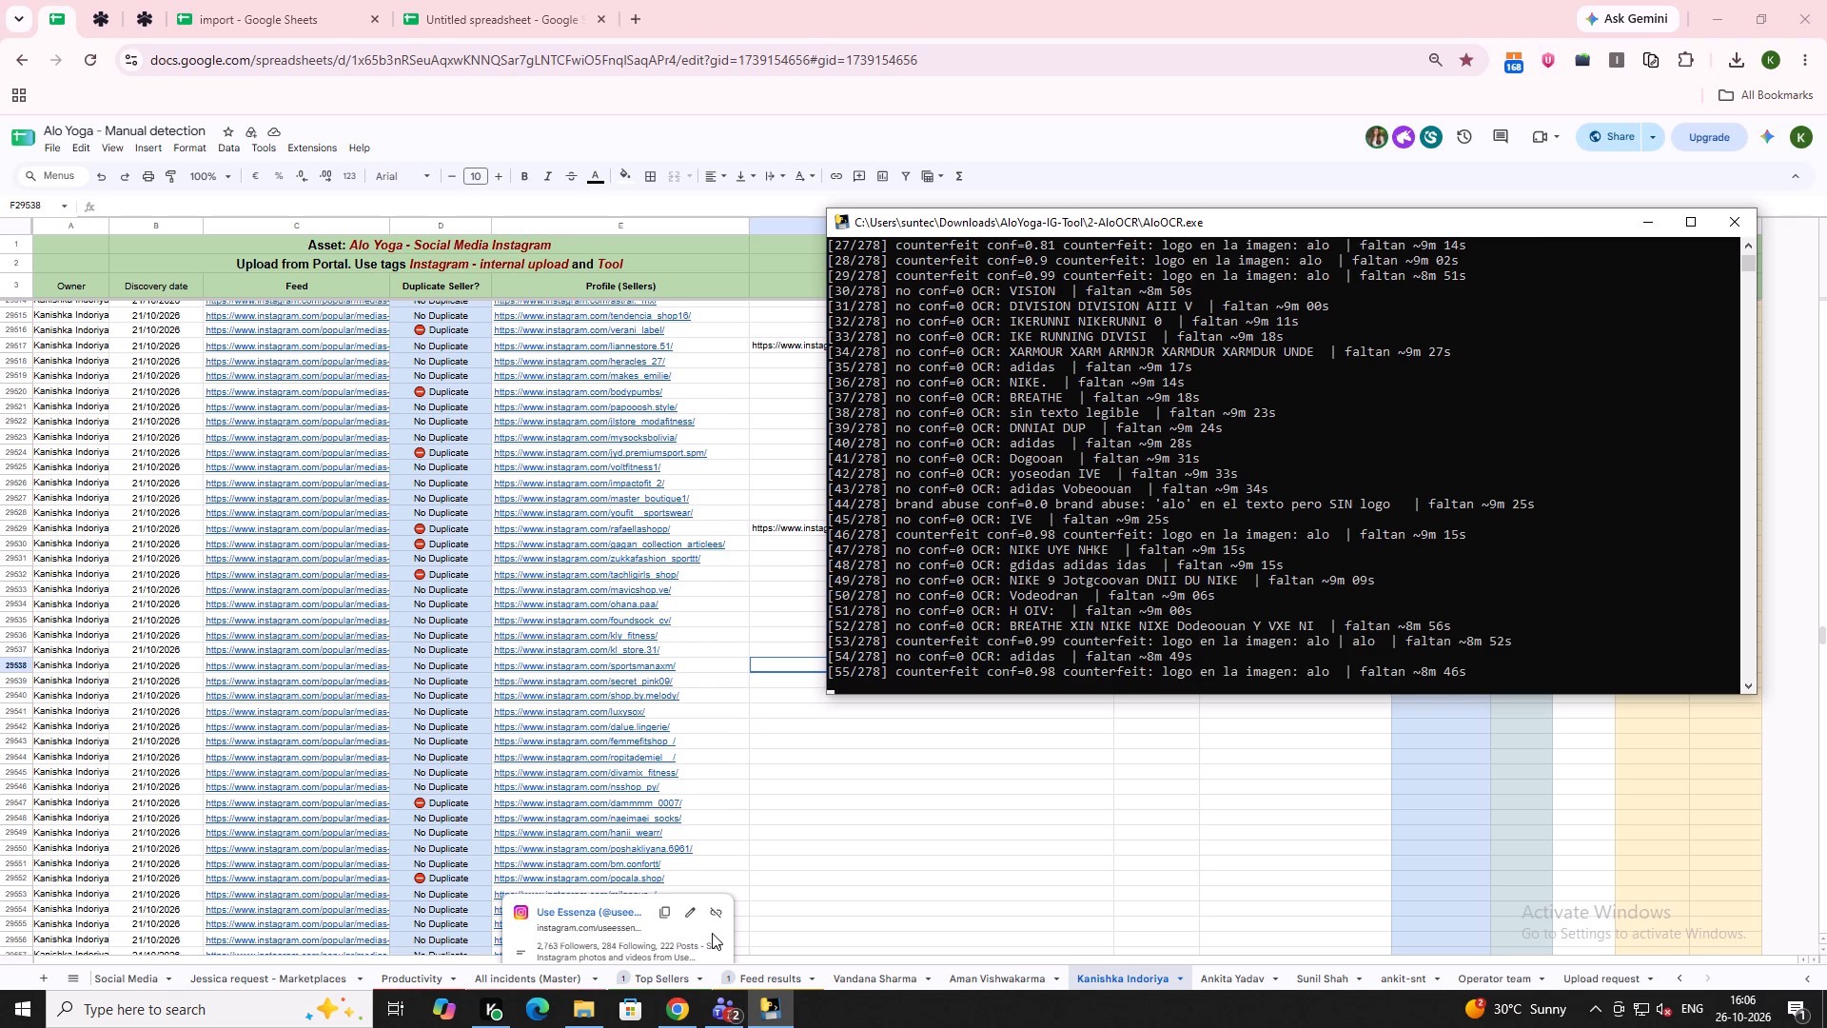
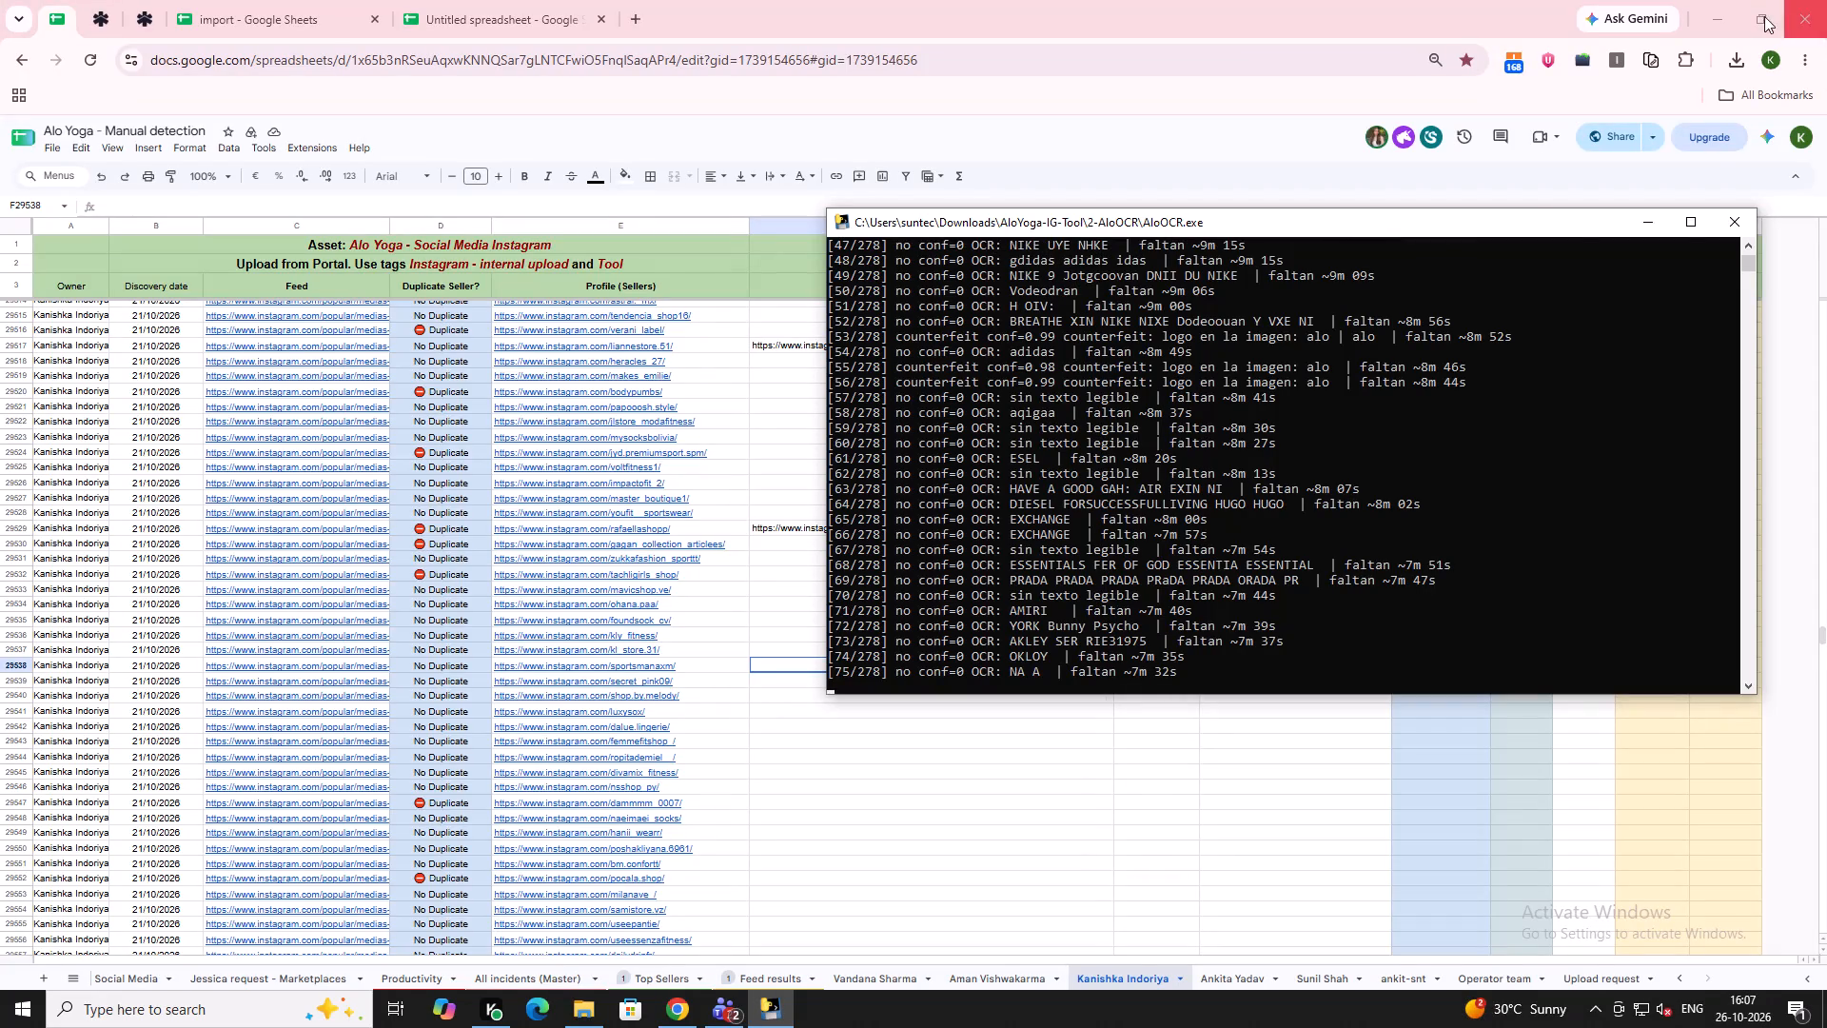
# Minimize the AloOCR progress window so the whole Manual detection sheet is uncovered while the classification runs.
pyautogui.click(1640, 228)
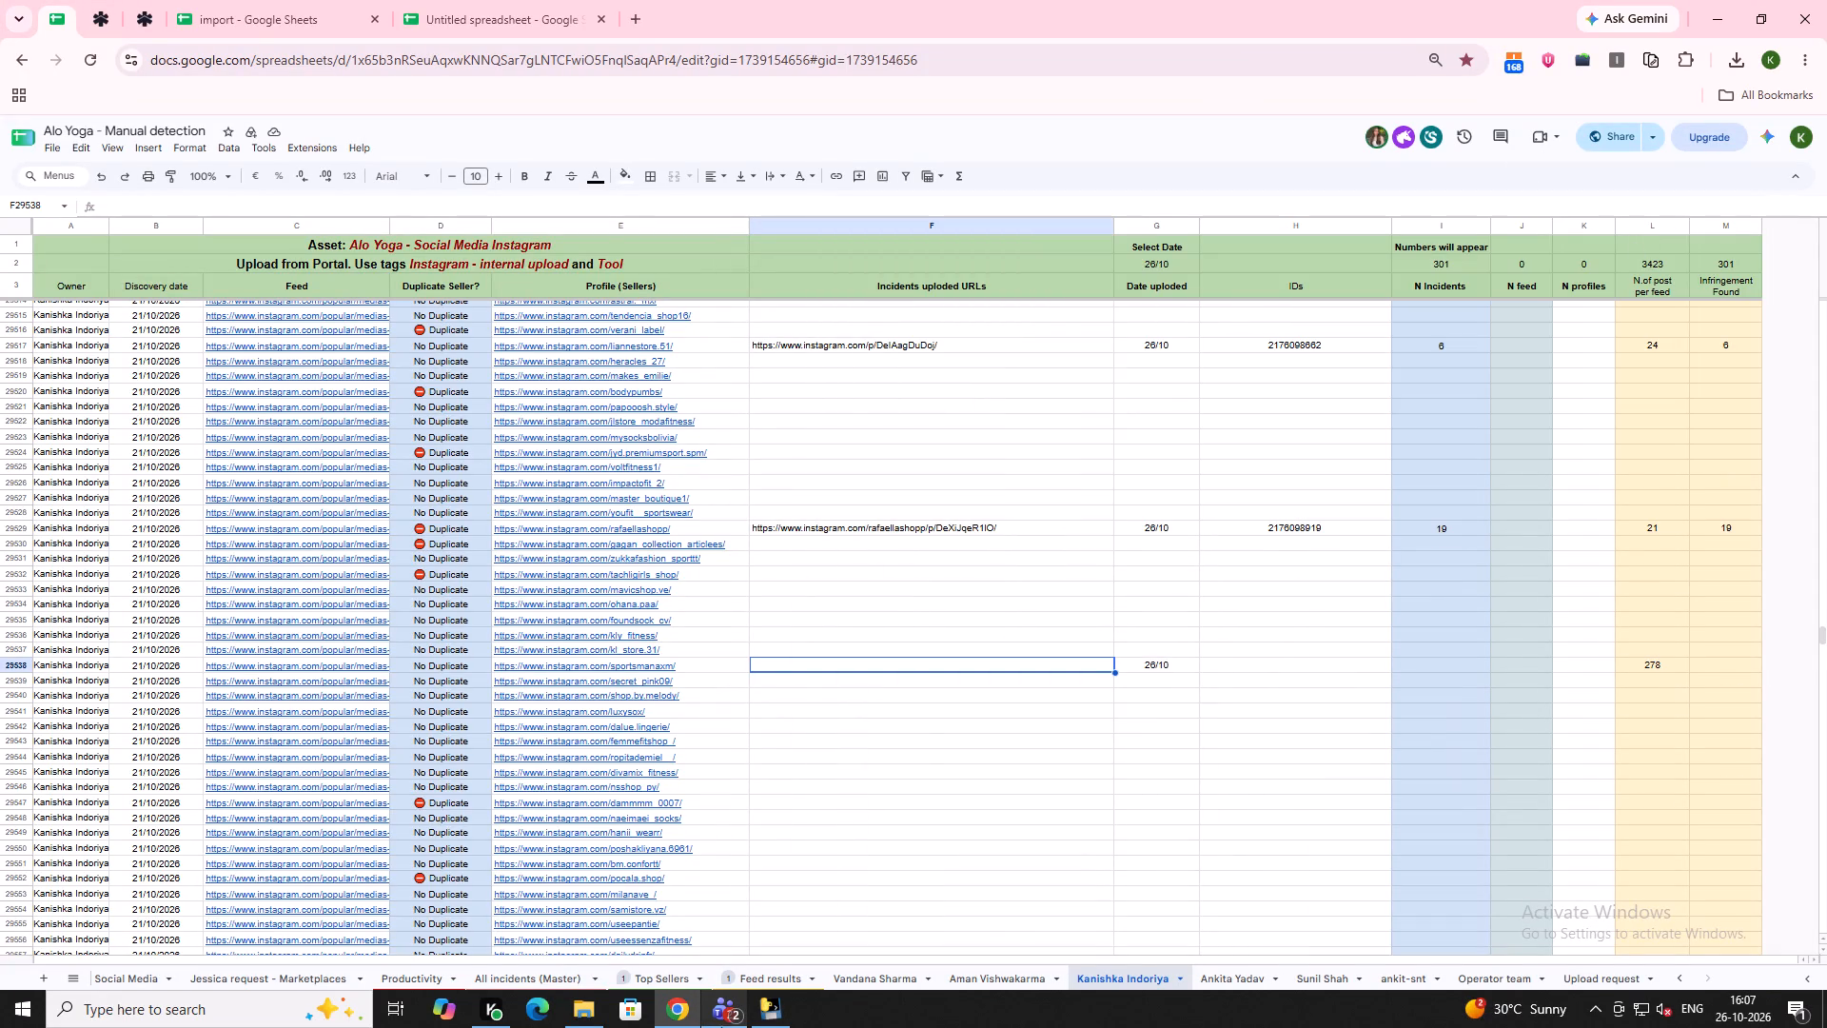
# Open the Life at SunTec employee portal (lifeatsuntec.com) in a new browser tab and sign in.
pyautogui.hotkey('ctrl', 't')
pyautogui.press('l')
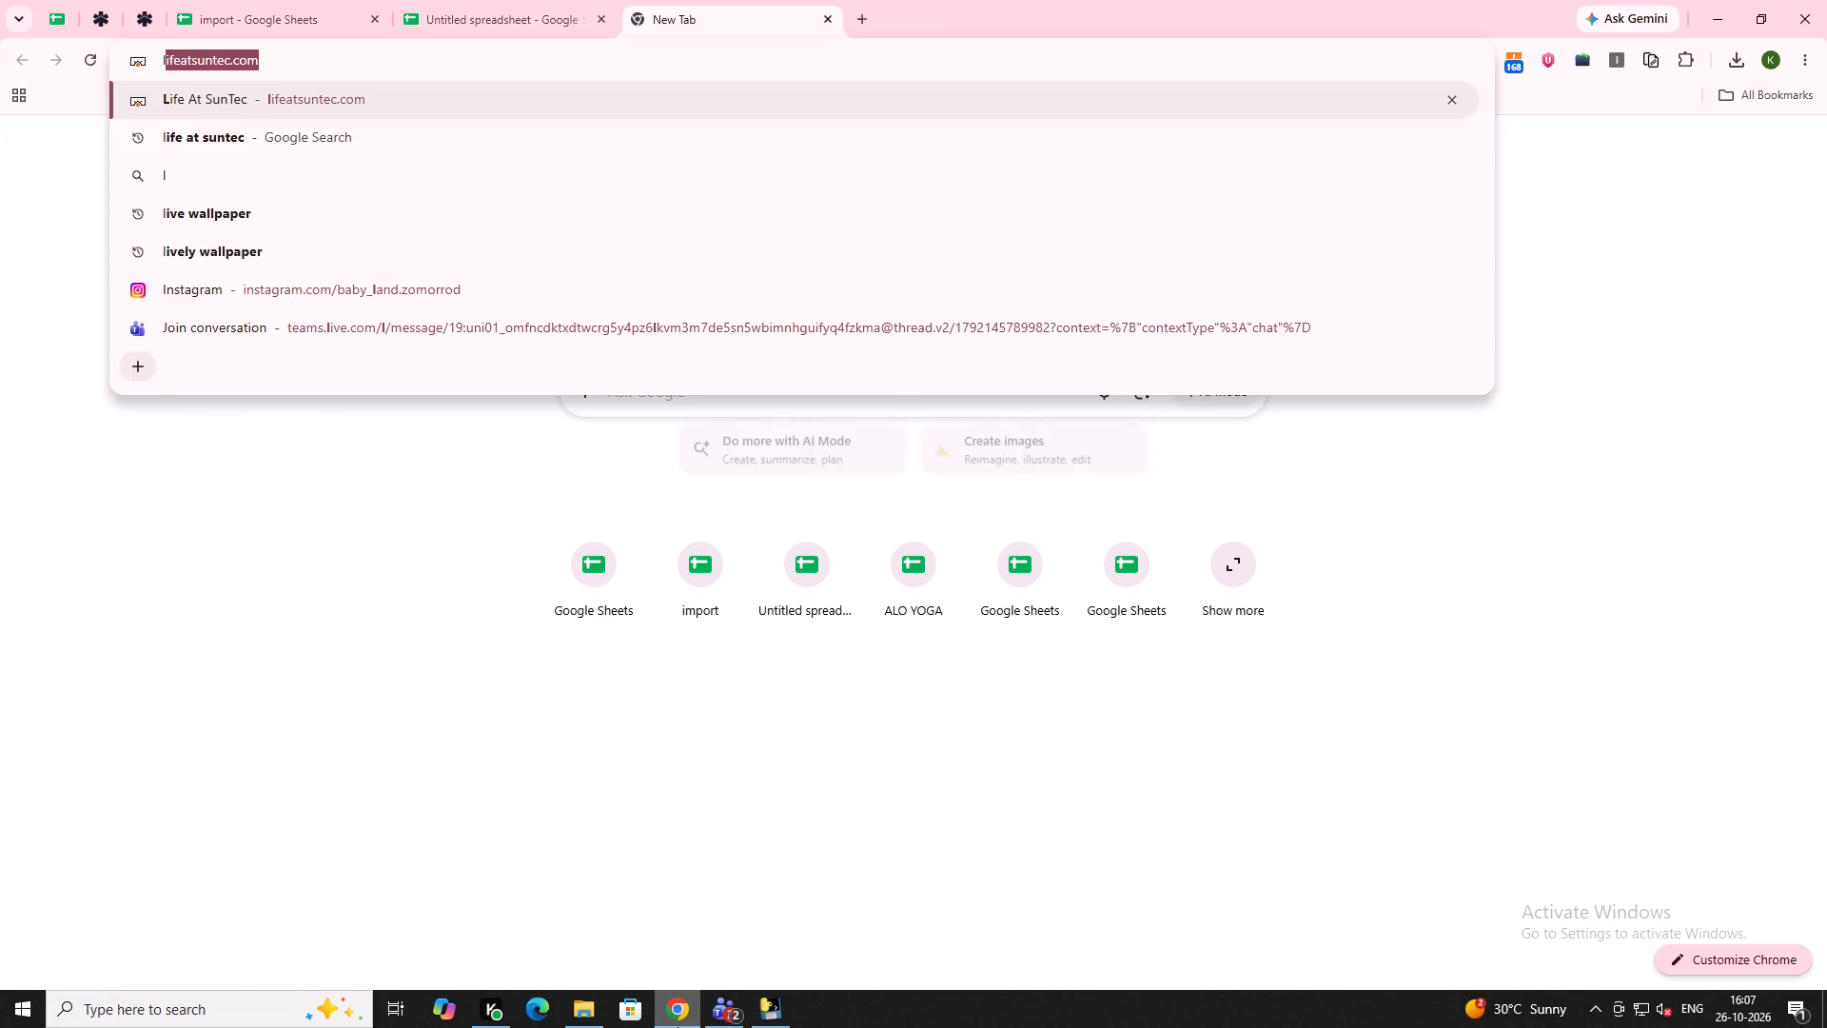
pyautogui.press('Return')
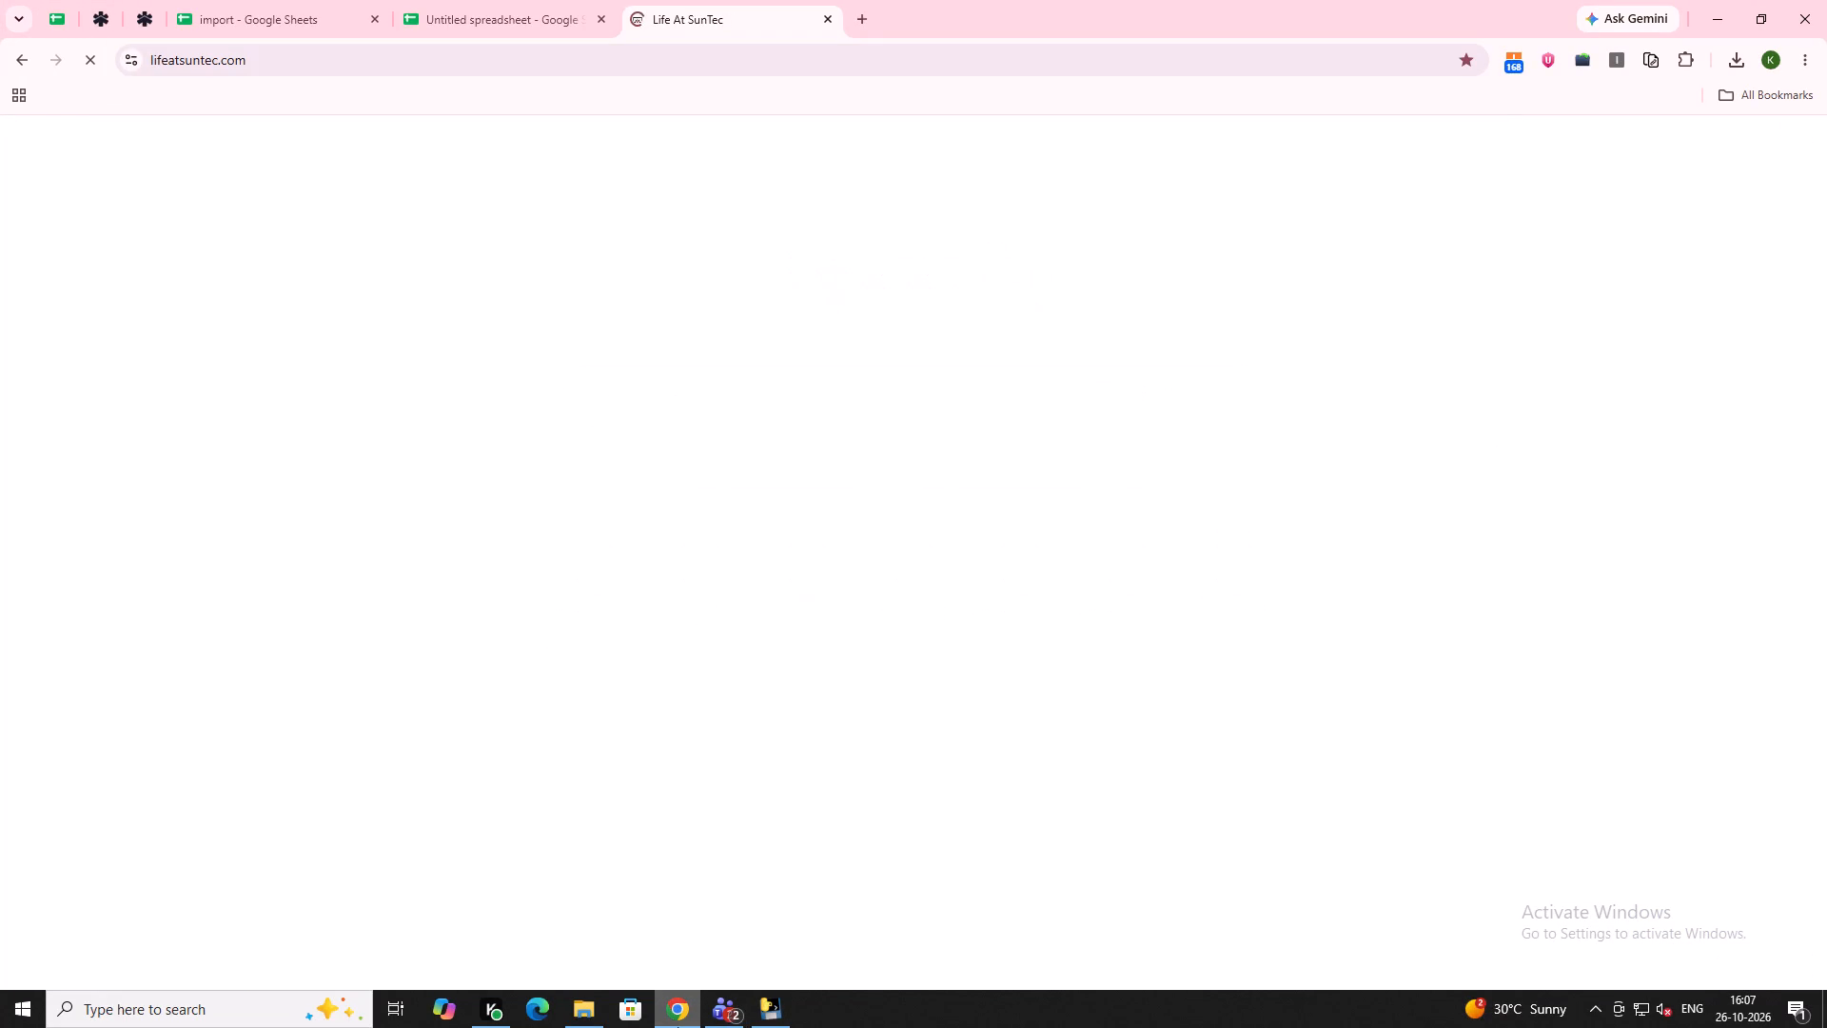
pyautogui.click(1499, 469)
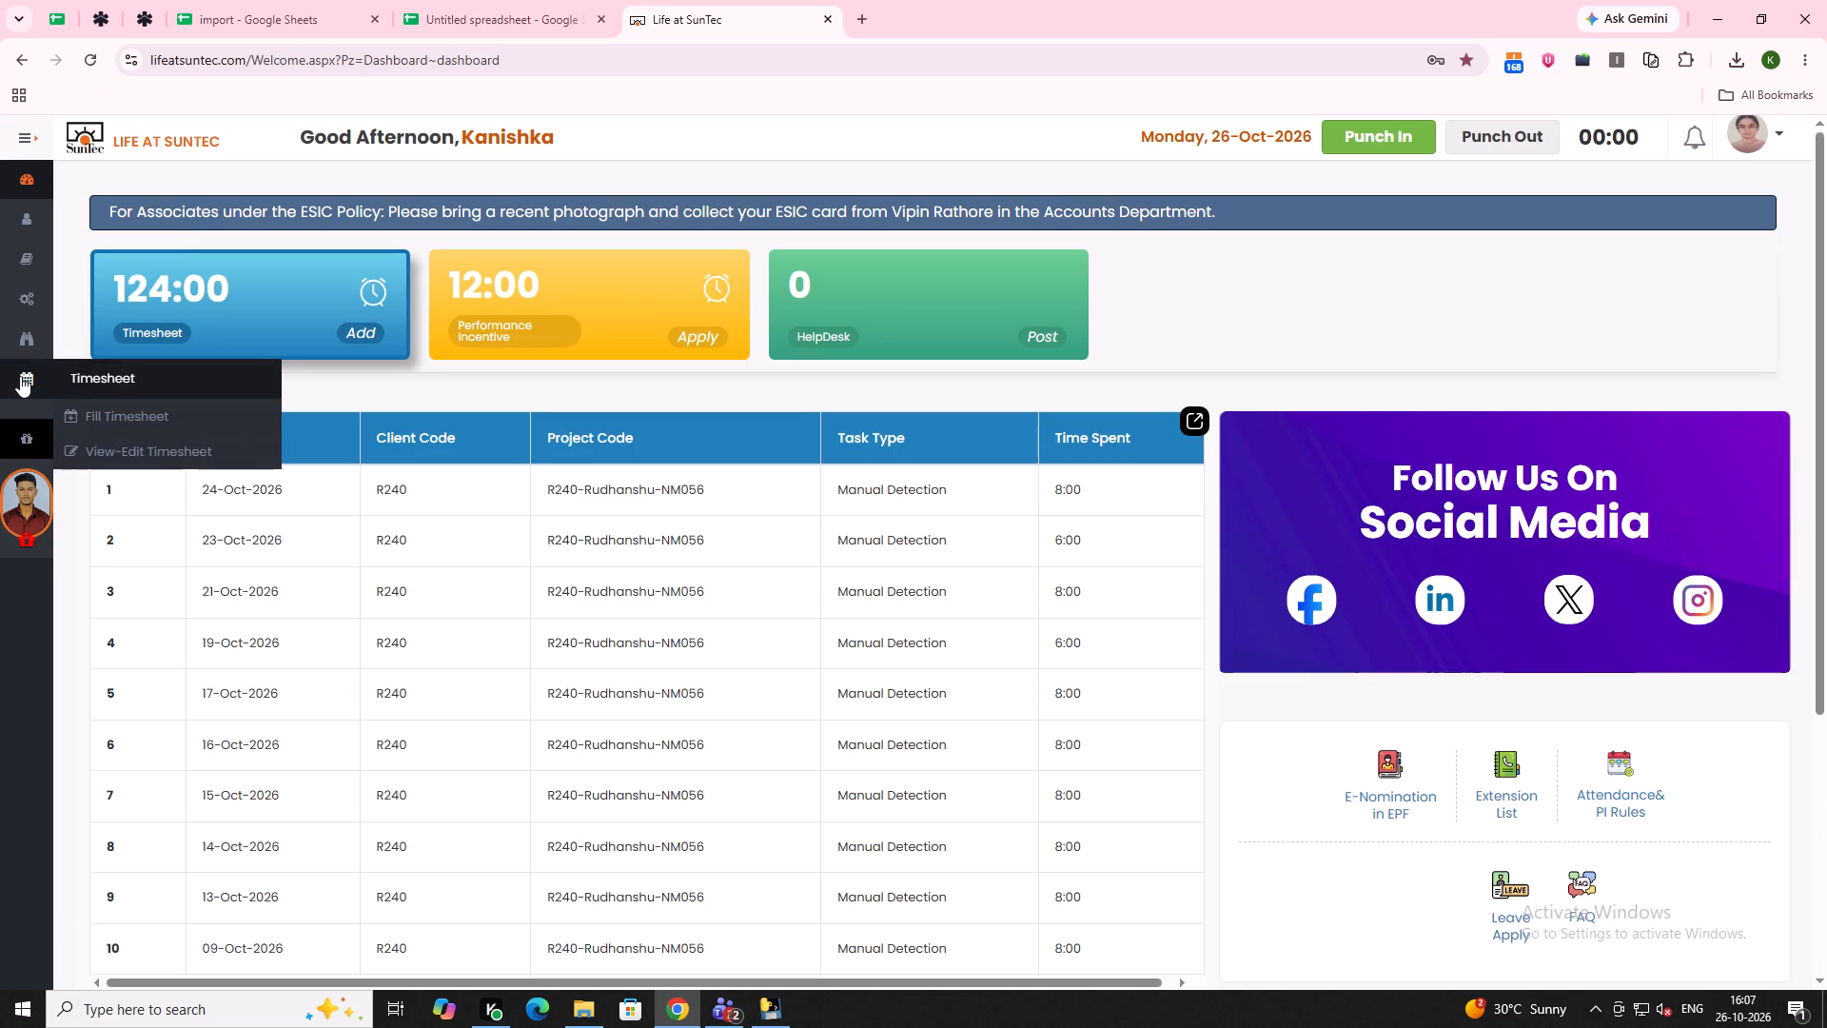
# Open the Monthly Attendance Report for Oct-2026 and examine the daily attendance entries up to 26-Oct.
pyautogui.click(78, 369)
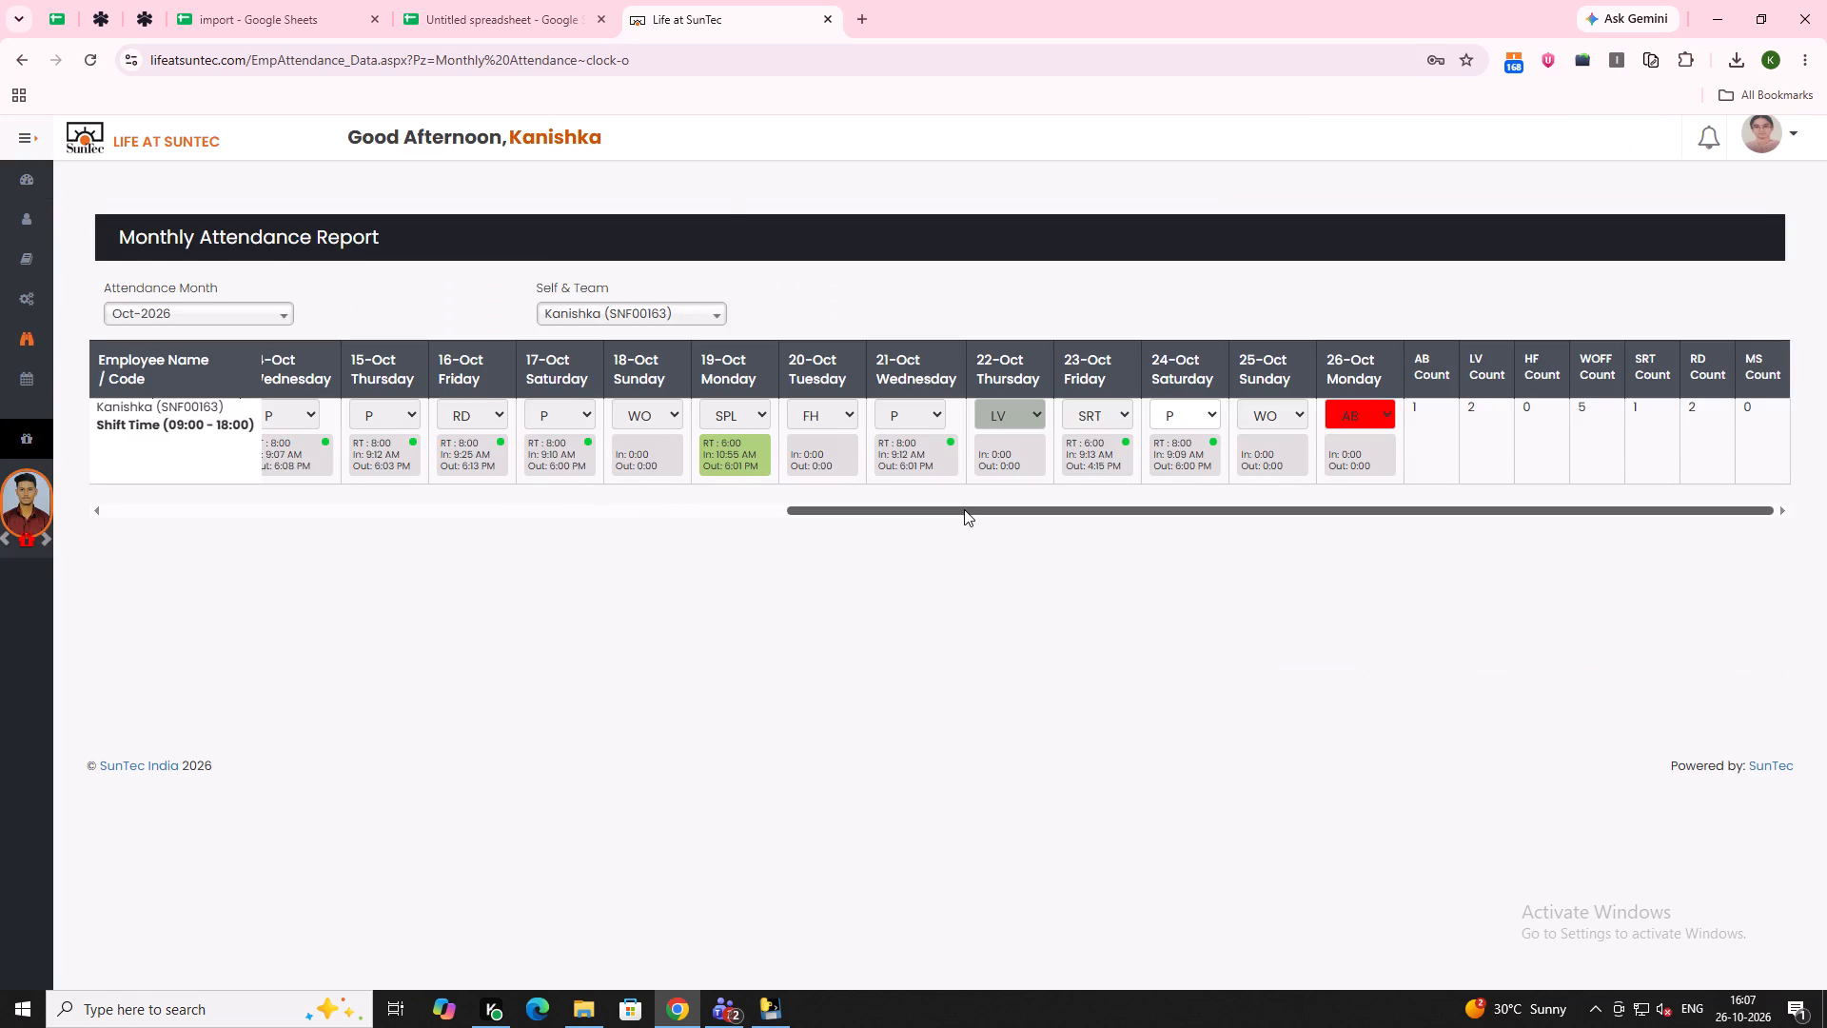
pyautogui.moveTo(969, 510); pyautogui.dragTo(1057, 516)
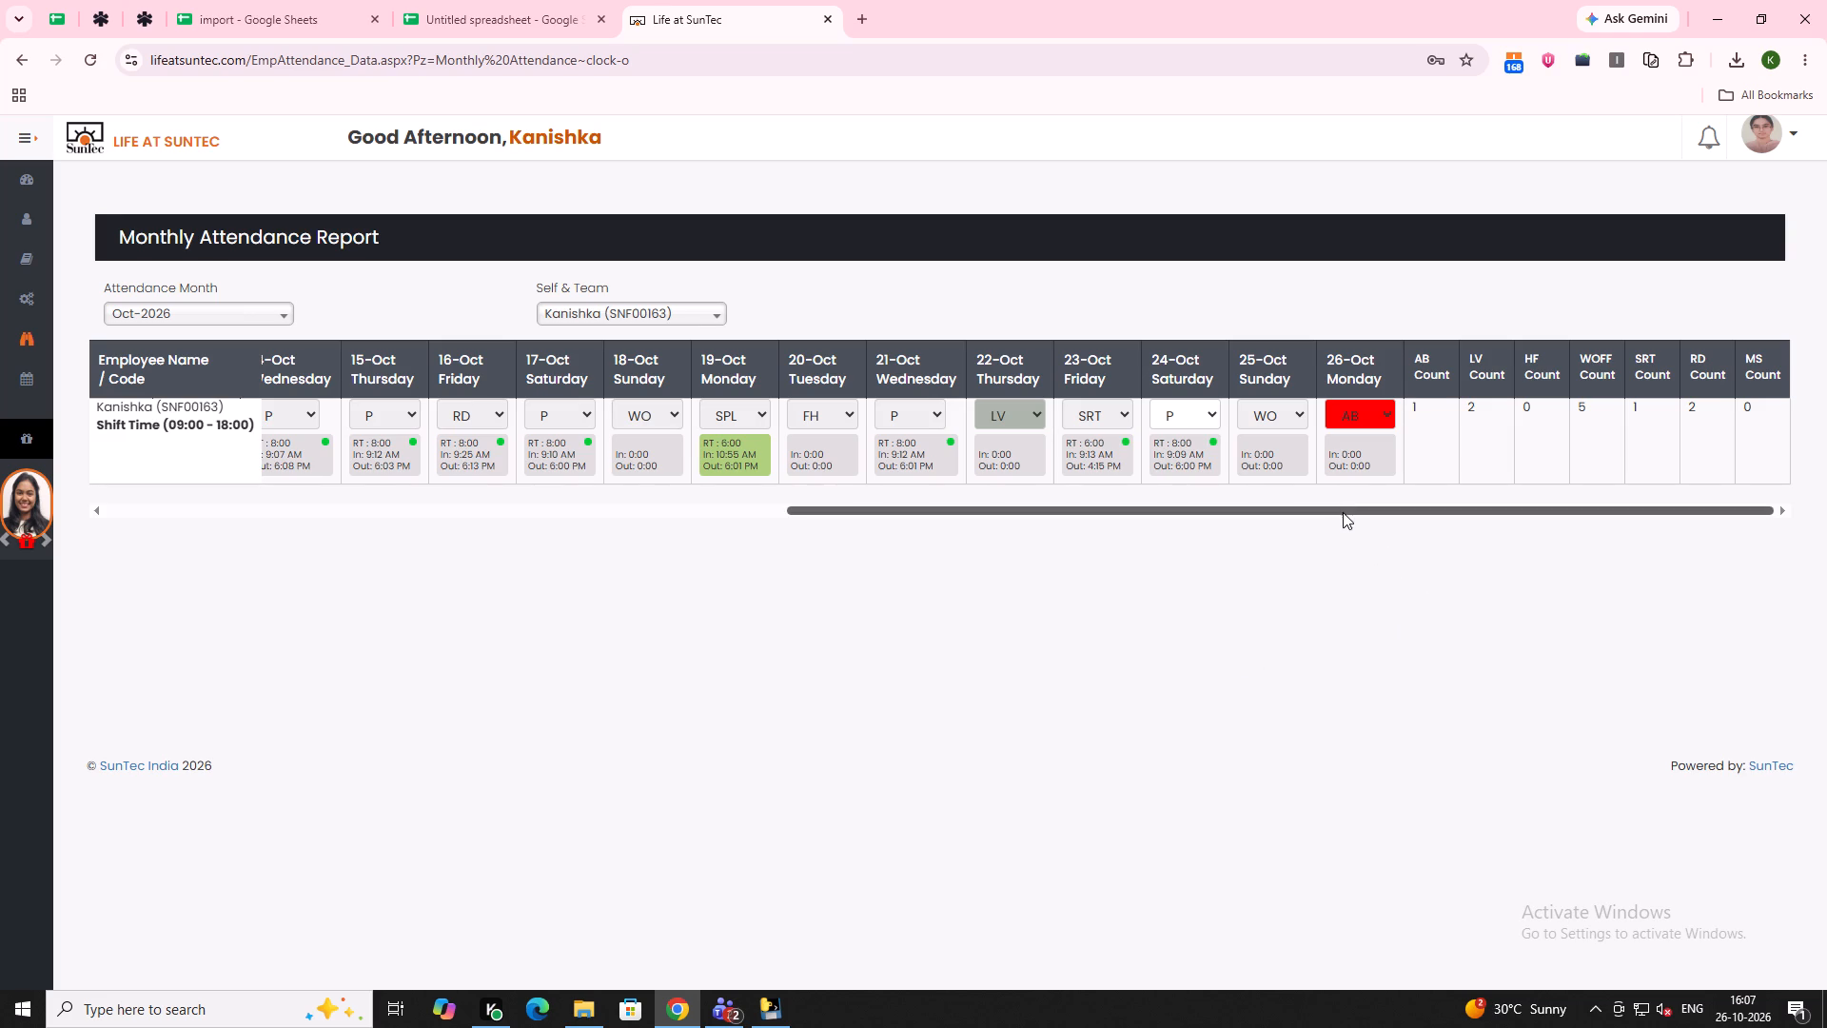
pyautogui.moveTo(1343, 512); pyautogui.dragTo(472, 709)
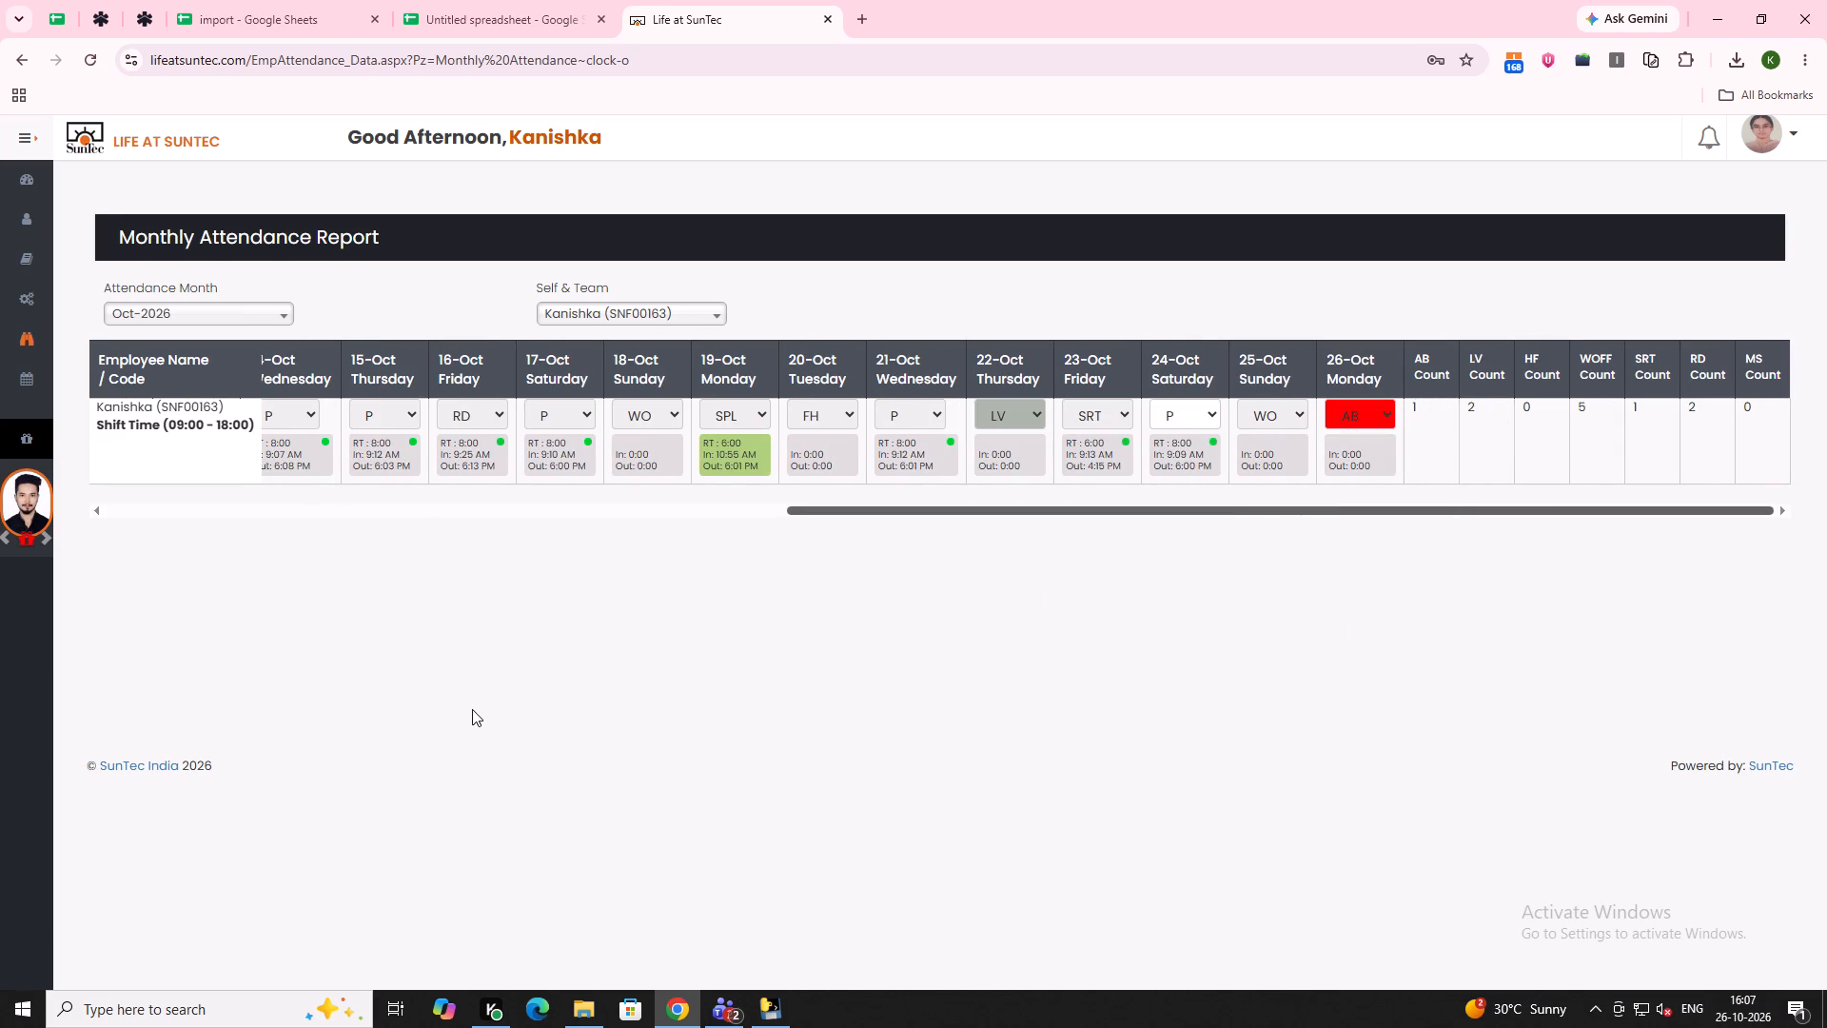
pyautogui.moveTo(472, 709); pyautogui.dragTo(1826, 313)
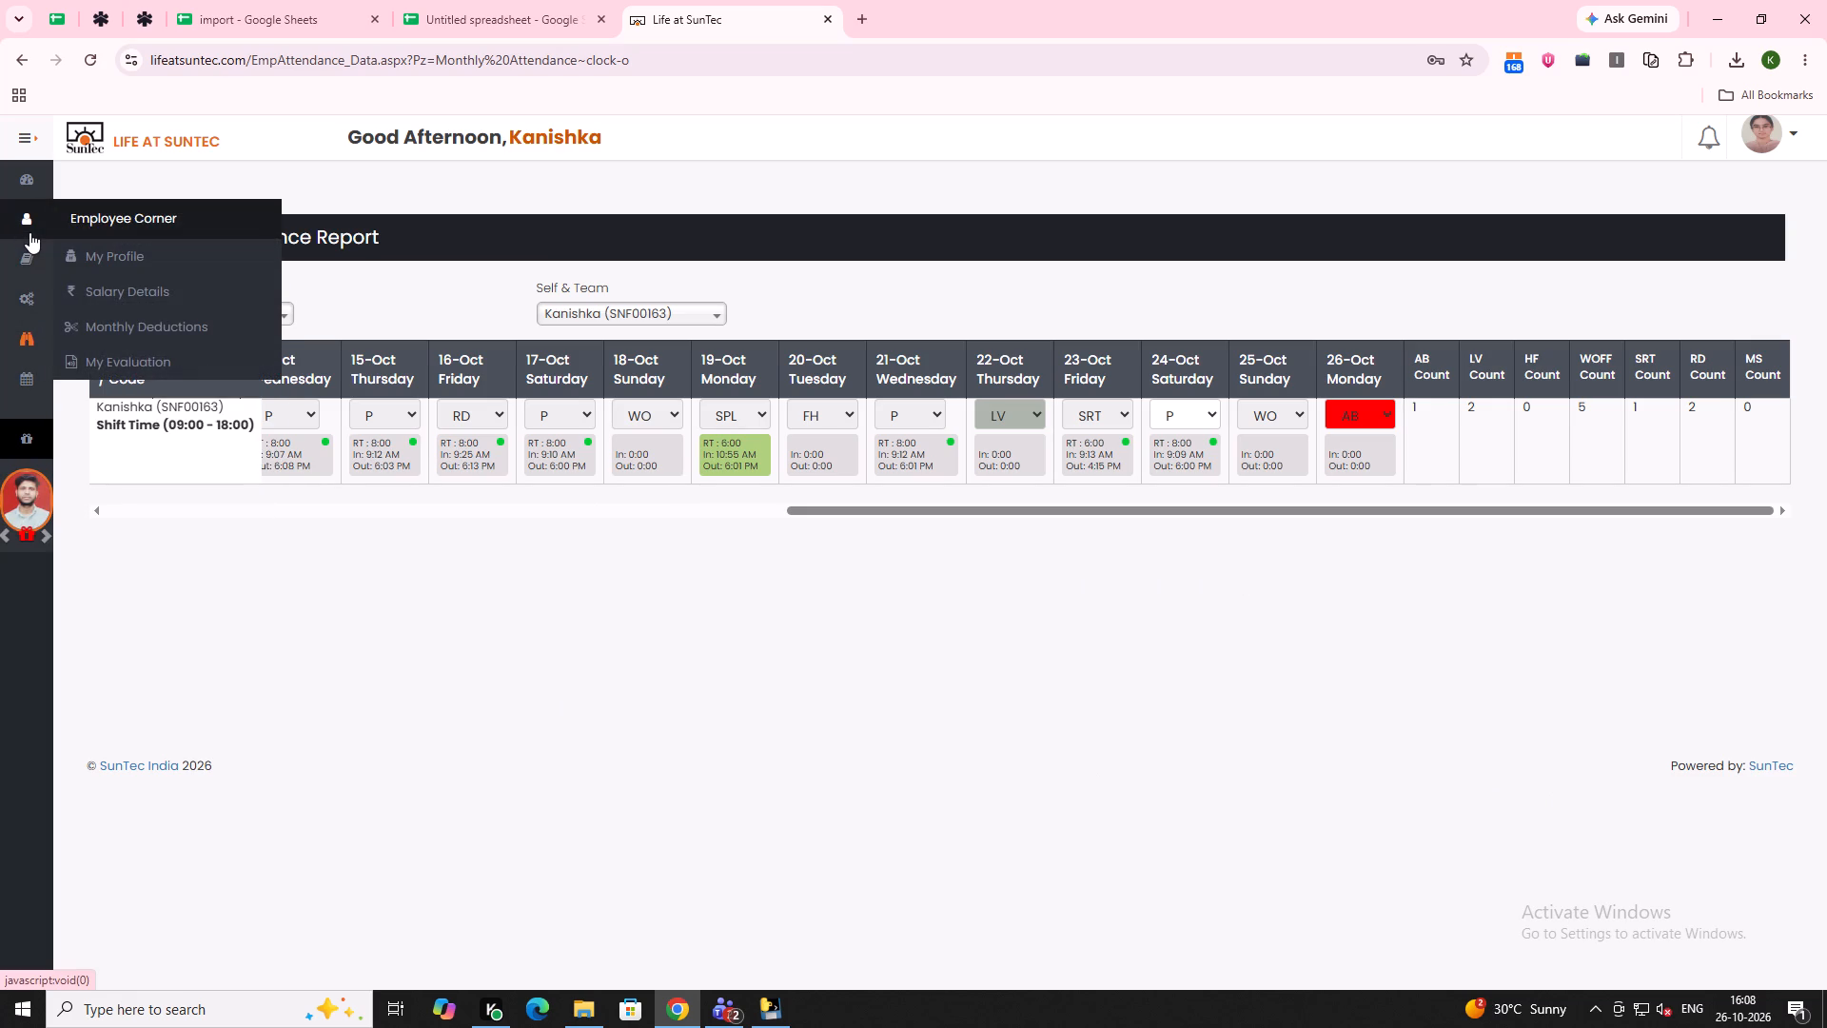
# Open the Birthday List in the employee portal to view today's and forthcoming birthdays.
pyautogui.click(138, 325)
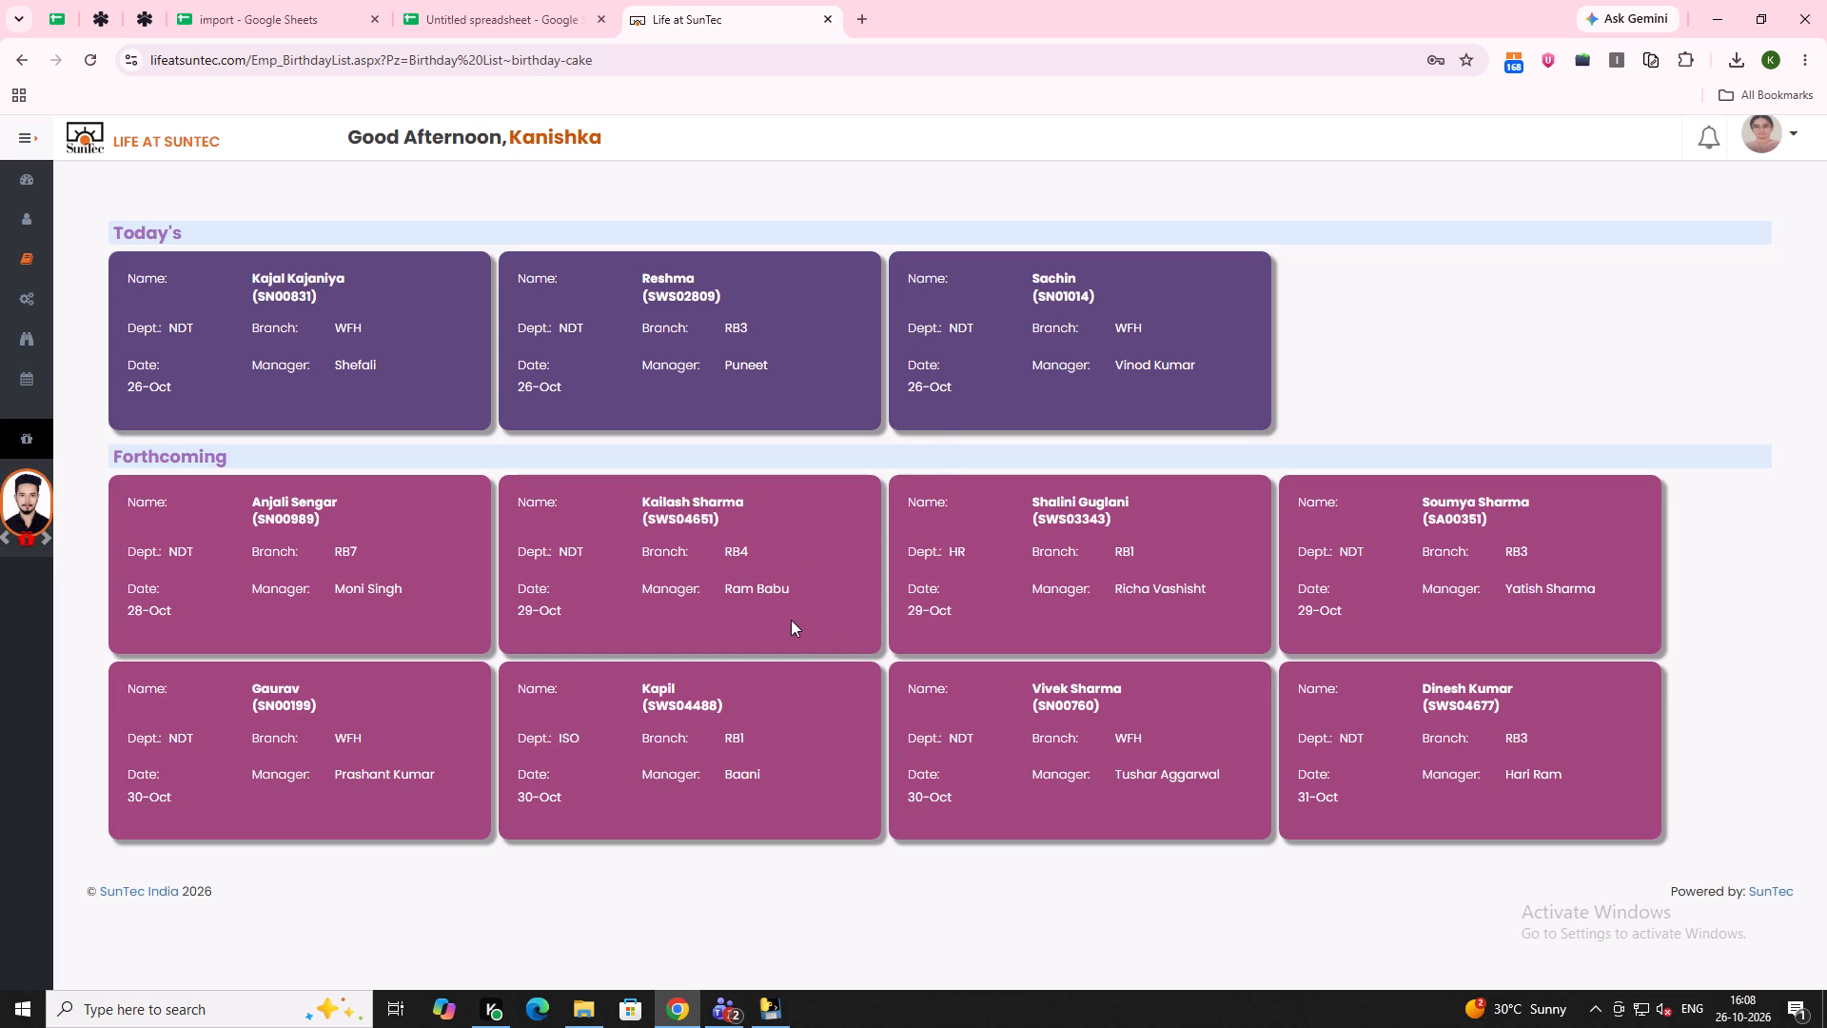
# Look over today's and the forthcoming birthdays in the Life at SunTec birthday list, and close the portal to return to the Manual detection sheet.
pyautogui.scroll(-15, 1028, 609)
pyautogui.scroll(-5, 839, 573)
pyautogui.scroll(-20, 835, 589)
pyautogui.scroll(-1, 835, 589)
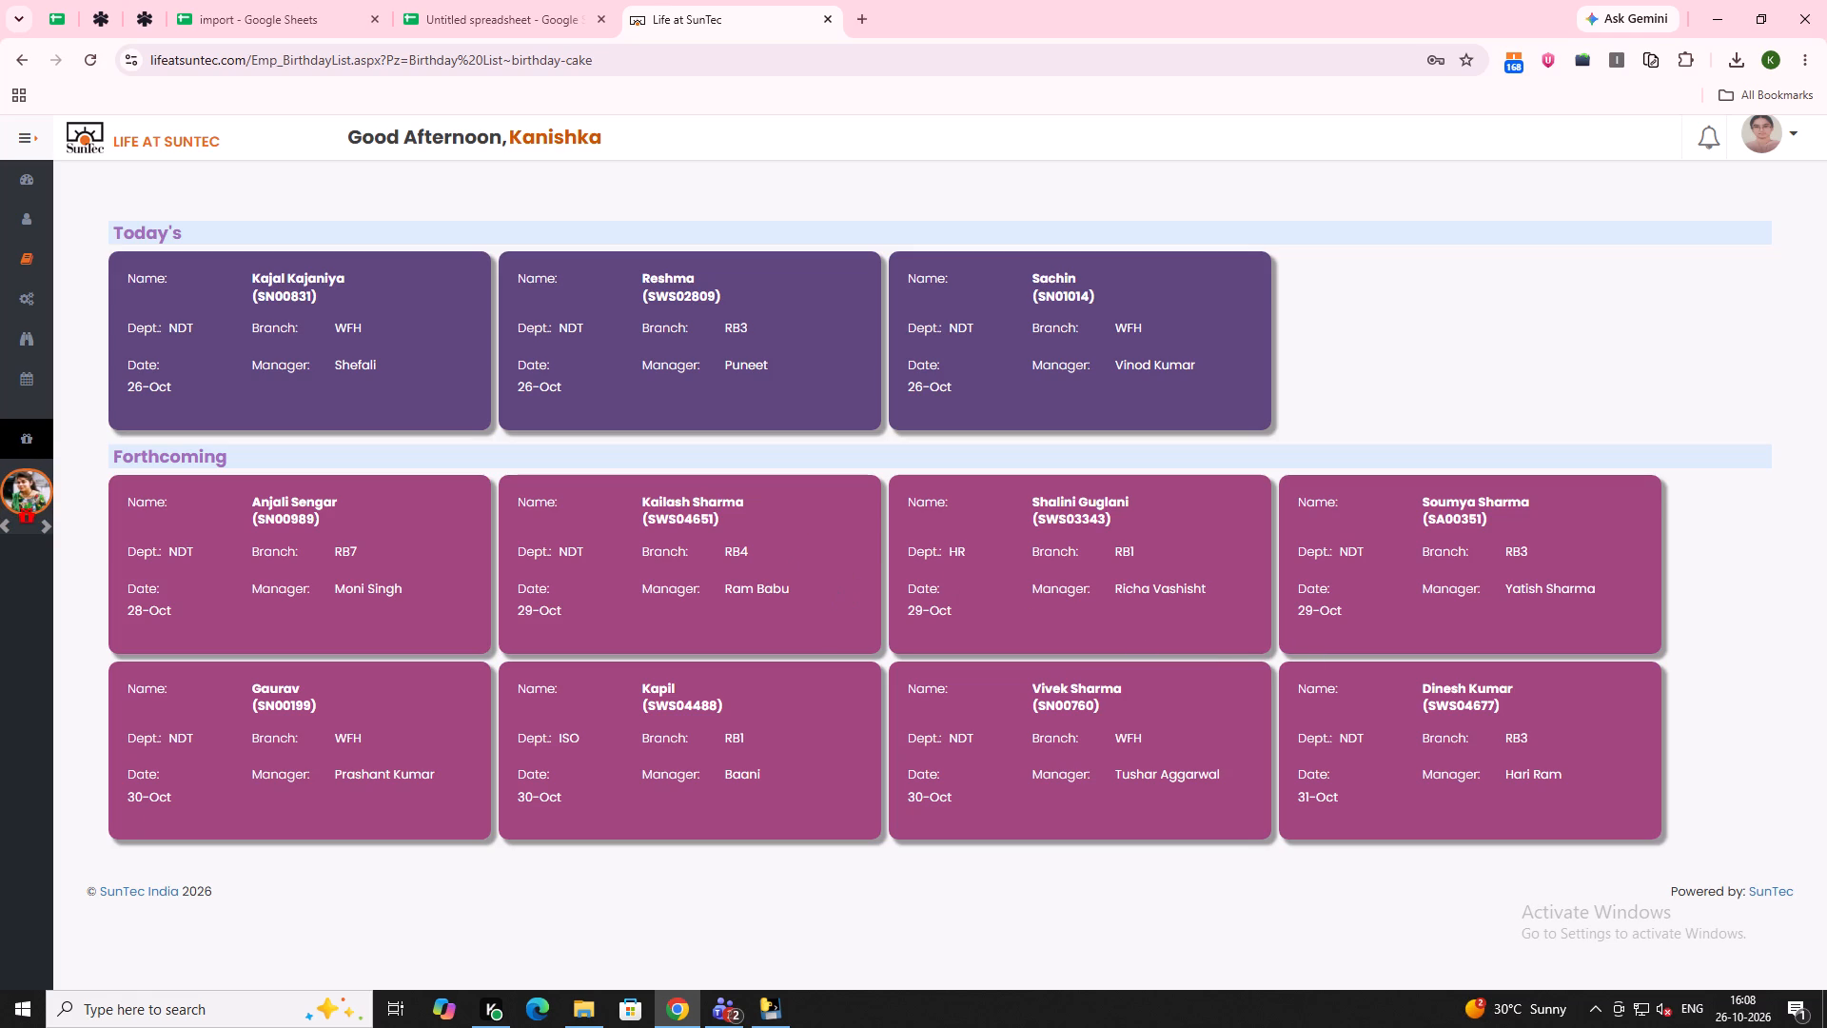
pyautogui.scroll(-16, 945, 605)
pyautogui.scroll(19, 945, 605)
pyautogui.scroll(-15, 1035, 538)
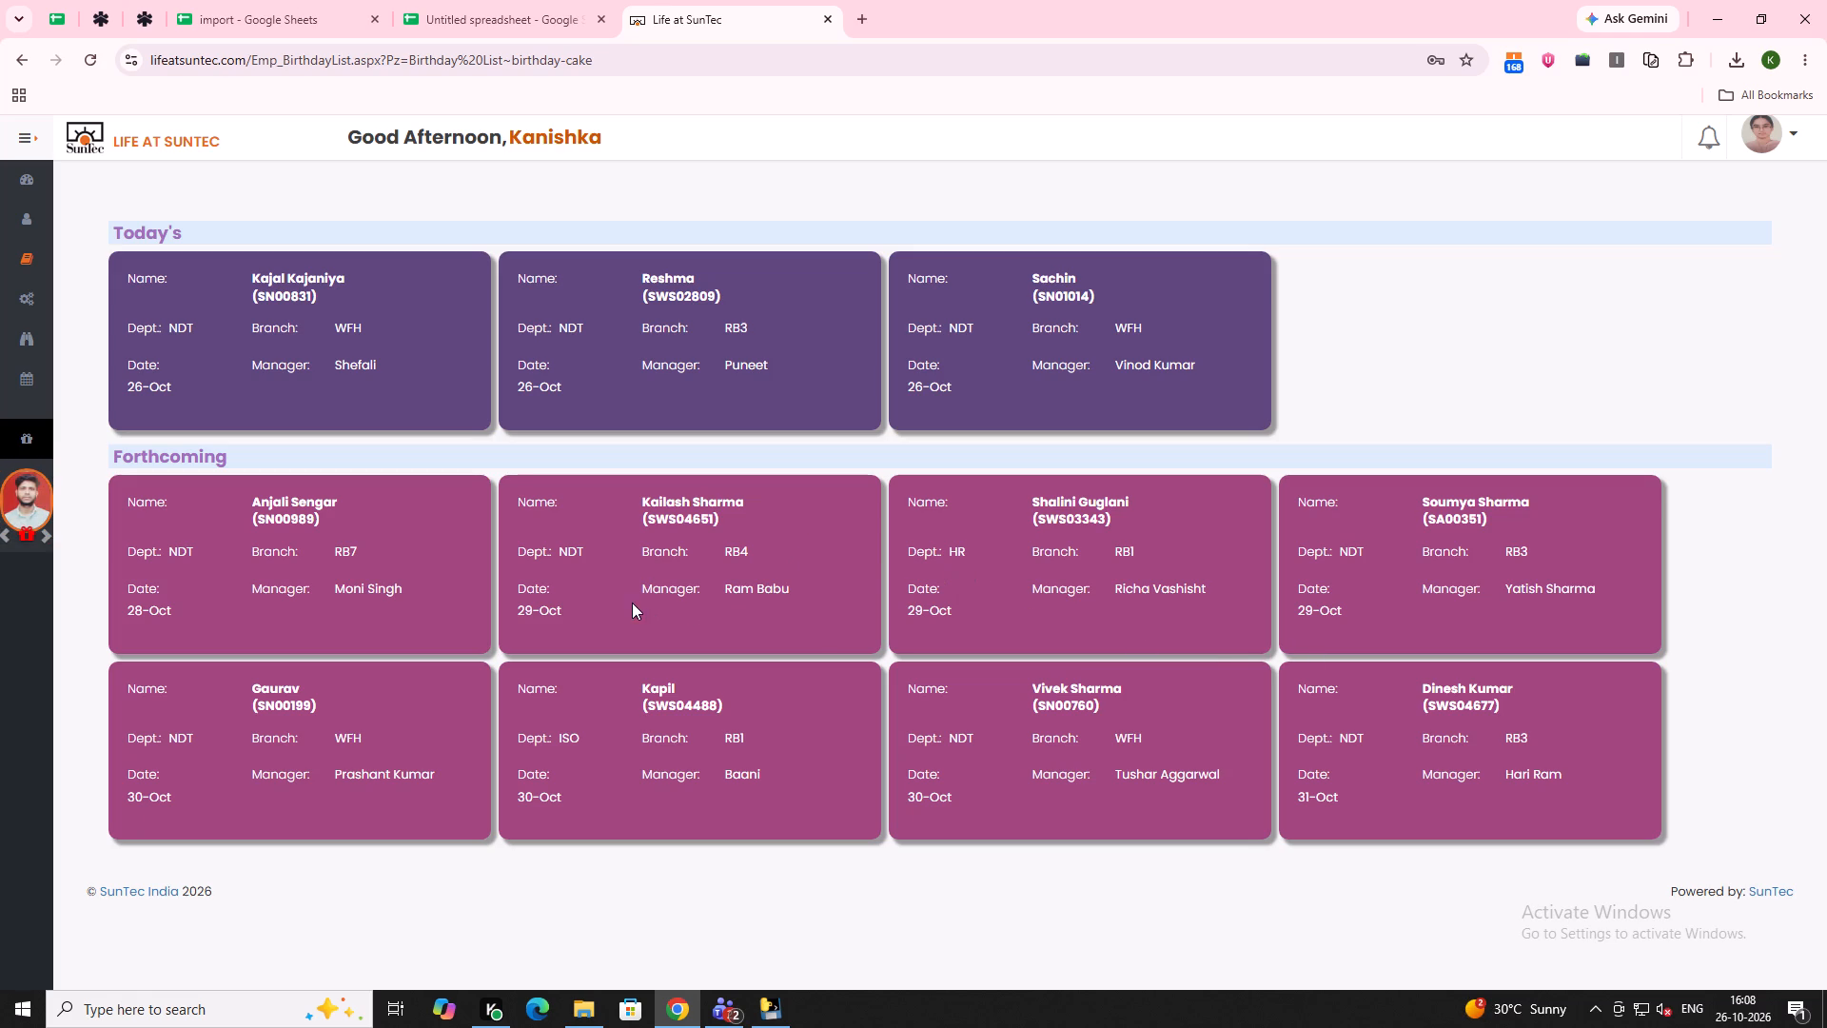
pyautogui.scroll(-6, 849, 565)
pyautogui.scroll(-20, 870, 565)
pyautogui.scroll(-2, 870, 565)
pyautogui.scroll(7, 897, 579)
pyautogui.scroll(-20, 897, 579)
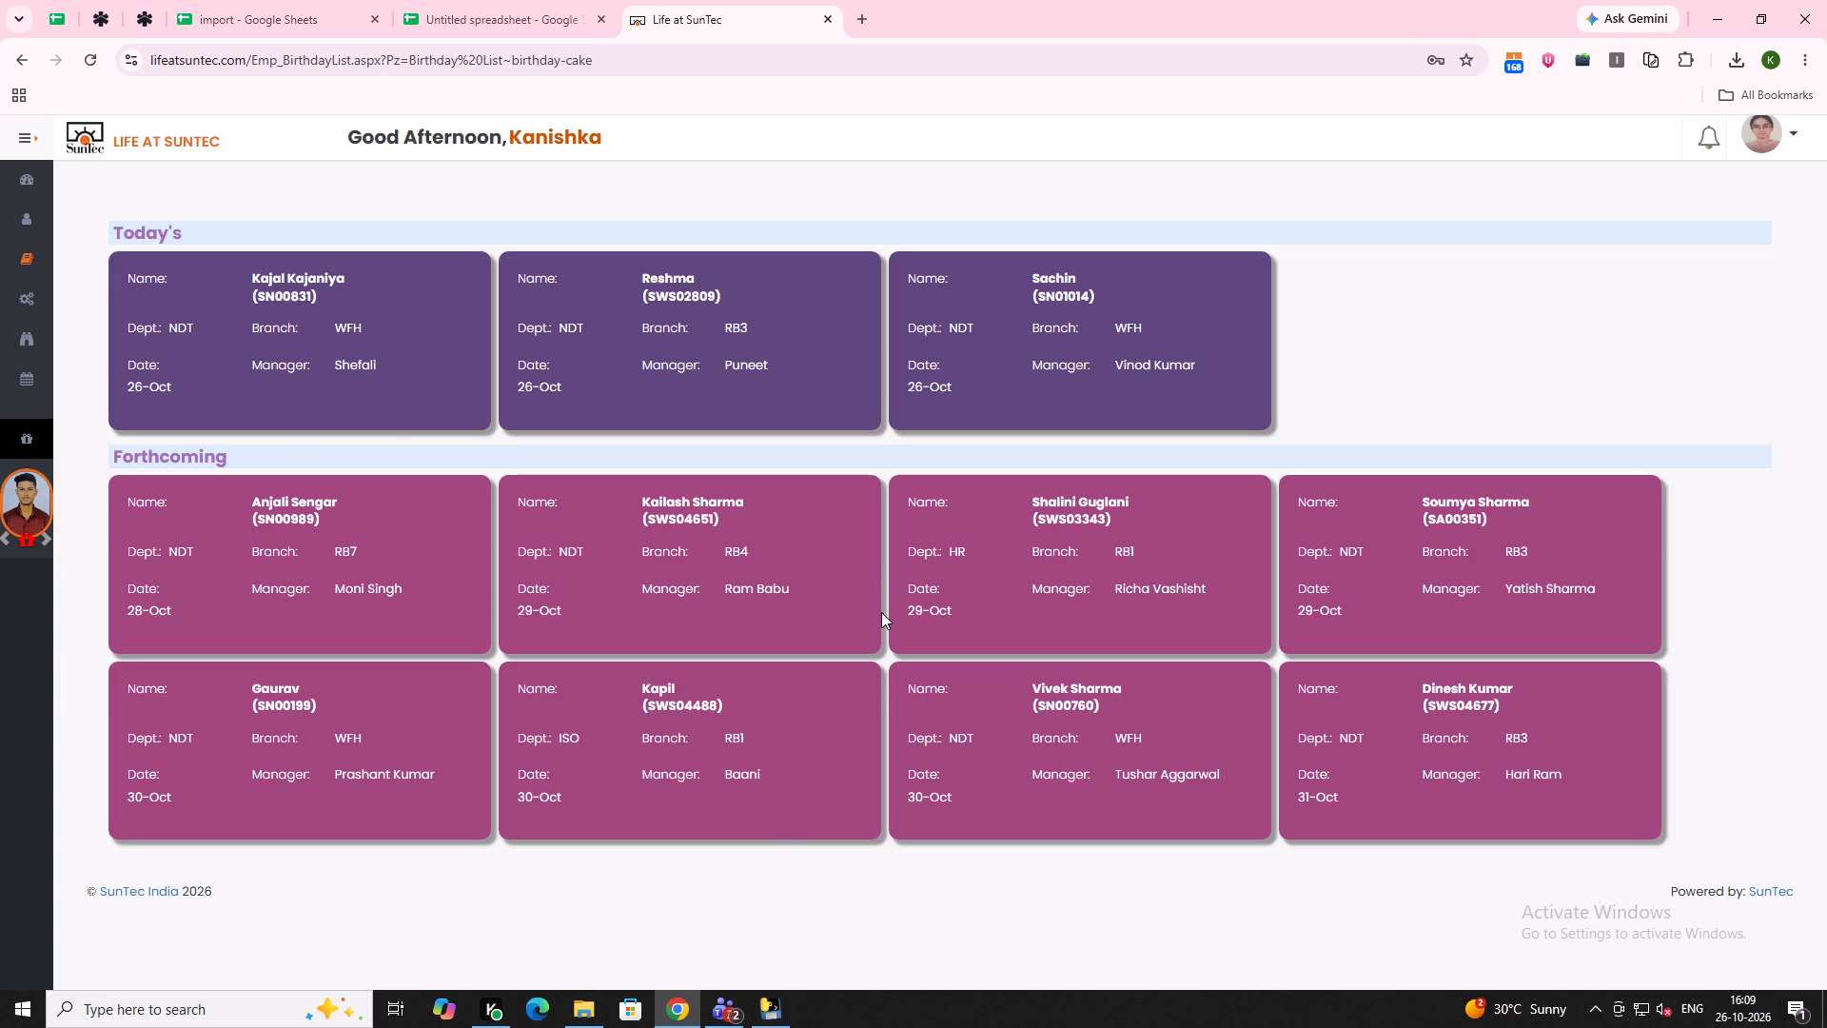
pyautogui.hotkey('ctrl', 'w')
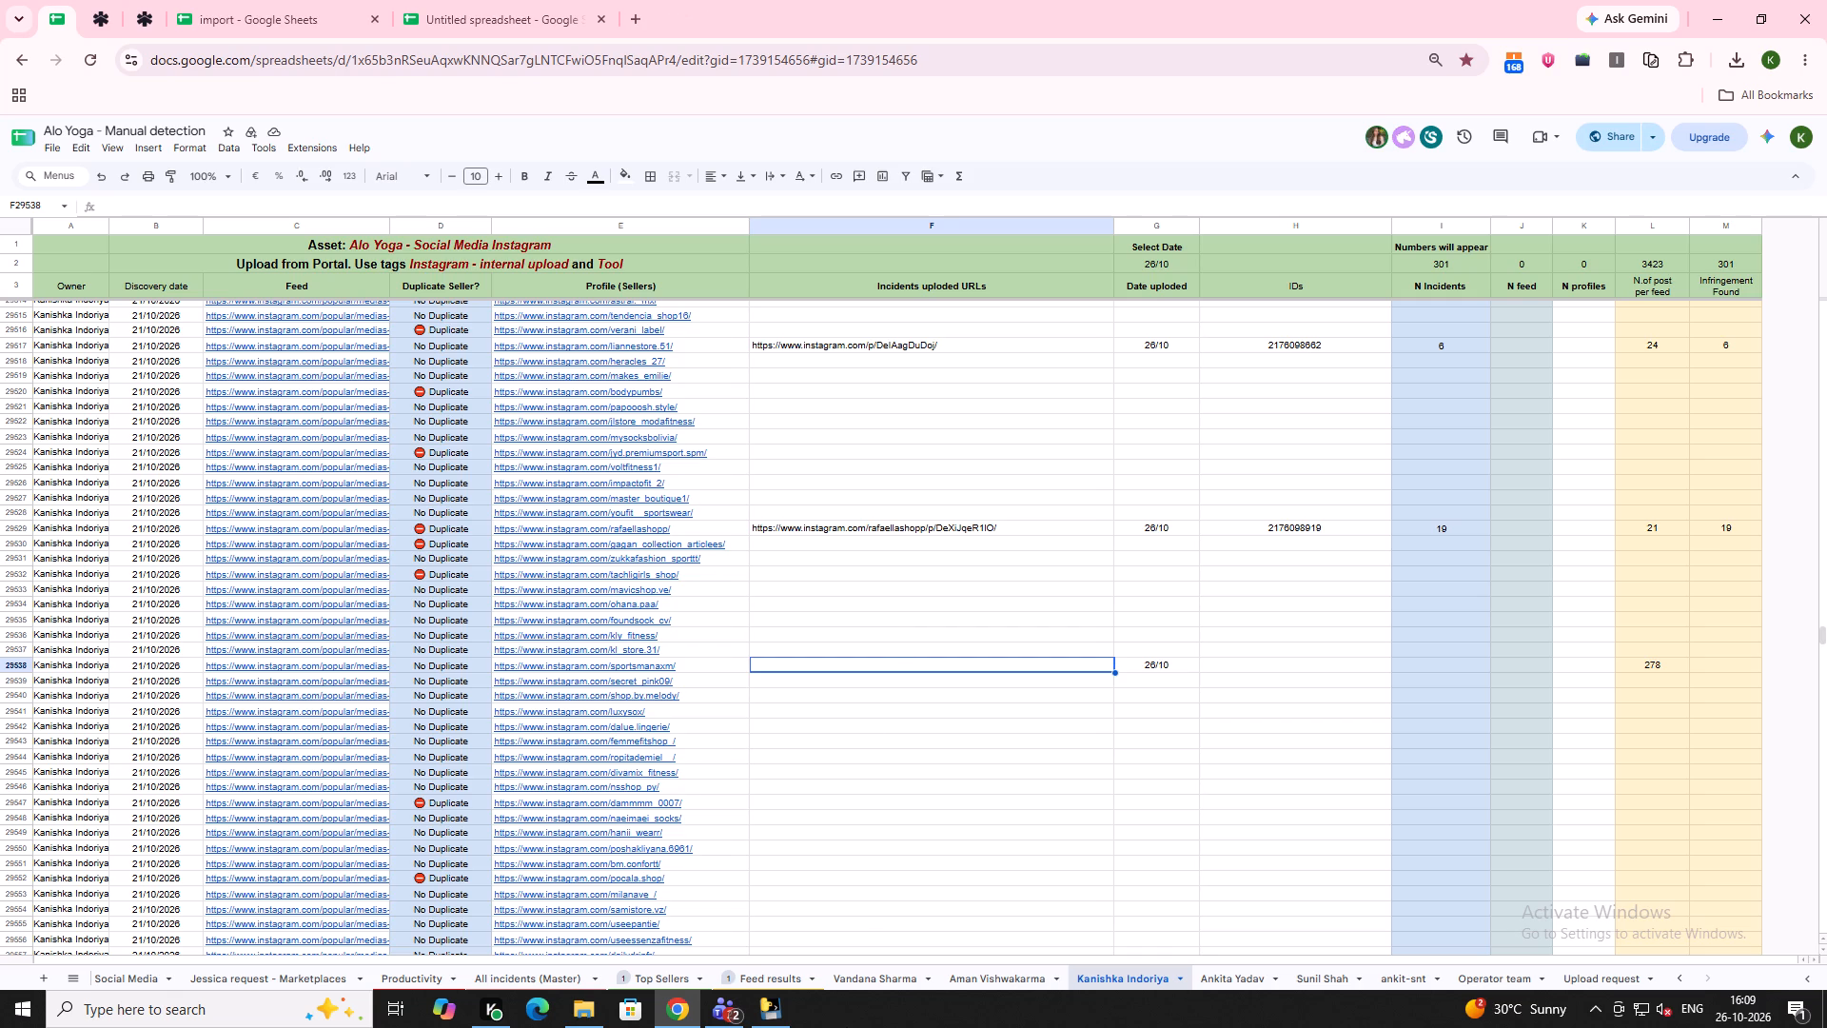
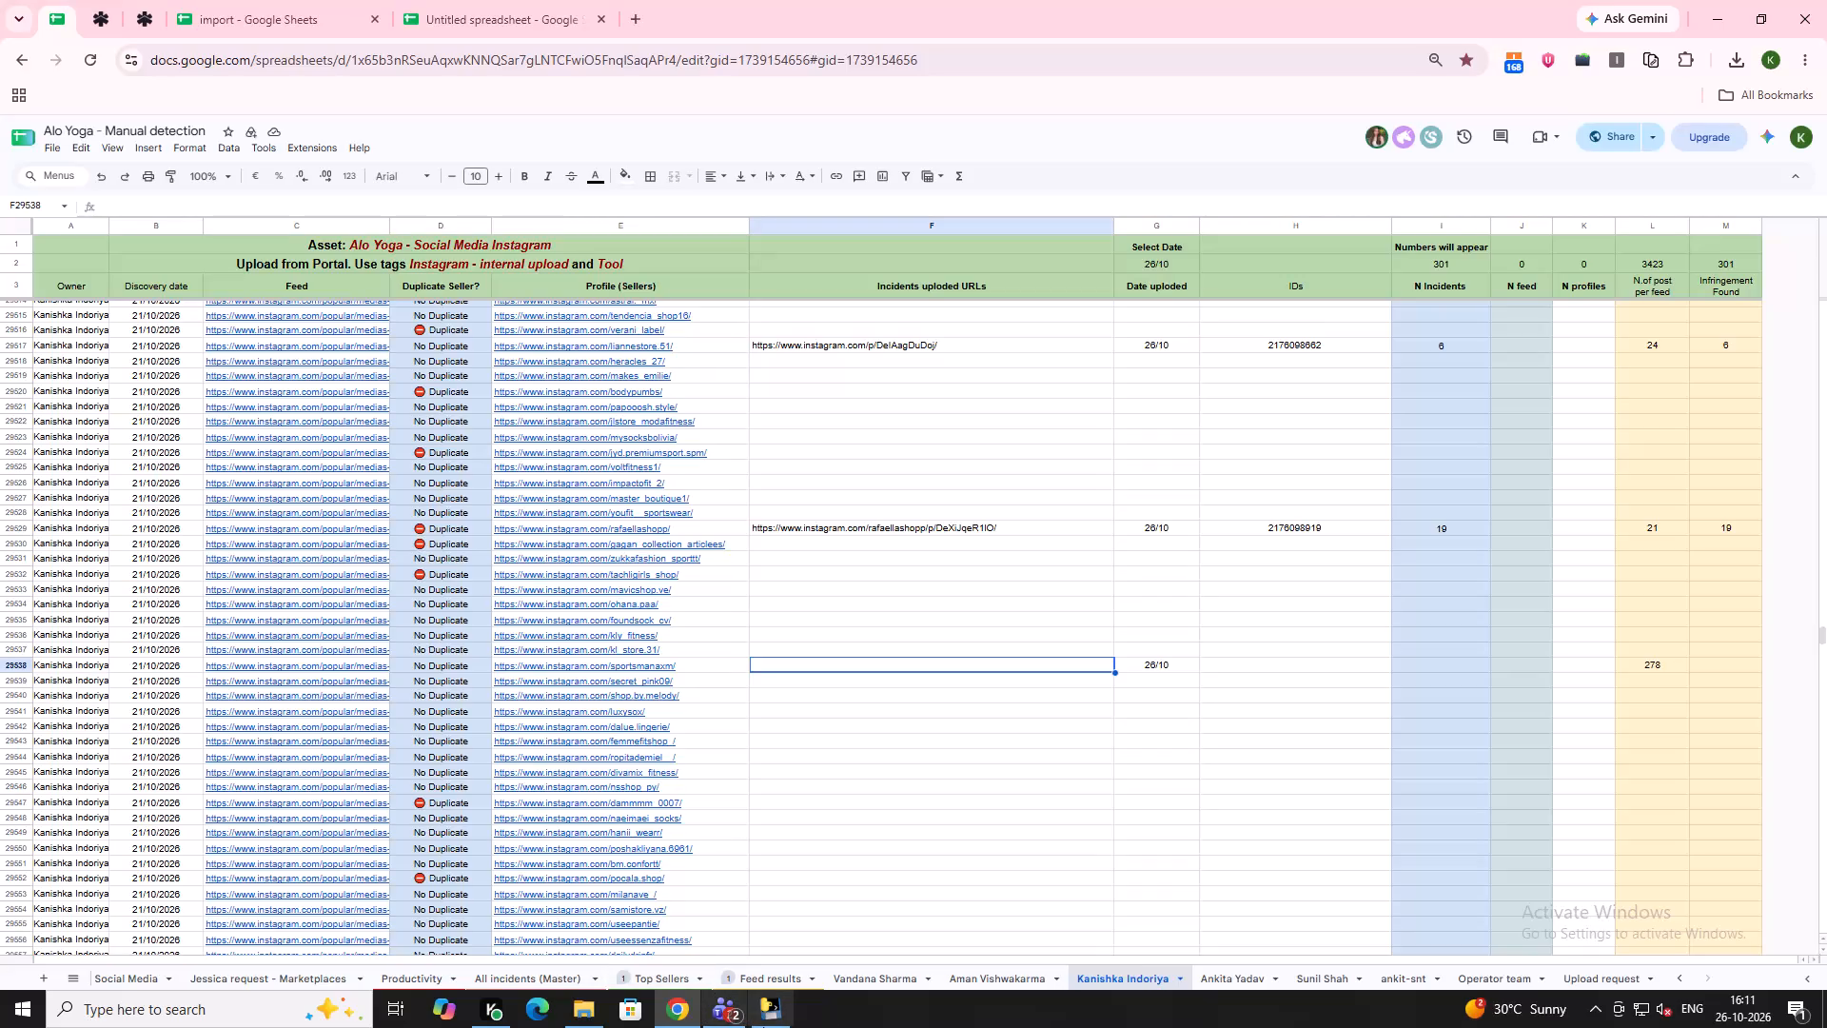
# Switch to the AloOCR progress window to check how far the classification run has advanced.
pyautogui.click(782, 1013)
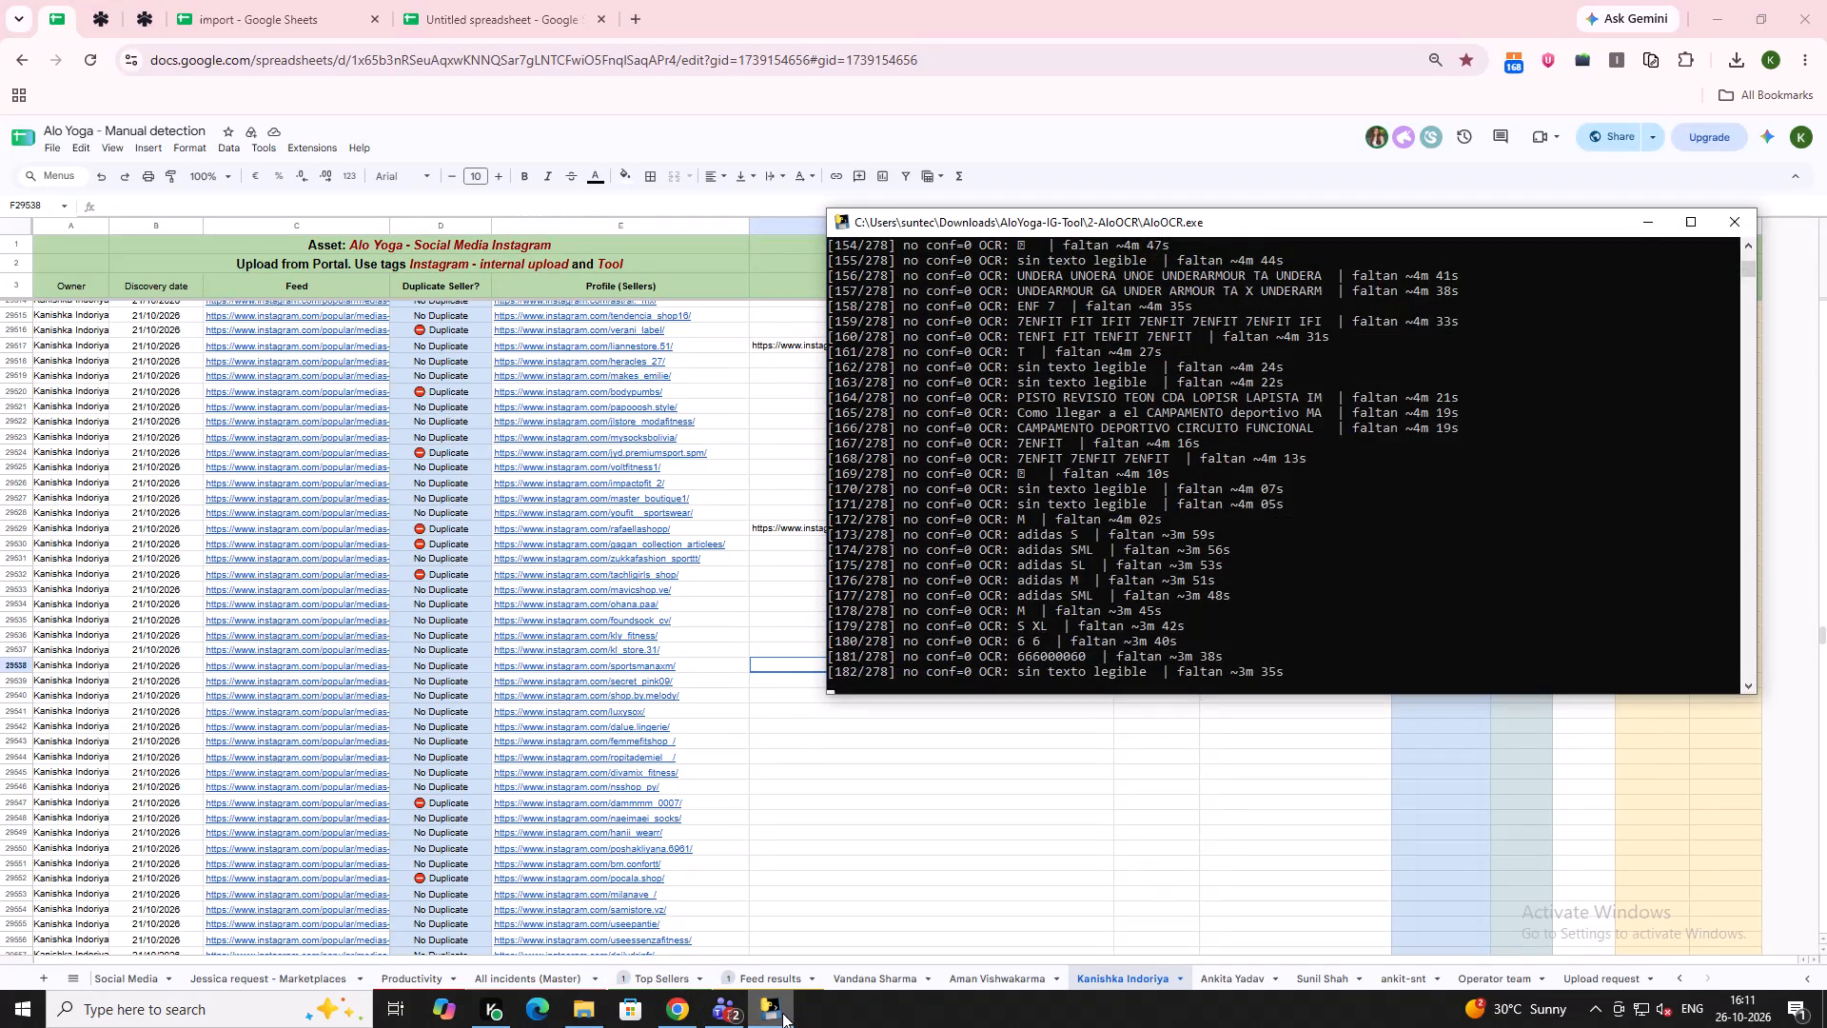
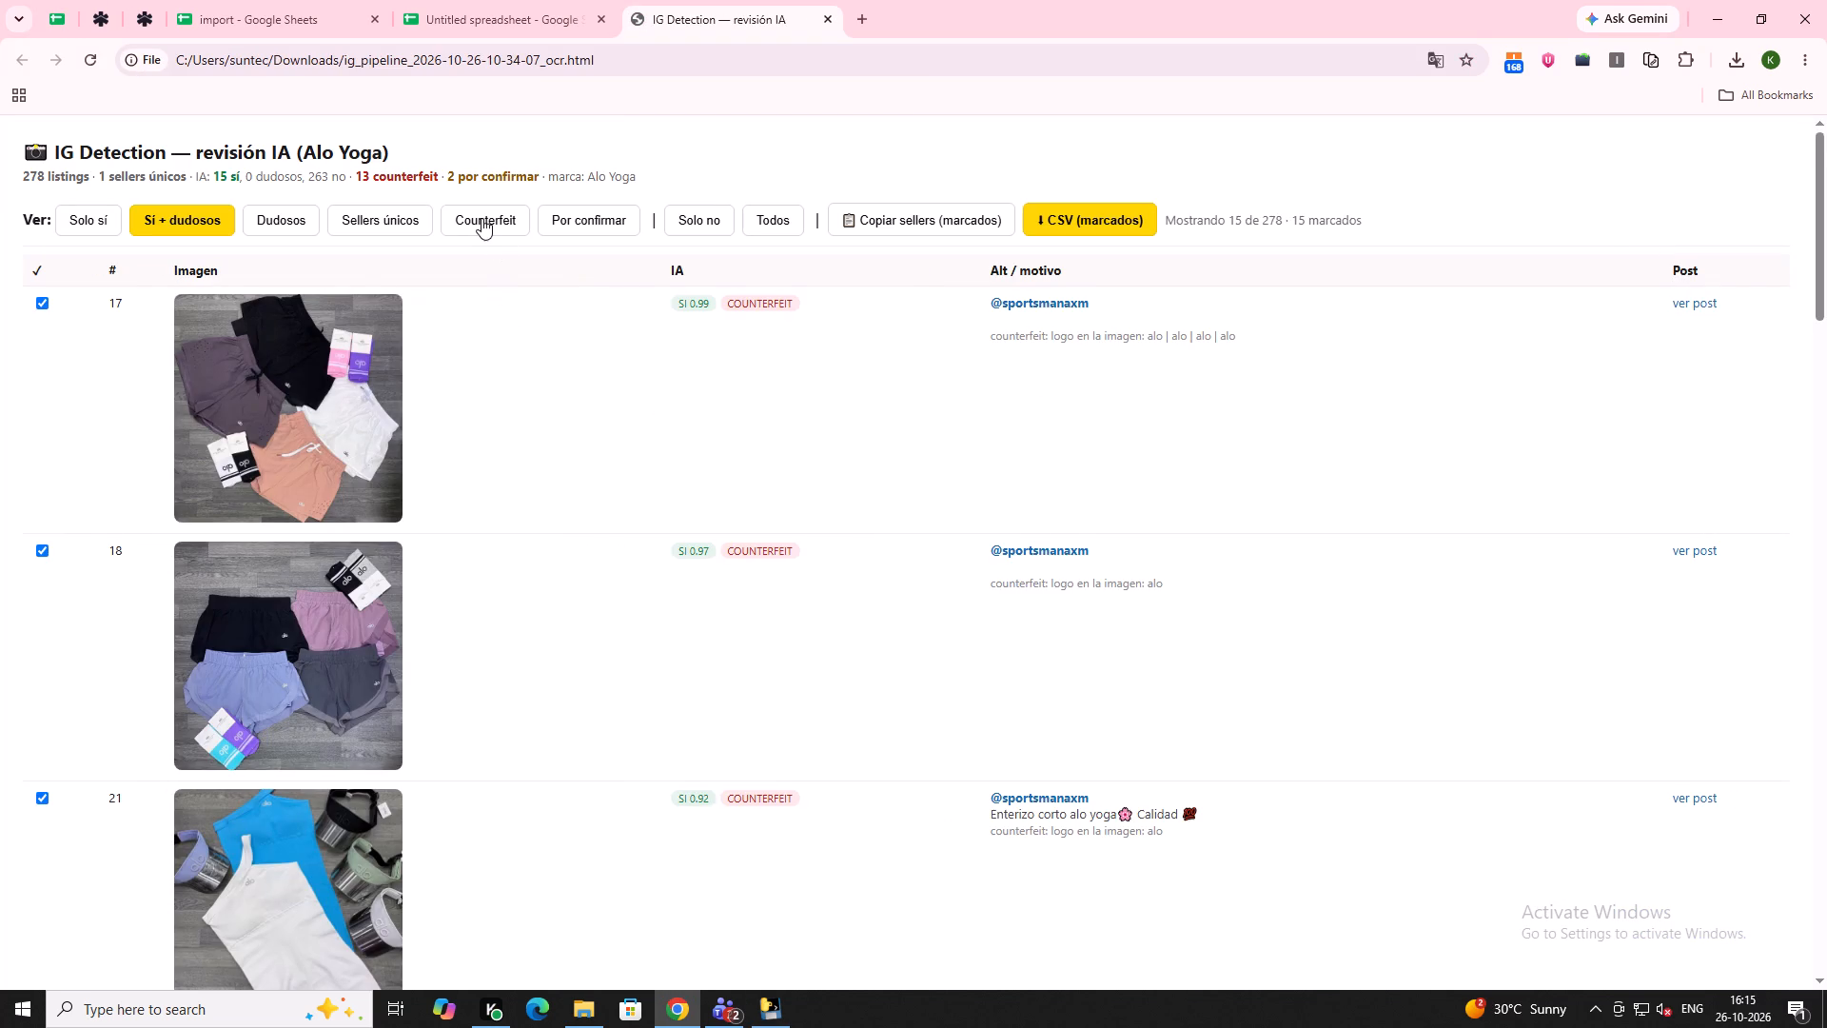
# Filter the Alo Yoga detection review to counterfeit listings and export the marked ones as a CSV file.
pyautogui.tripleClick(482, 218)
pyautogui.tripleClick(482, 218)
pyautogui.doubleClick(482, 218)
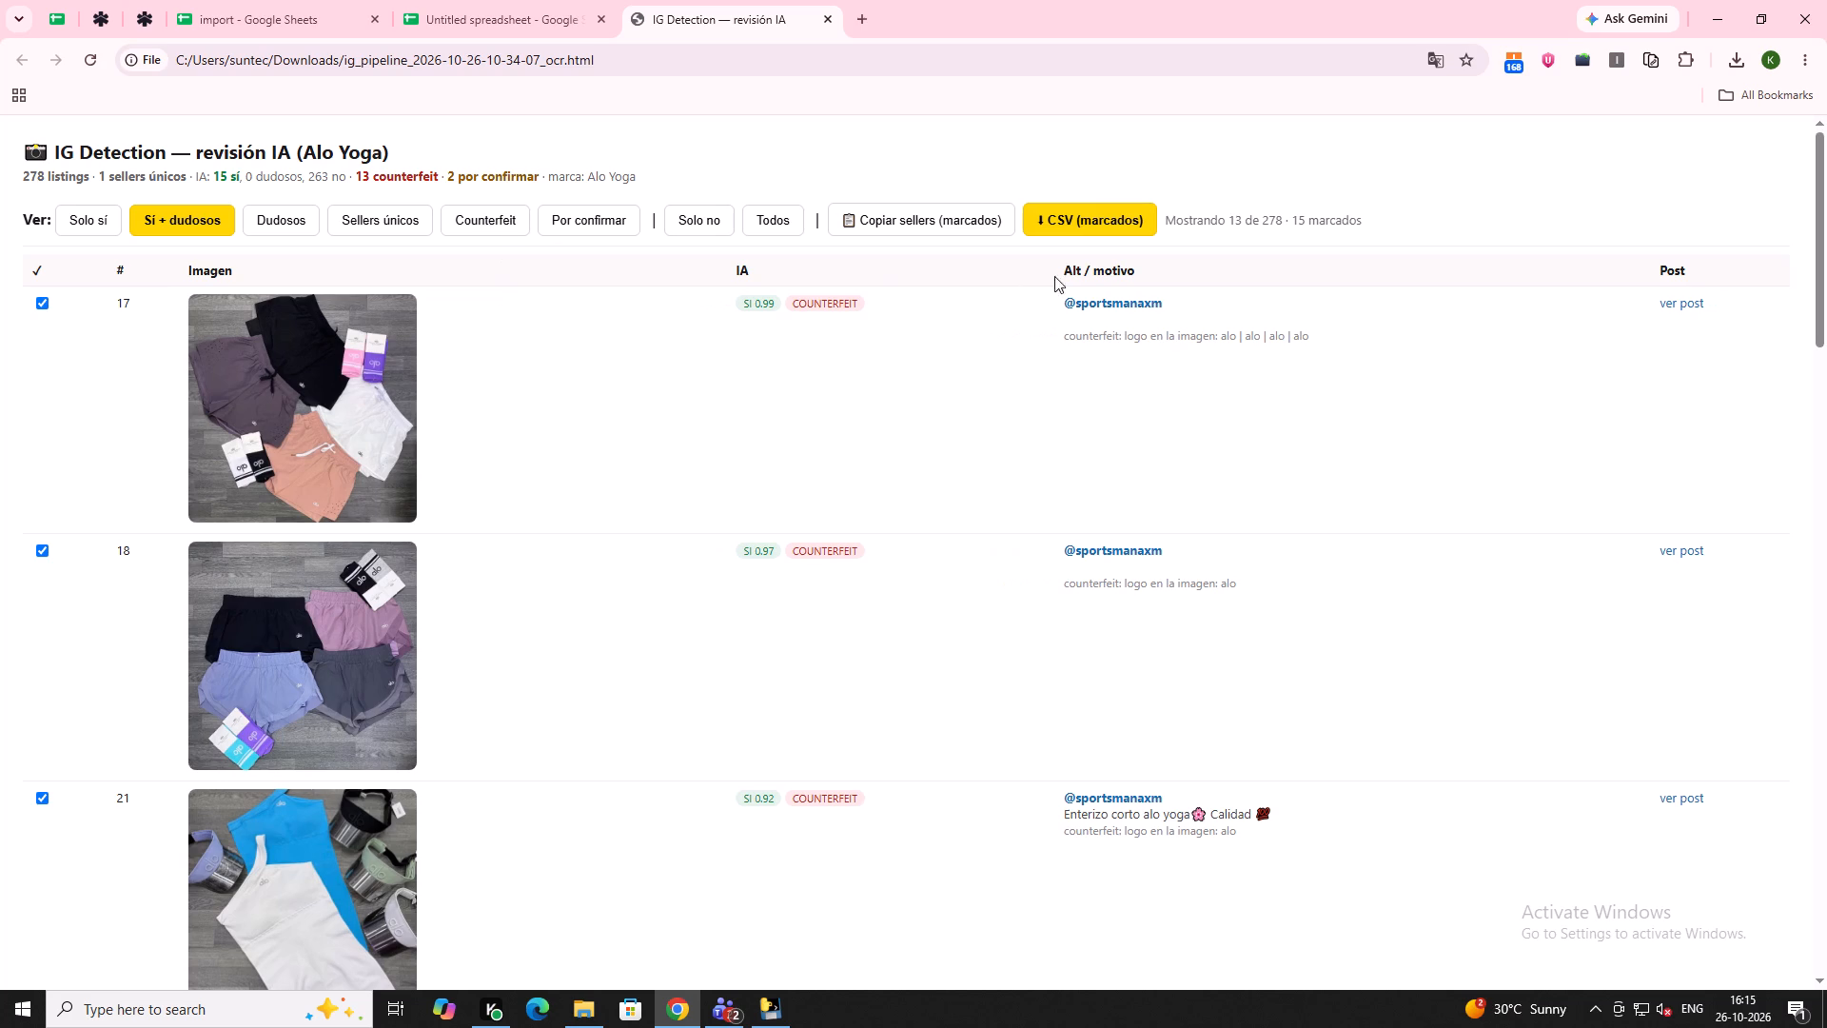
pyautogui.click(1055, 221)
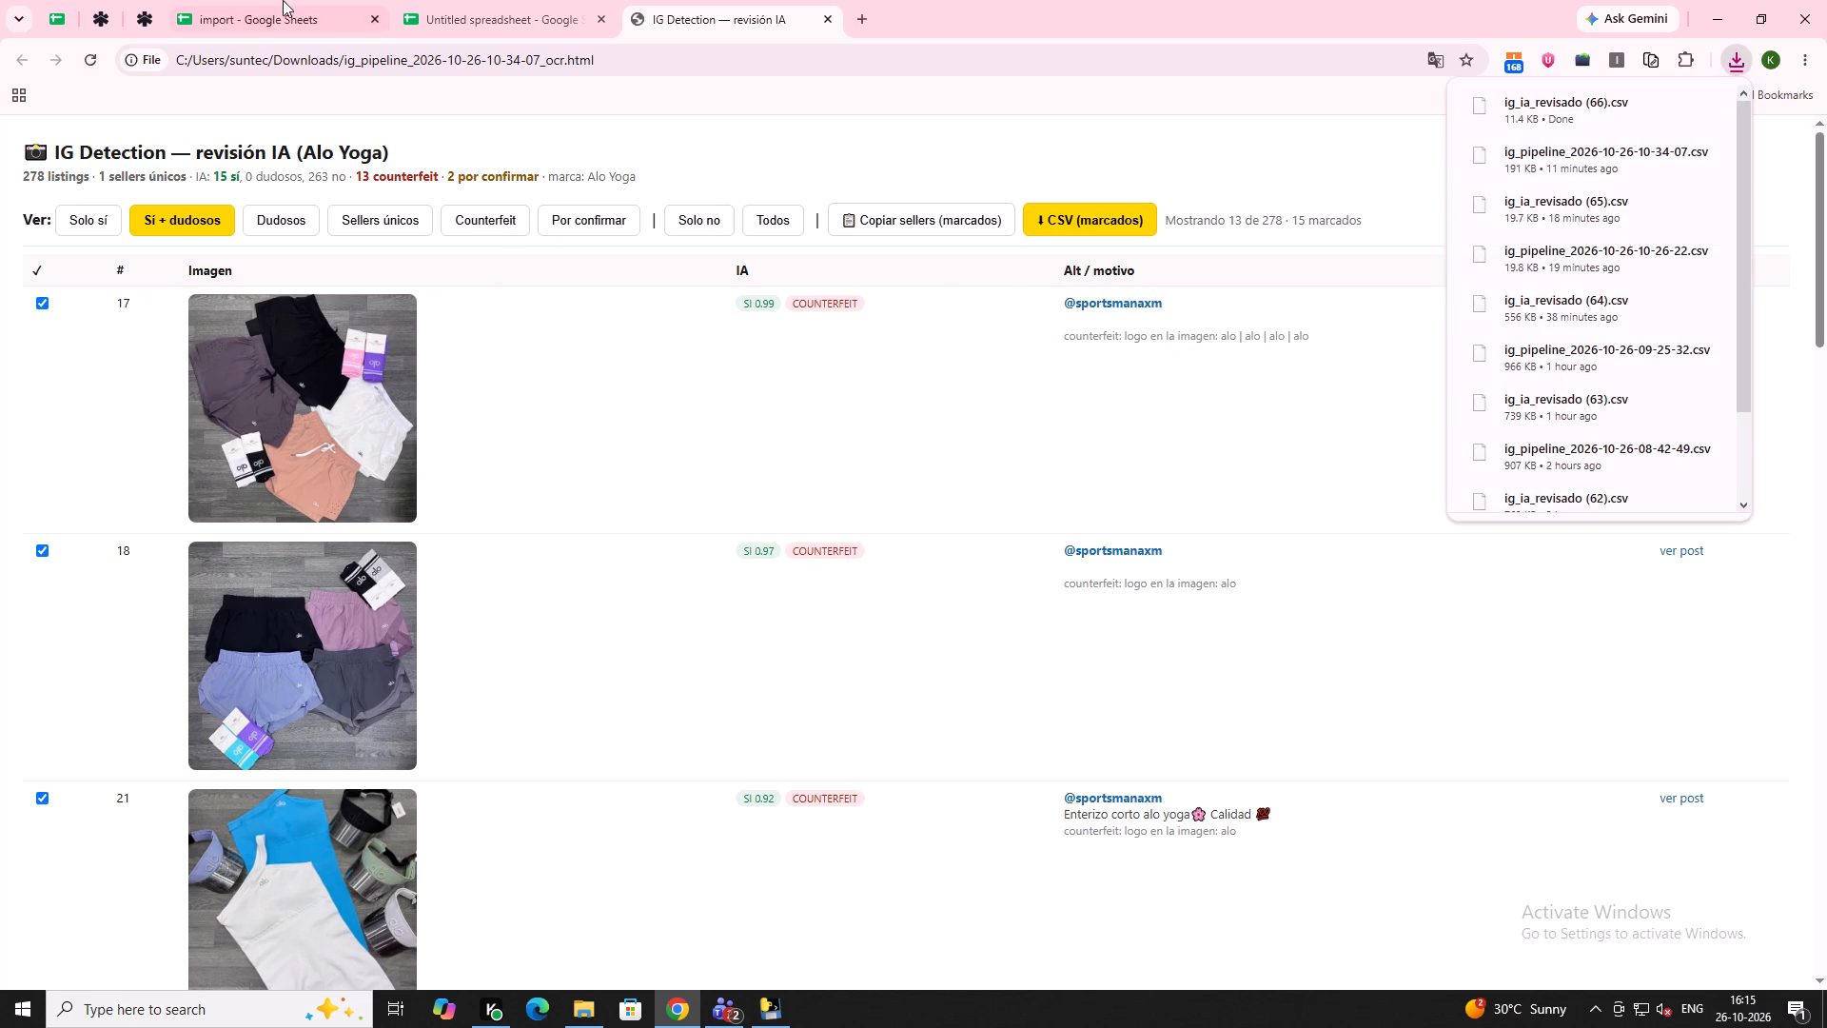
# Import ig_ia_revisado (66).csv from Downloads into the import spreadsheet as a new sheet.
pyautogui.click(287, 0)
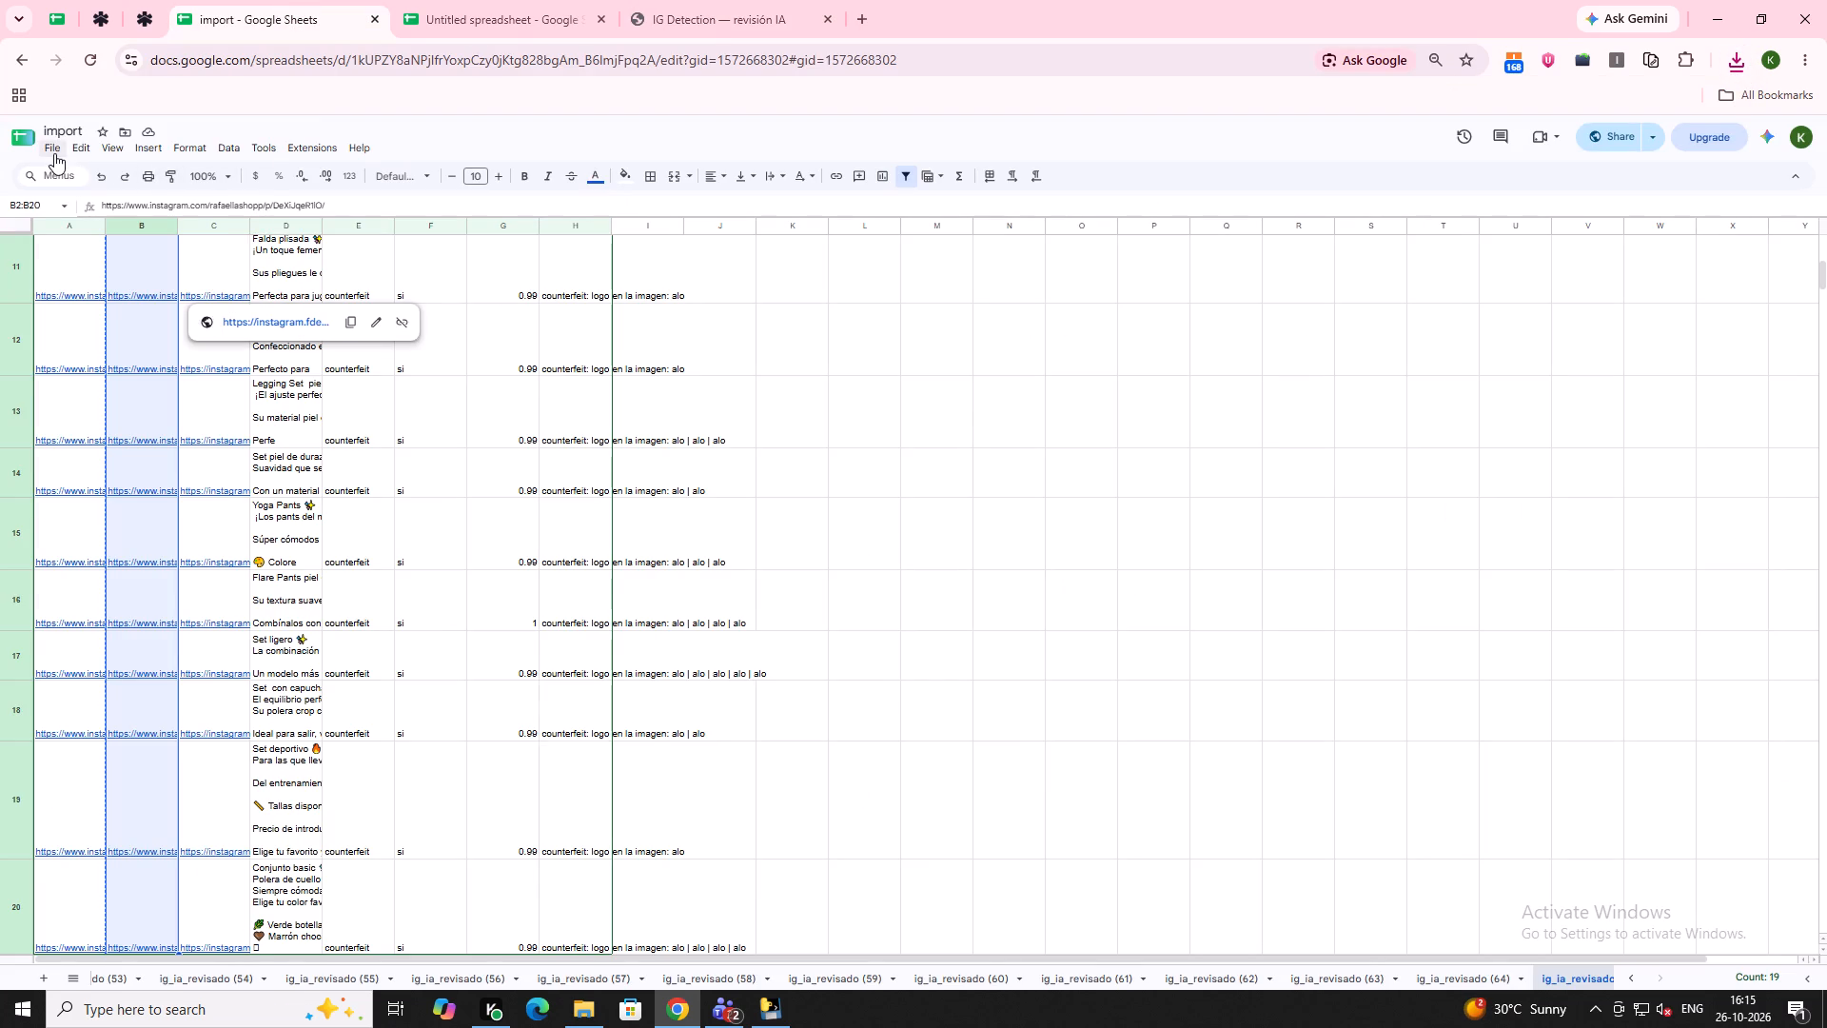
pyautogui.click(54, 153)
pyautogui.click(83, 210)
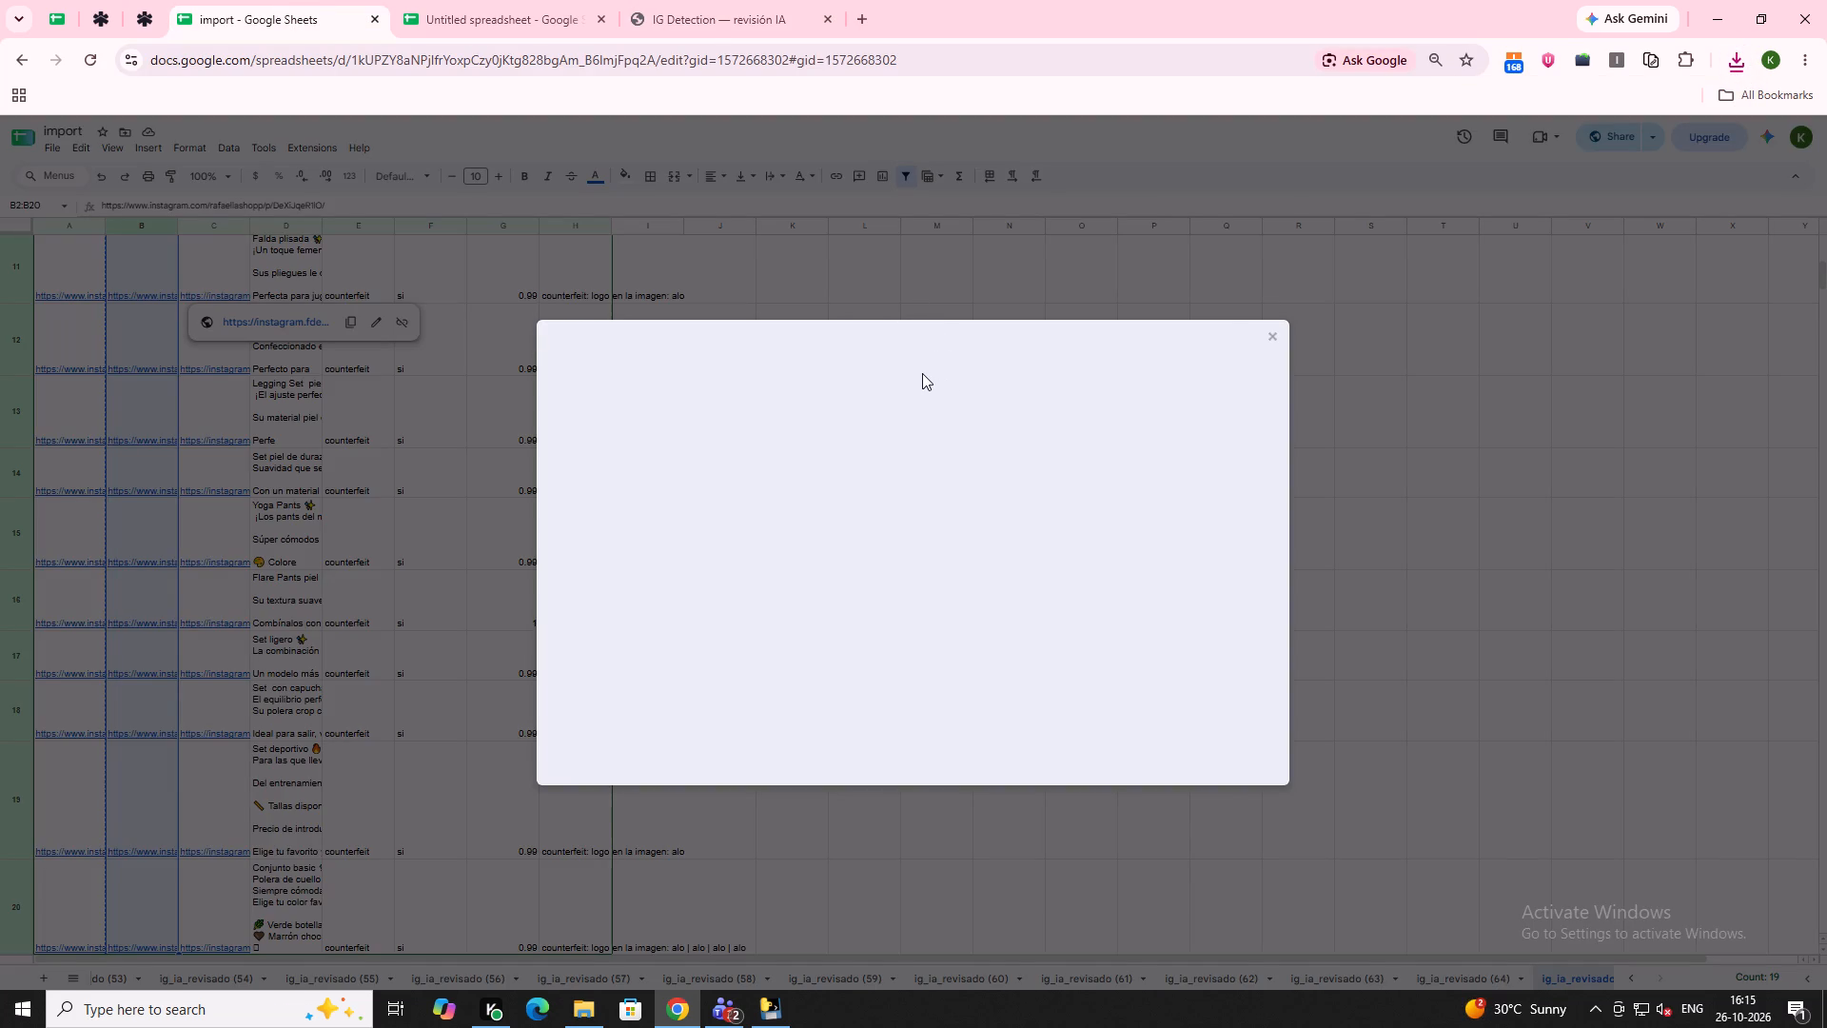
pyautogui.click(782, 392)
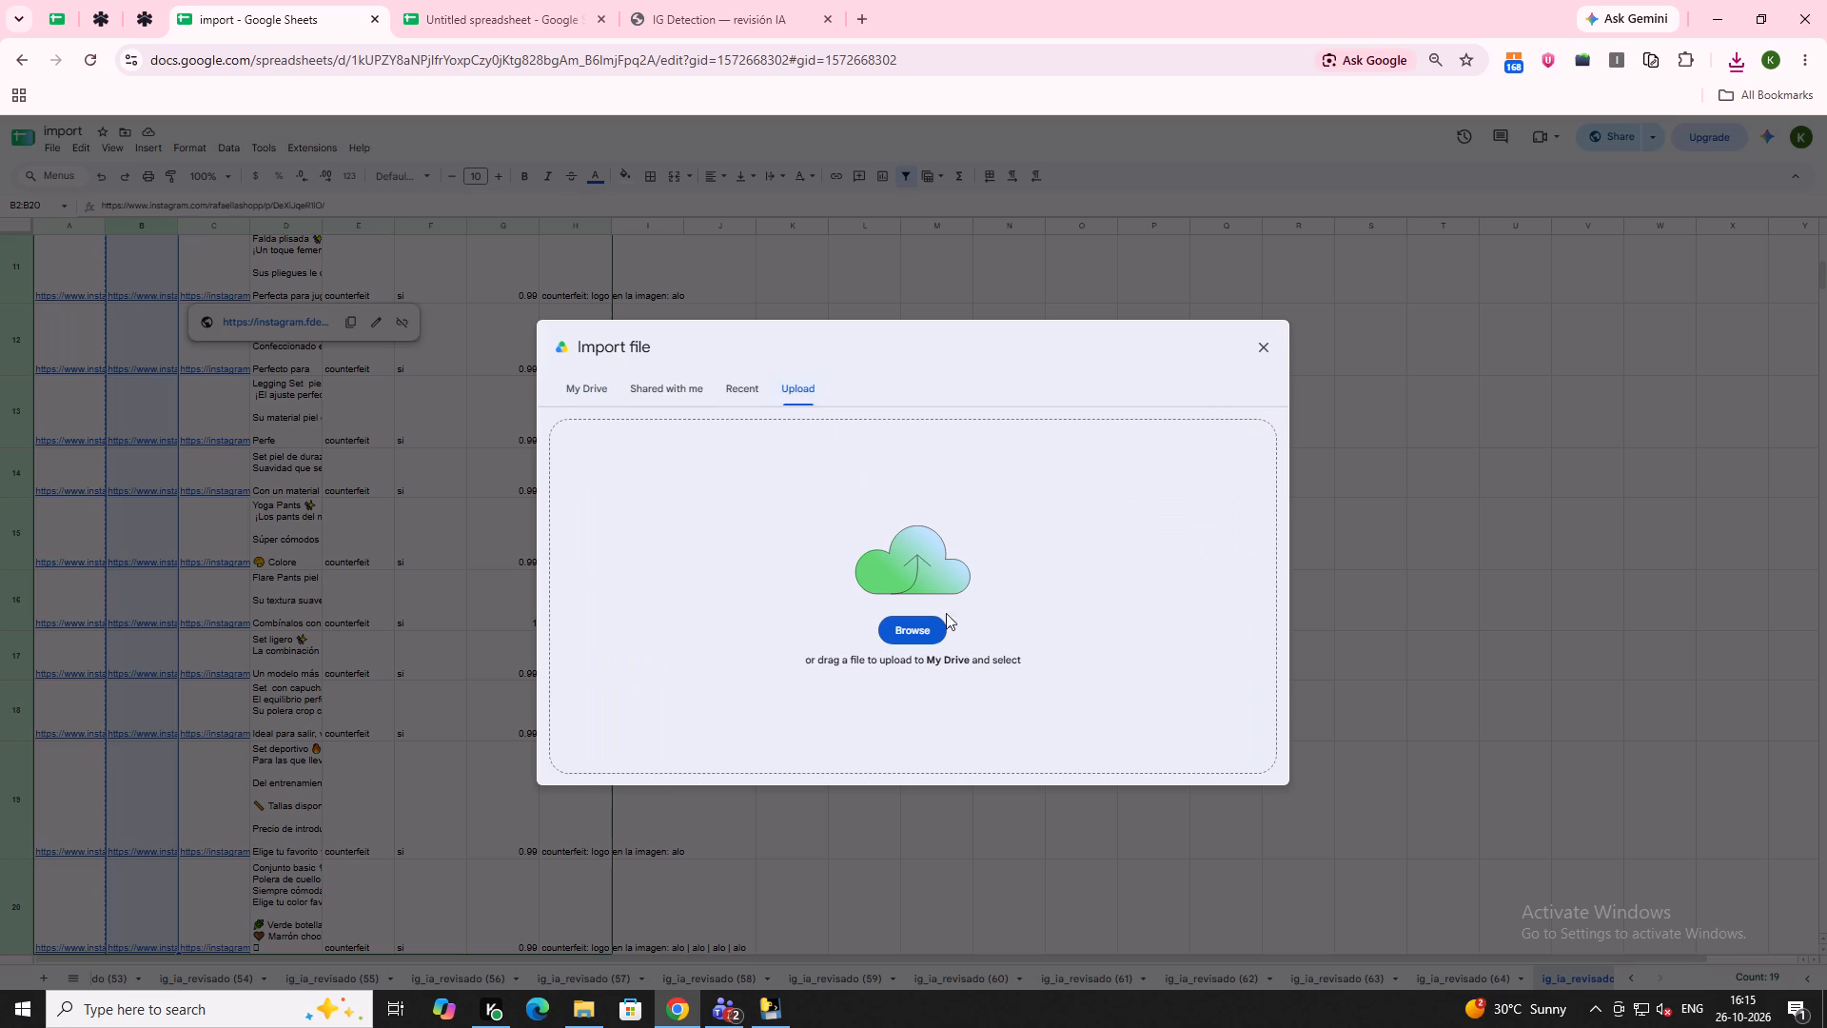
pyautogui.click(923, 623)
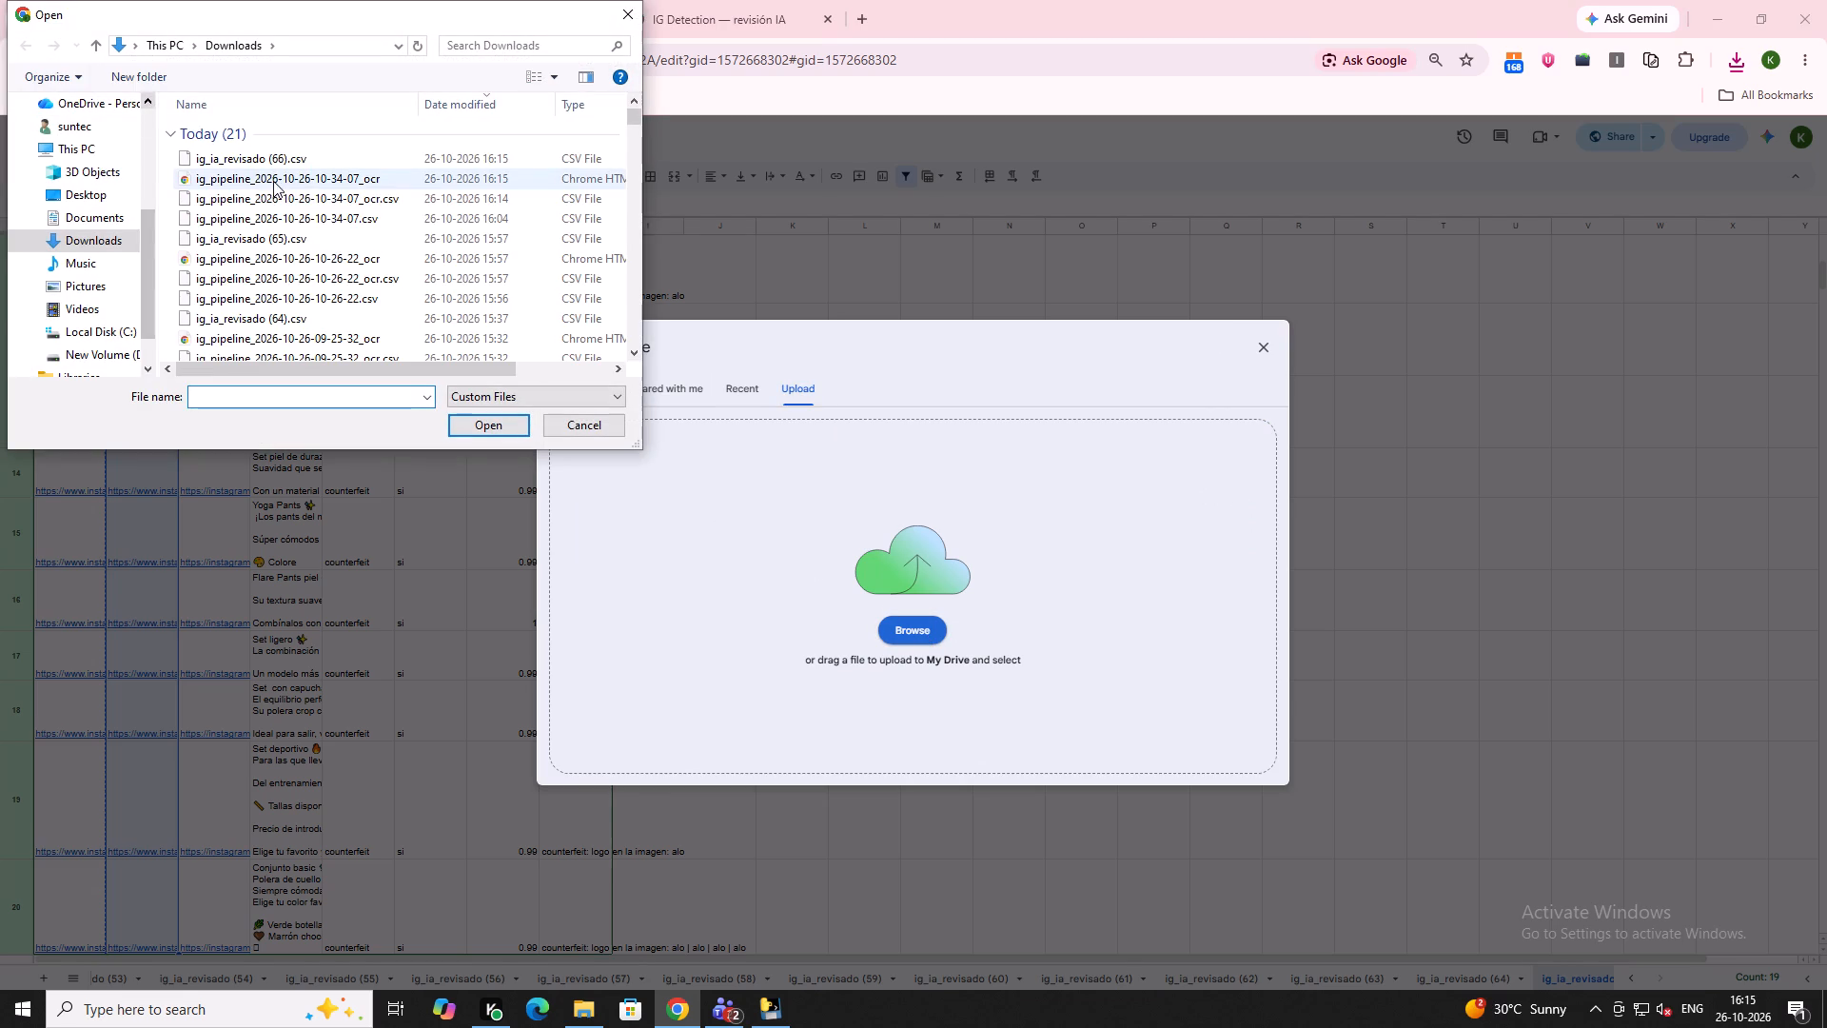
pyautogui.click(252, 165)
pyautogui.click(492, 426)
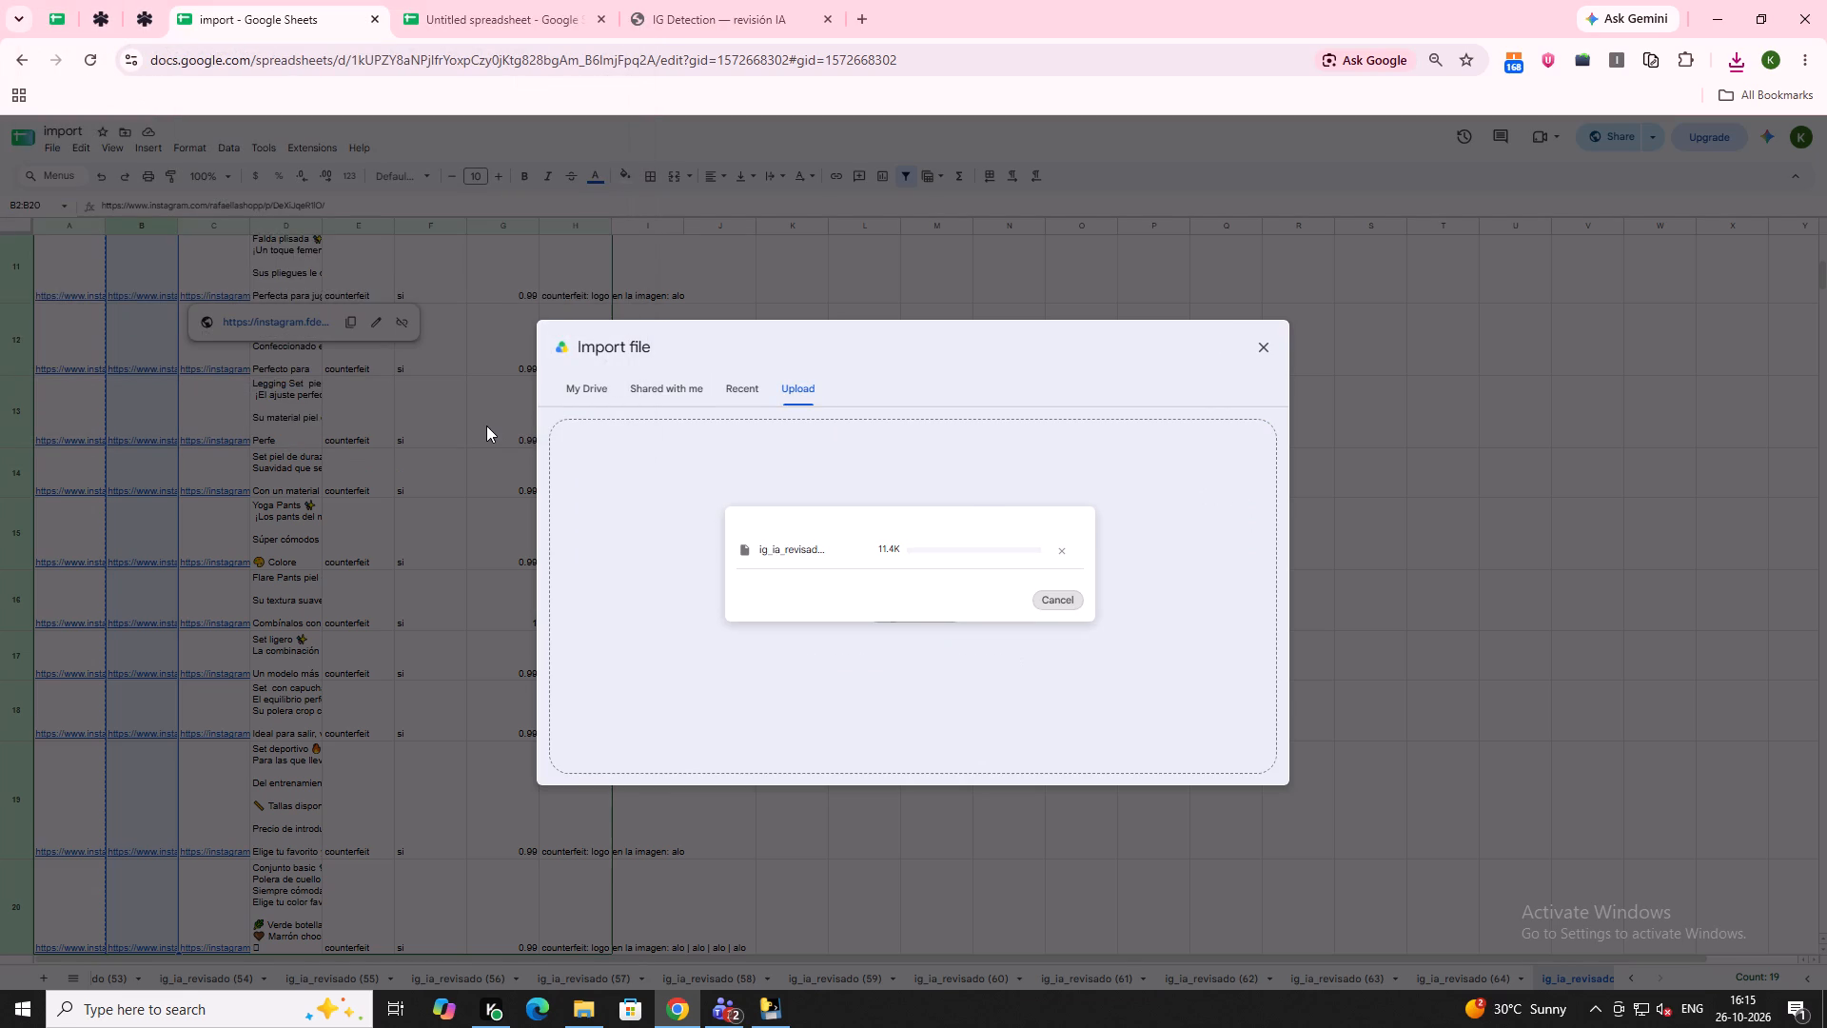
pyautogui.click(851, 555)
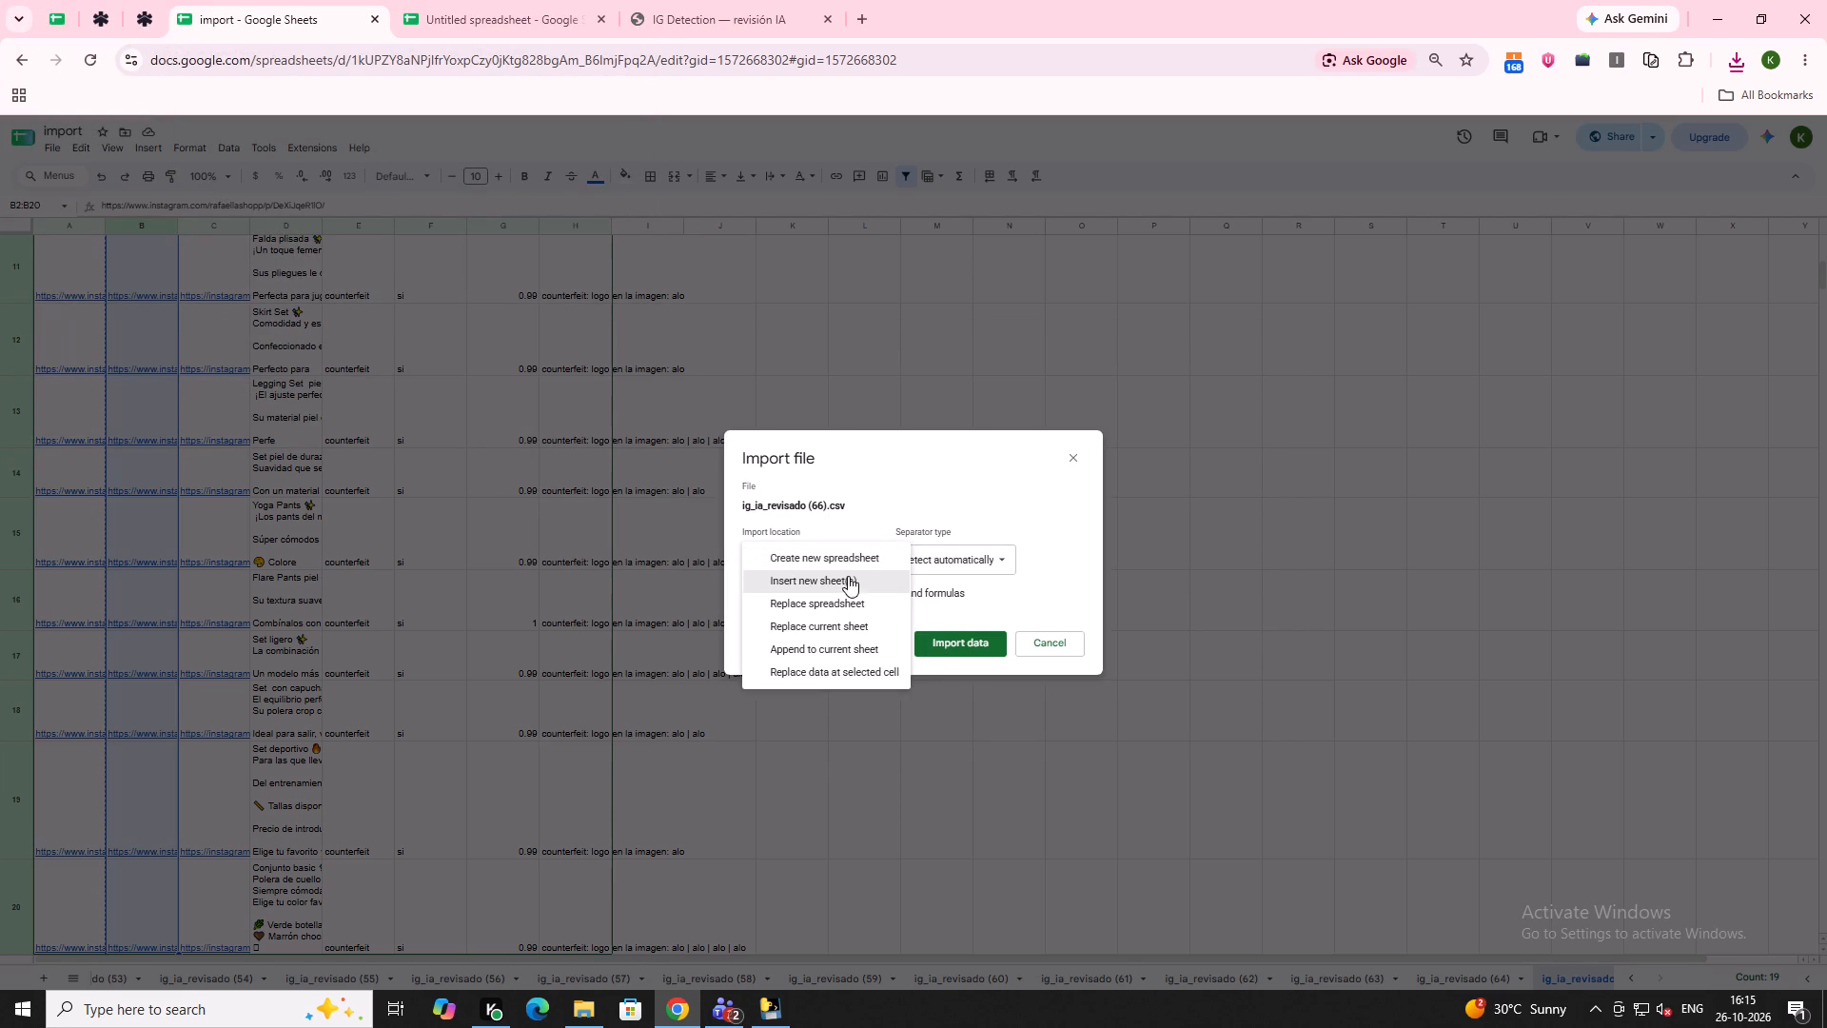
pyautogui.click(848, 576)
pyautogui.click(931, 643)
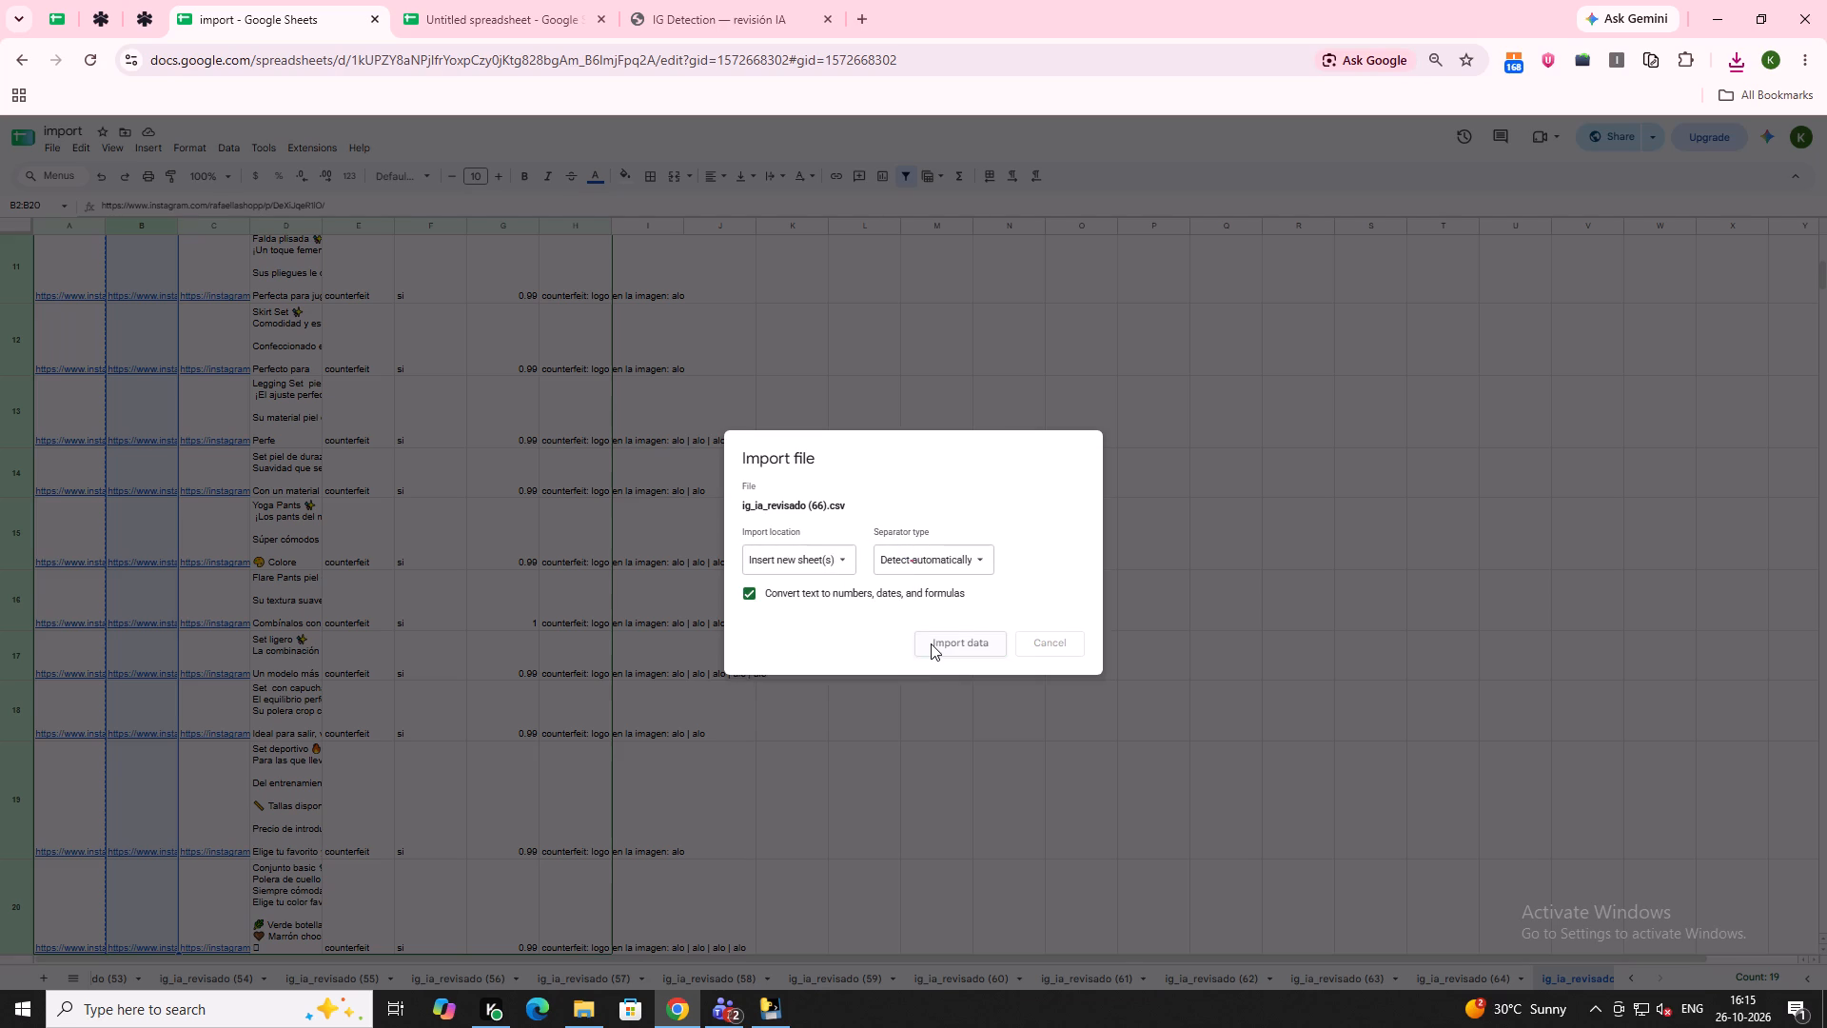
pyautogui.click(901, 171)
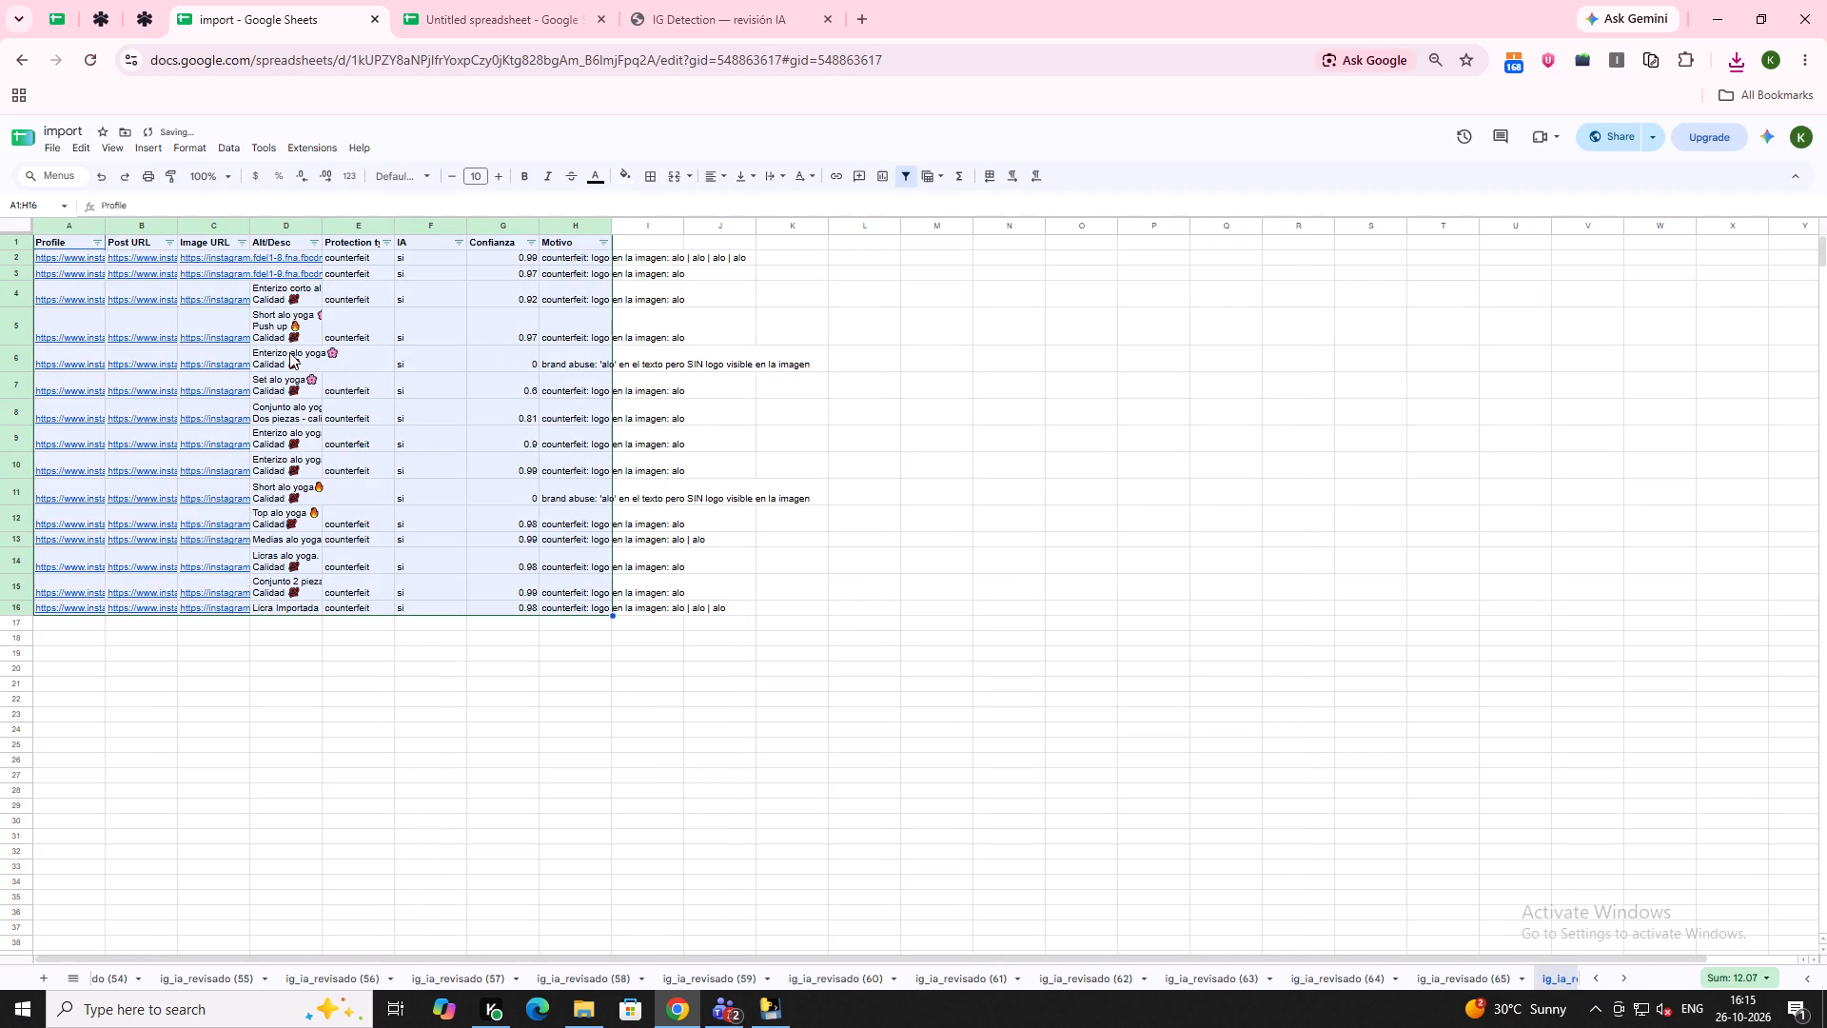
# Filter the imported sheet's Protection type column to counterfeit only and copy all the remaining Post URL entries.
pyautogui.click(384, 238)
pyautogui.click(291, 485)
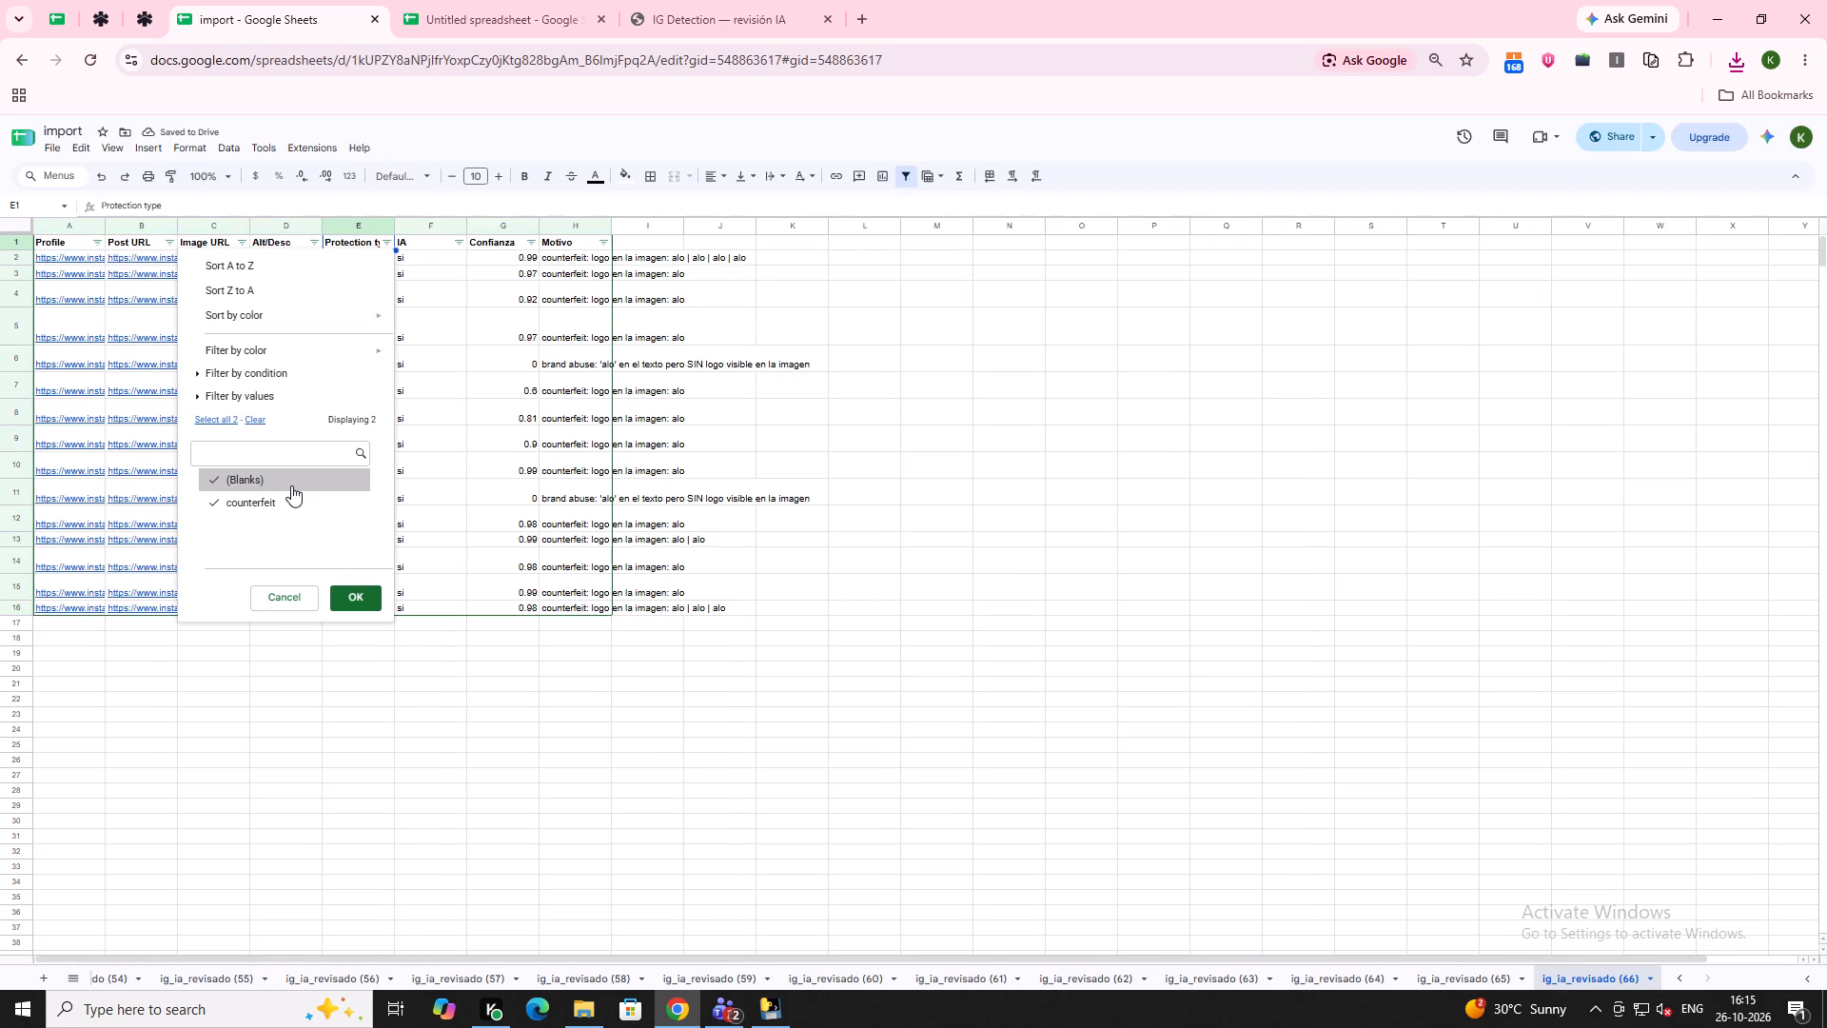
pyautogui.click(346, 593)
pyautogui.click(165, 259)
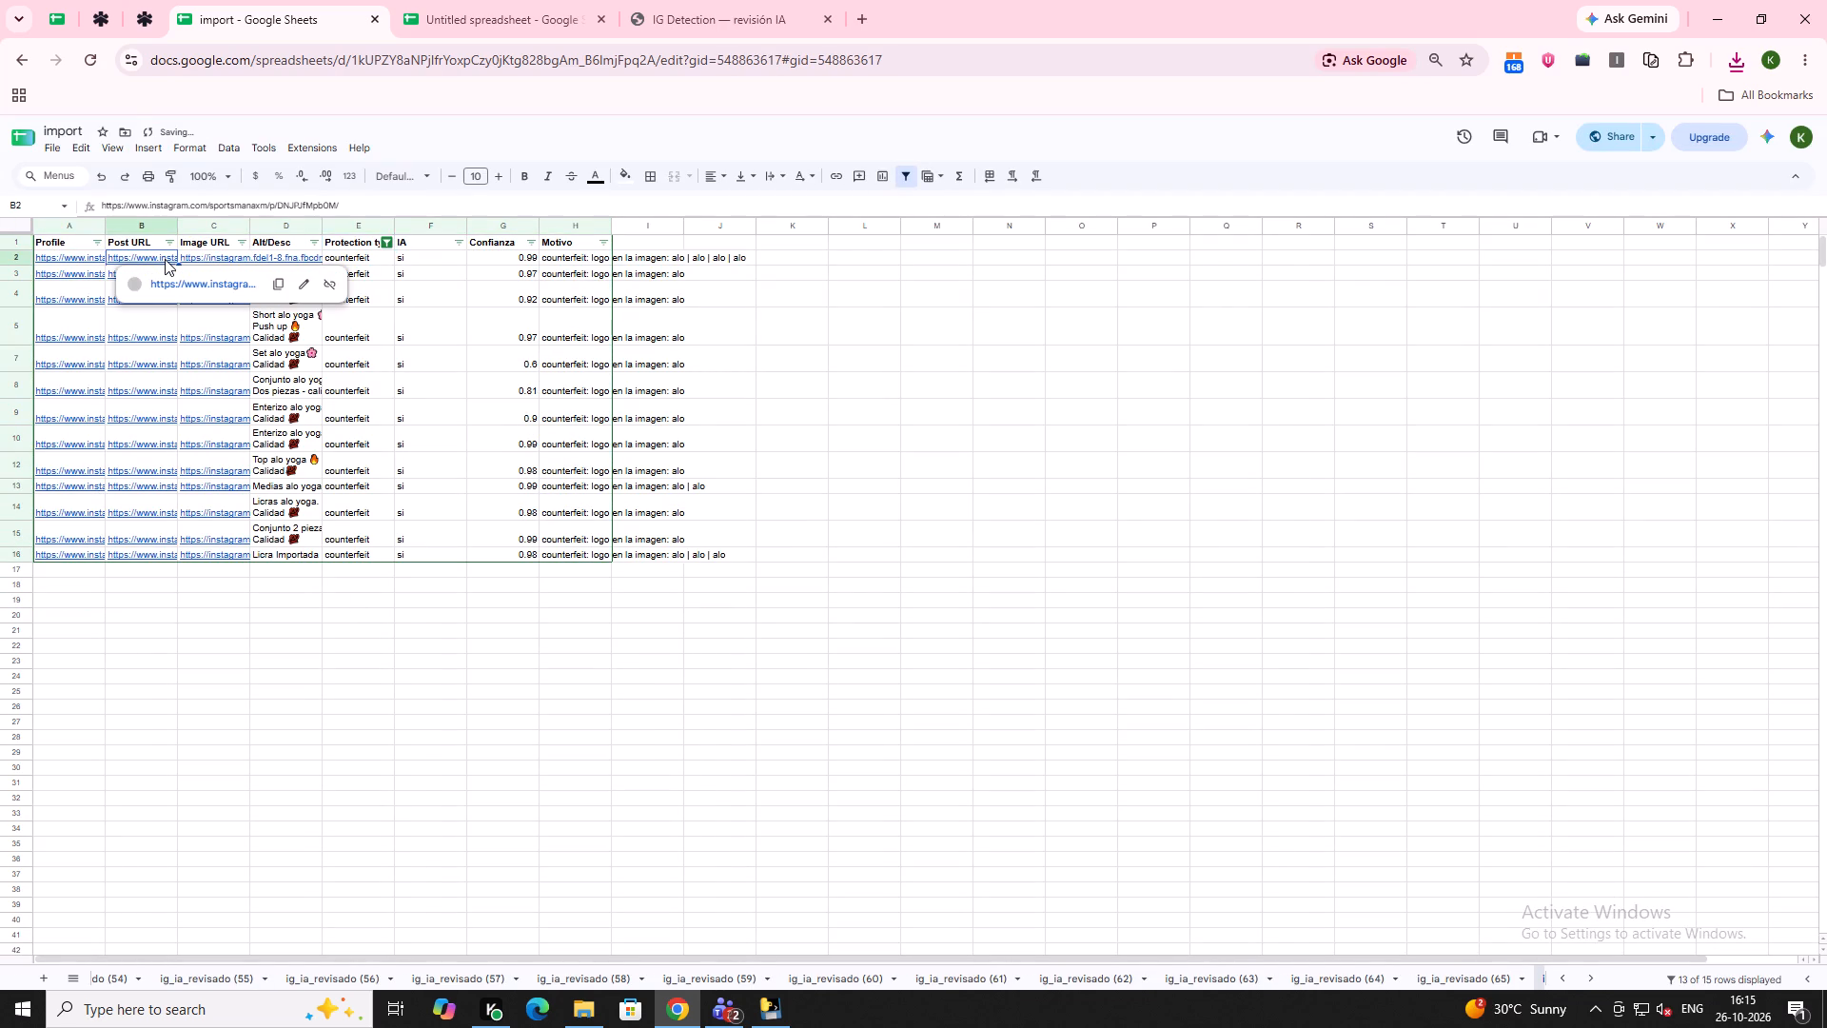
pyautogui.hotkey('ctrl', 'shift', 'Down')
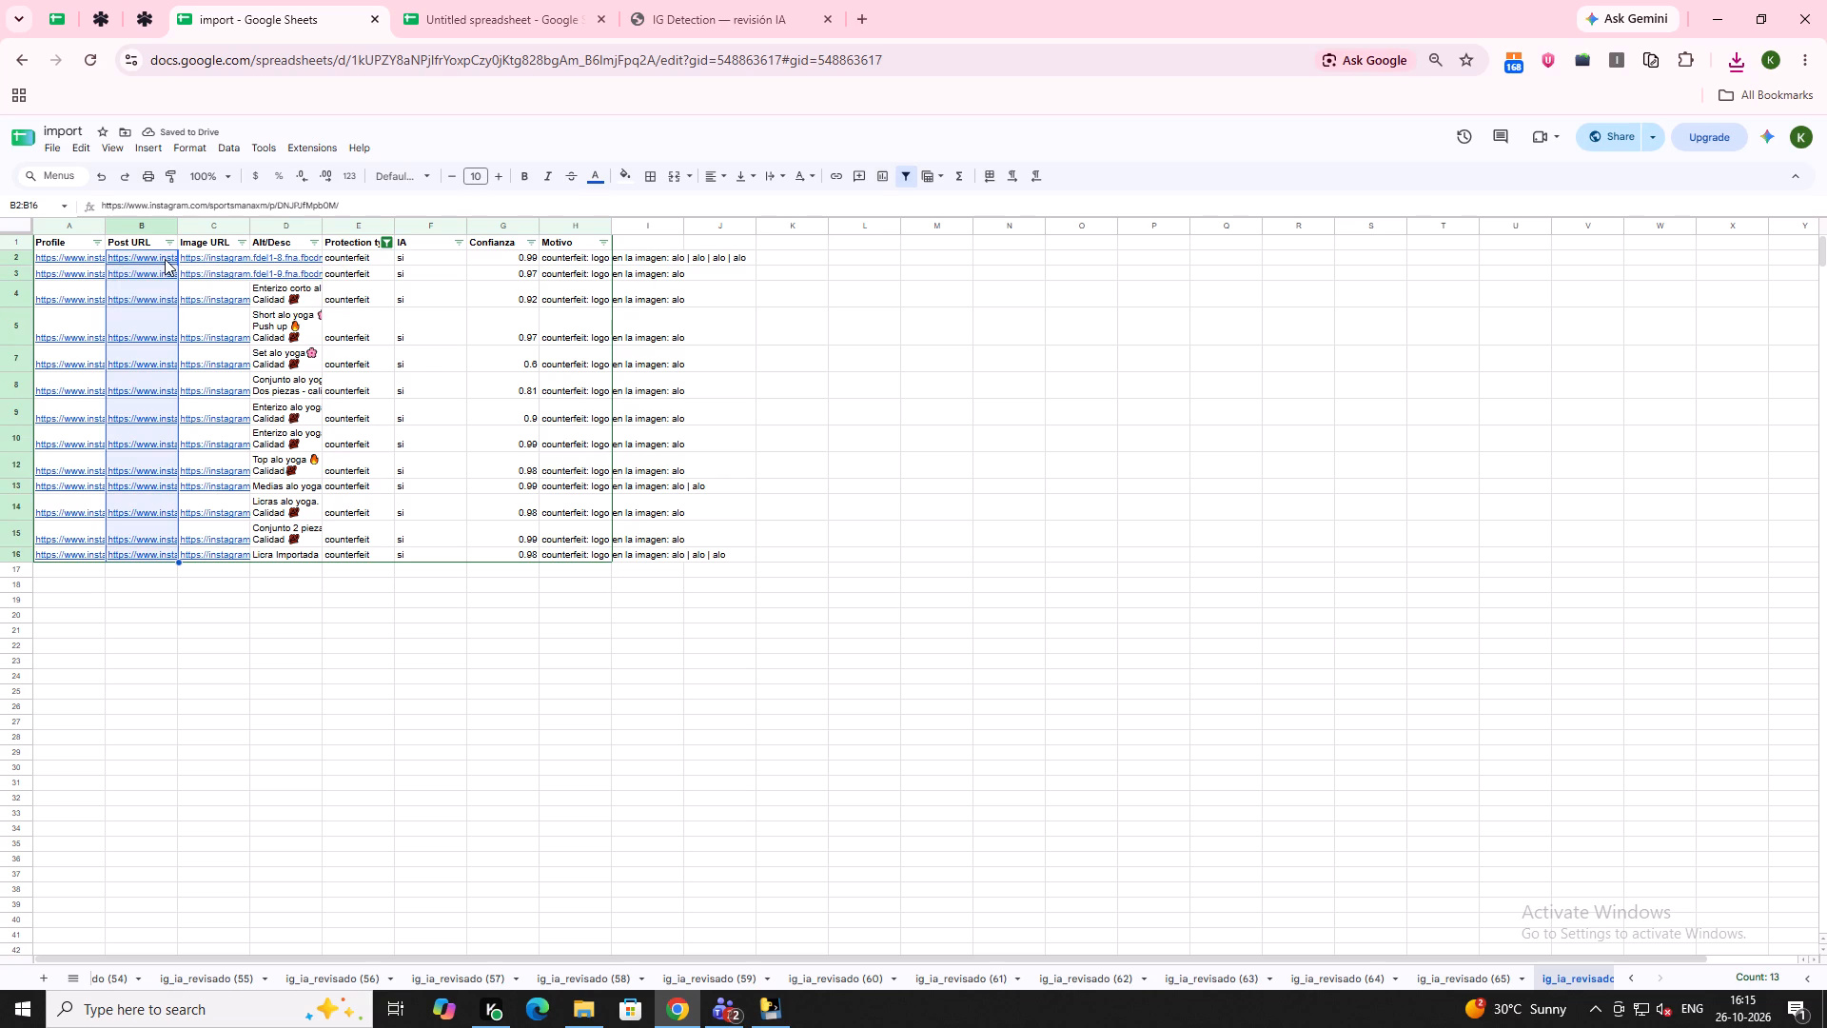
pyautogui.hotkey('ctrl', 'c')
pyautogui.hotkey('ctrl', 'c')
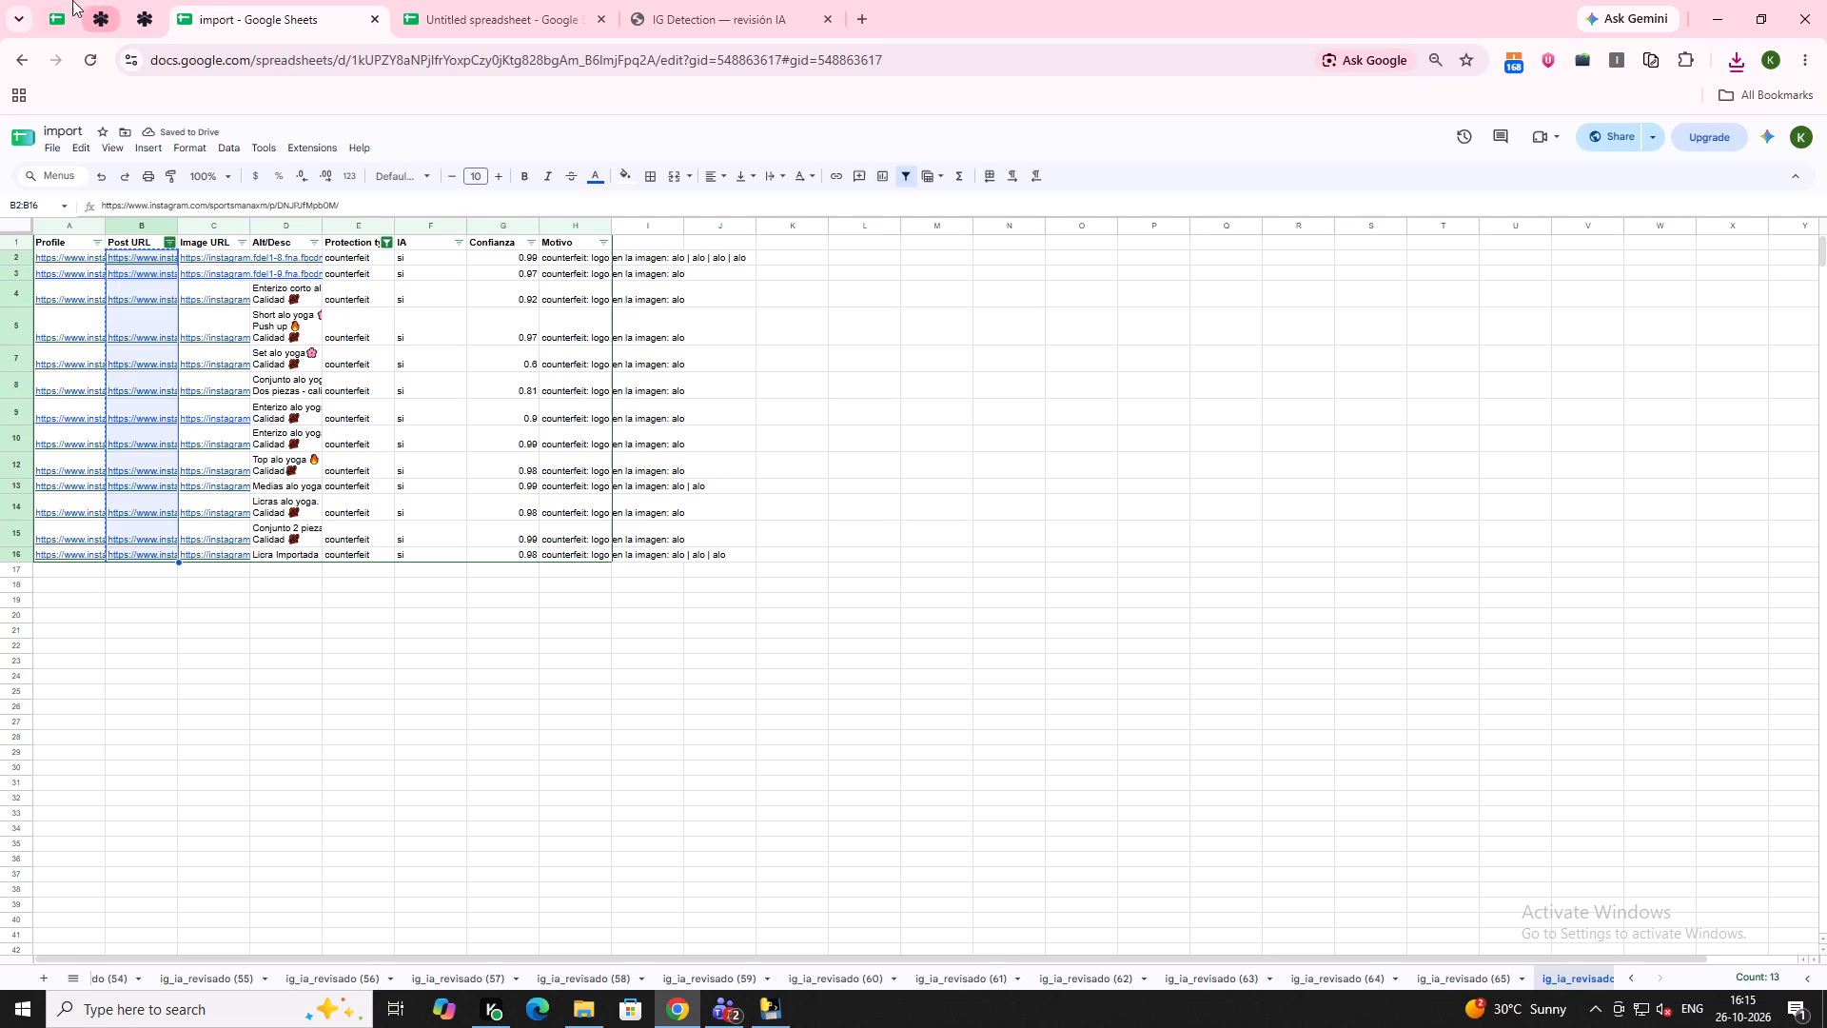
# In the Red Points portal, start a new incident with asset Alo Yoga - Social Media Instagram and protection type Product counterfeit.
pyautogui.click(109, 2)
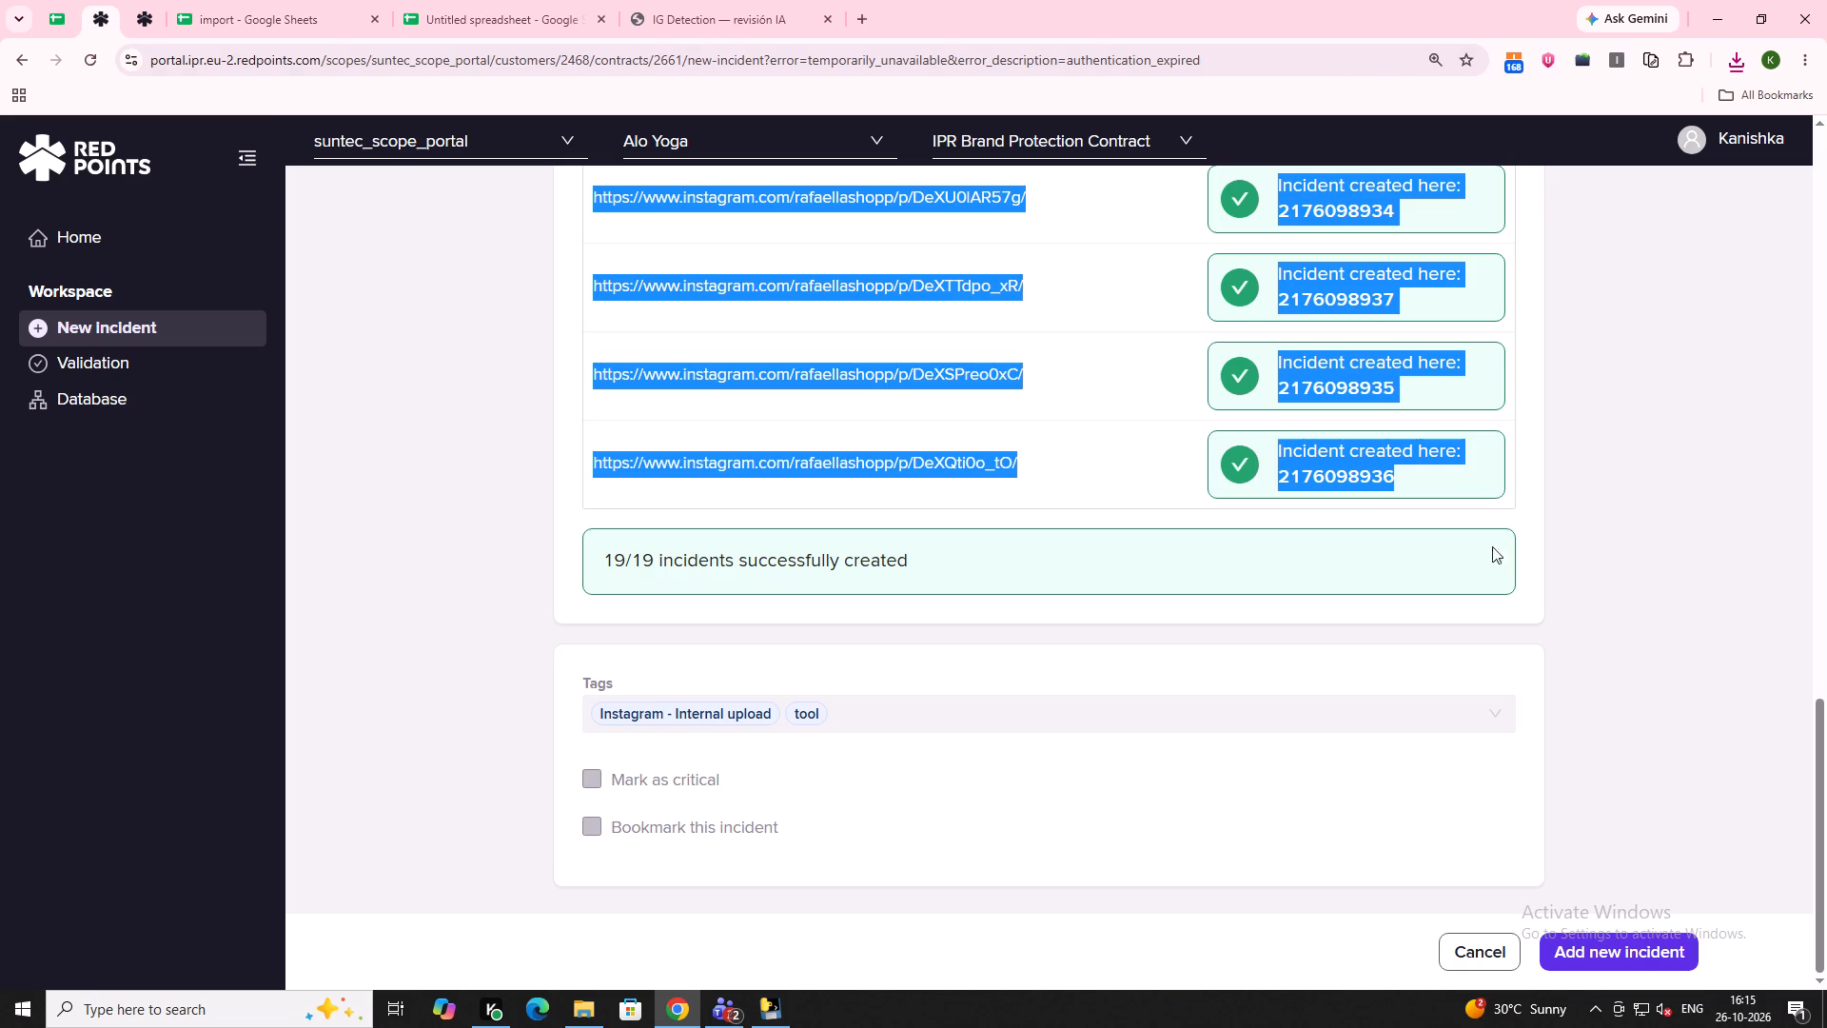
pyautogui.click(1634, 948)
pyautogui.scroll(6, 852, 643)
pyautogui.click(777, 342)
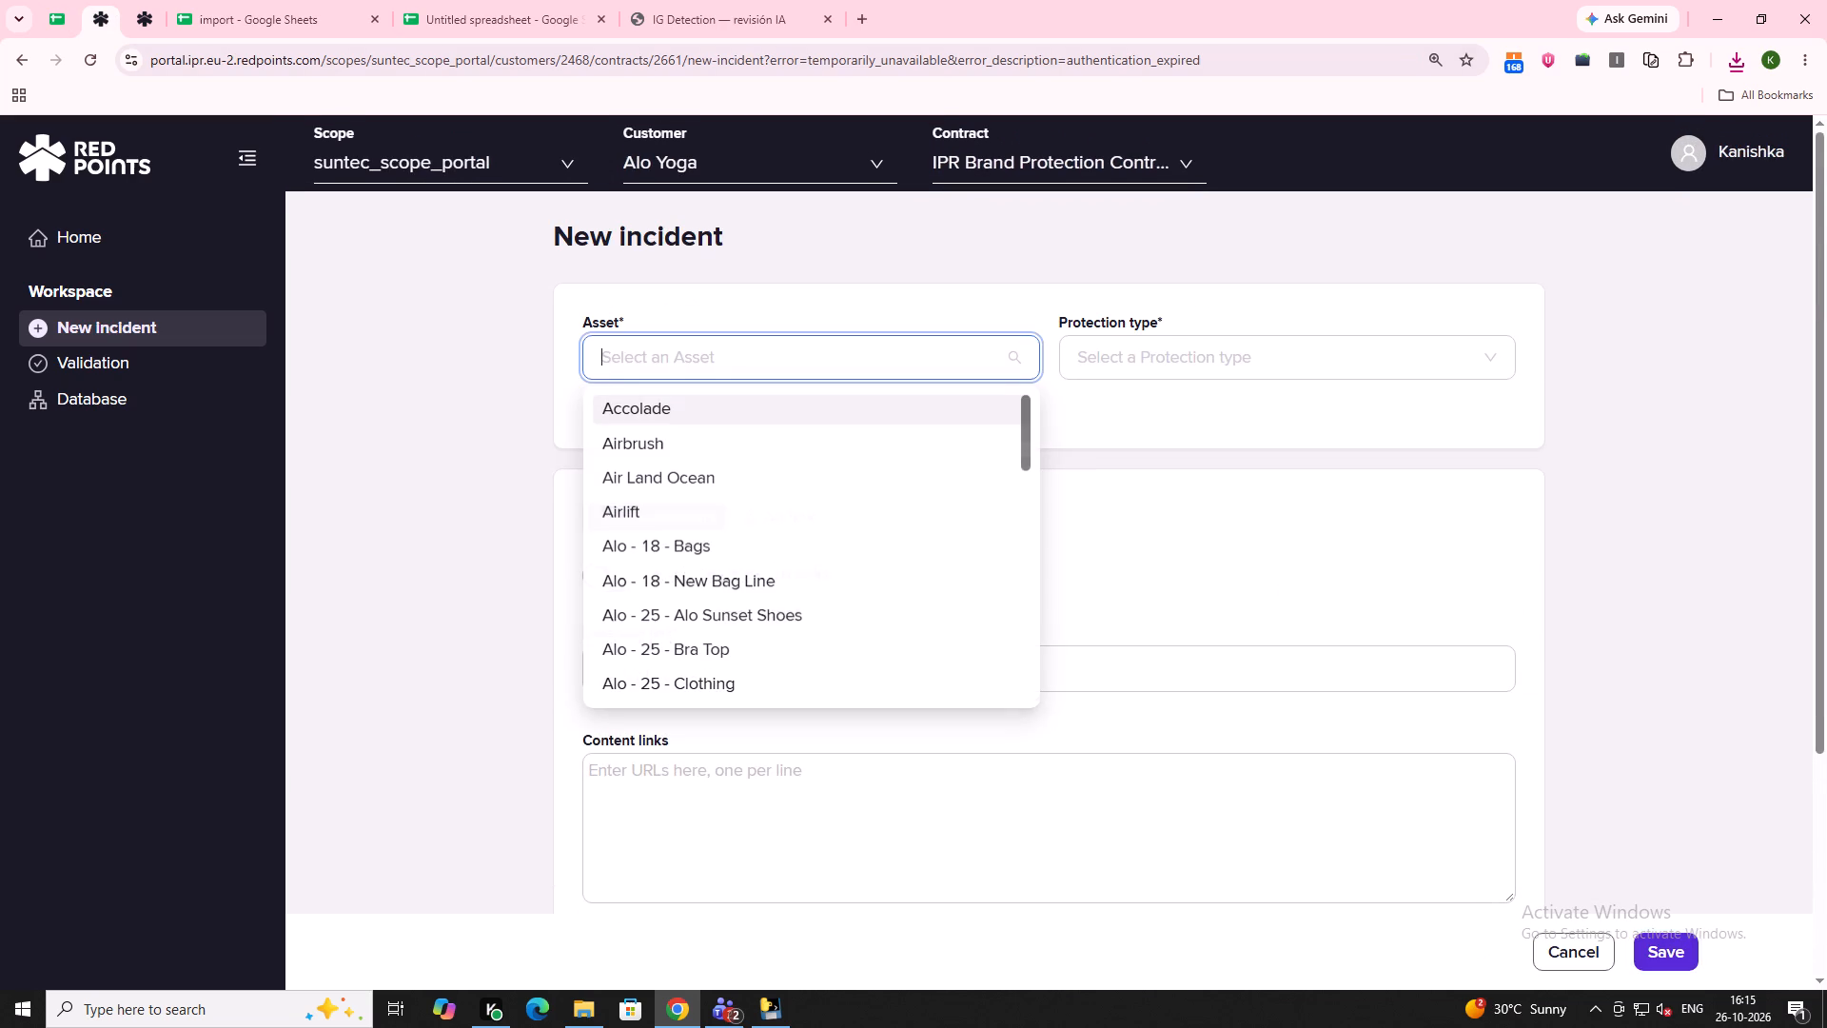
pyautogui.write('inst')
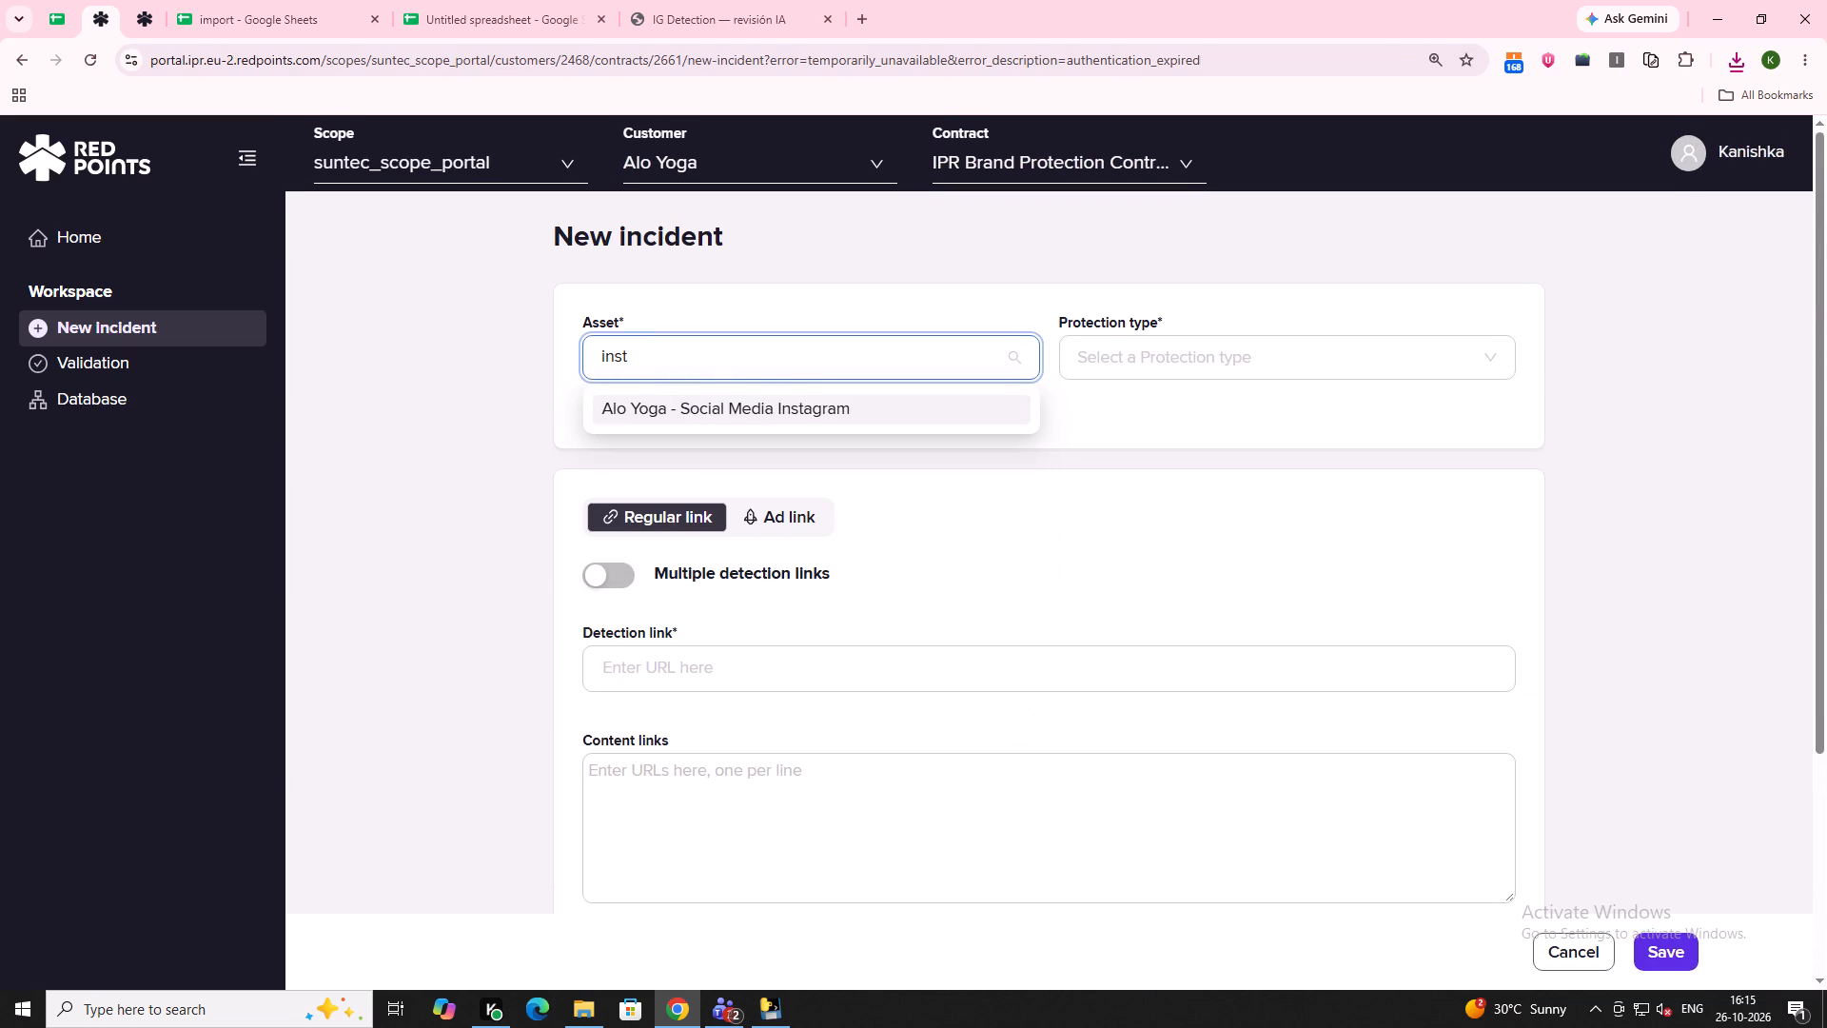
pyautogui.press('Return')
pyautogui.click(1143, 346)
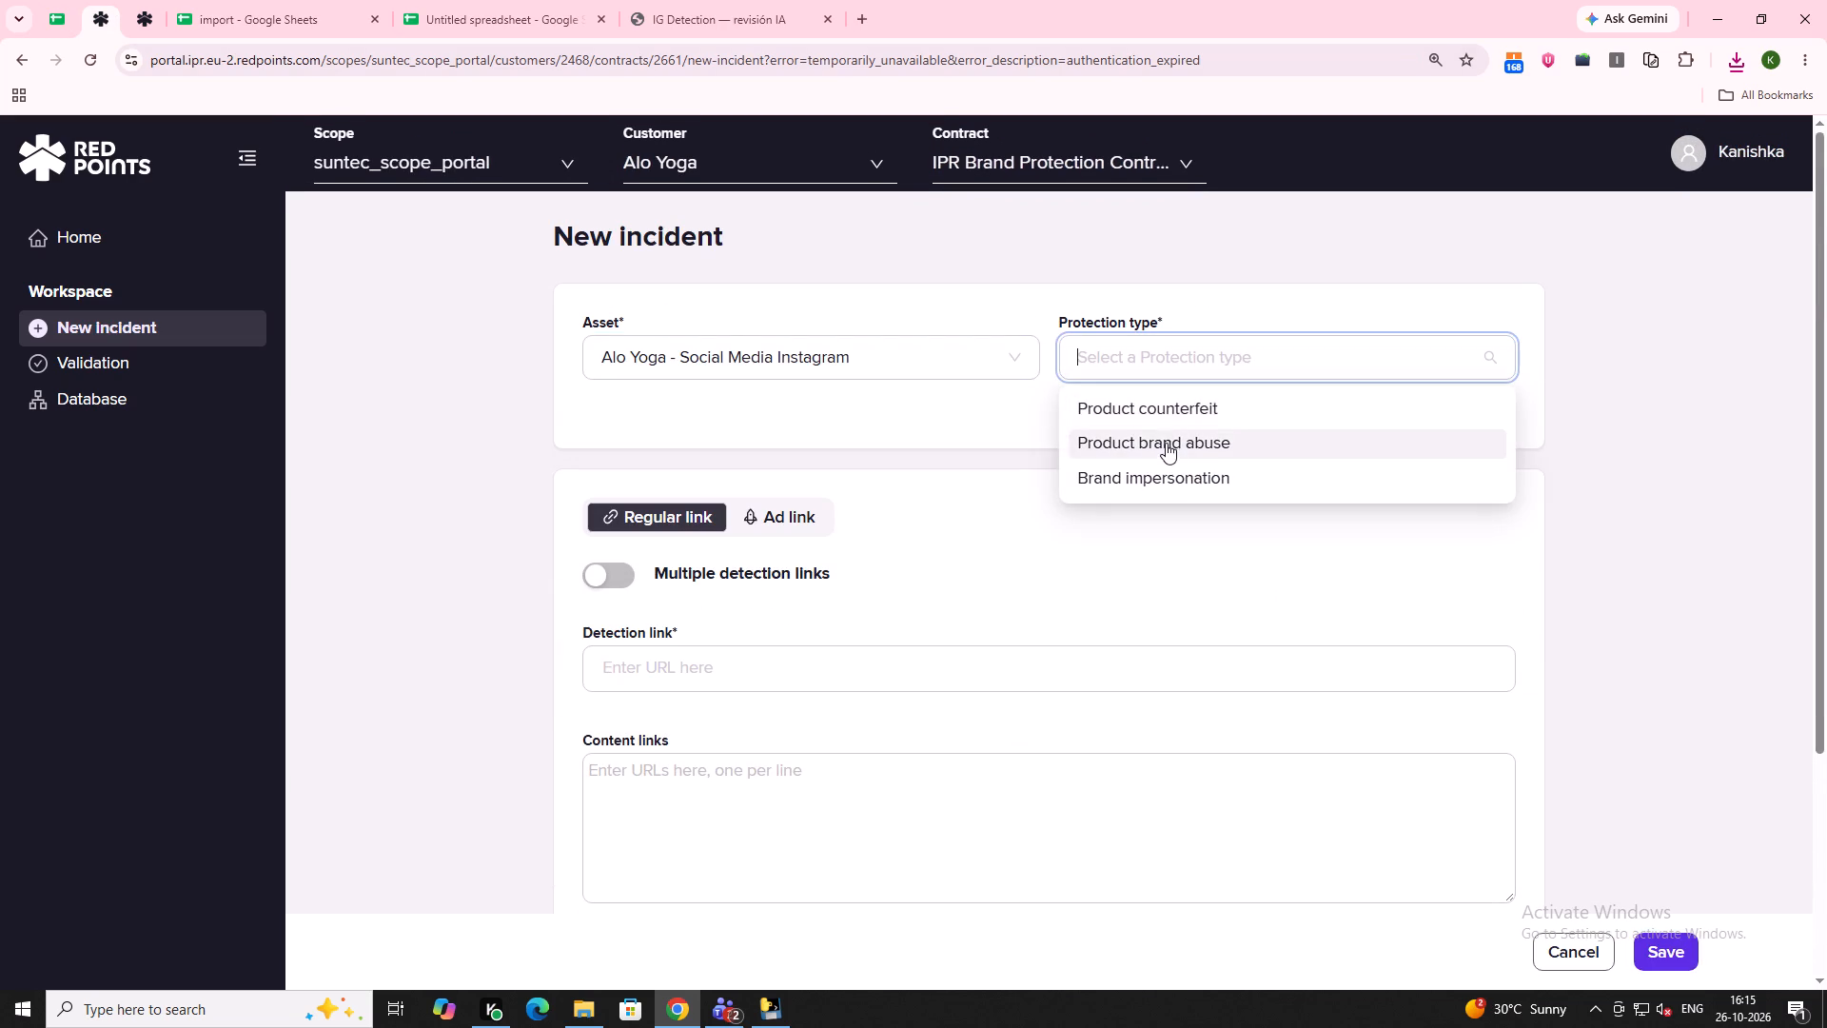
pyautogui.click(1158, 421)
# Enable multiple detection links for the incident and paste the copied Instagram post URLs as detection links.
pyautogui.click(599, 573)
pyautogui.click(641, 663)
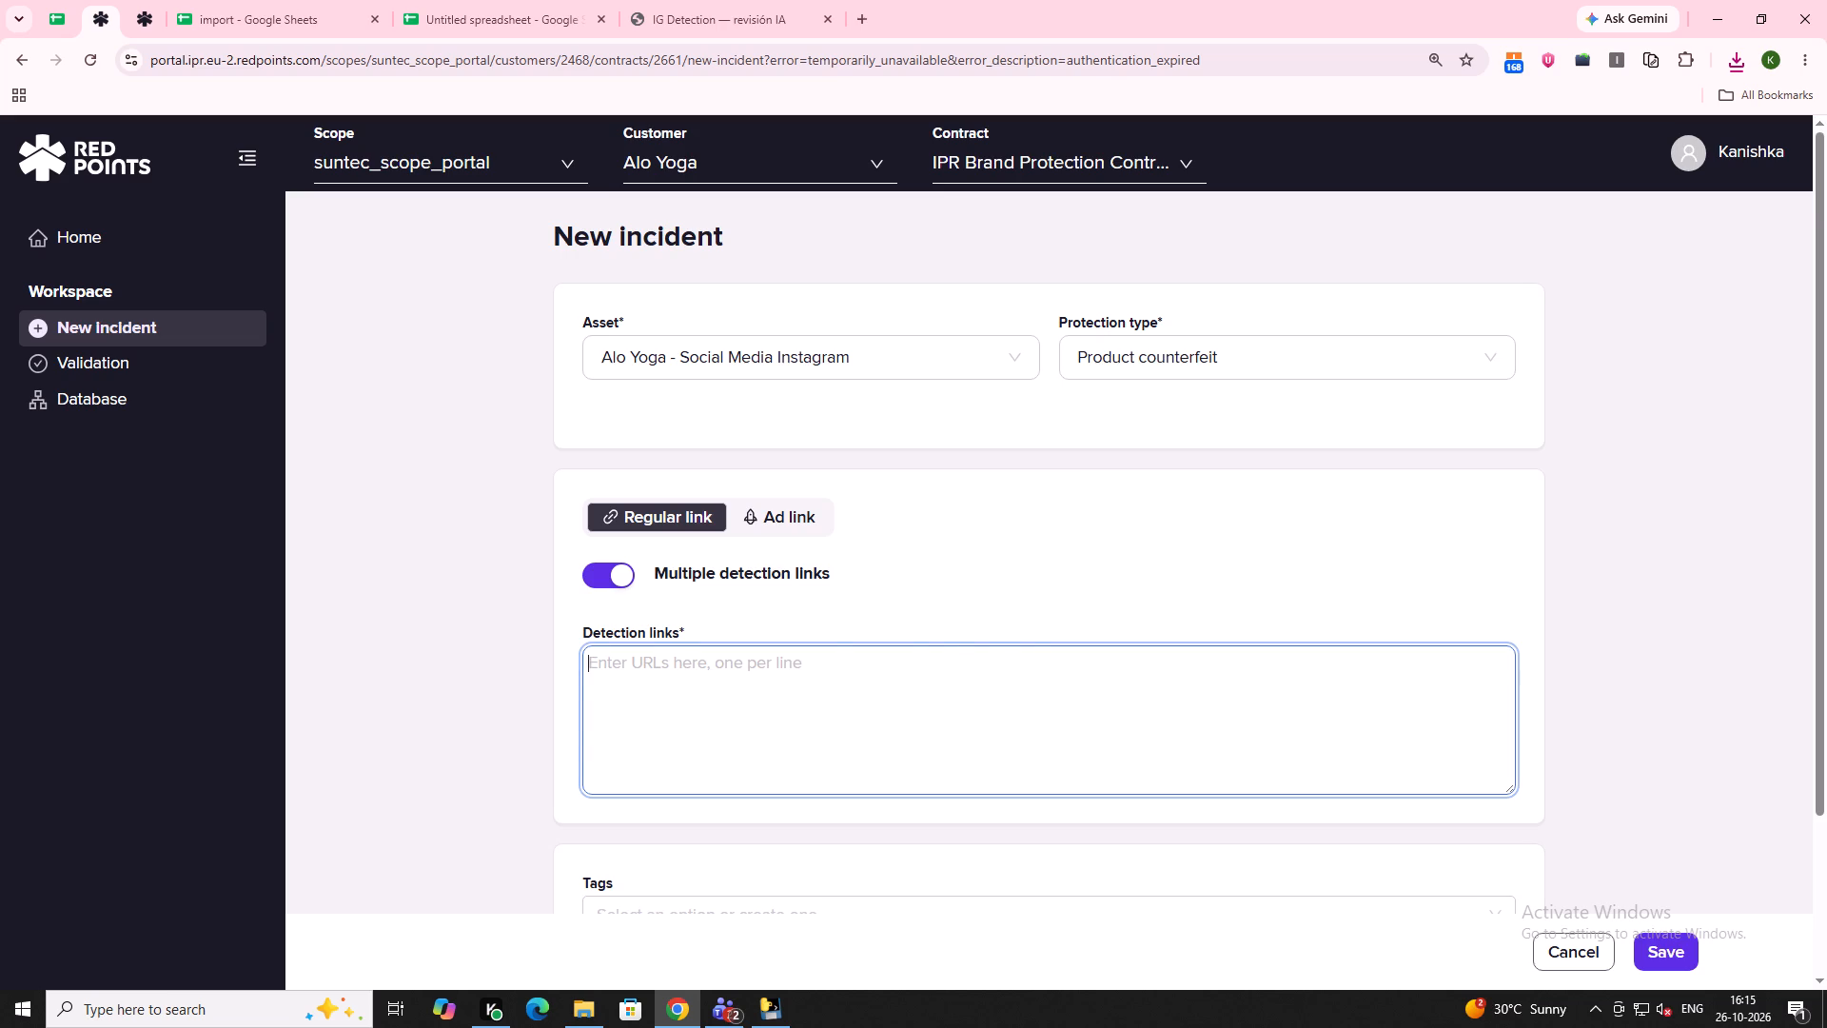
pyautogui.hotkey('ctrl', 'v')
# Add the tags Instagram - Internal upload and tool, and save the new incidents.
pyautogui.scroll(-6, 835, 500)
pyautogui.click(858, 687)
pyautogui.click(873, 725)
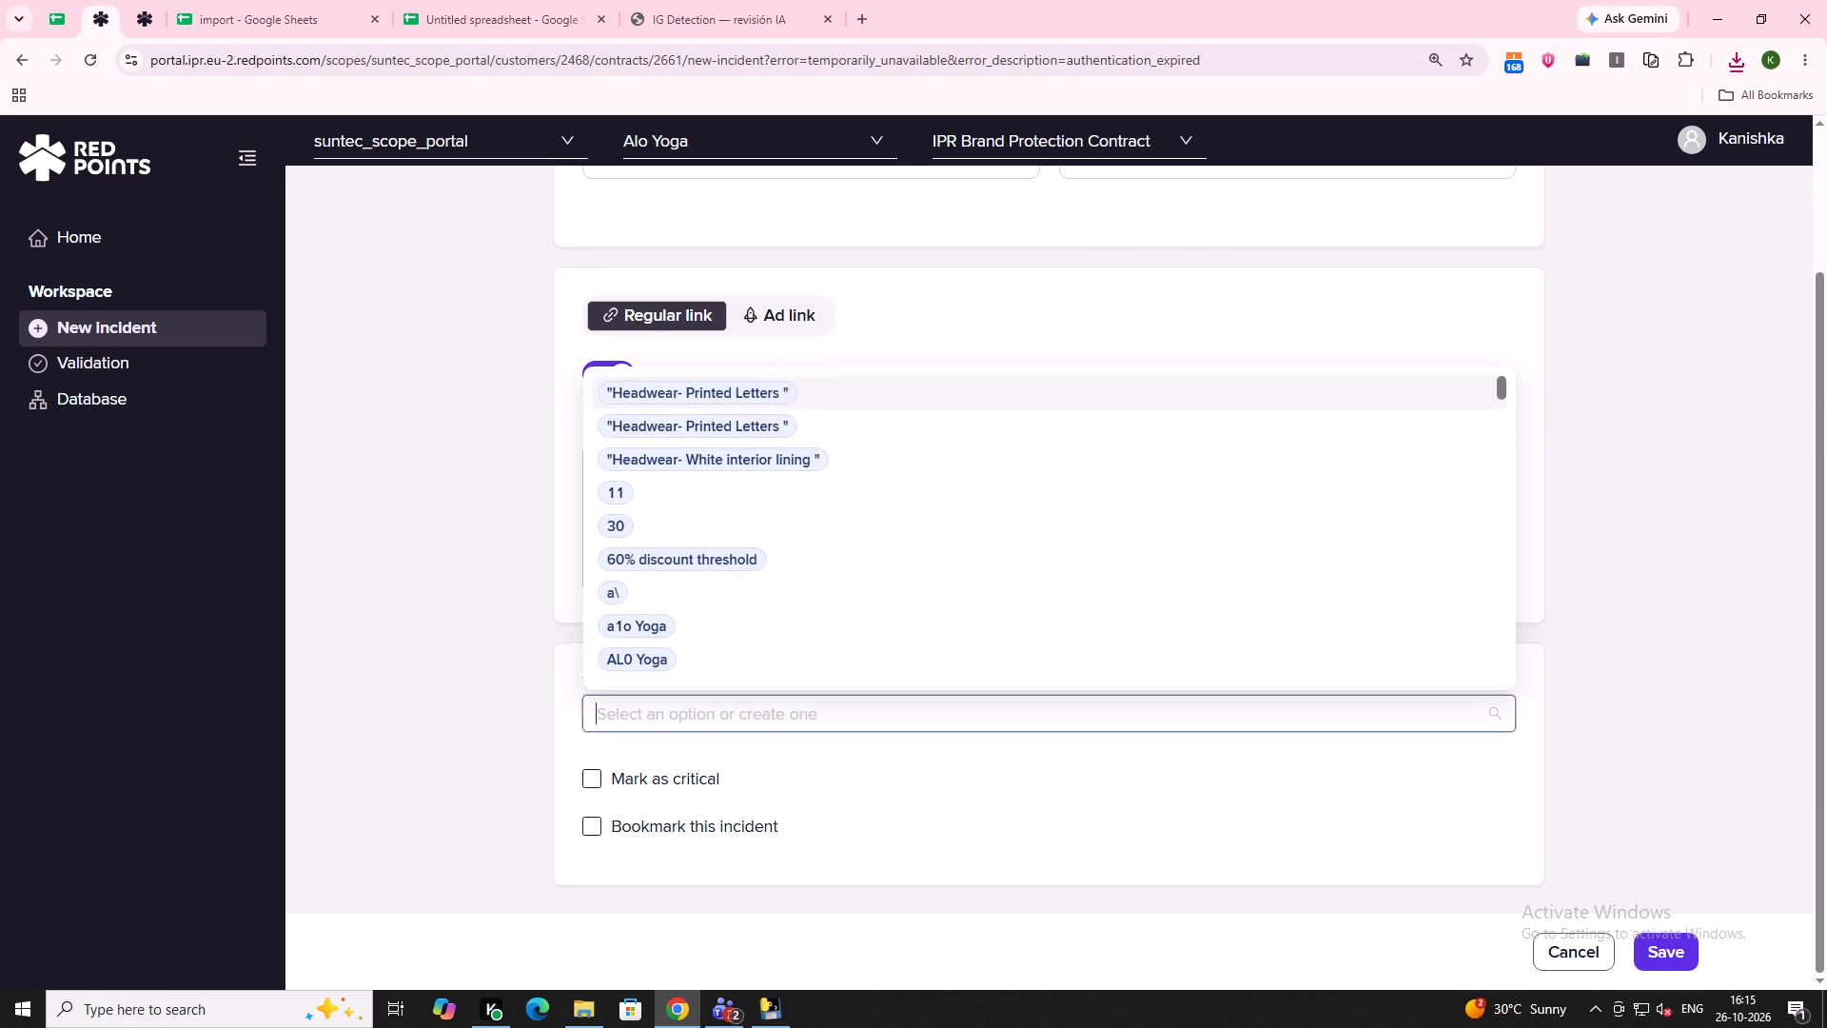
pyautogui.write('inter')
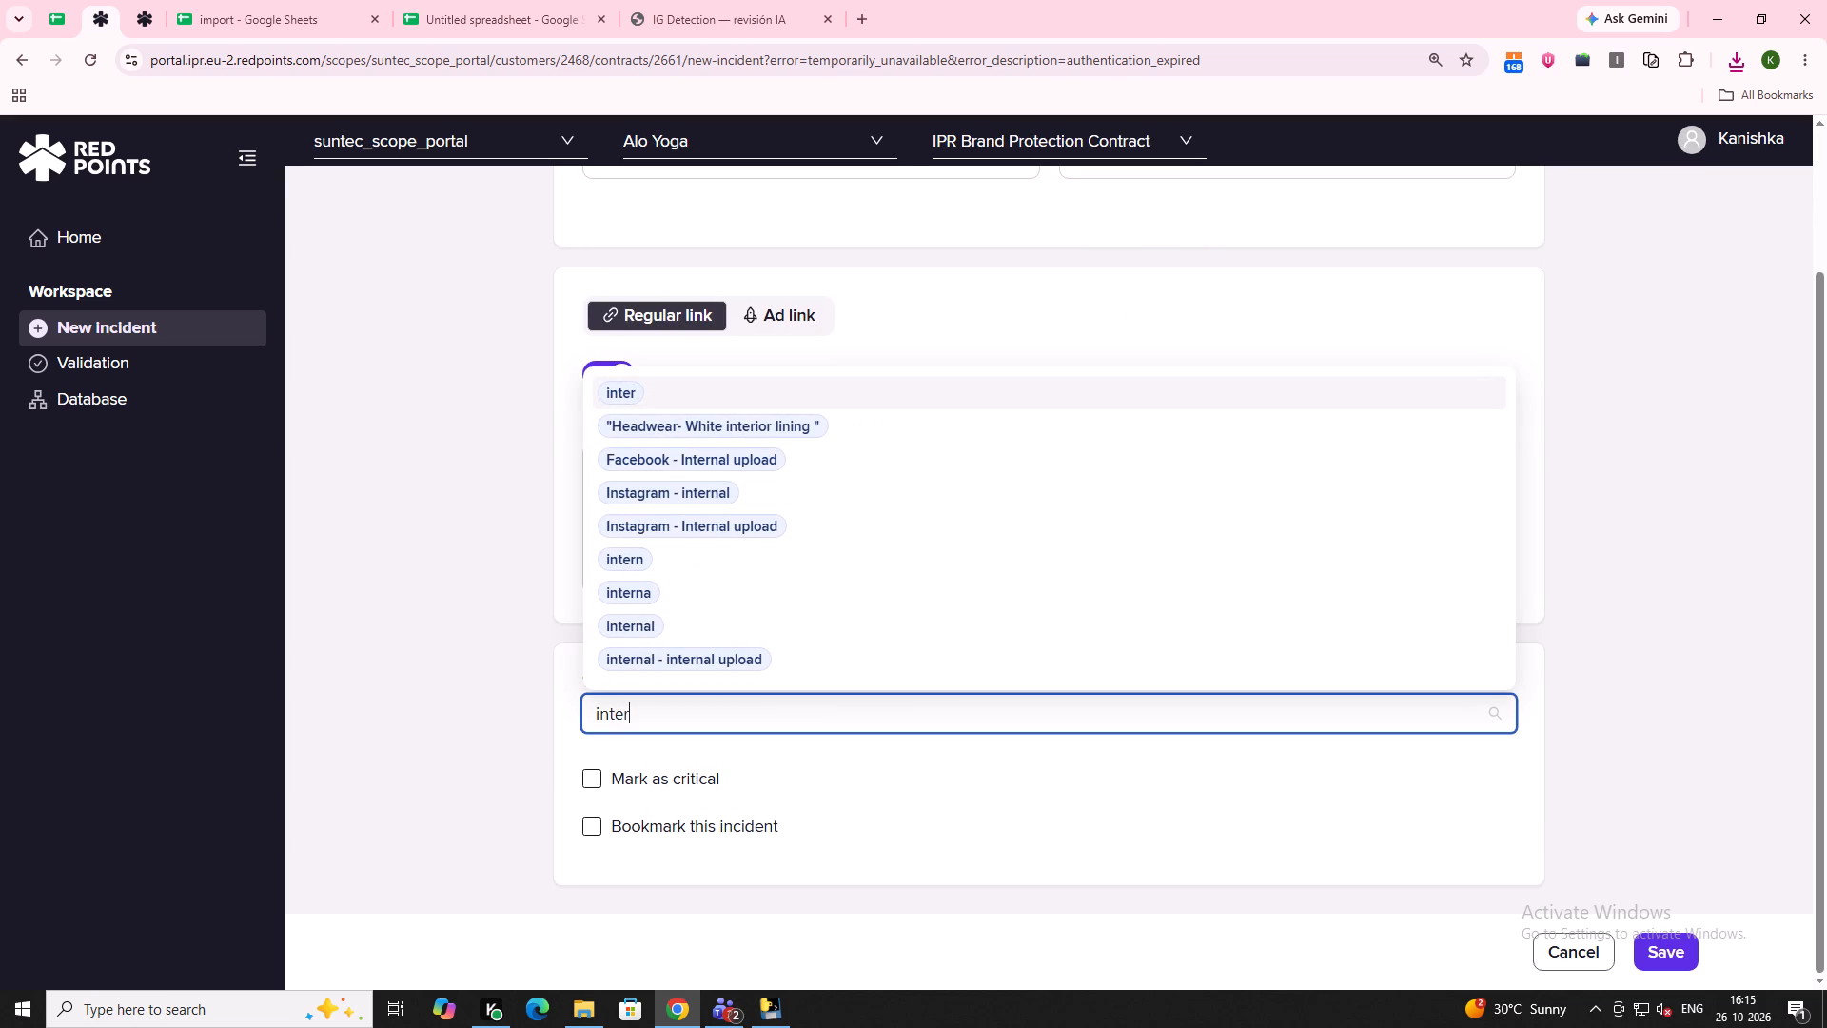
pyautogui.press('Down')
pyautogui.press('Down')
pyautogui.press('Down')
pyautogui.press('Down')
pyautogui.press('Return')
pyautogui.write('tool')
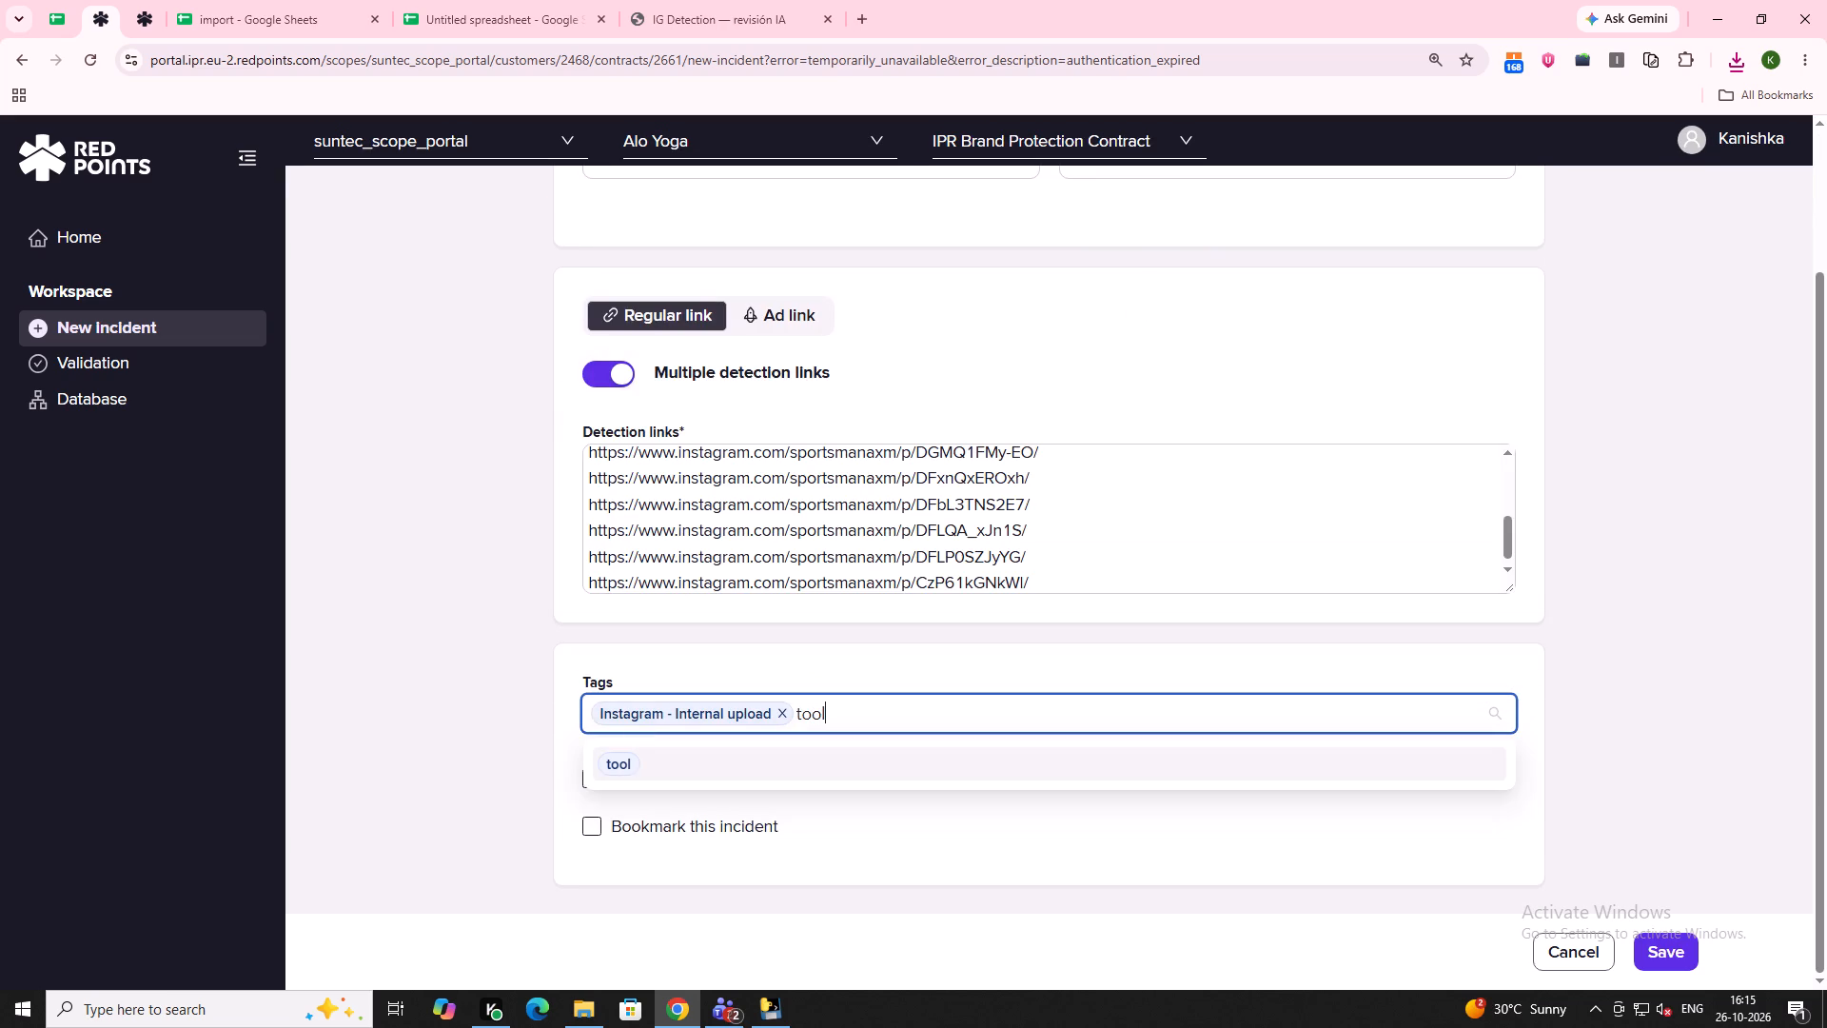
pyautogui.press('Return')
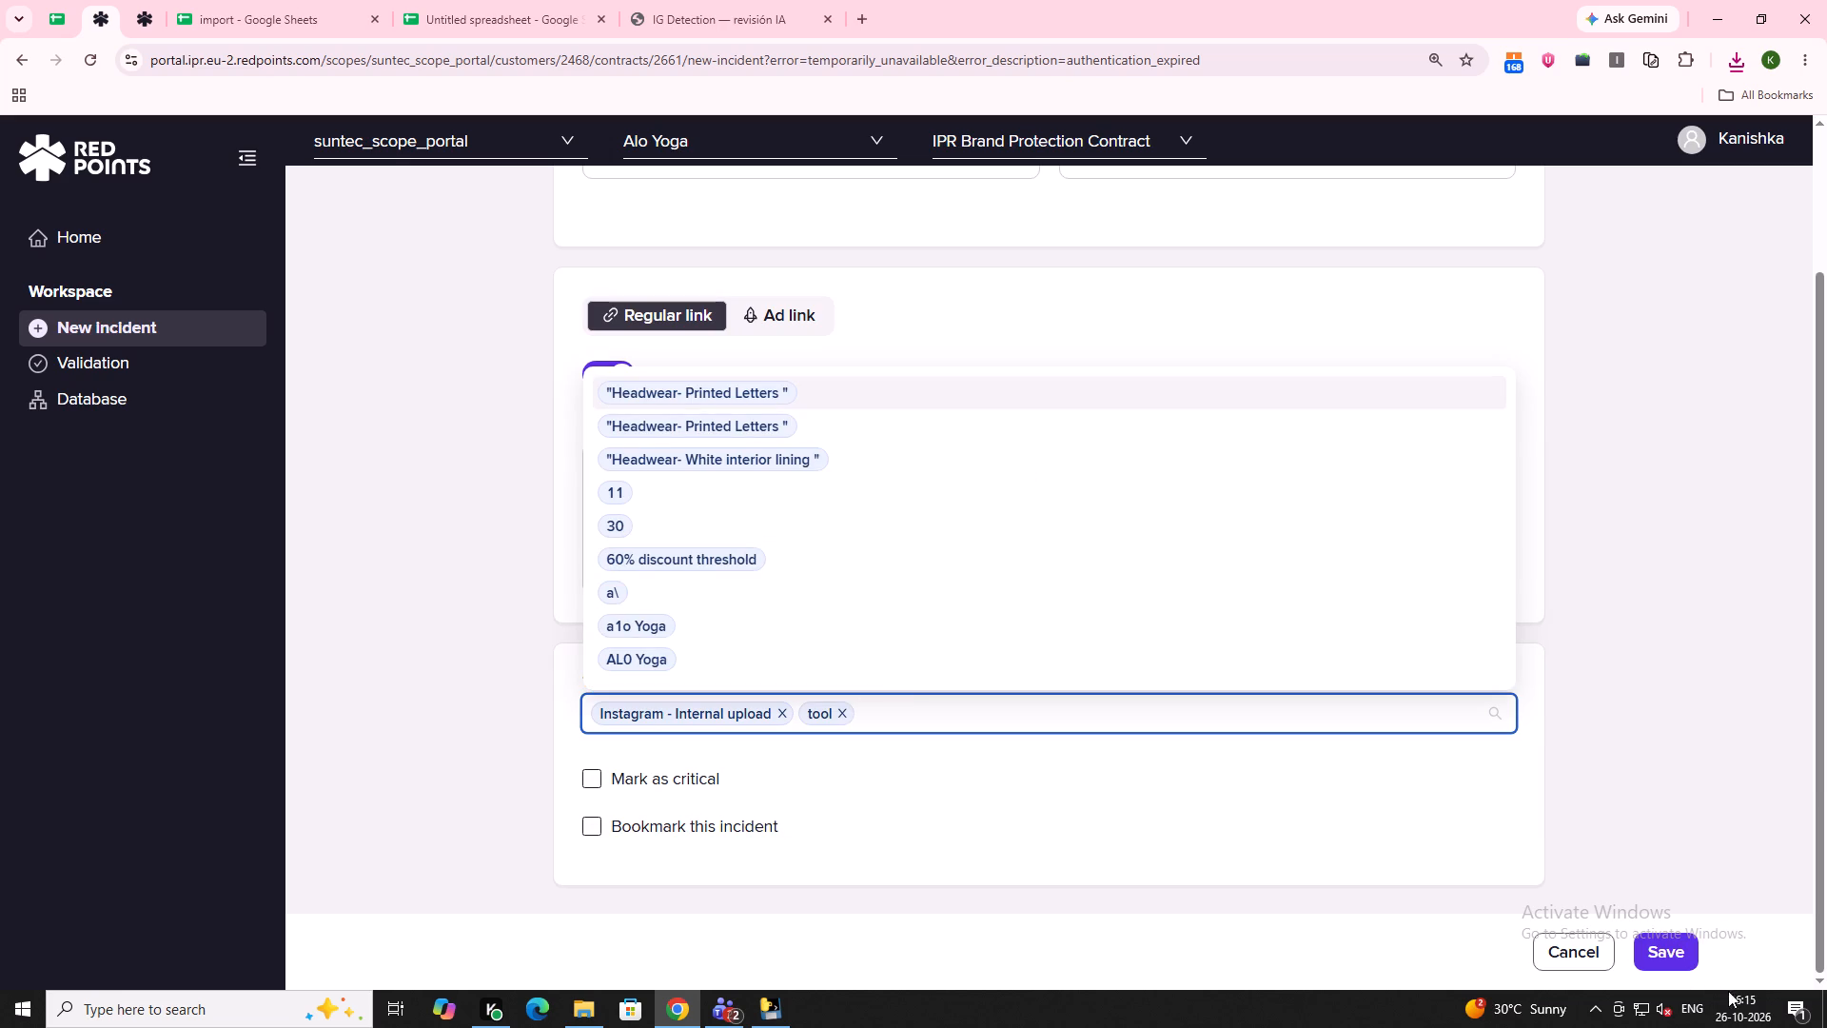
pyautogui.click(1692, 959)
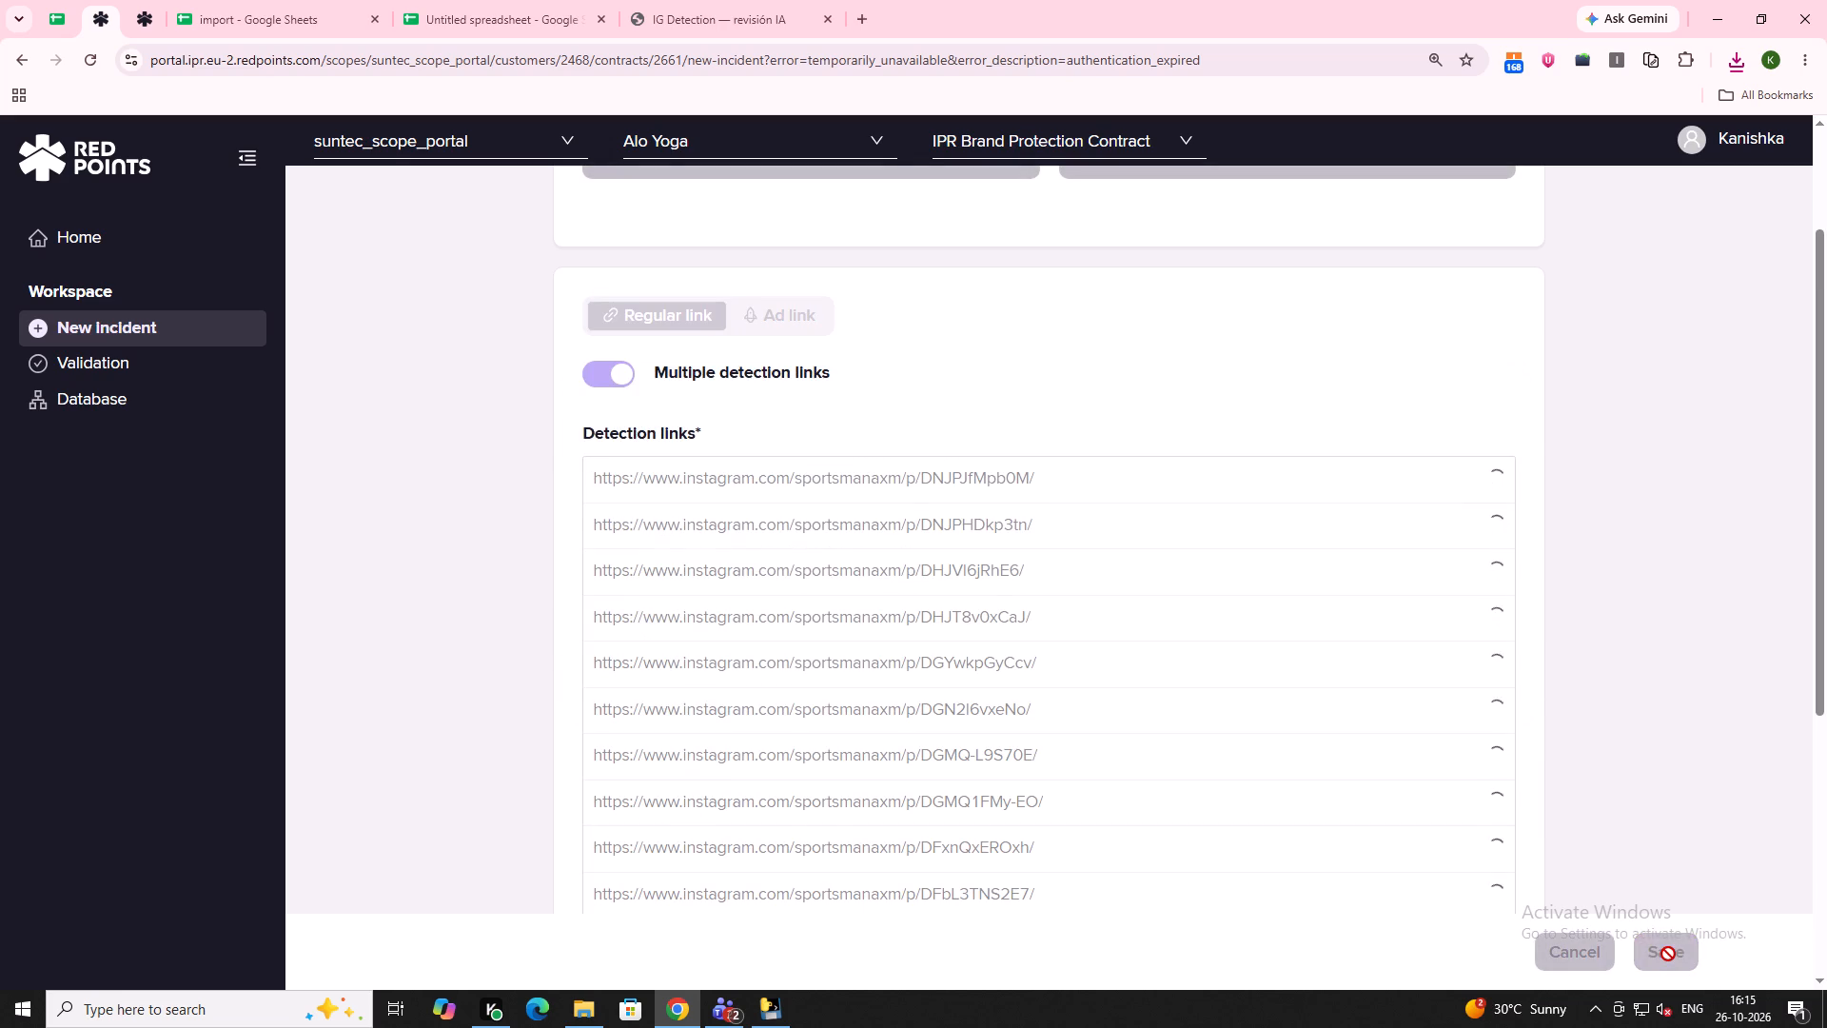
# Copy the full list of sportsmanaxm detection links together with their created incident IDs.
pyautogui.moveTo(560, 495); pyautogui.dragTo(568, 491)
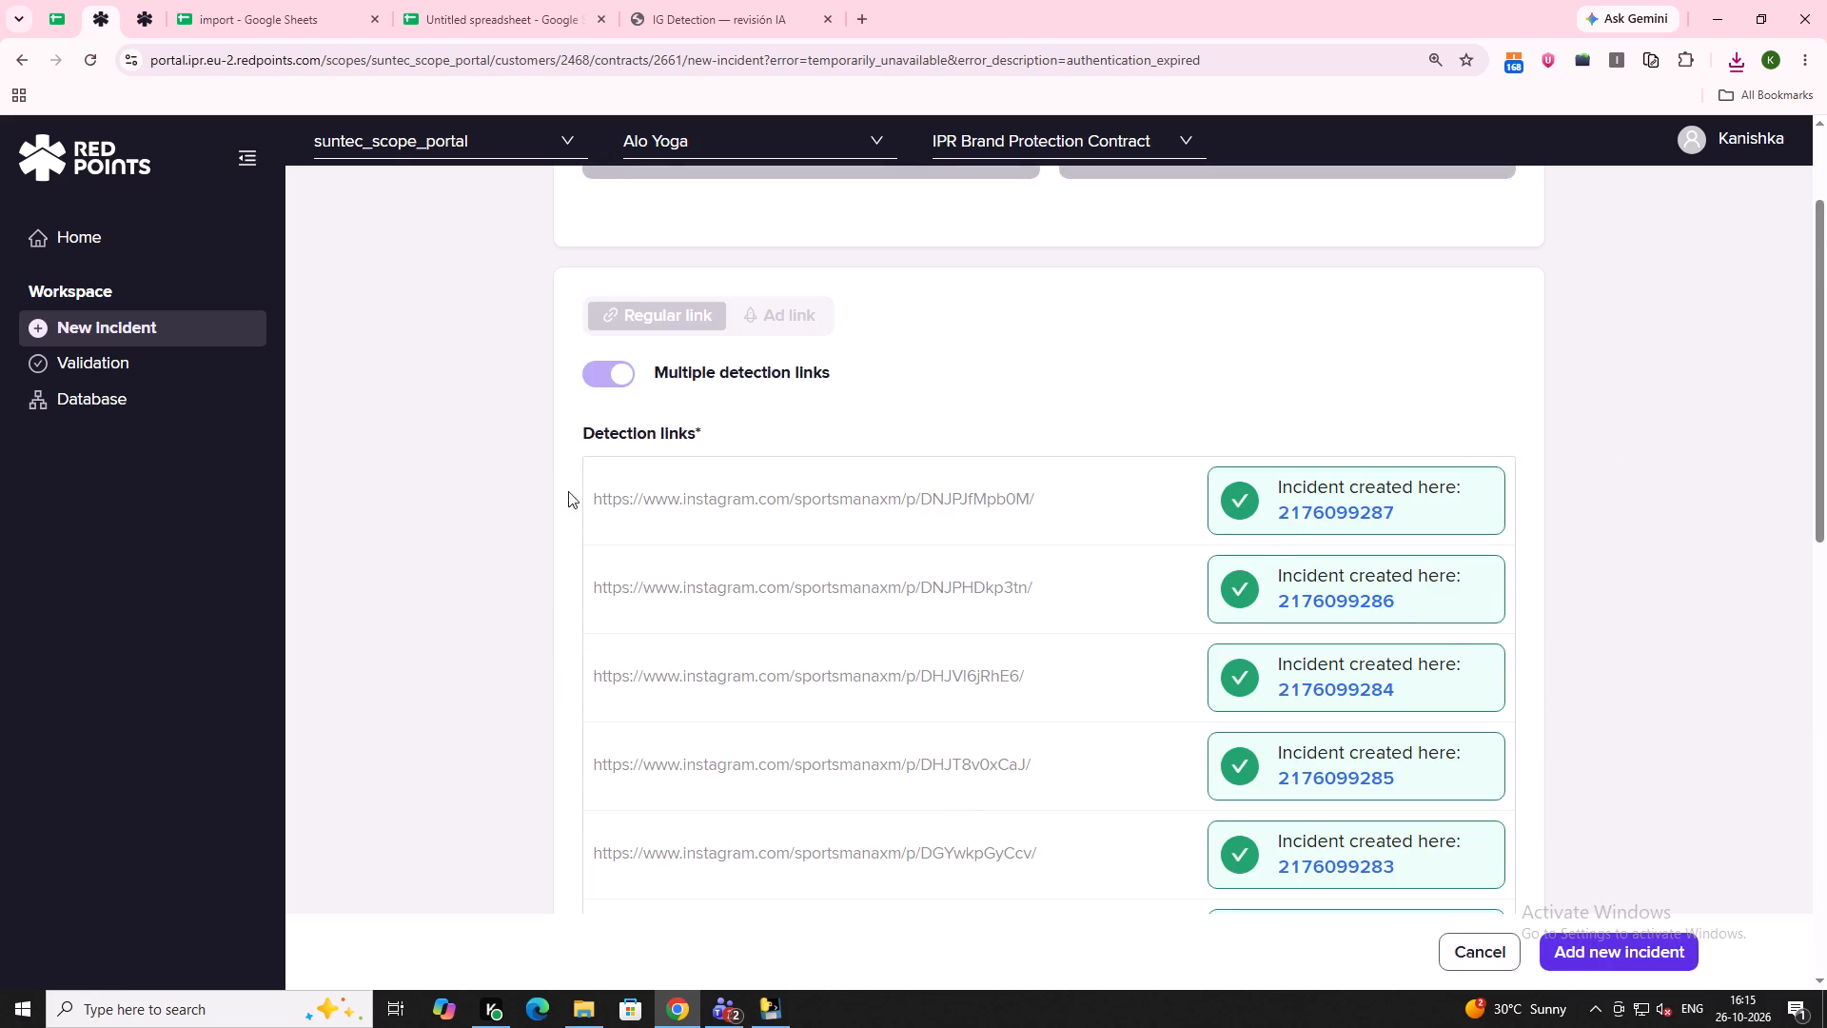
pyautogui.moveTo(568, 491); pyautogui.dragTo(1426, 485)
pyautogui.hotkey('ctrl', 'c')
pyautogui.hotkey('ctrl', 'c')
# Close the IG Detection — revisión IA page.
pyautogui.click(507, 0)
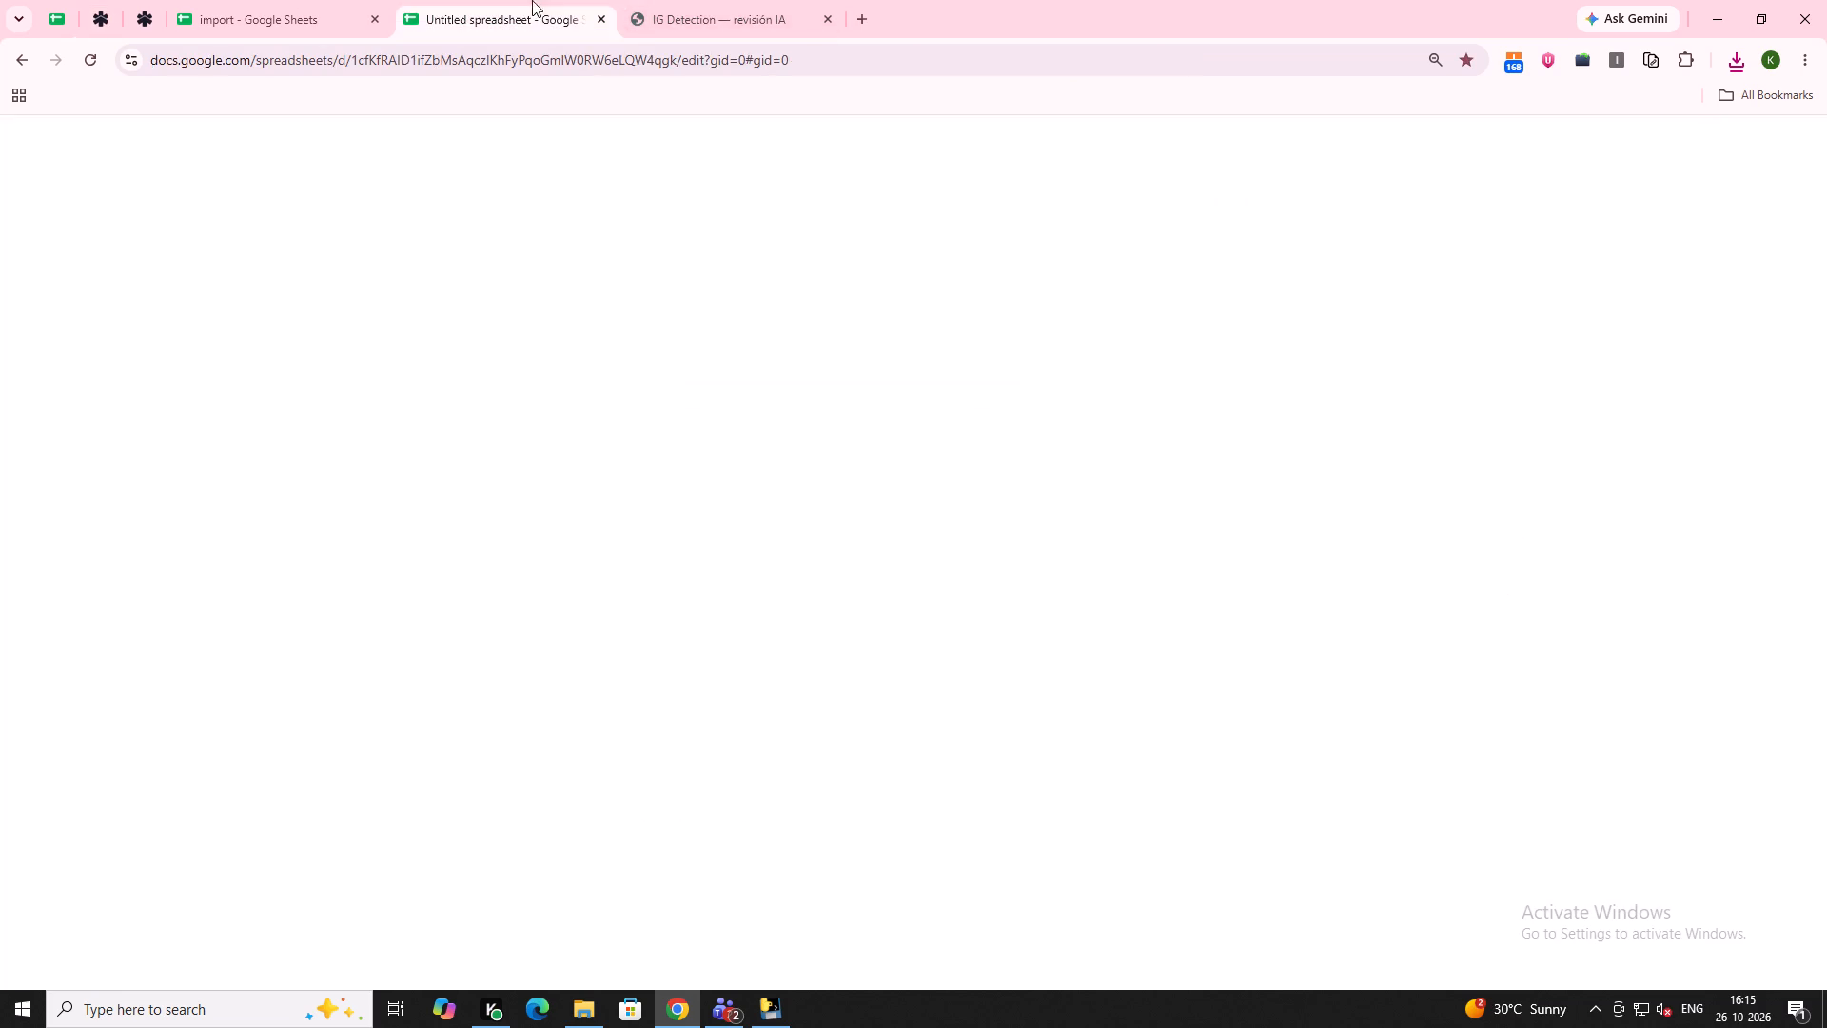
pyautogui.click(663, 0)
pyautogui.hotkey('ctrl', 'w')
# In the Untitled spreadsheet, undo the previous batch's filter and pasted data, and paste the copied links and incident results into A2.
pyautogui.click(465, 0)
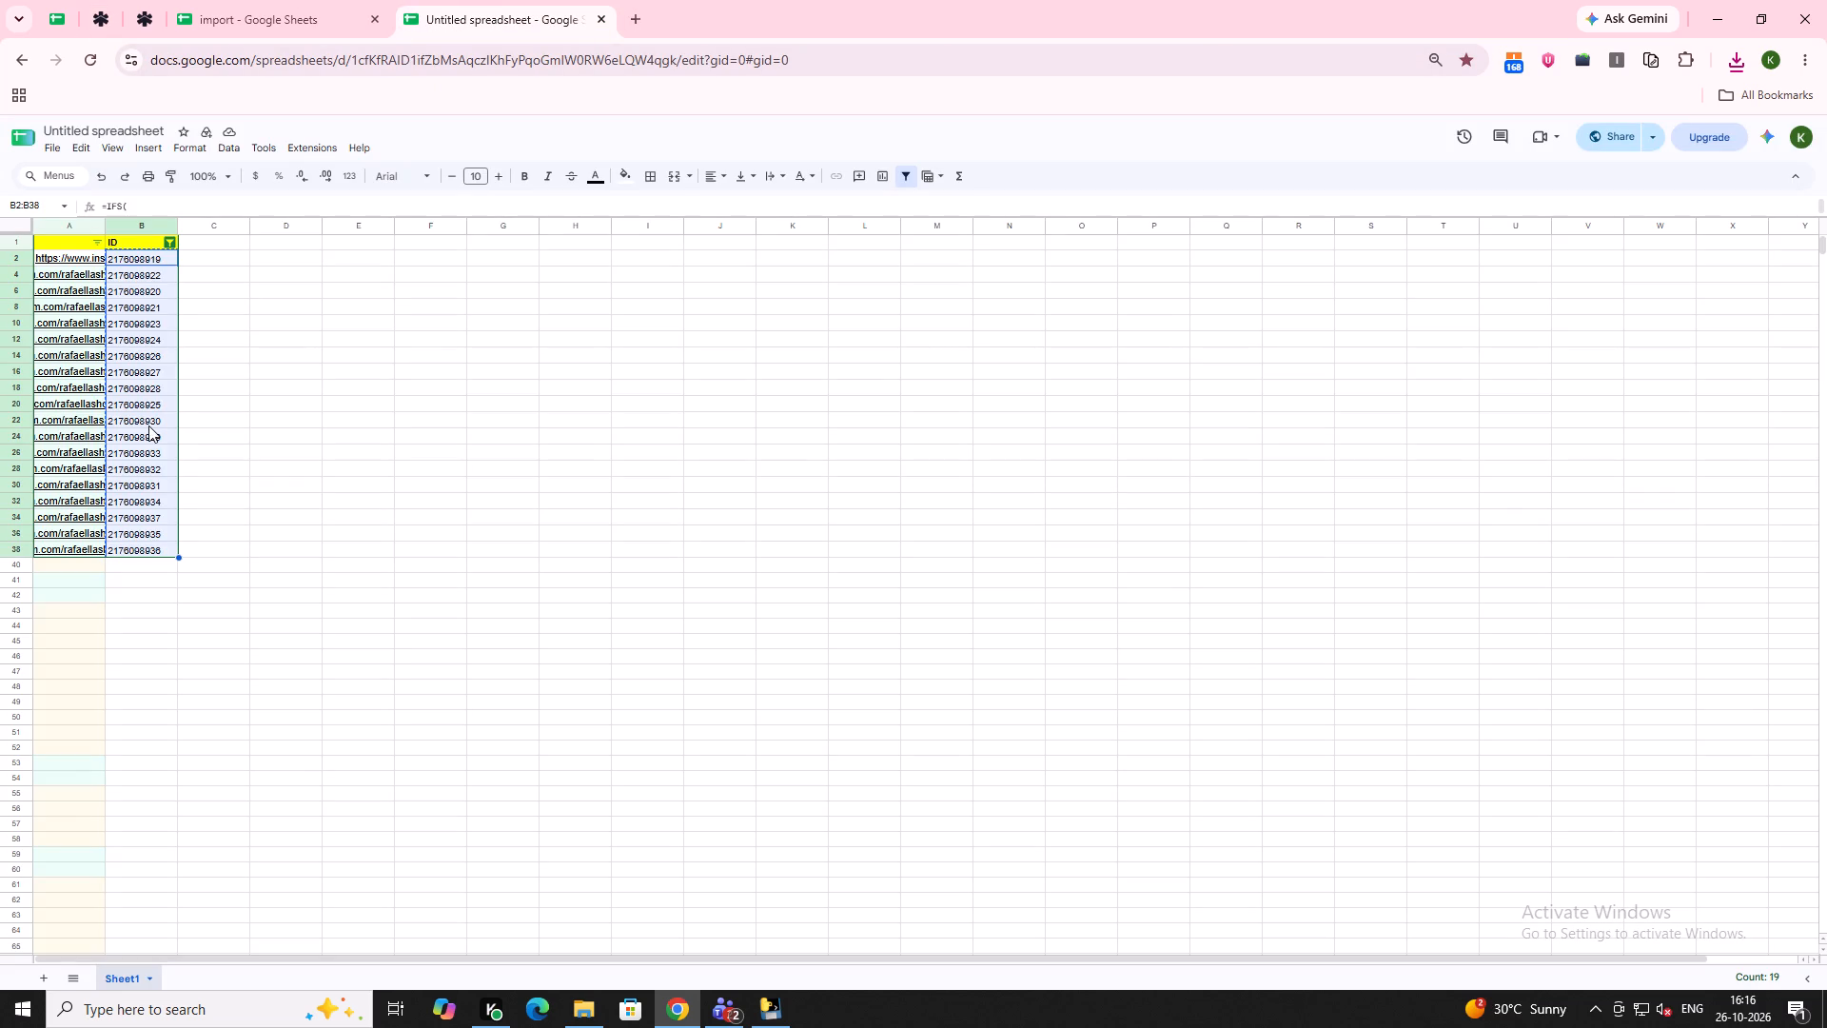
pyautogui.hotkey('ctrl', 'z')
pyautogui.hotkey('ctrl', 'z')
pyautogui.hotkey('ctrl', 'z')
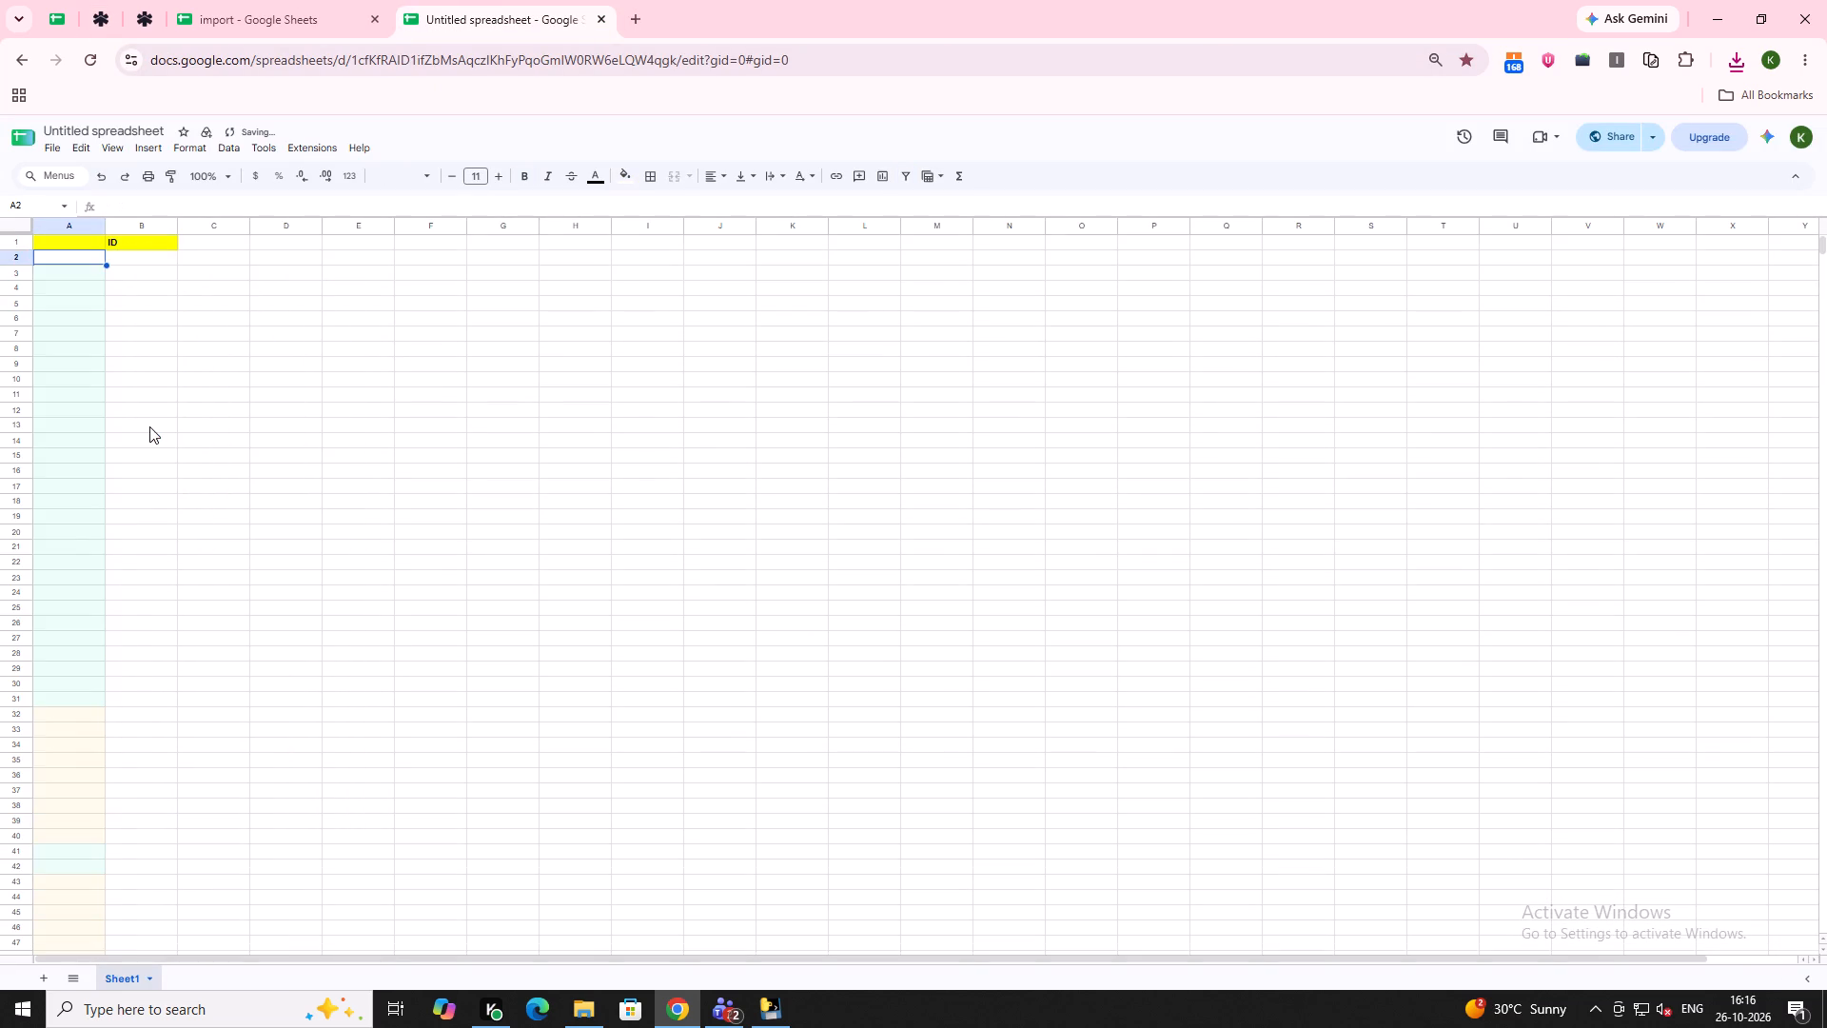
pyautogui.hotkey('ctrl', 'v')
# Add a filter to the ID column and show only the values matching 21.
pyautogui.click(140, 249)
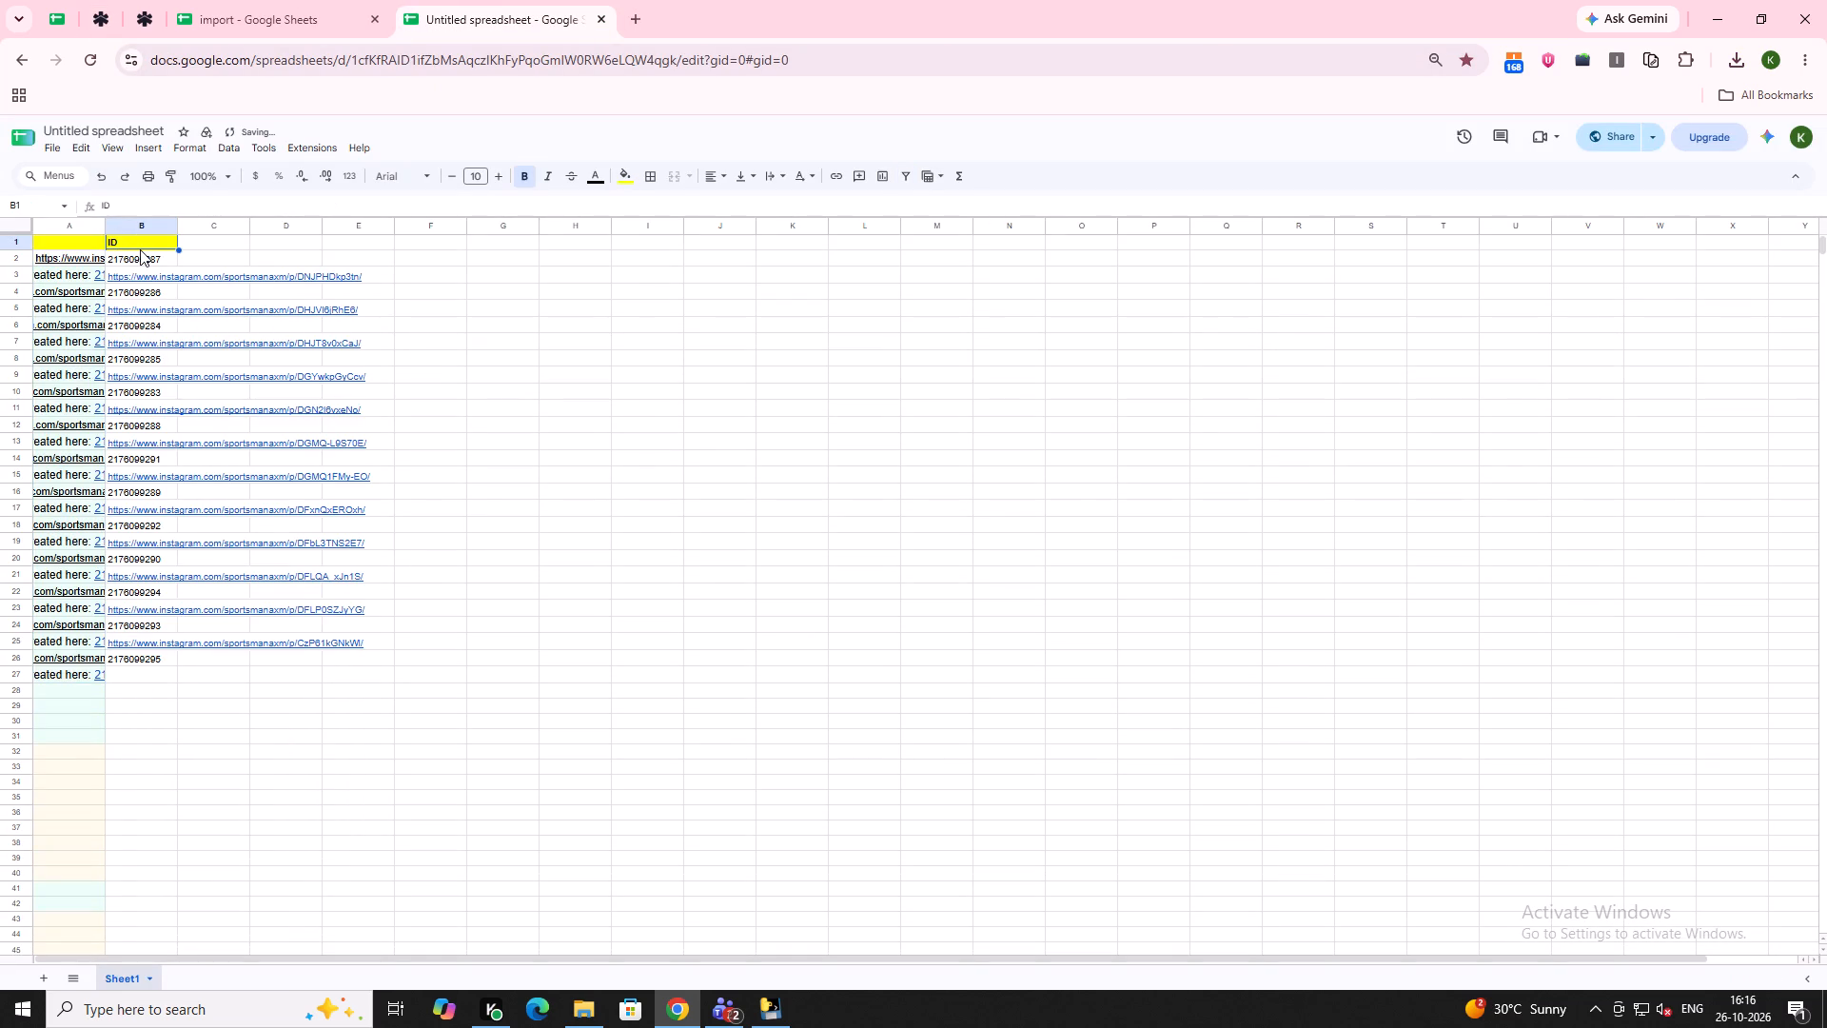
pyautogui.hotkey('alt', 'd')
pyautogui.hotkey('alt', 'f')
pyautogui.click(167, 246)
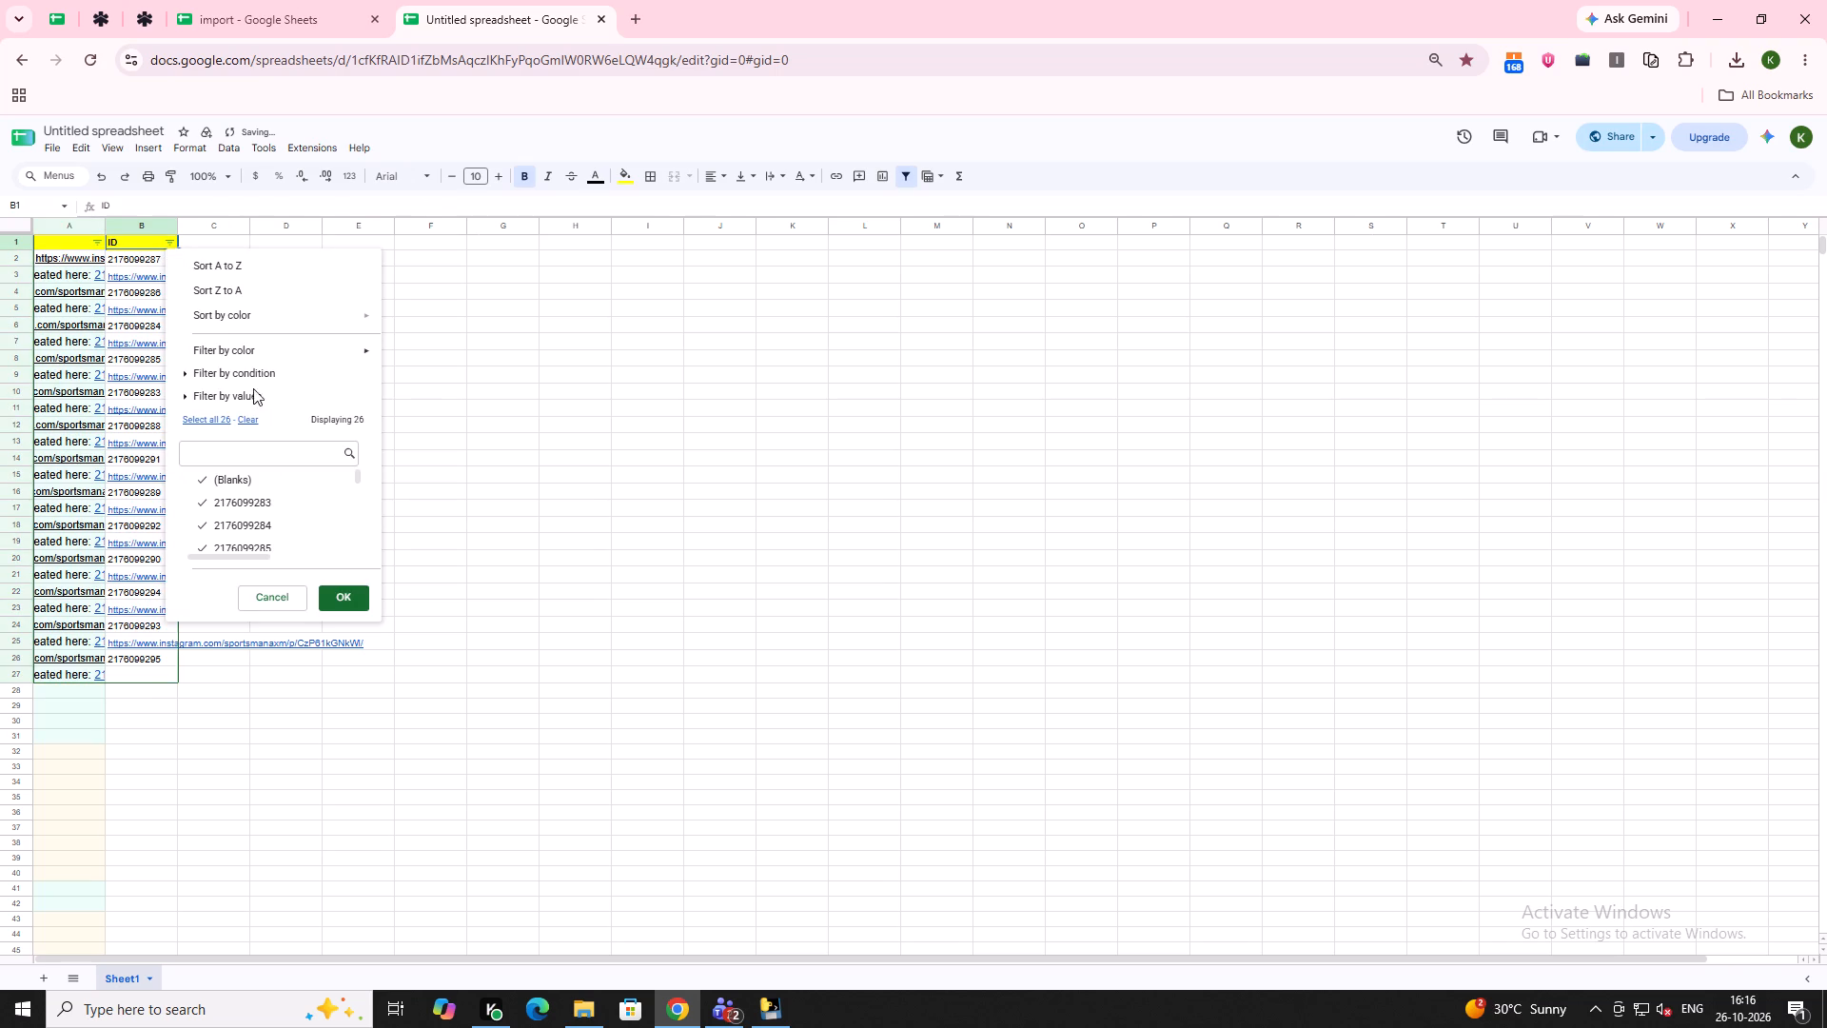
pyautogui.click(245, 422)
pyautogui.click(250, 451)
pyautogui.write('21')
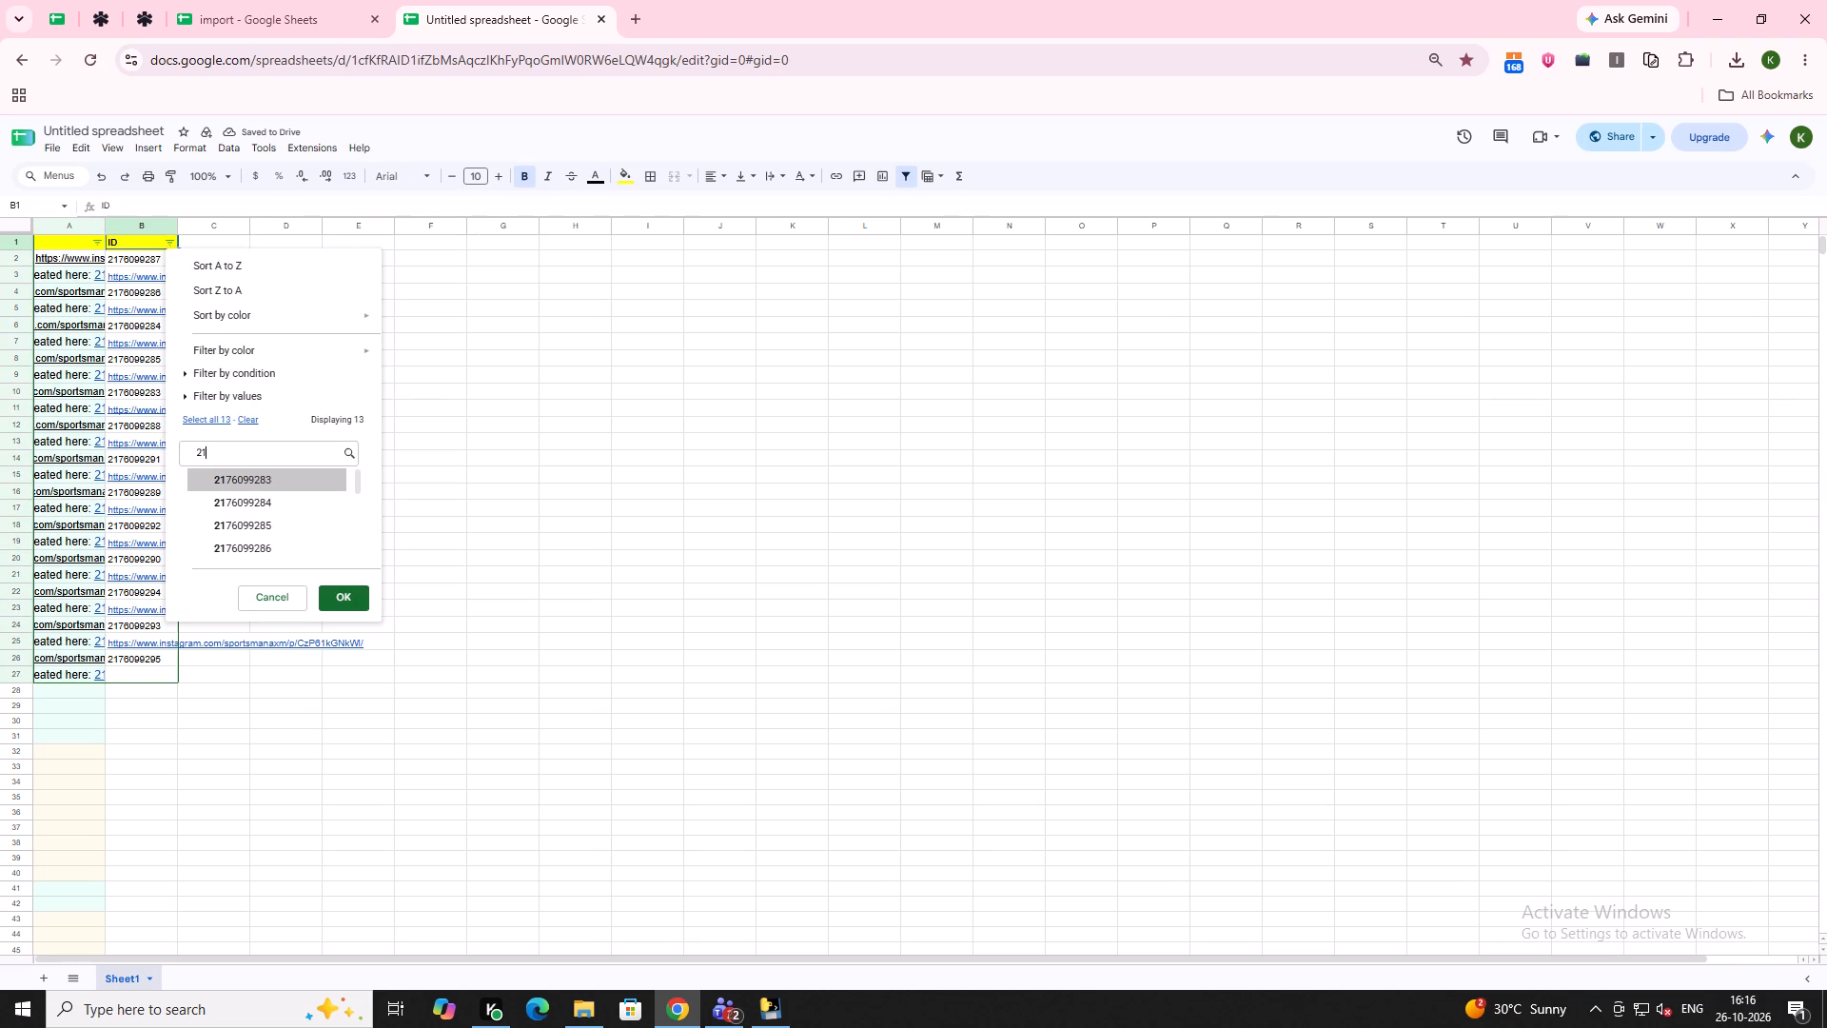
pyautogui.click(206, 424)
pyautogui.click(333, 607)
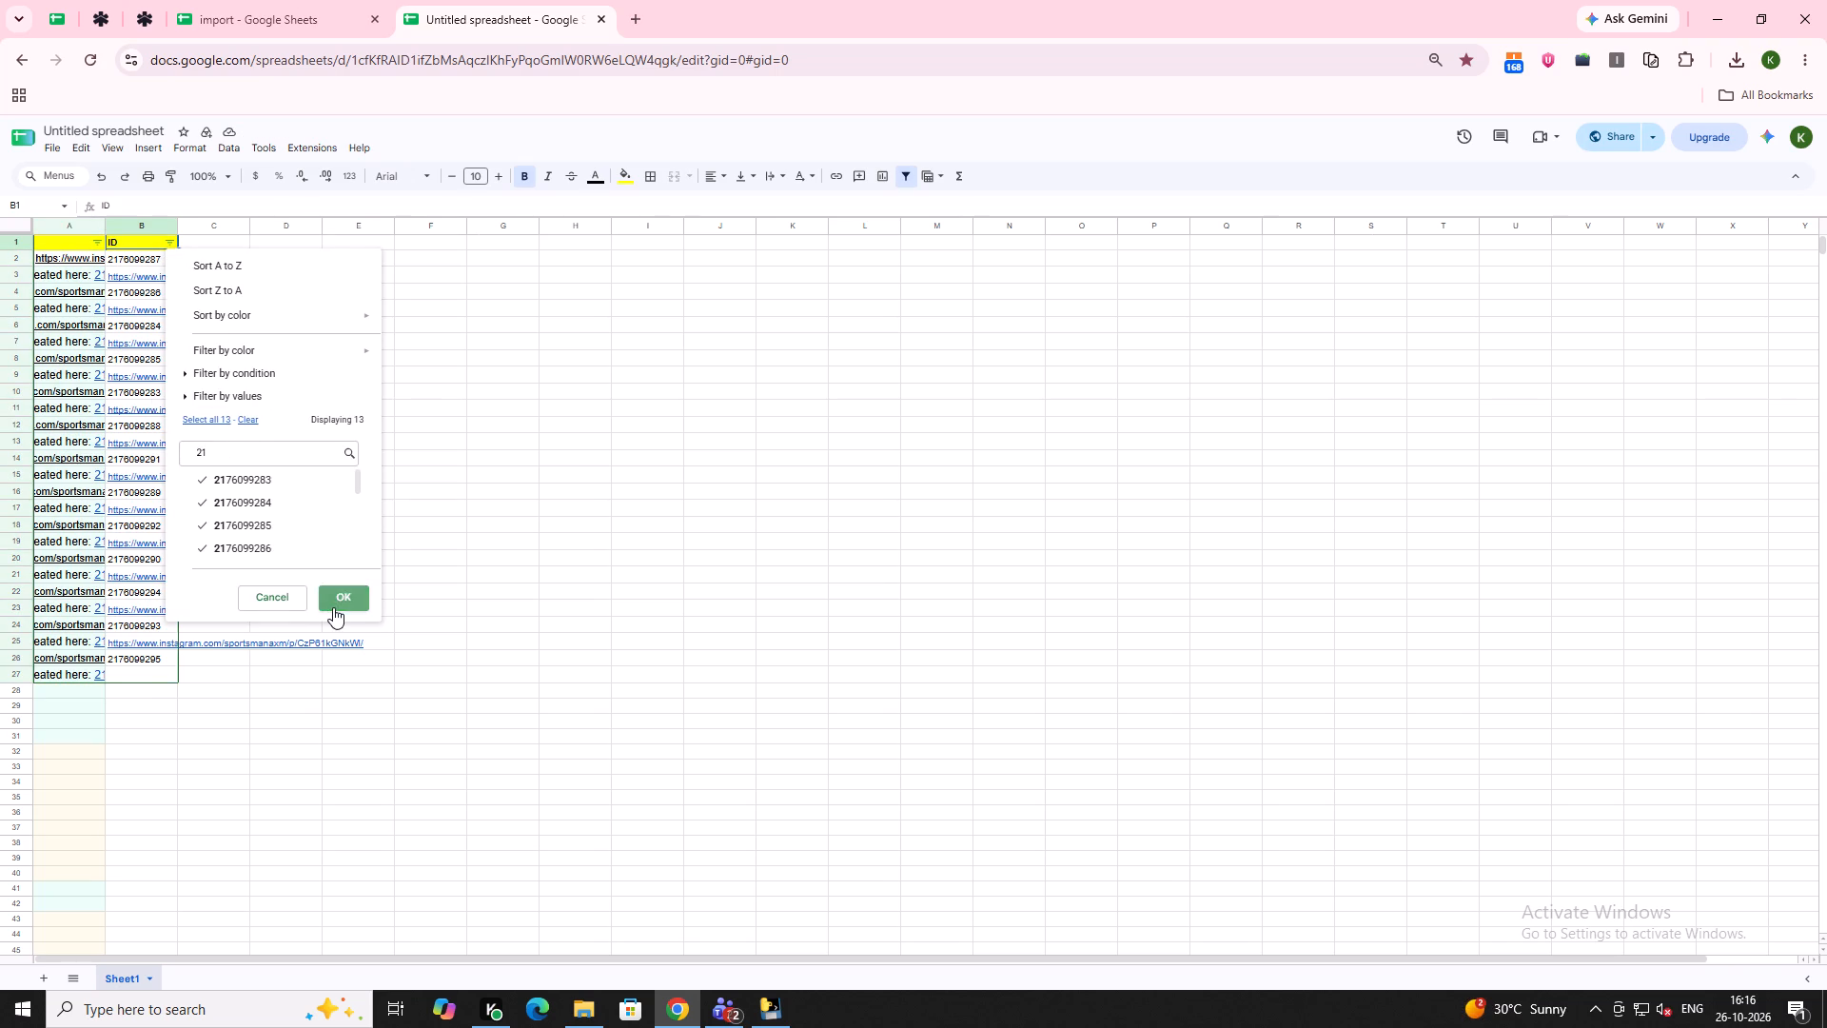
pyautogui.click(91, 265)
pyautogui.hotkey('ctrl', 'shift', 'Down')
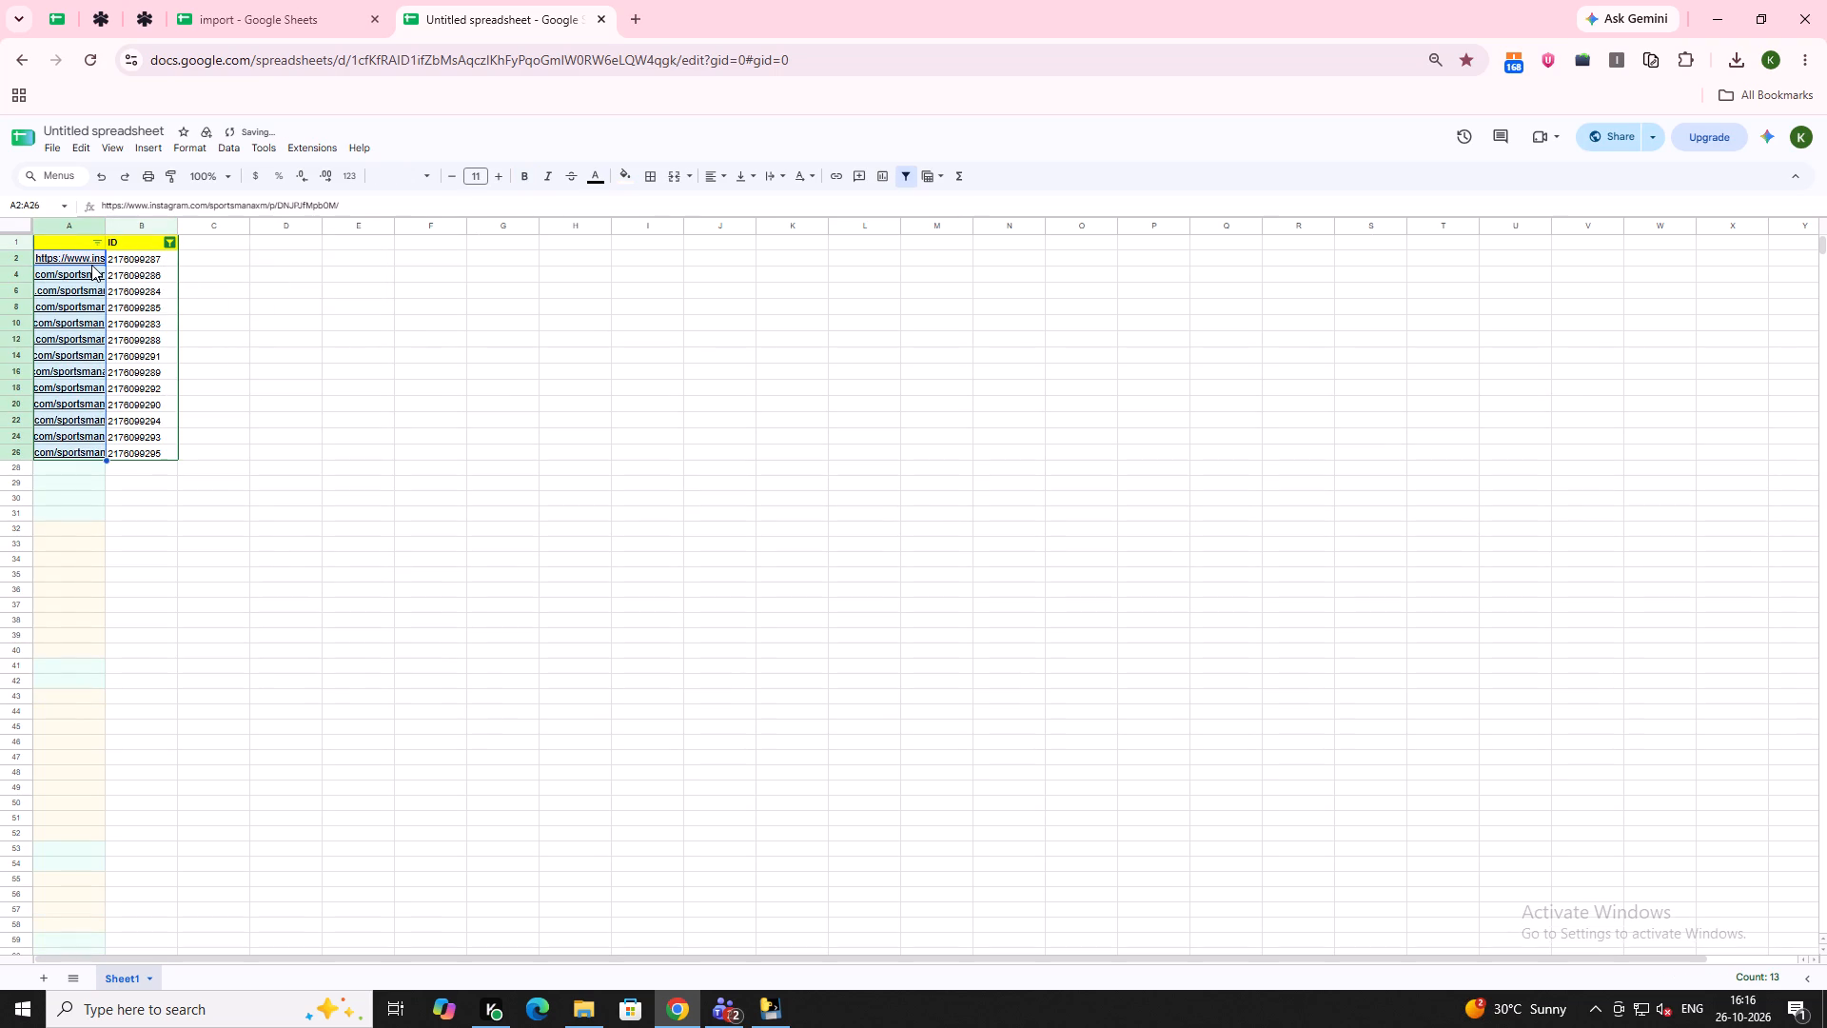
pyautogui.hotkey('ctrl', 'c')
pyautogui.scroll(1, 91, 265)
pyautogui.click(63, 0)
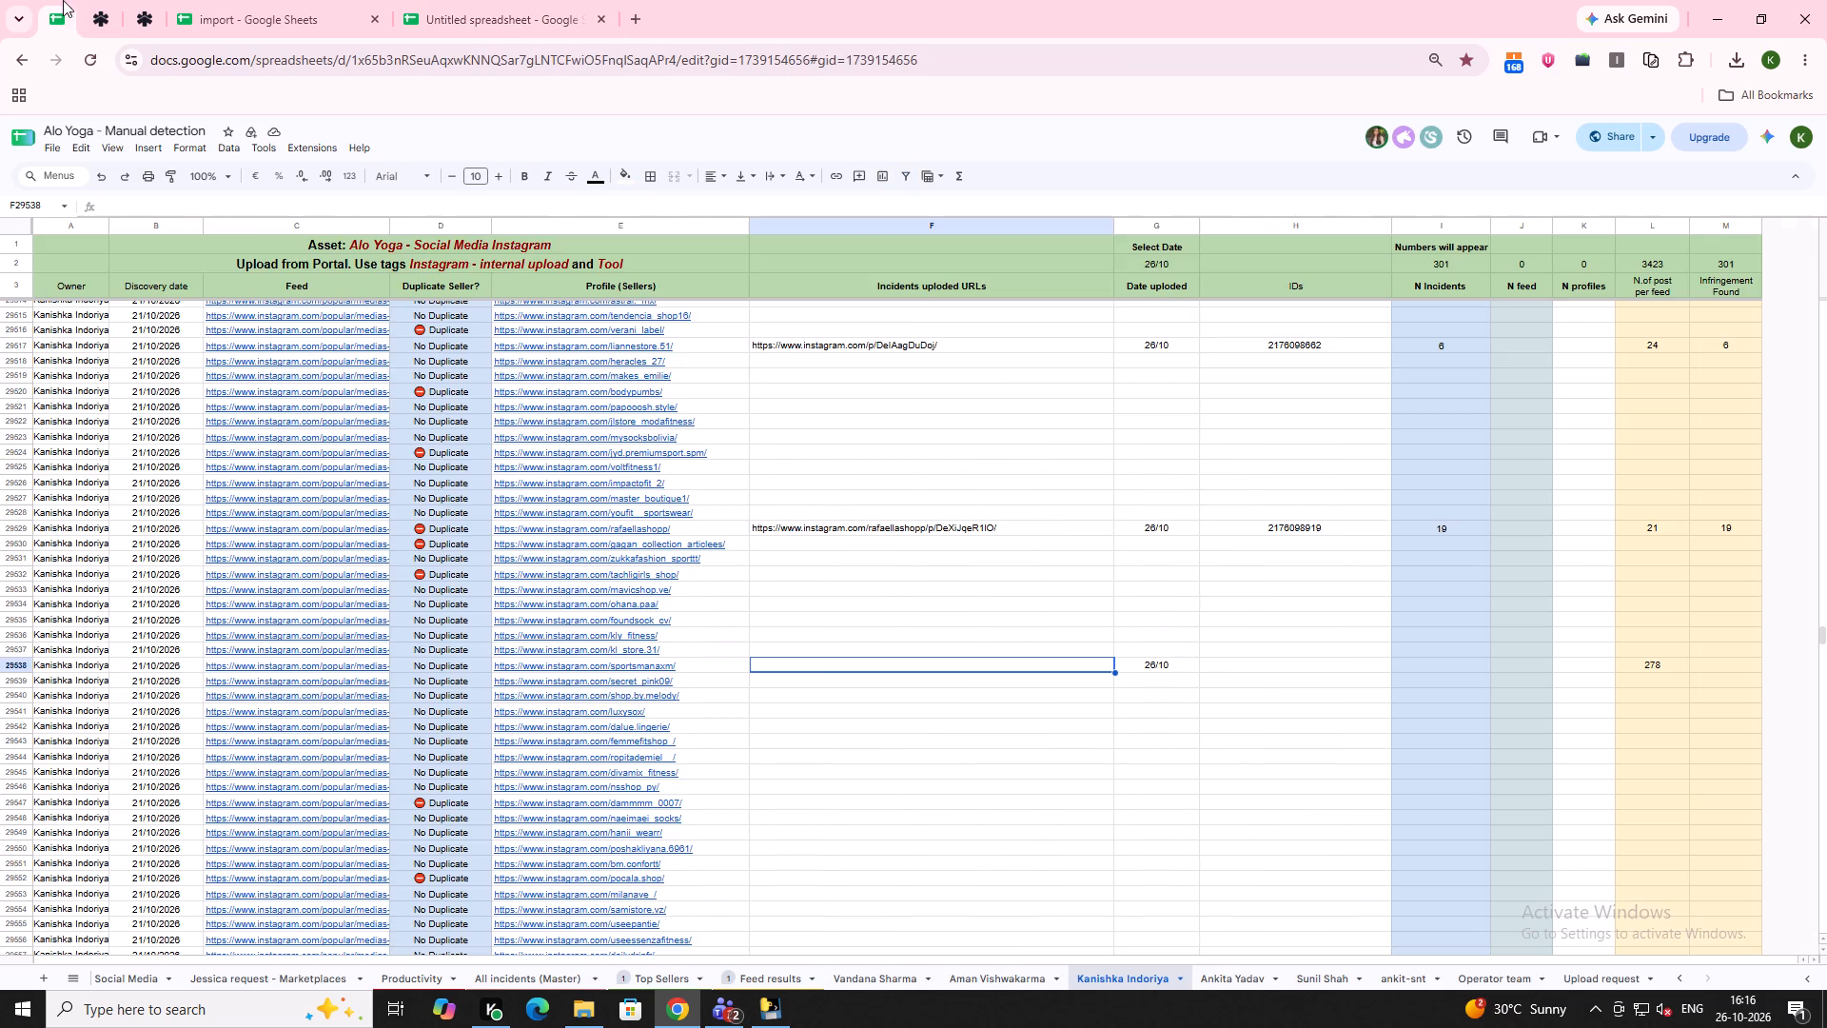
pyautogui.doubleClick(843, 666)
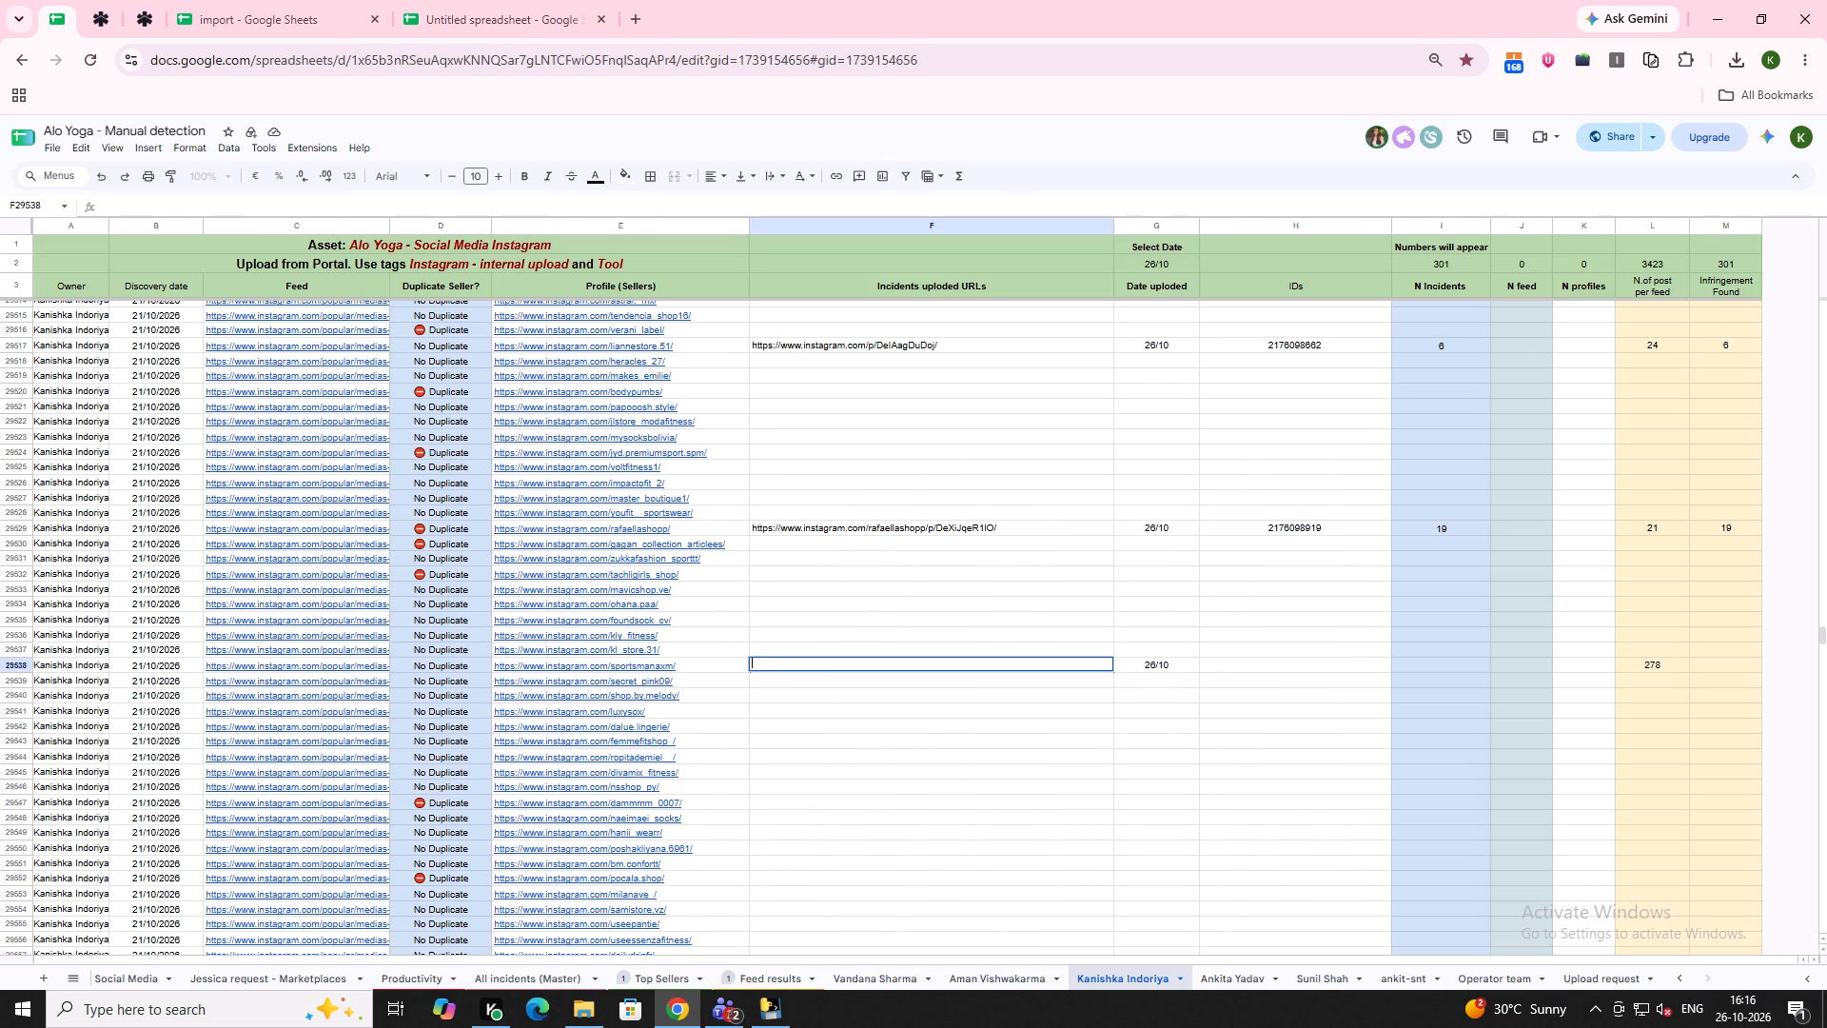
pyautogui.hotkey('ctrl', 'v')
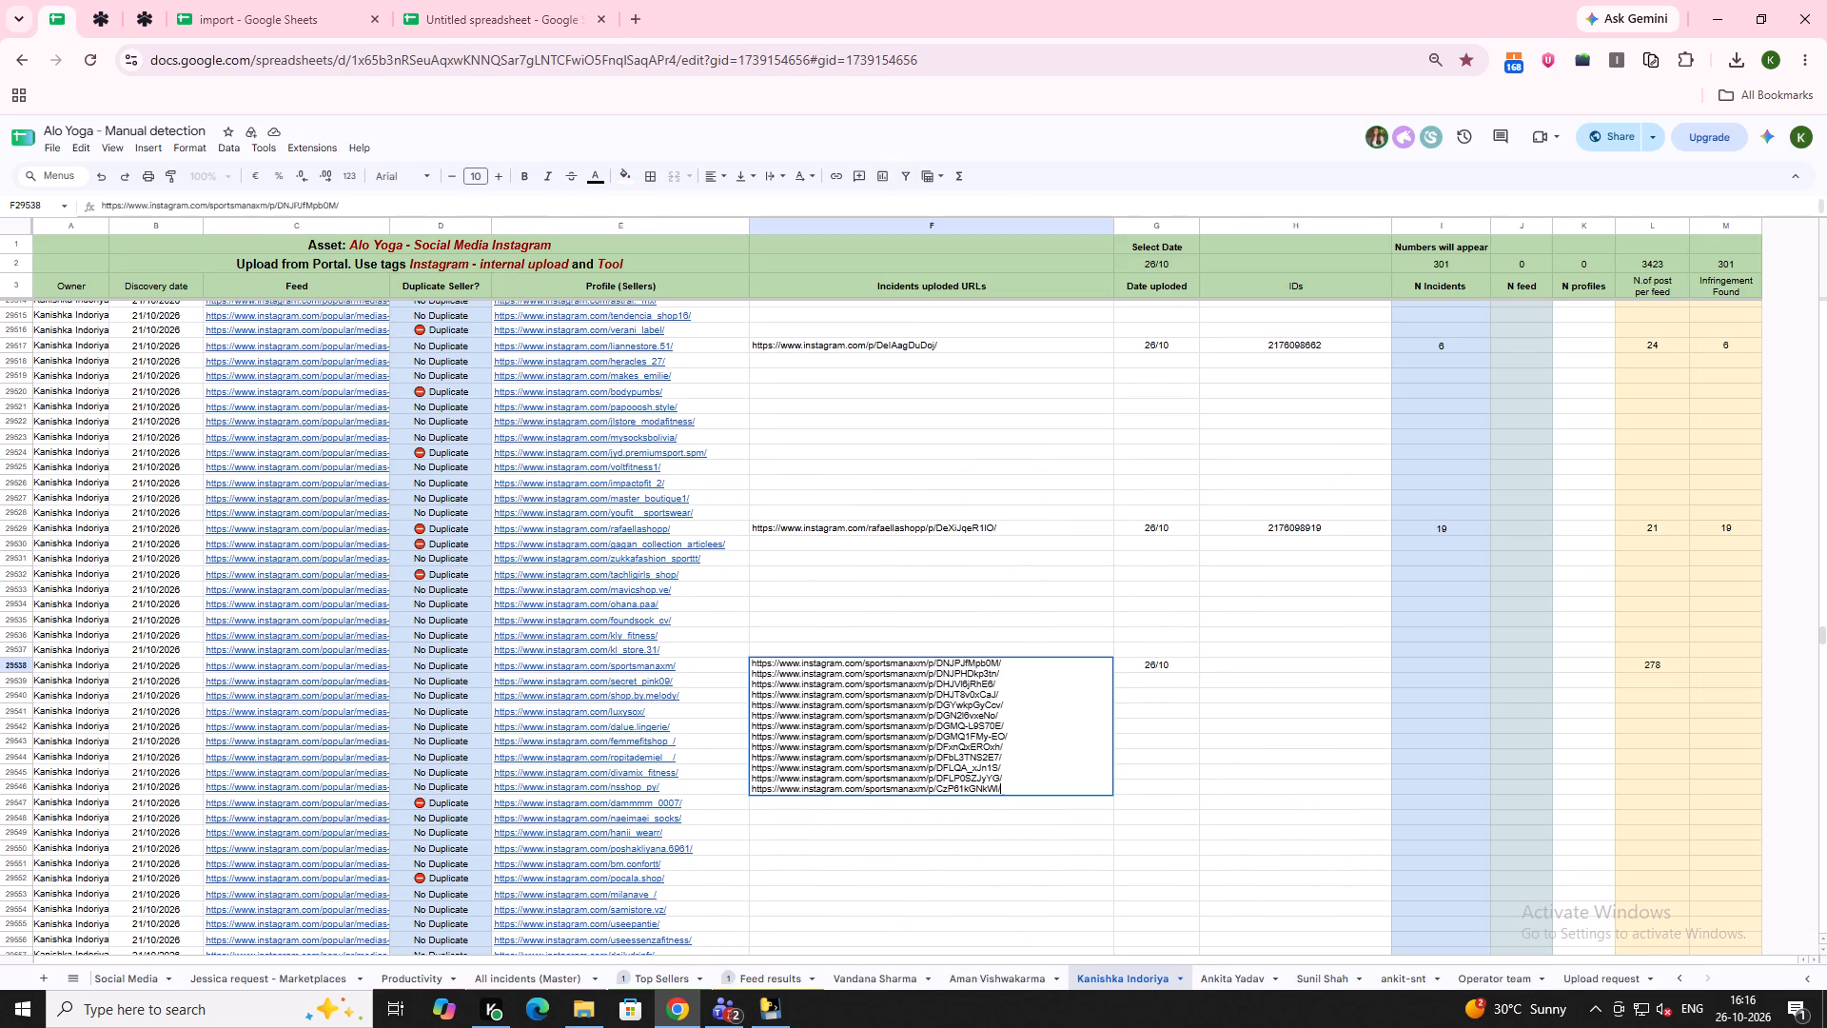
pyautogui.doubleClick(1215, 660)
pyautogui.click(469, 0)
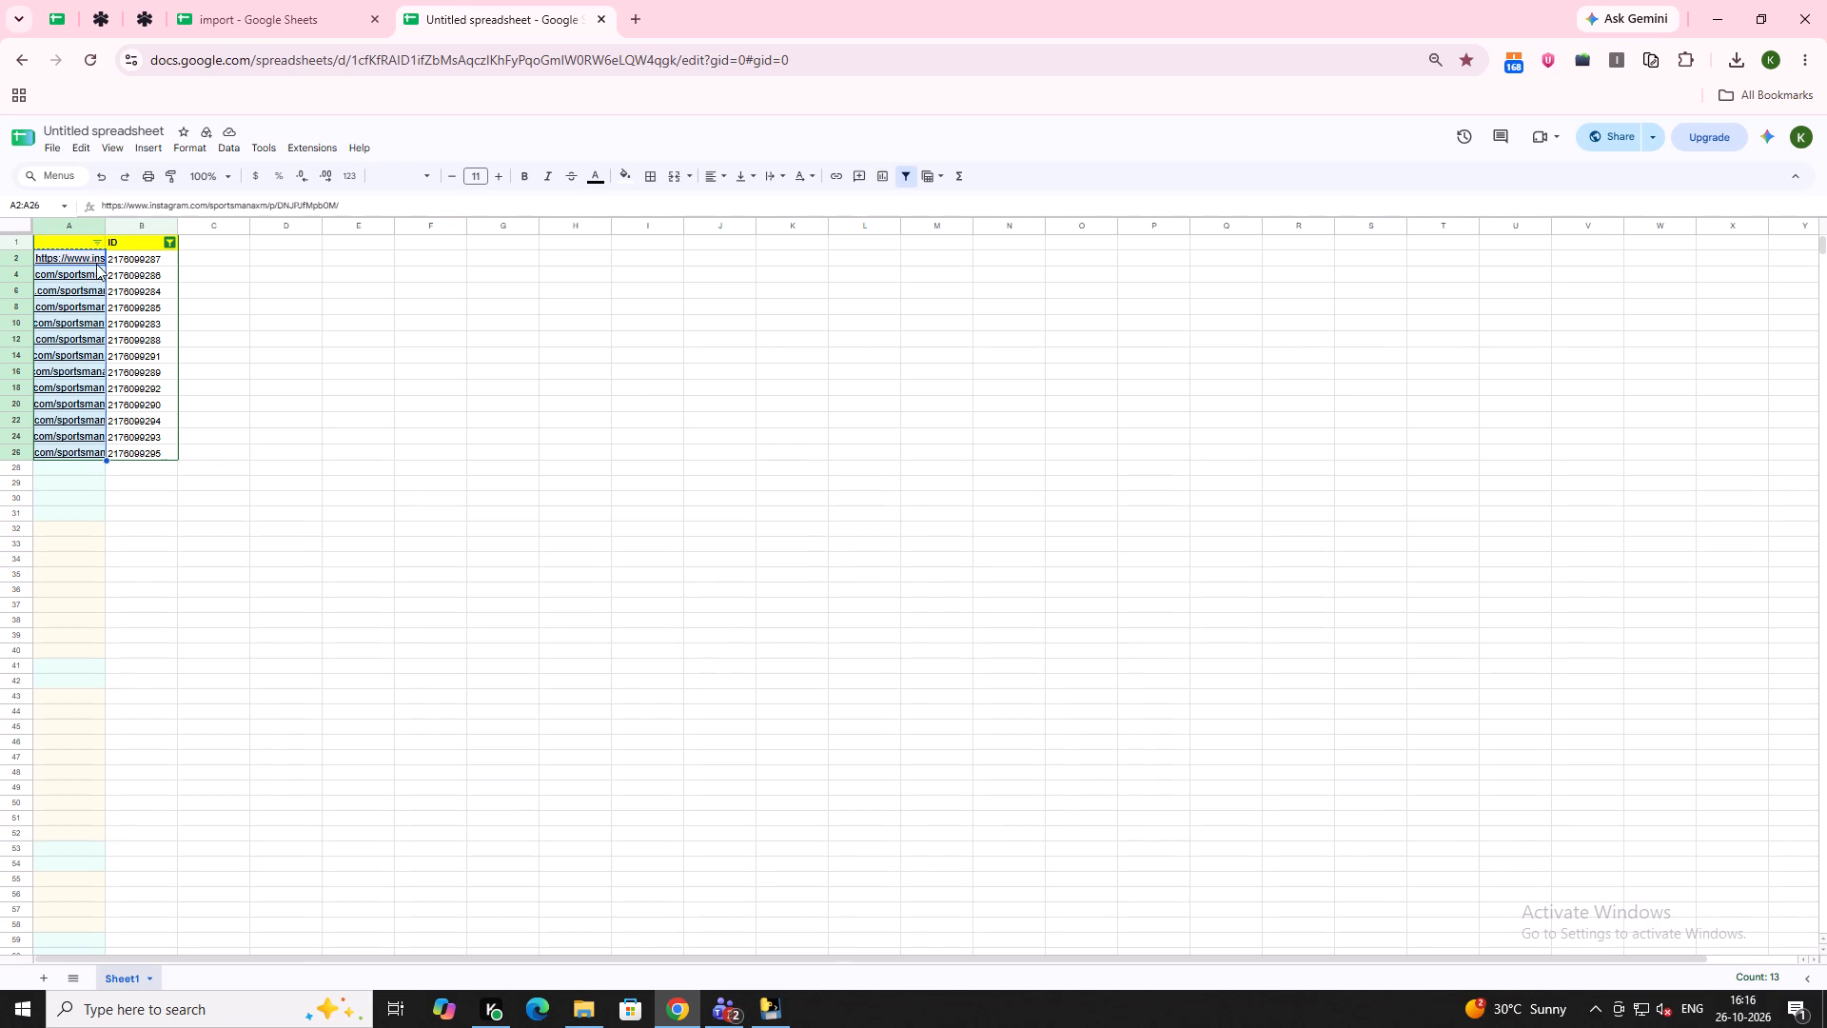
pyautogui.click(120, 262)
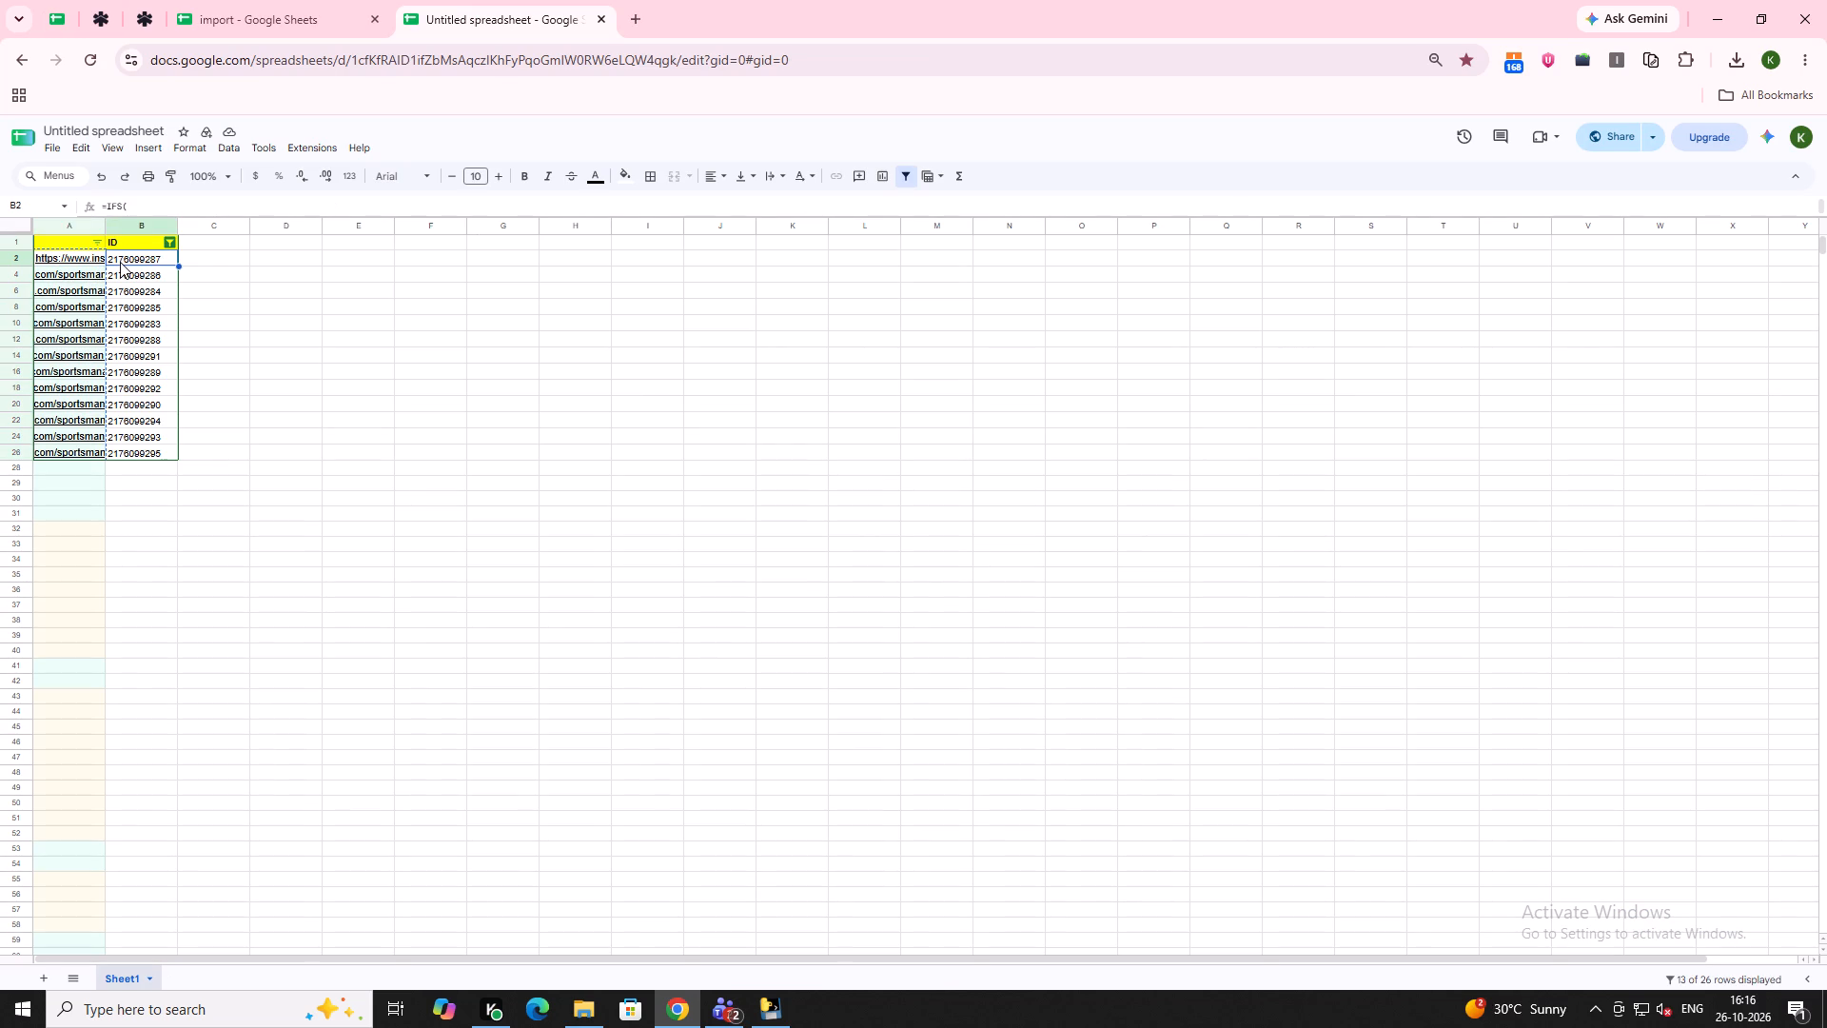
pyautogui.hotkey('ctrl', 'shift', 'Down')
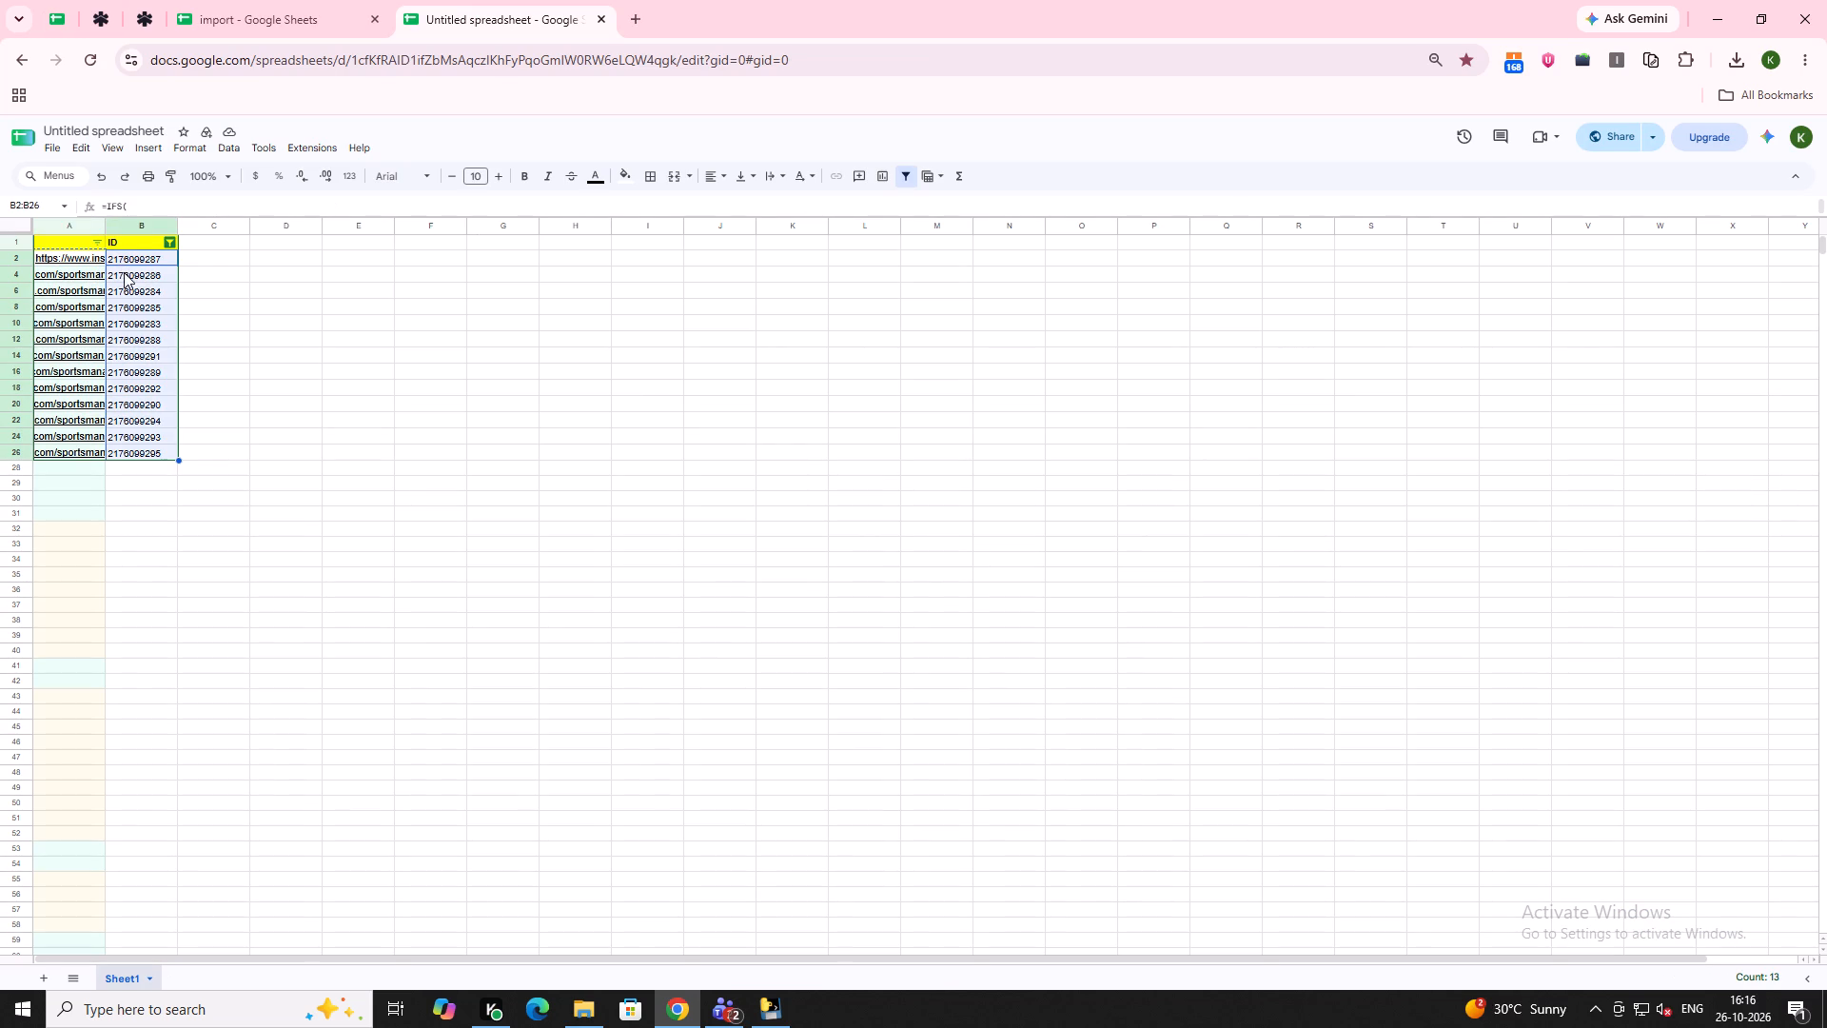
pyautogui.hotkey('ctrl', 'c')
pyautogui.hotkey('ctrl', 'c')
pyautogui.click(50, 0)
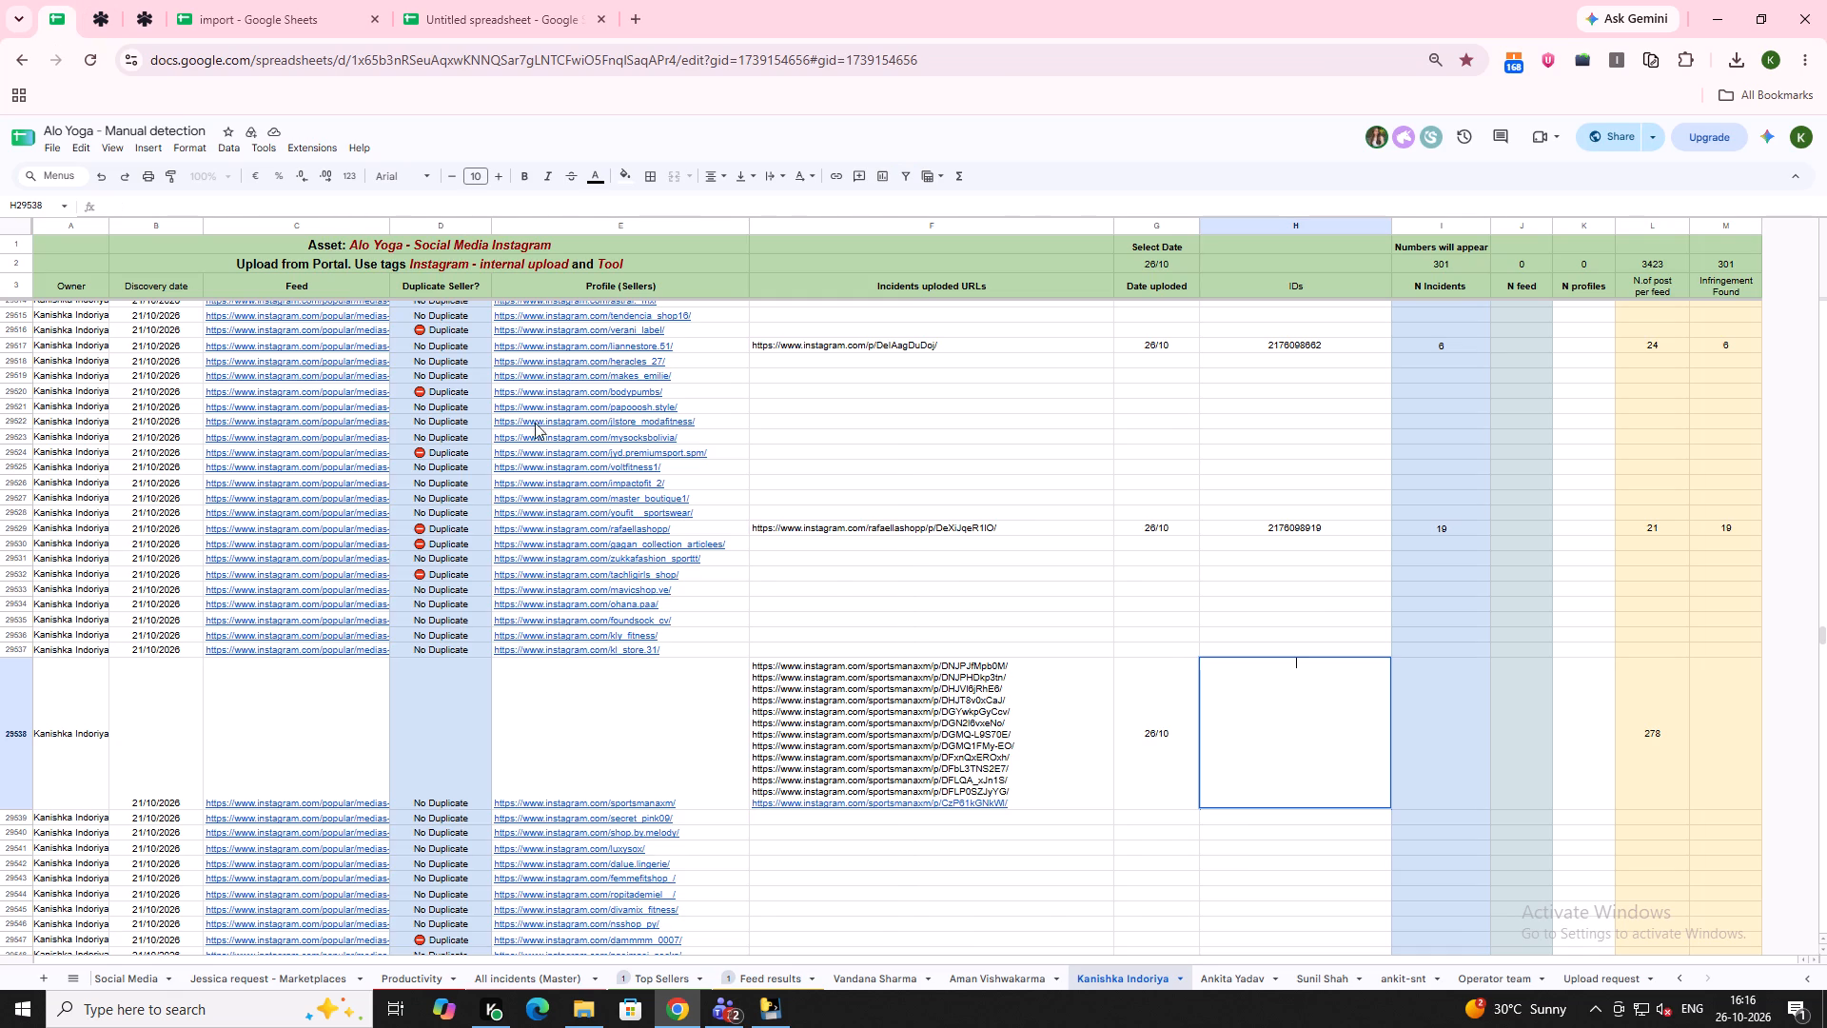
pyautogui.hotkey('ctrl', 'v')
pyautogui.click(1429, 767)
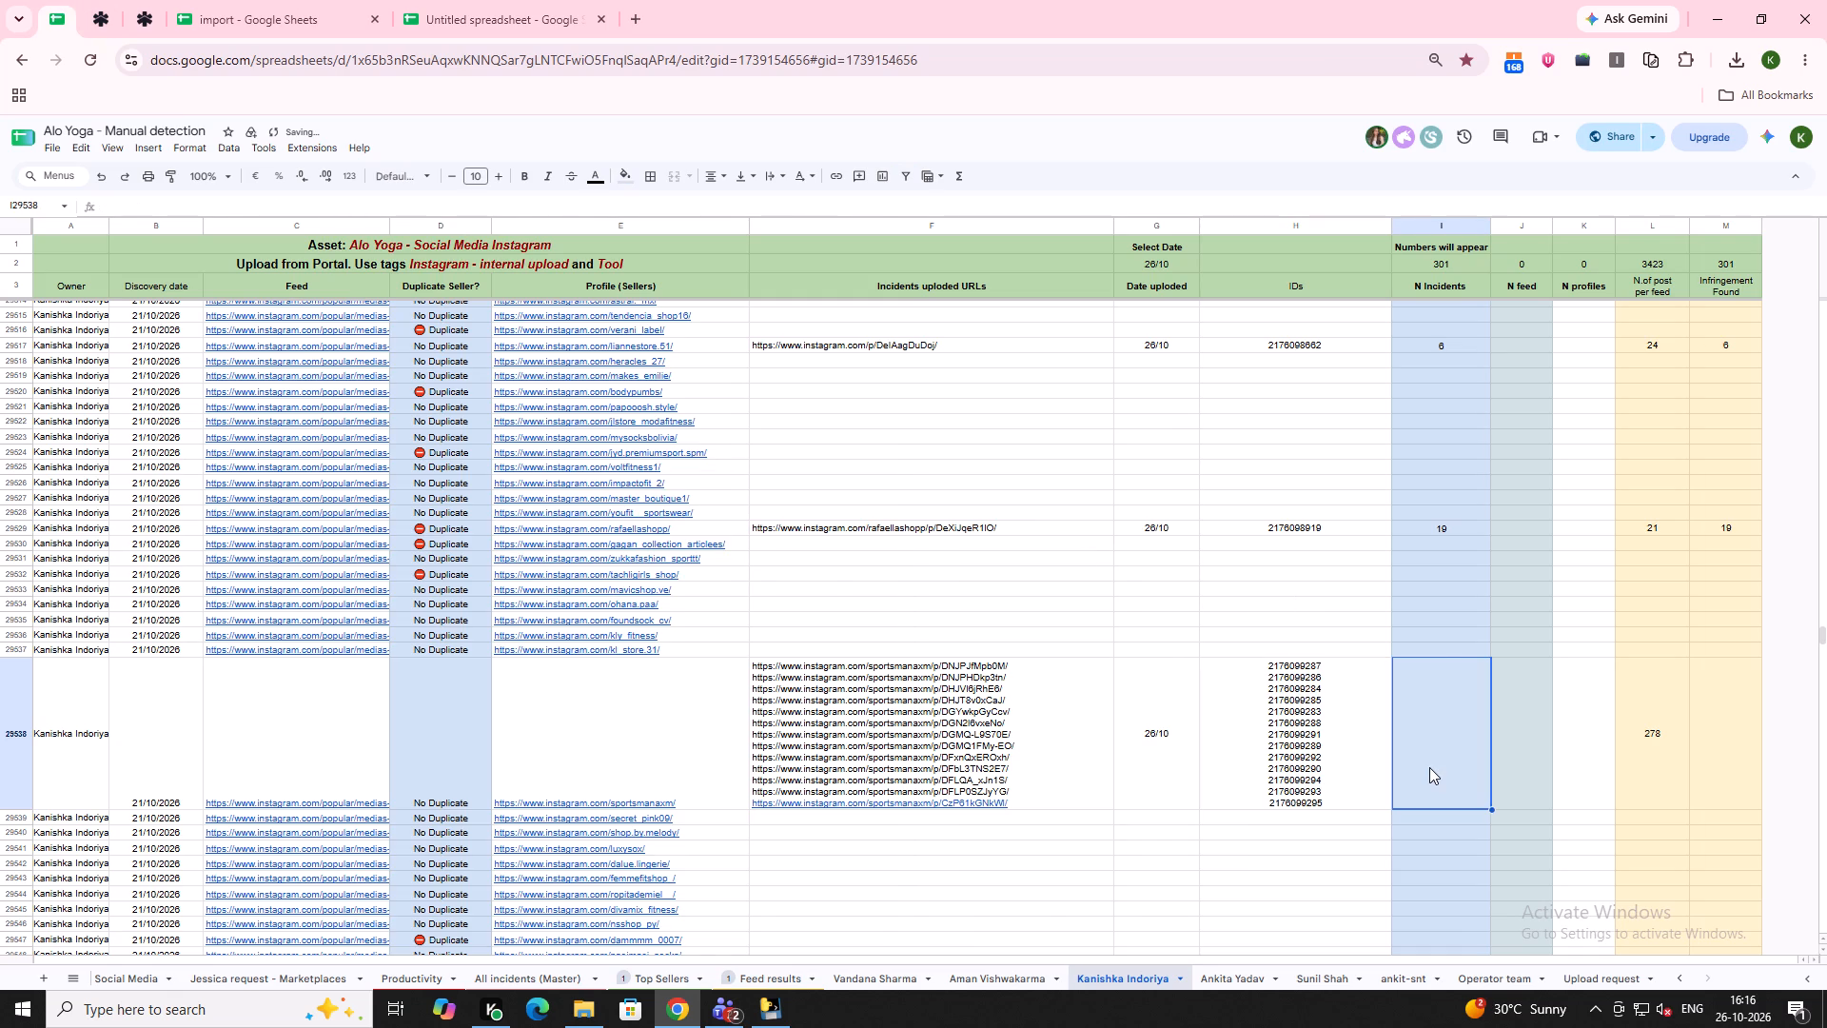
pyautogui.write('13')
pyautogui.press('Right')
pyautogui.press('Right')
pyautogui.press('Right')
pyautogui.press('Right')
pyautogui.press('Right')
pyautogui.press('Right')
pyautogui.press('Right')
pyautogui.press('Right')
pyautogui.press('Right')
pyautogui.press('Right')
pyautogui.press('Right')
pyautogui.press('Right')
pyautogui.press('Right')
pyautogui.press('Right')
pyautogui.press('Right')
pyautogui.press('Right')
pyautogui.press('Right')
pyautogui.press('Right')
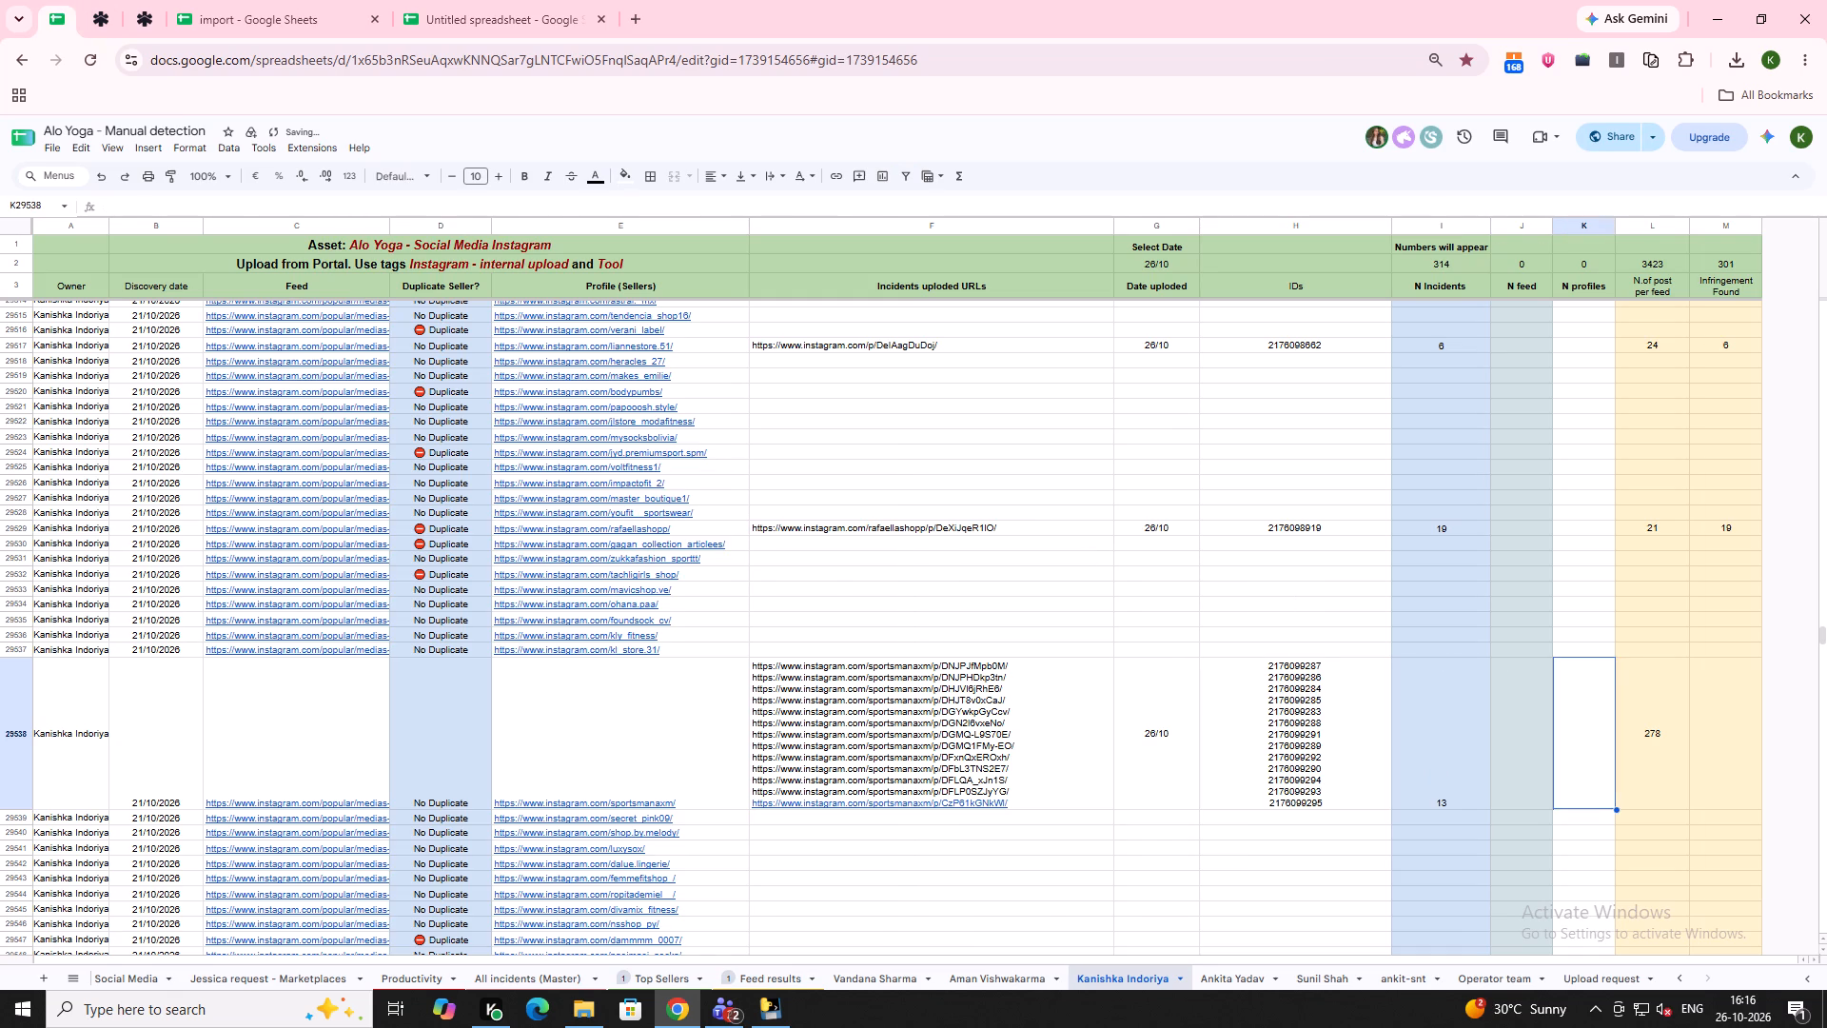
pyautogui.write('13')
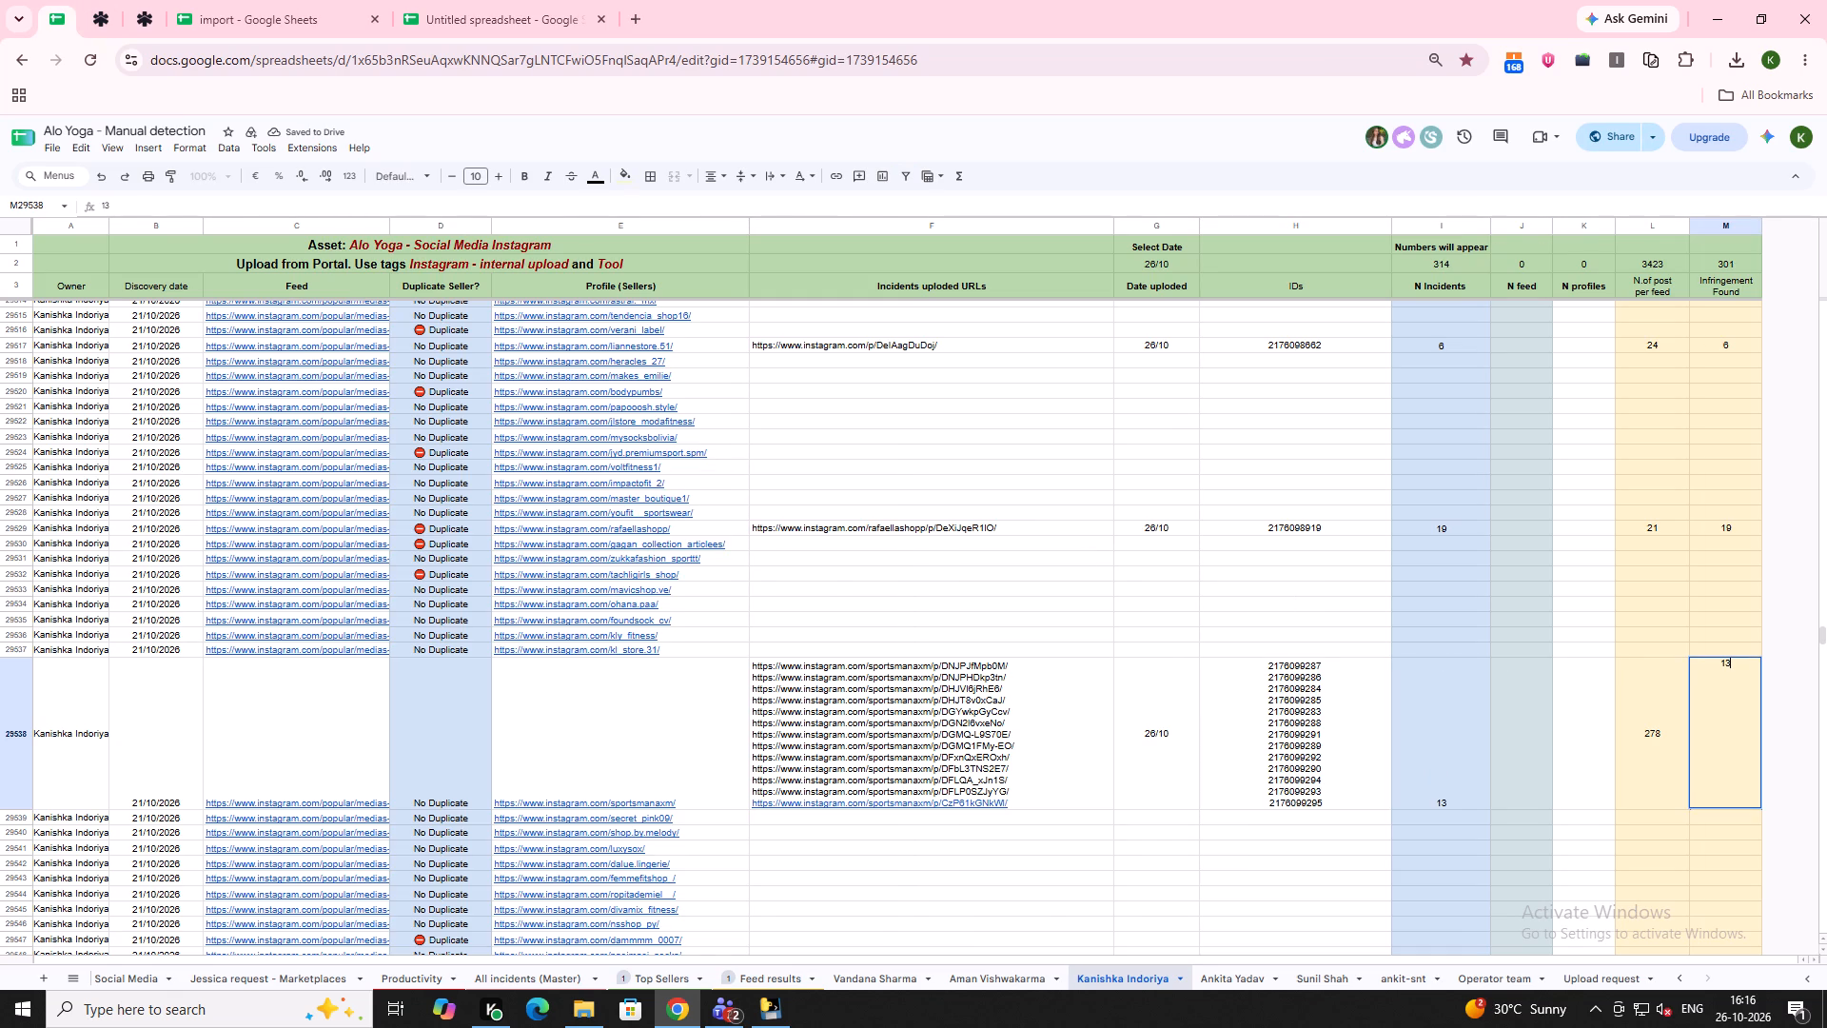
pyautogui.click(1249, 862)
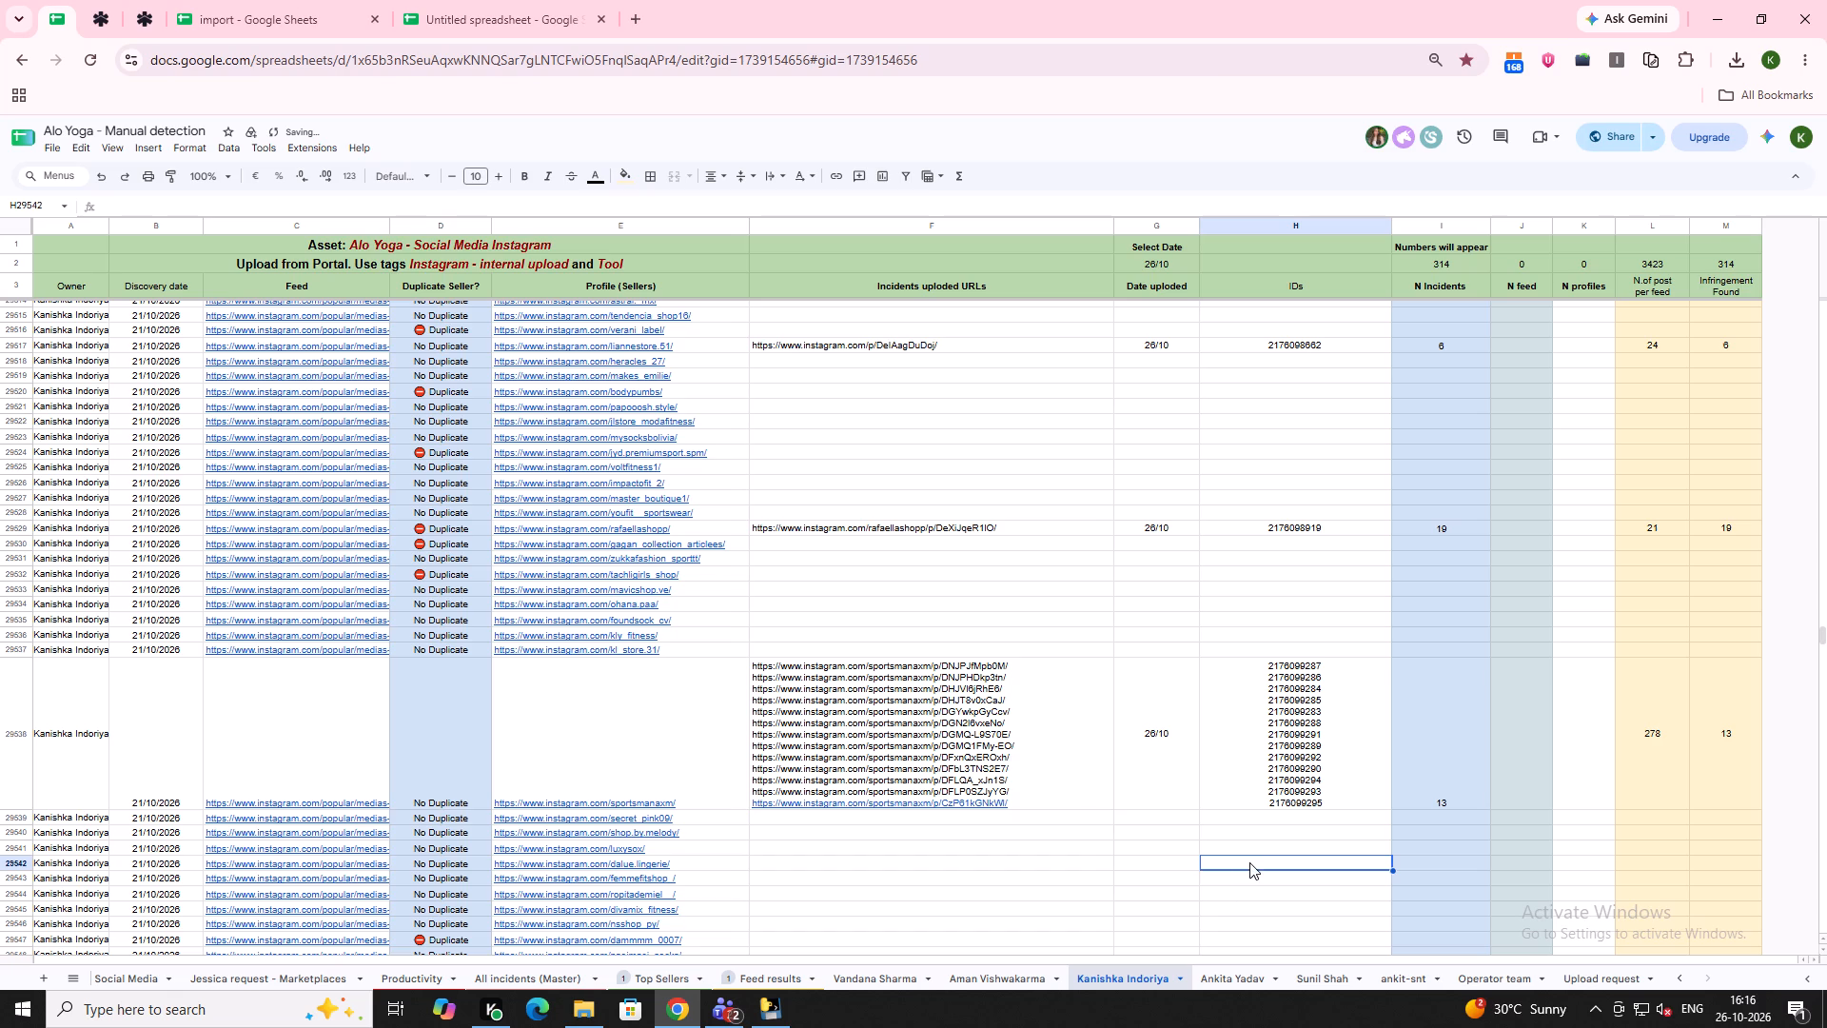
pyautogui.rightClick(0, 719)
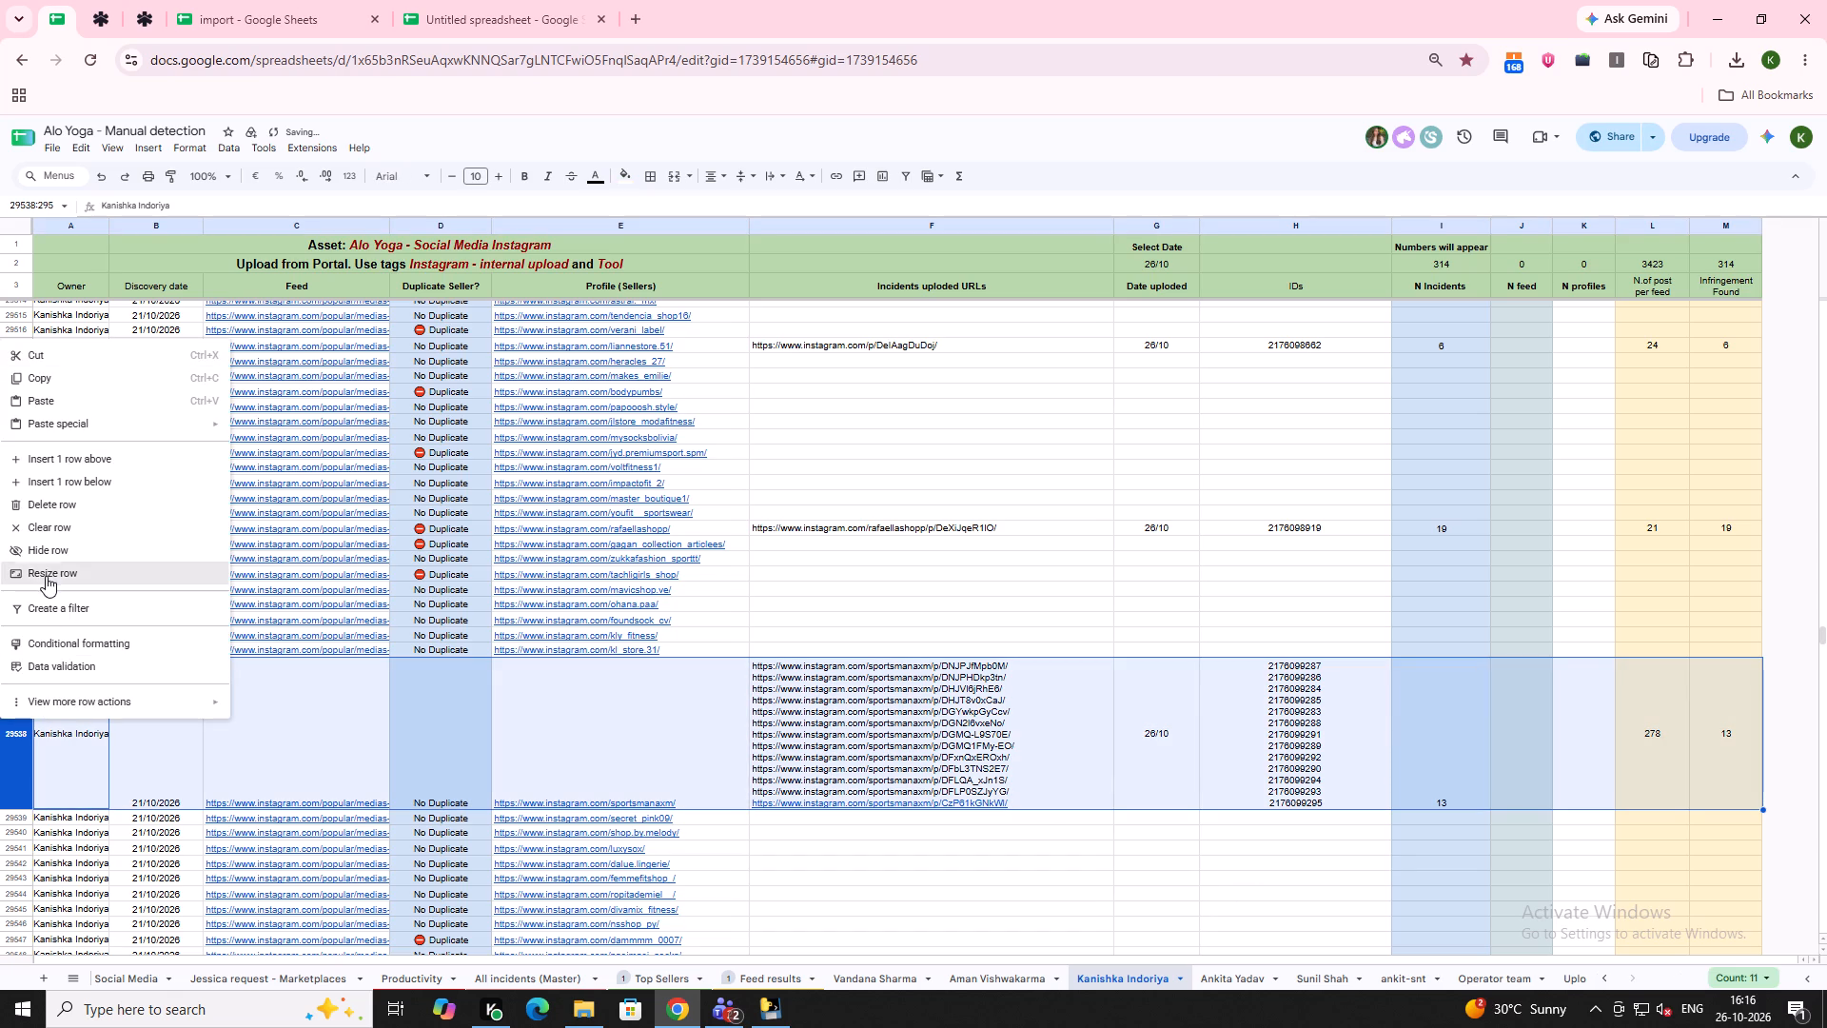
pyautogui.click(46, 575)
pyautogui.click(840, 514)
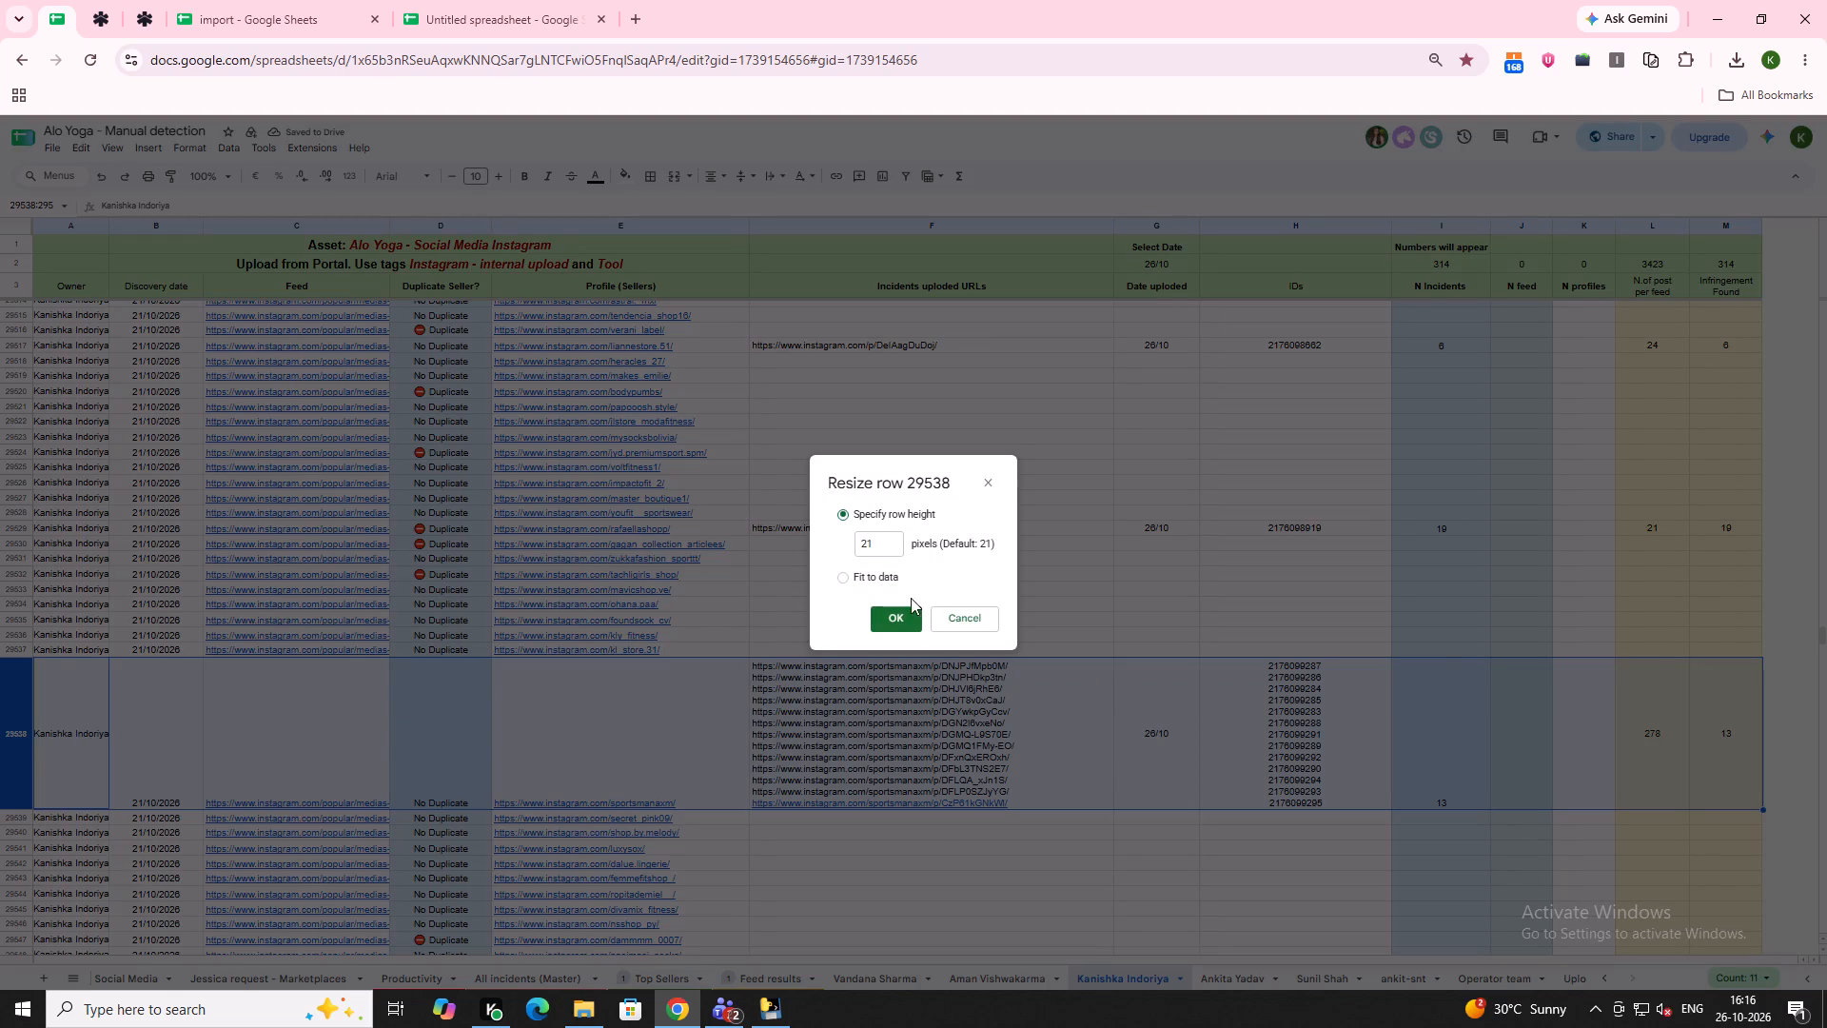
pyautogui.click(904, 609)
pyautogui.click(931, 815)
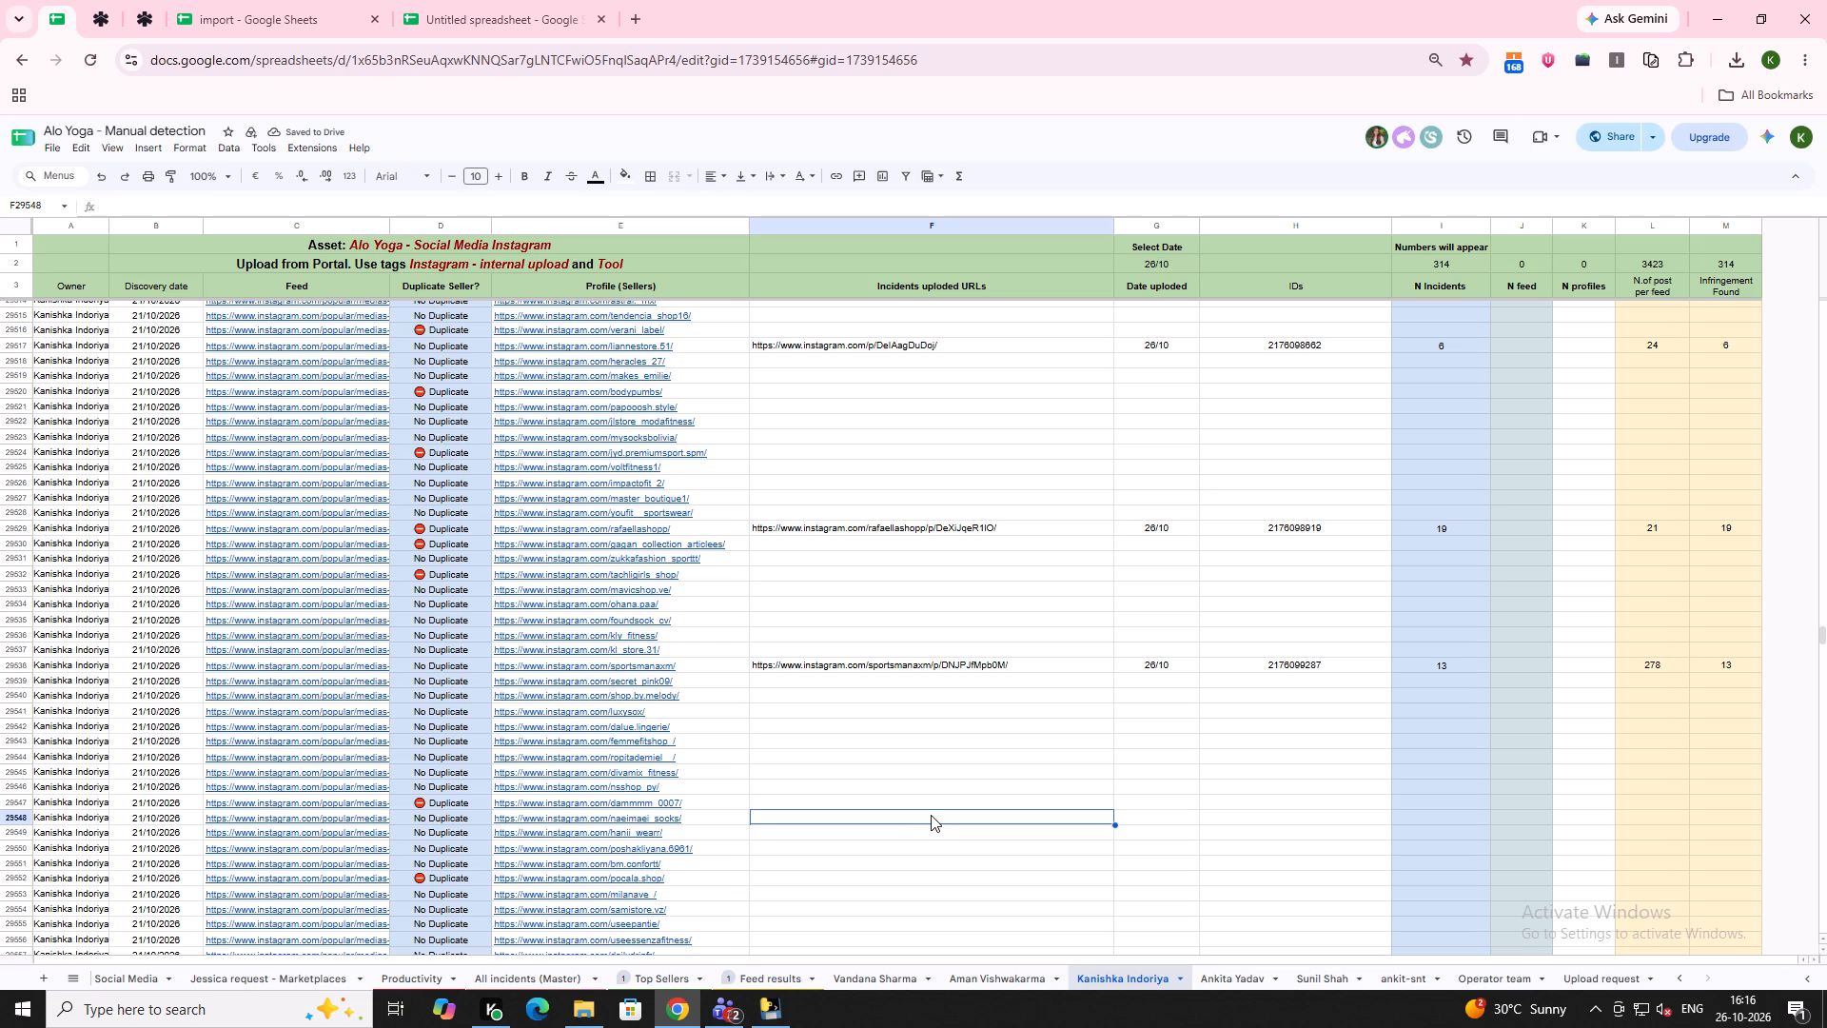
pyautogui.scroll(-13, 931, 815)
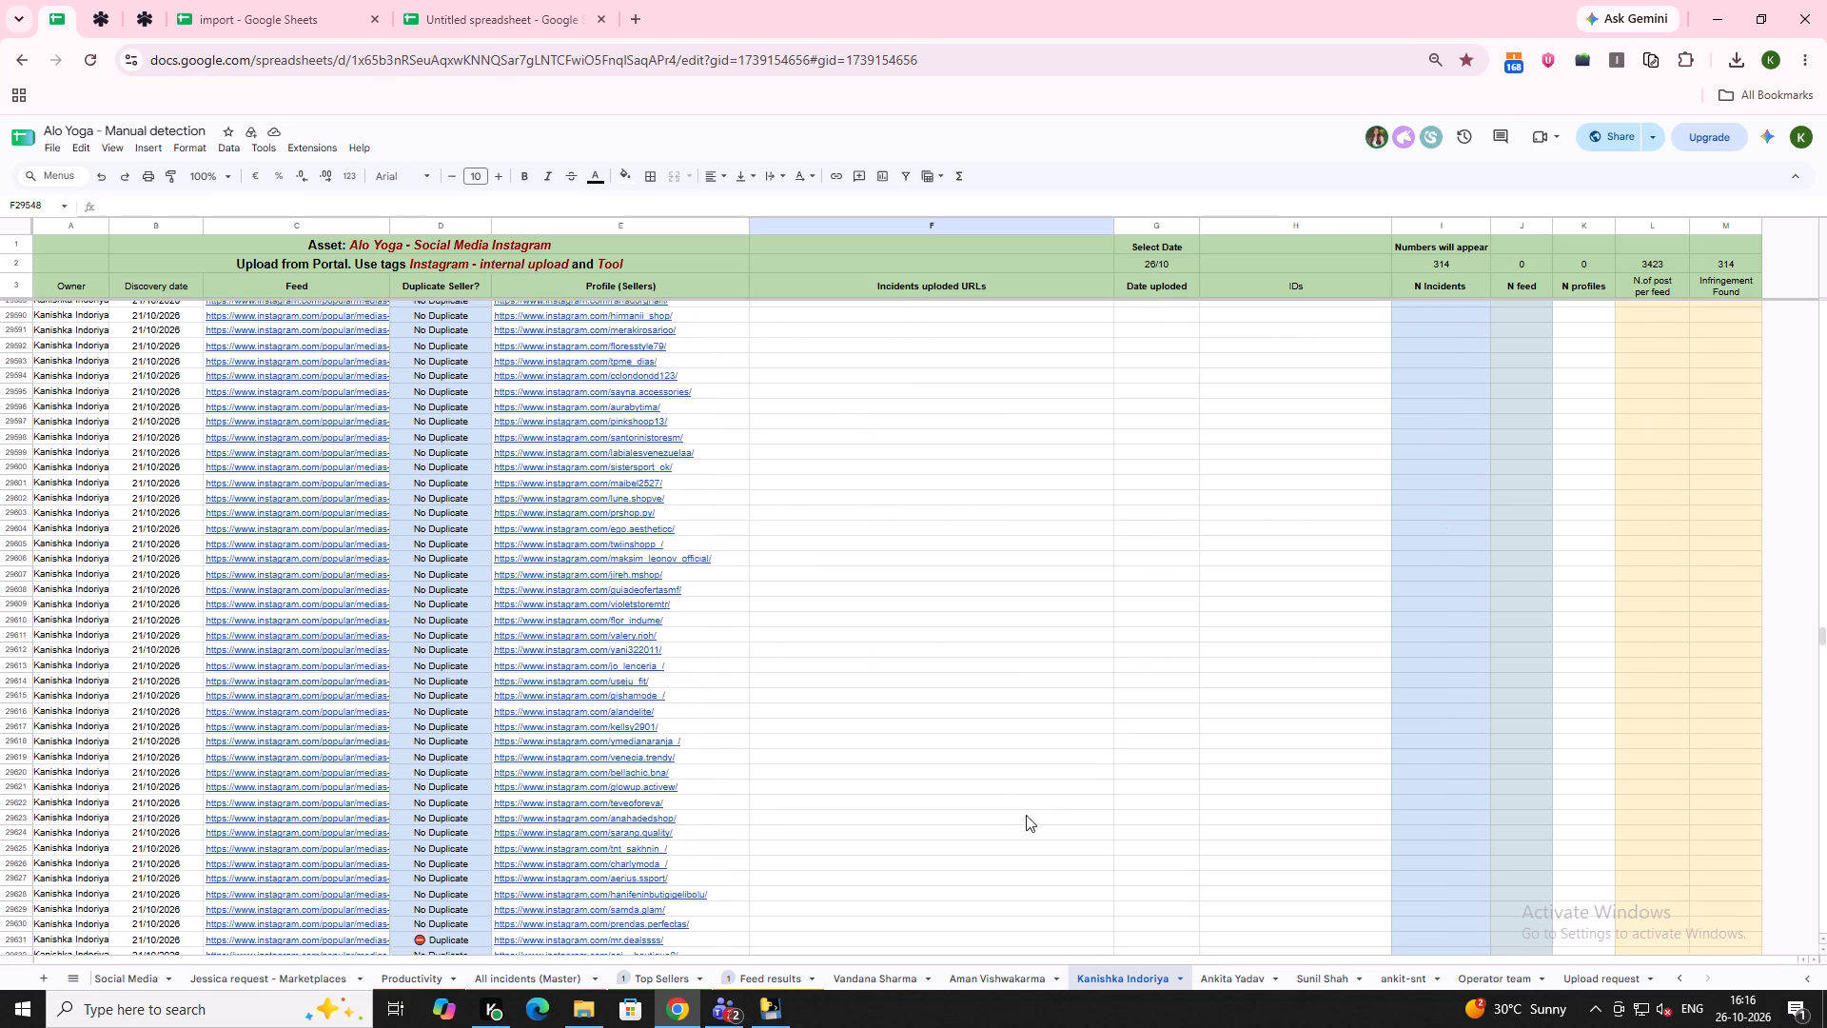
pyautogui.scroll(-20, 1026, 815)
pyautogui.scroll(-14, 1026, 815)
pyautogui.scroll(1, 1048, 825)
pyautogui.scroll(-11, 1048, 825)
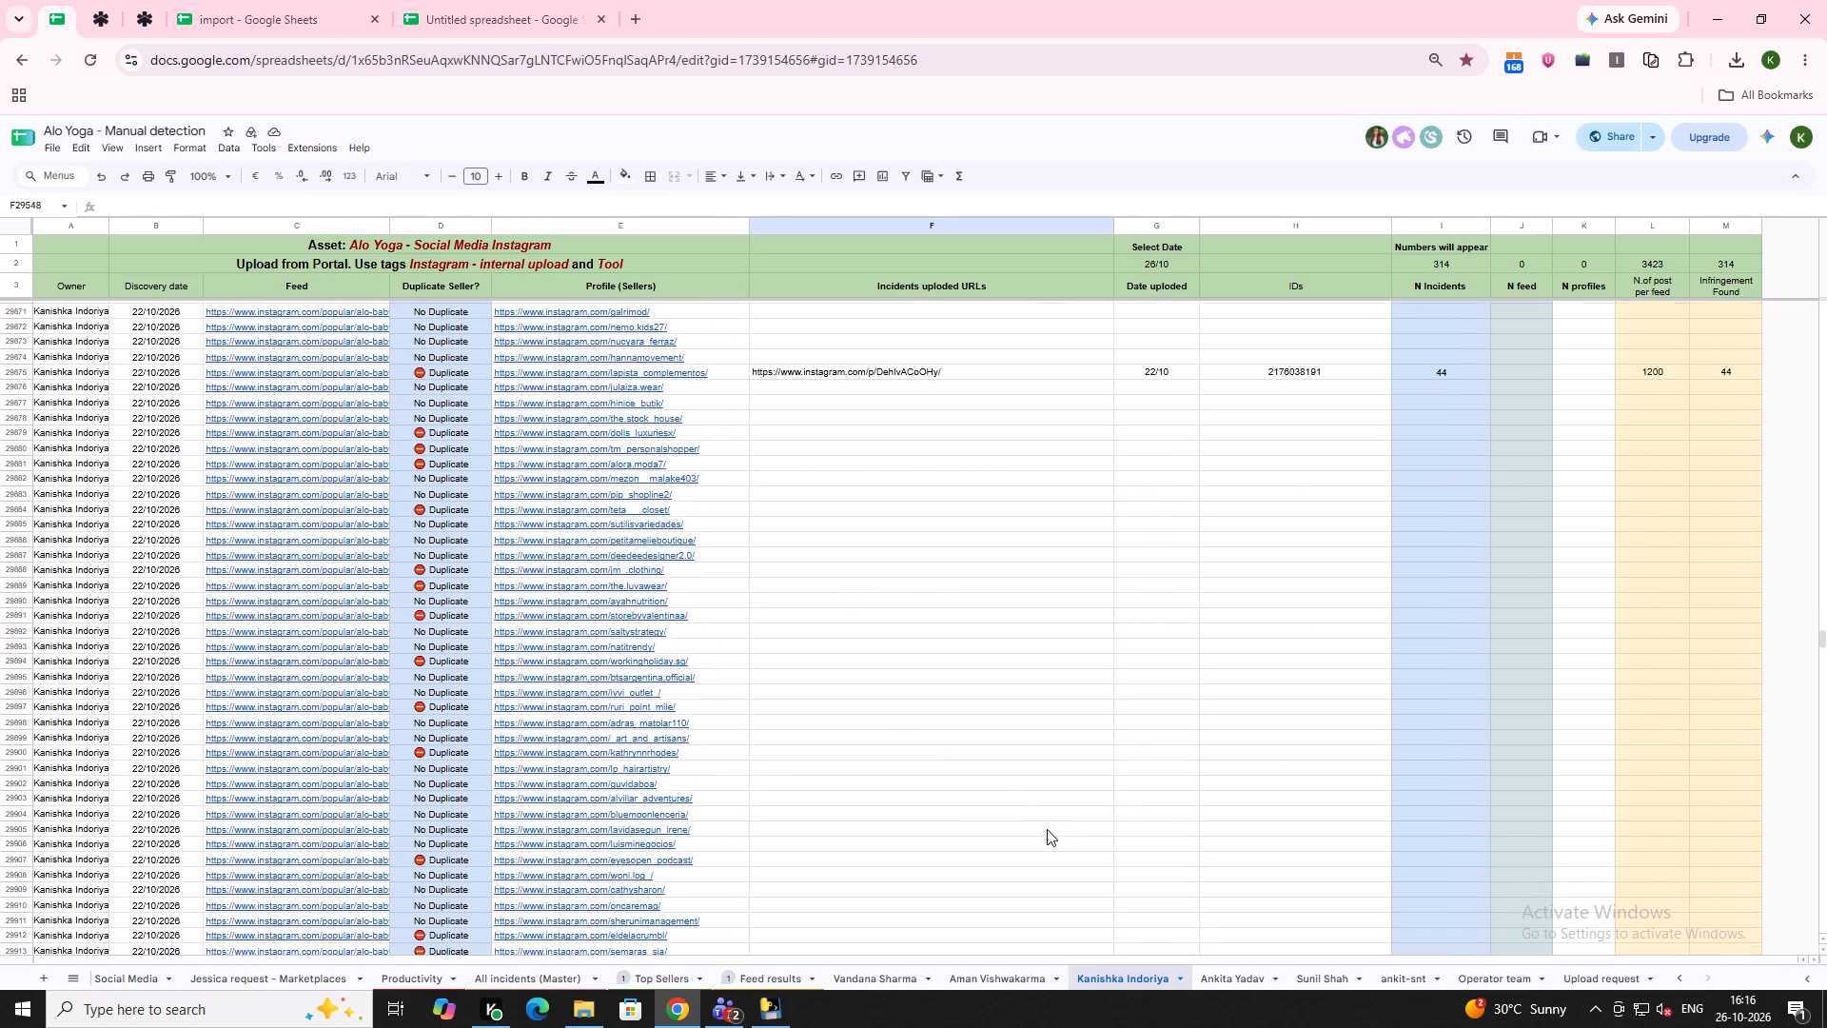
pyautogui.scroll(-20, 1047, 829)
pyautogui.scroll(-20, 1047, 829)
pyautogui.scroll(-7, 1047, 829)
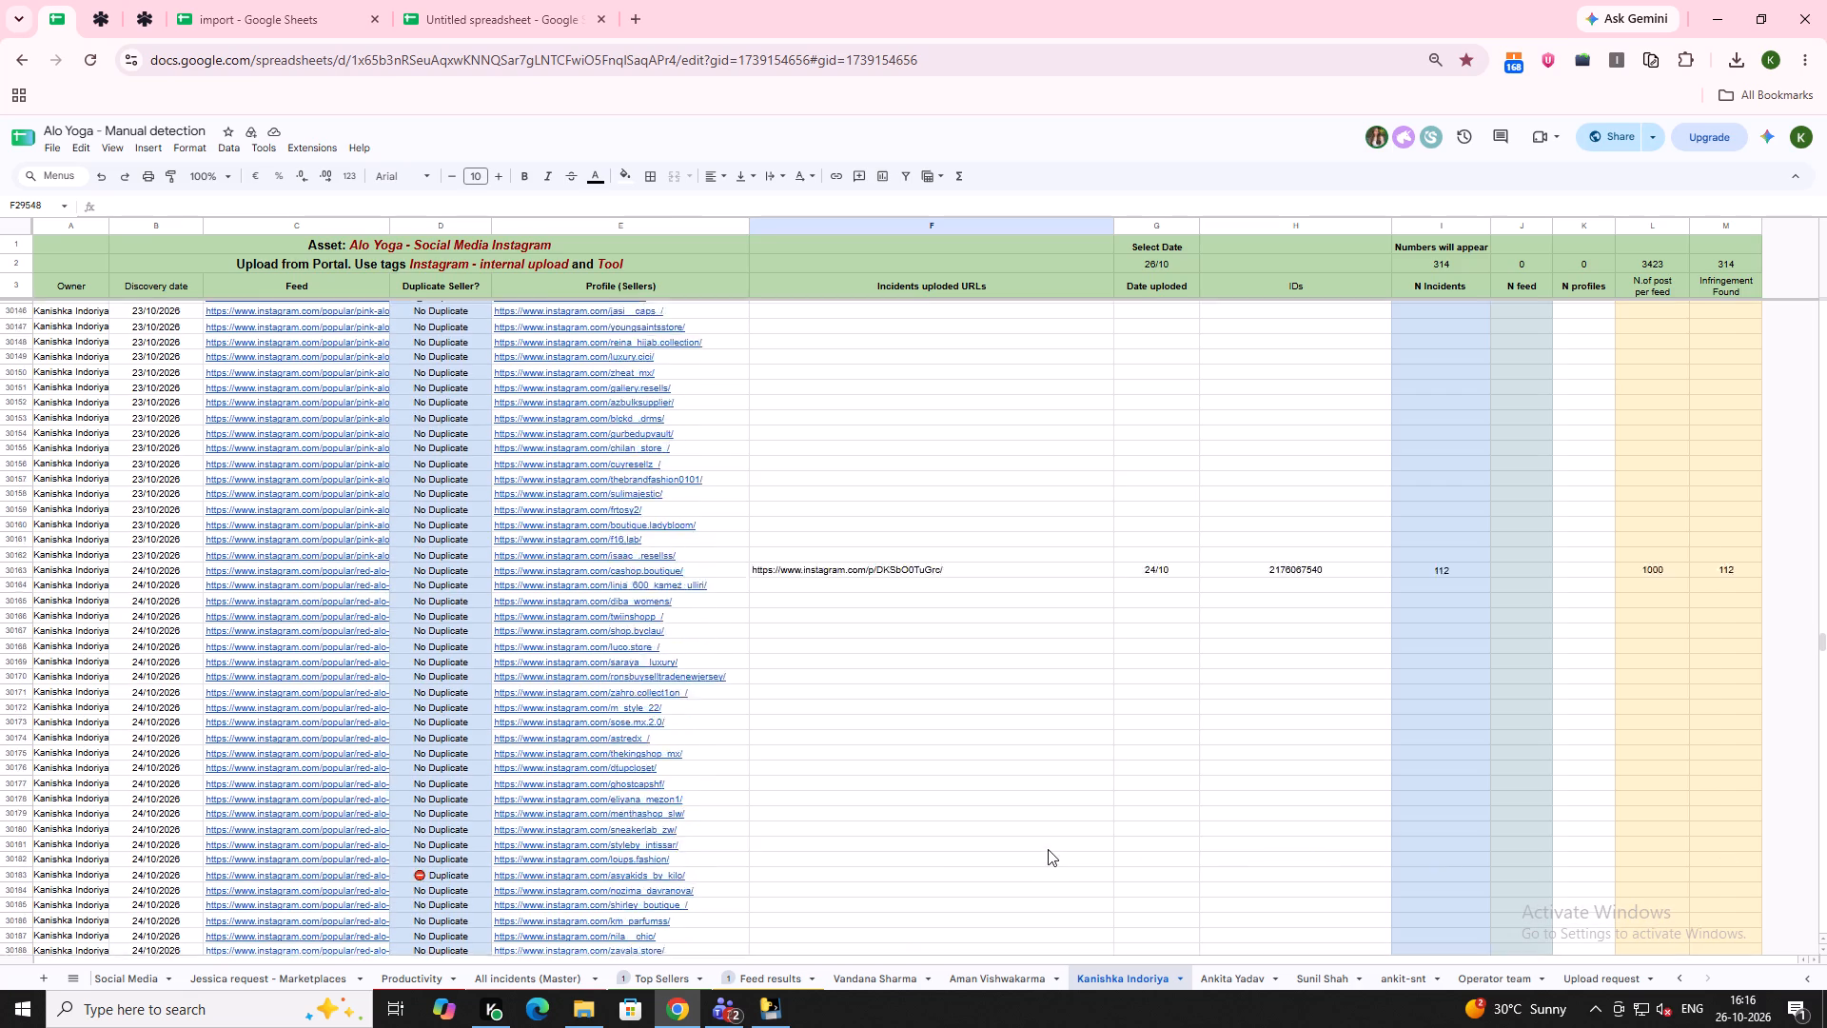
pyautogui.scroll(-20, 1048, 849)
pyautogui.scroll(-20, 1048, 849)
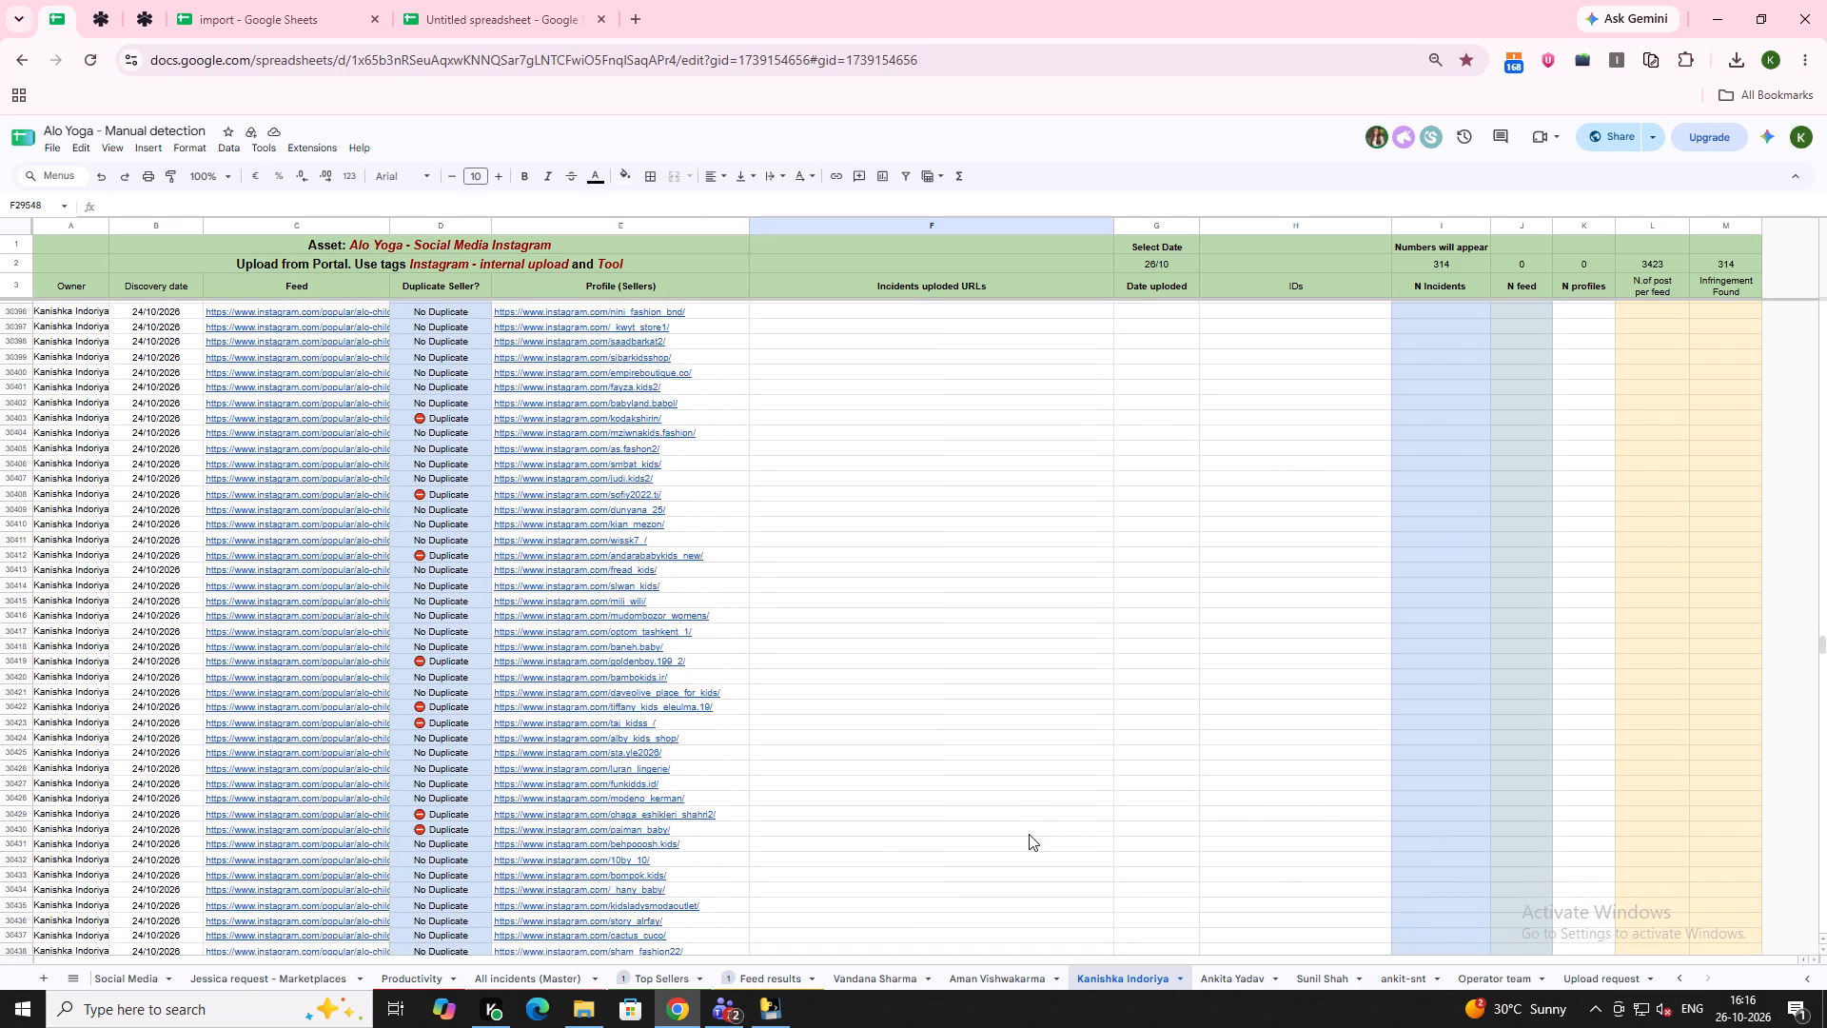
pyautogui.scroll(-20, 1029, 834)
pyautogui.scroll(-20, 1029, 834)
pyautogui.scroll(-4, 1029, 834)
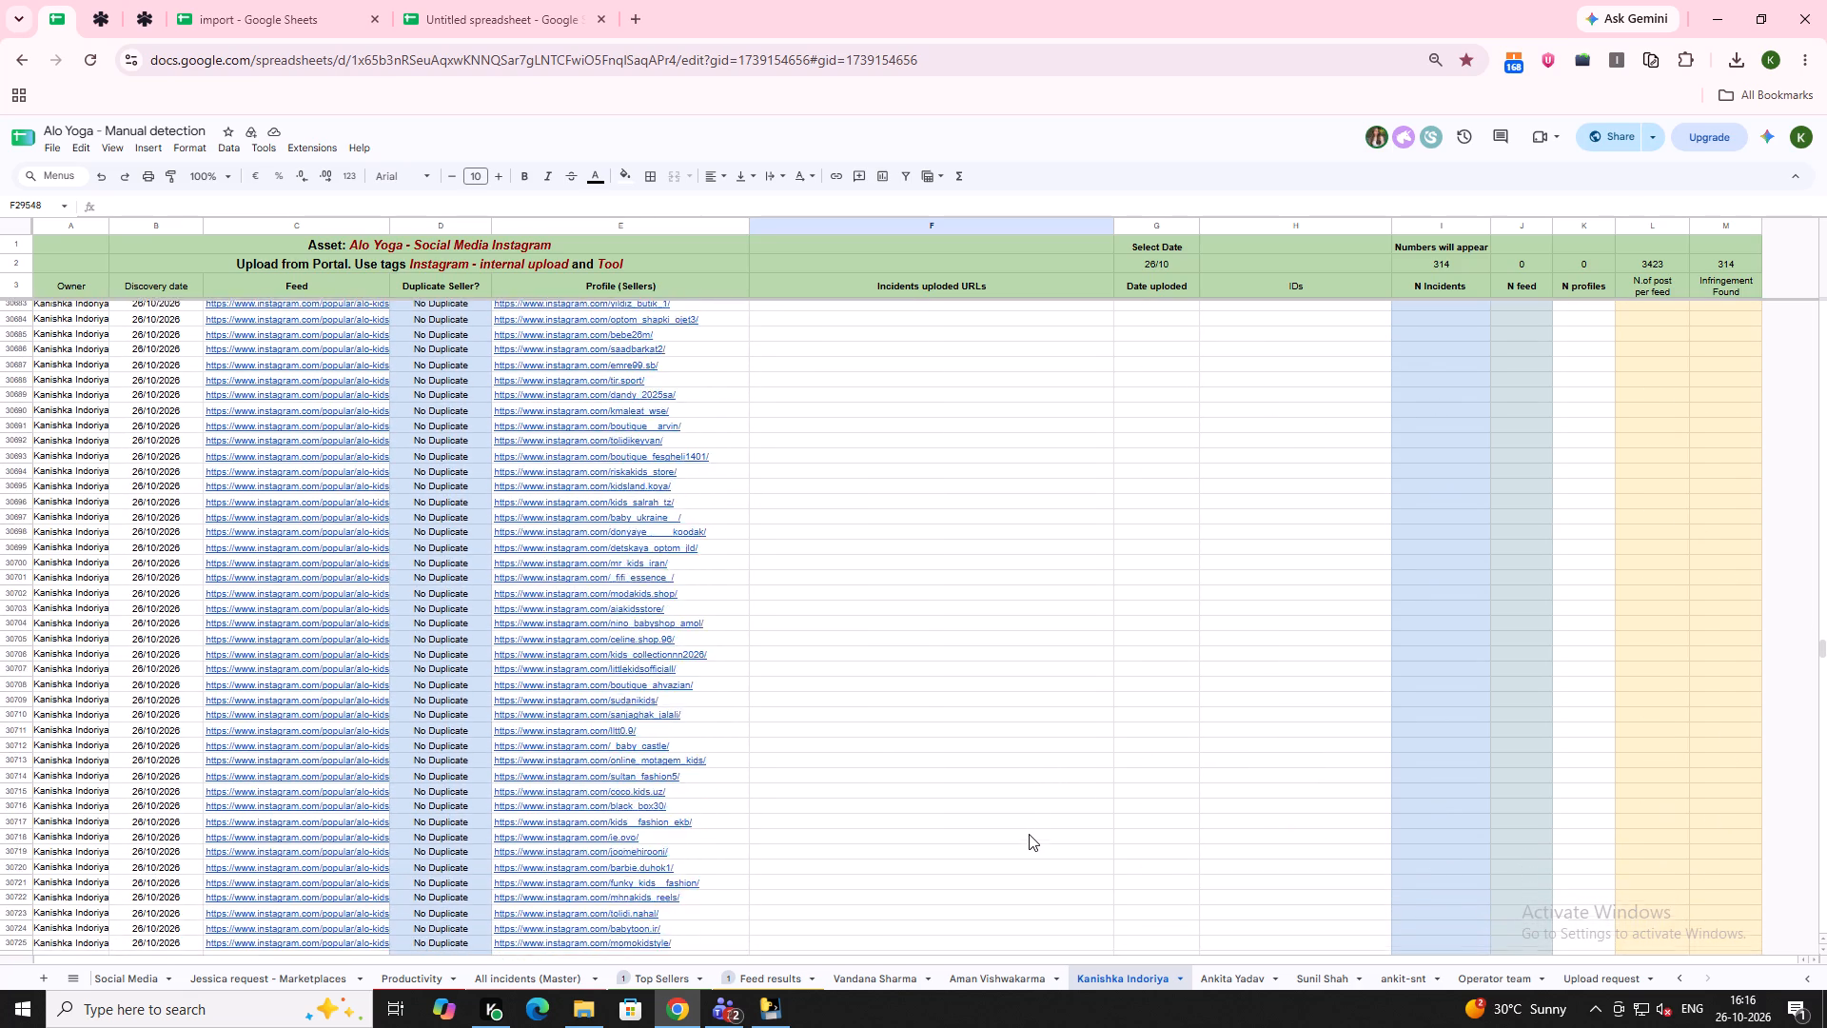
pyautogui.scroll(-20, 1029, 834)
pyautogui.scroll(-4, 1029, 834)
pyautogui.scroll(3, 1029, 834)
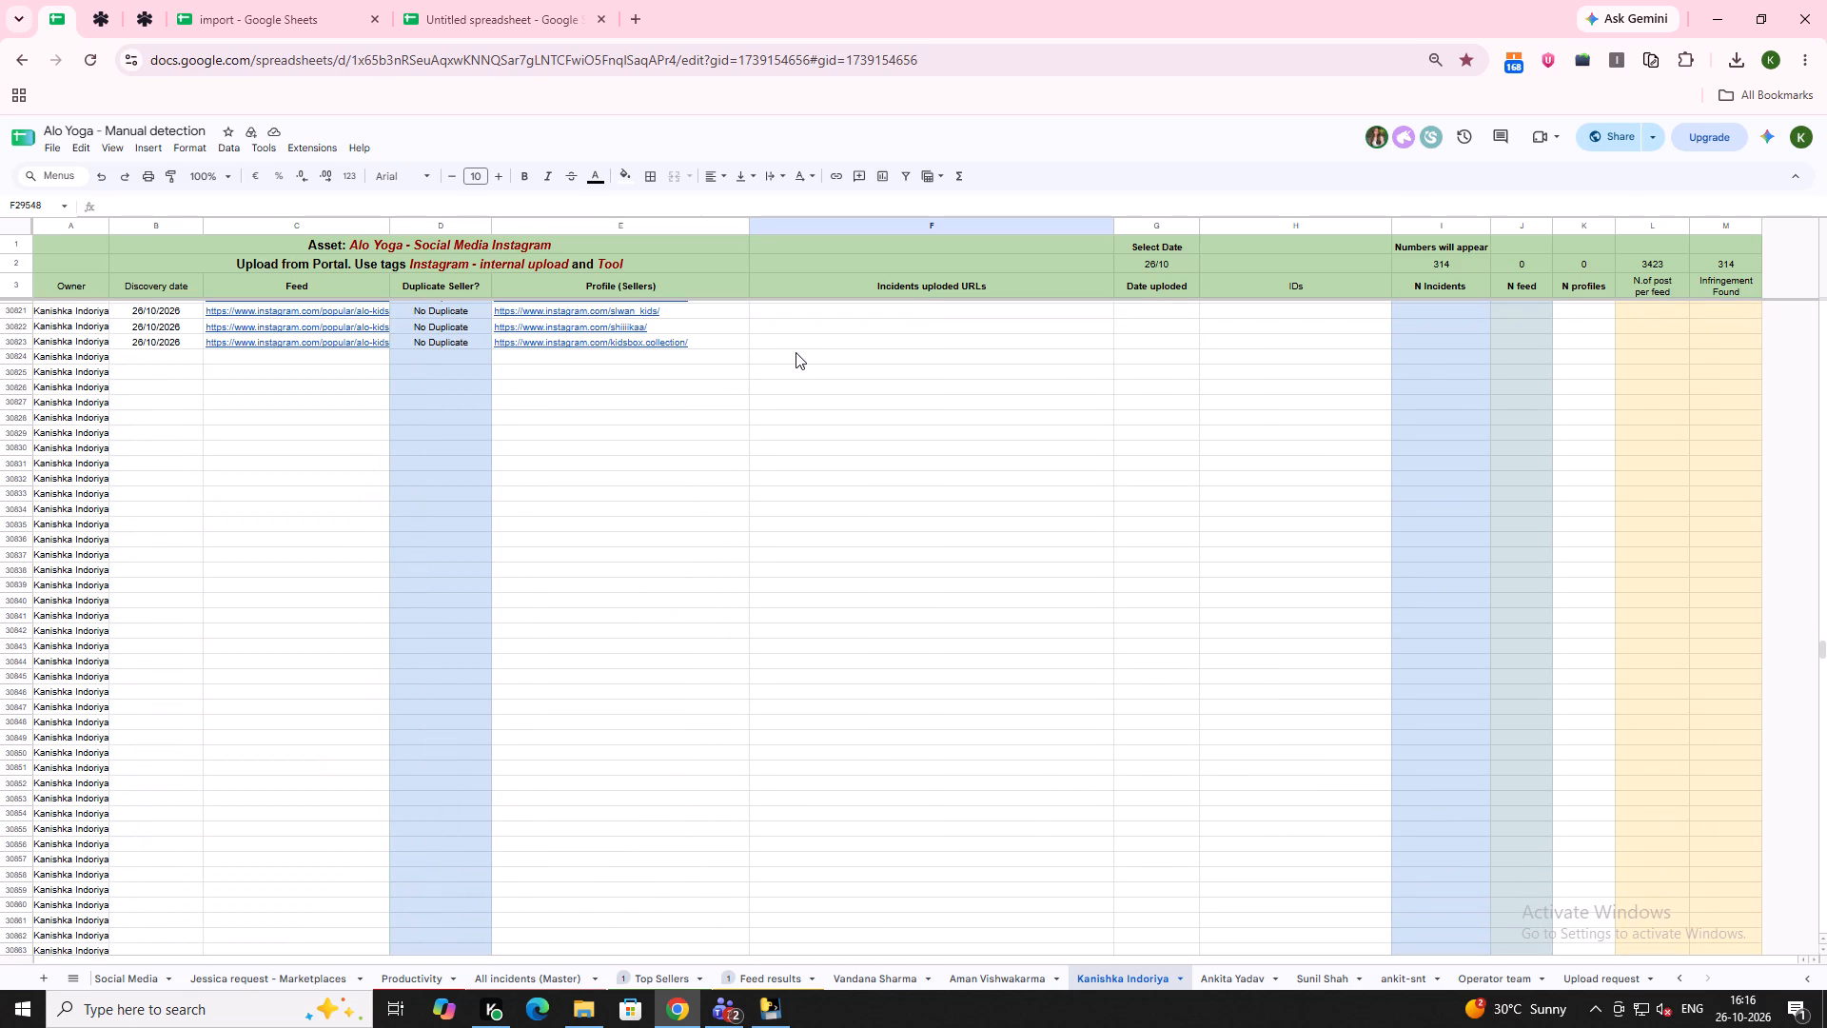
pyautogui.click(796, 352)
# Undo the last edits in the untitled ID spreadsheet and close it together with the import spreadsheet.
pyautogui.click(549, 0)
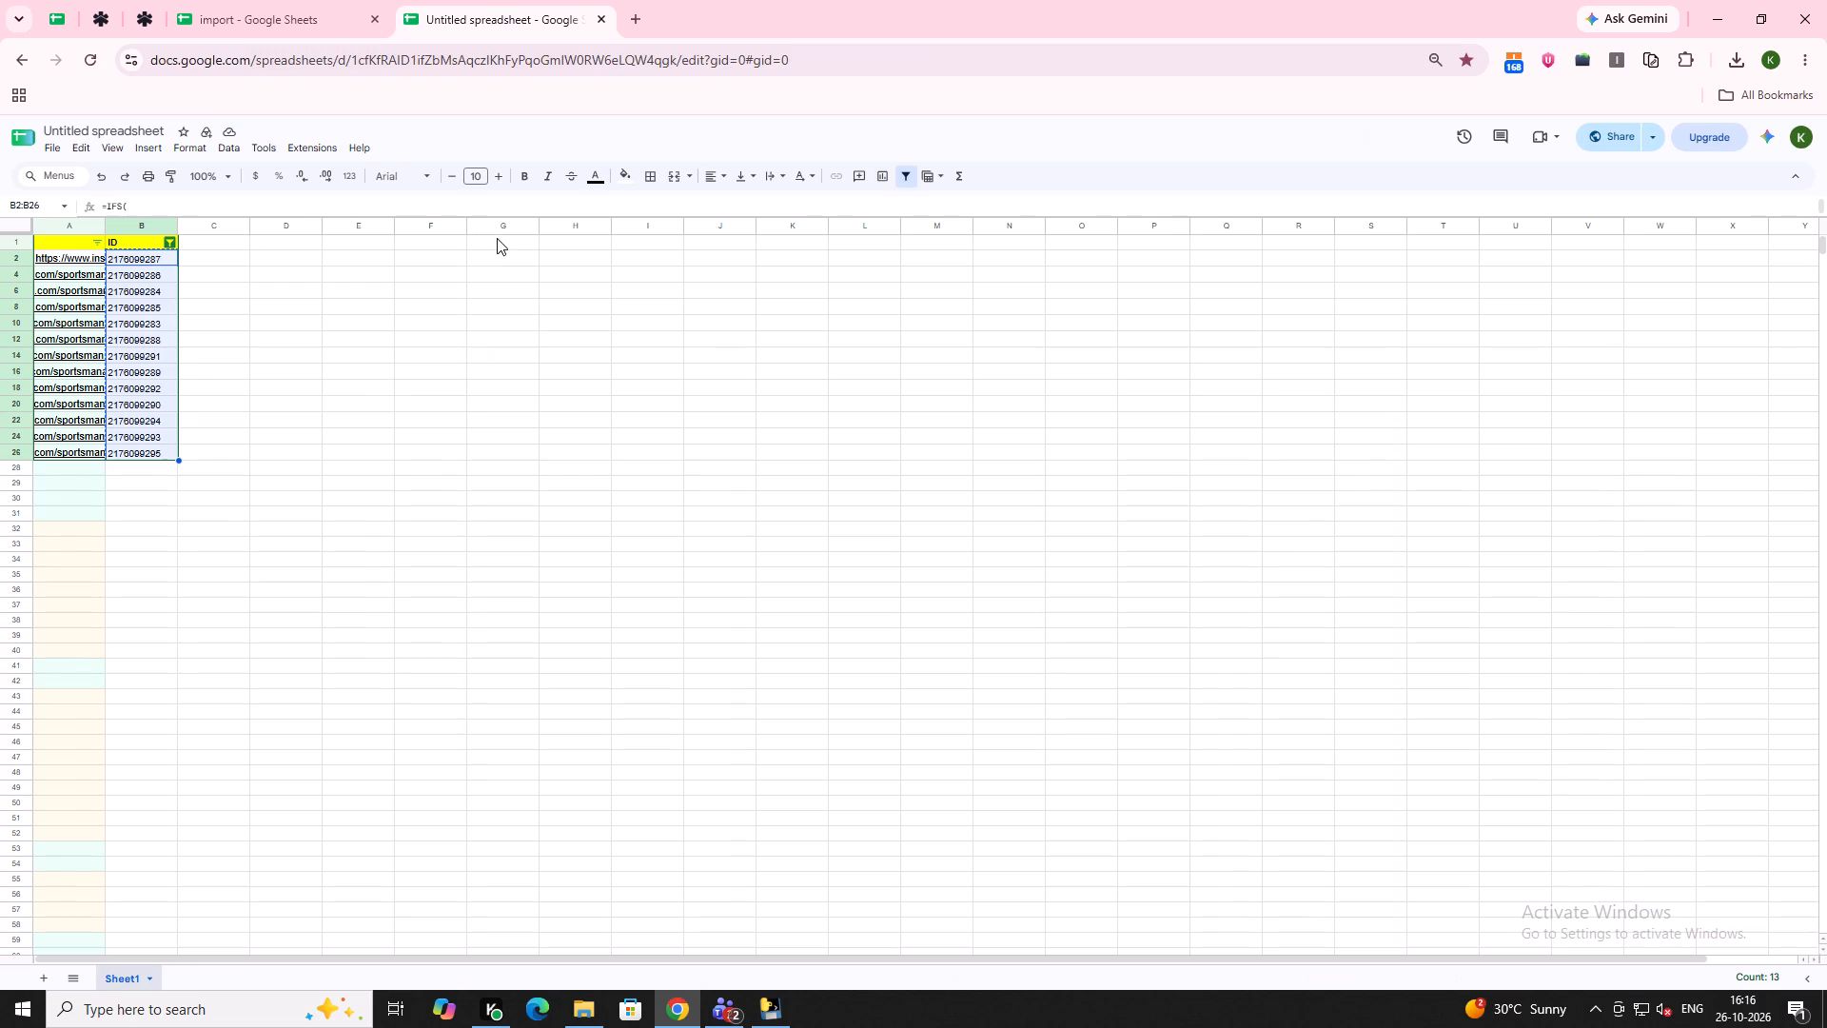
pyautogui.hotkey('ctrl', 'z')
pyautogui.hotkey('ctrl', 'z')
pyautogui.hotkey('ctrl', 'z')
pyautogui.hotkey('ctrl', 'w')
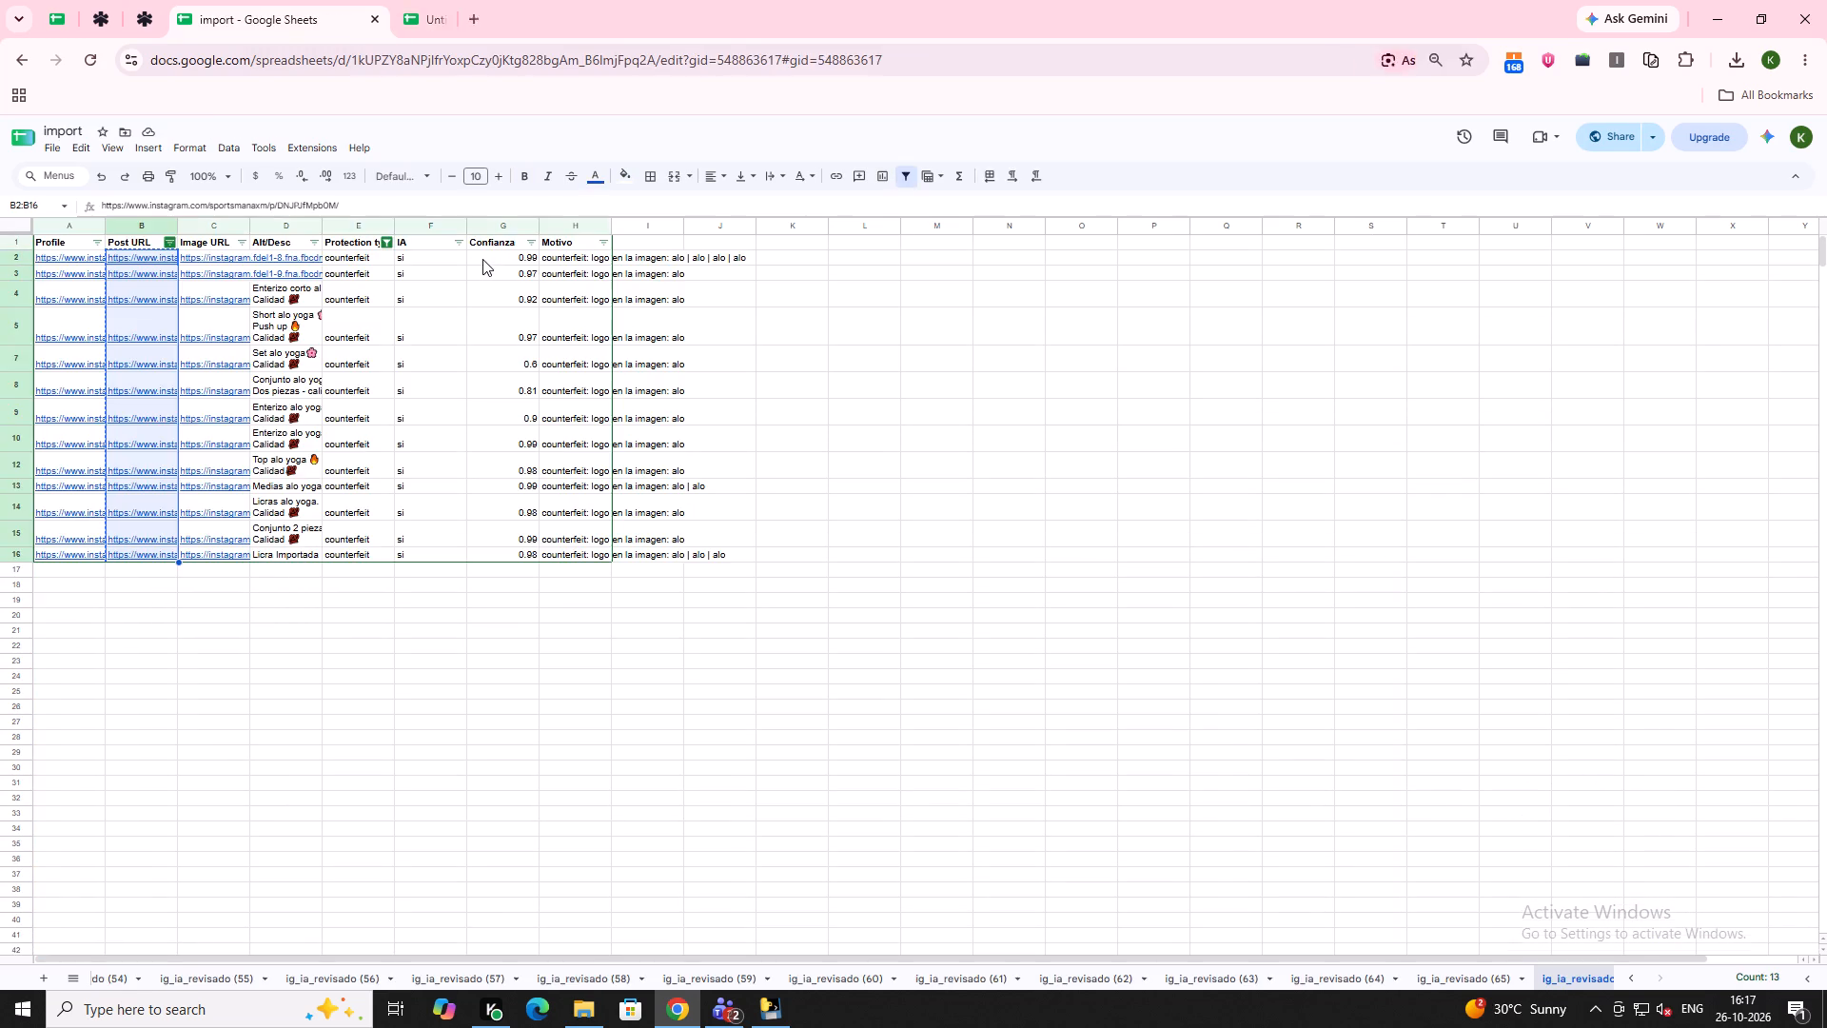
pyautogui.hotkey('ctrl', 'w')
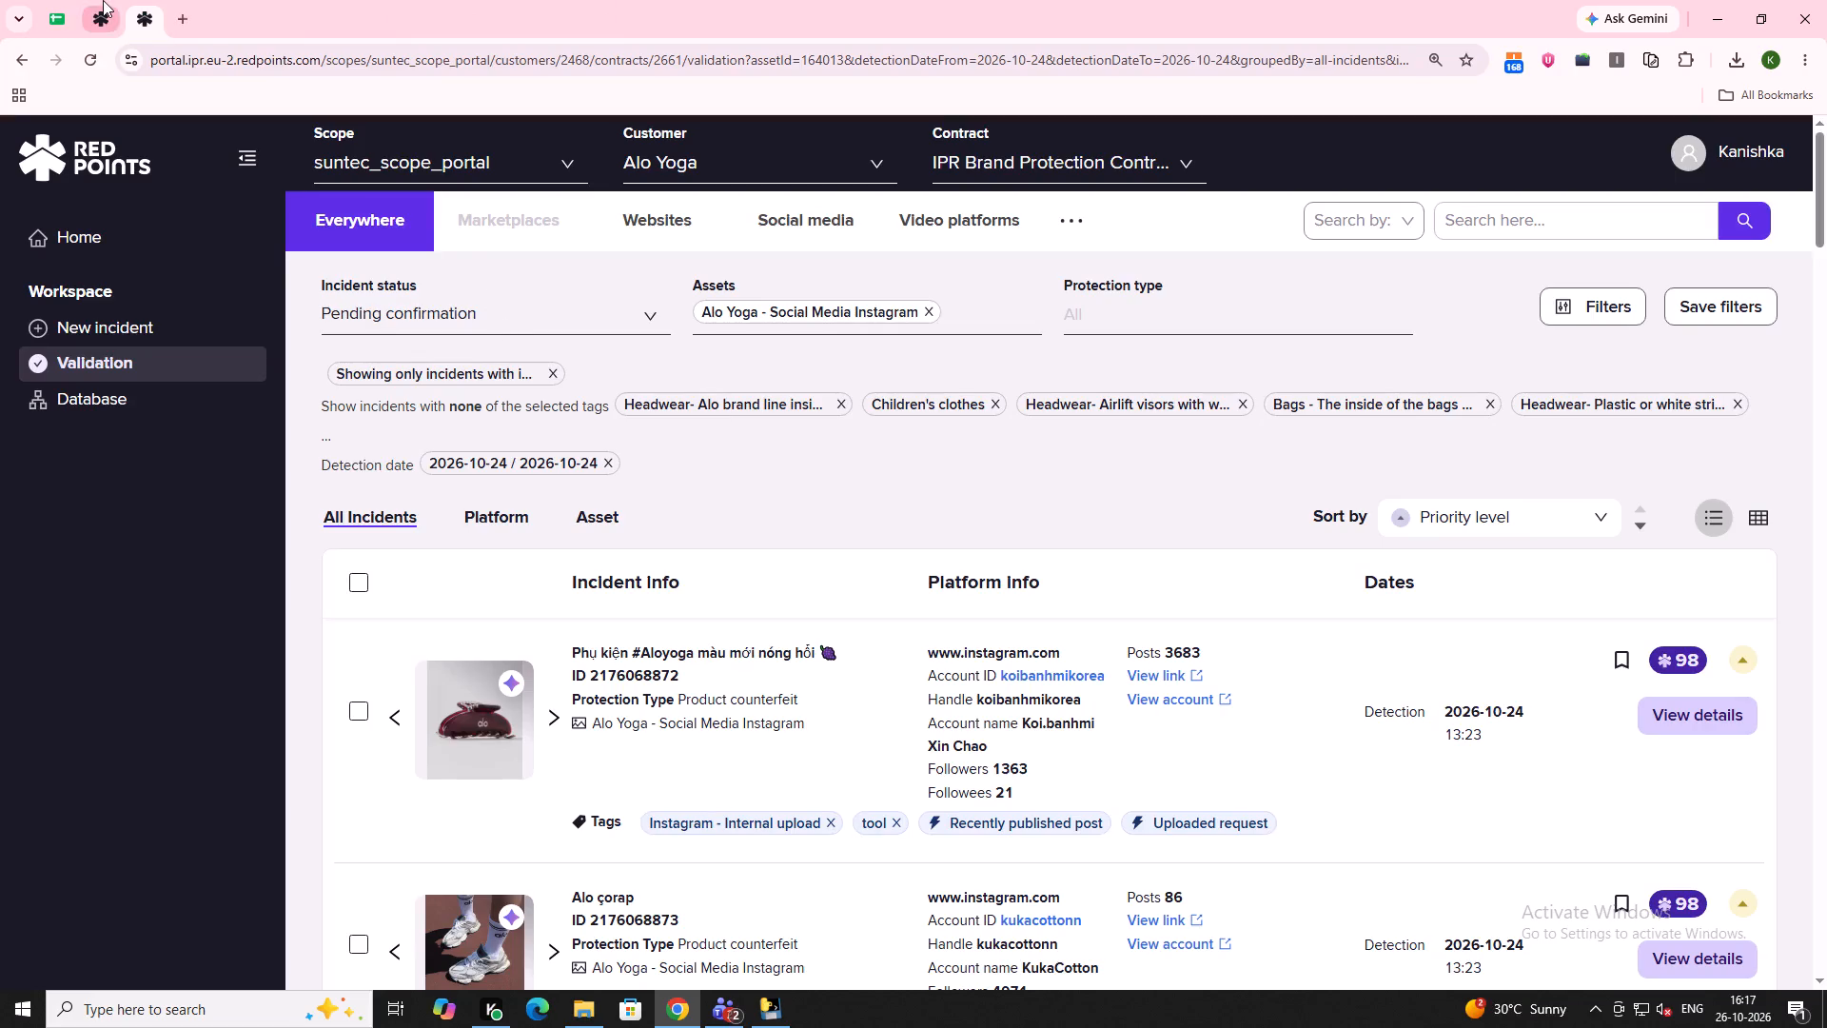
# Return to the Red Points validation list and examine the listing images of the pending Alo Yoga sock incidents detected 2026-10-24.
pyautogui.click(49, 0)
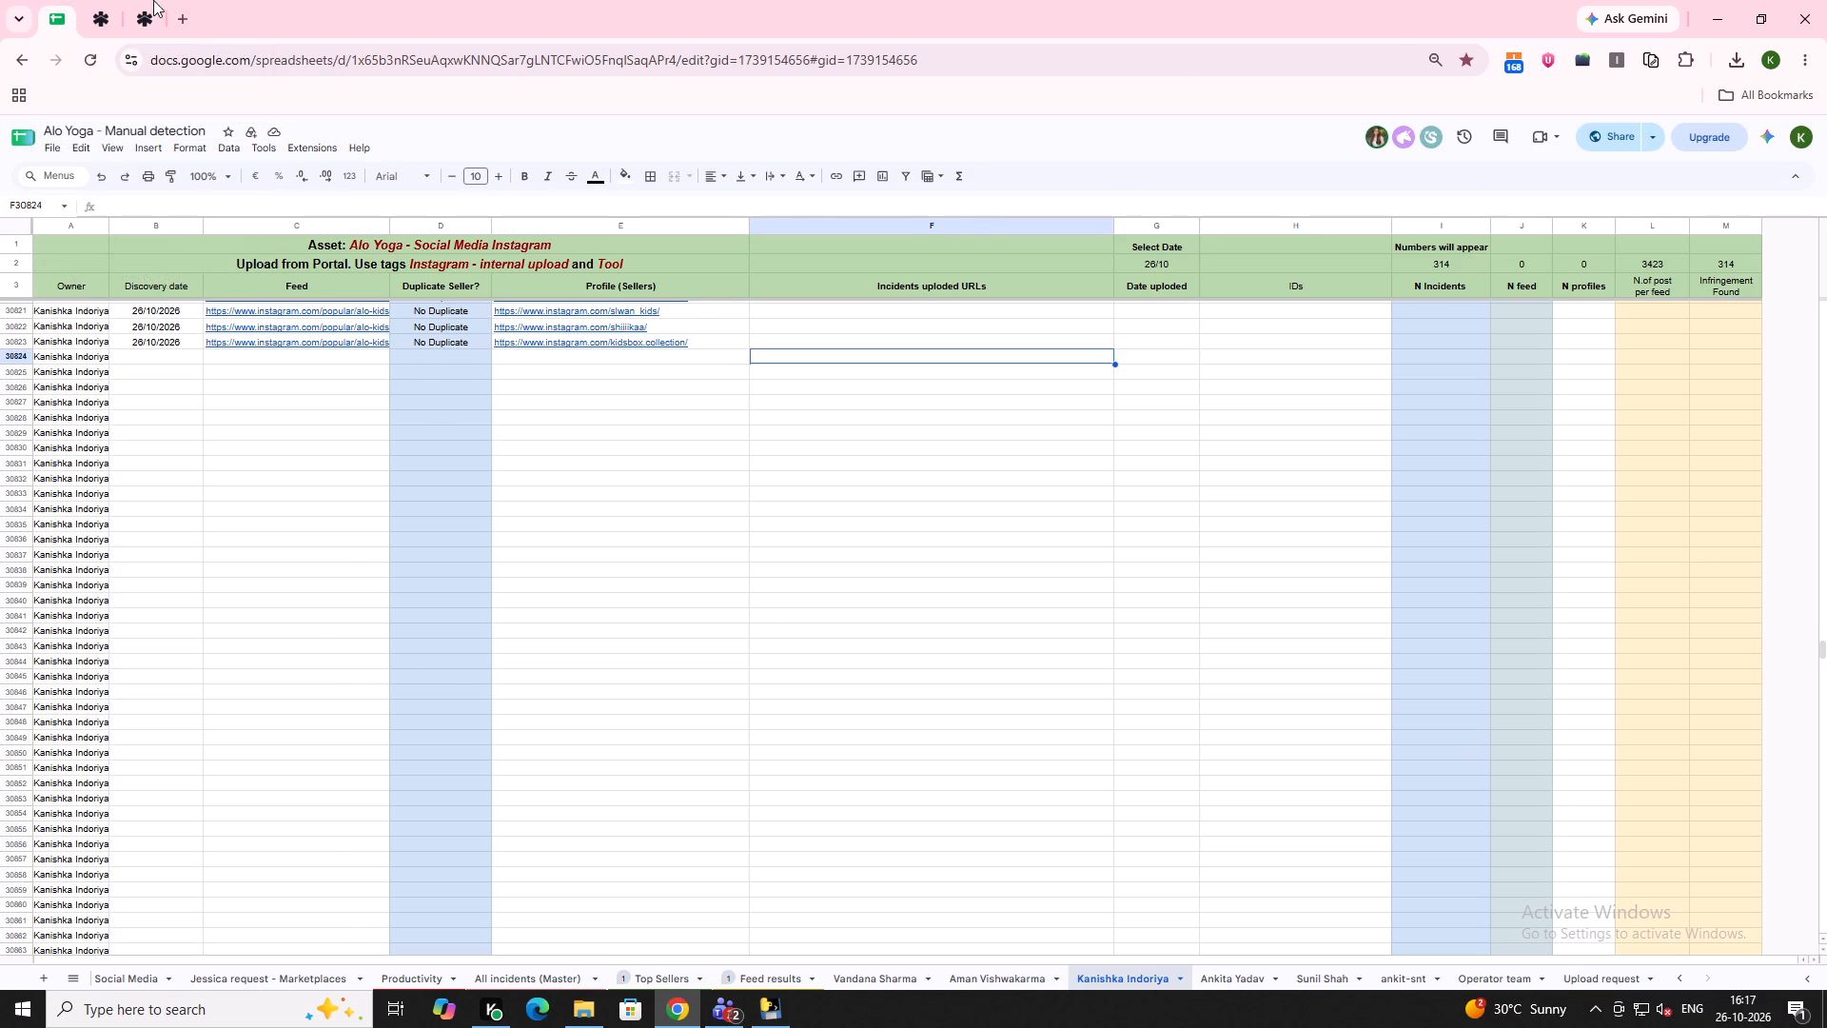
pyautogui.click(150, 0)
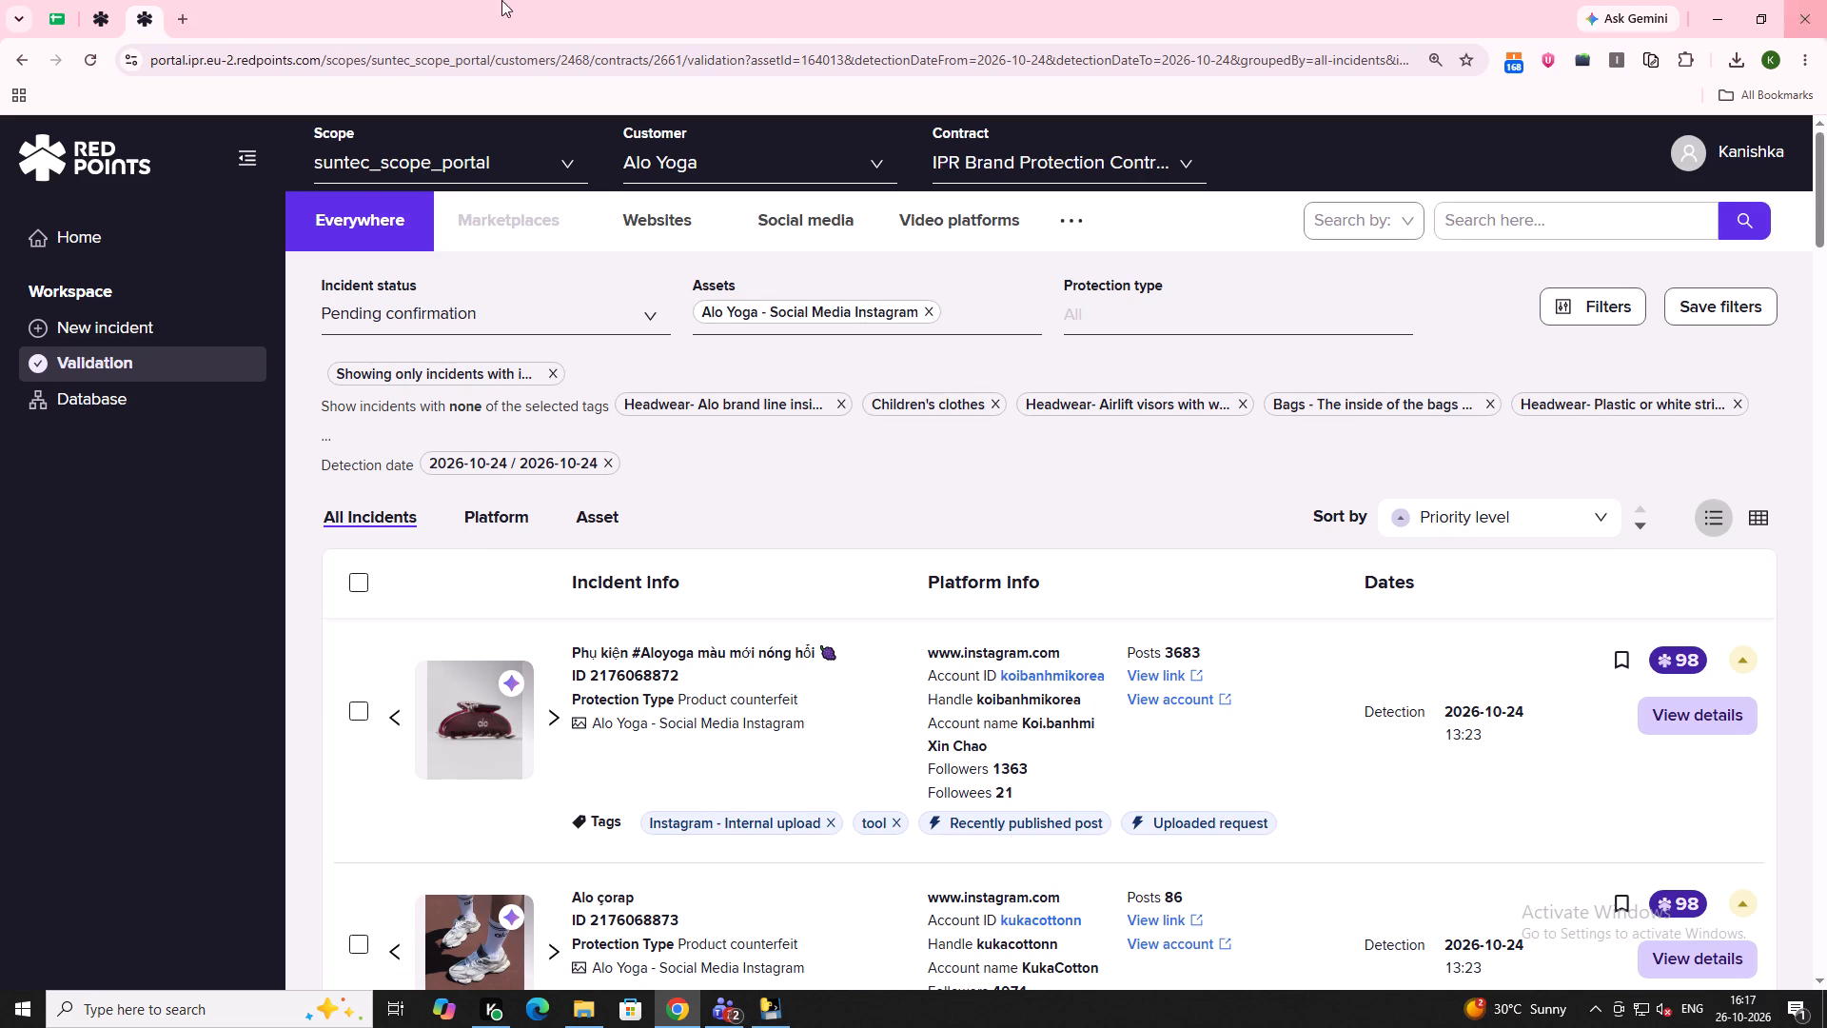
pyautogui.scroll(-2, 754, 682)
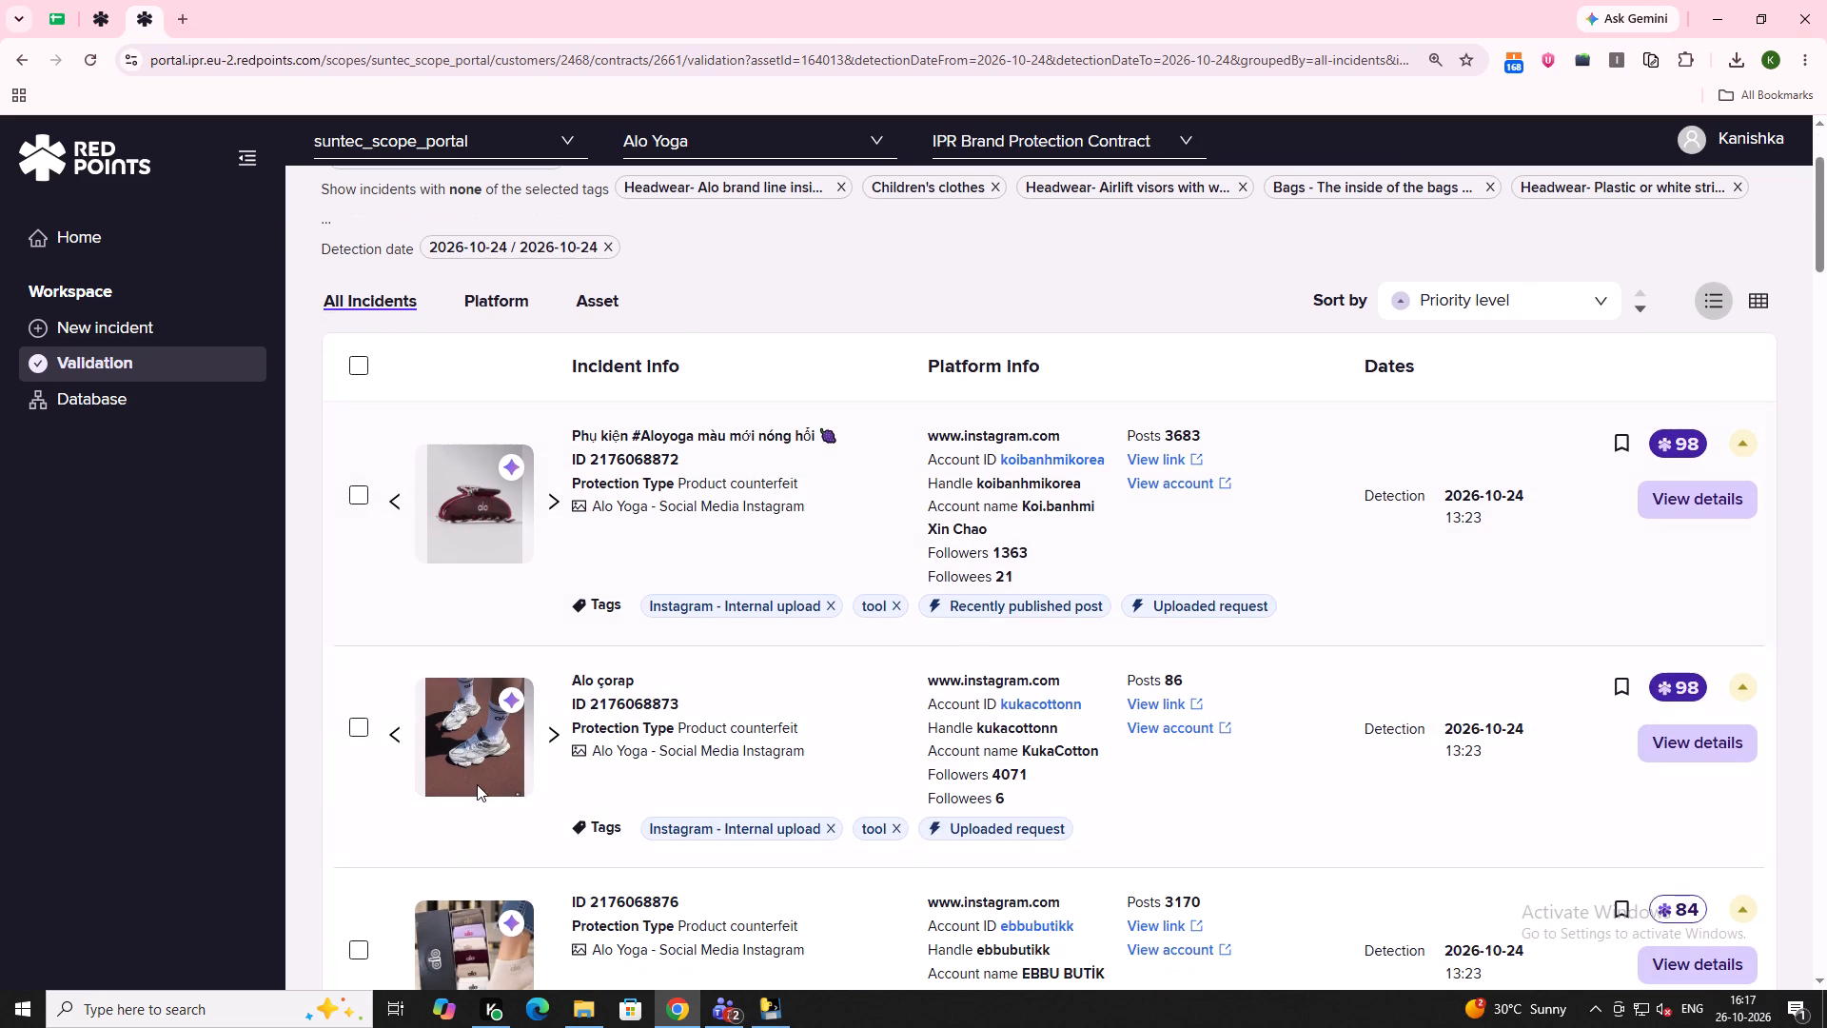
pyautogui.click(481, 758)
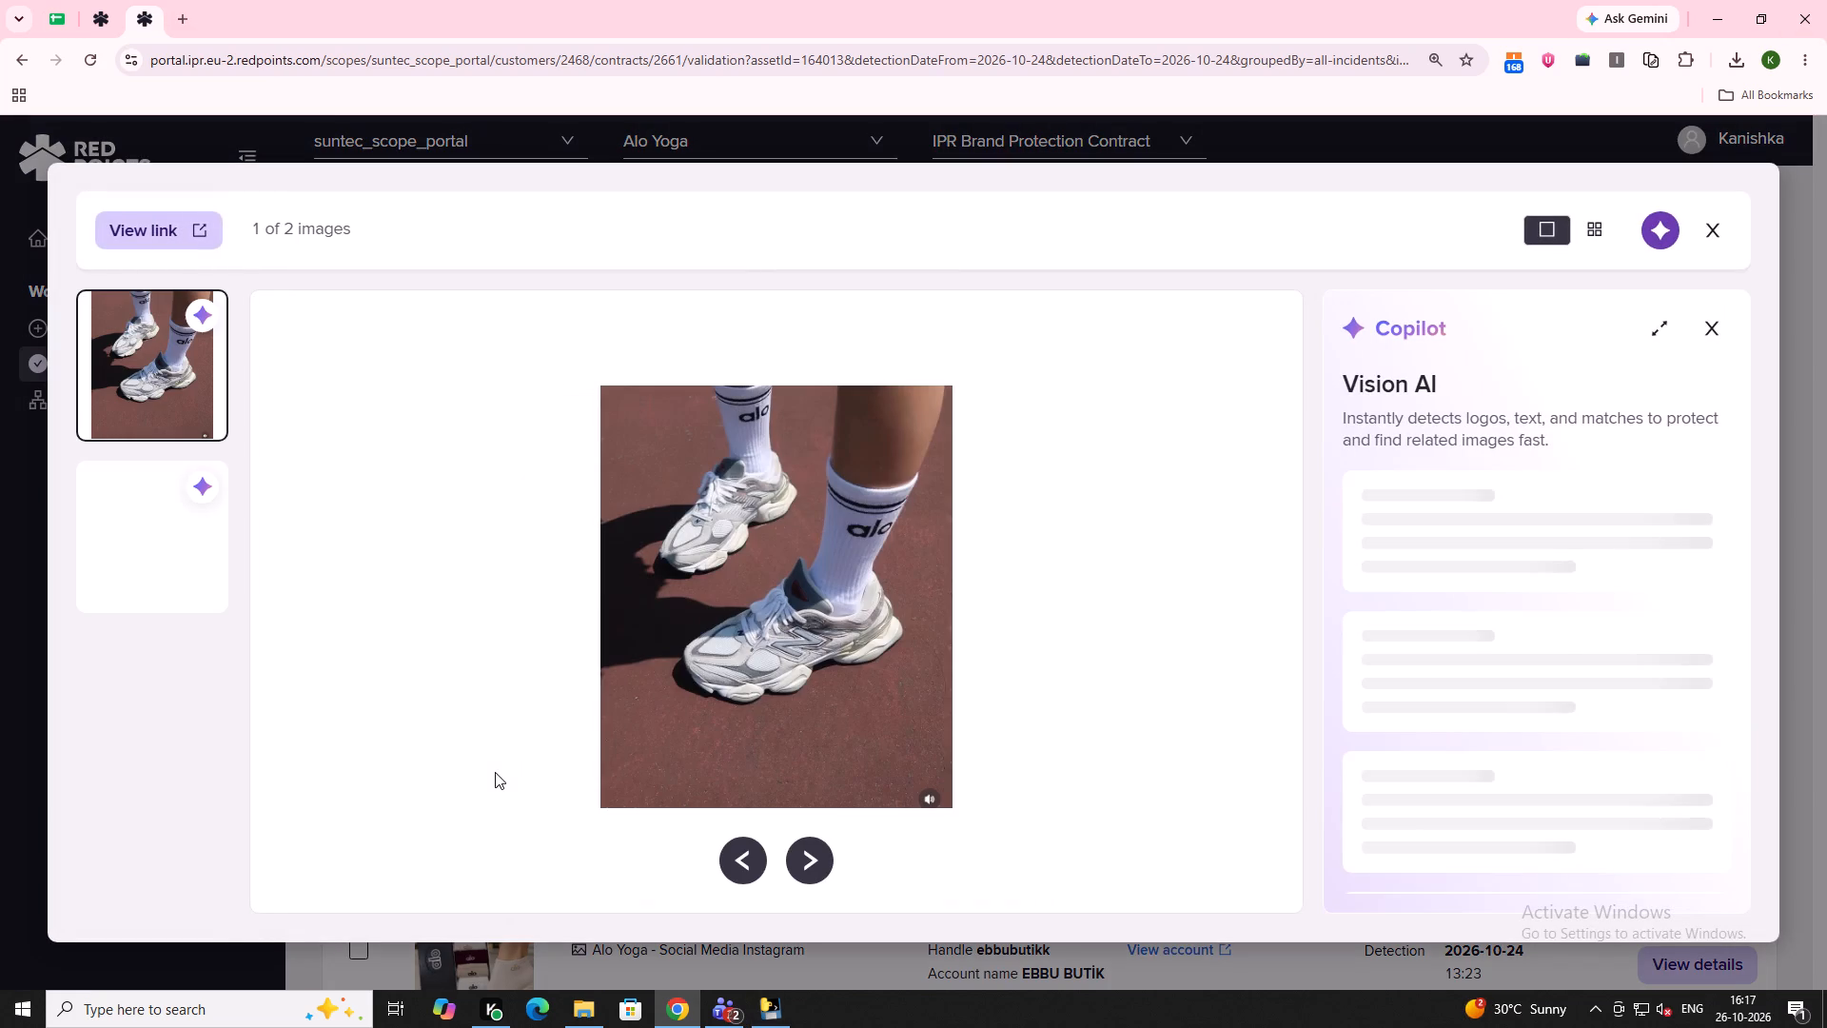
pyautogui.click(142, 547)
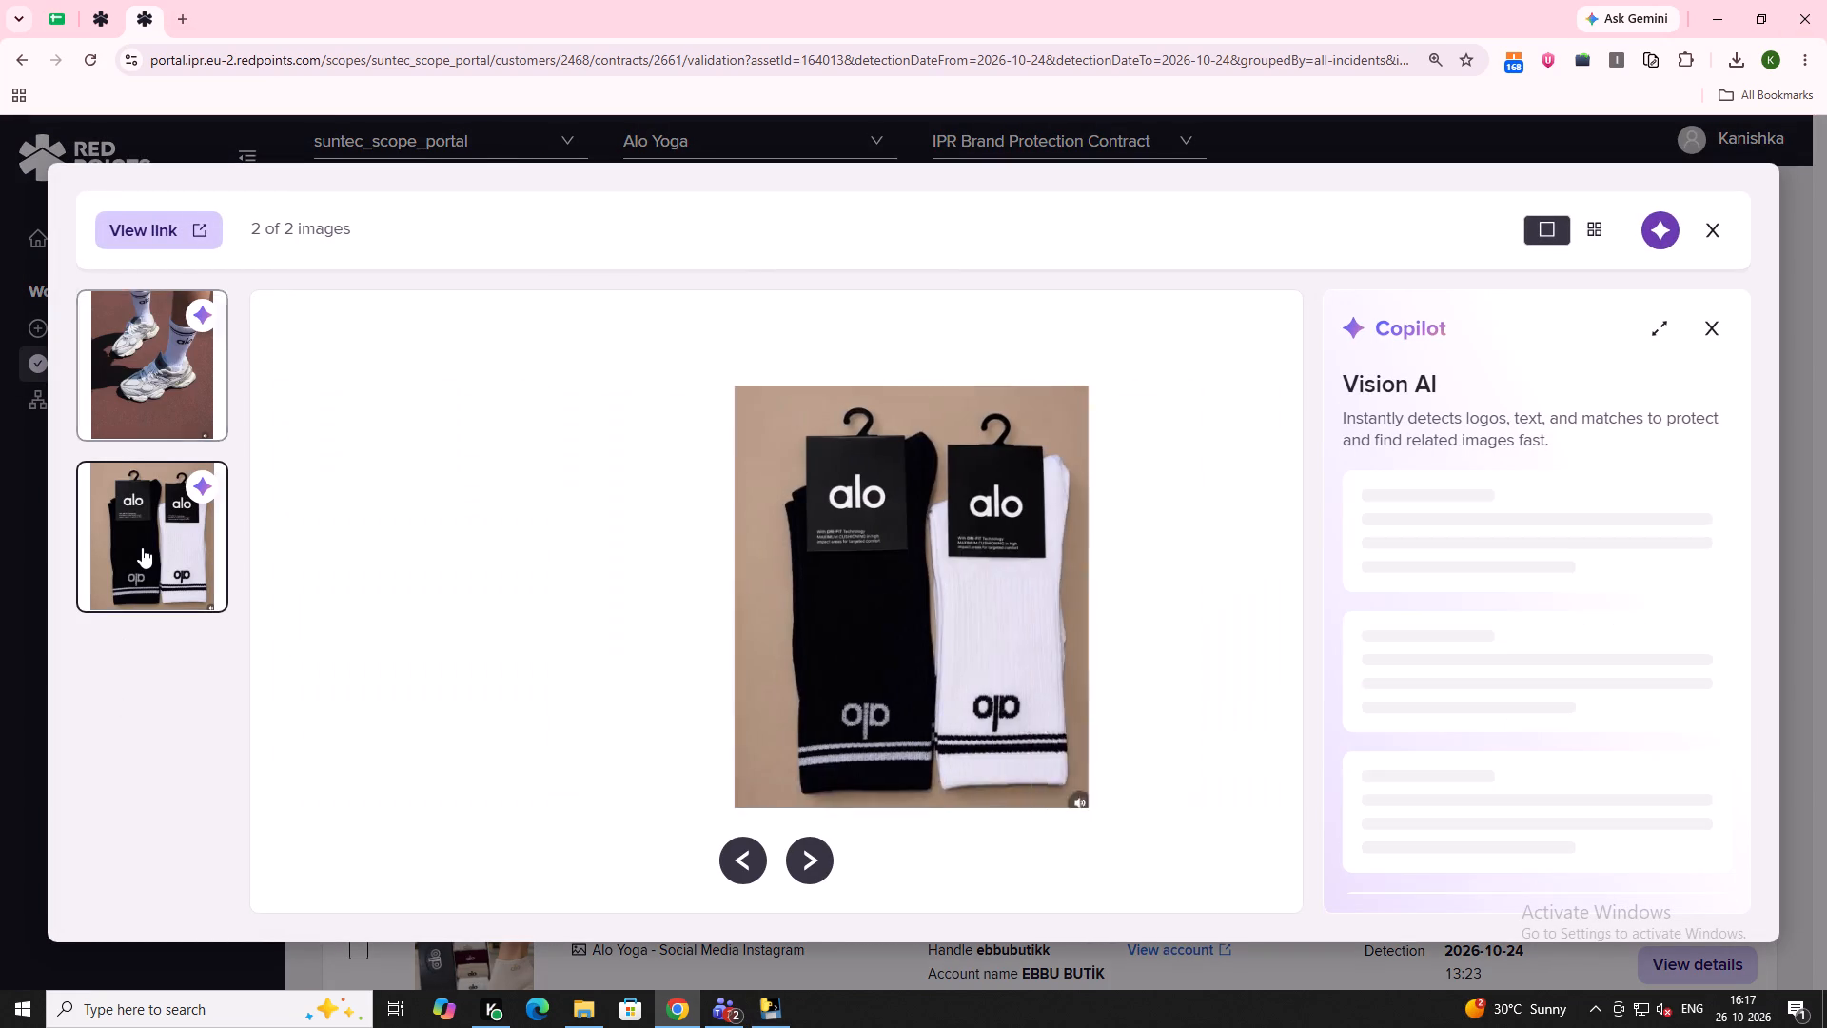
pyautogui.press('Escape')
pyautogui.scroll(-3, 220, 557)
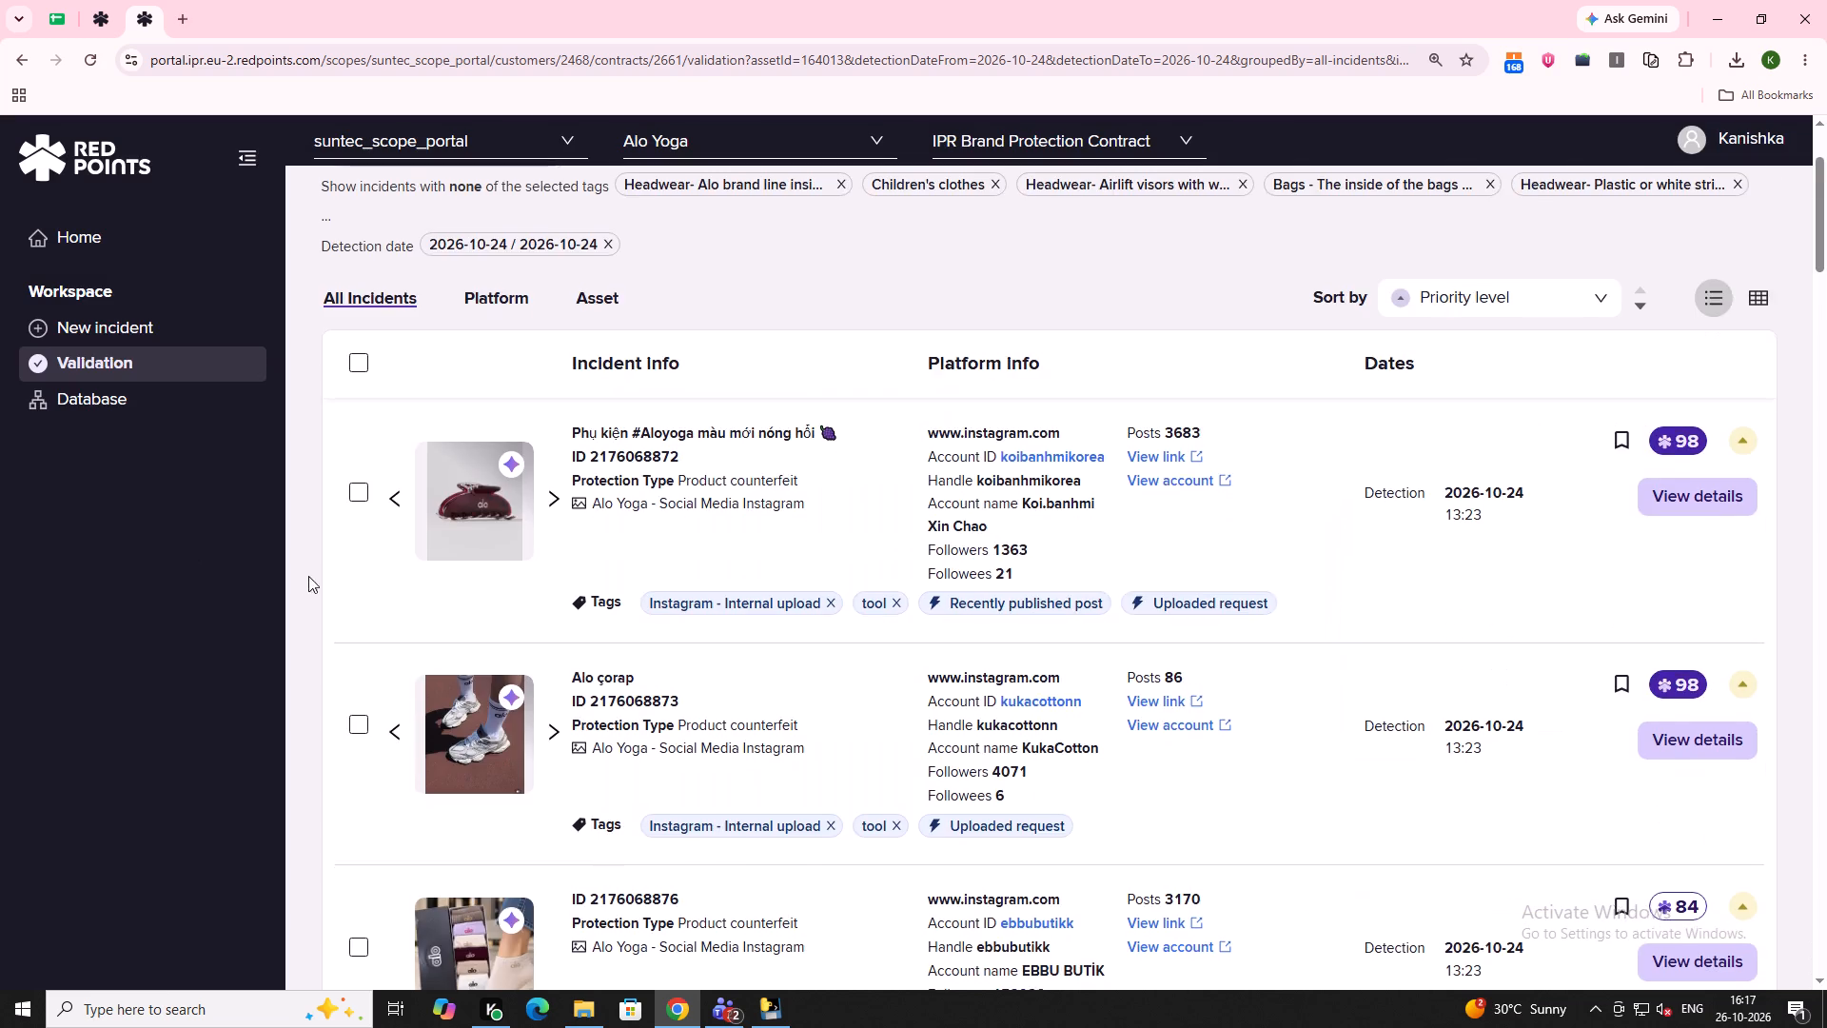
pyautogui.click(491, 694)
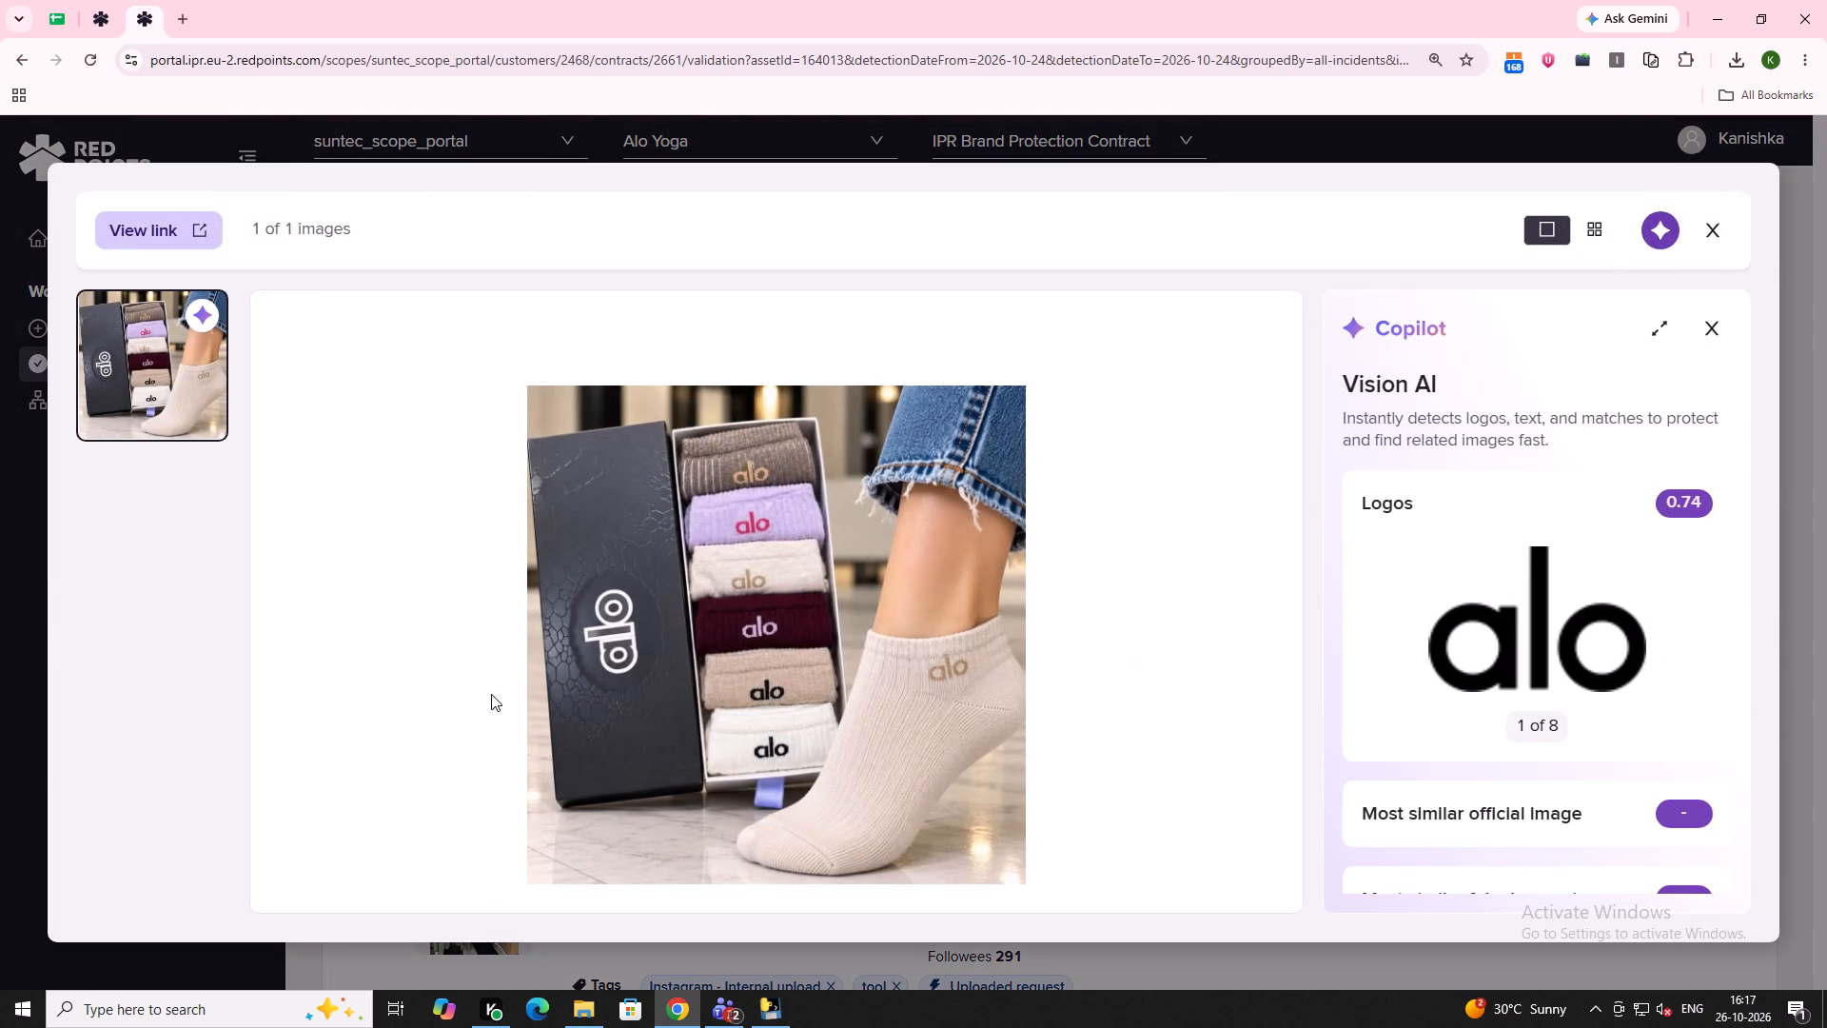